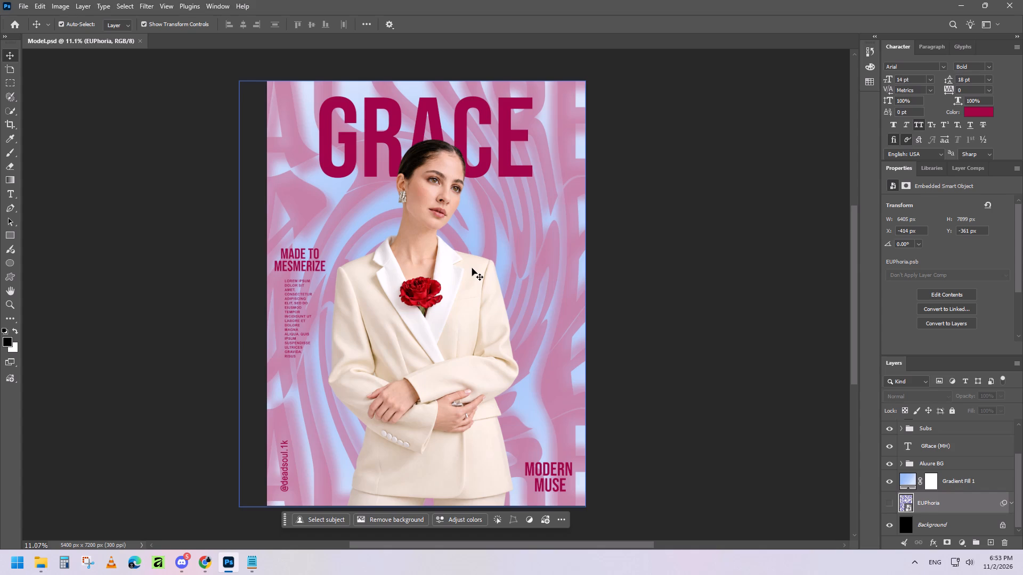
# Create a new 18 x 24 inch RGB document at 300 pixels/inch with a white background.
pyautogui.click(25, 6)
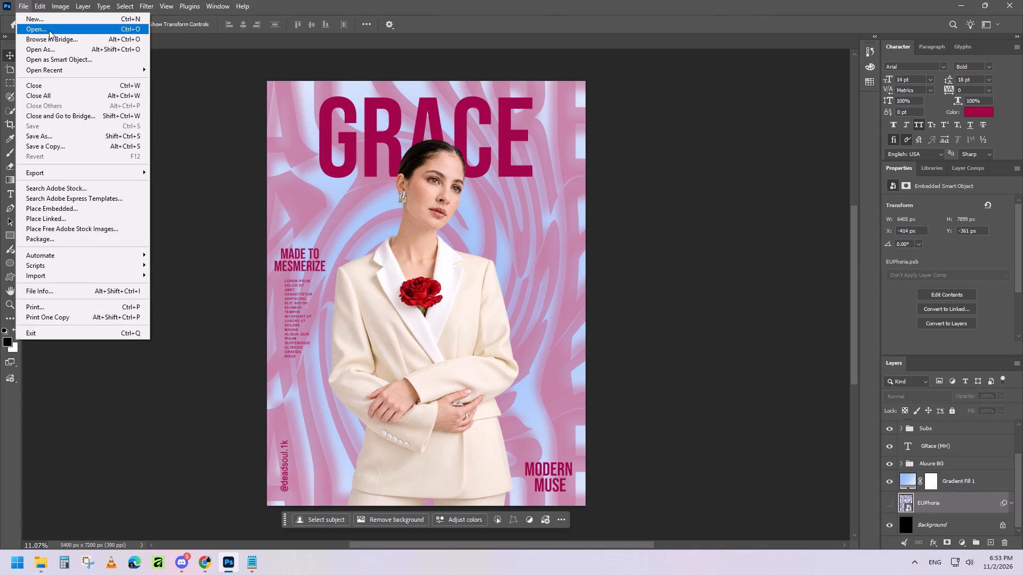
pyautogui.click(59, 21)
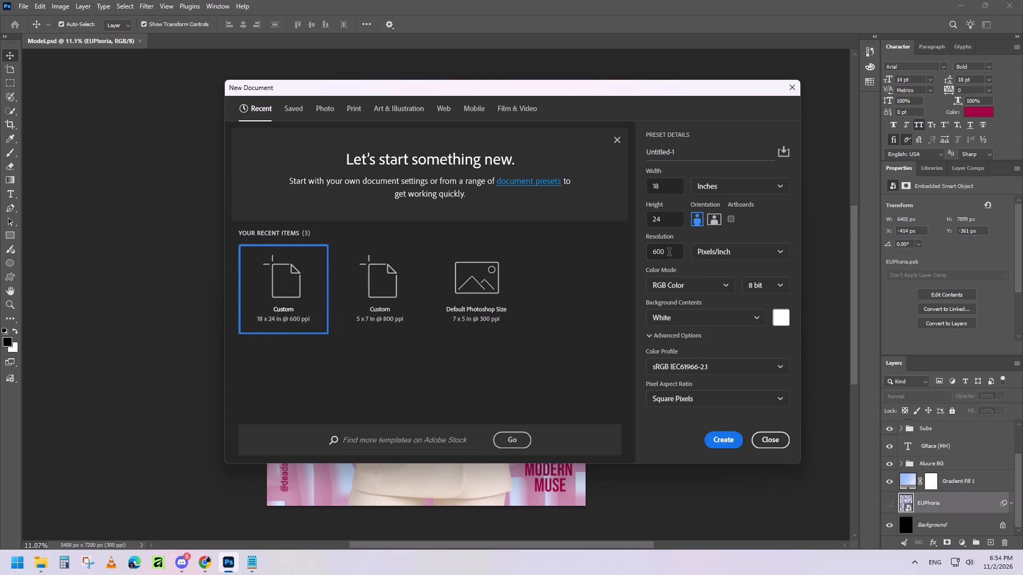
pyautogui.moveTo(669, 253); pyautogui.dragTo(643, 252)
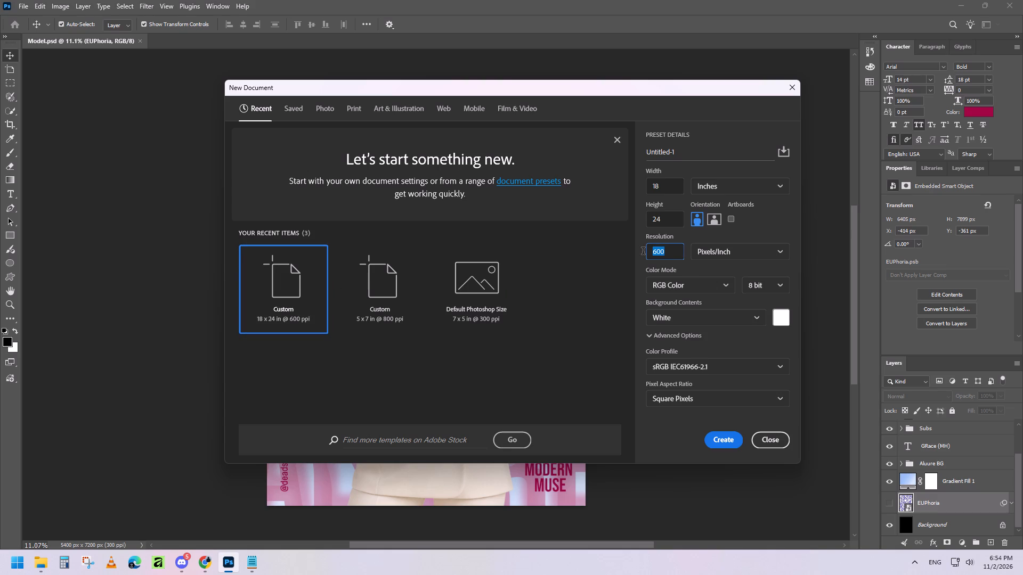
pyautogui.write('300')
pyautogui.click(725, 441)
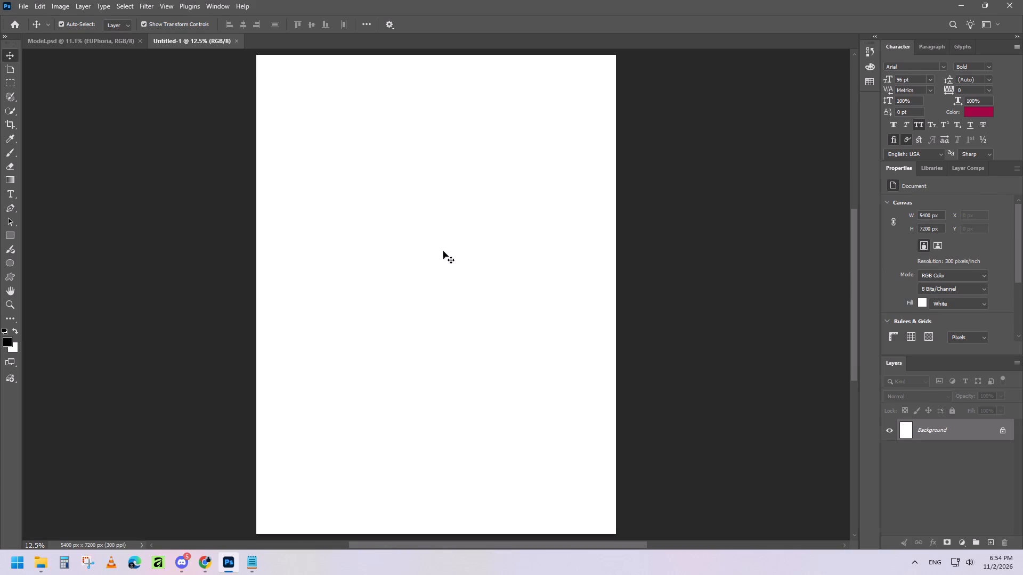
pyautogui.click(188, 44)
# Draw a black square shape of about 1320 x 1320 px near the page's upper-left corner with the Rectangle tool.
pyautogui.click(9, 239)
pyautogui.rightClick(11, 234)
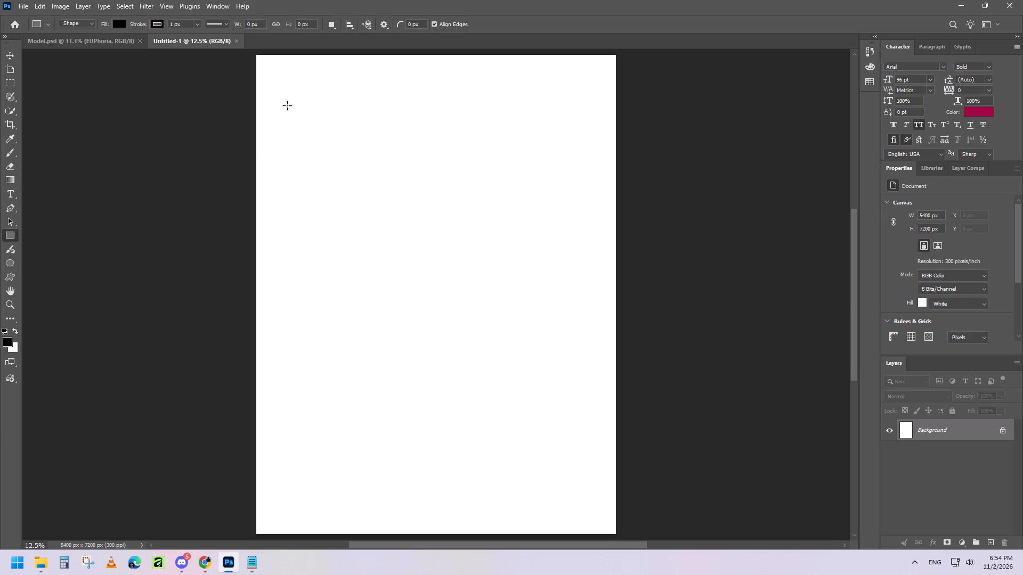
pyautogui.keyDown('shift'); pyautogui.moveTo(288, 105); pyautogui.dragTo(453, 185); pyautogui.keyUp('shift')
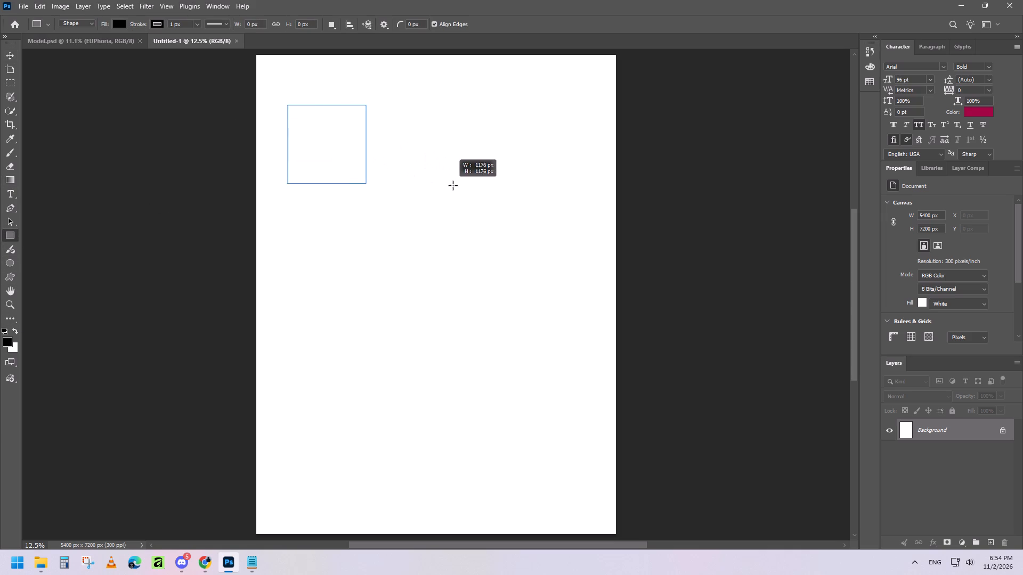
pyautogui.keyDown('shift'); pyautogui.moveTo(453, 185); pyautogui.dragTo(511, 203); pyautogui.keyUp('shift')
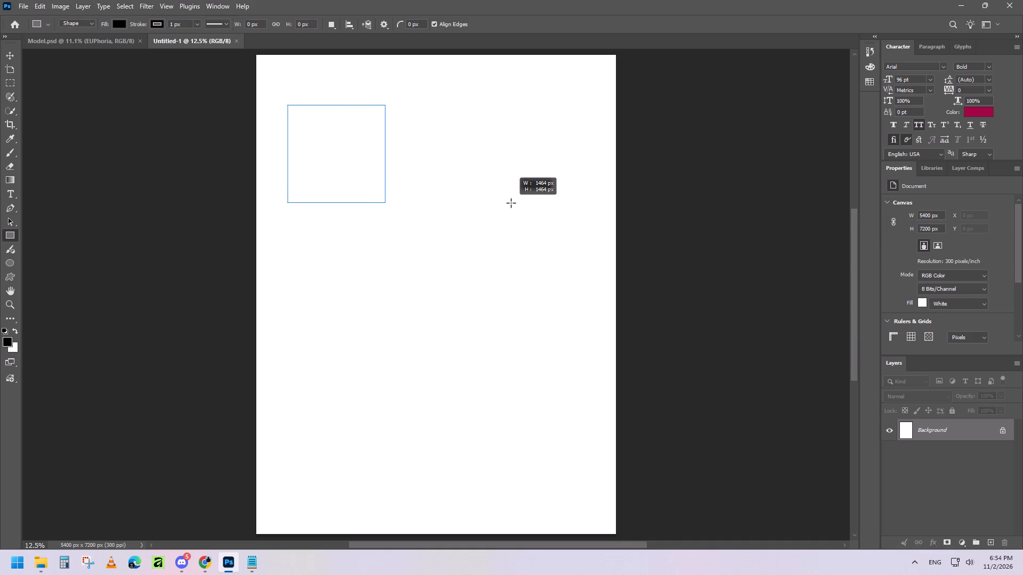
pyautogui.keyDown('shift'); pyautogui.moveTo(511, 203); pyautogui.dragTo(478, 195); pyautogui.keyUp('shift')
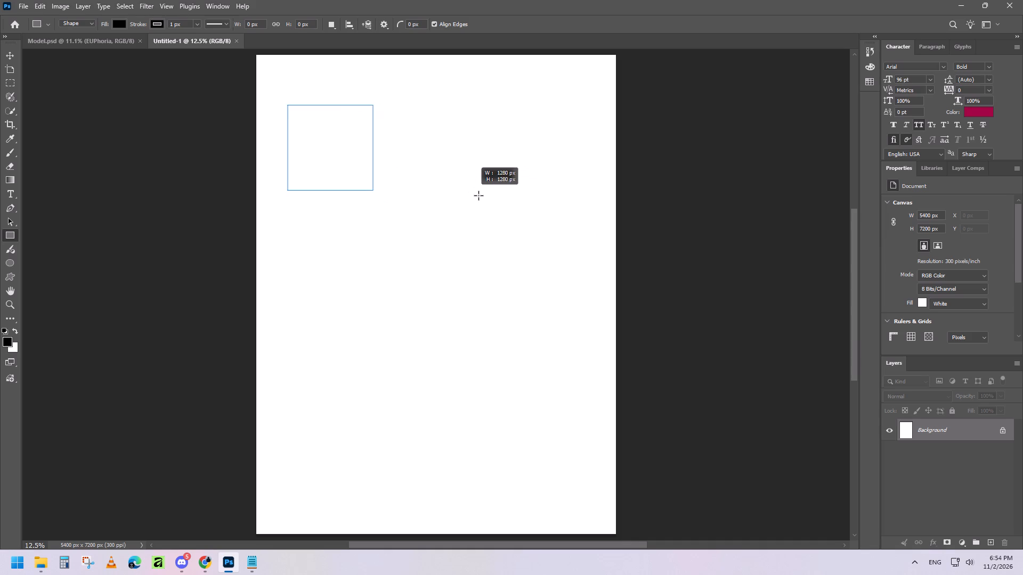
pyautogui.keyDown('shift'); pyautogui.moveTo(478, 195); pyautogui.dragTo(468, 193); pyautogui.keyUp('shift')
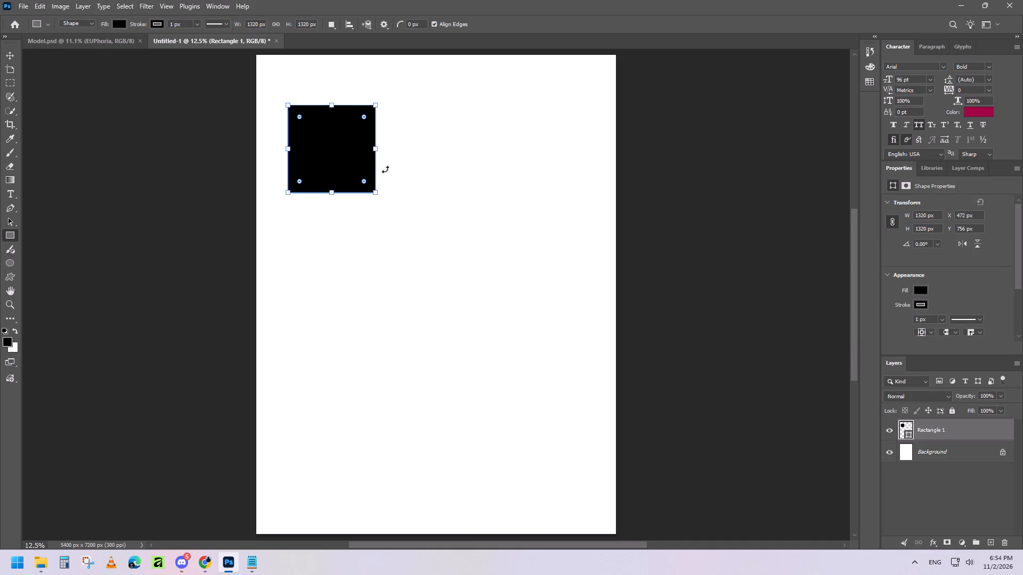
# Duplicate the square twice horizontally to form a top row of three, with the copies at X about 1904 and 3352 px.
pyautogui.click(9, 53)
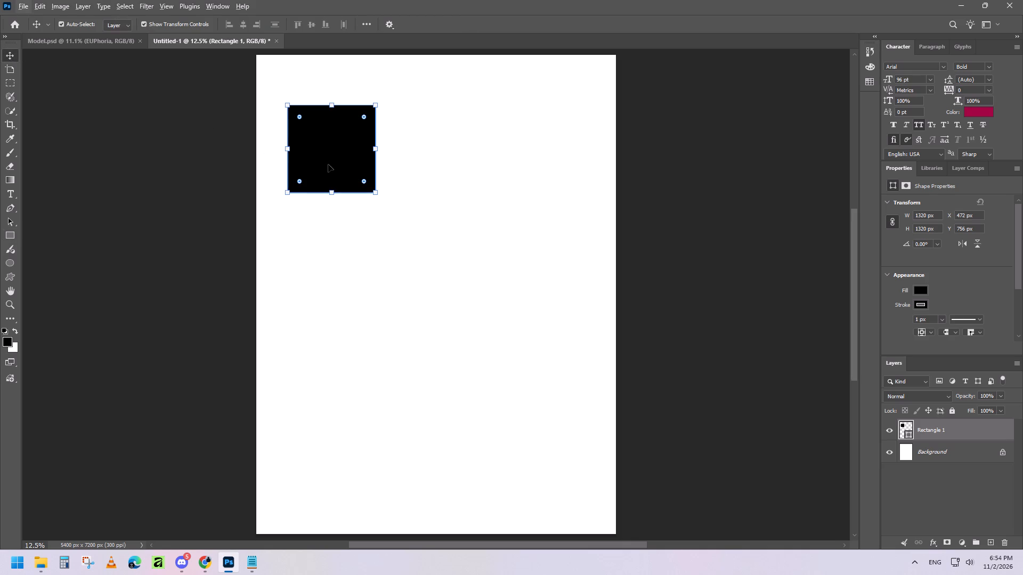
pyautogui.keyDown('shift'); pyautogui.click(328, 165); pyautogui.keyUp('shift')
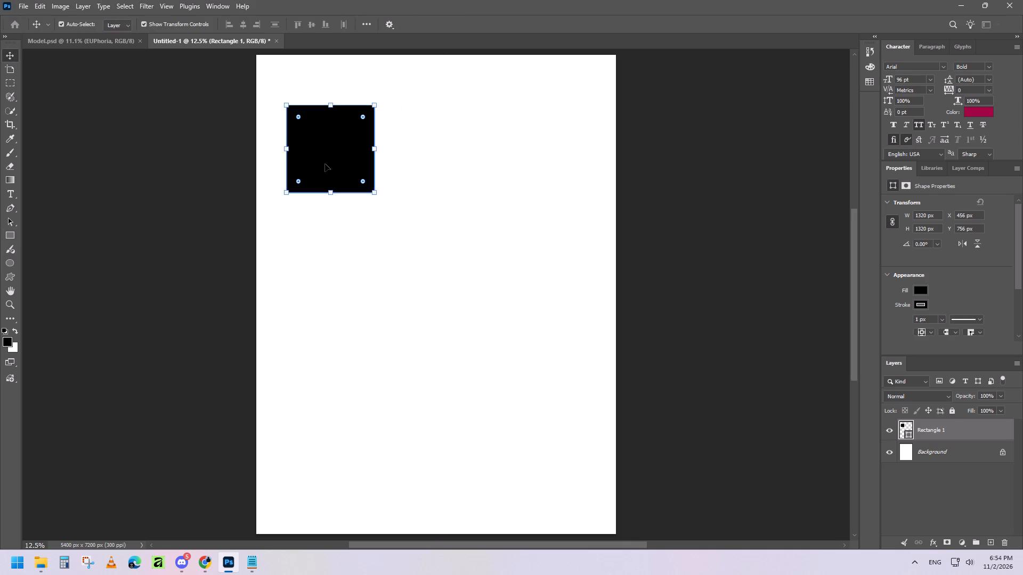
pyautogui.keyDown('alt'); pyautogui.keyDown('shift'); pyautogui.moveTo(325, 164); pyautogui.dragTo(420, 166); pyautogui.keyUp('shift'); pyautogui.keyUp('alt')
pyautogui.keyDown('alt'); pyautogui.keyDown('shift'); pyautogui.moveTo(427, 166); pyautogui.dragTo(476, 168); pyautogui.keyUp('shift'); pyautogui.keyUp('alt')
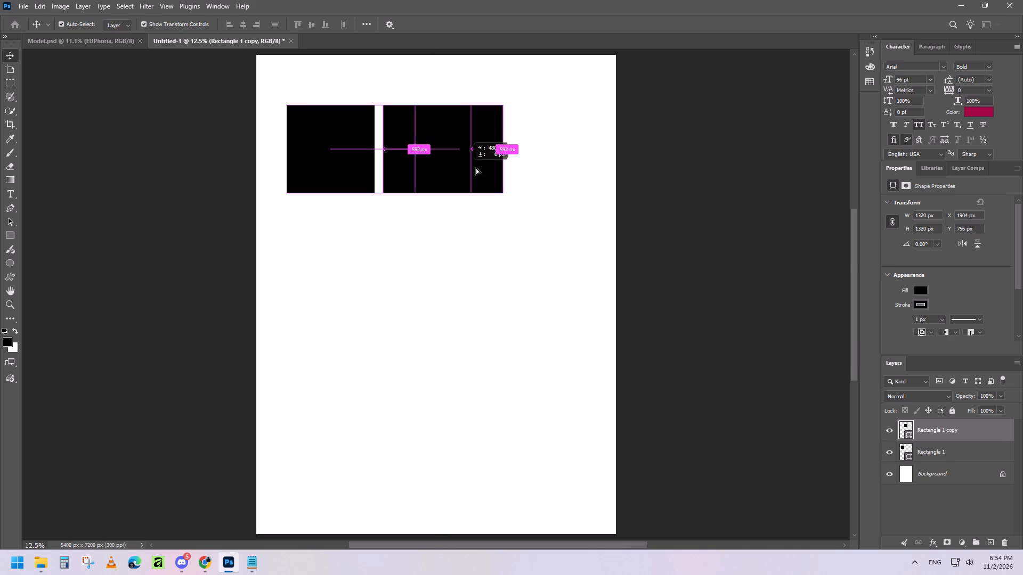
pyautogui.keyDown('alt'); pyautogui.keyDown('shift'); pyautogui.moveTo(476, 168); pyautogui.dragTo(525, 168); pyautogui.keyUp('shift'); pyautogui.keyUp('alt')
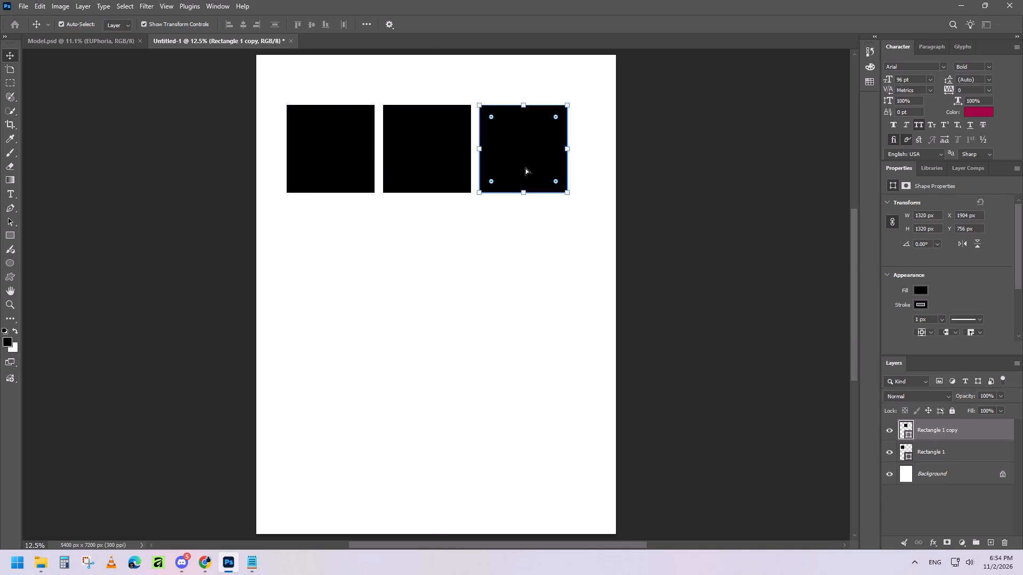
# Duplicate the two outer squares downward to form second and third rows at Y about 2180 and 3604 px.
pyautogui.keyDown('alt'); pyautogui.keyDown('shift'); pyautogui.moveTo(322, 160); pyautogui.dragTo(327, 259); pyautogui.keyUp('shift'); pyautogui.keyUp('alt')
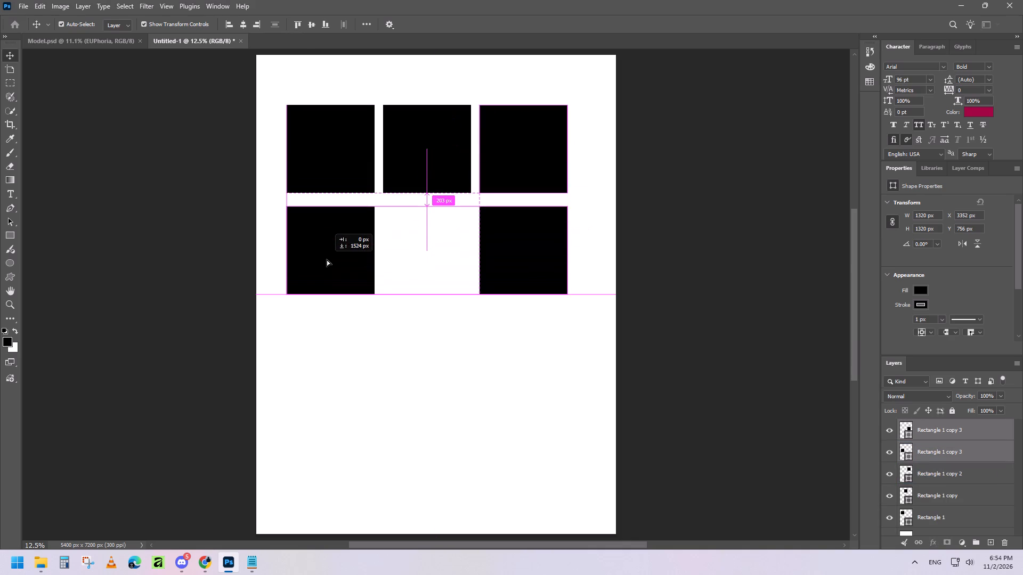
pyautogui.keyDown('alt'); pyautogui.keyDown('shift'); pyautogui.moveTo(327, 259); pyautogui.dragTo(327, 254); pyautogui.keyUp('shift'); pyautogui.keyUp('alt')
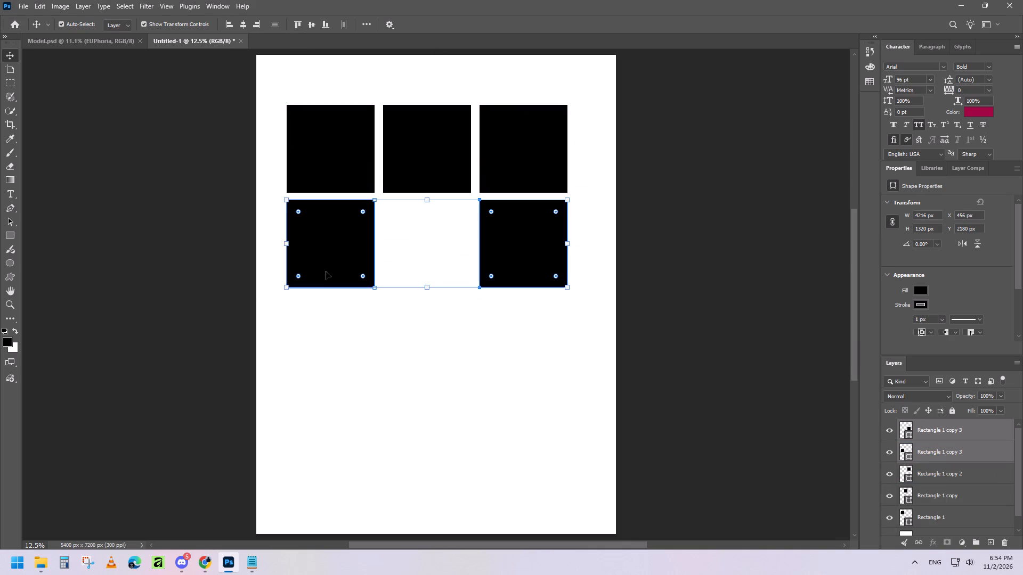
pyautogui.keyDown('alt'); pyautogui.keyDown('shift'); pyautogui.moveTo(326, 272); pyautogui.dragTo(325, 369); pyautogui.keyUp('shift'); pyautogui.keyUp('alt')
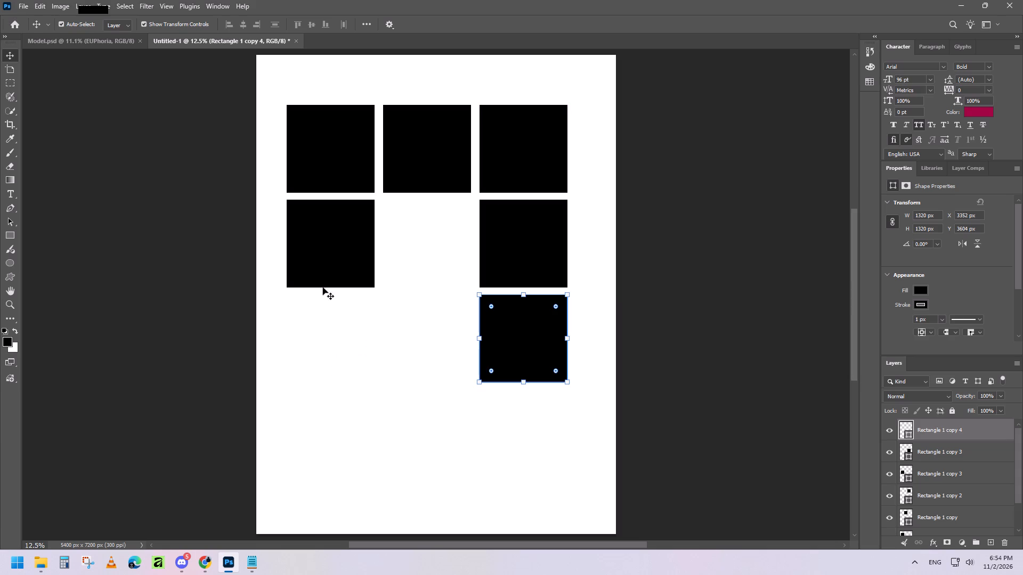
pyautogui.click(321, 265)
pyautogui.keyDown('alt'); pyautogui.keyDown('shift'); pyautogui.moveTo(321, 265); pyautogui.dragTo(321, 369); pyautogui.keyUp('shift'); pyautogui.keyUp('alt')
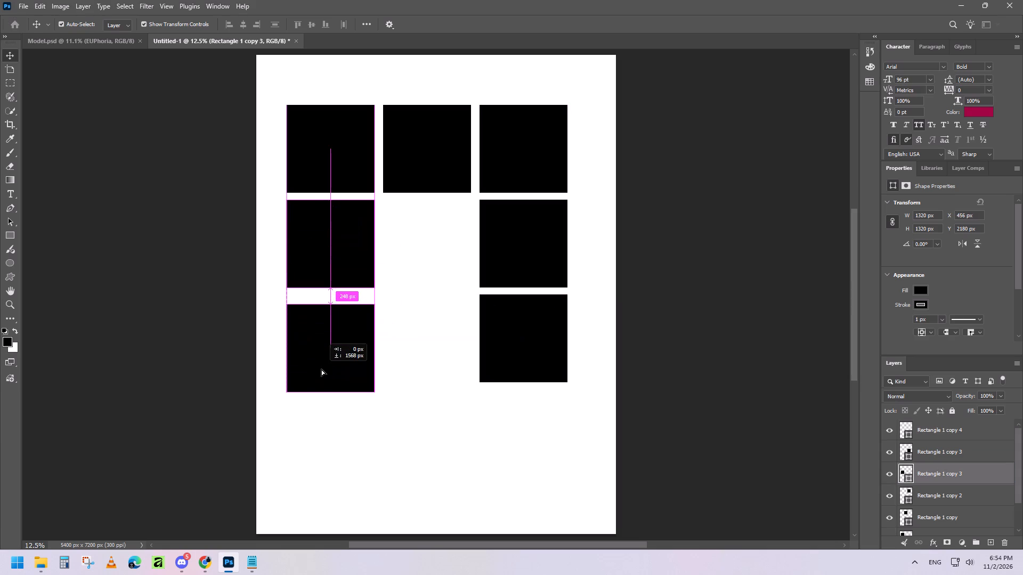
pyautogui.keyDown('alt'); pyautogui.keyDown('shift'); pyautogui.moveTo(321, 369); pyautogui.dragTo(322, 360); pyautogui.keyUp('shift'); pyautogui.keyUp('alt')
# Duplicate the top middle square downward twice to fill the center column of the 3 x 3 grid.
pyautogui.click(426, 165)
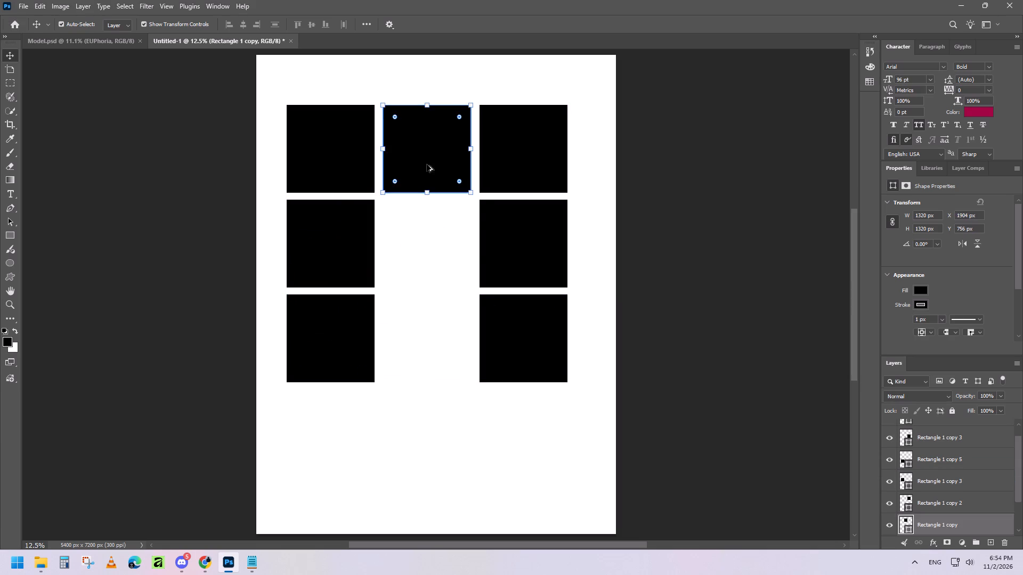
pyautogui.keyDown('alt'); pyautogui.keyDown('shift'); pyautogui.moveTo(427, 165); pyautogui.dragTo(429, 260); pyautogui.keyUp('shift'); pyautogui.keyUp('alt')
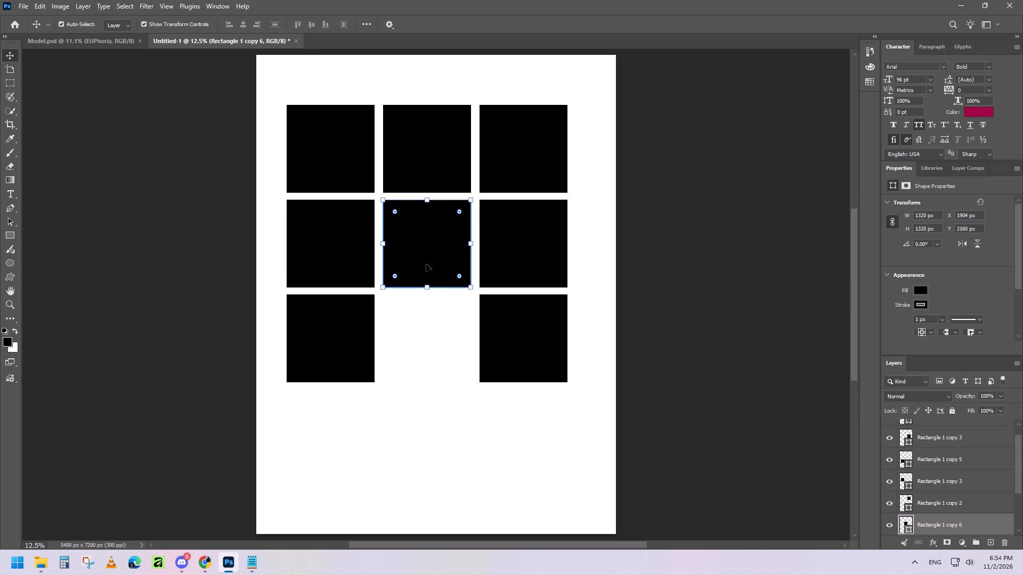
pyautogui.click(426, 264)
pyautogui.keyDown('alt'); pyautogui.keyDown('shift'); pyautogui.moveTo(428, 258); pyautogui.dragTo(432, 355); pyautogui.keyUp('shift'); pyautogui.keyUp('alt')
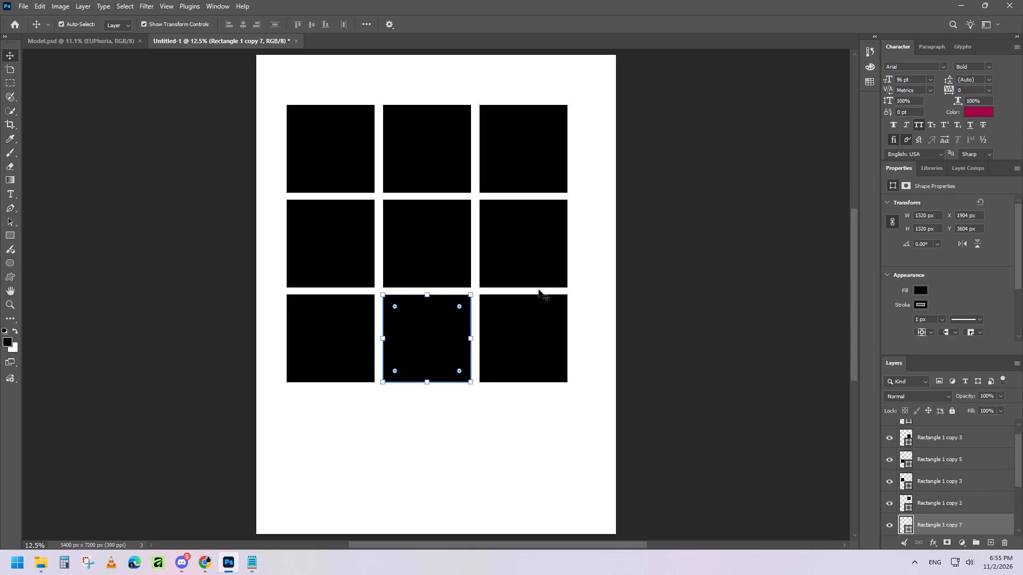
# Select the six squares in the second and third rows and nudge them up together by about 48 px, closer to the top row.
pyautogui.click(315, 233)
pyautogui.keyDown('ctrl'); pyautogui.click(451, 237); pyautogui.keyUp('ctrl')
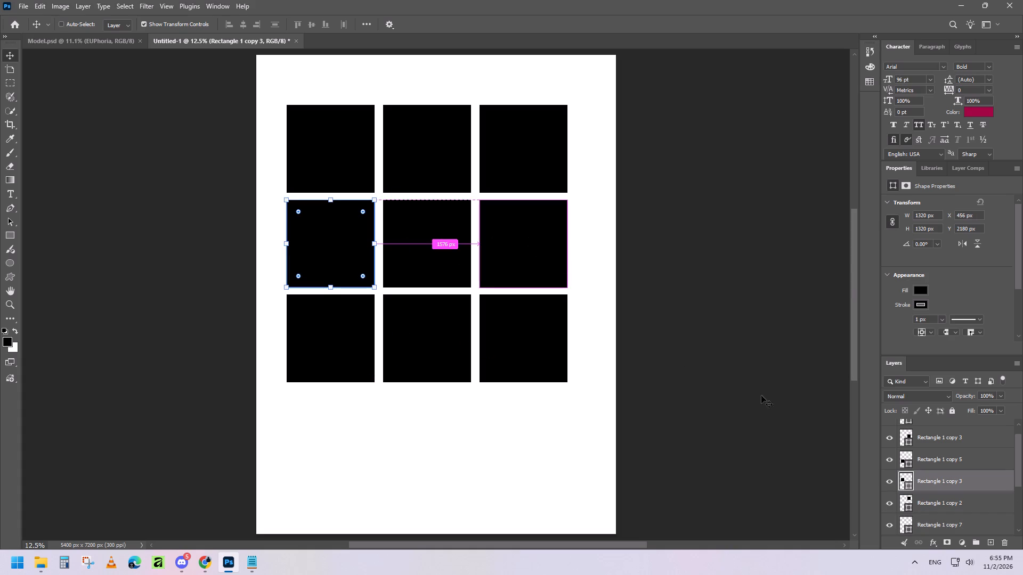
pyautogui.scroll(4, 950, 515)
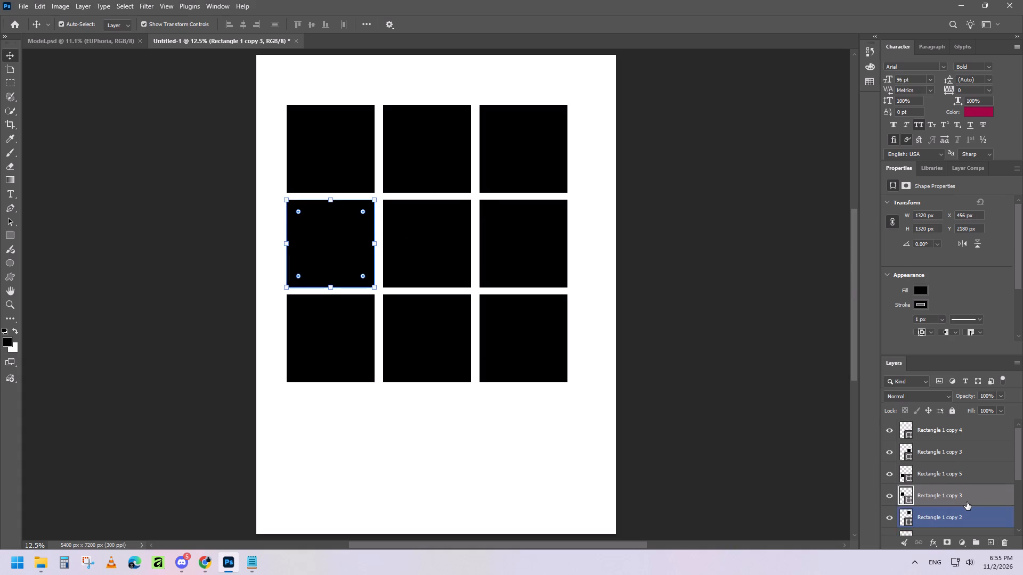
pyautogui.scroll(2, 969, 500)
pyautogui.scroll(-8, 973, 508)
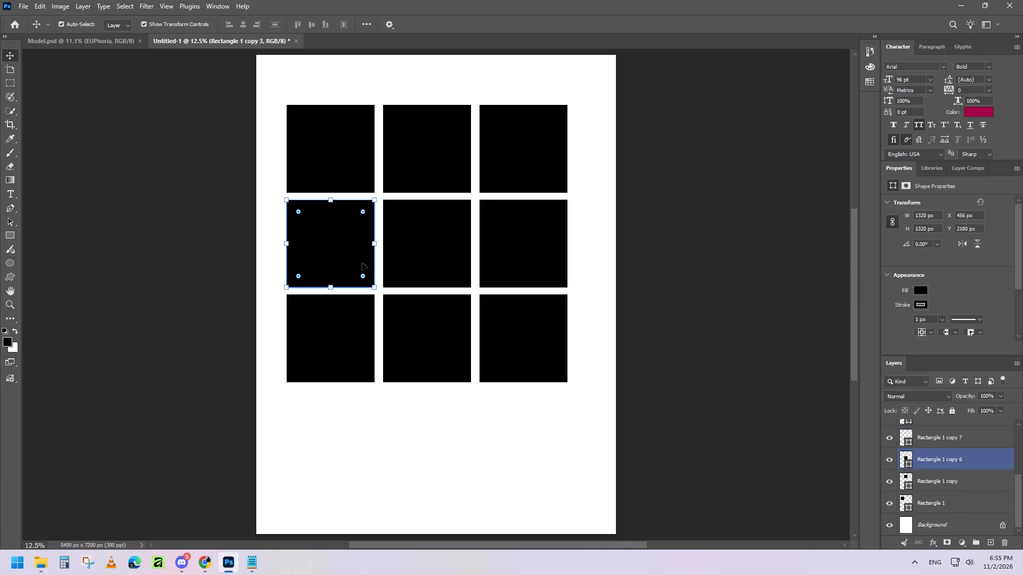
pyautogui.scroll(5, 968, 512)
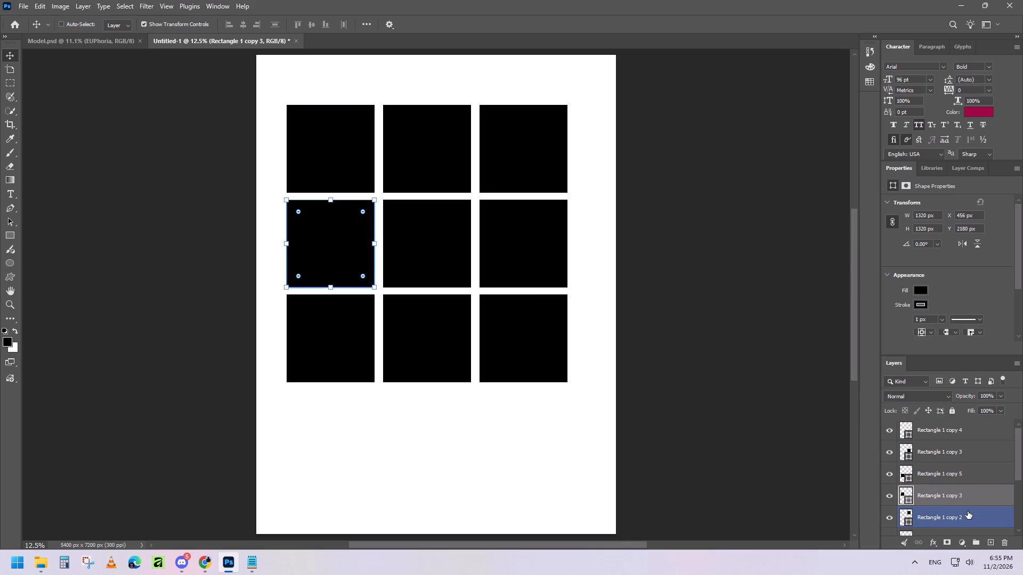
pyautogui.scroll(3, 969, 492)
pyautogui.click(981, 430)
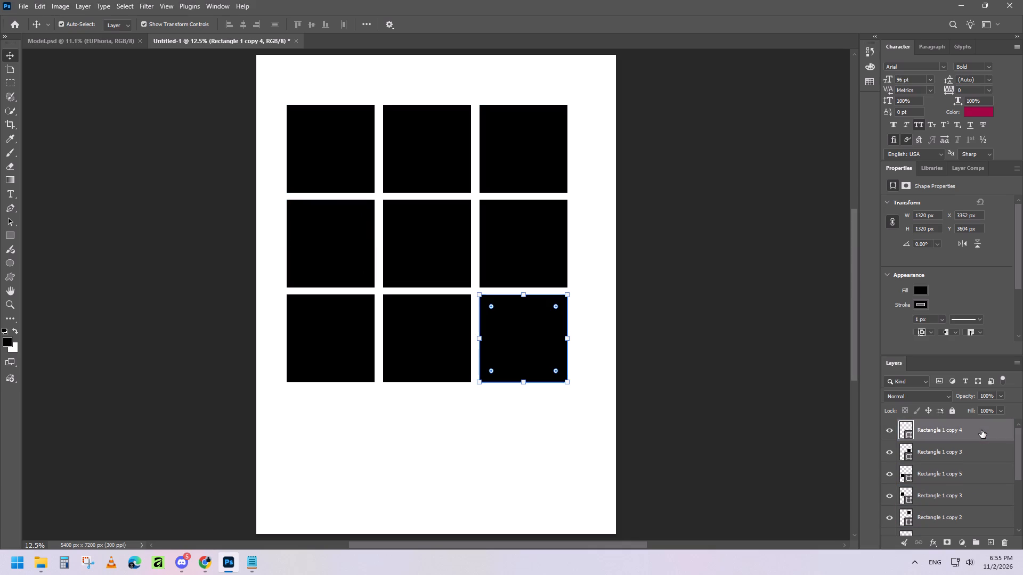
pyautogui.keyDown('ctrl'); pyautogui.click(982, 454); pyautogui.keyUp('ctrl')
pyautogui.keyDown('ctrl'); pyautogui.click(980, 481); pyautogui.keyUp('ctrl')
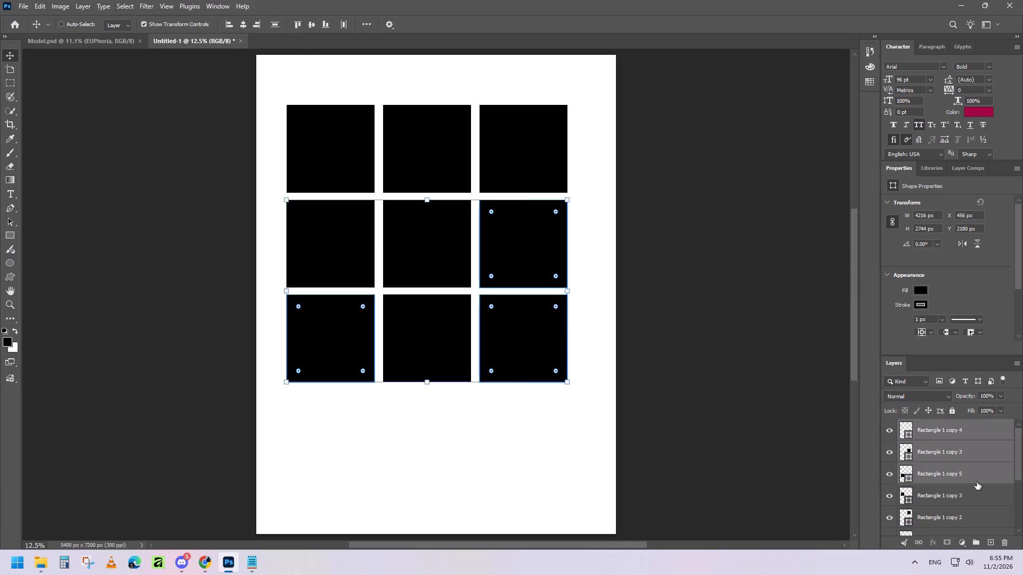
pyautogui.keyDown('ctrl'); pyautogui.click(981, 492); pyautogui.keyUp('ctrl')
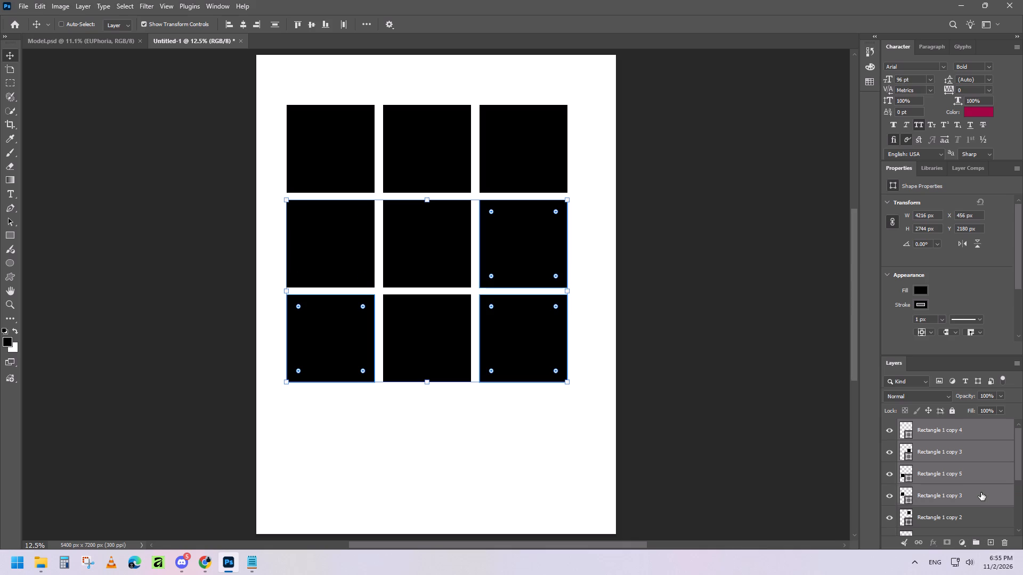
pyautogui.keyDown('ctrl'); pyautogui.click(977, 519); pyautogui.keyUp('ctrl')
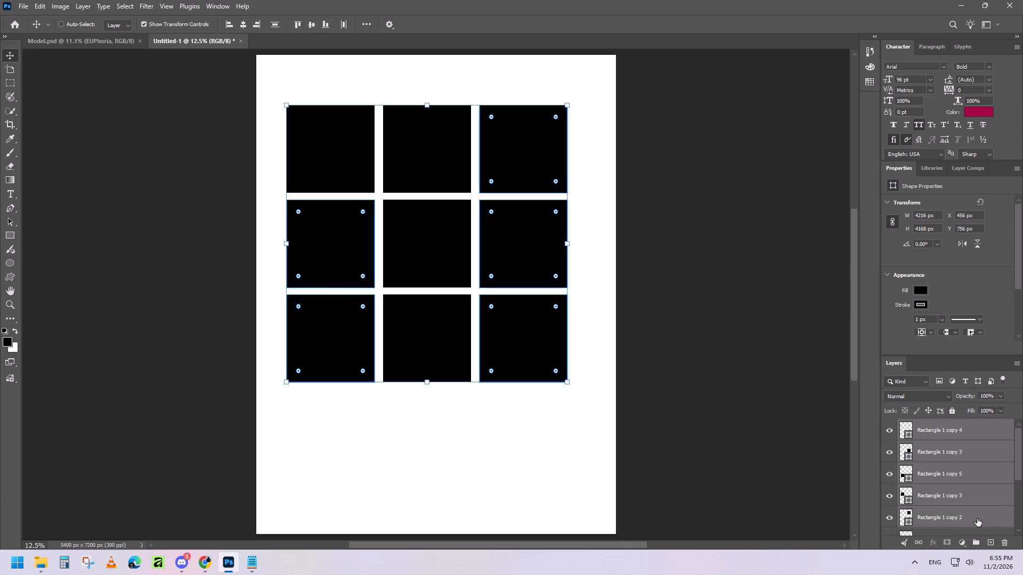
pyautogui.keyDown('ctrl'); pyautogui.click(977, 520); pyautogui.keyUp('ctrl')
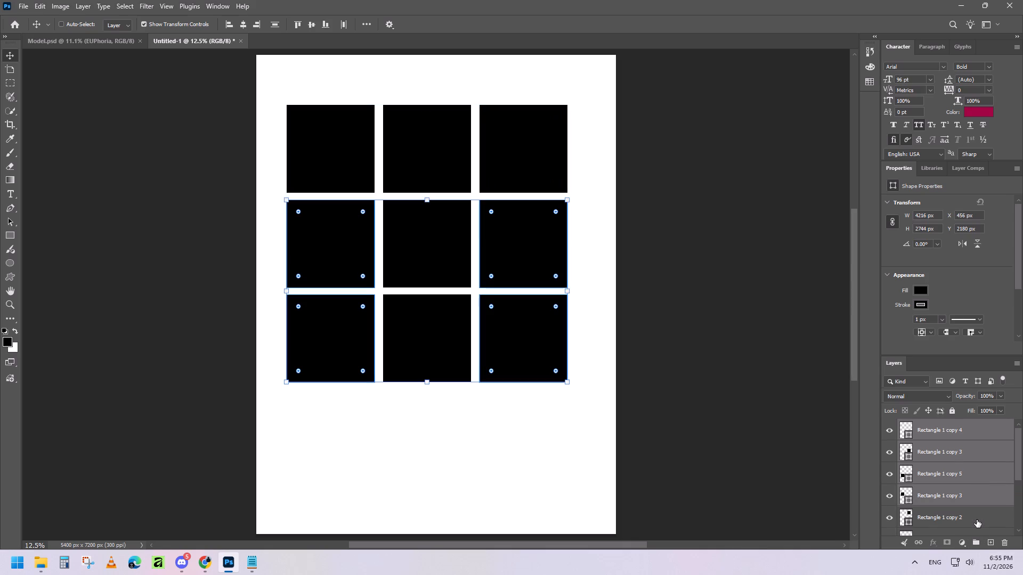
pyautogui.scroll(-2, 977, 520)
pyautogui.keyDown('ctrl'); pyautogui.click(980, 495); pyautogui.keyUp('ctrl')
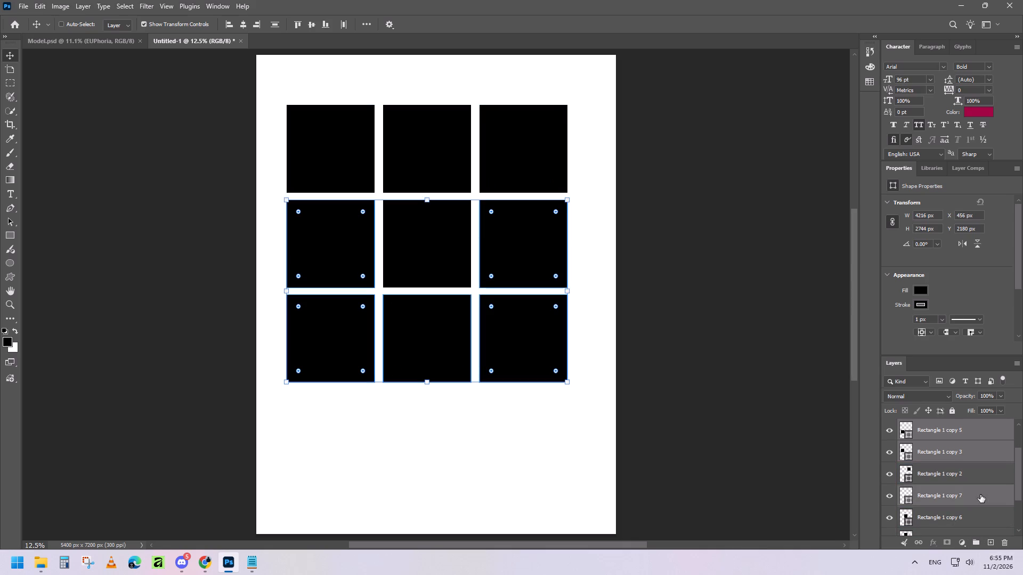
pyautogui.scroll(-2, 980, 495)
pyautogui.keyDown('ctrl'); pyautogui.click(971, 472); pyautogui.keyUp('ctrl')
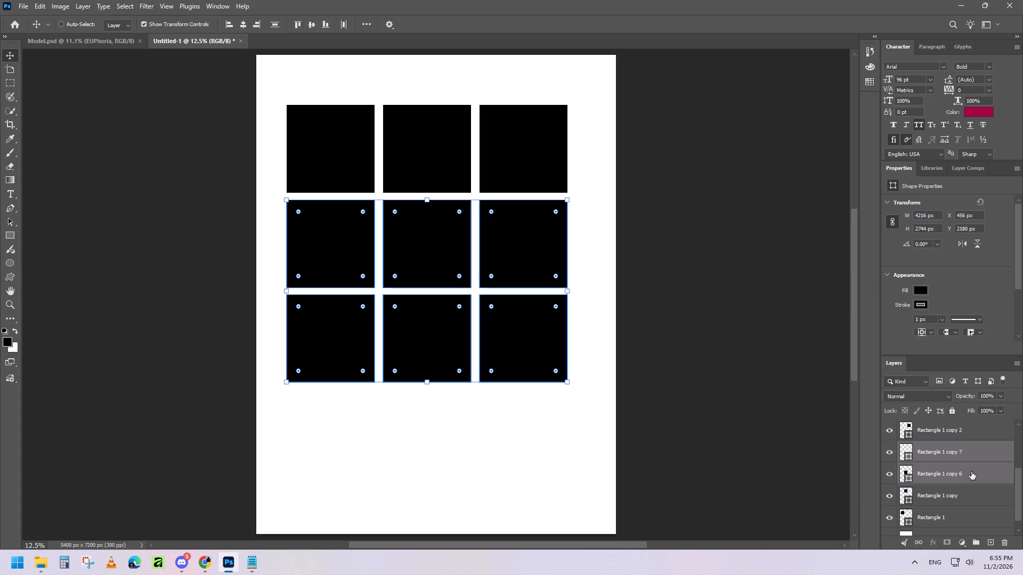
pyautogui.keyDown('alt'); pyautogui.click(510, 237); pyautogui.keyUp('alt')
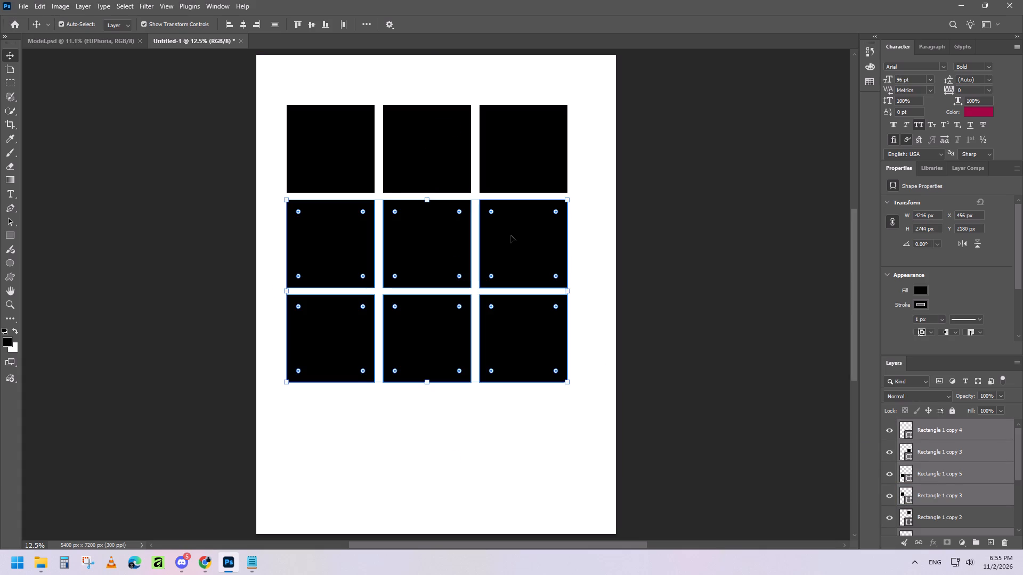
pyautogui.press('Up')
pyautogui.press('Up')
pyautogui.press('Up')
pyautogui.press('Up')
pyautogui.press('Up')
pyautogui.press('Up')
pyautogui.press('Up')
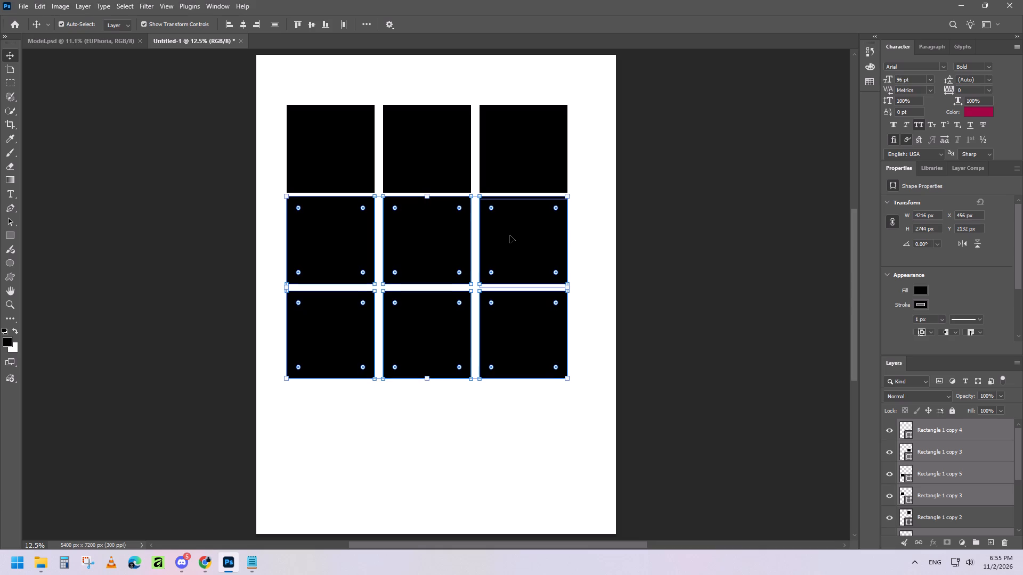
# Nudge the selected second- and third-row squares up together to Y 2108 px, then deselect them.
pyautogui.press('Up')
pyautogui.press('Up')
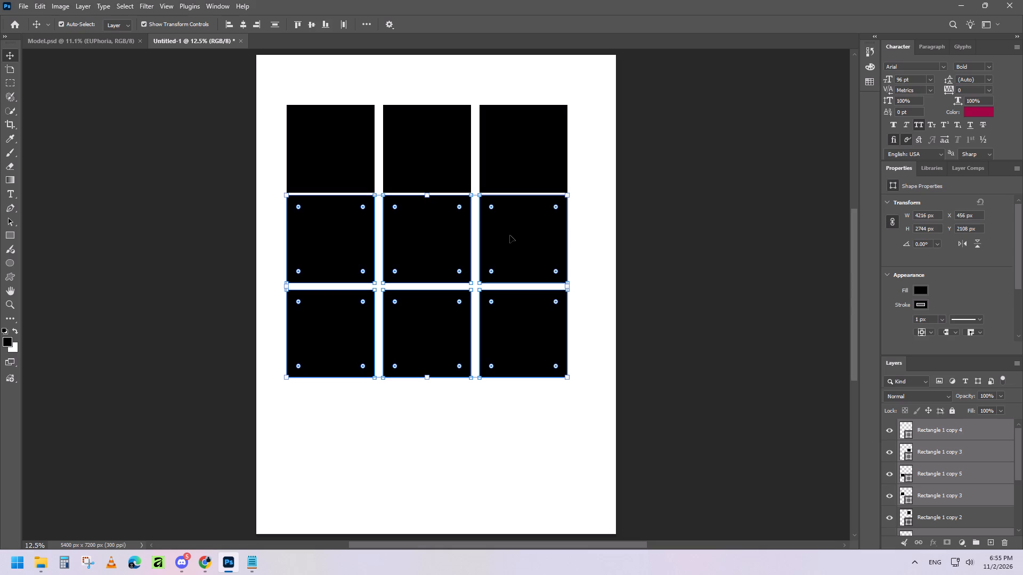
pyautogui.click(603, 235)
# Nudge the third-row square of the outer column nearest the poster's right edge up to Y 3460 px, matching the gap above.
pyautogui.click(543, 321)
pyautogui.press('Up')
pyautogui.press('Up')
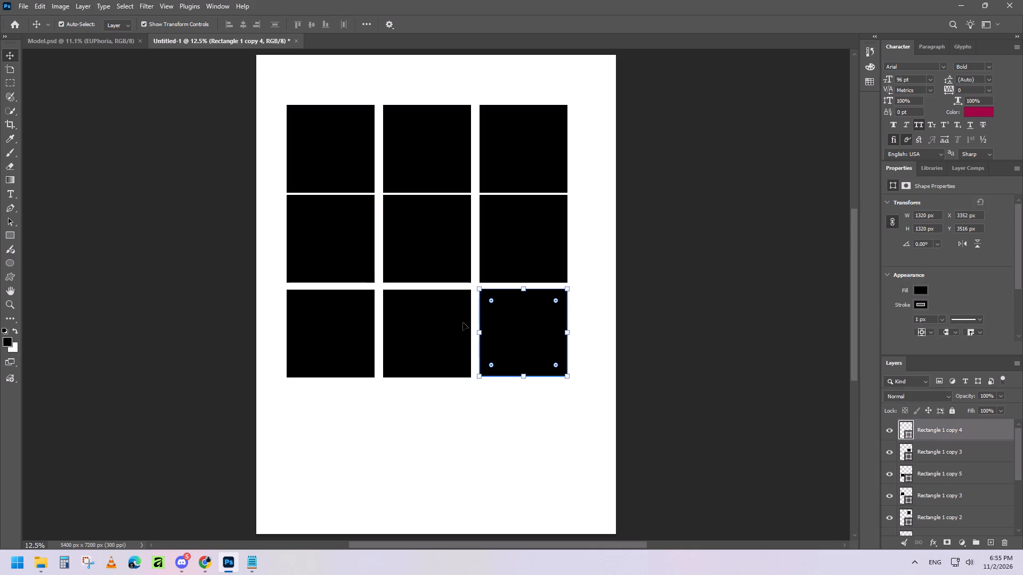
pyautogui.press('Up')
pyautogui.press('Up')
pyautogui.press('Up')
pyautogui.press('Up')
pyautogui.press('Up')
pyautogui.press('Up')
pyautogui.press('Up')
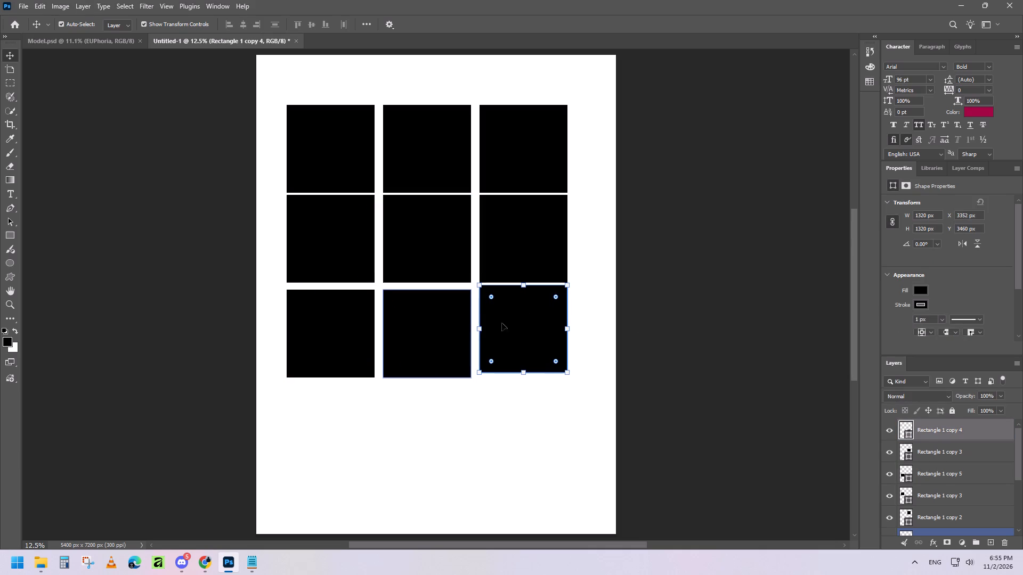
pyautogui.click(601, 313)
pyautogui.click(524, 328)
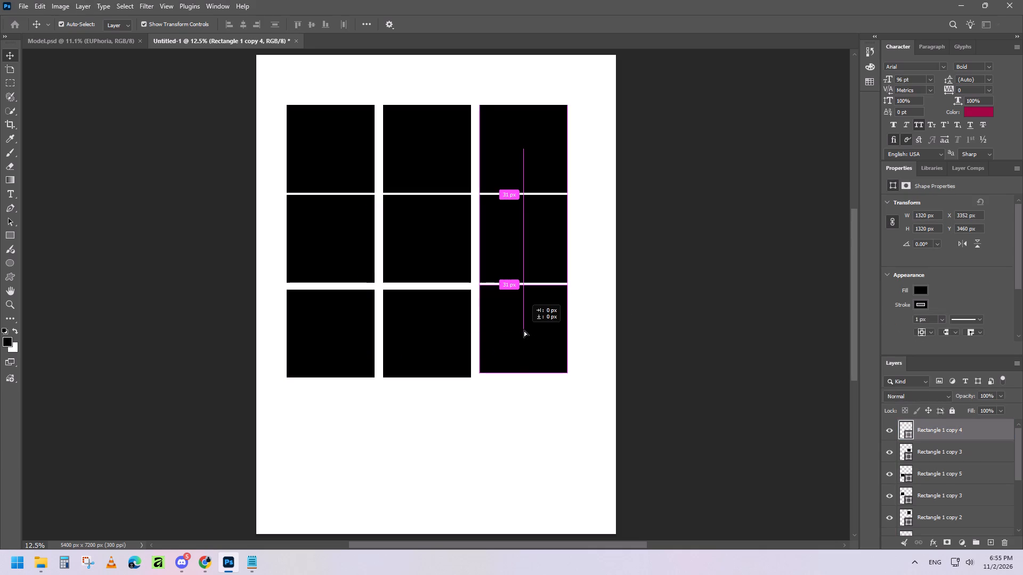
# Move the other two third-row squares up to Y 3460 px, level with the already raised square.
pyautogui.click(431, 335)
pyautogui.keyDown('shift'); pyautogui.moveTo(432, 336); pyautogui.dragTo(432, 331); pyautogui.keyUp('shift')
pyautogui.click(335, 335)
pyautogui.keyDown('shift'); pyautogui.click(340, 336); pyautogui.keyUp('shift')
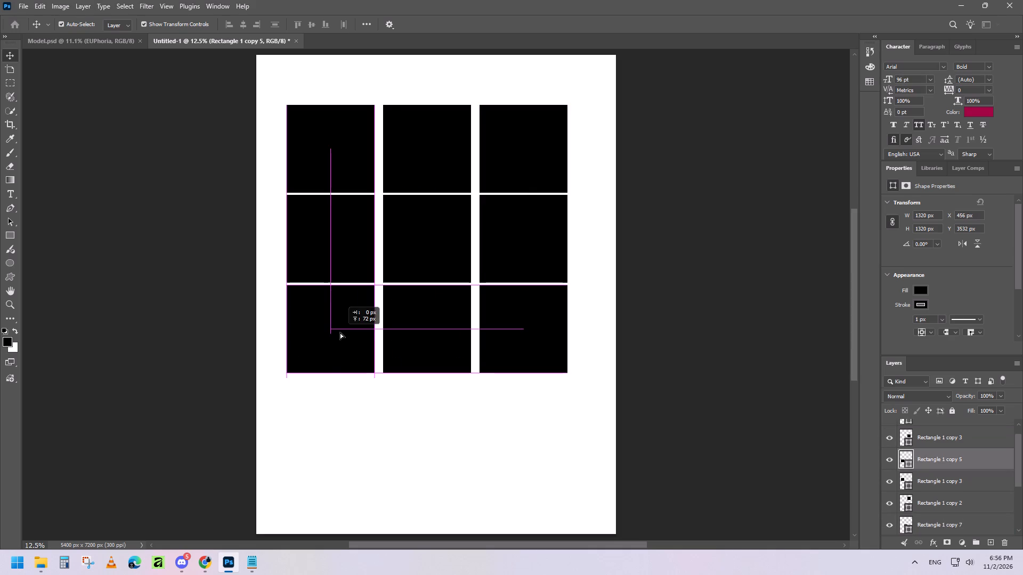
pyautogui.click(378, 395)
# Duplicate each of the three third-row squares straight down to form a fourth row at Y about 4812 px.
pyautogui.click(336, 348)
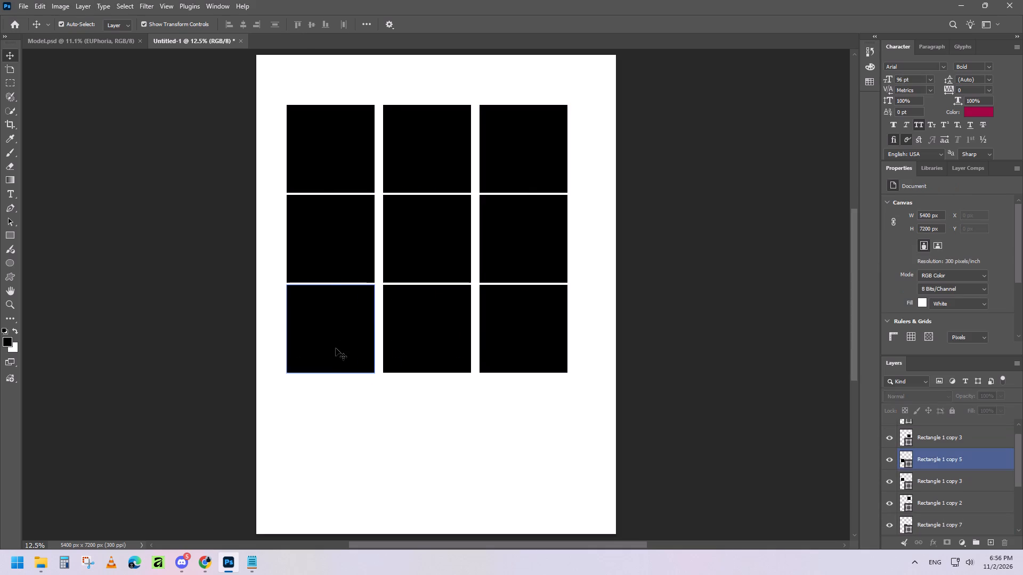
pyautogui.keyDown('alt'); pyautogui.keyDown('shift'); pyautogui.moveTo(336, 348); pyautogui.dragTo(336, 443); pyautogui.keyUp('shift'); pyautogui.keyUp('alt')
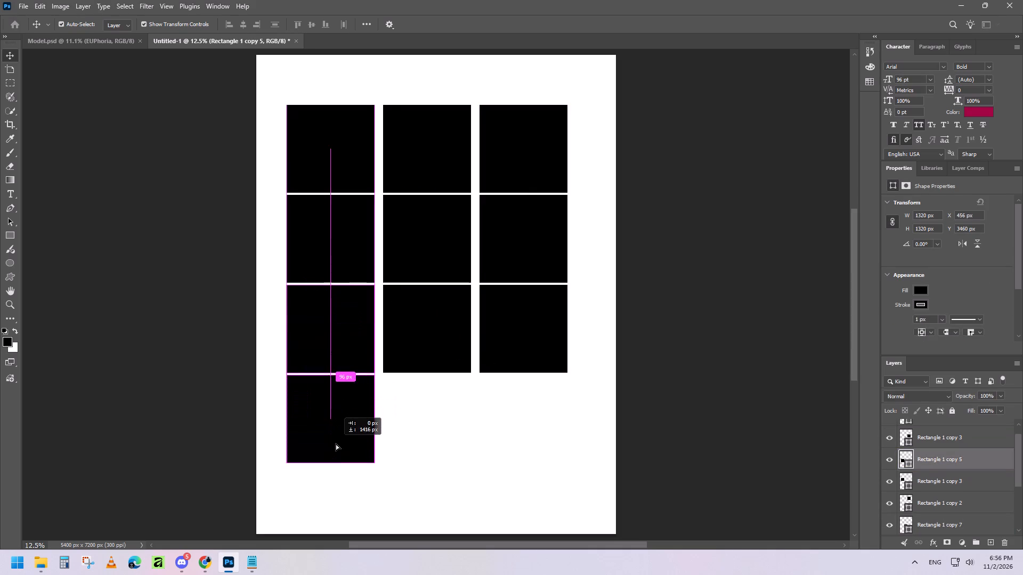
pyautogui.keyDown('alt'); pyautogui.keyDown('shift'); pyautogui.moveTo(336, 443); pyautogui.dragTo(336, 441); pyautogui.keyUp('shift'); pyautogui.keyUp('alt')
pyautogui.click(434, 352)
pyautogui.keyDown('alt'); pyautogui.keyDown('shift'); pyautogui.moveTo(436, 348); pyautogui.dragTo(436, 352); pyautogui.keyUp('shift'); pyautogui.keyUp('alt')
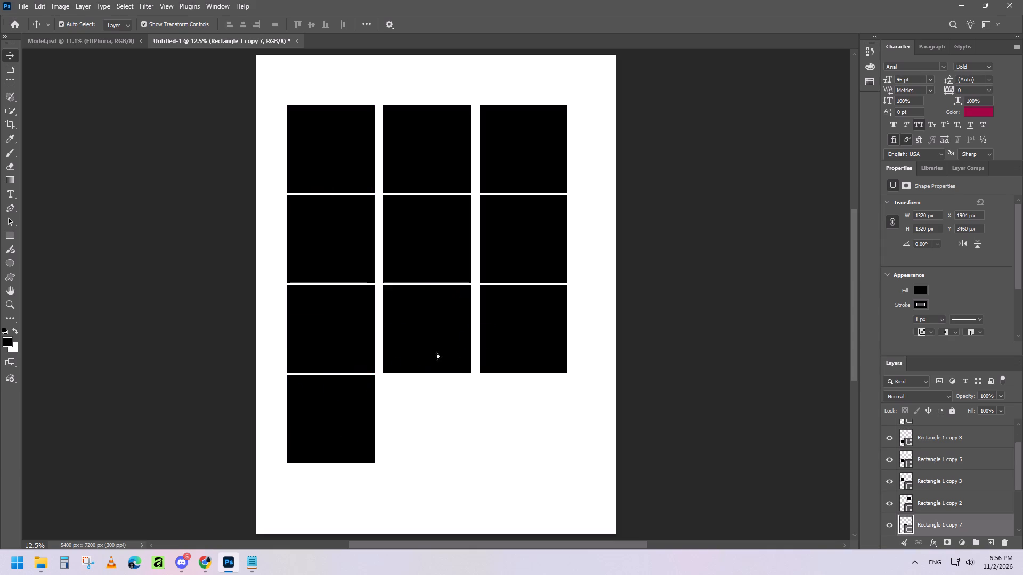
pyautogui.keyDown('alt'); pyautogui.keyDown('shift'); pyautogui.moveTo(436, 352); pyautogui.dragTo(436, 440); pyautogui.keyUp('shift'); pyautogui.keyUp('alt')
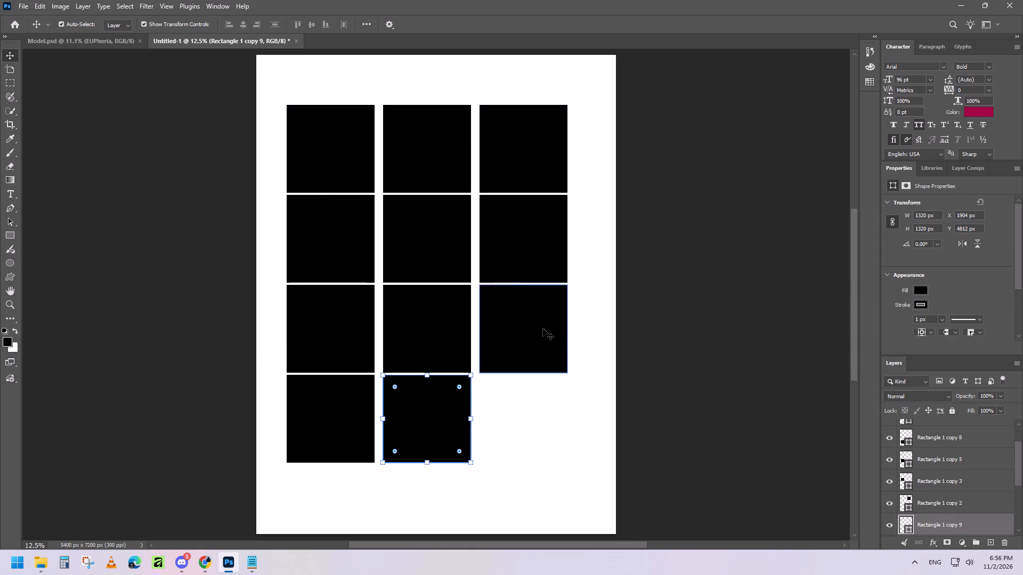
pyautogui.click(543, 328)
pyautogui.keyDown('alt'); pyautogui.keyDown('shift'); pyautogui.moveTo(533, 334); pyautogui.dragTo(533, 427); pyautogui.keyUp('shift'); pyautogui.keyUp('alt')
pyautogui.click(592, 348)
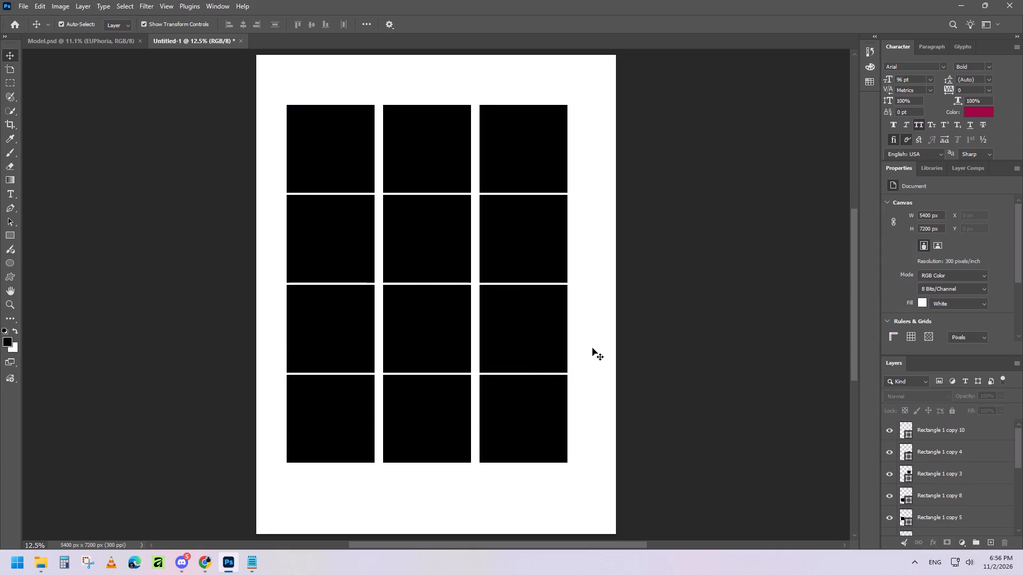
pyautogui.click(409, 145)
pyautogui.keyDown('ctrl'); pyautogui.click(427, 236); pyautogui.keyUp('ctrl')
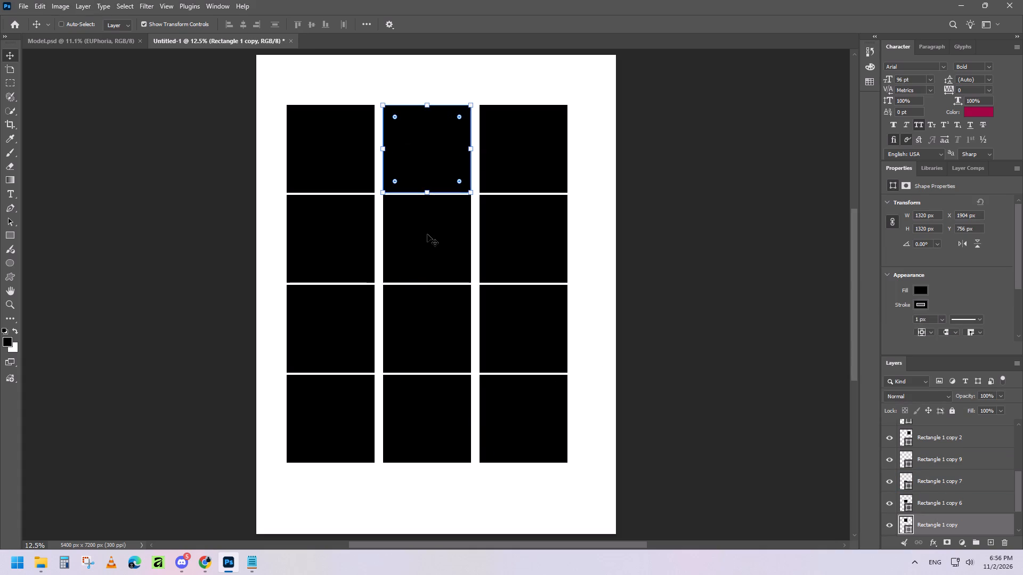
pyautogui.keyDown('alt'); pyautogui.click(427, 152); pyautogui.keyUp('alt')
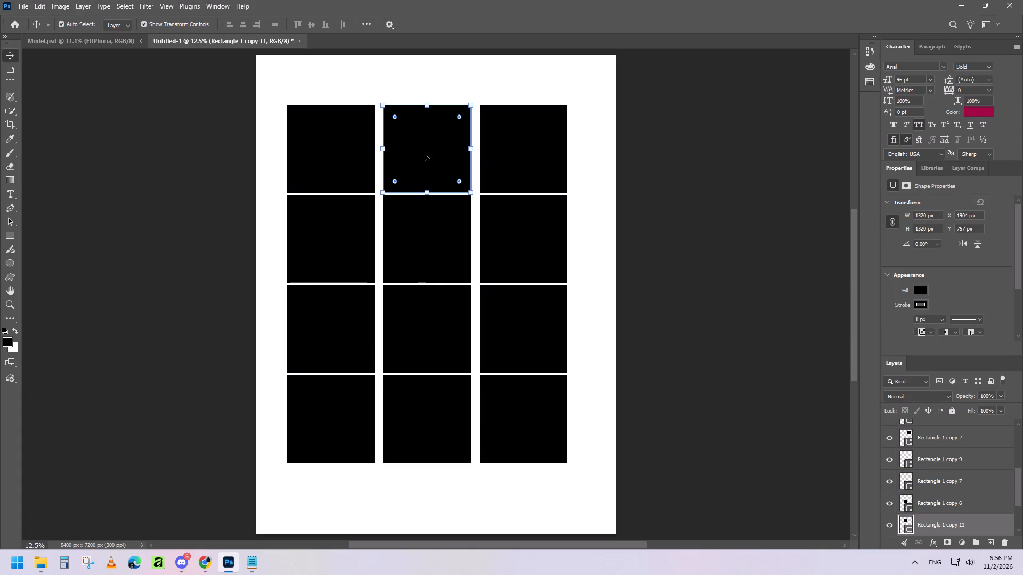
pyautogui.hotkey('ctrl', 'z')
# Move the four center-column squares left to X 1840 px, narrowing the gap to the first column.
pyautogui.keyDown('shift'); pyautogui.click(429, 154); pyautogui.keyUp('shift')
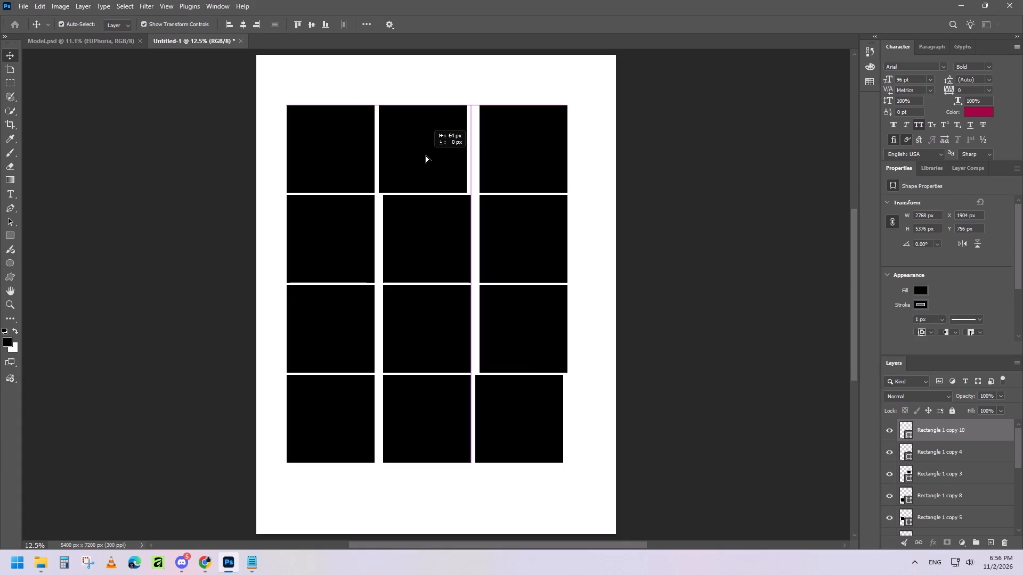
pyautogui.keyDown('shift'); pyautogui.click(446, 223); pyautogui.keyUp('shift')
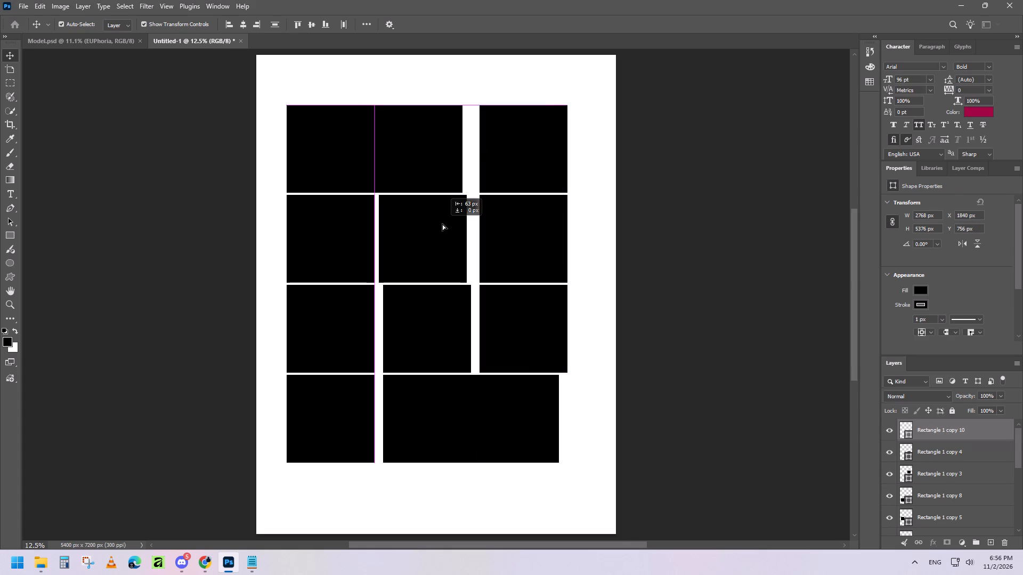
pyautogui.hotkey('ctrl', 'z')
pyautogui.click(594, 212)
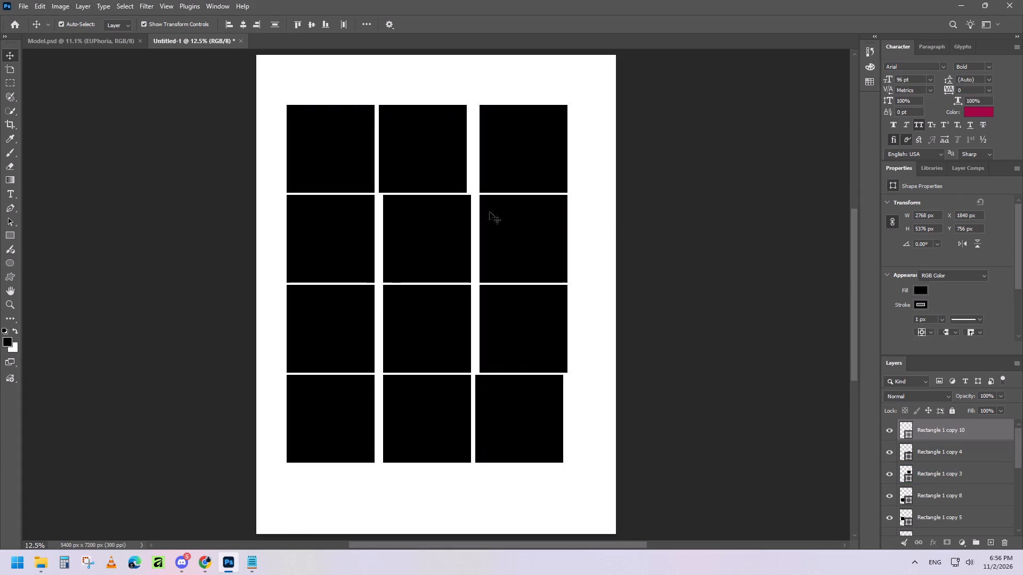
pyautogui.click(433, 212)
pyautogui.keyDown('shift'); pyautogui.click(427, 231); pyautogui.keyUp('shift')
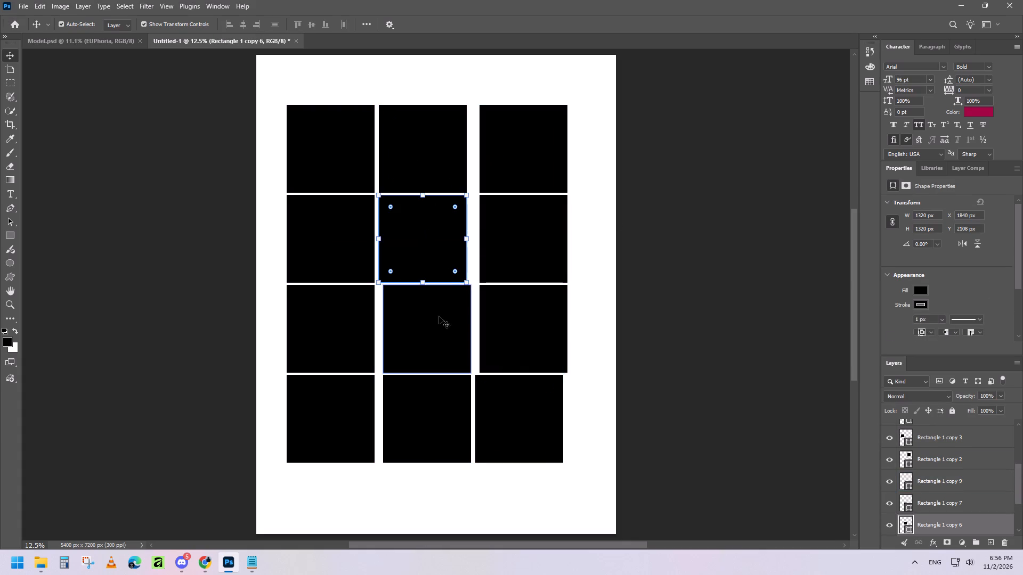
pyautogui.click(439, 316)
pyautogui.keyDown('shift'); pyautogui.moveTo(442, 330); pyautogui.dragTo(437, 331); pyautogui.keyUp('shift')
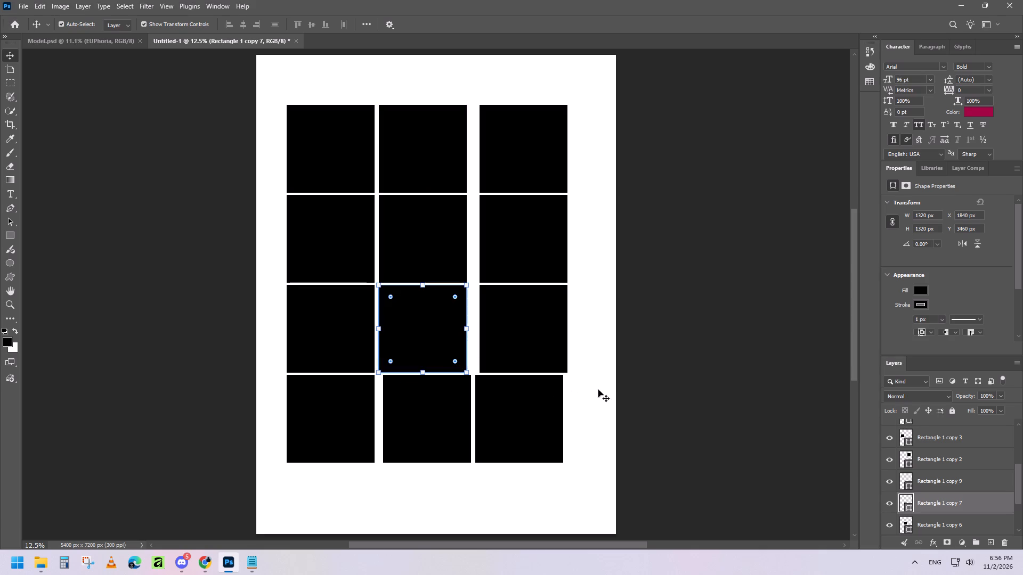
pyautogui.click(598, 390)
pyautogui.click(424, 402)
pyautogui.keyDown('shift'); pyautogui.moveTo(435, 413); pyautogui.dragTo(429, 414); pyautogui.keyUp('shift')
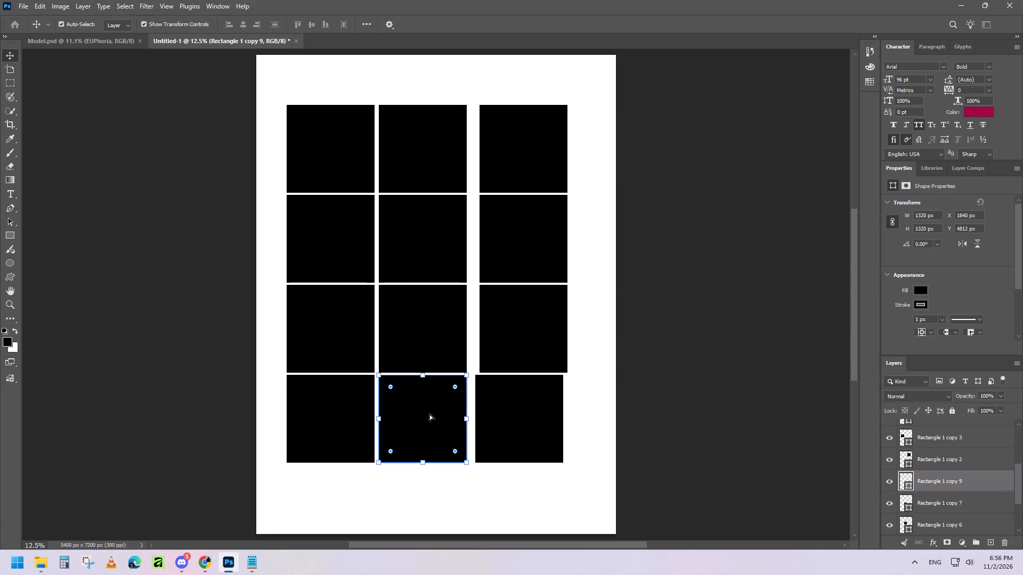
pyautogui.click(585, 412)
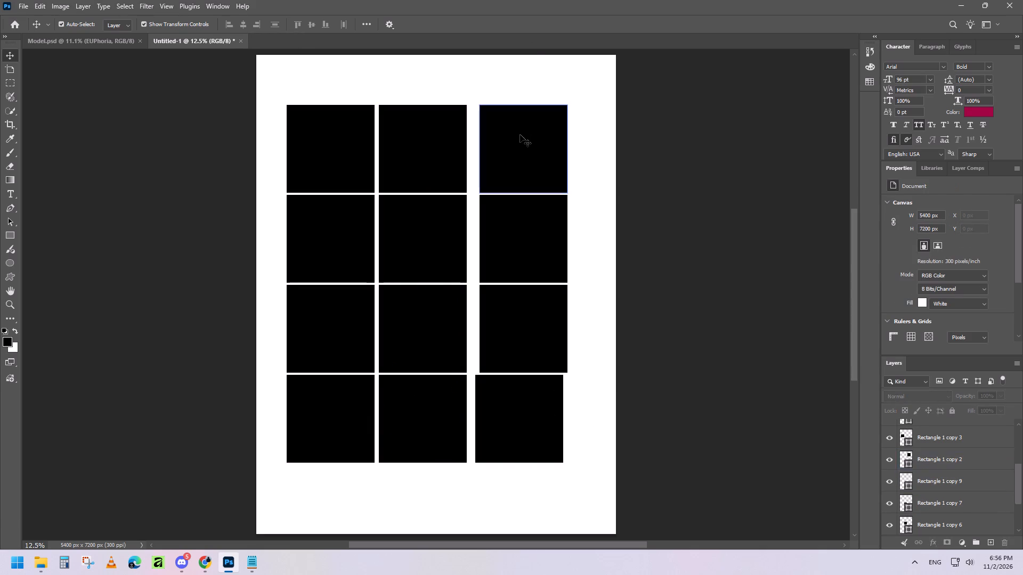
# Move the four squares of the third column left to X 3224 px, matching the gap between the first two columns.
pyautogui.click(520, 137)
pyautogui.keyDown('shift'); pyautogui.moveTo(528, 147); pyautogui.dragTo(523, 147); pyautogui.keyUp('shift')
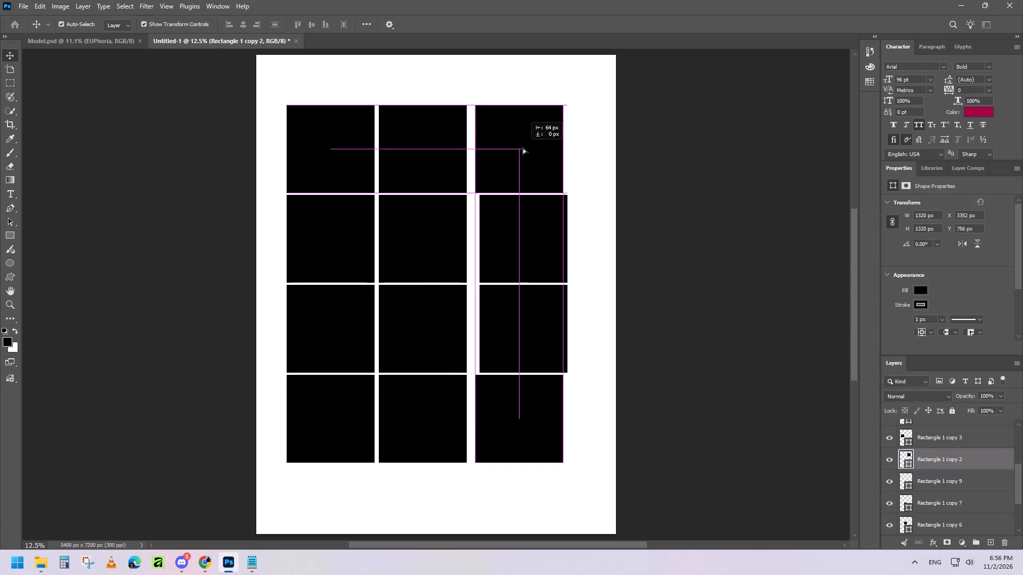
pyautogui.keyDown('shift'); pyautogui.moveTo(523, 147); pyautogui.dragTo(520, 147); pyautogui.keyUp('shift')
pyautogui.click(593, 203)
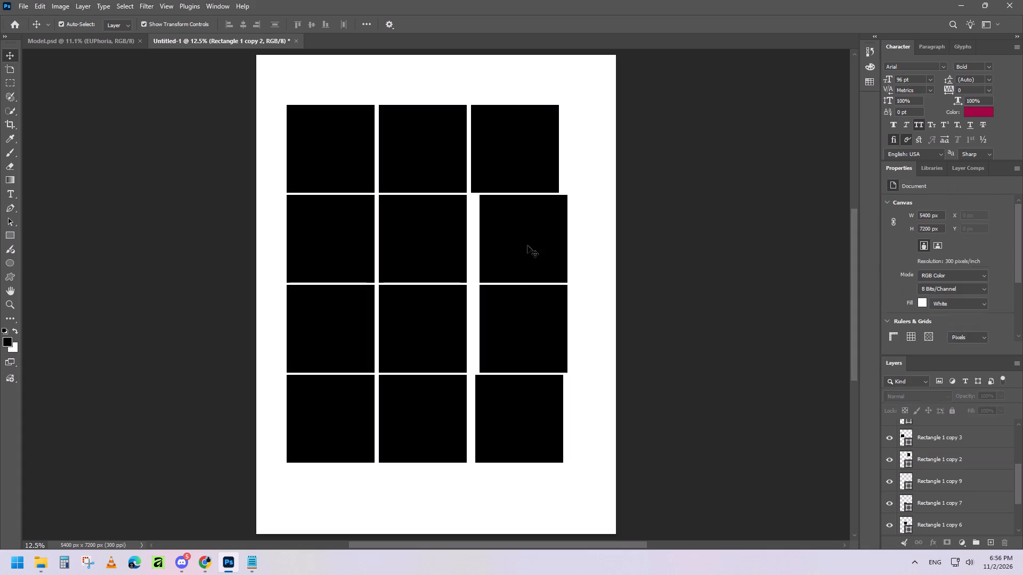
pyautogui.click(527, 245)
pyautogui.keyDown('shift'); pyautogui.moveTo(535, 248); pyautogui.dragTo(527, 248); pyautogui.keyUp('shift')
pyautogui.click(600, 275)
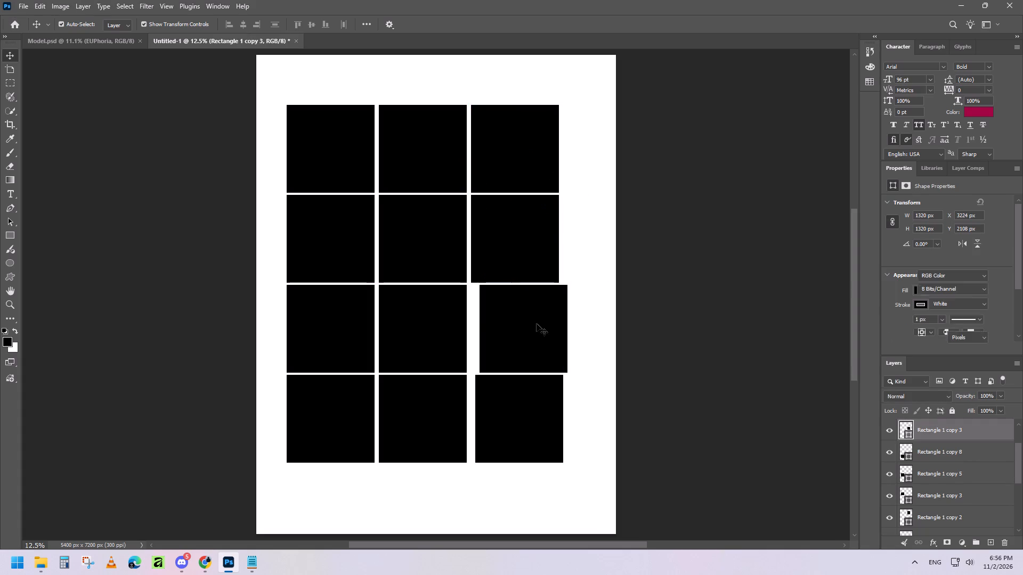
pyautogui.click(530, 324)
pyautogui.keyDown('shift'); pyautogui.moveTo(536, 336); pyautogui.dragTo(529, 336); pyautogui.keyUp('shift')
pyautogui.click(596, 335)
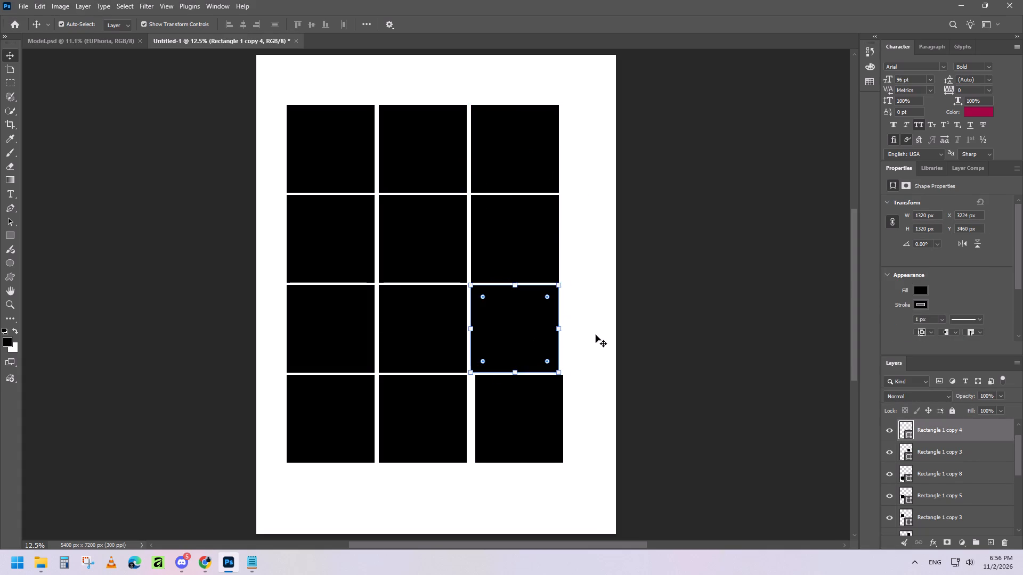
pyautogui.click(535, 417)
pyautogui.keyDown('shift'); pyautogui.moveTo(531, 429); pyautogui.dragTo(526, 429); pyautogui.keyUp('shift')
pyautogui.click(606, 388)
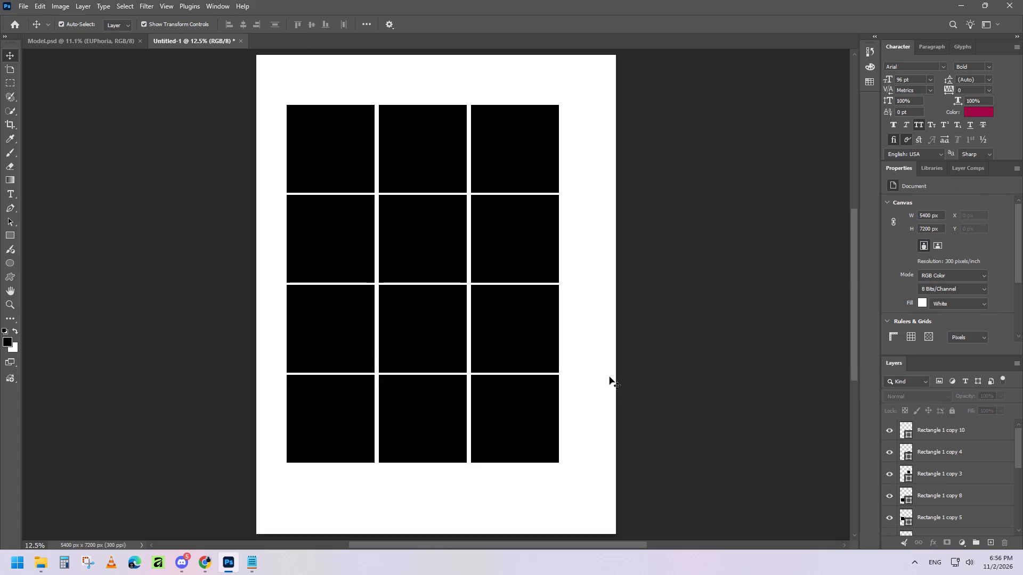
pyautogui.click(203, 563)
pyautogui.click(251, 509)
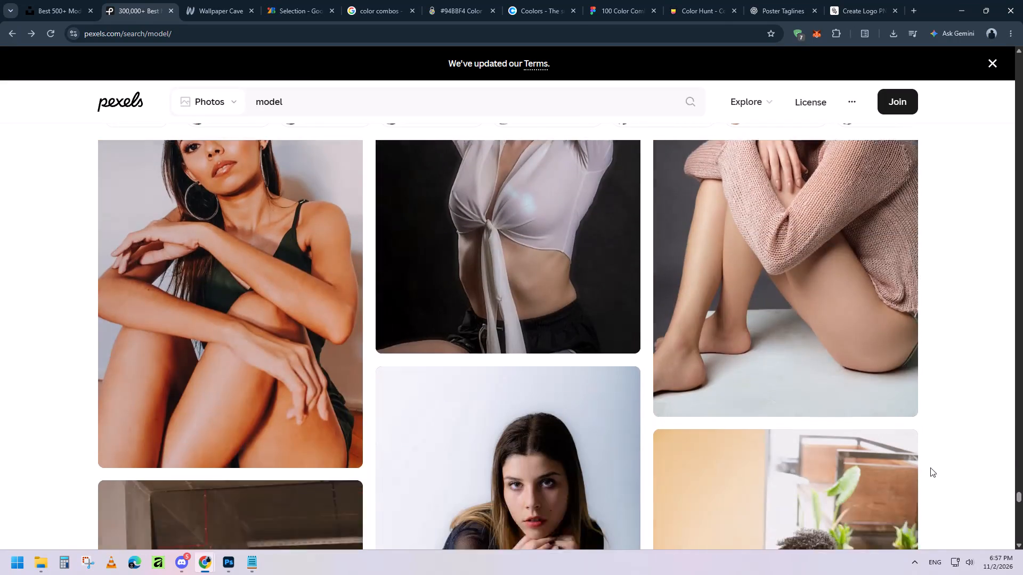
pyautogui.scroll(5, 931, 459)
pyautogui.scroll(-9, 930, 460)
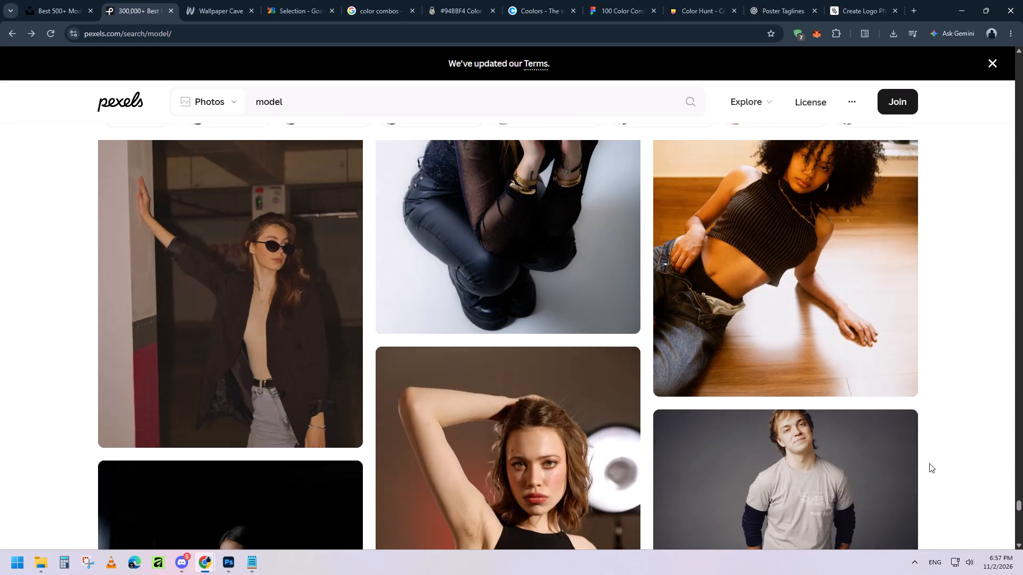
pyautogui.scroll(-15, 929, 463)
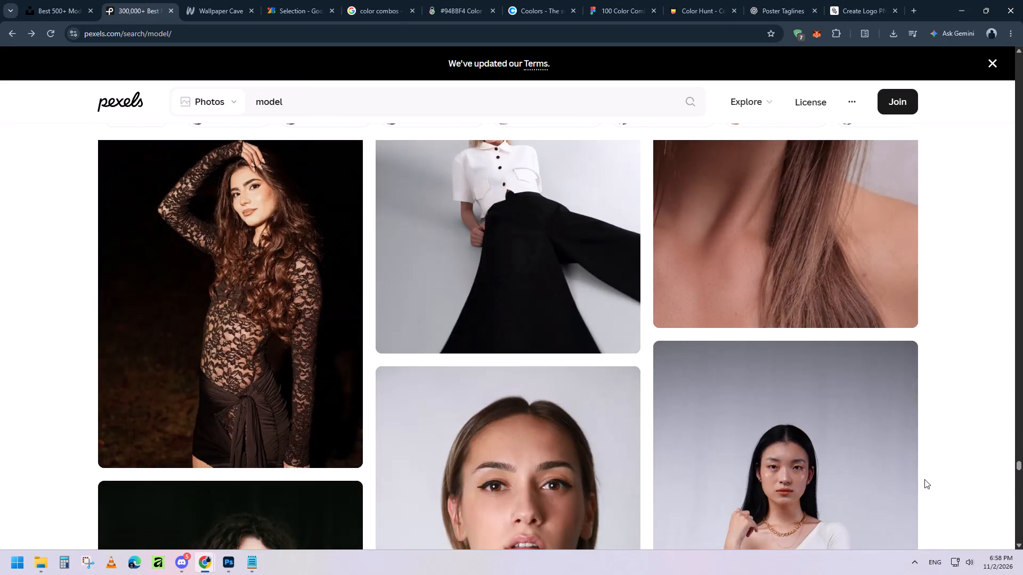
pyautogui.scroll(-18, 924, 479)
pyautogui.scroll(-3, 915, 497)
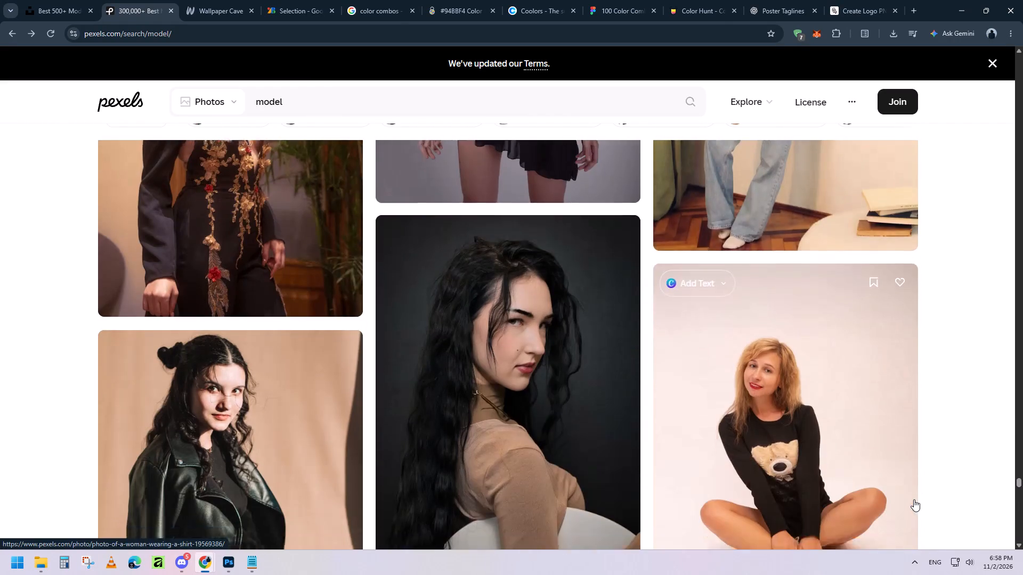
pyautogui.scroll(-16, 914, 499)
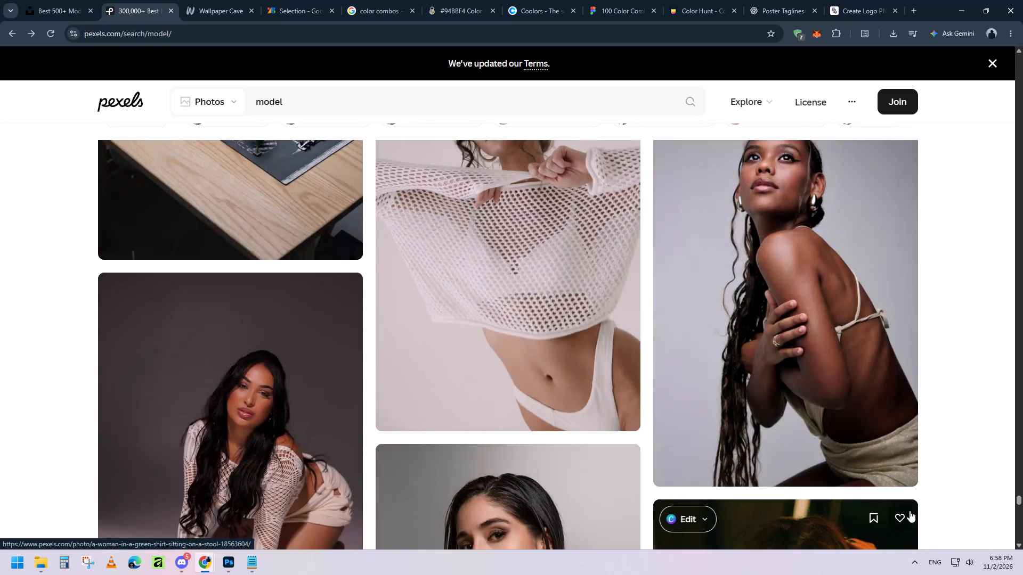
pyautogui.scroll(-8, 910, 511)
pyautogui.scroll(4, 935, 498)
pyautogui.scroll(-10, 935, 497)
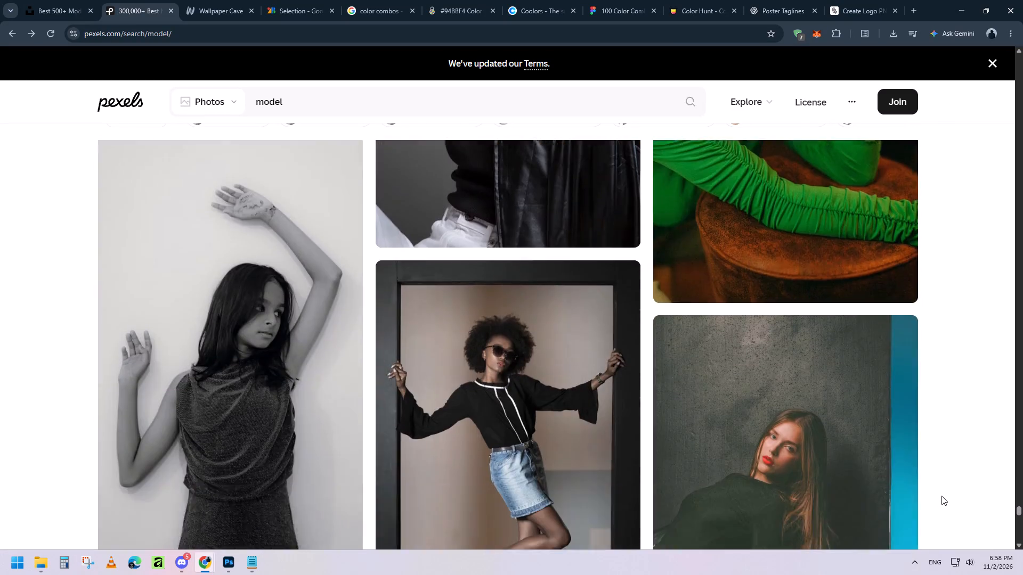
pyautogui.scroll(-17, 941, 496)
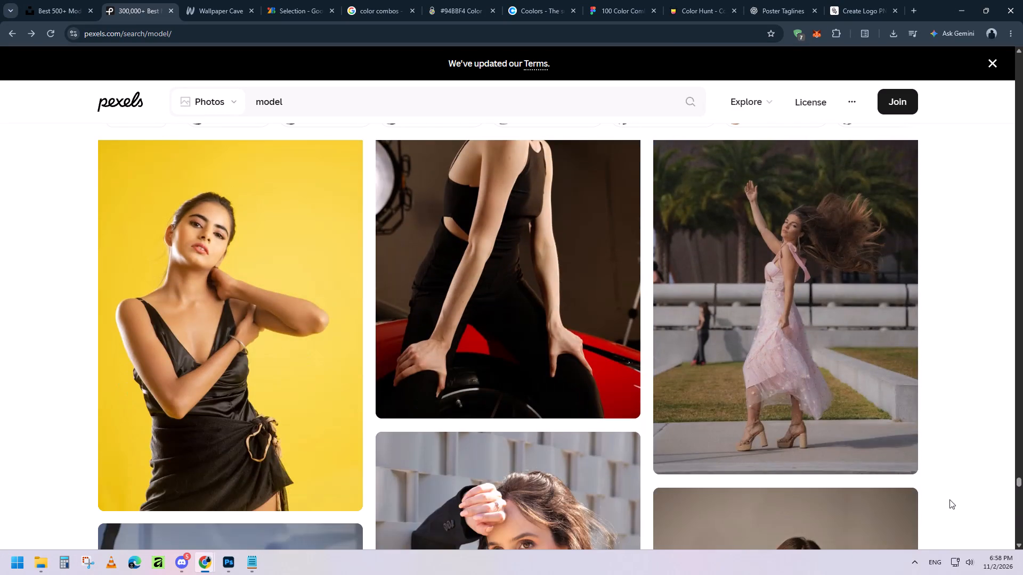
pyautogui.scroll(-16, 949, 500)
pyautogui.scroll(-6, 951, 508)
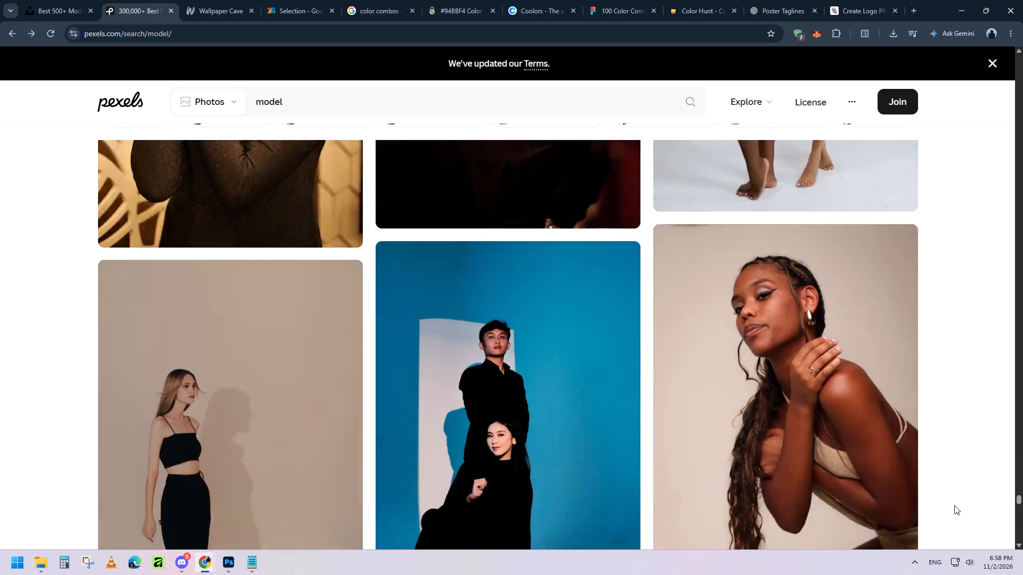
pyautogui.scroll(-13, 954, 504)
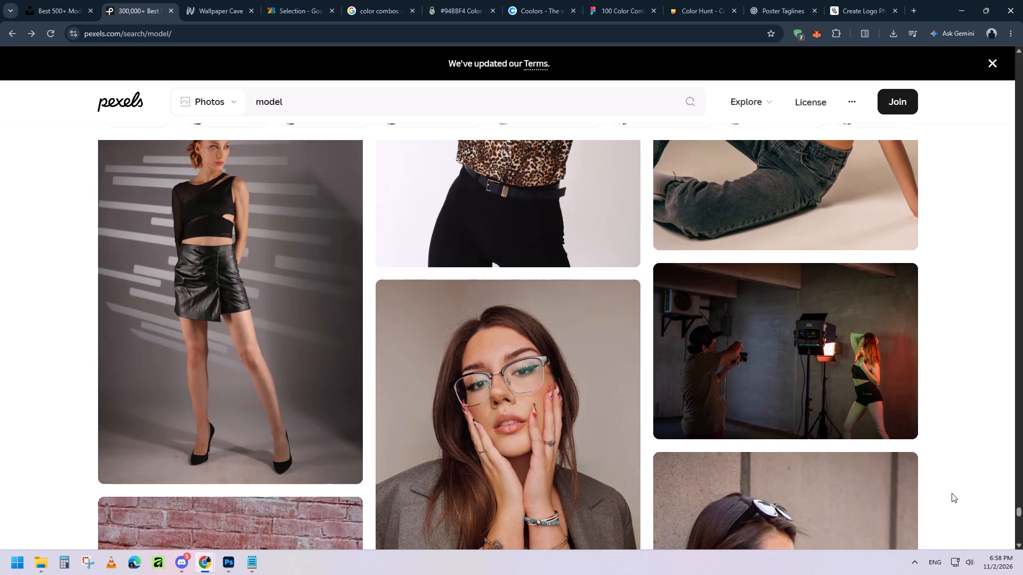
# Continue browsing the Pexels model photos for poses suited to the poster.
pyautogui.scroll(-18, 947, 494)
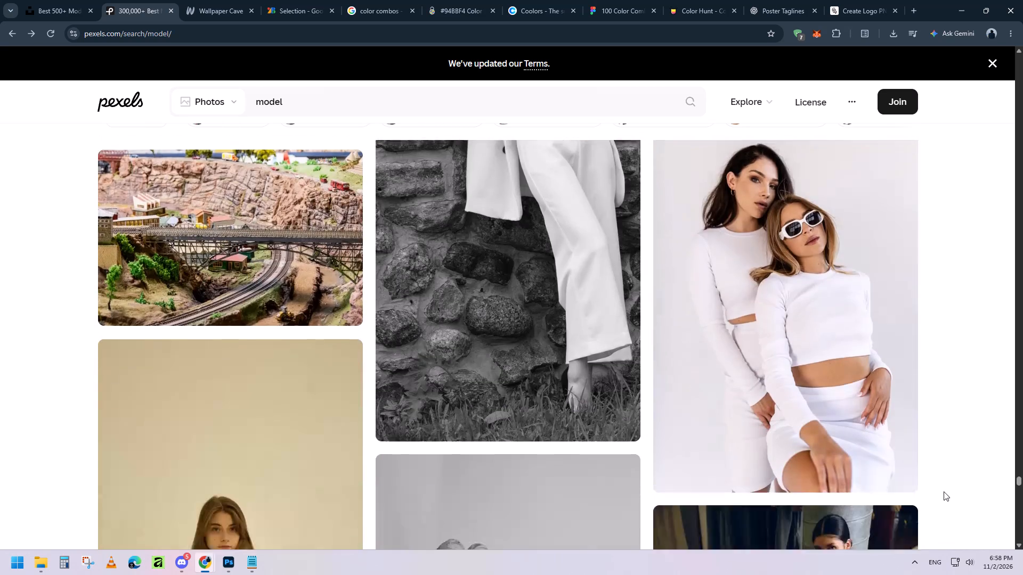
pyautogui.scroll(-16, 944, 490)
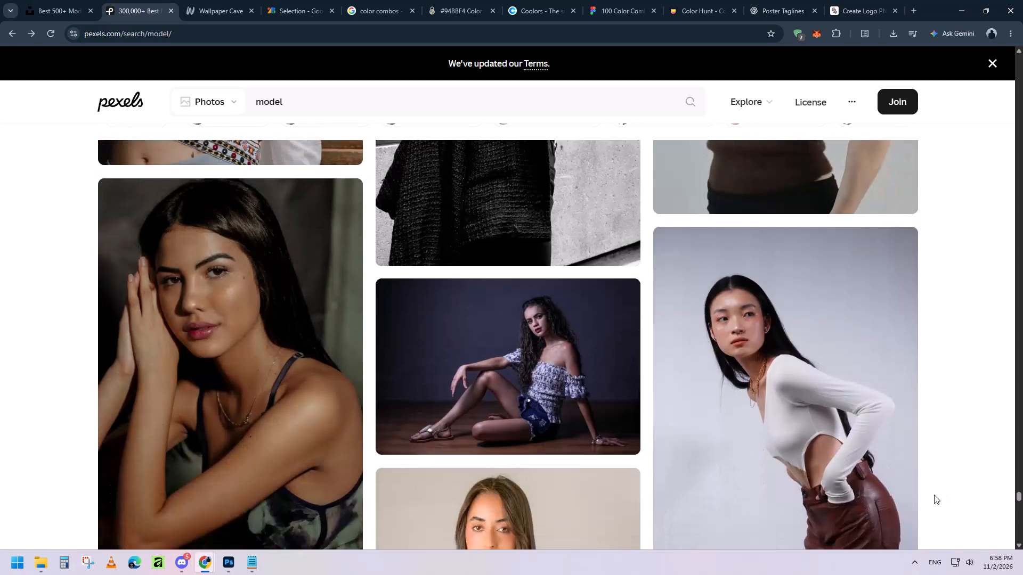
pyautogui.scroll(-18, 934, 495)
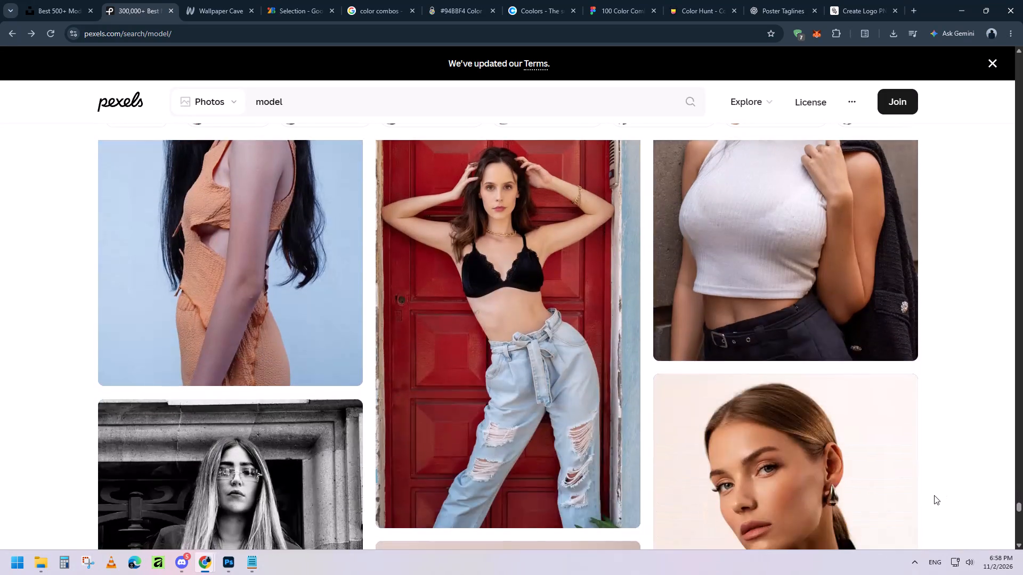
pyautogui.scroll(-8, 934, 495)
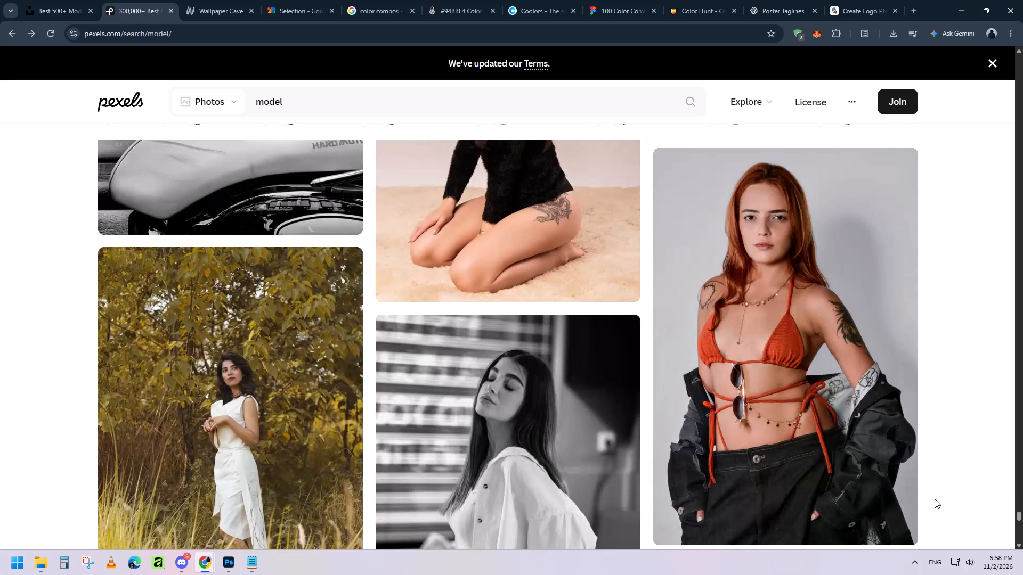
pyautogui.scroll(-15, 935, 499)
pyautogui.scroll(-6, 933, 499)
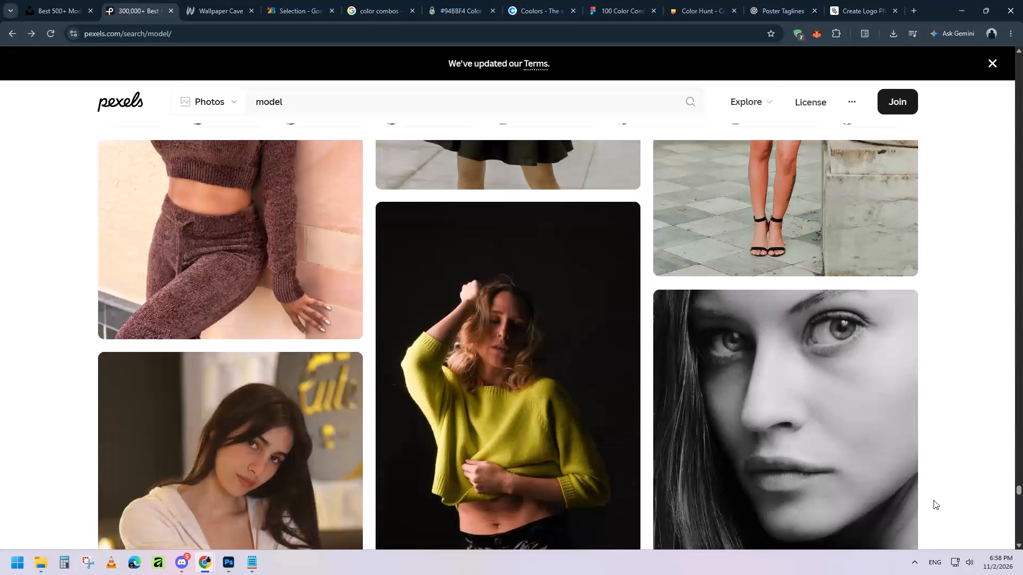
pyautogui.scroll(-17, 933, 500)
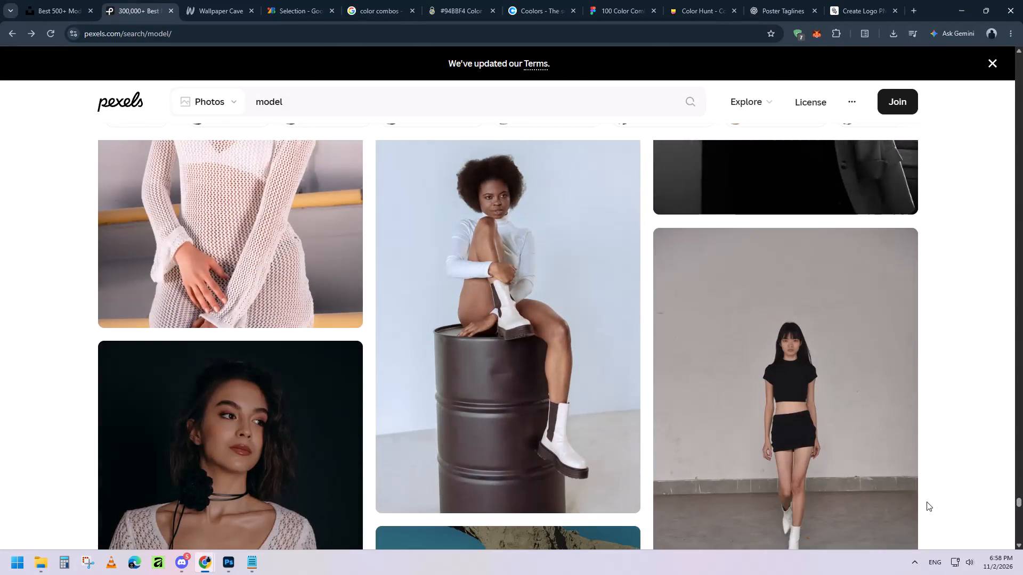
pyautogui.scroll(-9, 927, 502)
# Extend the Pexels photo search to "model sitting pose", copying the search phrase for reuse.
pyautogui.click(343, 103)
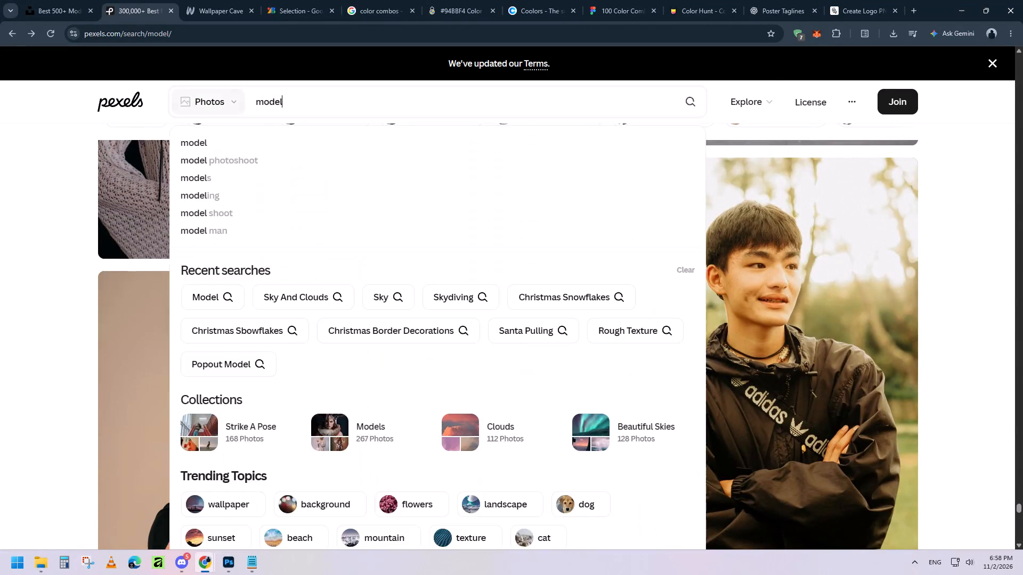
pyautogui.press('space')
pyautogui.write('sitting pose')
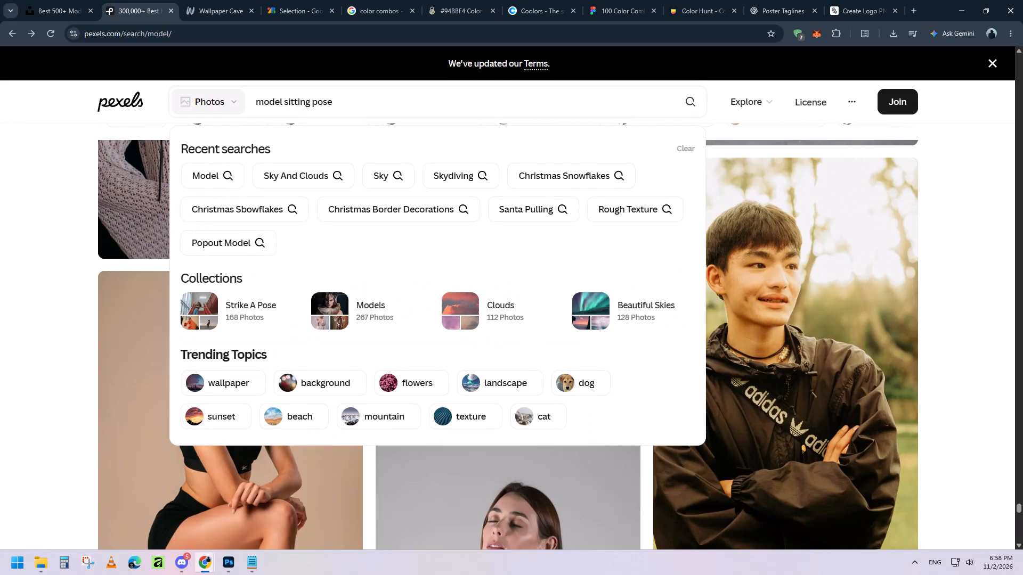
pyautogui.hotkey('ctrl', 'a')
pyautogui.hotkey('ctrl', 'c')
pyautogui.hotkey('ctrl', 'c')
pyautogui.press('Right')
pyautogui.press('Return')
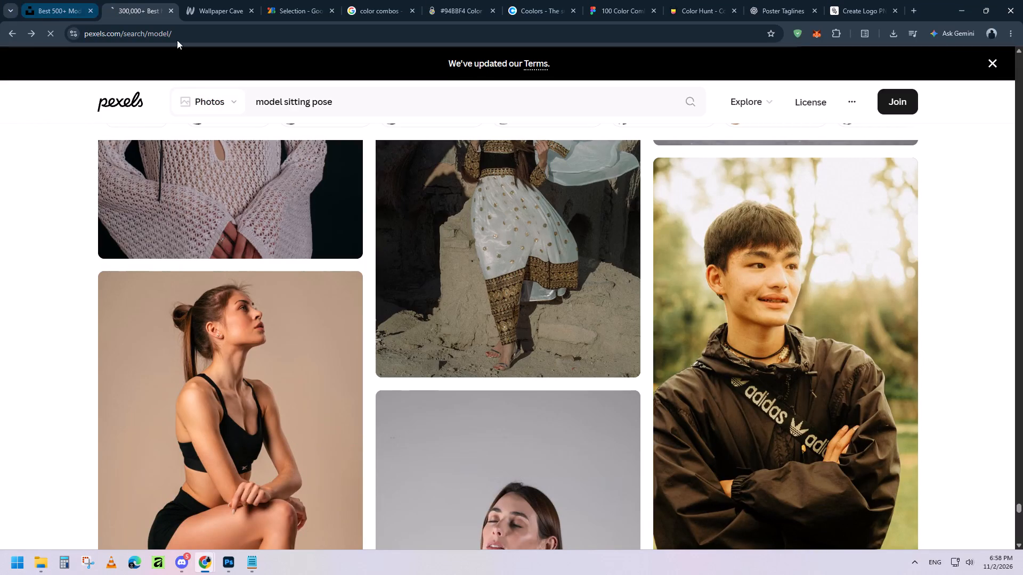
# Search Unsplash's free photos for "model sitting pose" using the copied phrase.
pyautogui.click(66, 0)
pyautogui.click(231, 68)
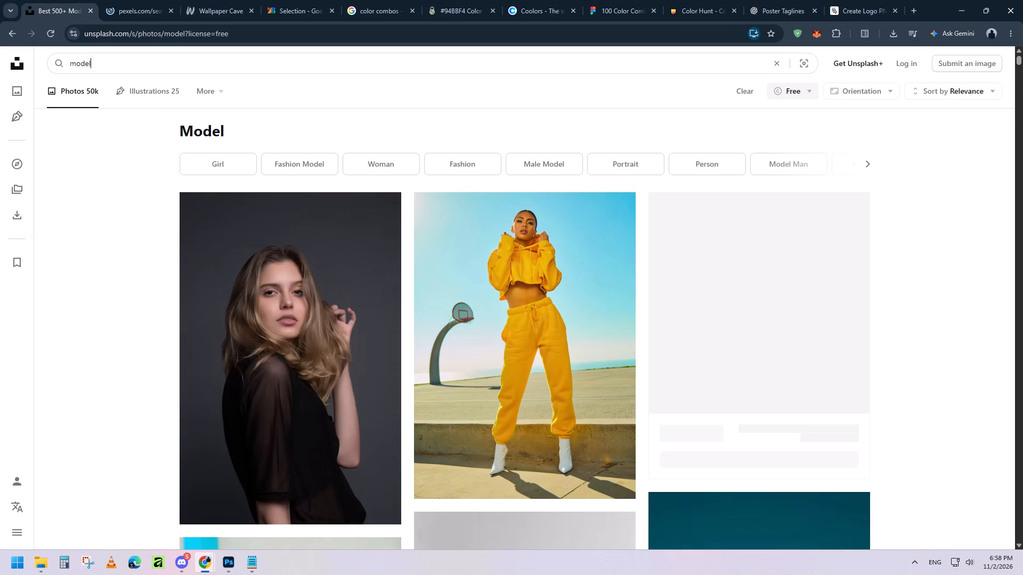
pyautogui.hotkey('ctrl', 'a')
pyautogui.hotkey('ctrl', 'v')
pyautogui.press('Return')
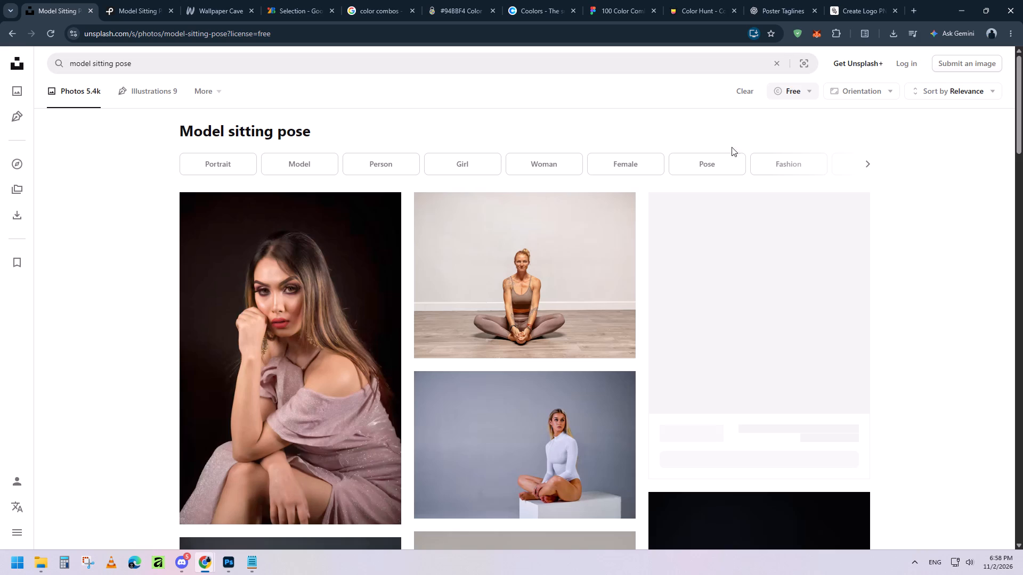
# Download the black-and-white Unsplash photo of the woman squatting in a black dress and dismiss the attribution notice.
pyautogui.scroll(-5, 987, 224)
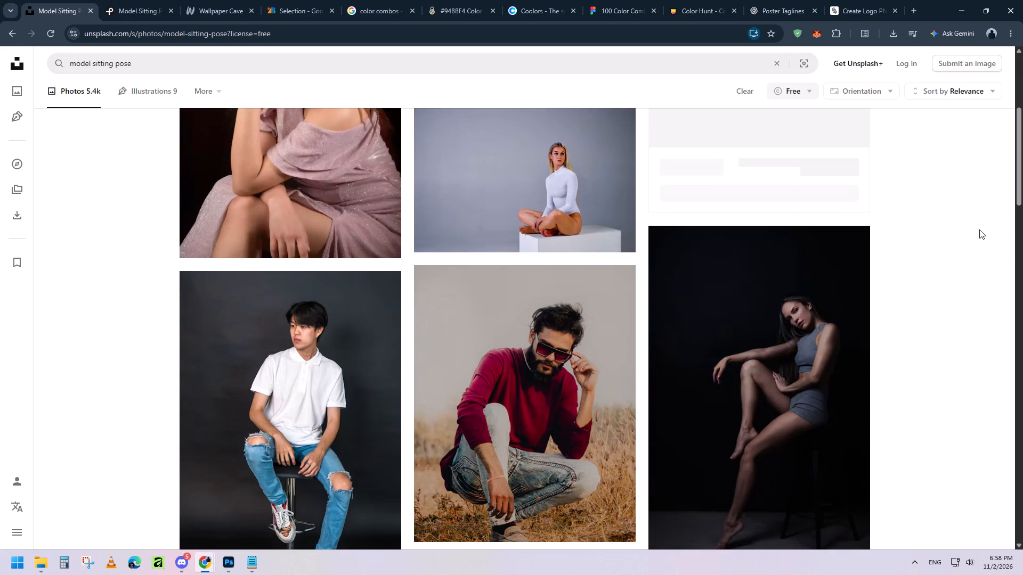
pyautogui.scroll(-11, 979, 229)
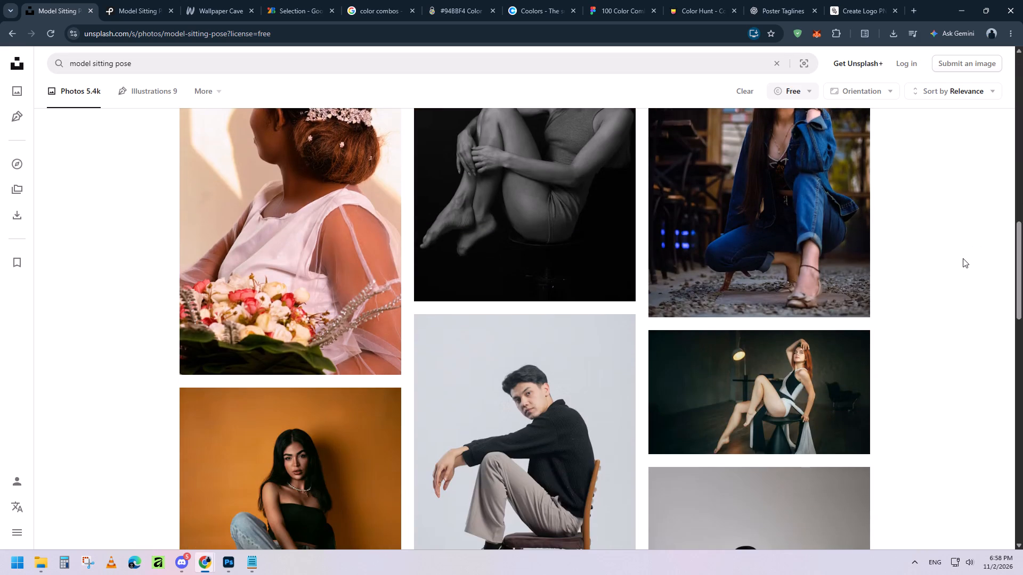
pyautogui.scroll(-8, 963, 258)
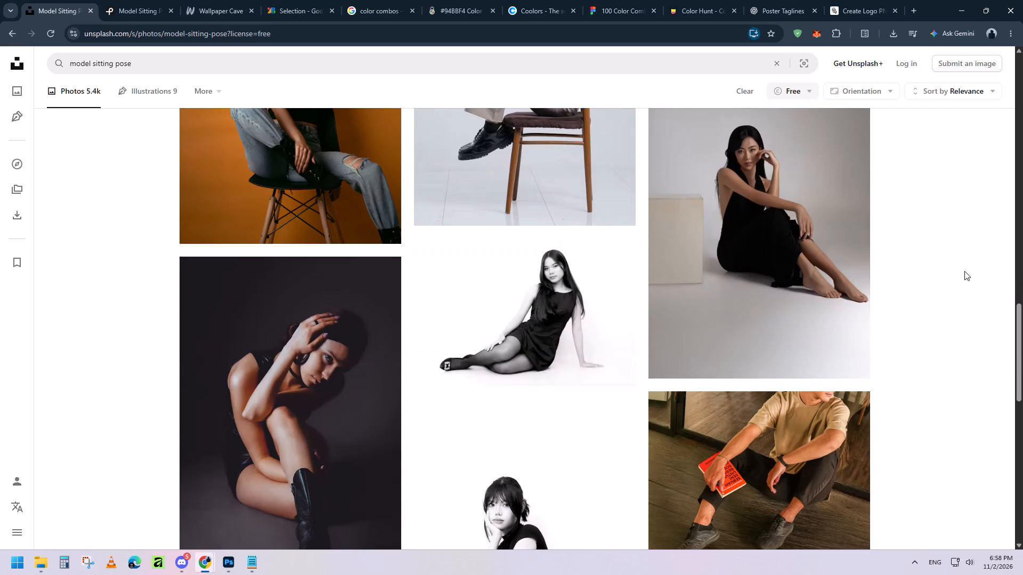
pyautogui.scroll(-5, 962, 270)
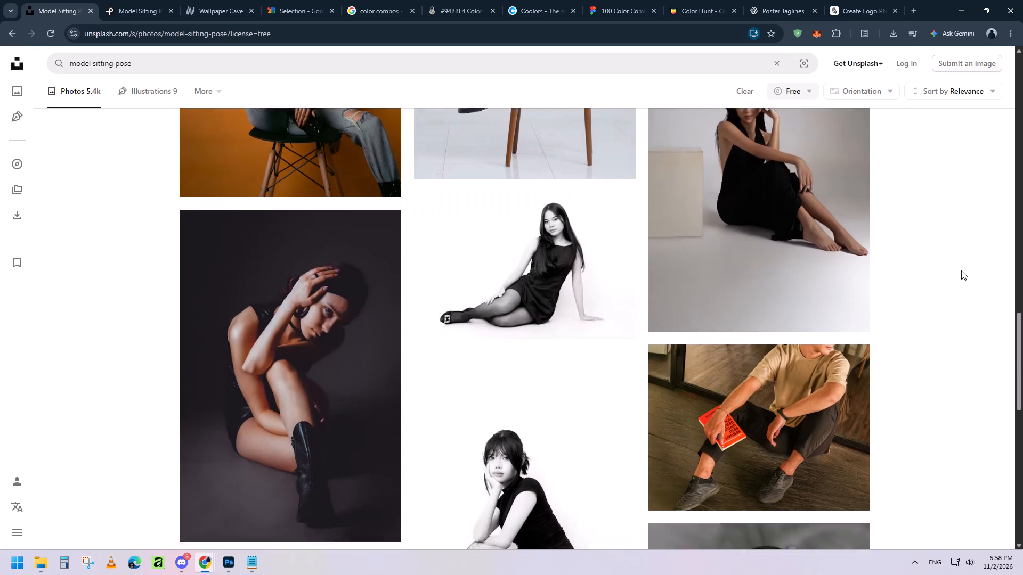
pyautogui.scroll(-2, 961, 270)
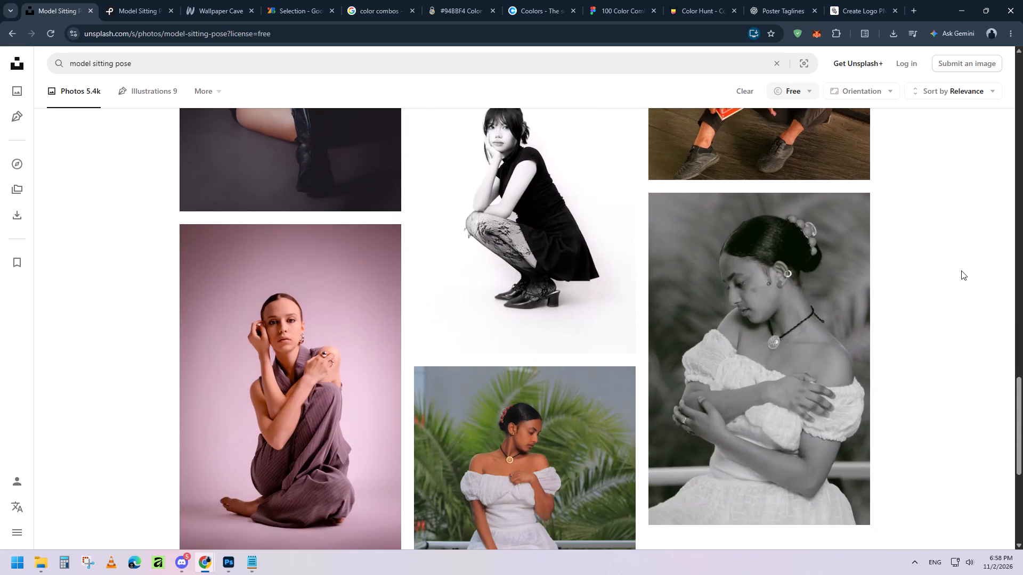
pyautogui.scroll(-5, 974, 273)
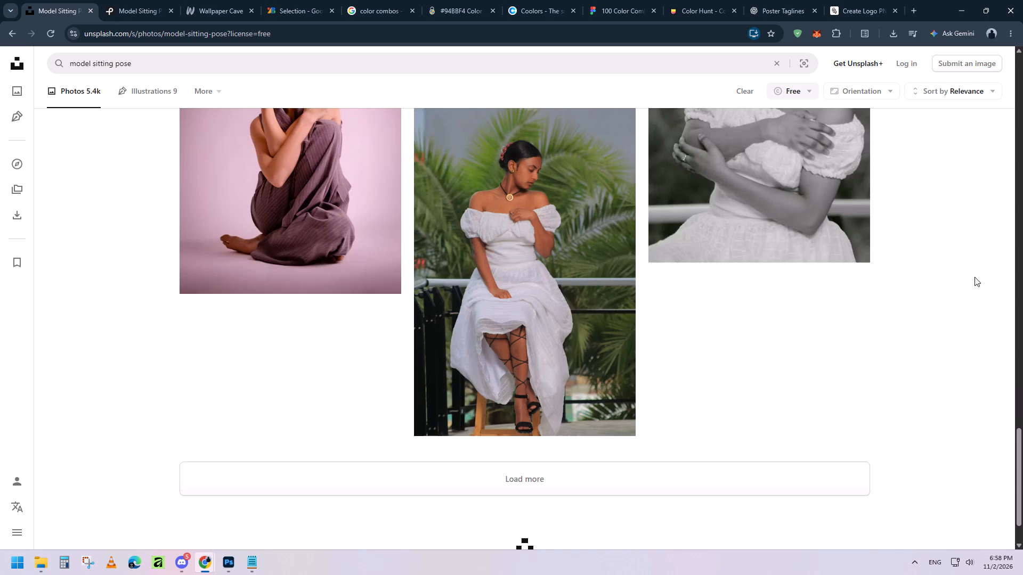
pyautogui.scroll(5, 975, 277)
pyautogui.click(616, 332)
pyautogui.scroll(-5, 933, 330)
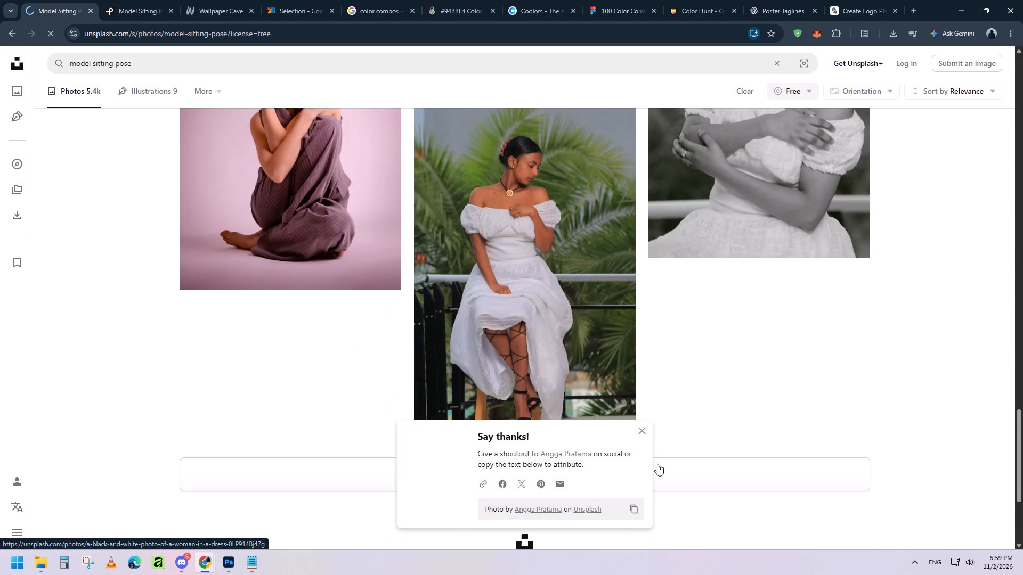
pyautogui.click(644, 432)
# Load more Unsplash results for "model sitting pose" and examine the free photos for seated poses suited to the poster.
pyautogui.click(707, 478)
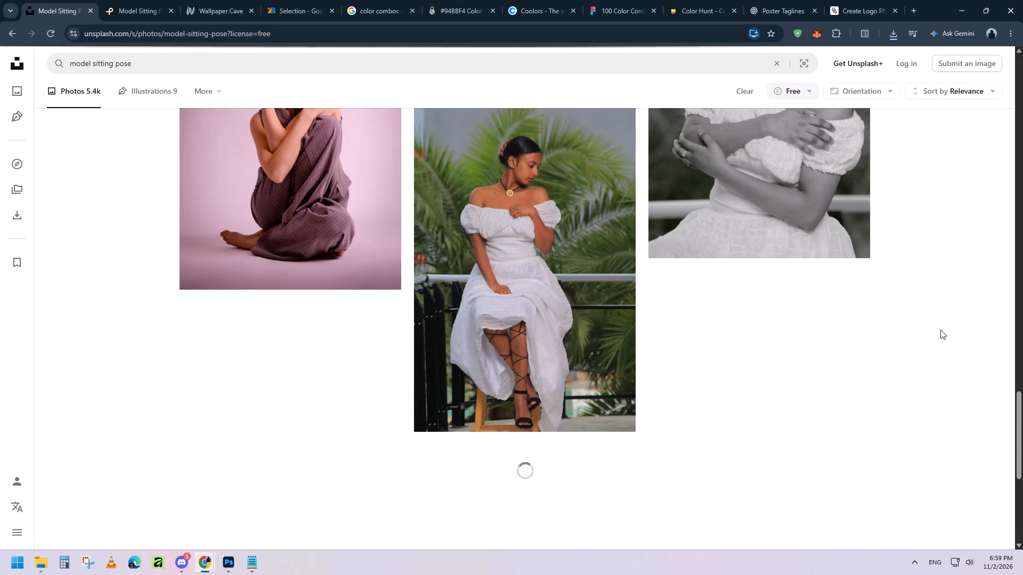
pyautogui.scroll(6, 930, 326)
pyautogui.scroll(-12, 930, 330)
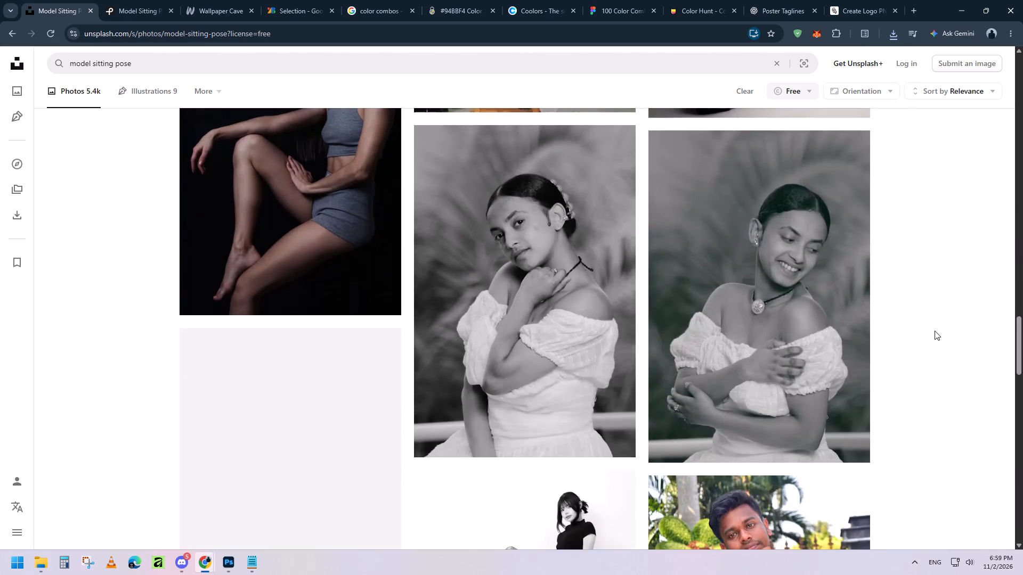
pyautogui.scroll(-7, 935, 331)
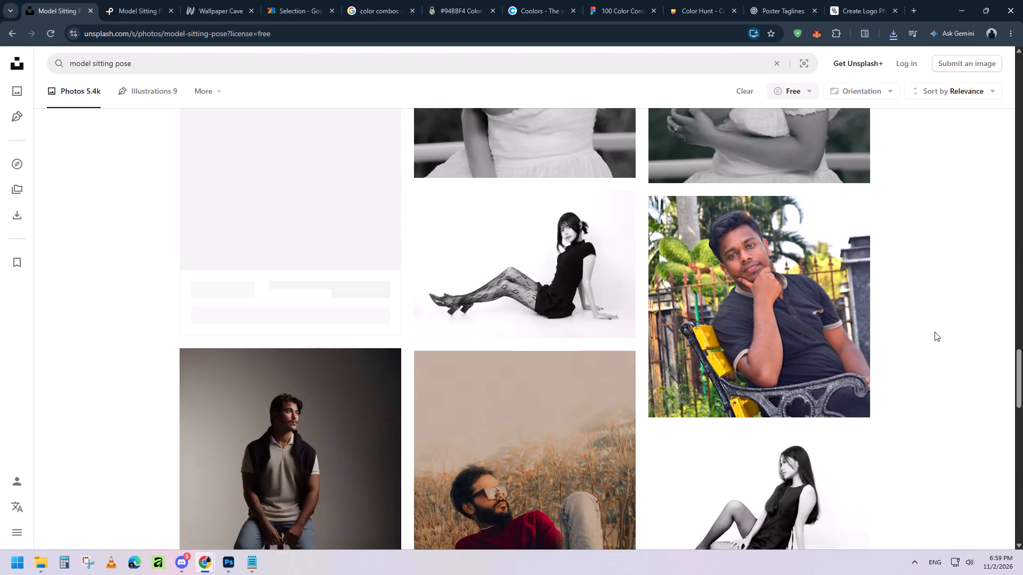
pyautogui.scroll(-6, 935, 332)
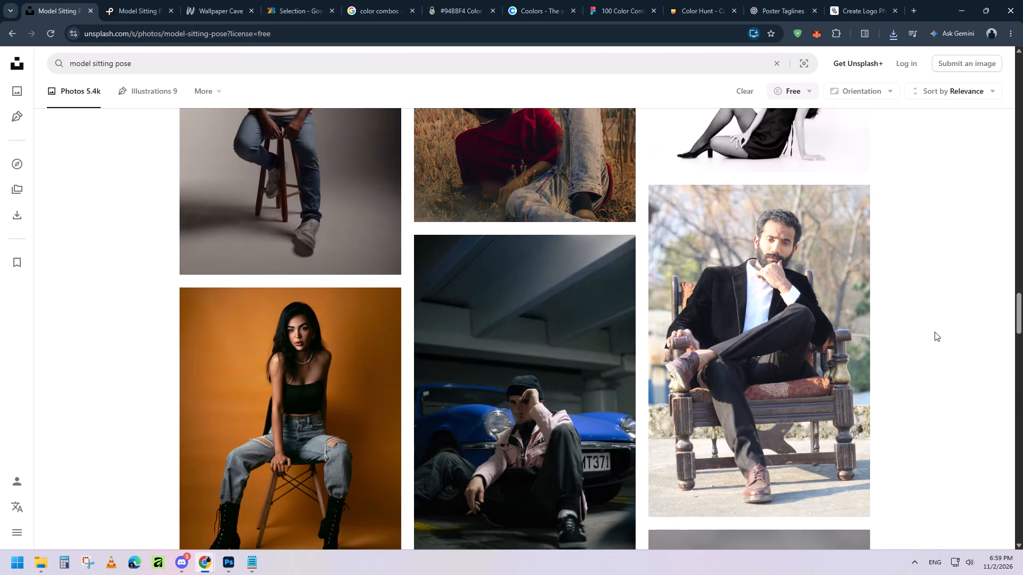
pyautogui.scroll(-5, 935, 332)
pyautogui.scroll(4, 935, 332)
pyautogui.scroll(-5, 935, 332)
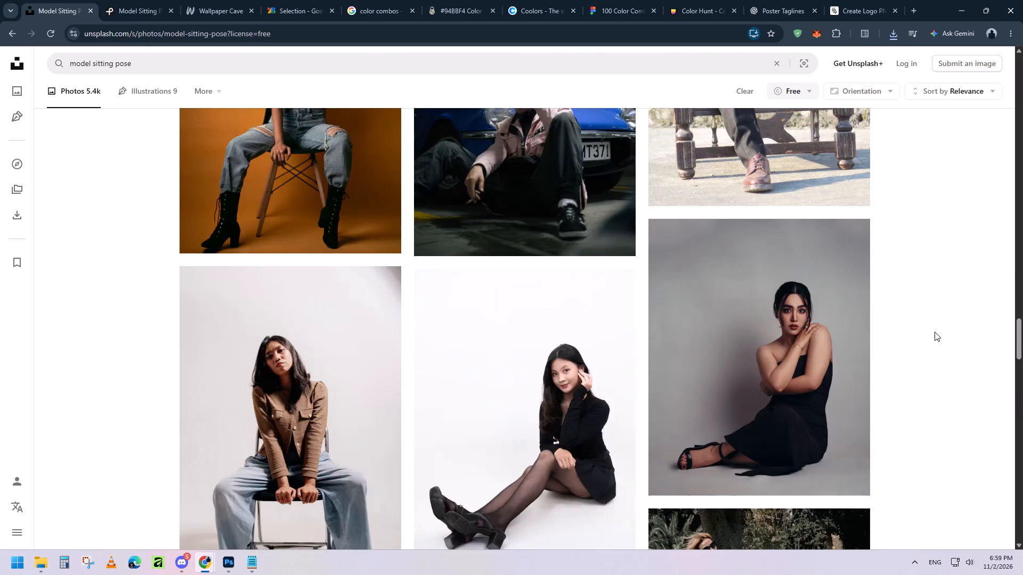
pyautogui.scroll(-4, 935, 332)
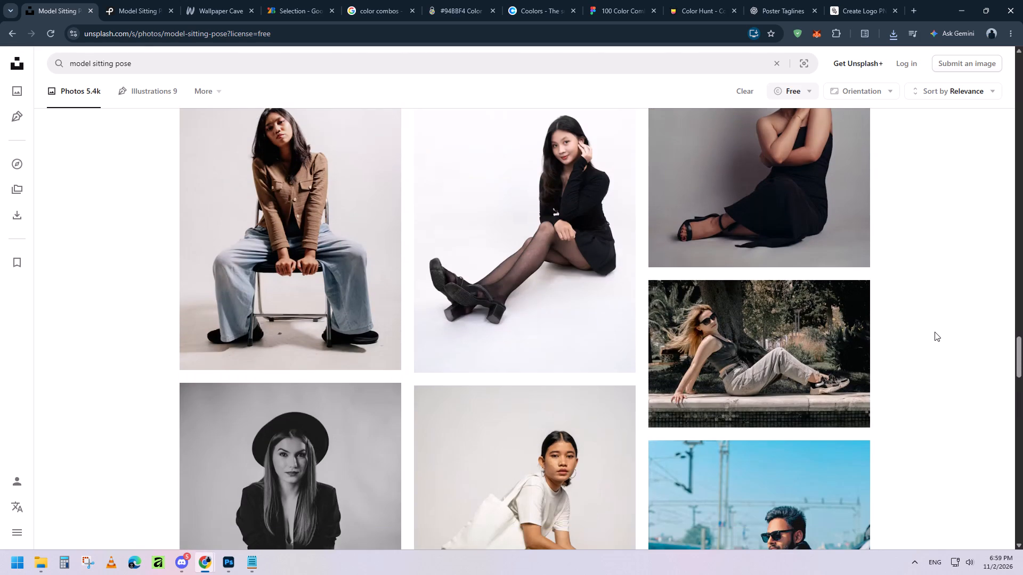
pyautogui.scroll(4, 938, 332)
pyautogui.scroll(-8, 938, 332)
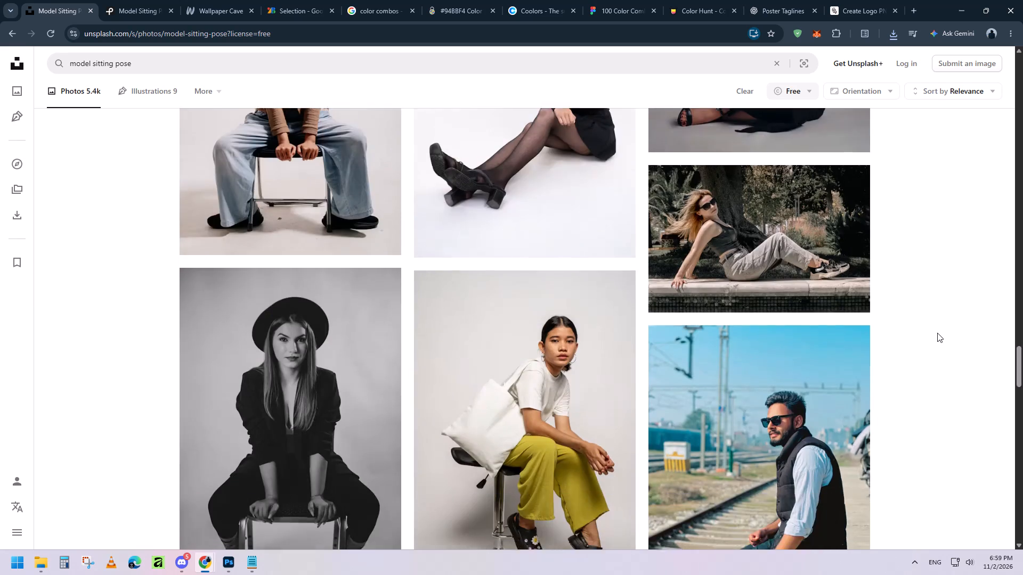
pyautogui.scroll(-6, 937, 333)
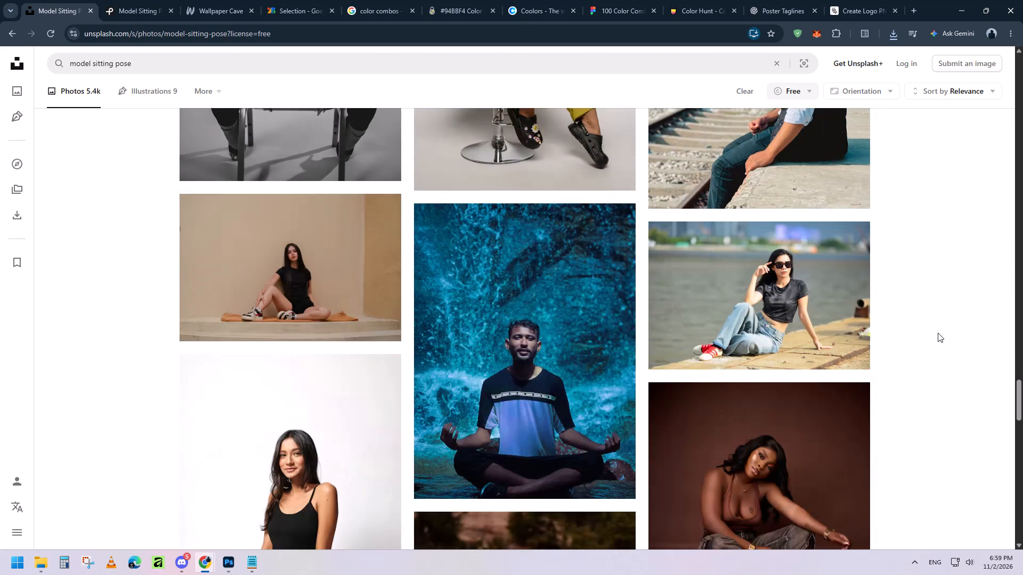
pyautogui.scroll(-8, 938, 333)
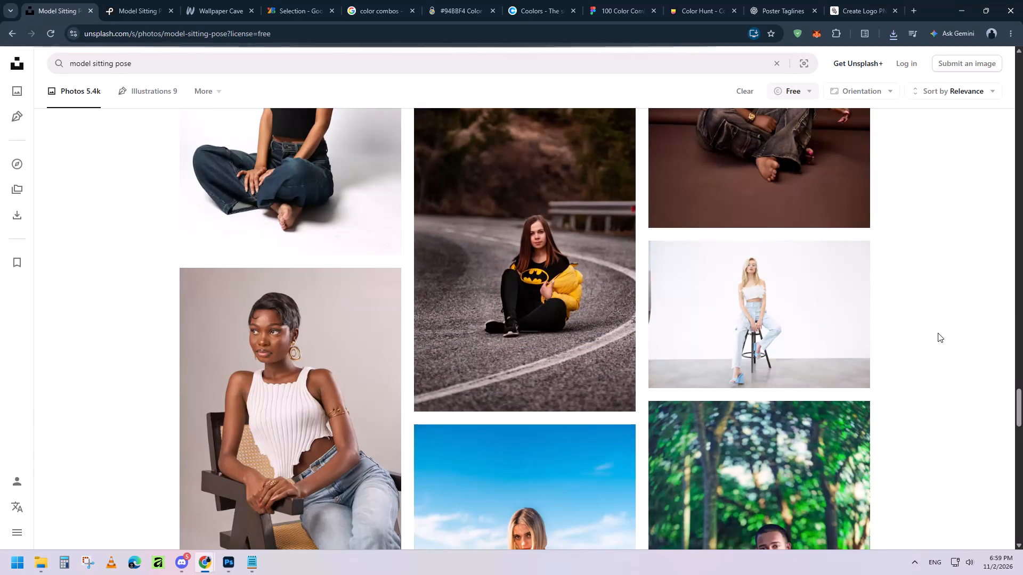
pyautogui.scroll(-10, 938, 333)
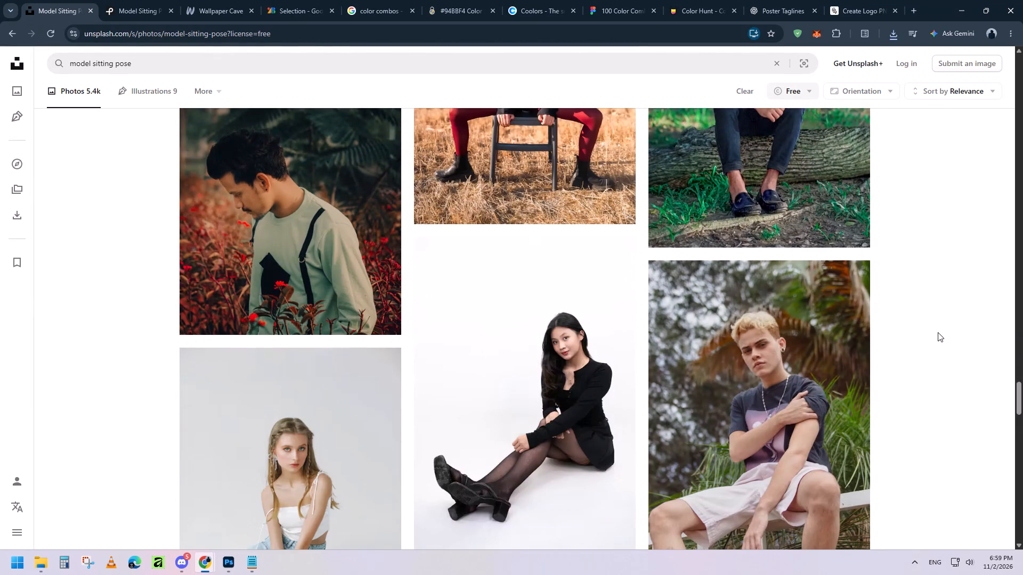
pyautogui.scroll(-14, 938, 332)
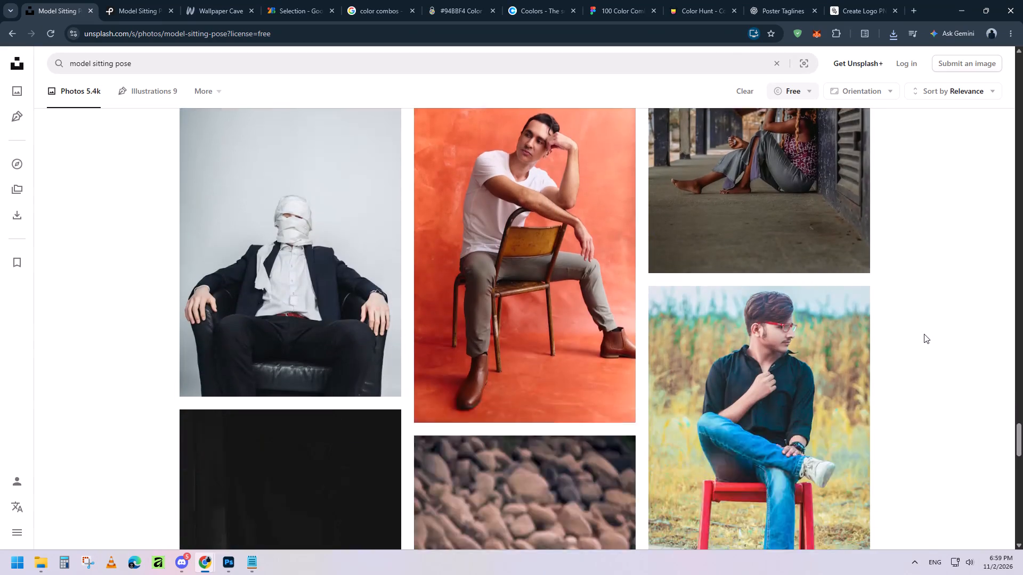
pyautogui.scroll(-10, 925, 335)
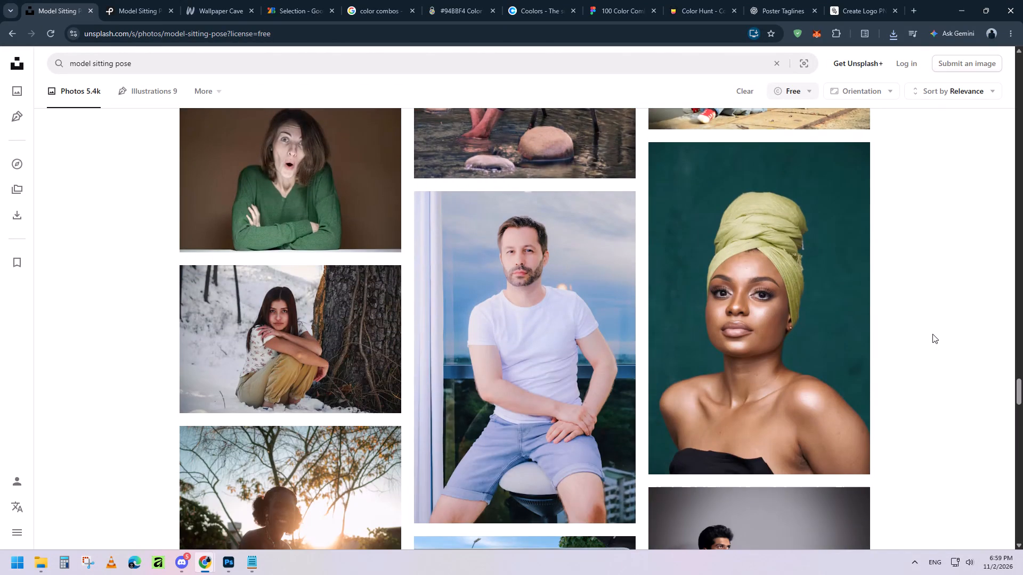
pyautogui.scroll(-8, 932, 333)
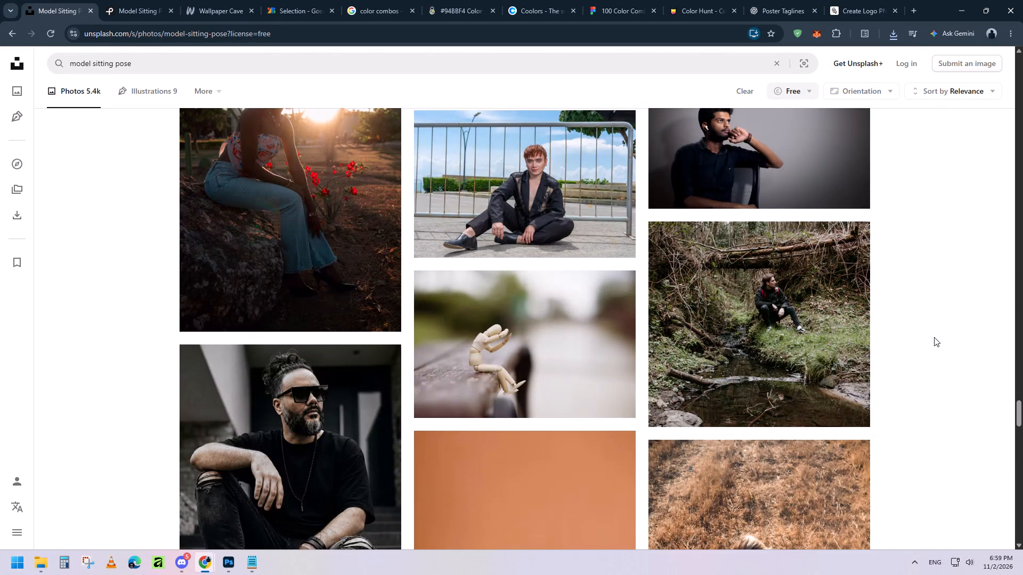
pyautogui.scroll(-13, 934, 337)
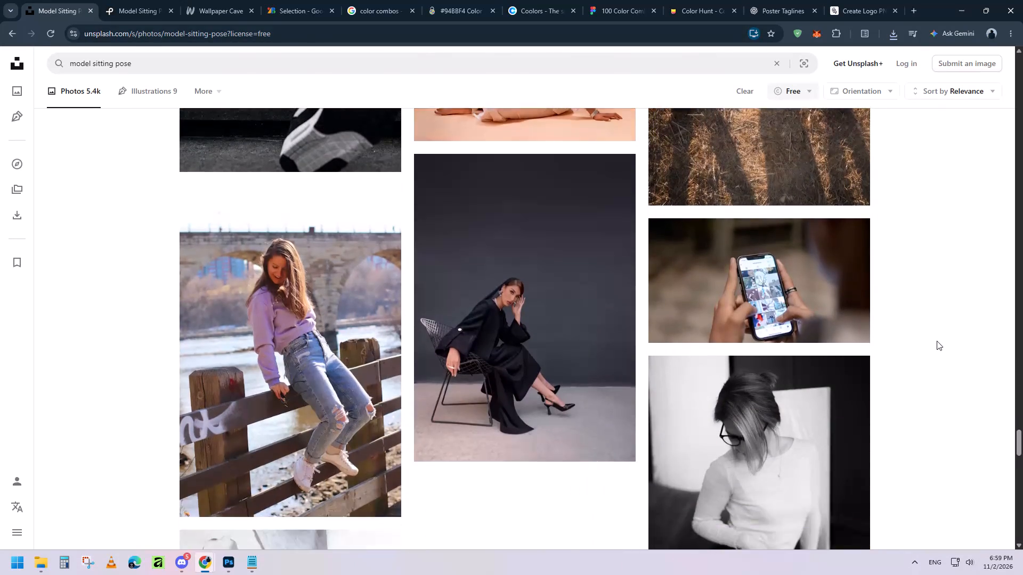
pyautogui.scroll(-6, 937, 341)
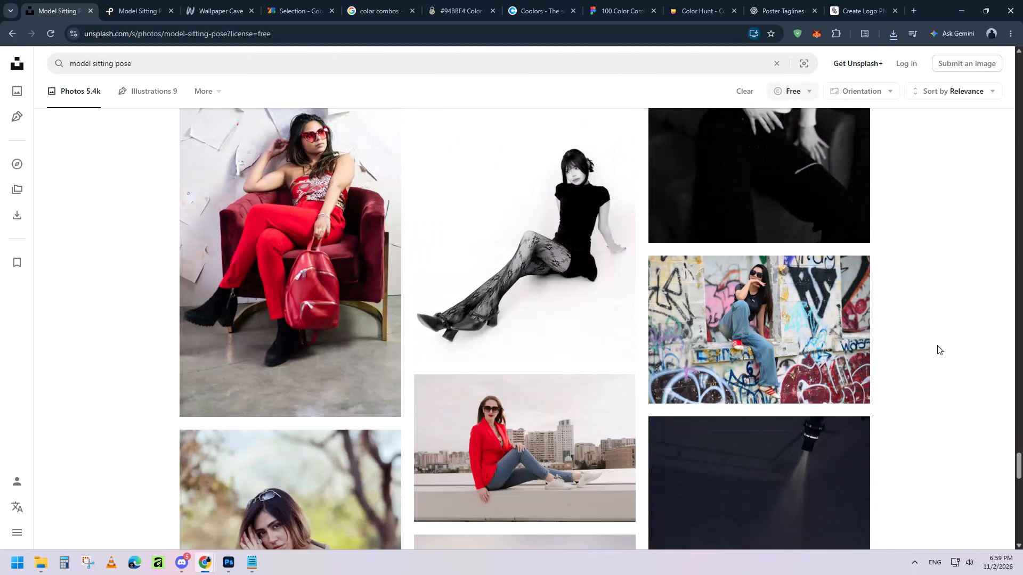
pyautogui.scroll(-4, 937, 345)
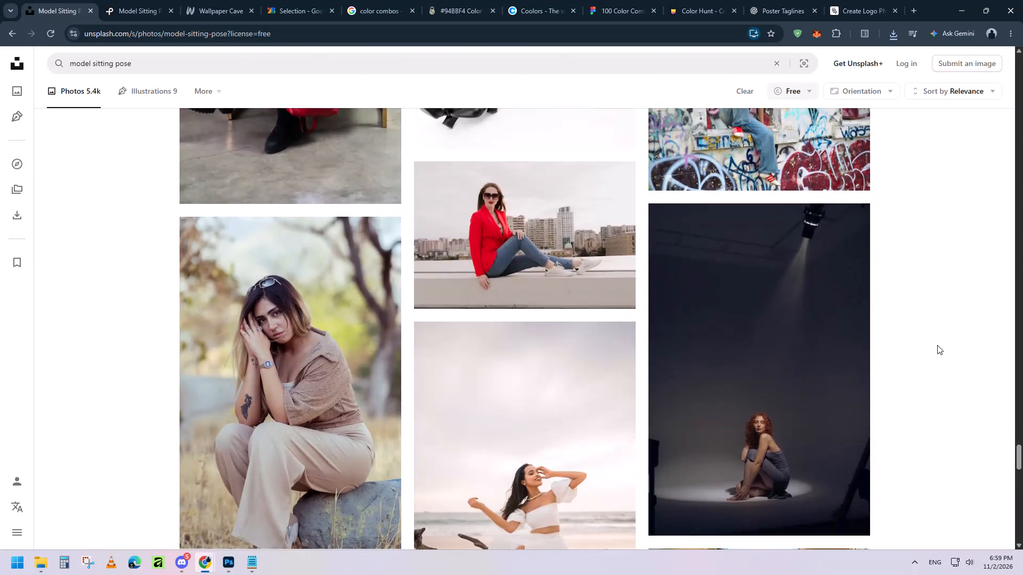
pyautogui.scroll(-15, 937, 345)
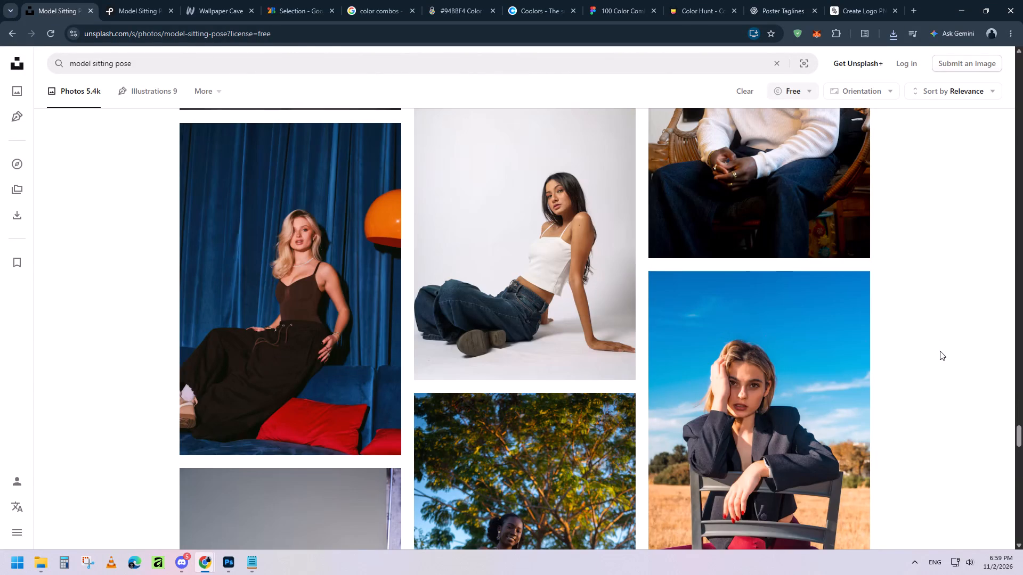
pyautogui.scroll(-8, 940, 346)
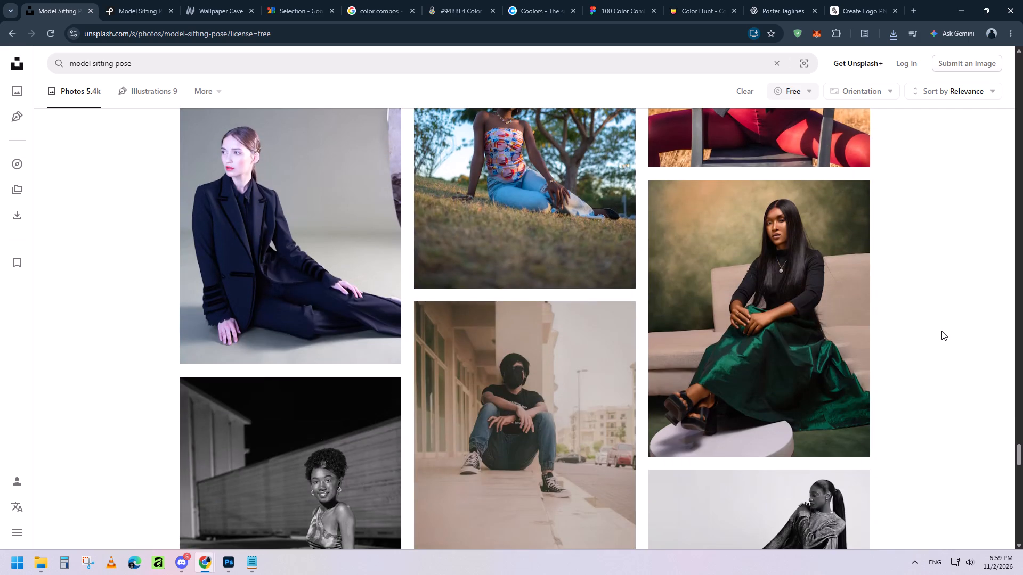
pyautogui.scroll(-10, 942, 331)
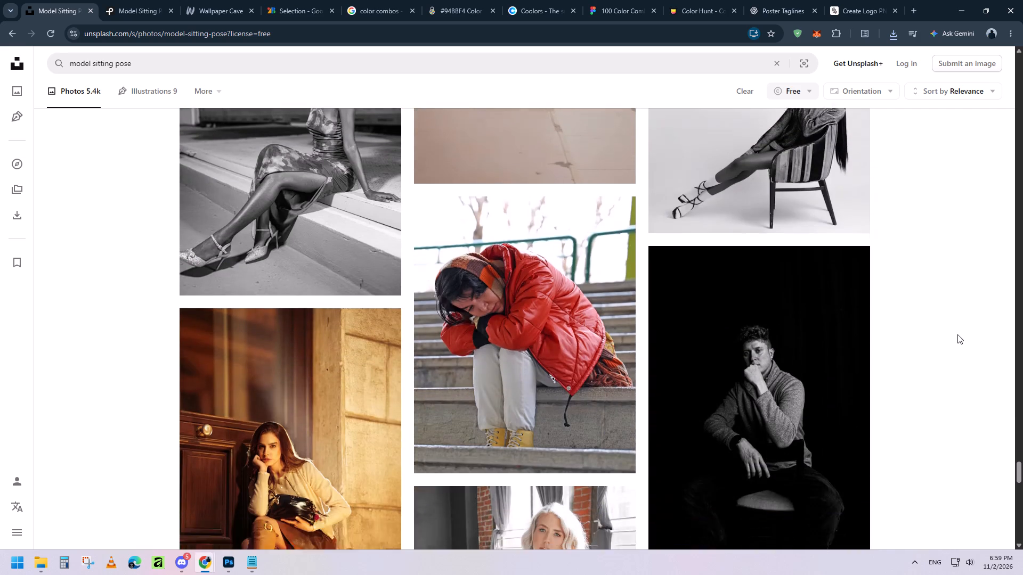
# Return to the Pexels "model sitting pose" results and examine the photos for further seated poses suited to the poster.
pyautogui.click(129, 0)
pyautogui.scroll(-4, 939, 337)
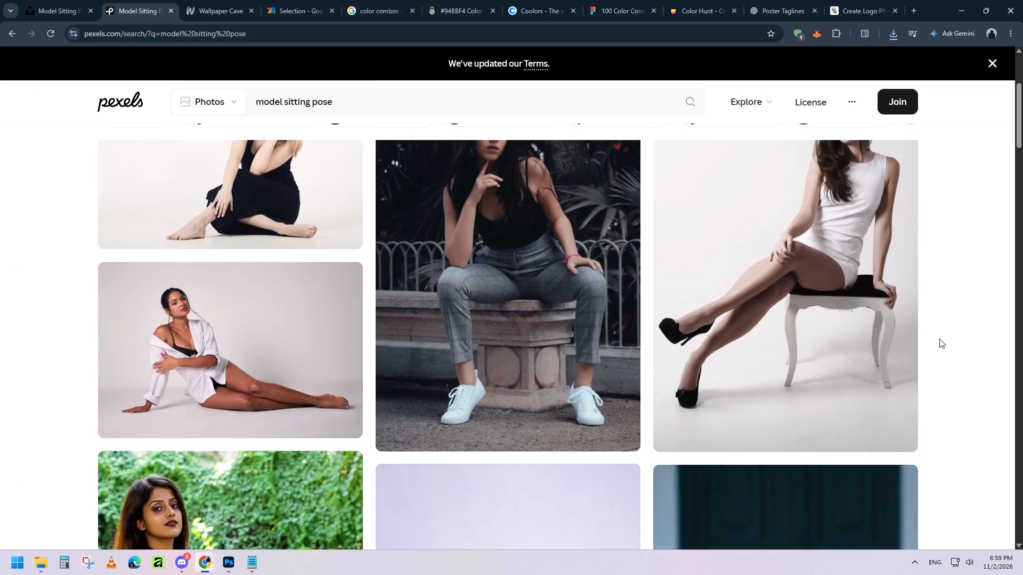
pyautogui.scroll(-8, 938, 341)
pyautogui.scroll(3, 936, 347)
pyautogui.scroll(-4, 935, 348)
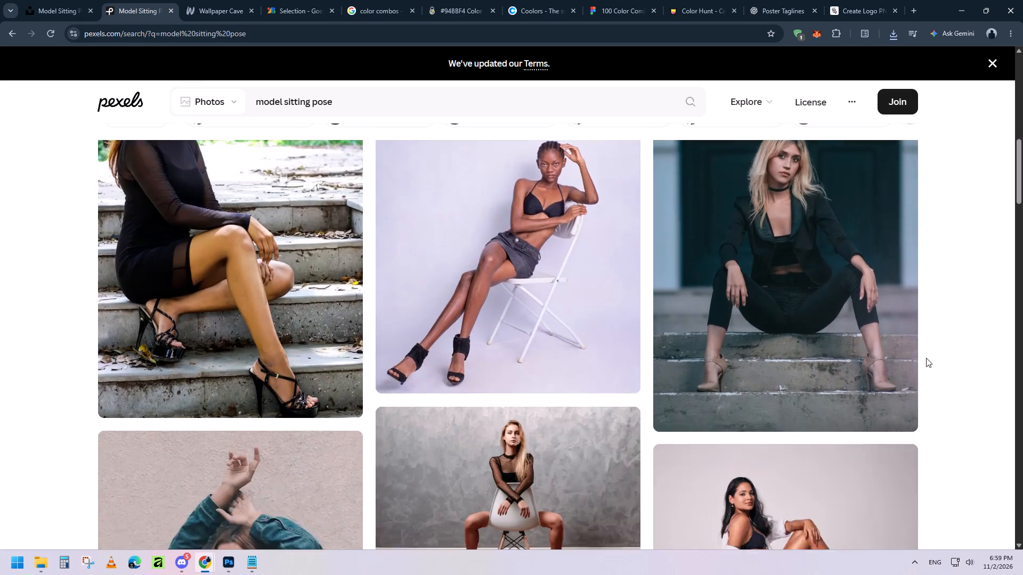
pyautogui.scroll(-4, 926, 358)
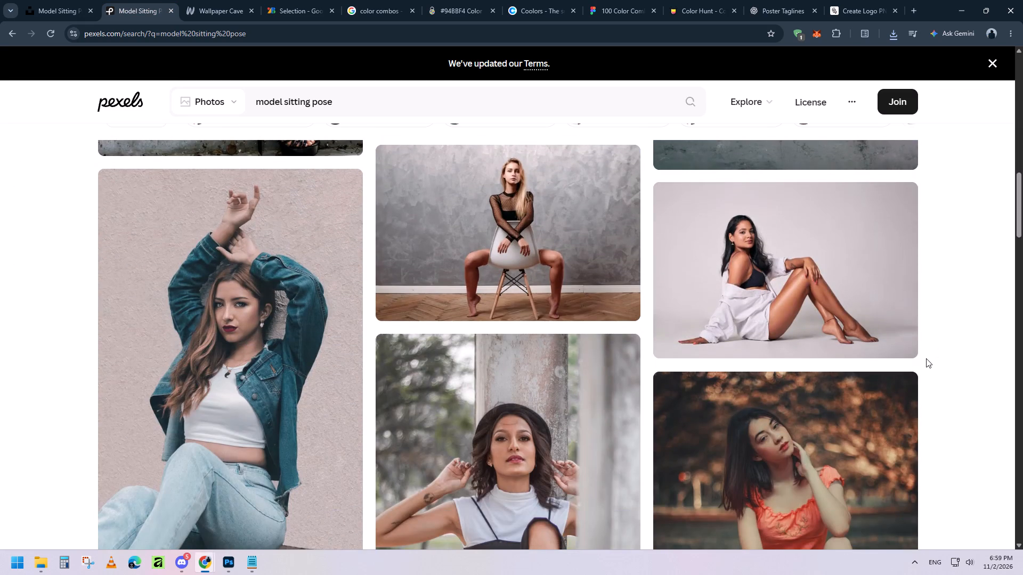
pyautogui.scroll(-11, 926, 358)
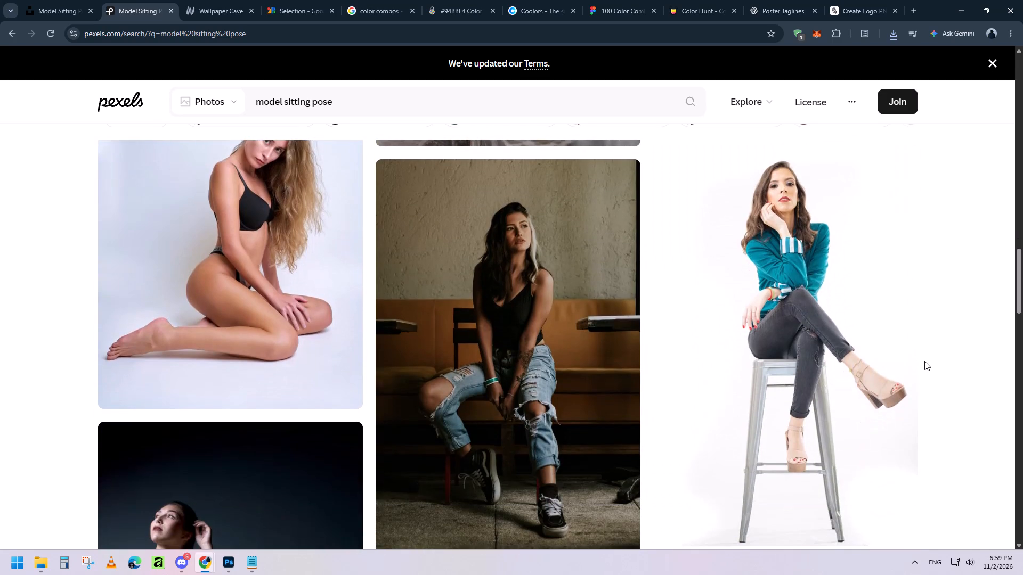
pyautogui.scroll(-9, 924, 361)
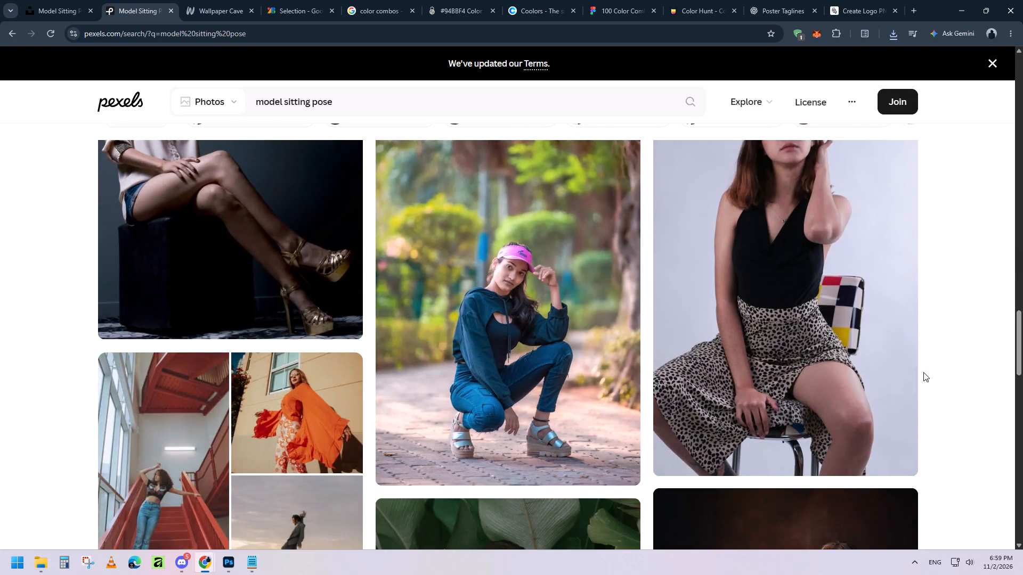
pyautogui.scroll(-12, 923, 373)
pyautogui.scroll(3, 922, 385)
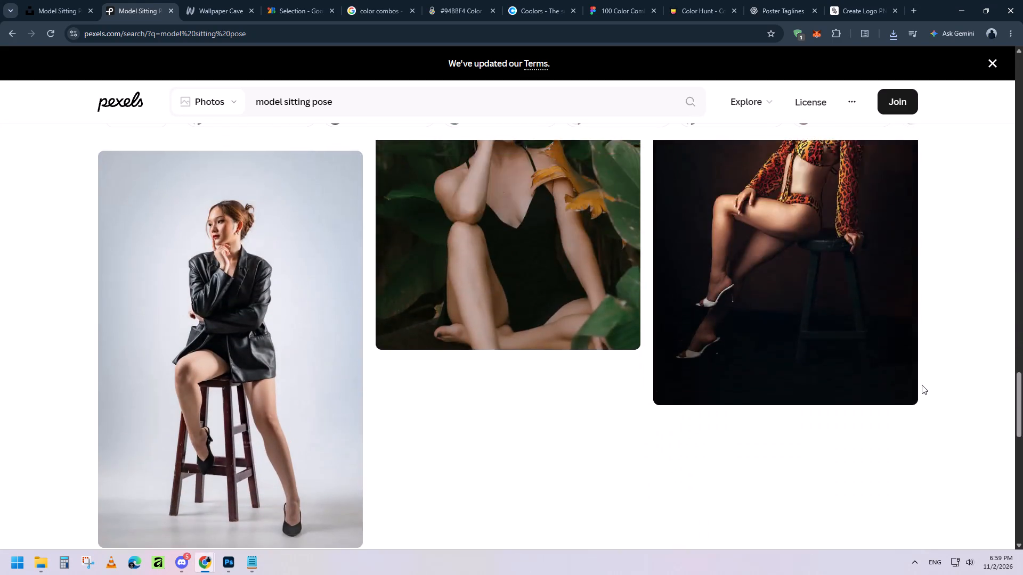
pyautogui.scroll(-17, 922, 385)
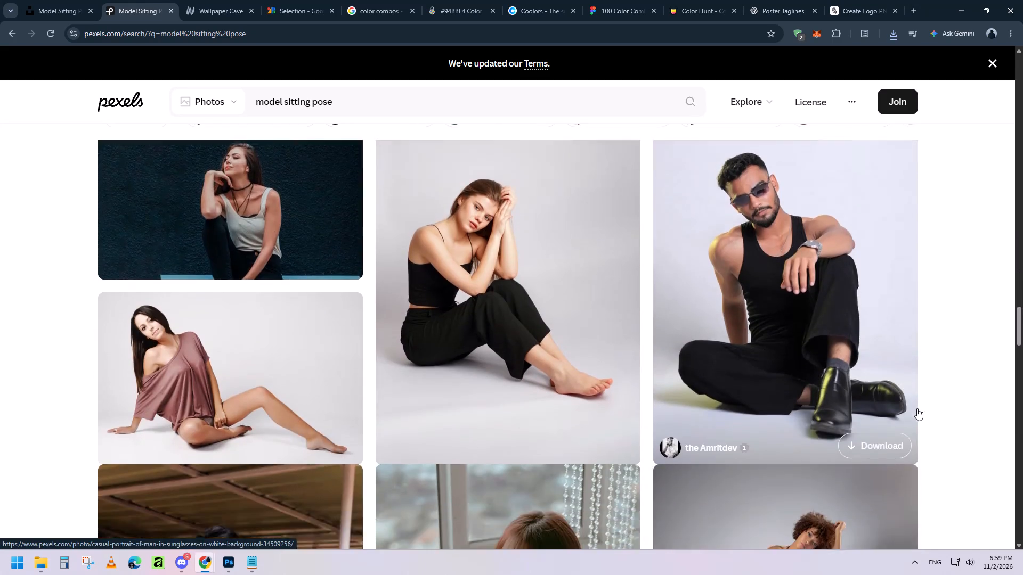
pyautogui.scroll(-6, 917, 408)
pyautogui.scroll(1, 920, 414)
pyautogui.scroll(-8, 920, 414)
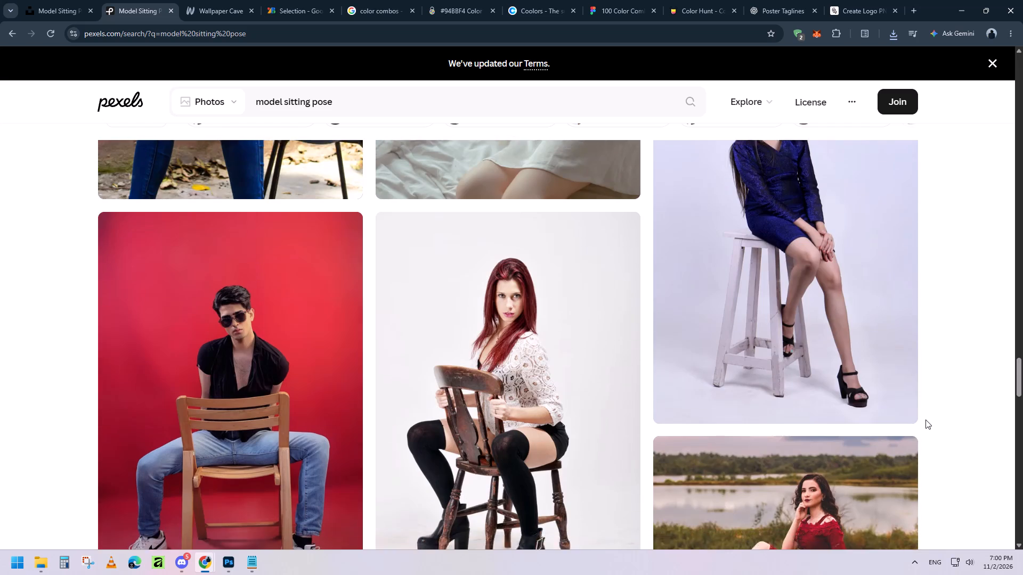
pyautogui.scroll(-16, 925, 420)
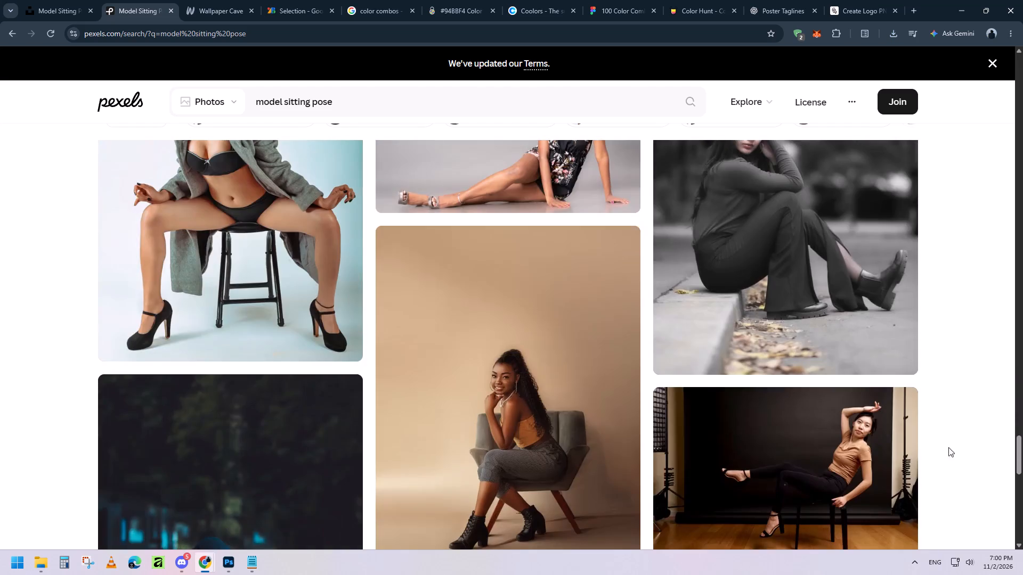
pyautogui.scroll(-11, 957, 445)
pyautogui.scroll(7, 983, 468)
pyautogui.scroll(-13, 983, 467)
pyautogui.moveTo(1022, 378); pyautogui.dragTo(1022, 71)
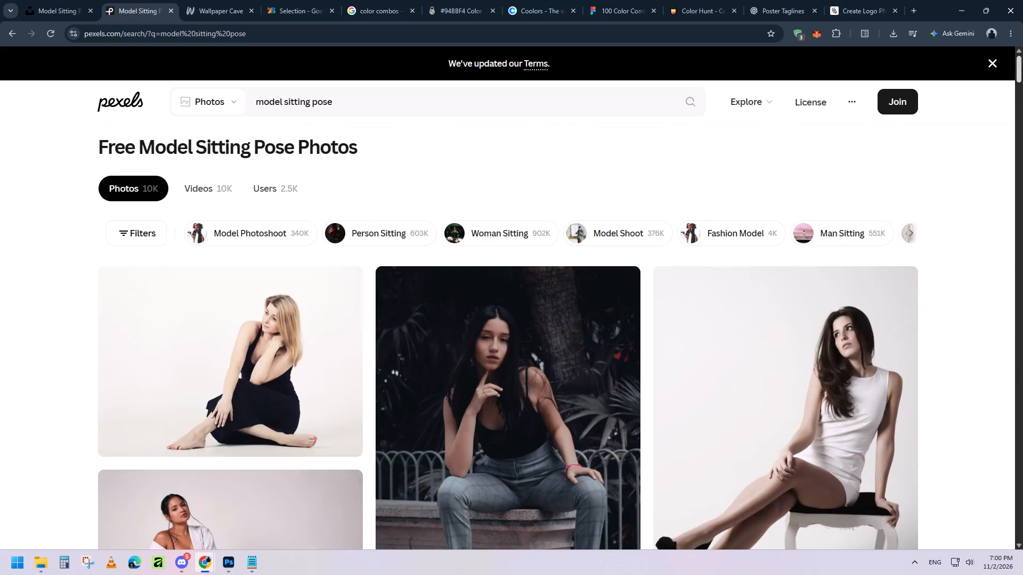
pyautogui.moveTo(1022, 71); pyautogui.dragTo(1021, 65)
# Switch from the browser to the Screenshots folder in File Explorer and maximize its window.
pyautogui.click(50, 0)
pyautogui.click(954, 0)
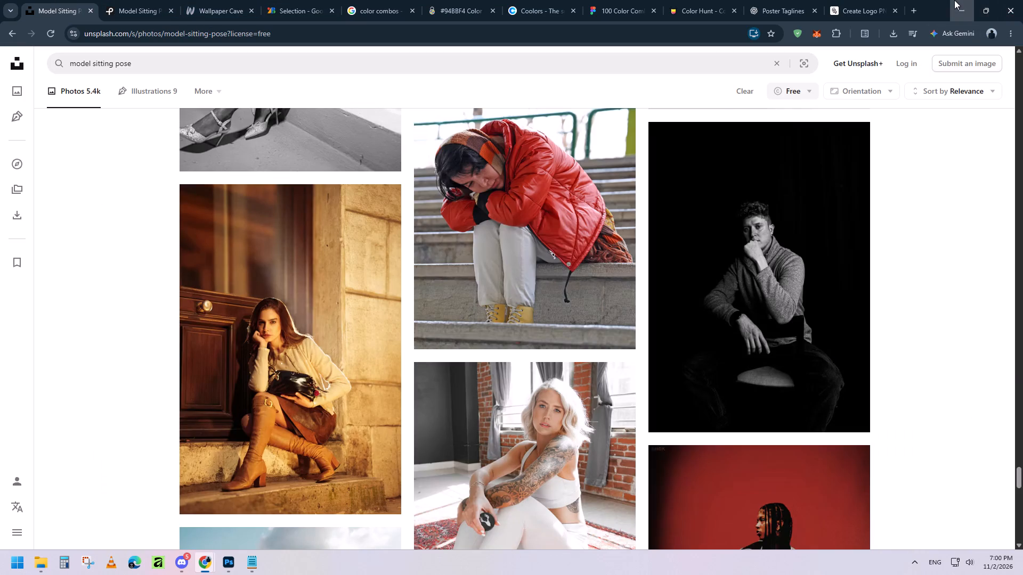
pyautogui.click(41, 557)
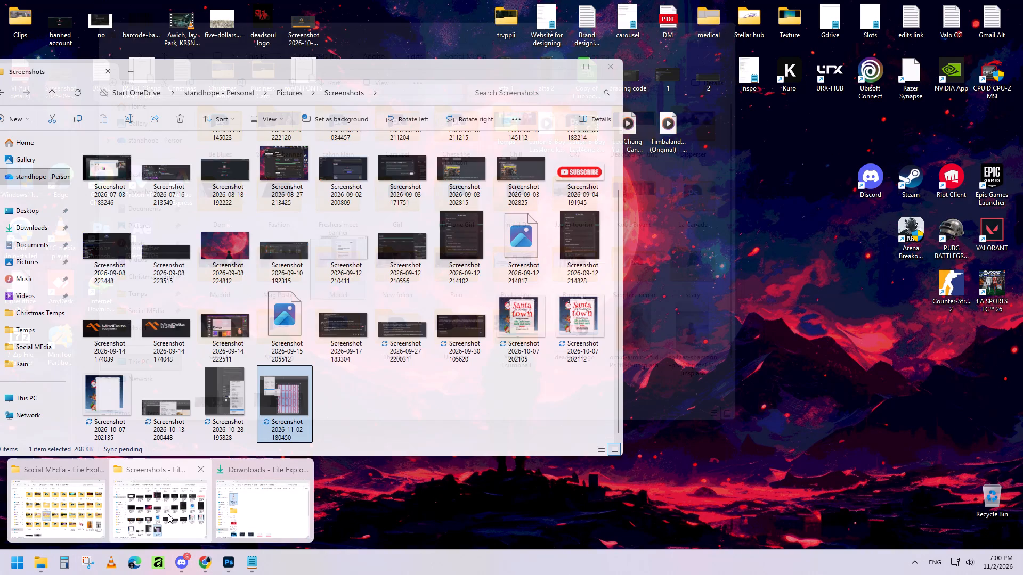
pyautogui.click(168, 514)
pyautogui.click(587, 66)
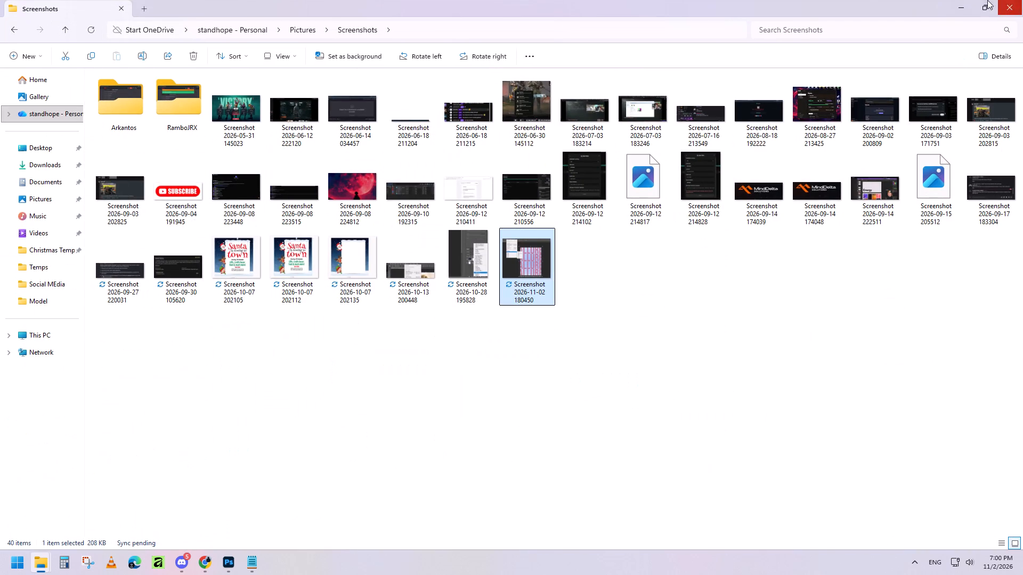
pyautogui.doubleClick(245, 117)
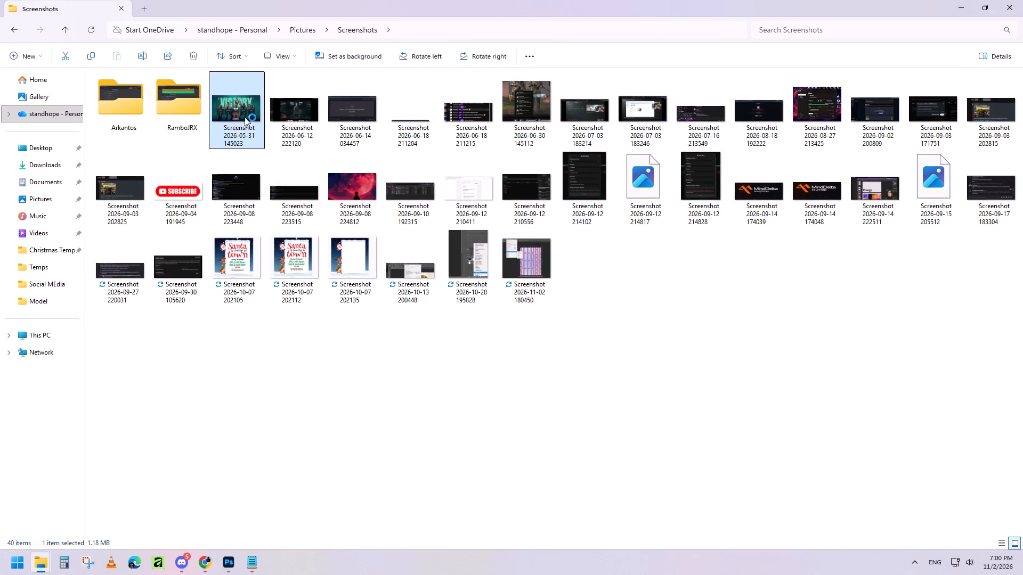
pyautogui.press('Right')
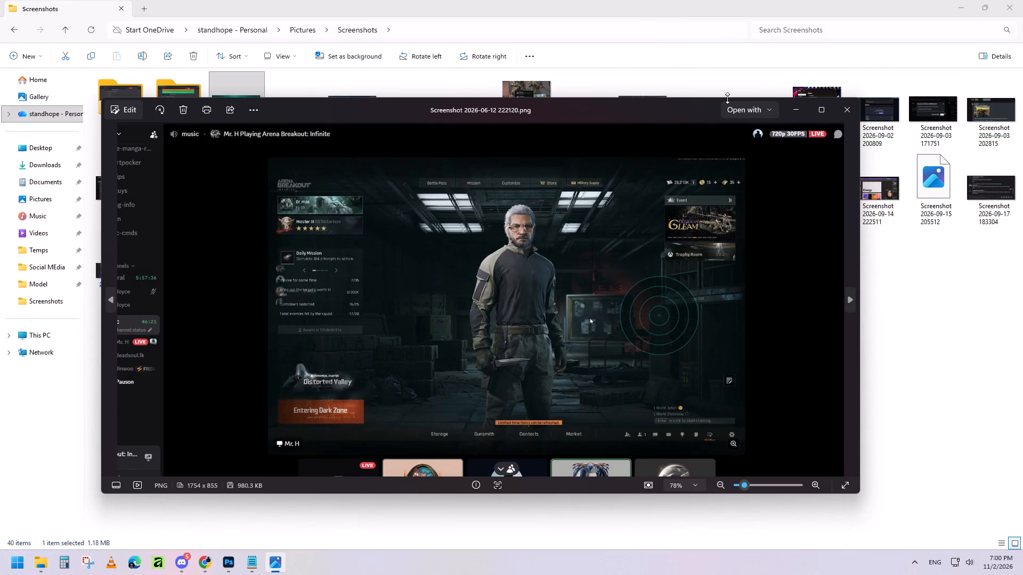
pyautogui.press('Right')
pyautogui.press('Right')
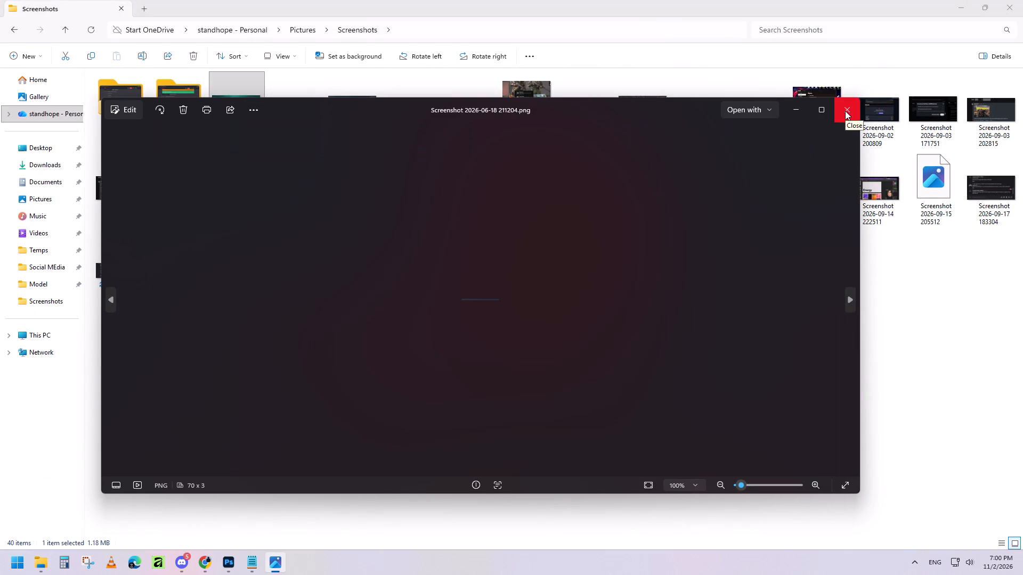
pyautogui.press('Right')
pyautogui.press('Left')
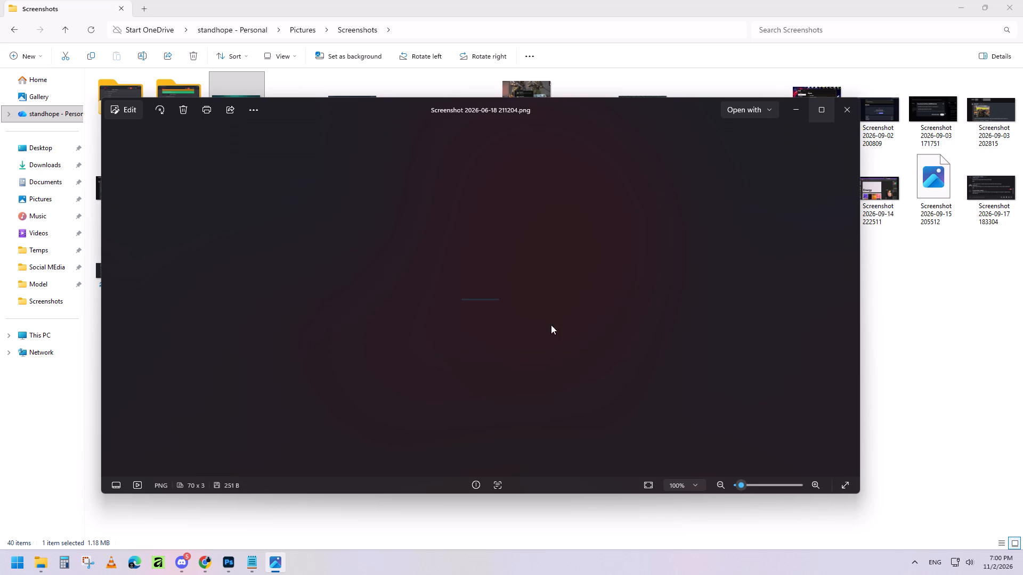
pyautogui.scroll(20, 515, 314)
pyautogui.scroll(5, 515, 314)
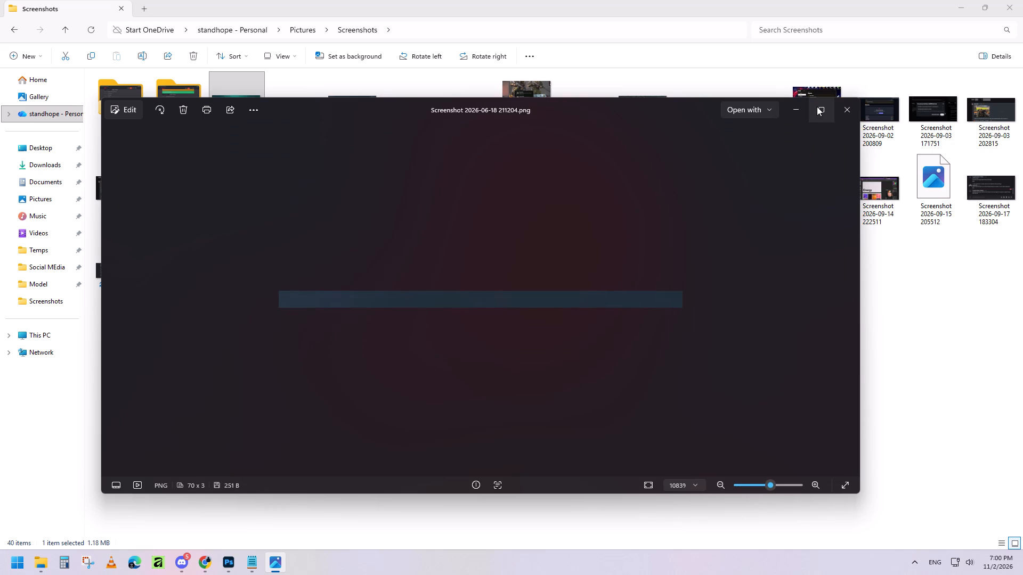
pyautogui.press('Right')
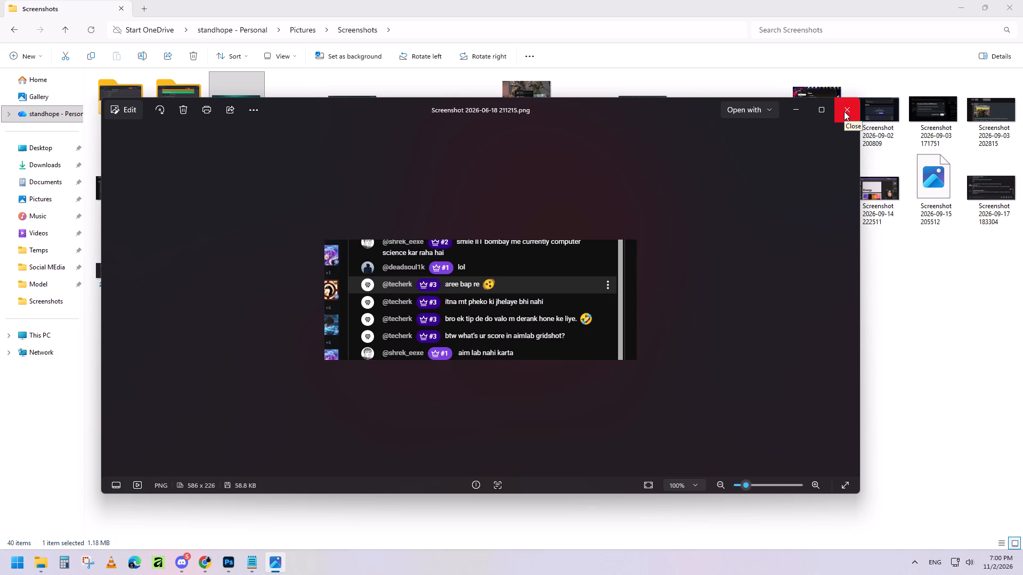
pyautogui.press('Right')
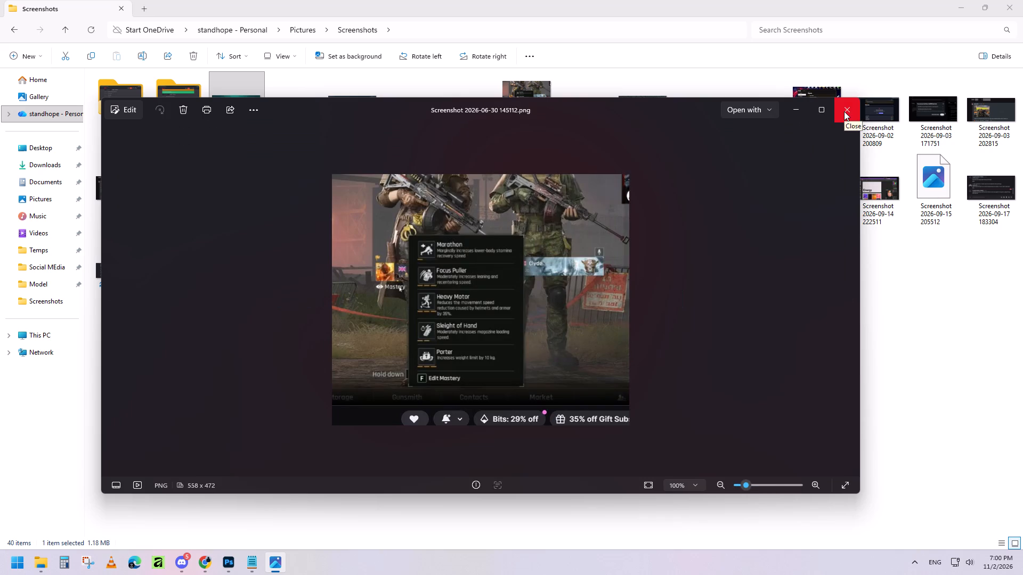
pyautogui.press('Right')
pyautogui.press('Left')
pyautogui.press('Right')
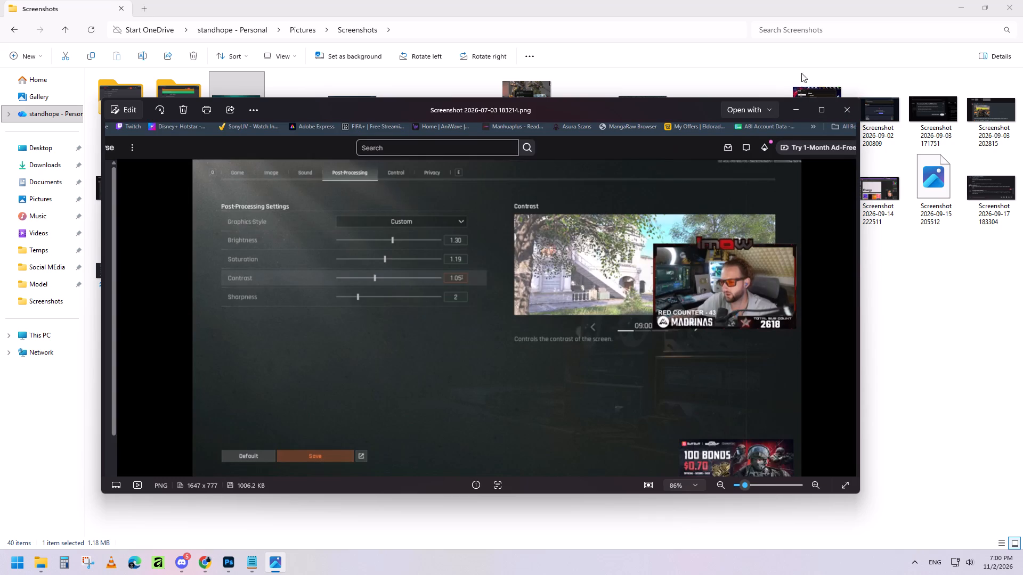
pyautogui.press('Right')
pyautogui.press('Right')
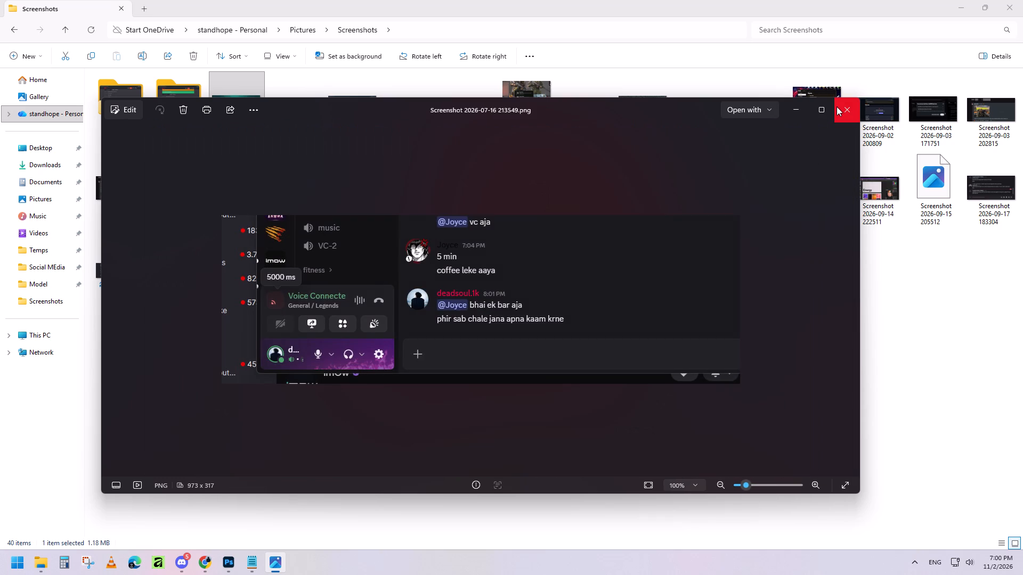
pyautogui.press('Right')
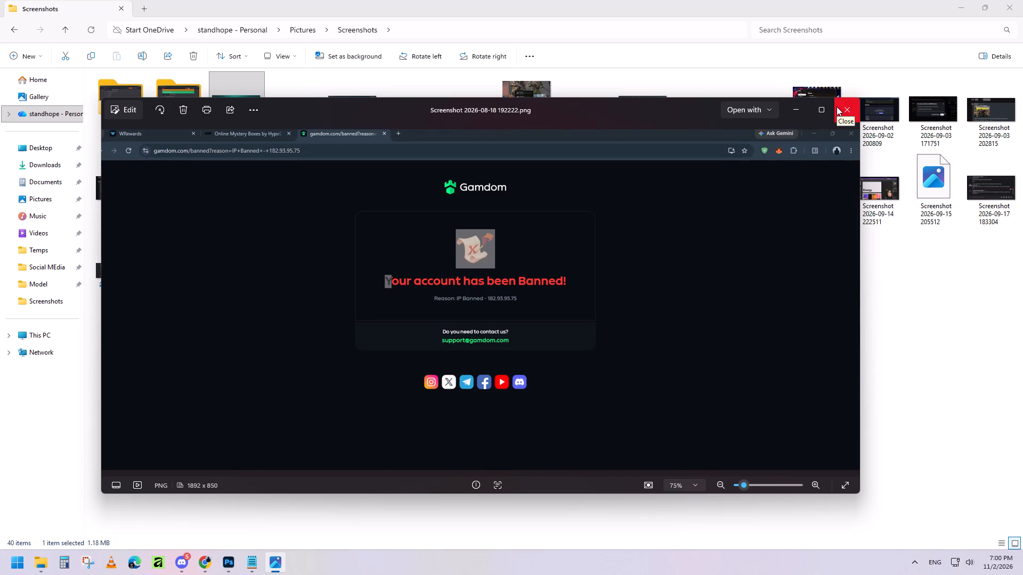
pyautogui.press('Right')
pyautogui.click(837, 106)
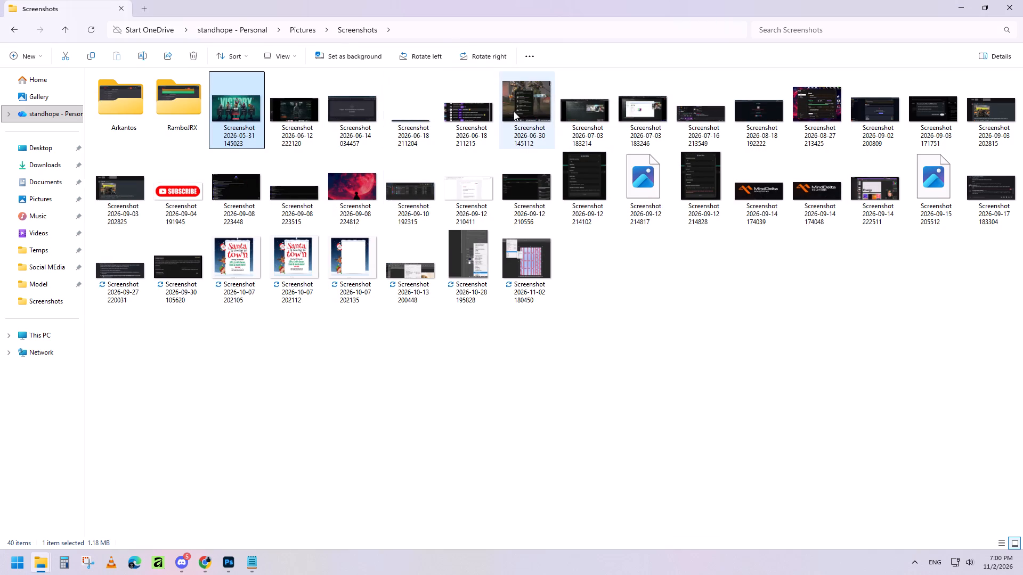
pyautogui.keyDown('ctrl'); pyautogui.keyDown('shift'); pyautogui.click(465, 121); pyautogui.keyUp('shift'); pyautogui.keyUp('ctrl')
pyautogui.hotkey('shift', 'Delete')
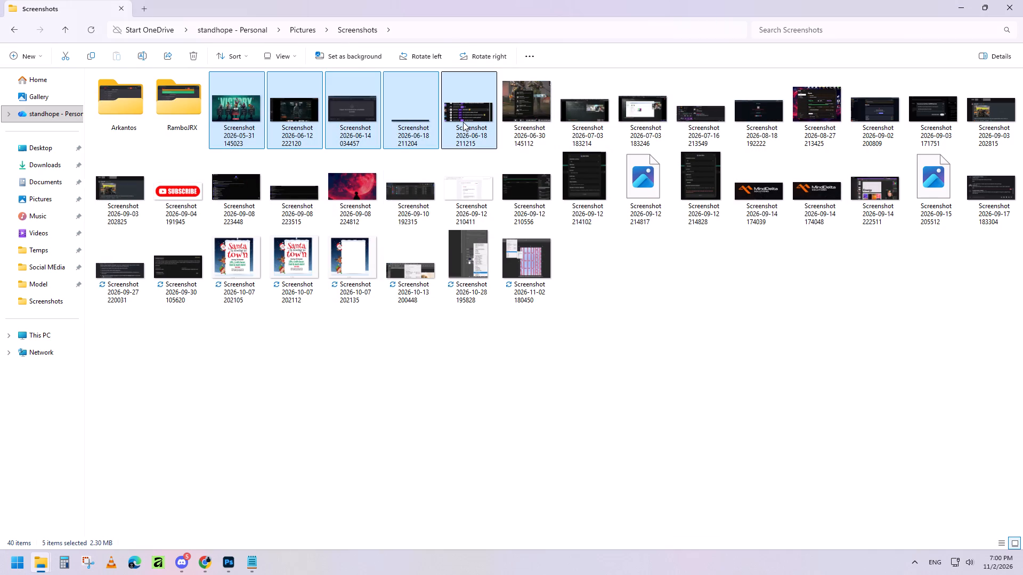
pyautogui.press('Return')
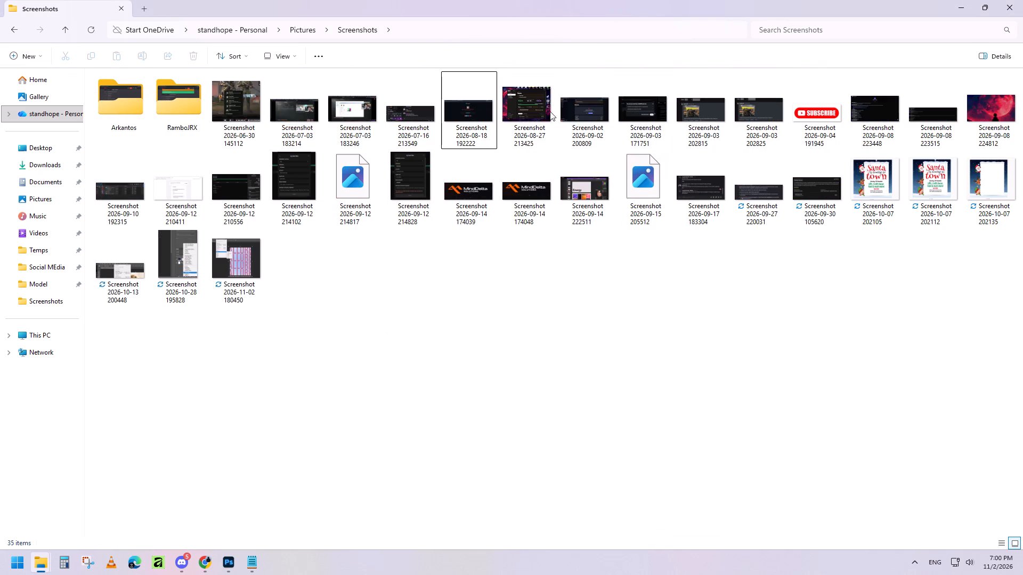
pyautogui.click(536, 112)
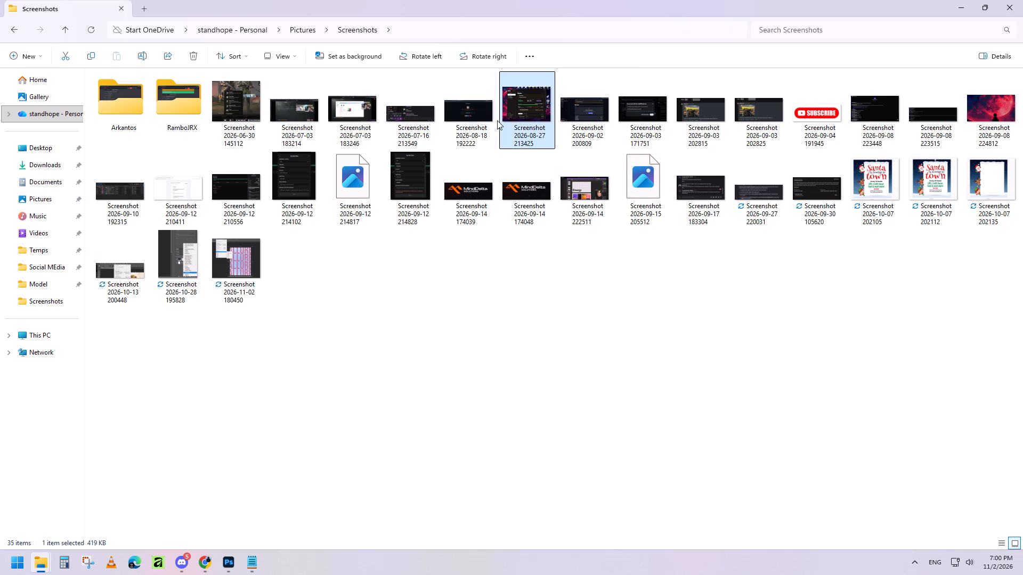
pyautogui.keyDown('ctrl'); pyautogui.click(477, 121); pyautogui.keyUp('ctrl')
pyautogui.keyDown('ctrl'); pyautogui.click(406, 117); pyautogui.keyUp('ctrl')
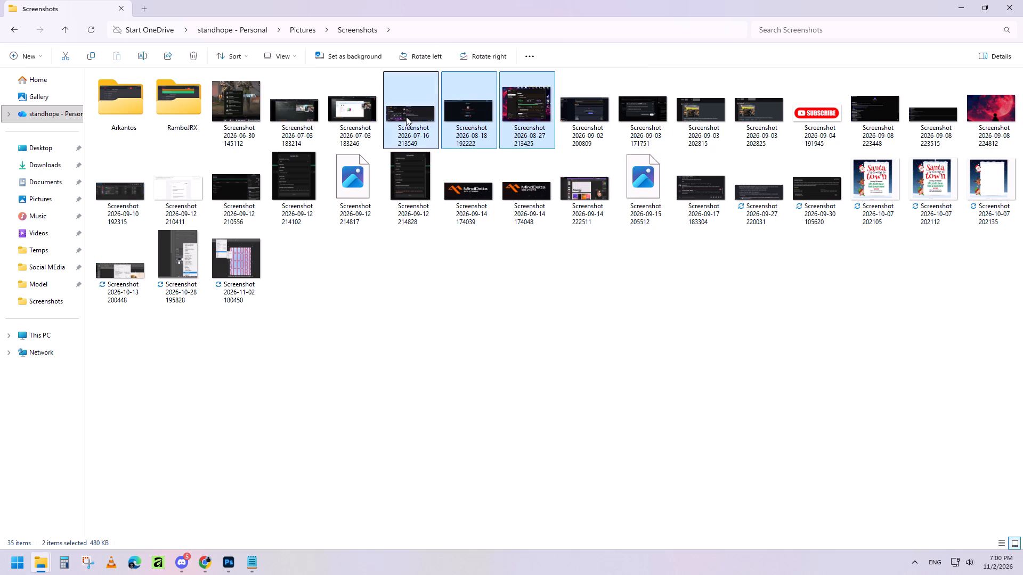
pyautogui.hotkey('shift', 'Delete')
pyautogui.press('Return')
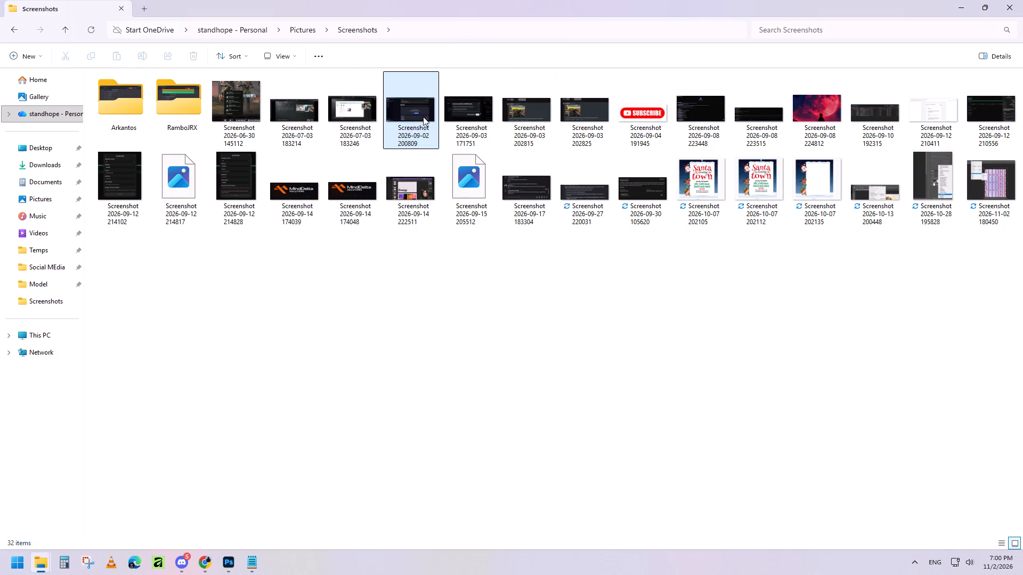
pyautogui.doubleClick(420, 117)
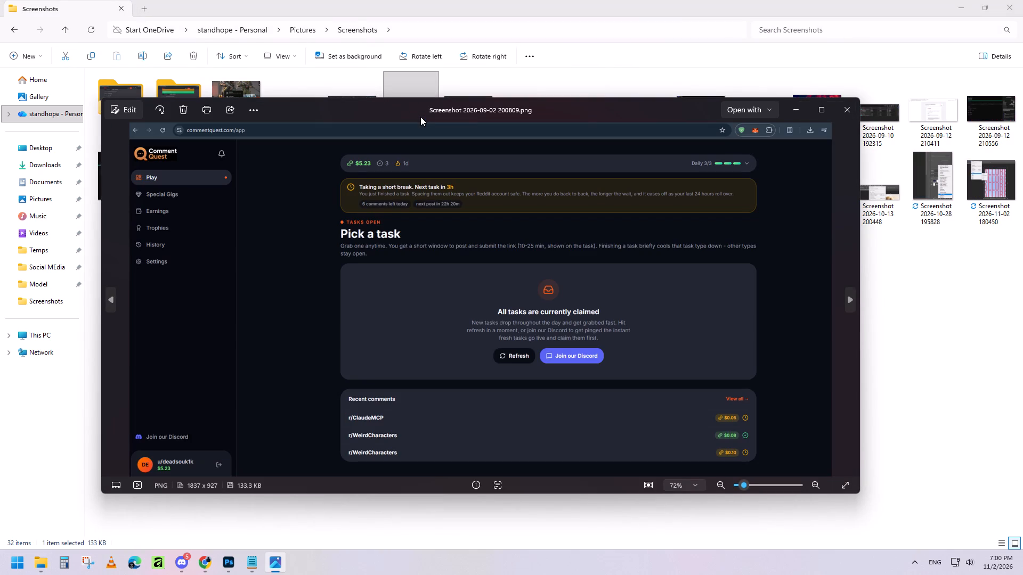
pyautogui.press('Right')
pyautogui.press('Right')
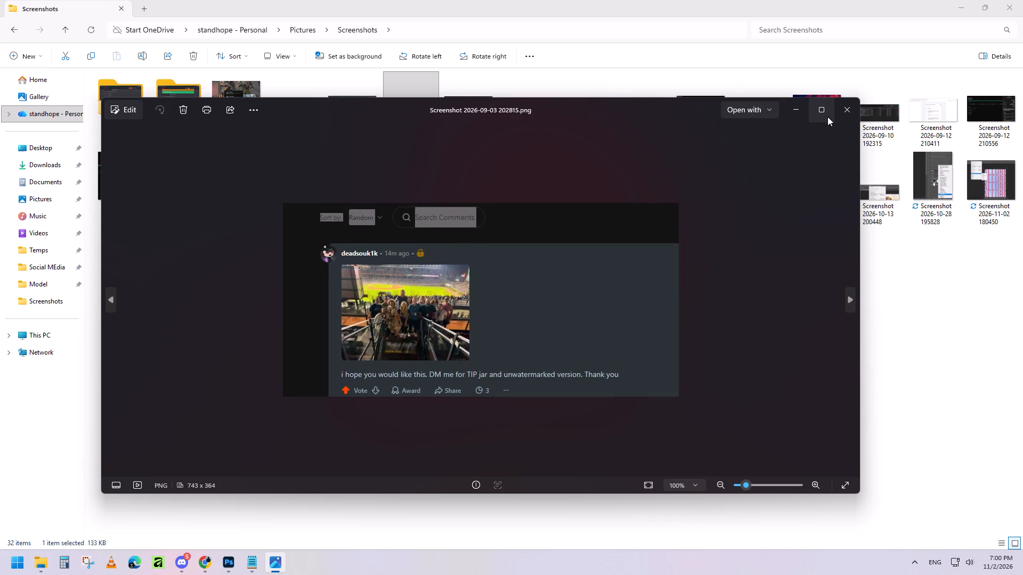
pyautogui.press('Right')
pyautogui.press('Right')
pyautogui.click(849, 105)
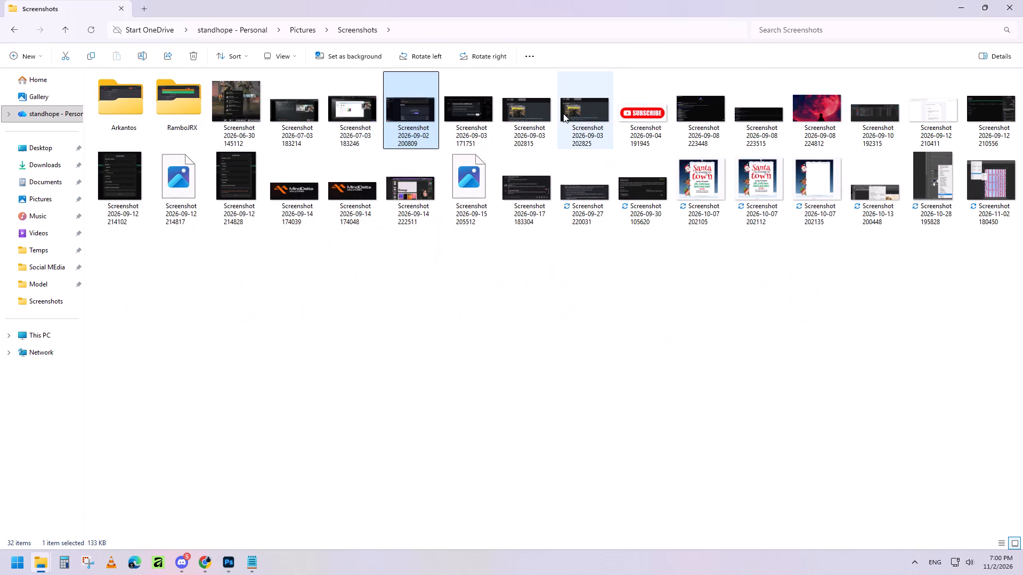
pyautogui.keyDown('ctrl'); pyautogui.keyDown('shift'); pyautogui.click(592, 112); pyautogui.keyUp('shift'); pyautogui.keyUp('ctrl')
pyautogui.hotkey('shift', 'Delete')
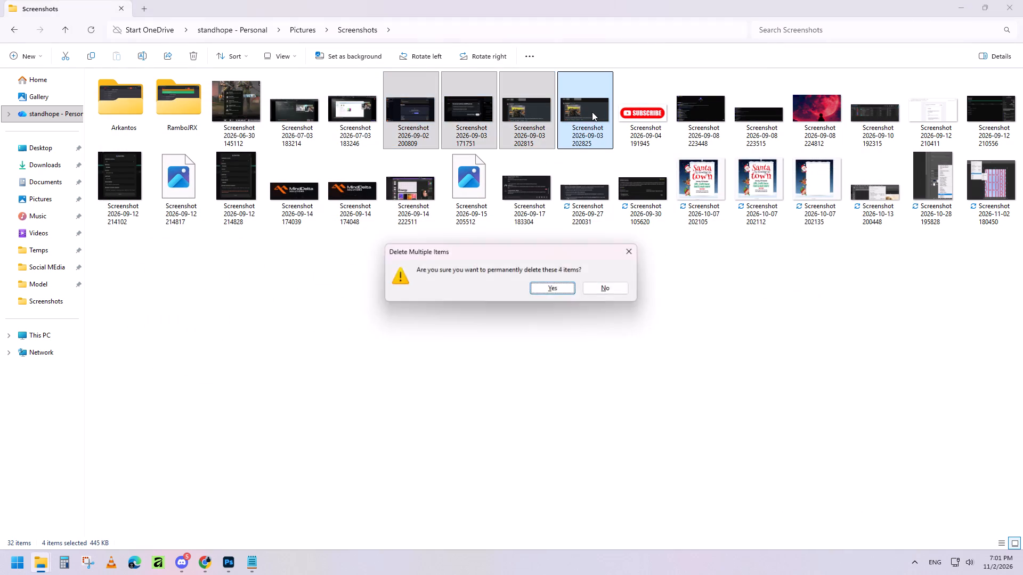
pyautogui.press('Return')
pyautogui.doubleClick(485, 111)
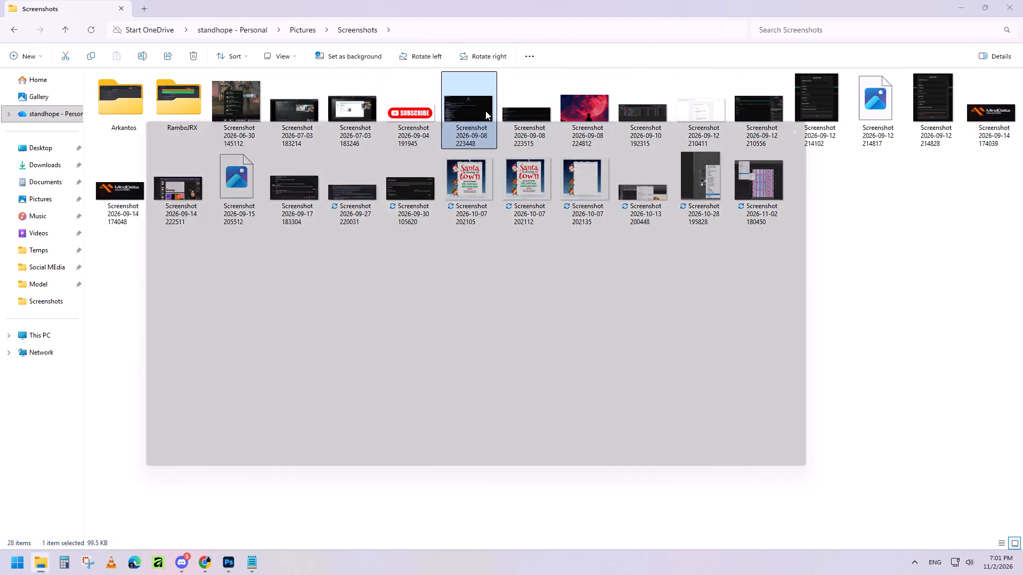
pyautogui.press('Right')
pyautogui.press('Right')
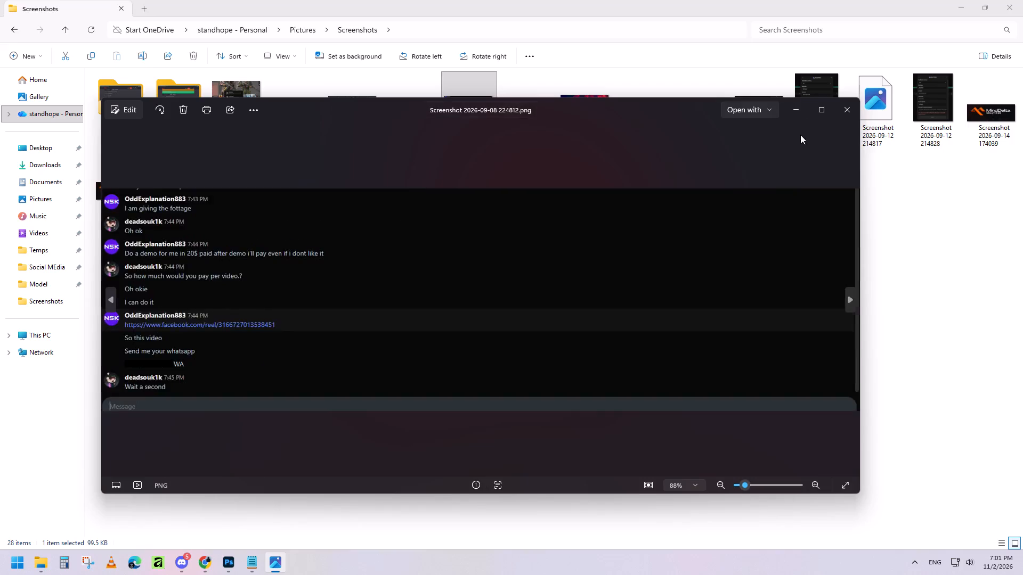
pyautogui.press('Right')
pyautogui.press('Left')
pyautogui.press('Right')
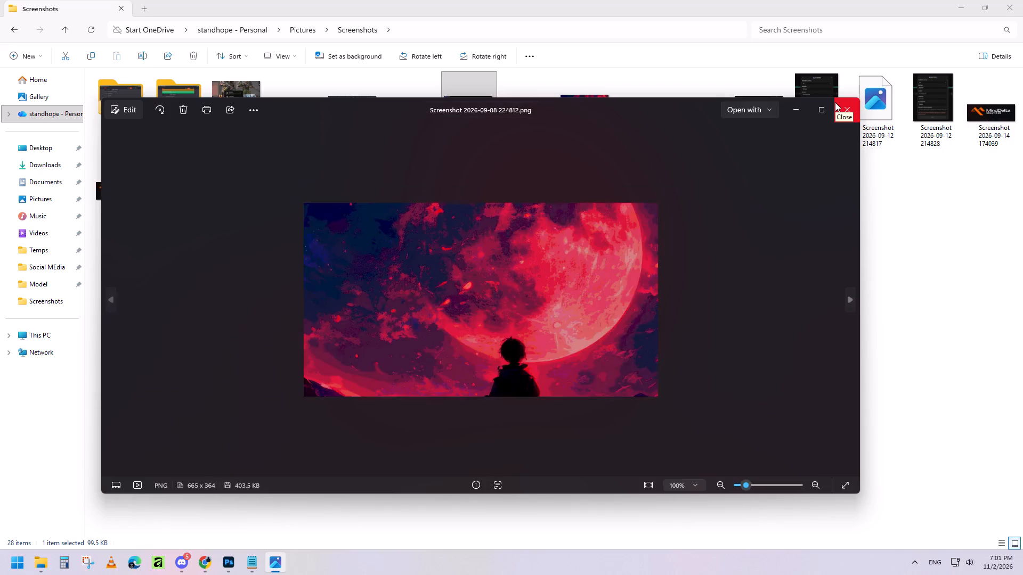
pyautogui.press('Right')
pyautogui.press('Right')
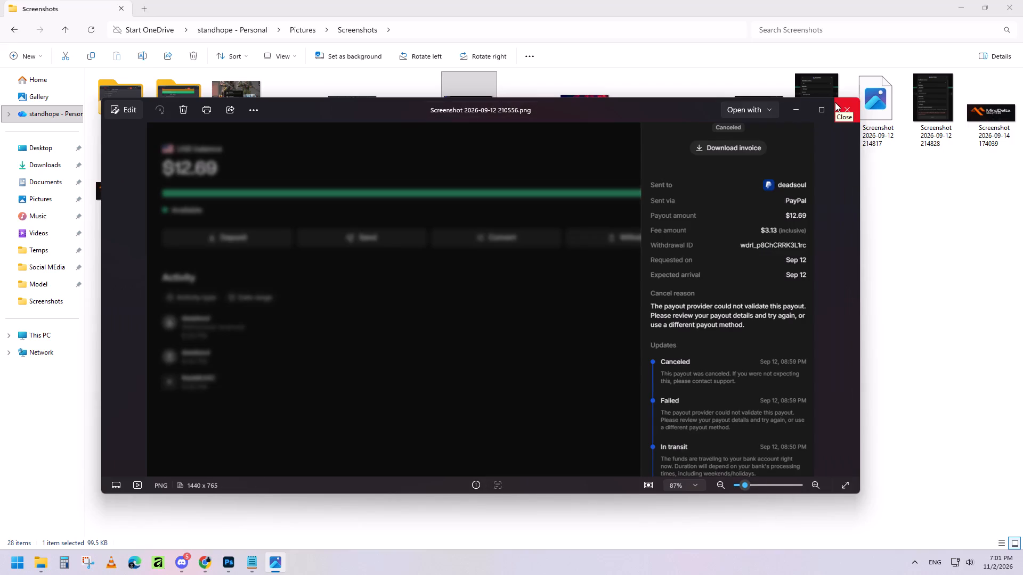
pyautogui.press('Right')
pyautogui.press('Right')
pyautogui.press('Right')
pyautogui.press('Right')
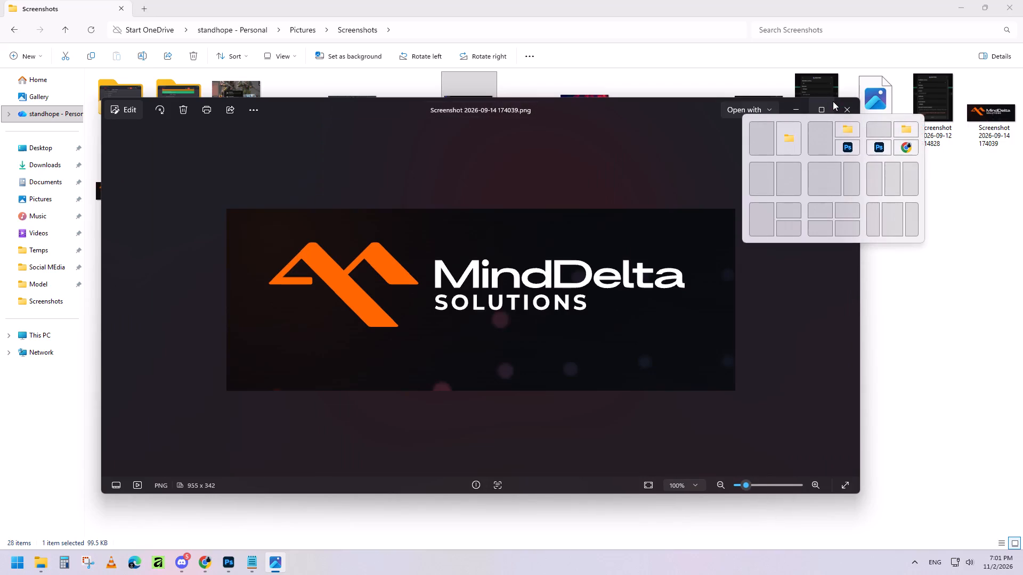
pyautogui.click(839, 104)
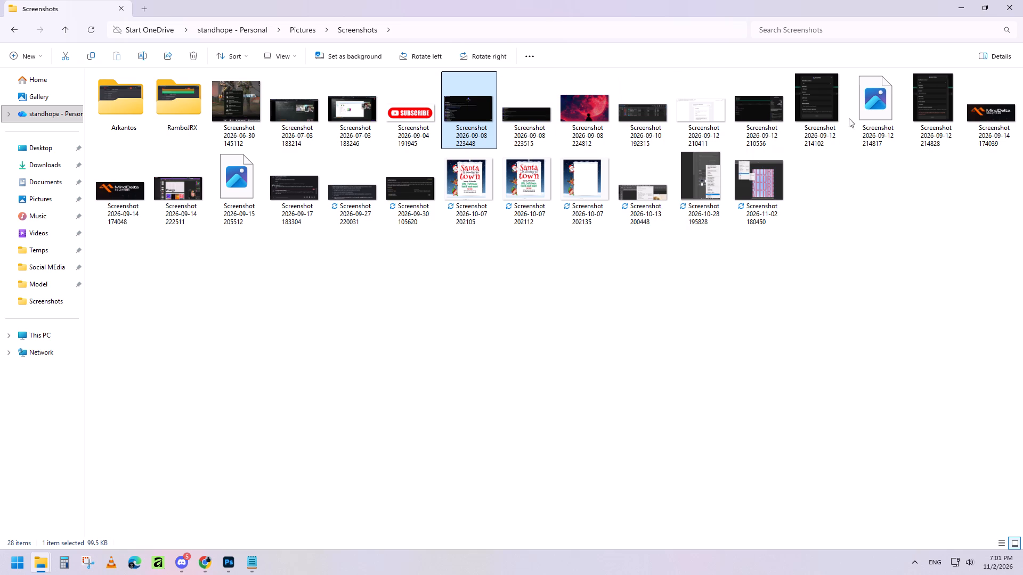
pyautogui.keyDown('ctrl'); pyautogui.keyDown('shift'); pyautogui.click(913, 111); pyautogui.keyUp('shift'); pyautogui.keyUp('ctrl')
pyautogui.hotkey('shift', 'Delete')
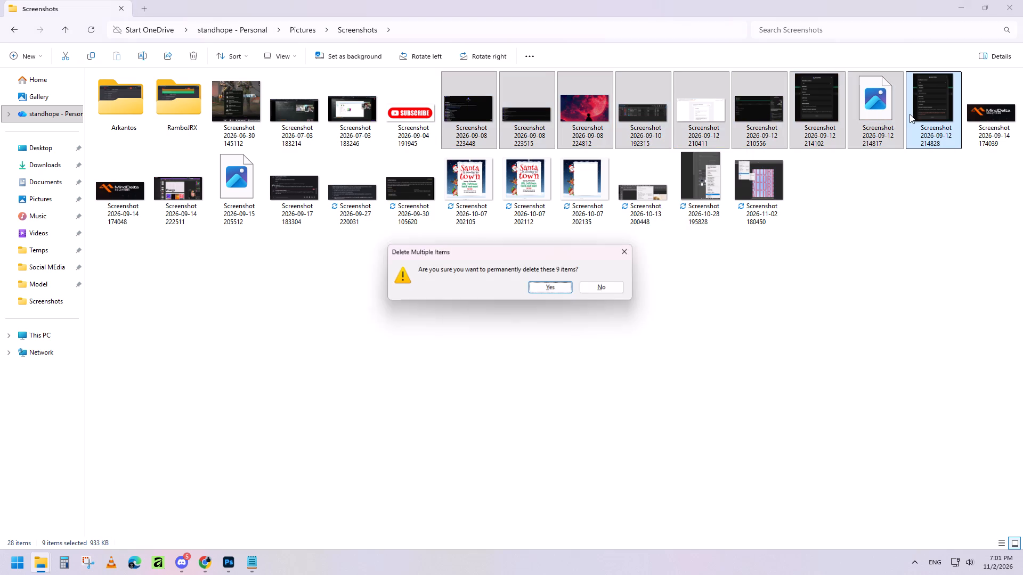
pyautogui.press('Return')
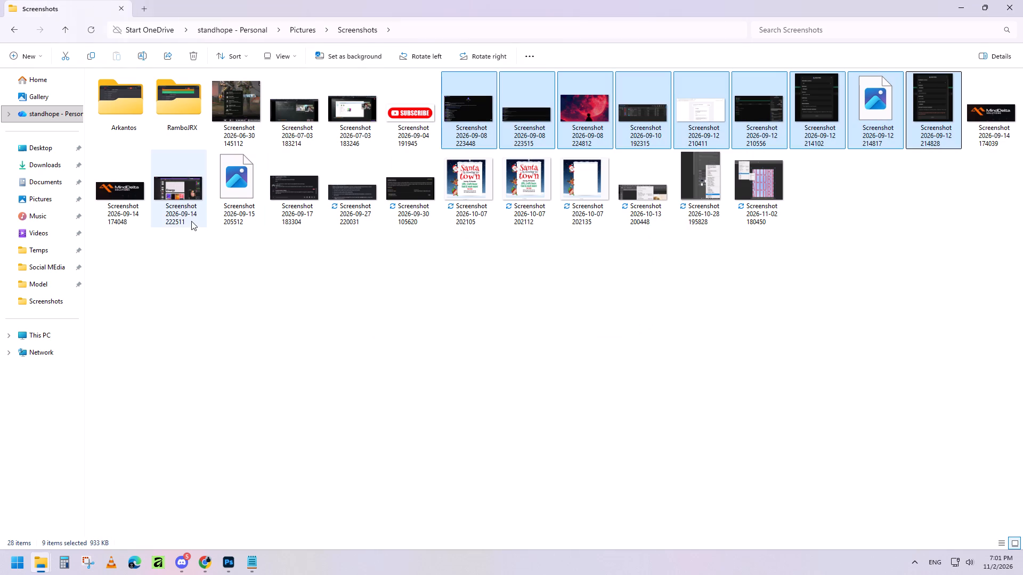
pyautogui.doubleClick(192, 194)
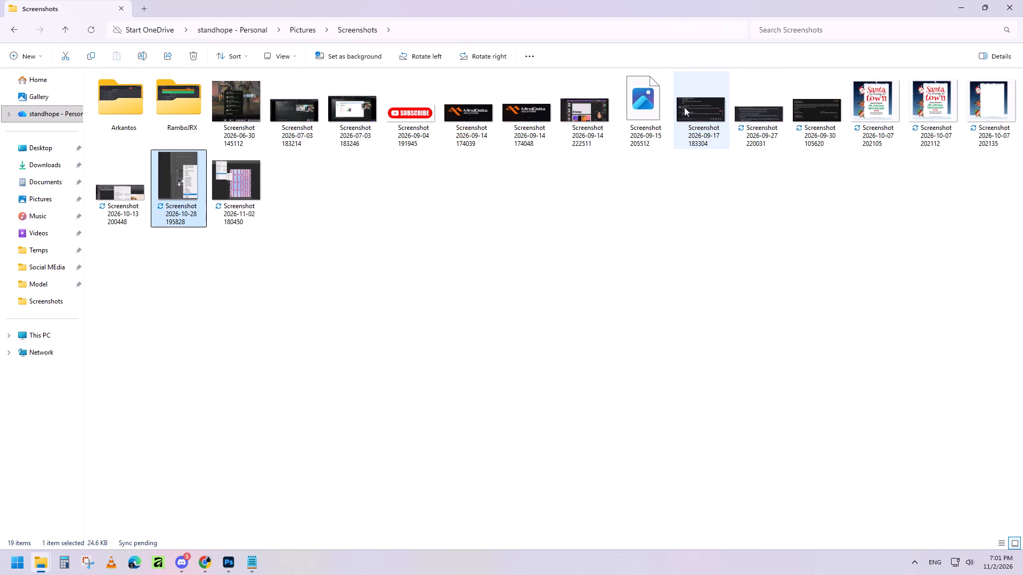
pyautogui.doubleClick(589, 116)
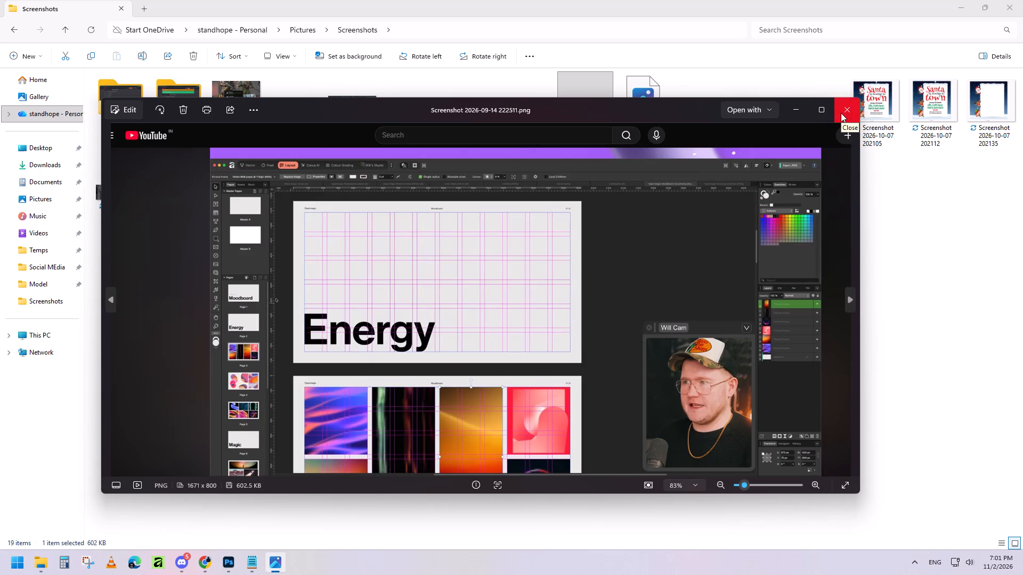
pyautogui.press('Right')
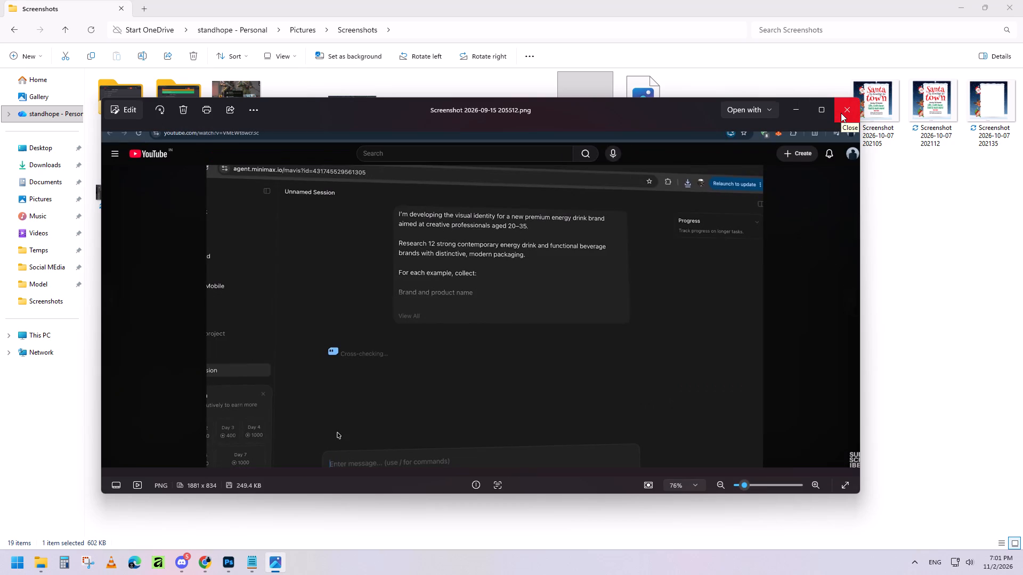
pyautogui.press('Right')
pyautogui.press('Right')
pyautogui.press('Left')
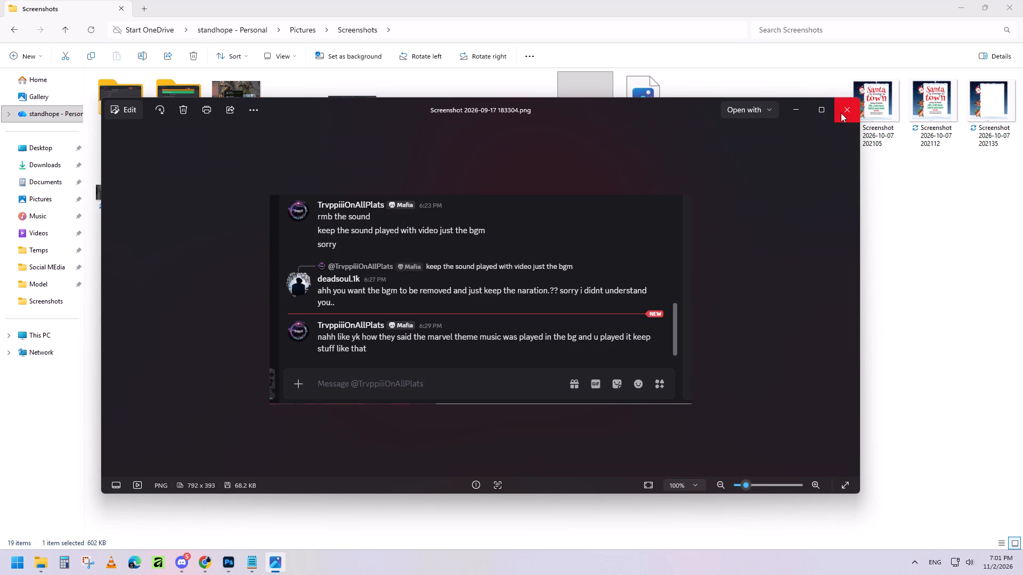
pyautogui.press('Right')
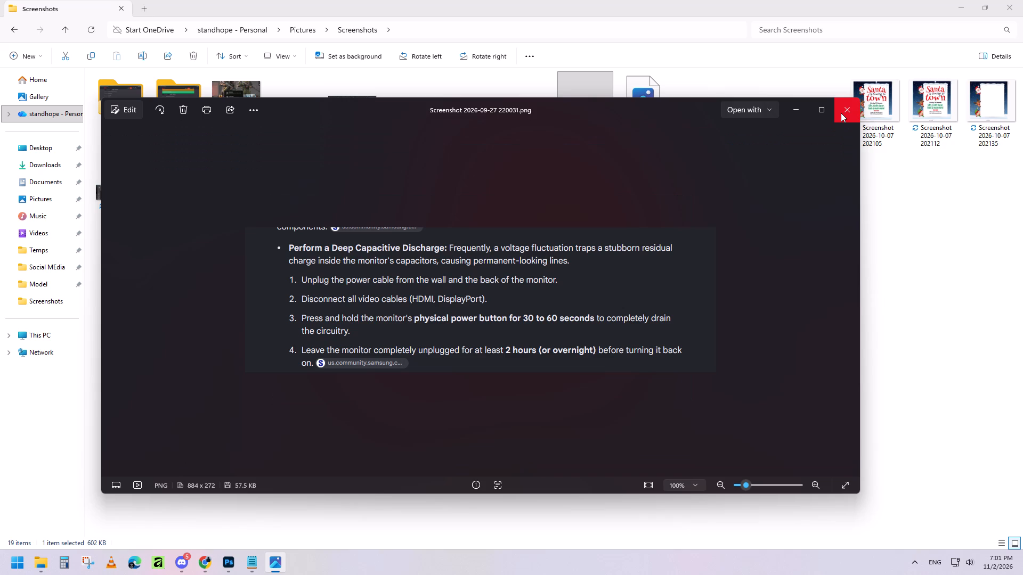
pyautogui.press('Right')
pyautogui.click(840, 100)
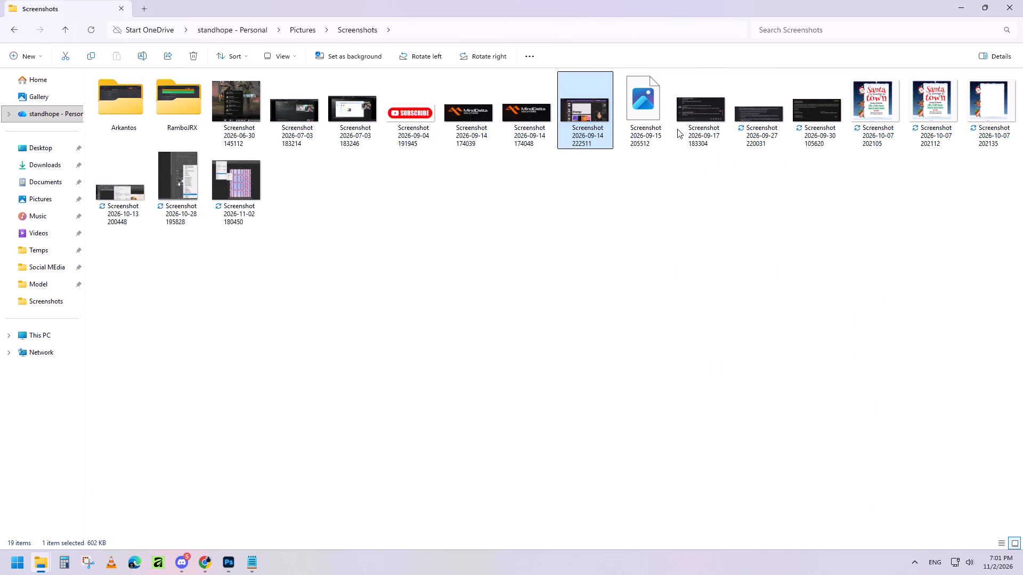
pyautogui.doubleClick(654, 125)
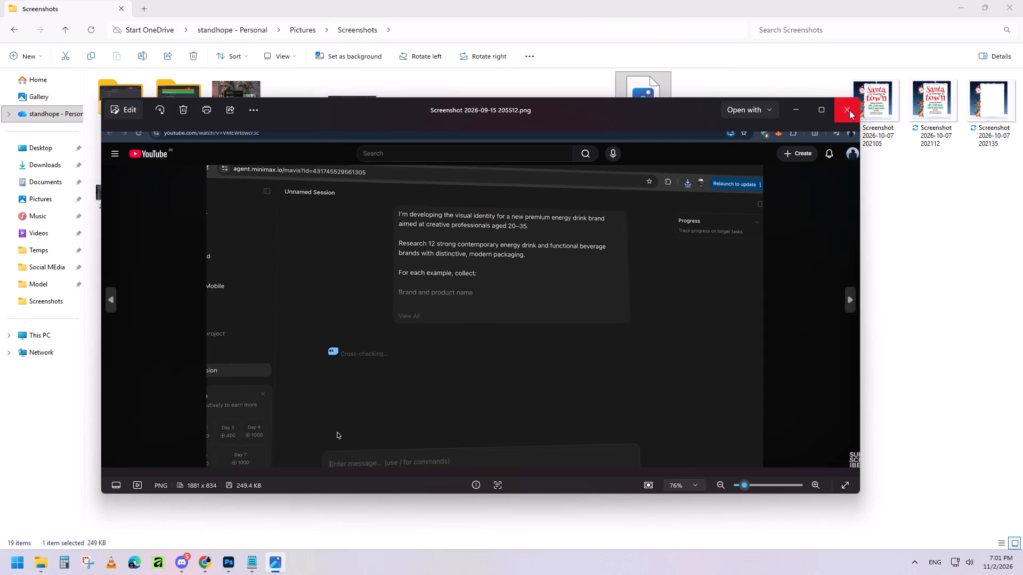
pyautogui.click(849, 110)
pyautogui.click(729, 110)
pyautogui.doubleClick(724, 110)
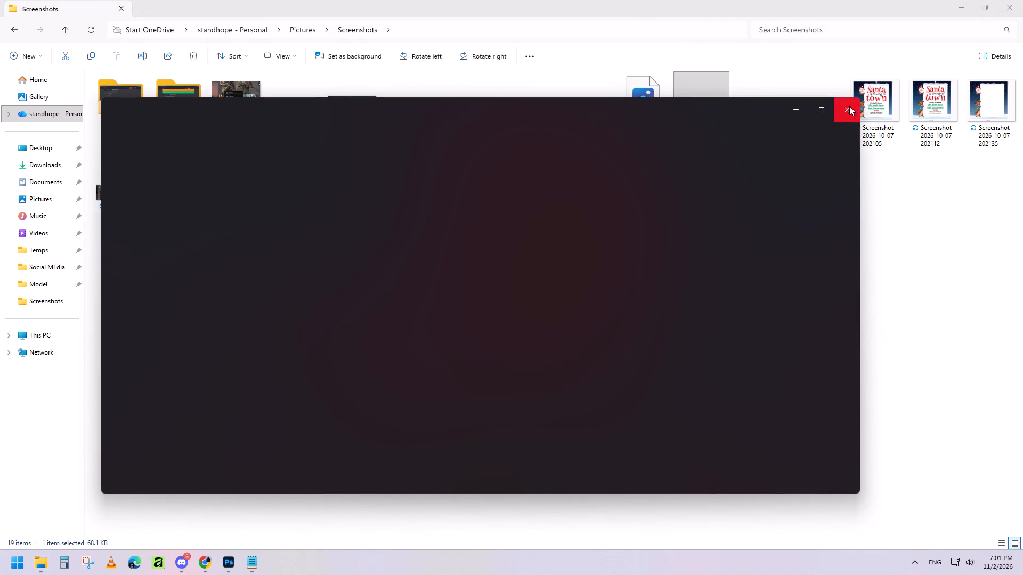
pyautogui.click(852, 106)
pyautogui.click(843, 113)
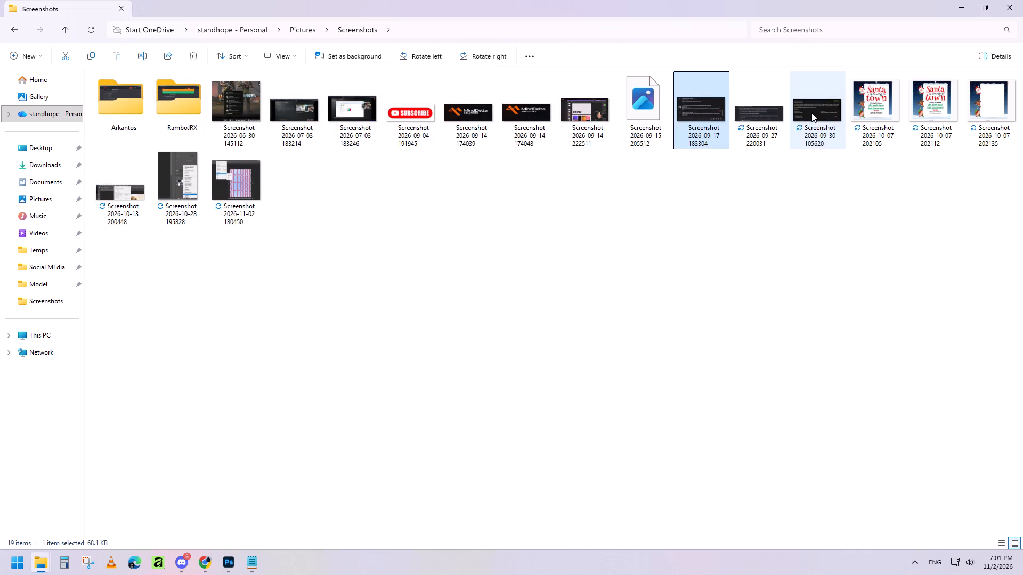
pyautogui.keyDown('ctrl'); pyautogui.click(811, 113); pyautogui.keyUp('ctrl')
pyautogui.keyDown('ctrl'); pyautogui.click(759, 111); pyautogui.keyUp('ctrl')
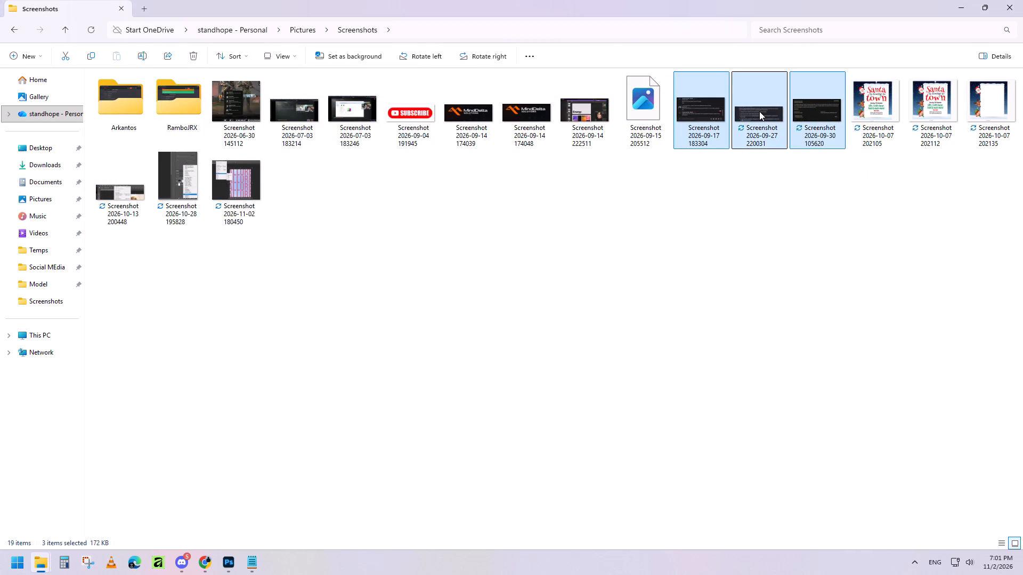
pyautogui.hotkey('shift', 'Delete')
pyautogui.press('Return')
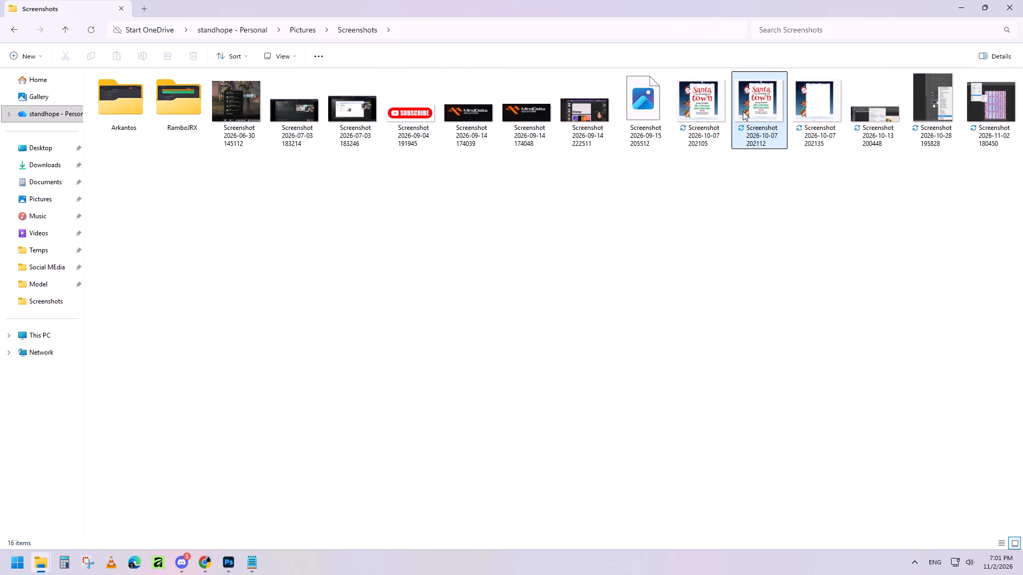
pyautogui.click(709, 111)
pyautogui.keyDown('ctrl'); pyautogui.click(755, 111); pyautogui.keyUp('ctrl')
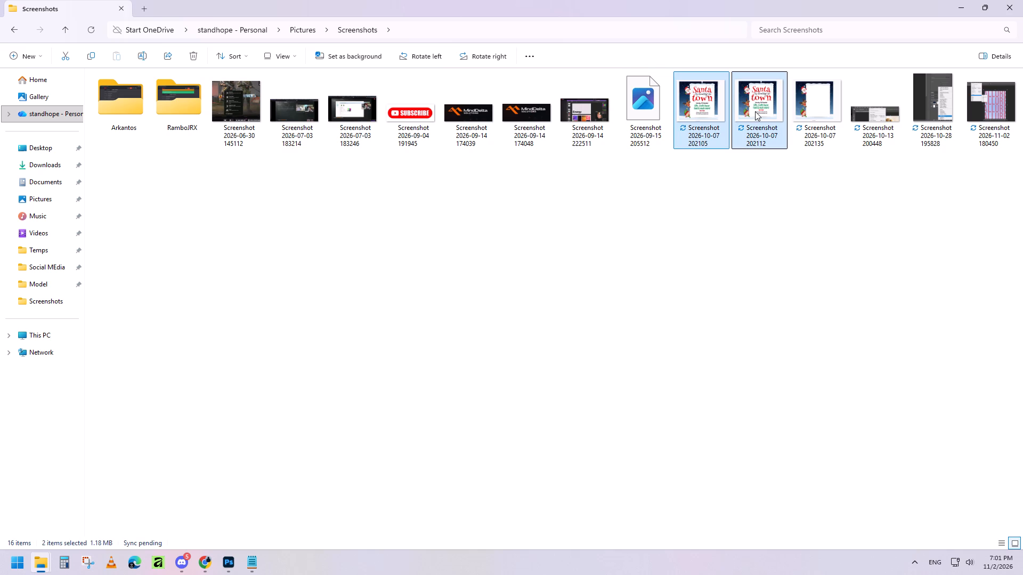
pyautogui.hotkey('shift', 'Delete')
pyautogui.press('Return')
pyautogui.doubleClick(704, 111)
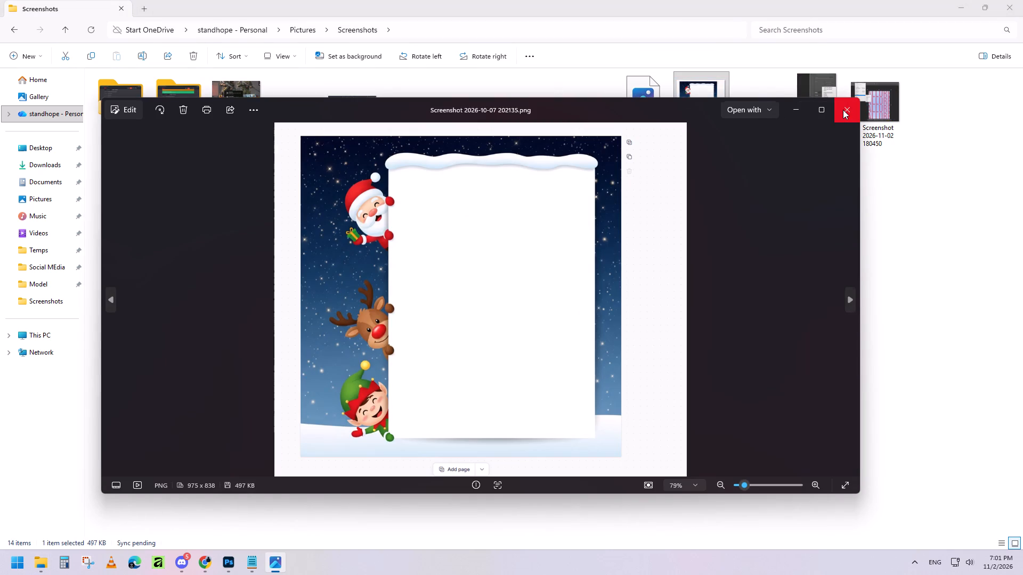
pyautogui.click(843, 110)
pyautogui.doubleClick(772, 121)
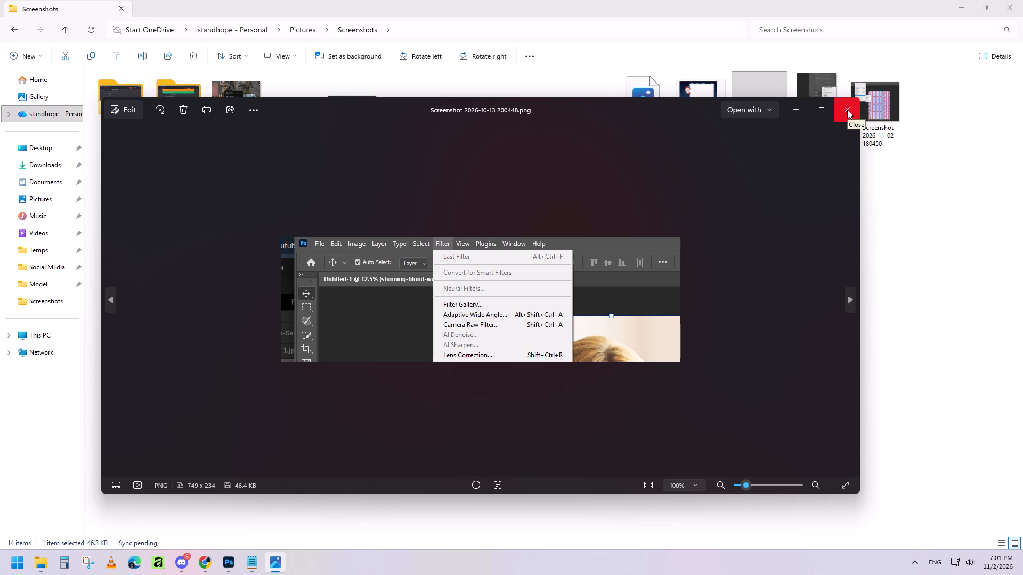
pyautogui.click(847, 110)
pyautogui.doubleClick(811, 124)
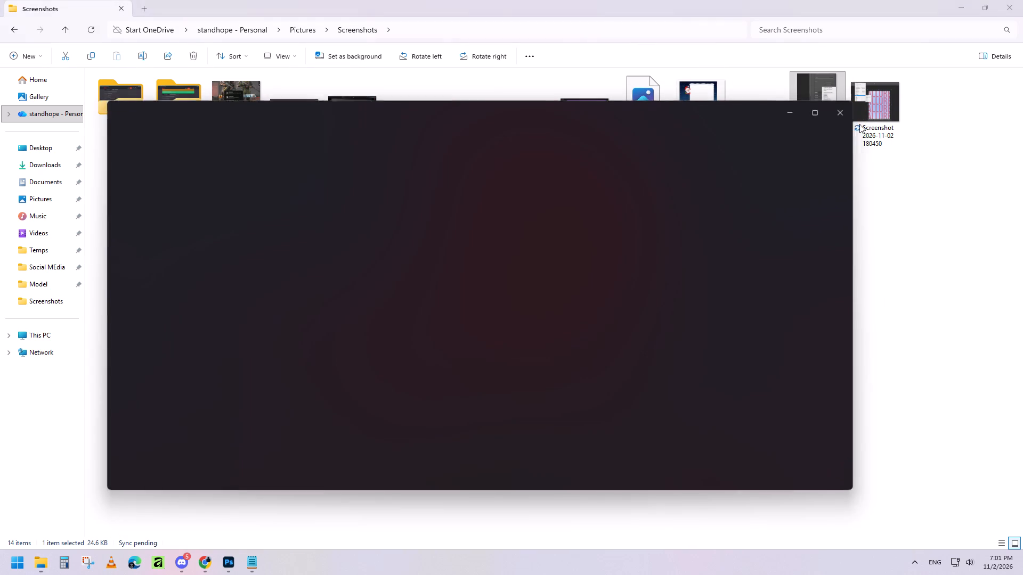
pyautogui.click(848, 109)
pyautogui.moveTo(916, 172); pyautogui.dragTo(754, 103)
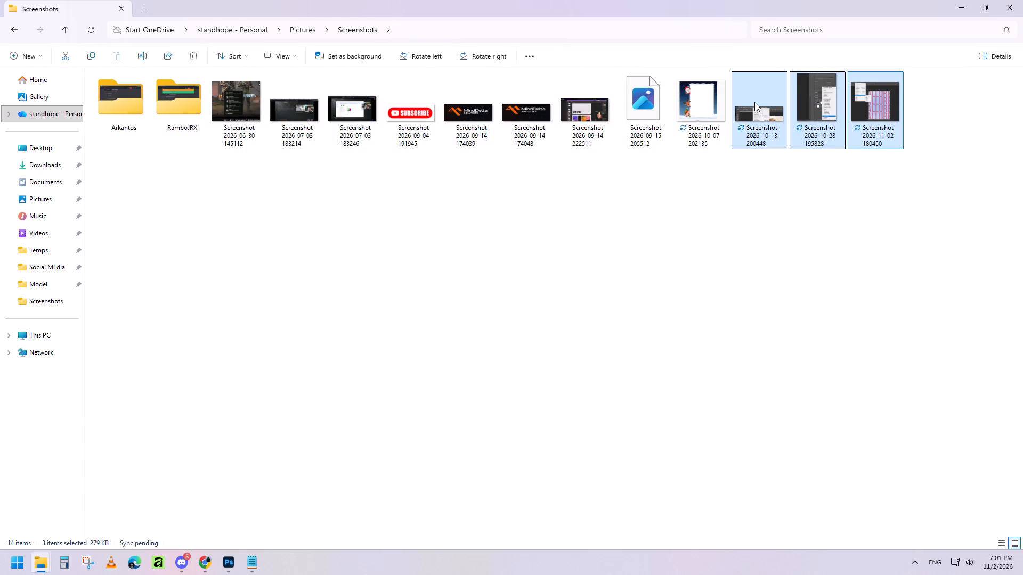
pyautogui.hotkey('shift', 'Return')
pyautogui.hotkey('shift', 'Delete')
pyautogui.press('Return')
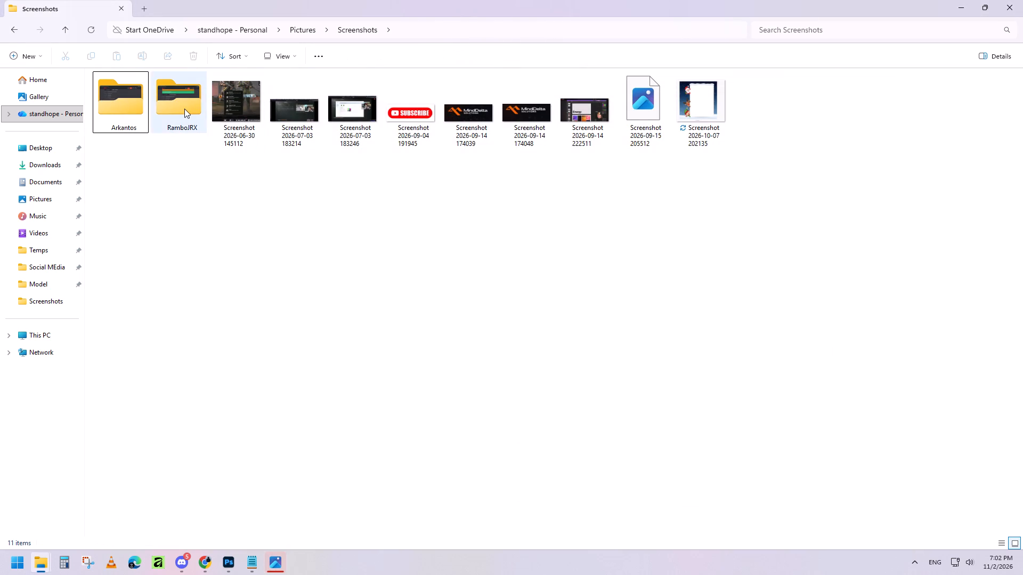
# Look briefly into the RamboJRX folder, and close the Screenshots window and the leftover photo preview.
pyautogui.doubleClick(184, 109)
pyautogui.press('BackSpace')
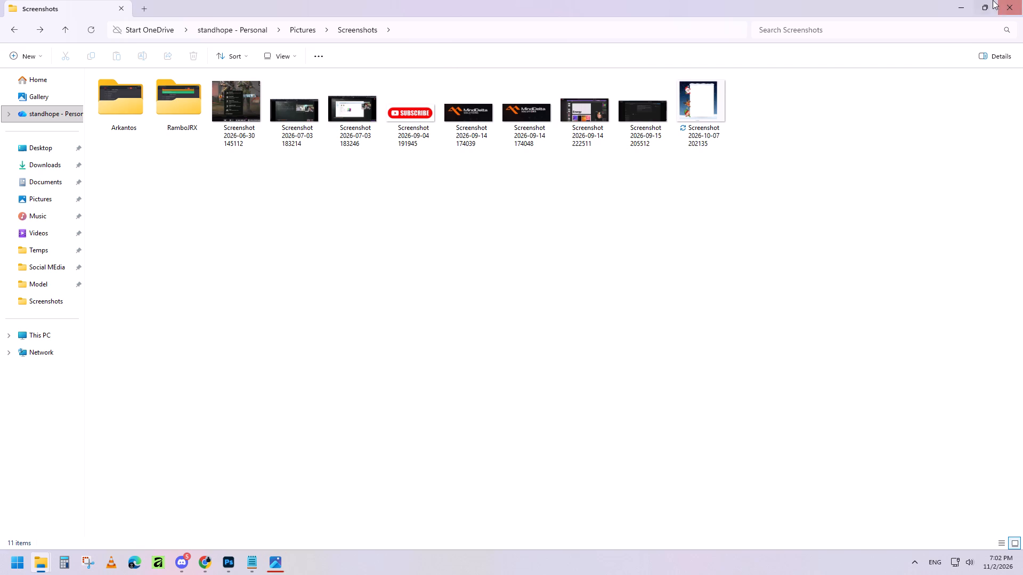
pyautogui.click(992, 0)
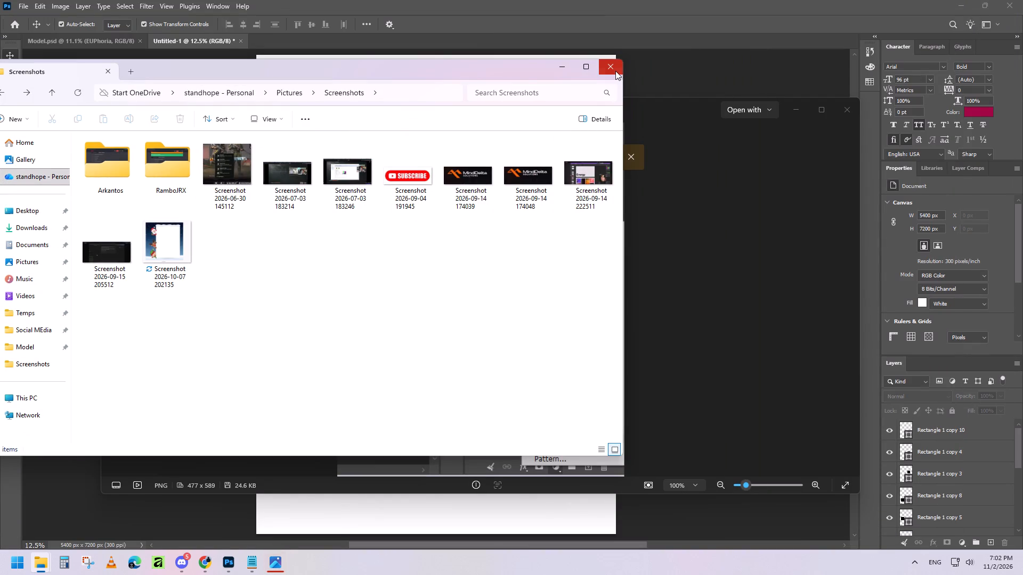
pyautogui.click(615, 71)
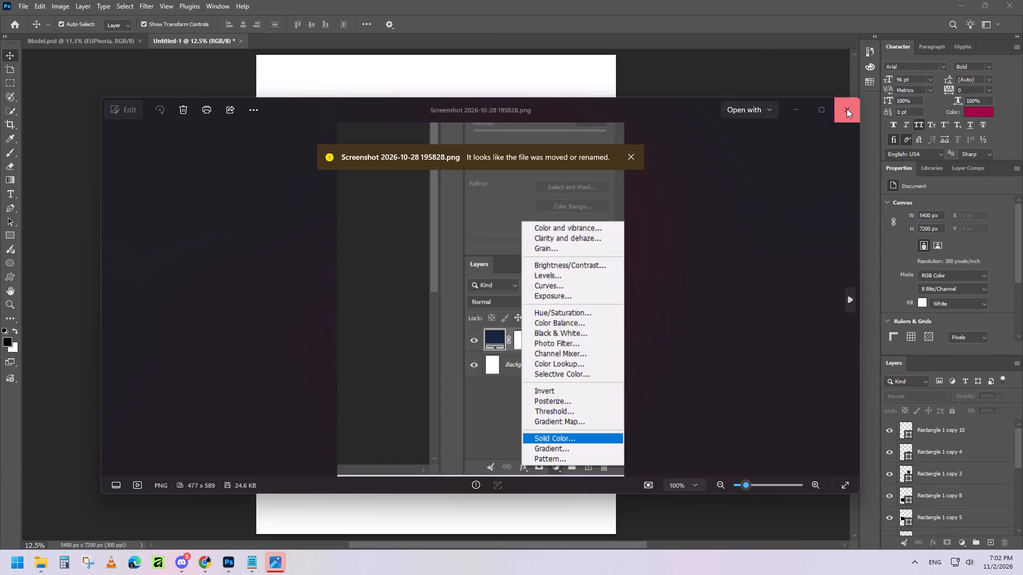
pyautogui.click(847, 109)
# Create a new folder named Boxes inside the Social MEdia folder on drive D.
pyautogui.click(40, 568)
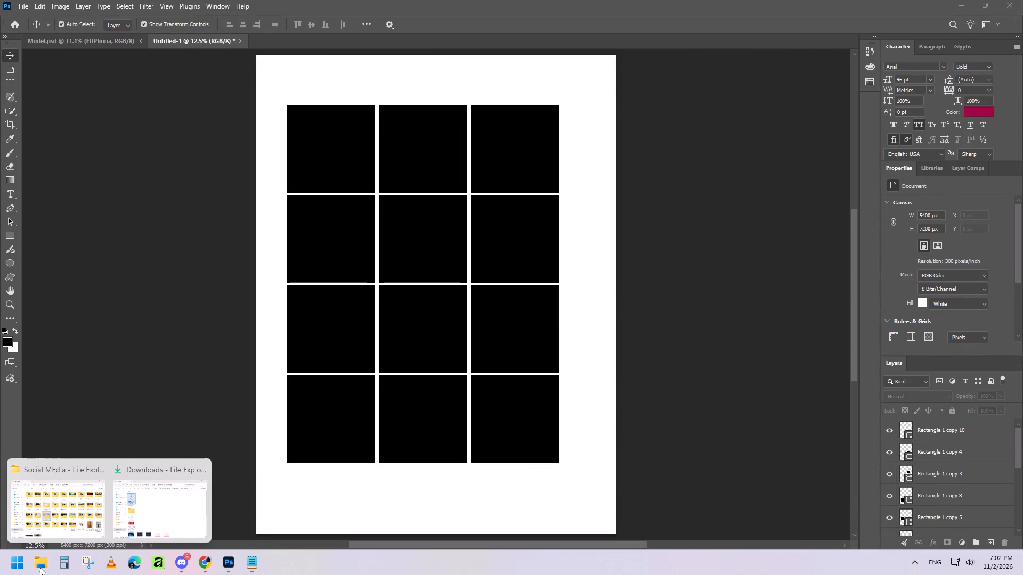
pyautogui.click(75, 511)
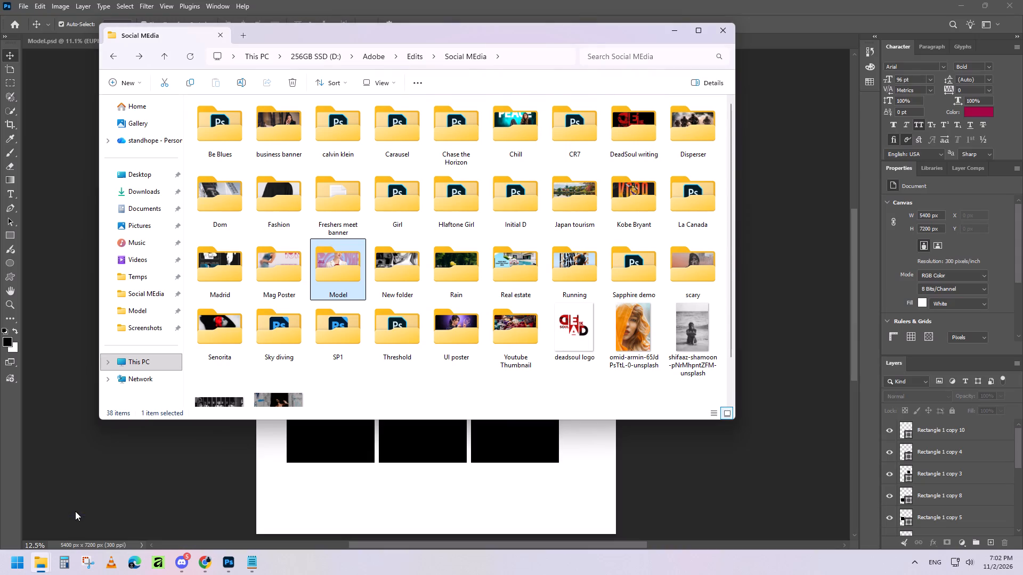
pyautogui.scroll(-3, 482, 397)
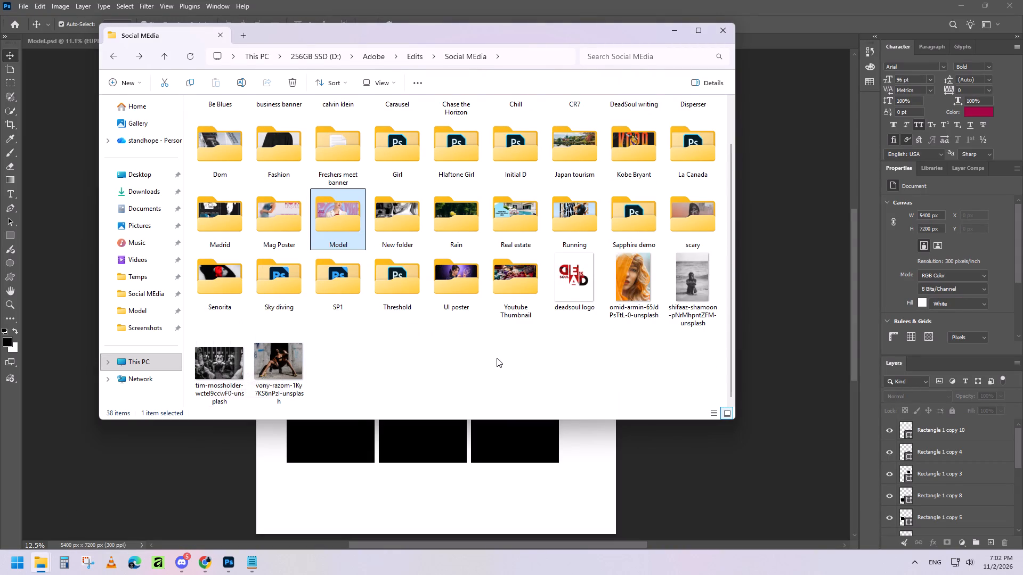
pyautogui.doubleClick(344, 273)
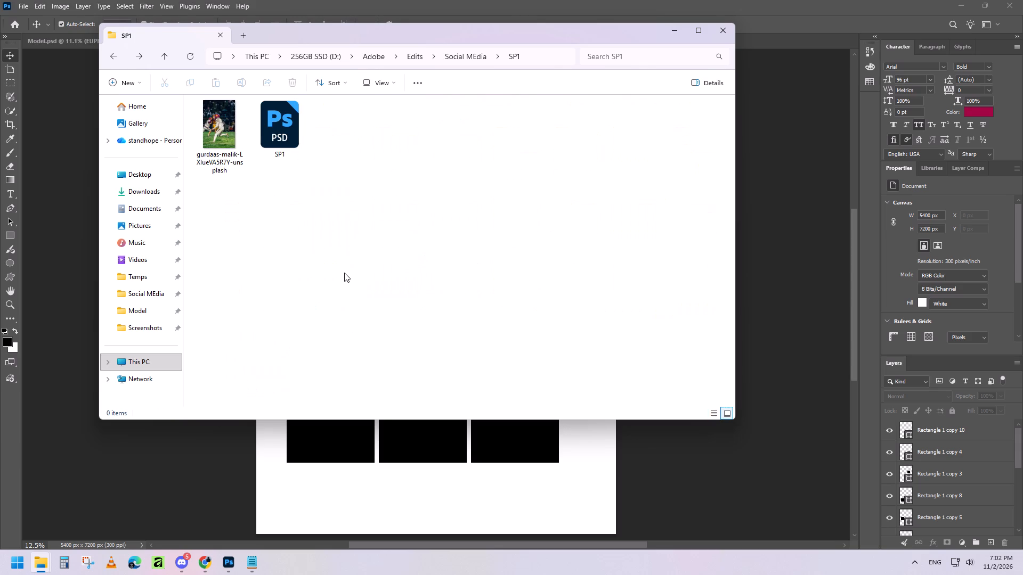
pyautogui.click(109, 55)
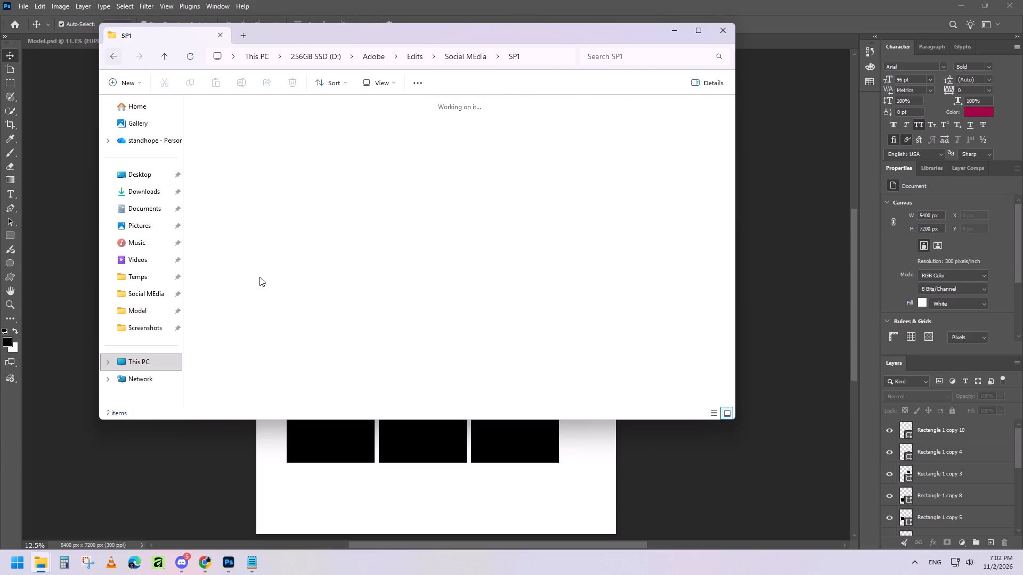
pyautogui.scroll(-4, 464, 314)
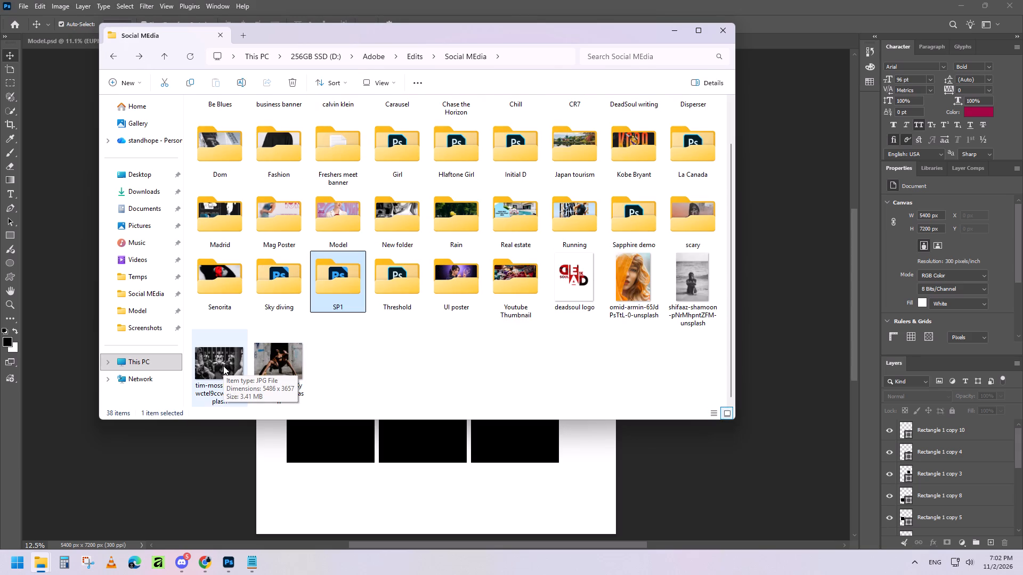
pyautogui.rightClick(457, 376)
pyautogui.click(532, 303)
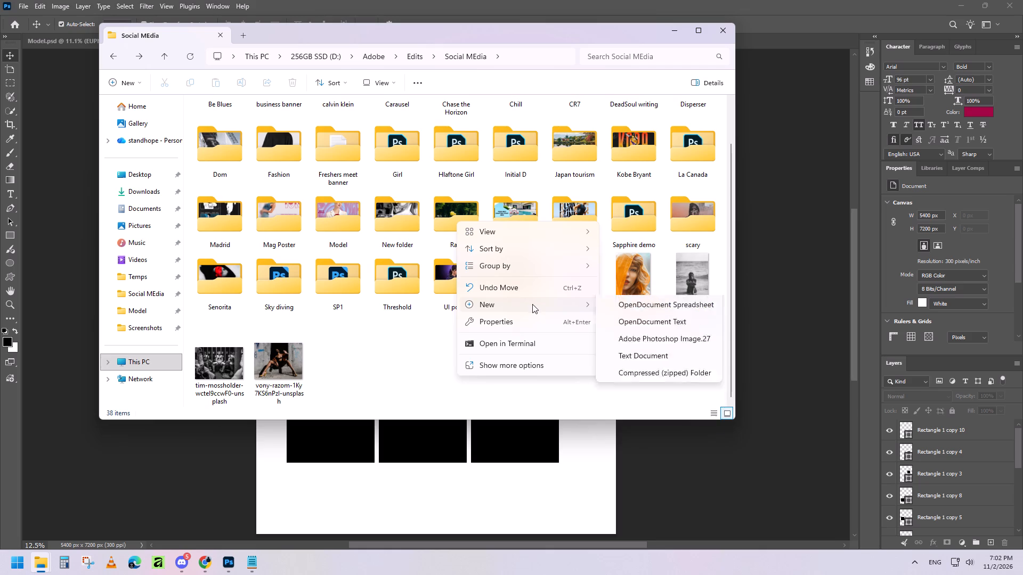
pyautogui.click(634, 305)
pyautogui.write('Boxes')
pyautogui.press('Return')
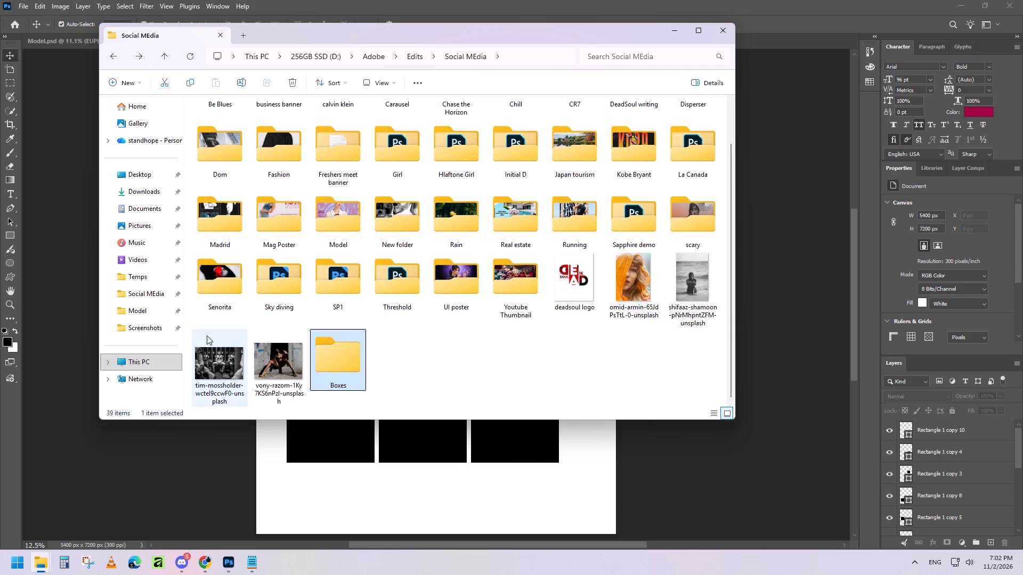
# Move the black-and-white group photo from Social MEdia into the Boxes folder.
pyautogui.moveTo(222, 347); pyautogui.dragTo(318, 341)
# Move today's photo of the crouching figure on white from Downloads into the Boxes folder.
pyautogui.press('super+e')
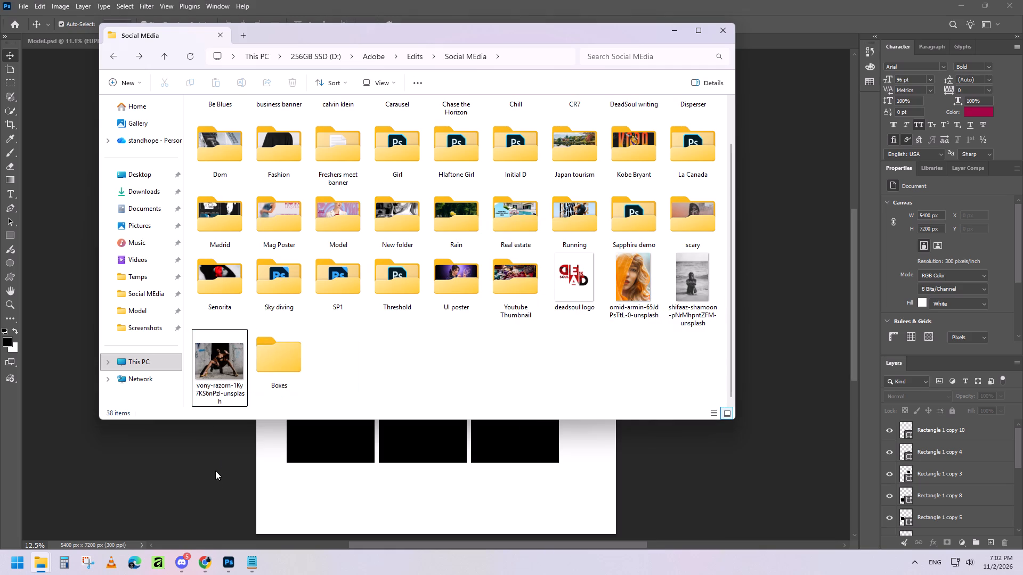
pyautogui.click(302, 156)
pyautogui.doubleClick(177, 157)
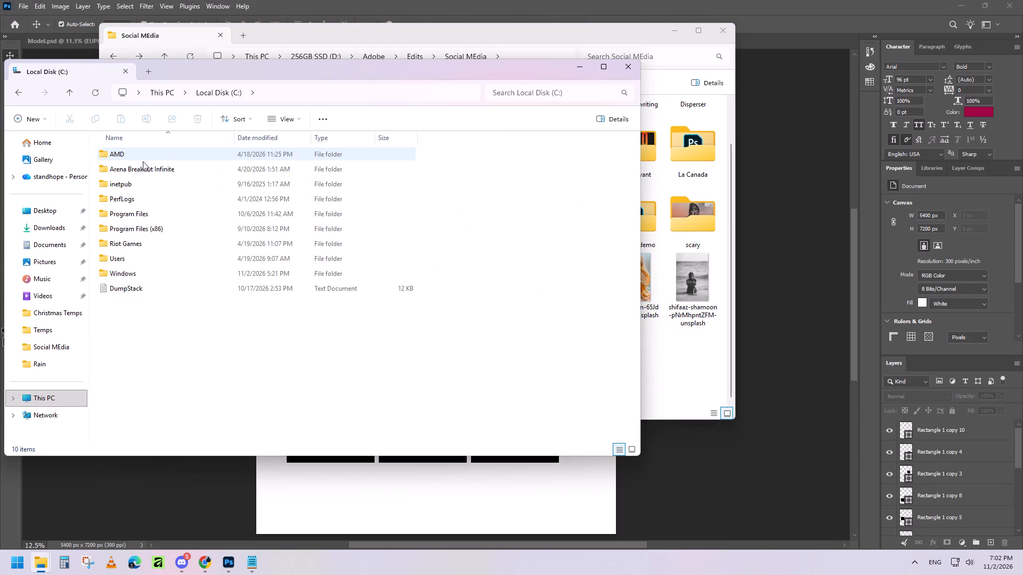
pyautogui.click(48, 224)
pyautogui.click(135, 171)
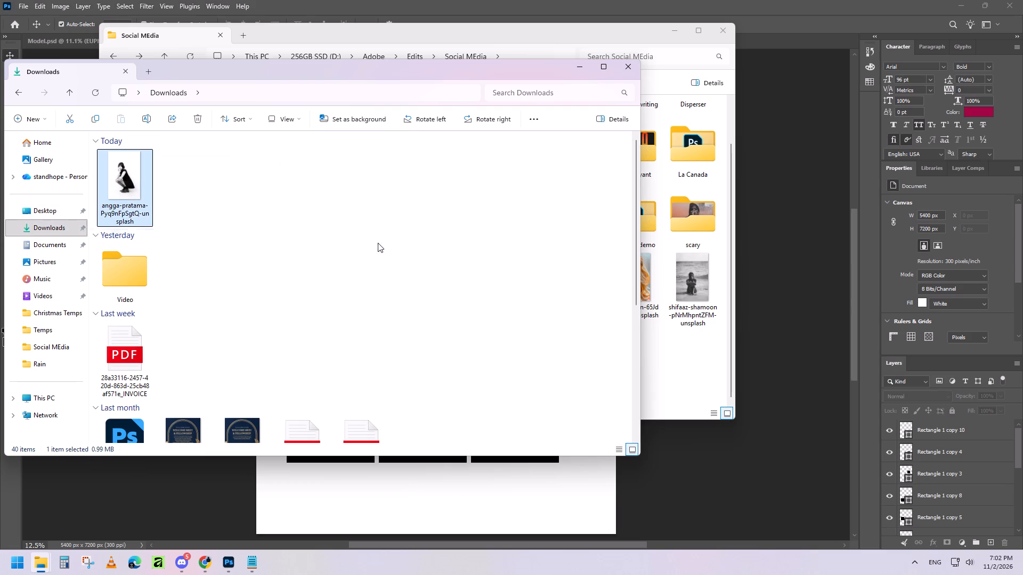
pyautogui.hotkey('ctrl', 'x')
pyautogui.click(583, 68)
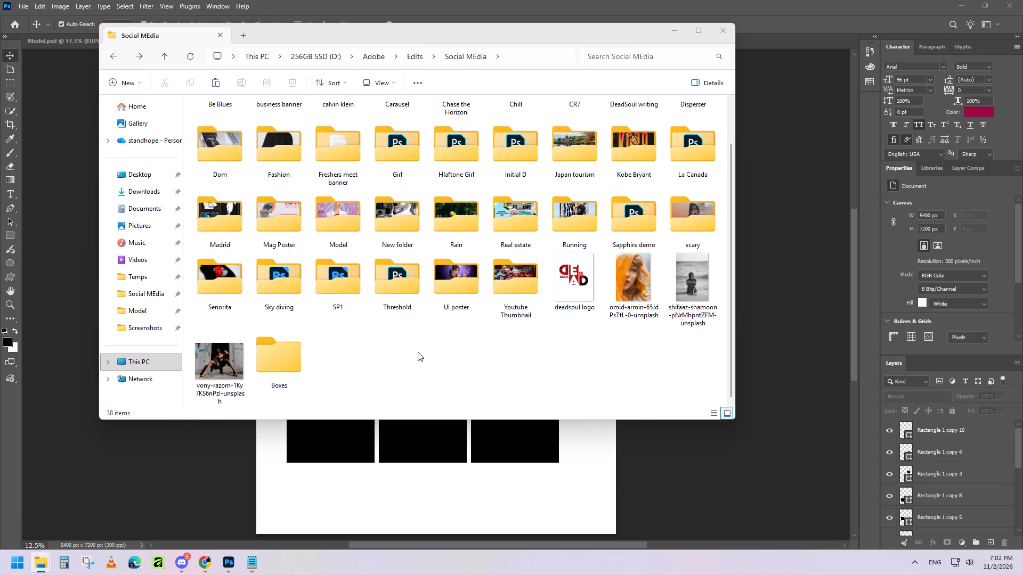
pyautogui.click(283, 354)
pyautogui.click(279, 354)
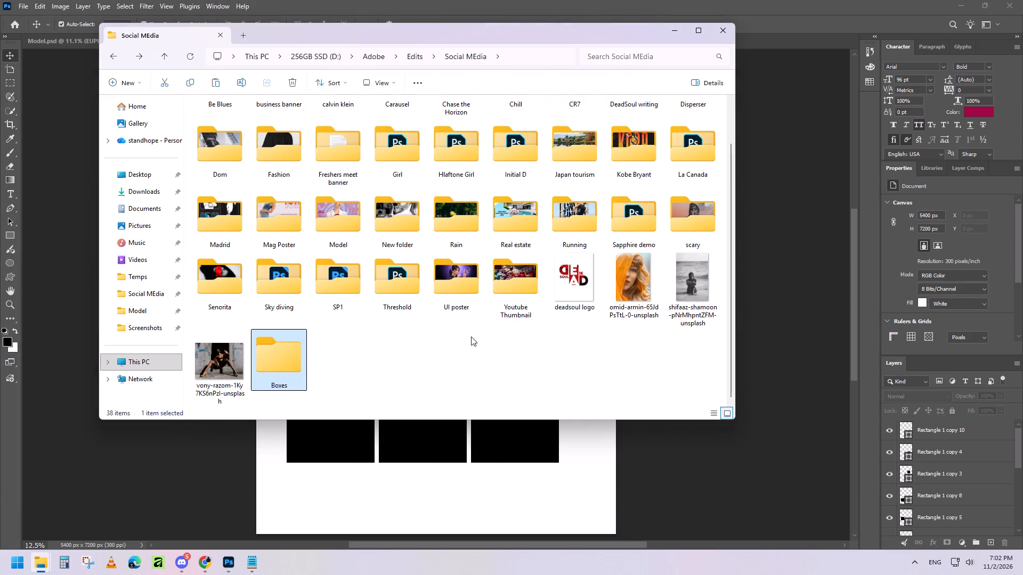
pyautogui.doubleClick(272, 360)
pyautogui.click(493, 287)
pyautogui.hotkey('ctrl', 'v')
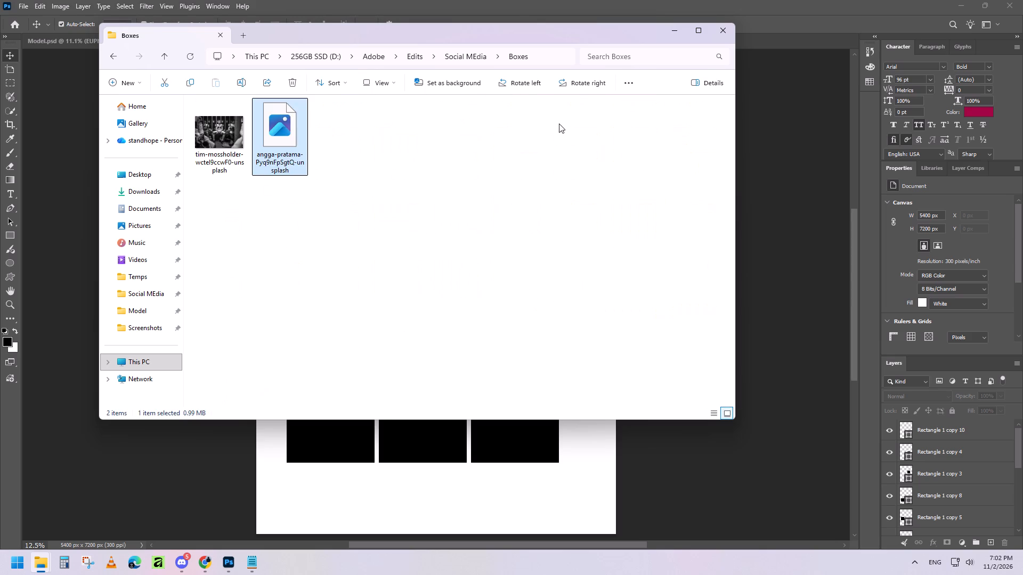
pyautogui.click(546, 256)
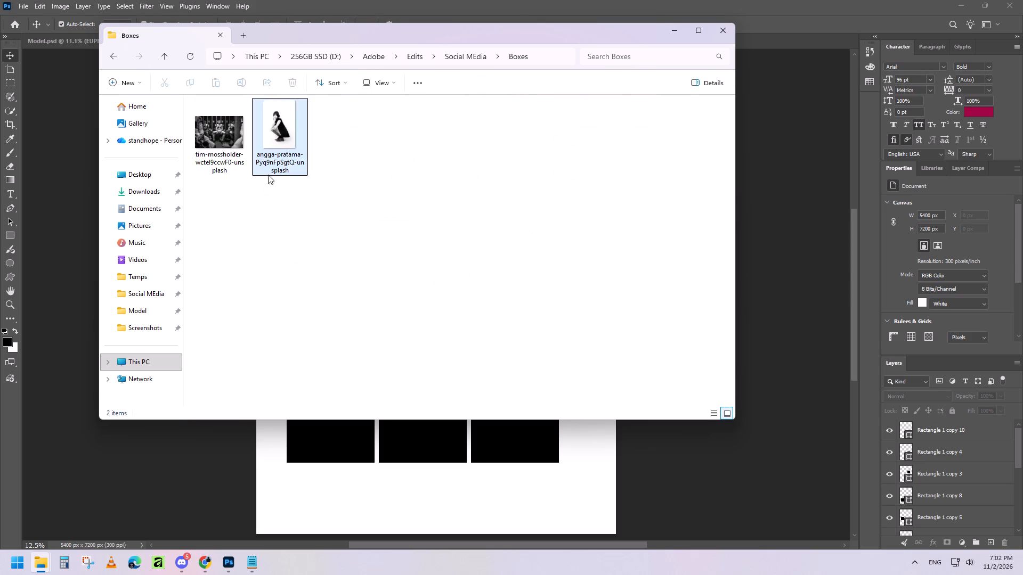
# Place the black-and-white locker-room photo from the Boxes folder into the poster at full canvas width, 5400 x 3600 px.
pyautogui.moveTo(240, 128); pyautogui.dragTo(461, 465)
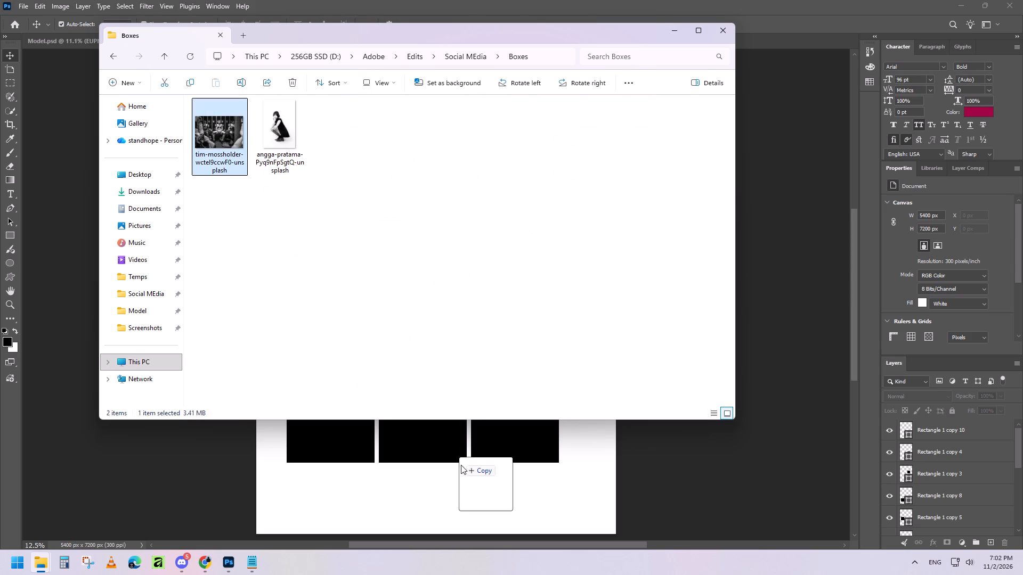
pyautogui.moveTo(461, 465); pyautogui.dragTo(461, 465)
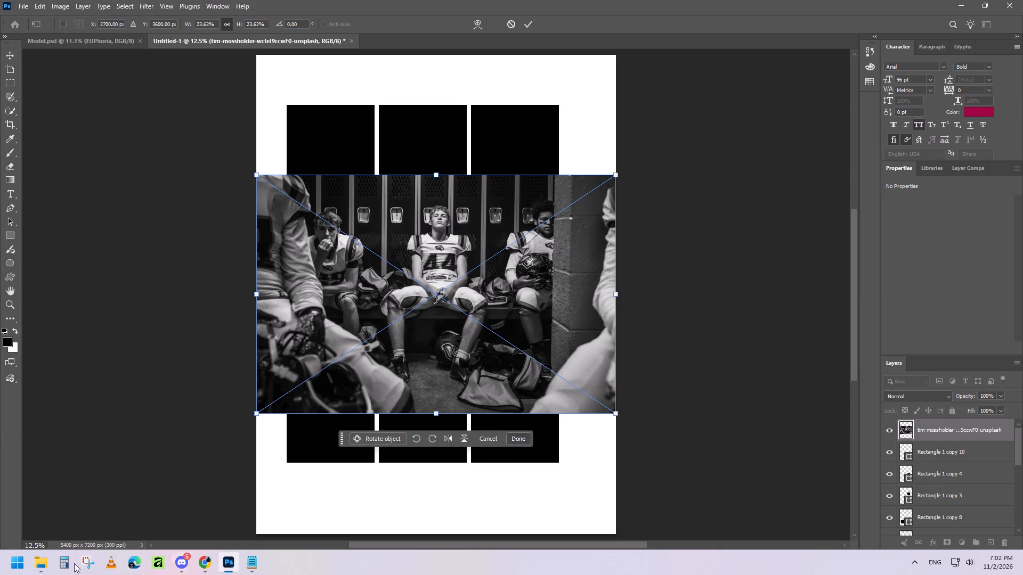
pyautogui.click(42, 557)
pyautogui.click(75, 511)
pyautogui.moveTo(280, 141); pyautogui.dragTo(285, 158)
pyautogui.click(569, 0)
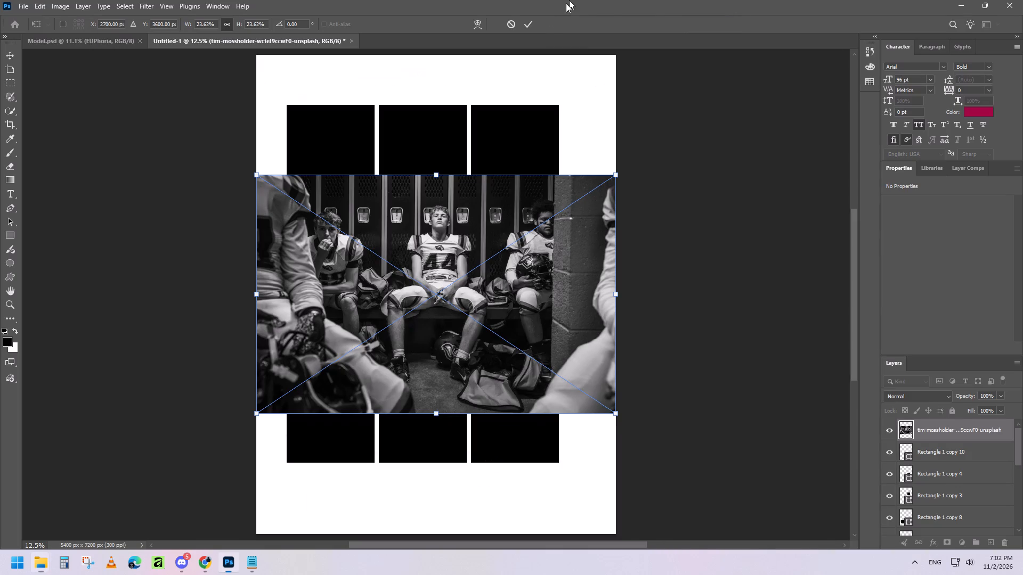
pyautogui.click(522, 23)
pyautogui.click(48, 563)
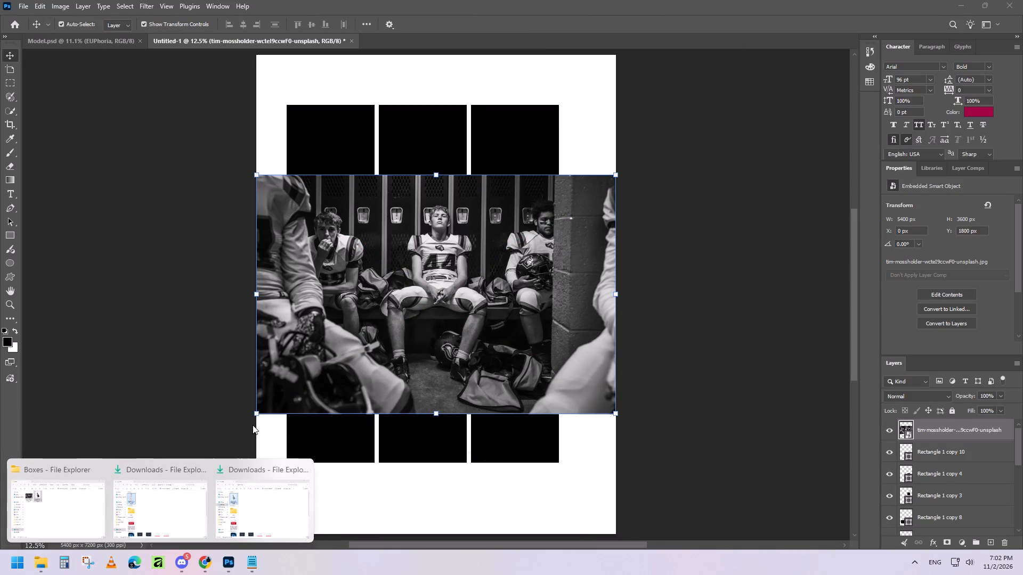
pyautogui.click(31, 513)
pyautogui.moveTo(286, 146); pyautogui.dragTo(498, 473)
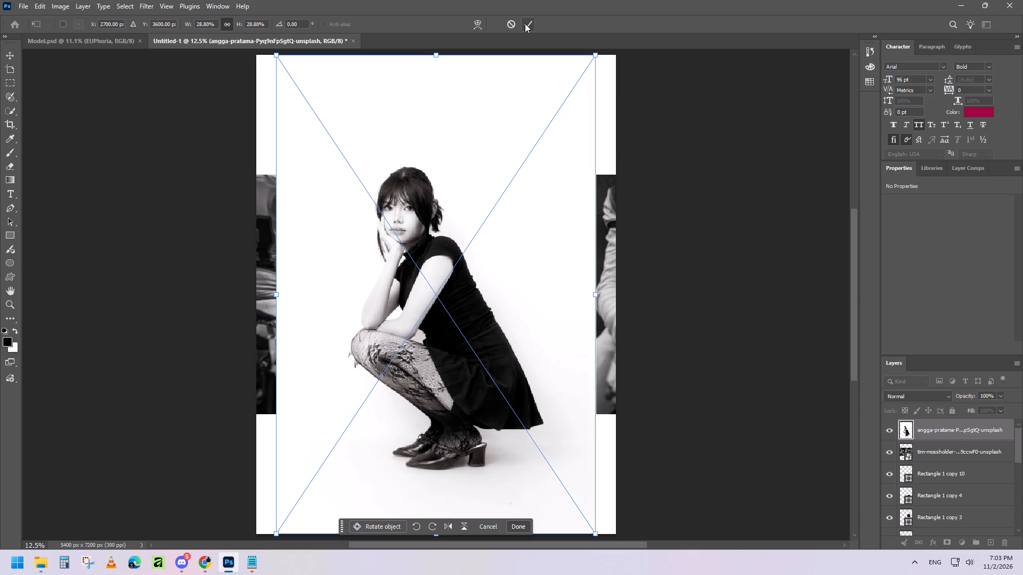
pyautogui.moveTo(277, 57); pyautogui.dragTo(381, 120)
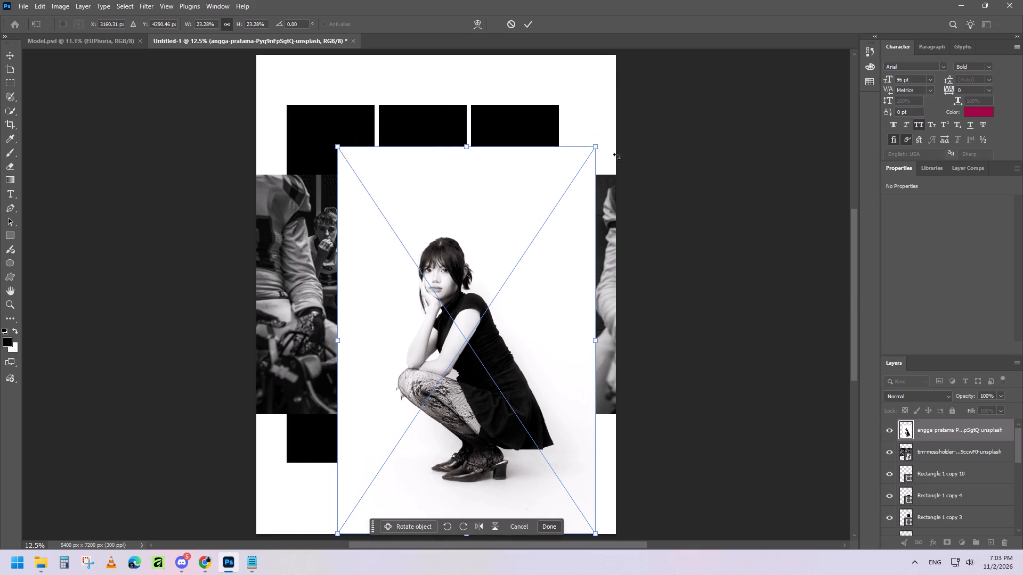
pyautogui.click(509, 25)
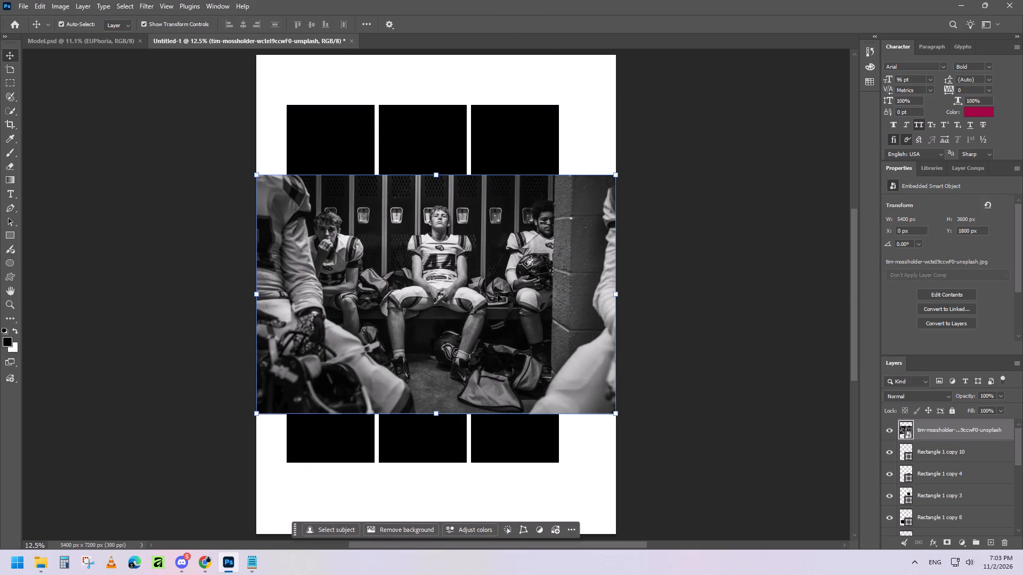
pyautogui.click(43, 562)
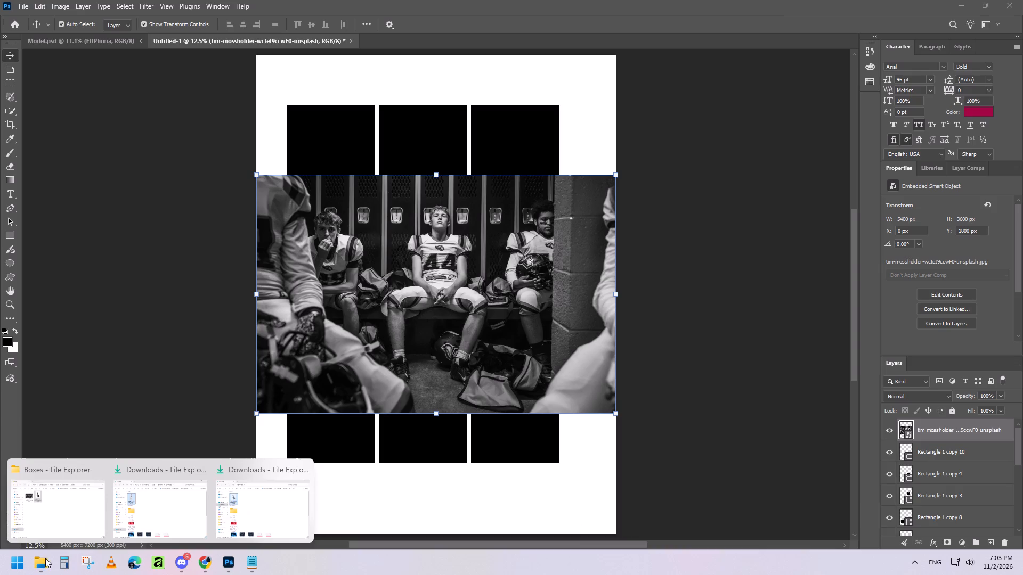
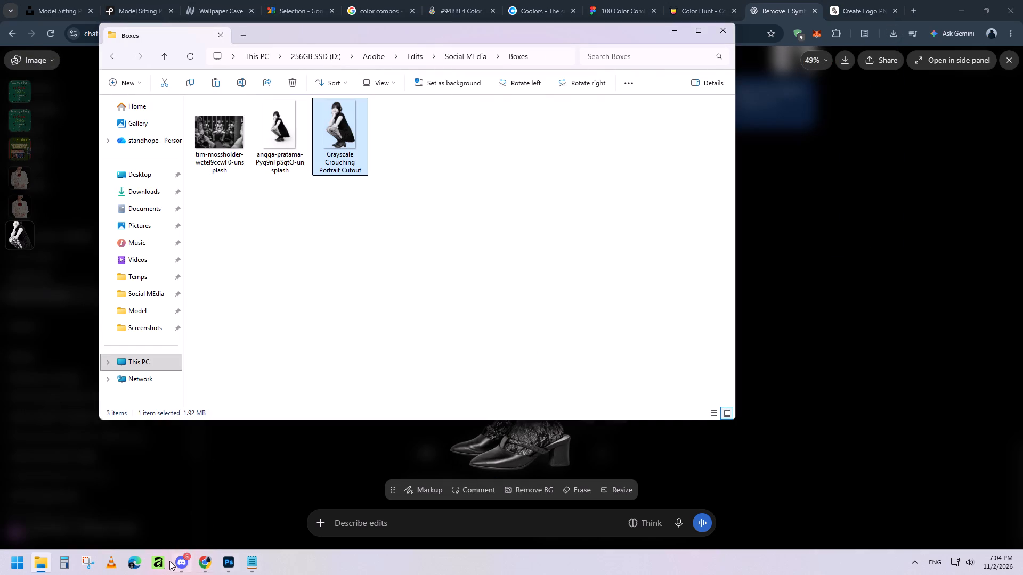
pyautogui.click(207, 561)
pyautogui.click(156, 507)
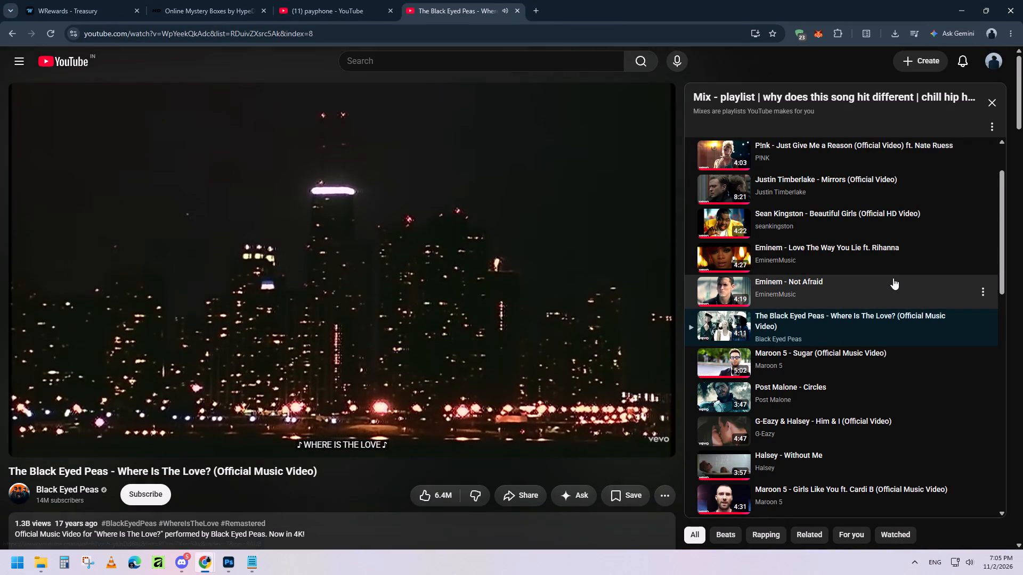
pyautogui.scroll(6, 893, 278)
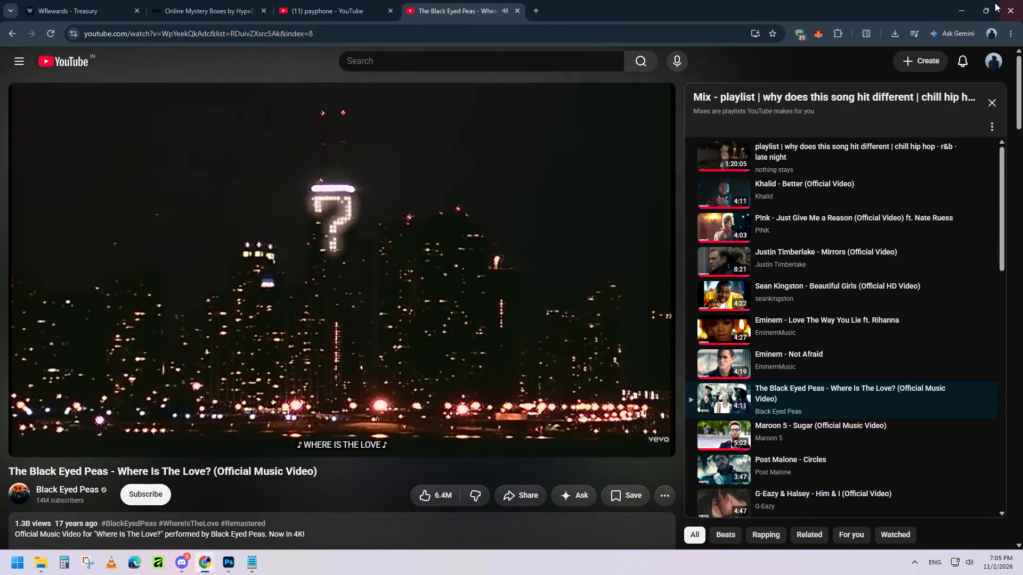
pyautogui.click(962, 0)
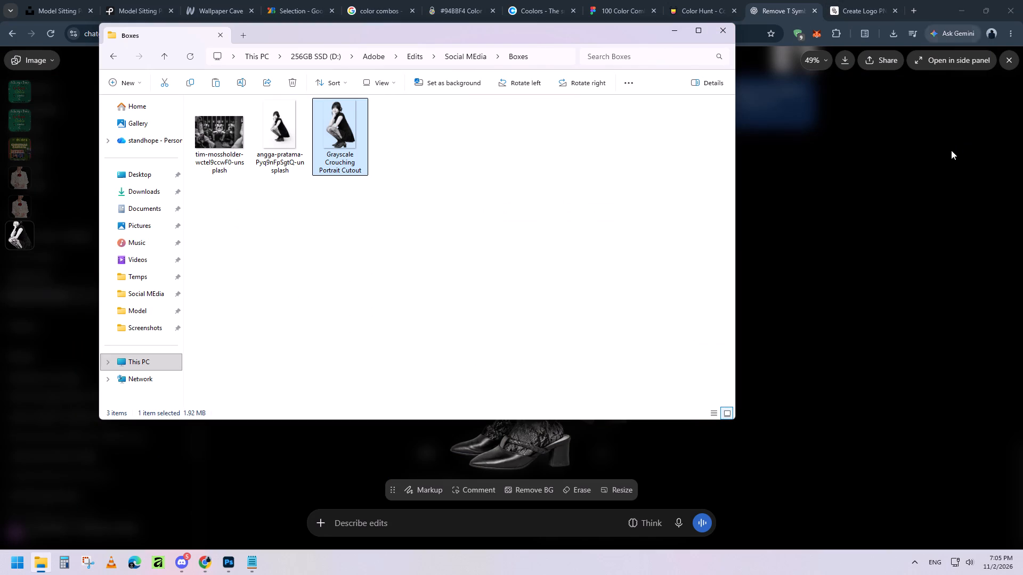
# Place the Grayscale Crouching Portrait Cutout from the Boxes folder into the Photoshop poster at 100% scale and hide its layer.
pyautogui.click(960, 10)
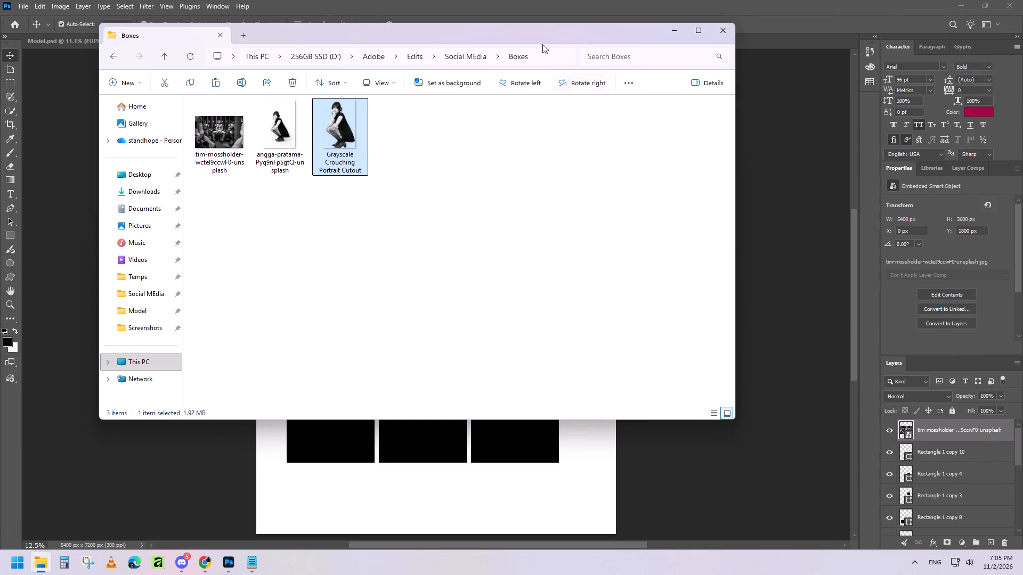
pyautogui.moveTo(342, 127); pyautogui.dragTo(504, 492)
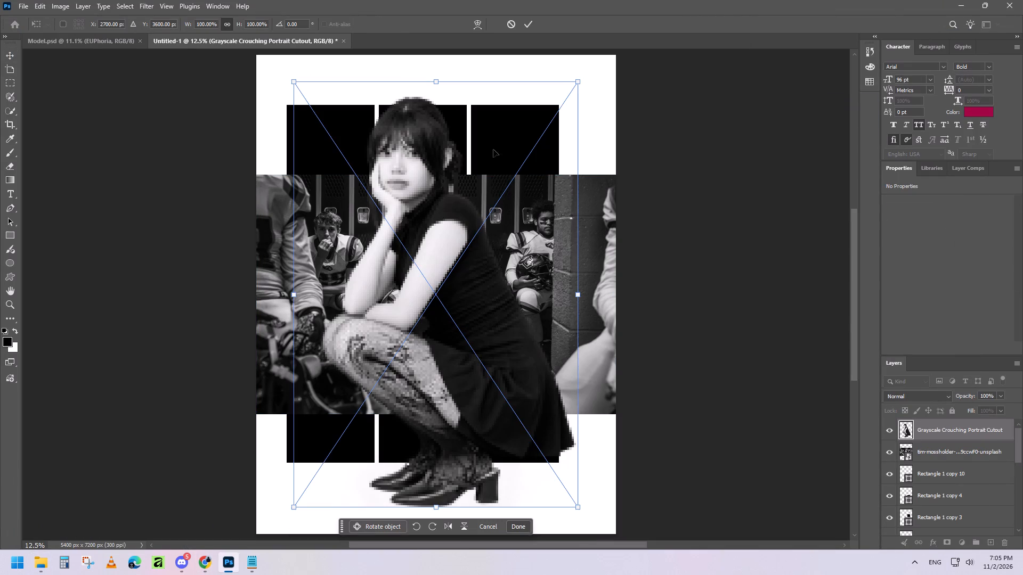
pyautogui.click(530, 22)
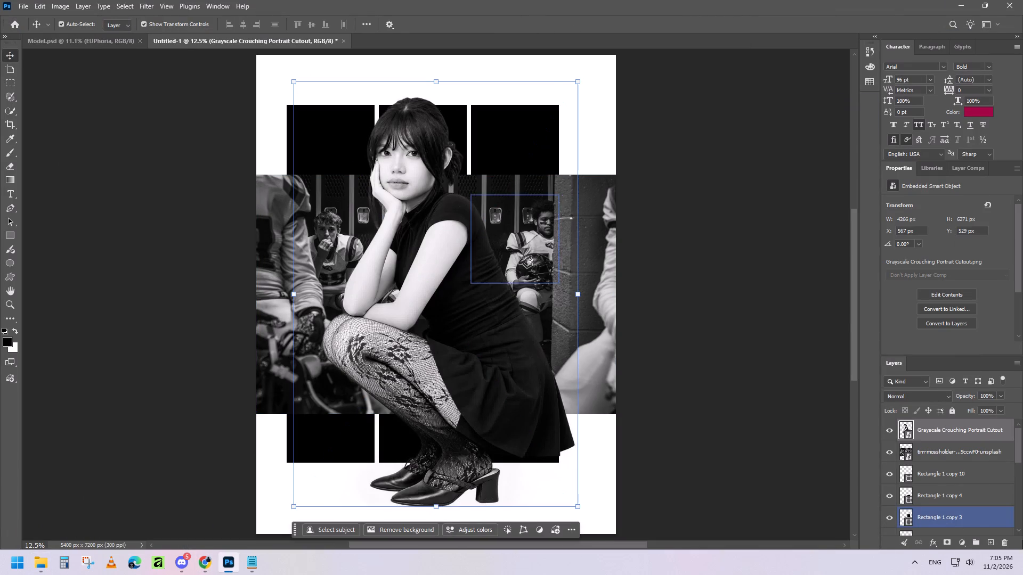
pyautogui.click(887, 430)
# Group all the rectangle layers of the grid and name the group Rectangle.
pyautogui.click(985, 479)
pyautogui.scroll(-4, 982, 499)
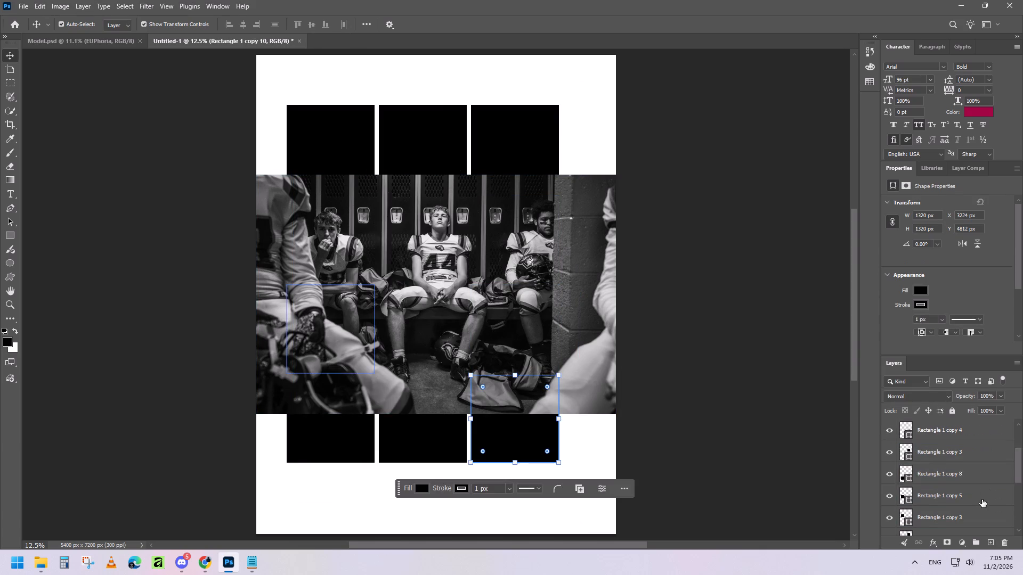
pyautogui.scroll(-12, 982, 499)
pyautogui.keyDown('ctrl'); pyautogui.keyDown('shift'); pyautogui.click(983, 503); pyautogui.keyUp('shift'); pyautogui.keyUp('ctrl')
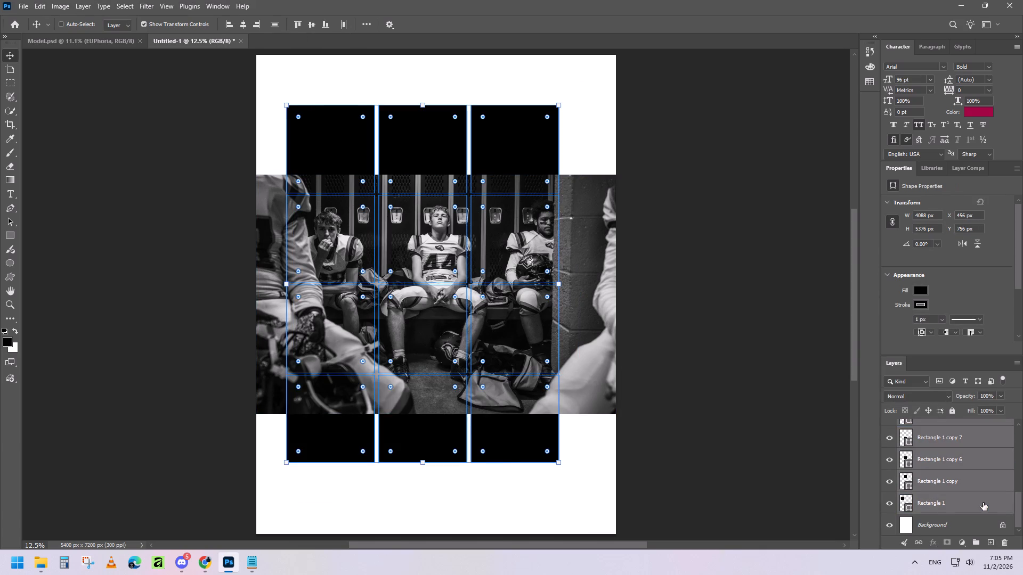
pyautogui.hotkey('ctrl', 'g')
pyautogui.click(933, 470)
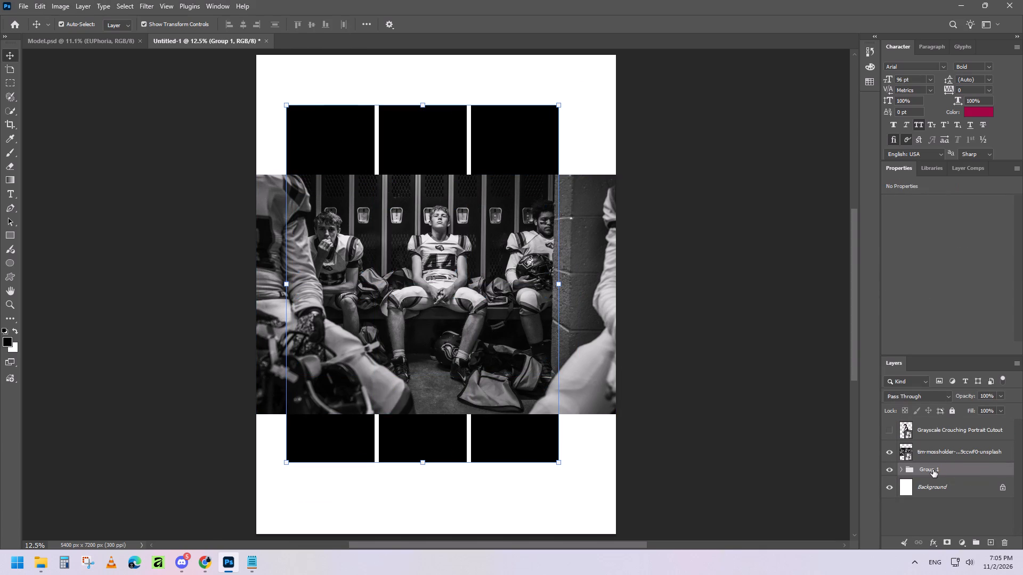
pyautogui.doubleClick(933, 470)
pyautogui.hotkey('shift', 'r')
pyautogui.write('ectangle')
pyautogui.press('Return')
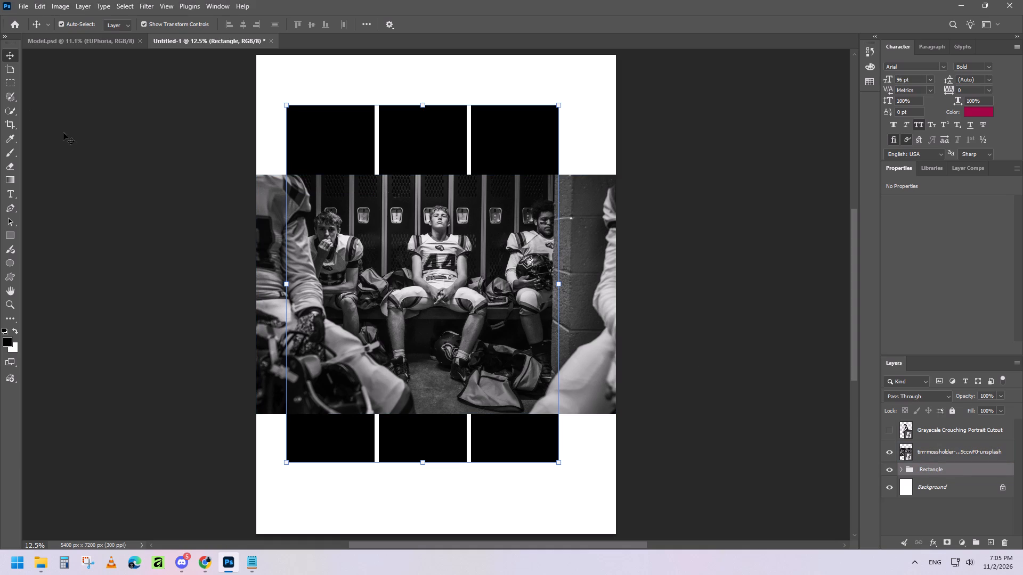
# Open the Filter Gallery on the locker-room photo layer and choose the Artistic Film Grain filter.
pyautogui.click(600, 234)
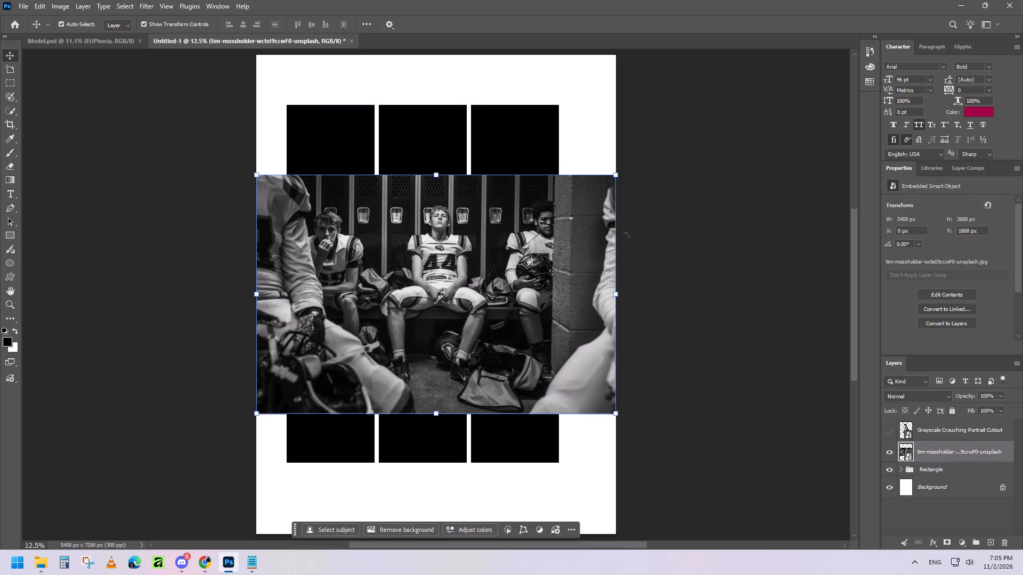
pyautogui.click(145, 7)
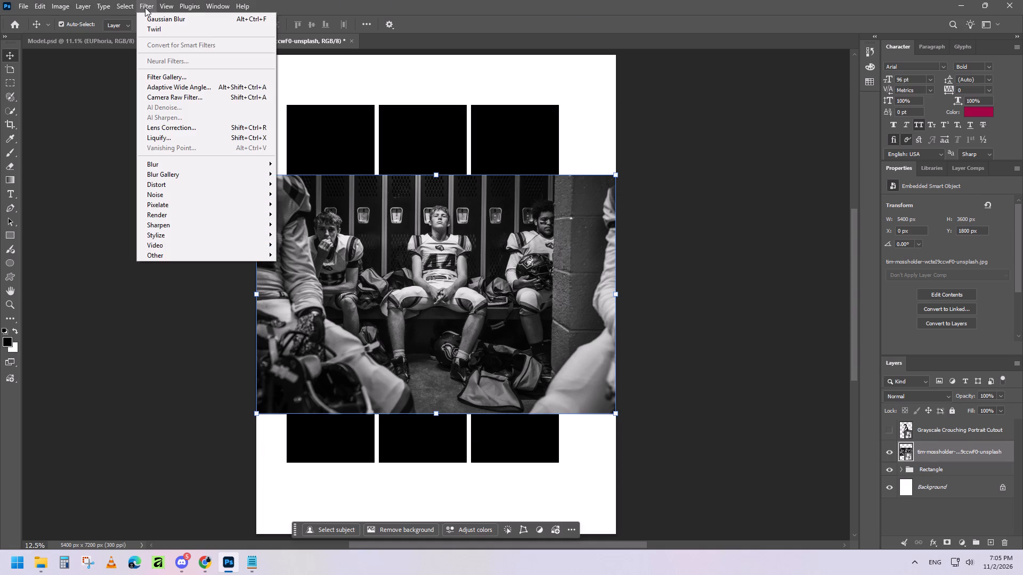
pyautogui.click(182, 73)
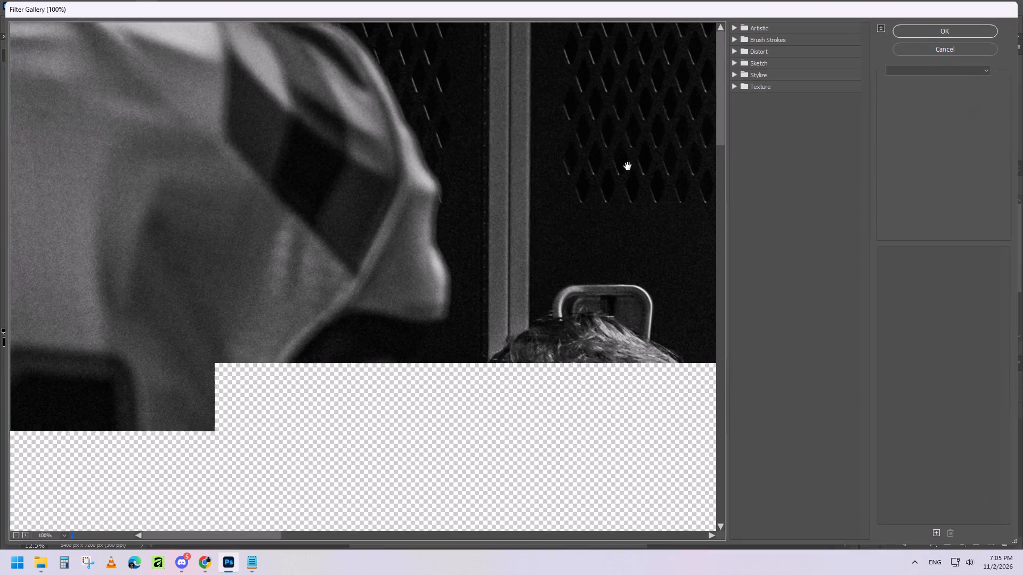
pyautogui.keyDown('alt'); pyautogui.scroll(-6, 511, 222); pyautogui.keyUp('alt')
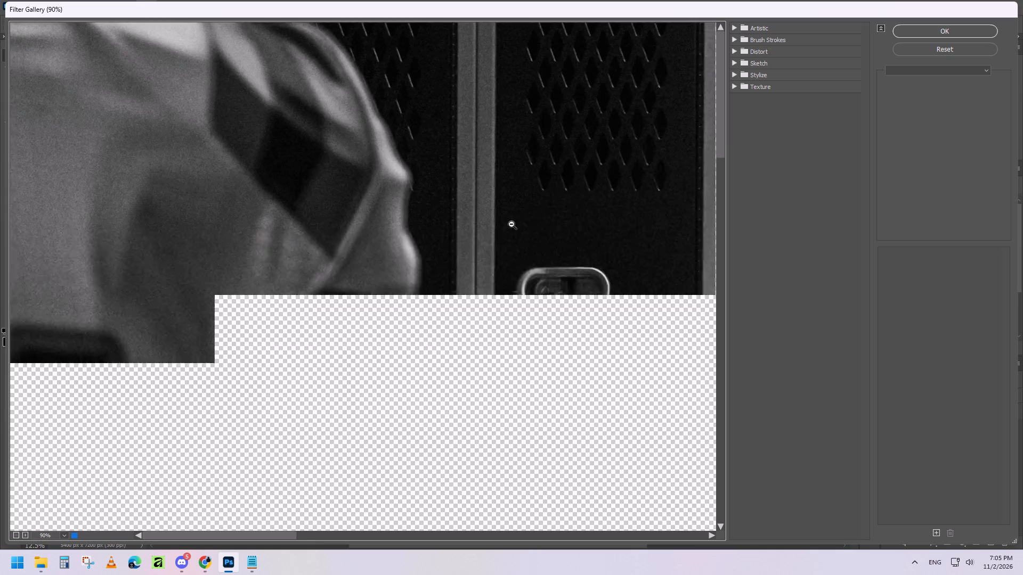
pyautogui.keyDown('alt'); pyautogui.scroll(-20, 511, 224); pyautogui.keyUp('alt')
pyautogui.keyDown('alt'); pyautogui.scroll(-13, 511, 224); pyautogui.keyUp('alt')
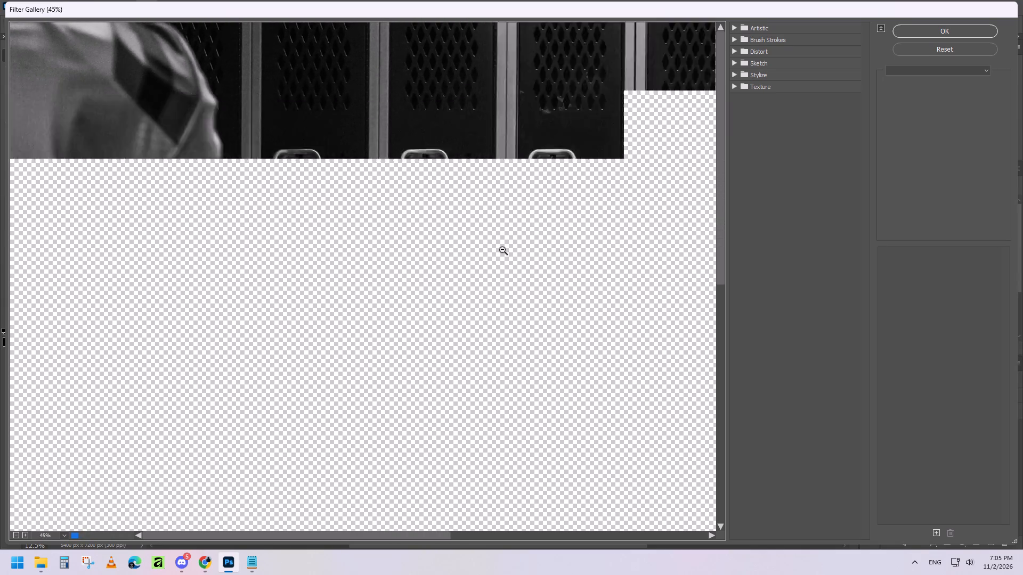
pyautogui.keyDown('alt'); pyautogui.scroll(-20, 502, 250); pyautogui.keyUp('alt')
pyautogui.keyDown('alt'); pyautogui.scroll(-8, 502, 249); pyautogui.keyUp('alt')
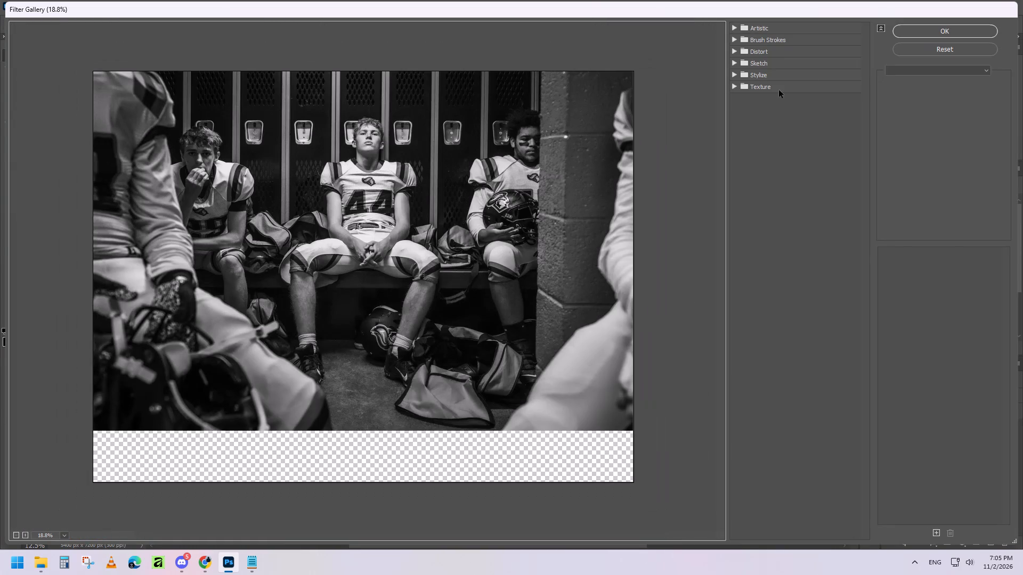
pyautogui.click(735, 26)
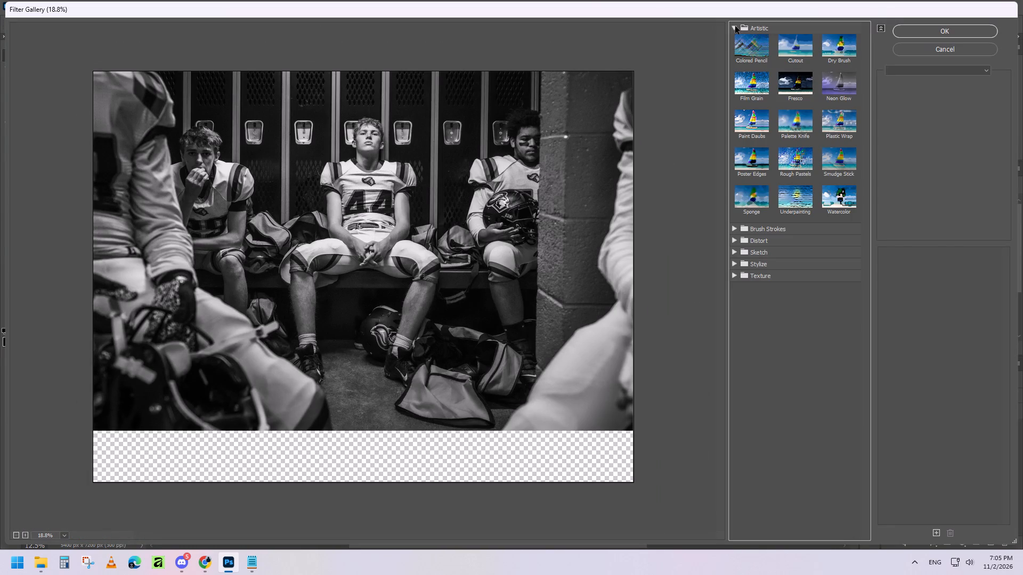
pyautogui.click(754, 88)
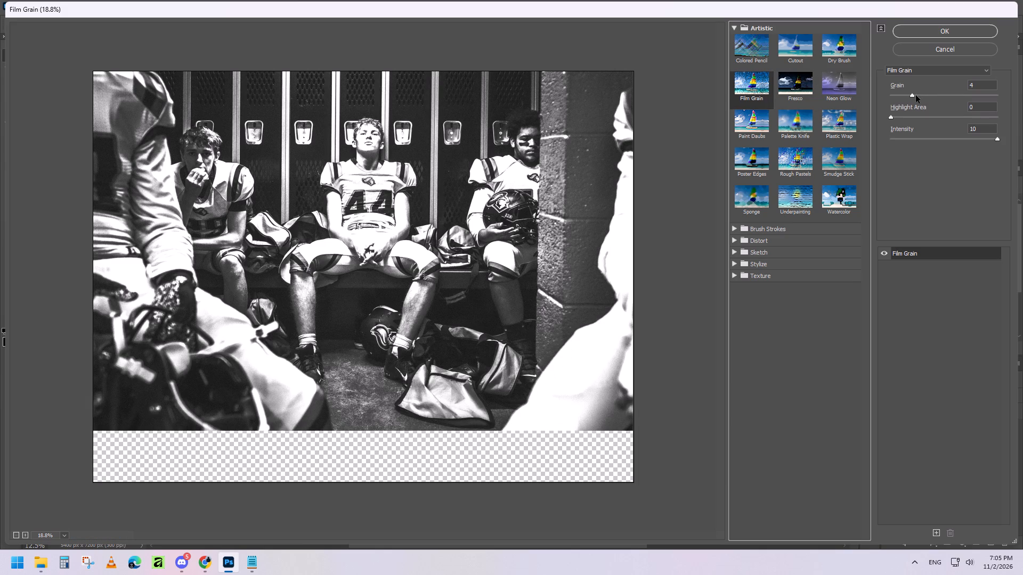
# Set the Film Grain filter's Grain to 17.
pyautogui.moveTo(911, 95); pyautogui.dragTo(930, 96)
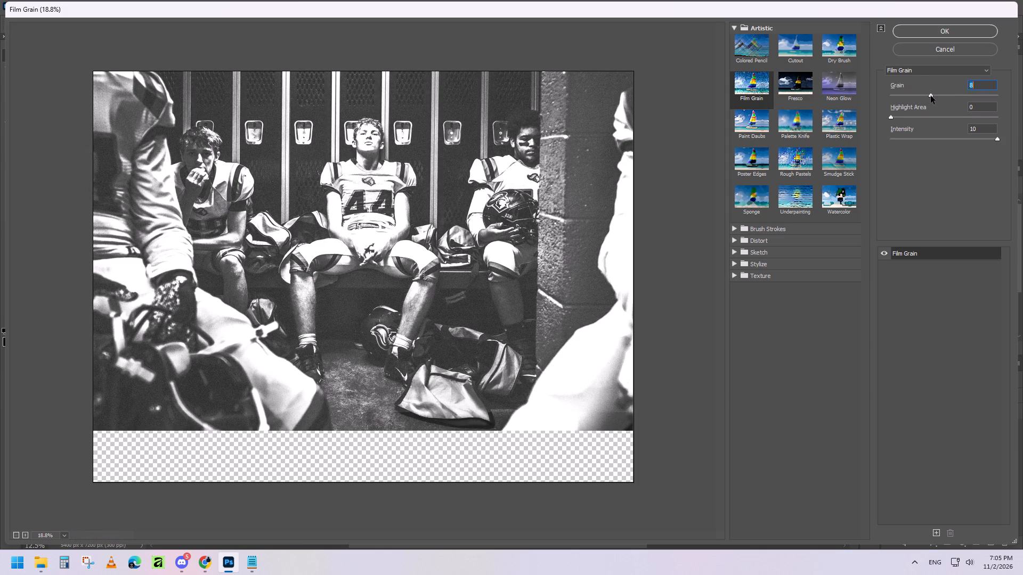
pyautogui.moveTo(931, 96); pyautogui.dragTo(941, 98)
pyautogui.moveTo(942, 98); pyautogui.dragTo(952, 98)
pyautogui.moveTo(953, 98); pyautogui.dragTo(964, 99)
pyautogui.moveTo(964, 99); pyautogui.dragTo(980, 99)
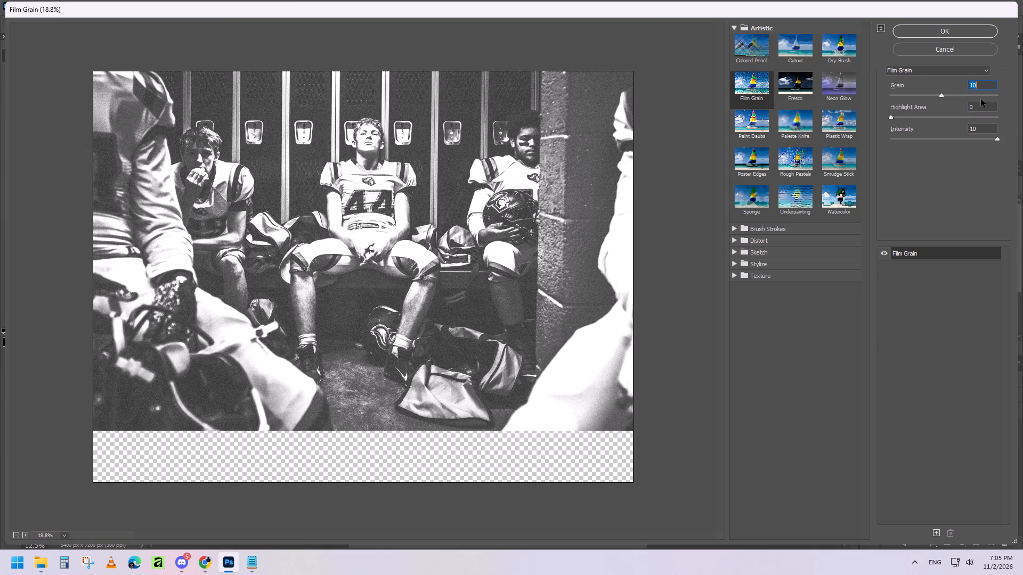
pyautogui.moveTo(942, 95); pyautogui.dragTo(960, 97)
pyautogui.moveTo(956, 96); pyautogui.dragTo(972, 96)
pyautogui.moveTo(972, 96); pyautogui.dragTo(984, 97)
# Try different Film Grain Highlight Area values and set it to 2.
pyautogui.moveTo(892, 117); pyautogui.dragTo(892, 118)
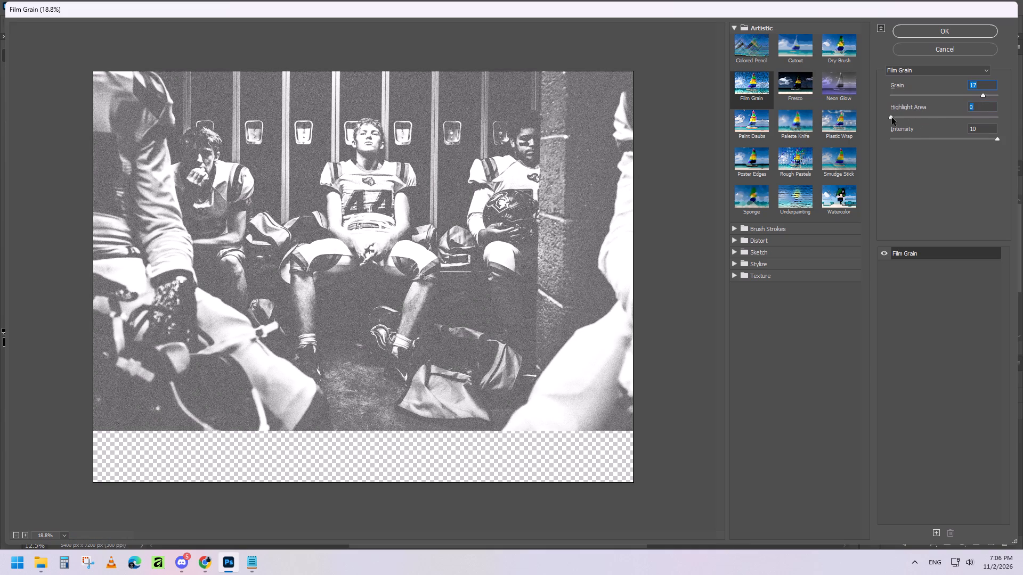
pyautogui.moveTo(892, 118); pyautogui.dragTo(915, 121)
pyautogui.moveTo(913, 119); pyautogui.dragTo(935, 119)
pyautogui.click(922, 117)
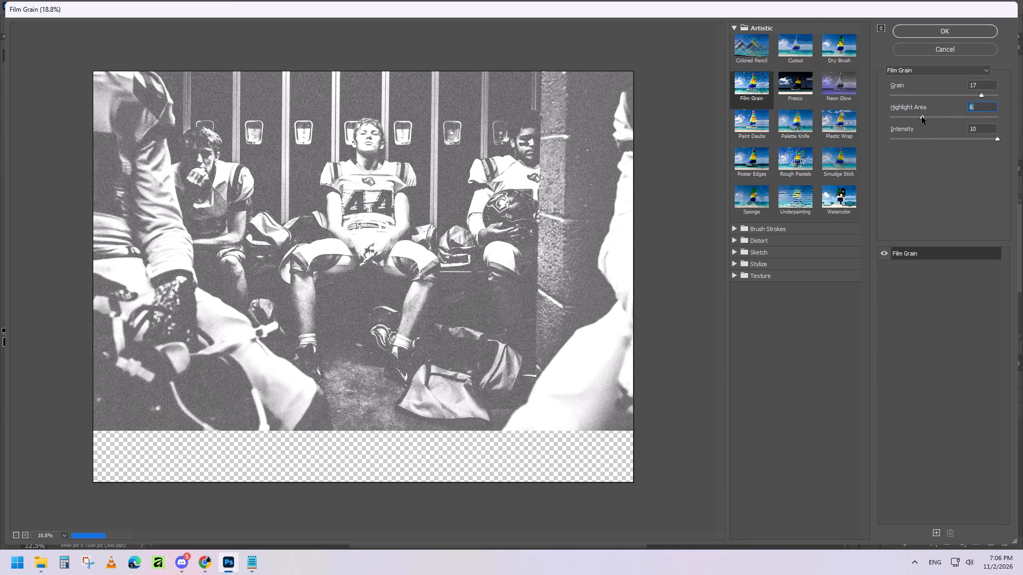
pyautogui.click(944, 117)
pyautogui.doubleClick(900, 118)
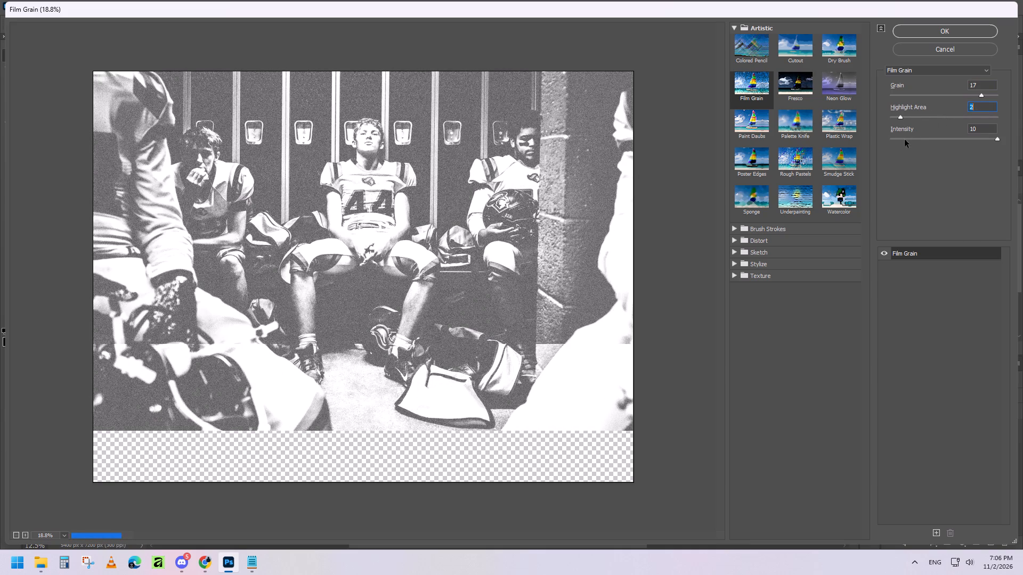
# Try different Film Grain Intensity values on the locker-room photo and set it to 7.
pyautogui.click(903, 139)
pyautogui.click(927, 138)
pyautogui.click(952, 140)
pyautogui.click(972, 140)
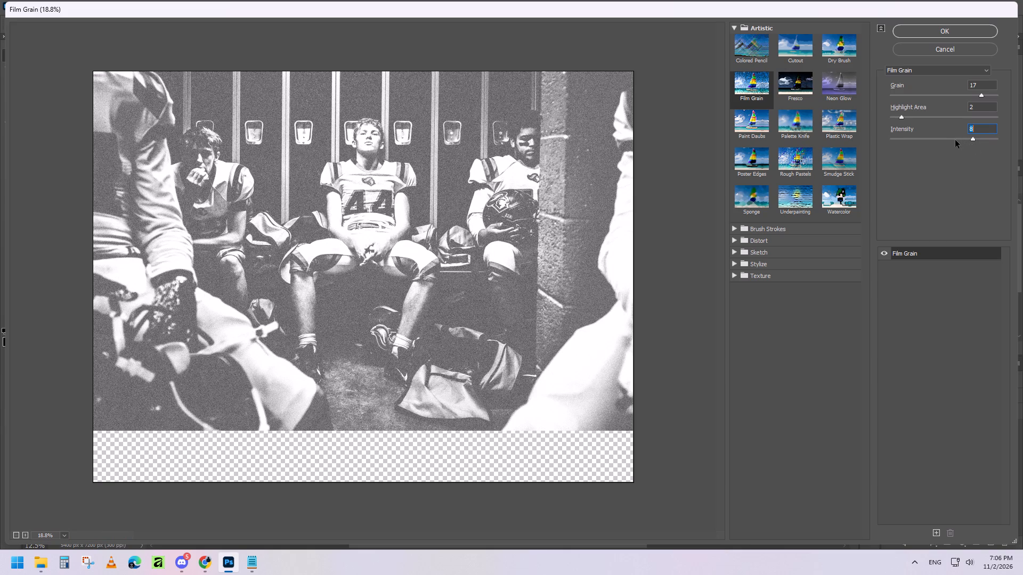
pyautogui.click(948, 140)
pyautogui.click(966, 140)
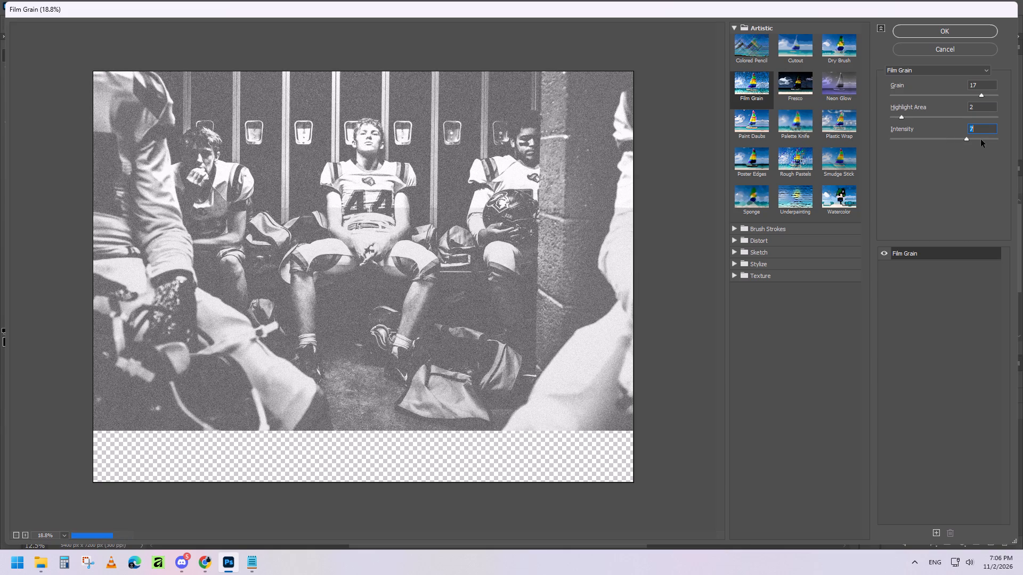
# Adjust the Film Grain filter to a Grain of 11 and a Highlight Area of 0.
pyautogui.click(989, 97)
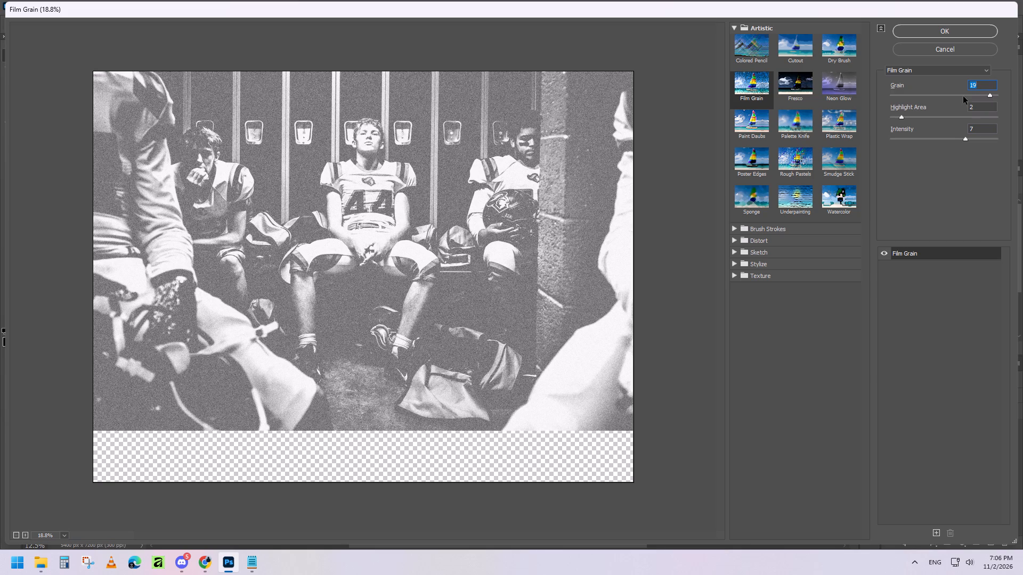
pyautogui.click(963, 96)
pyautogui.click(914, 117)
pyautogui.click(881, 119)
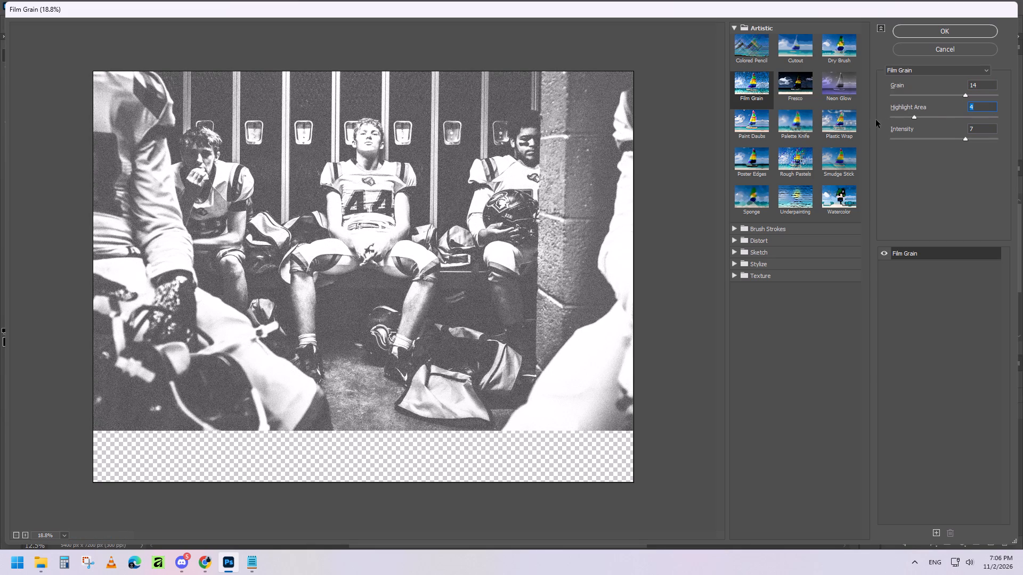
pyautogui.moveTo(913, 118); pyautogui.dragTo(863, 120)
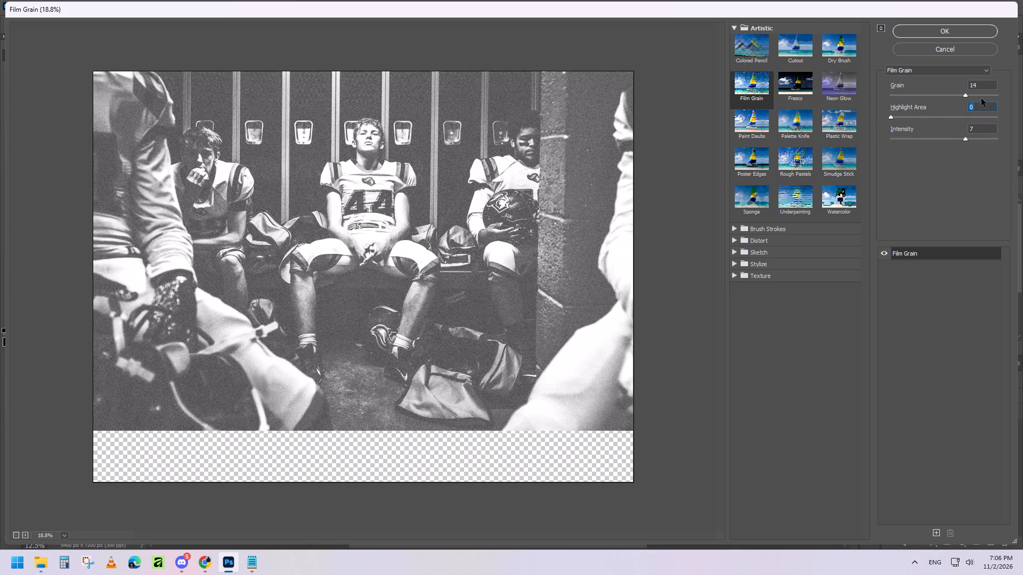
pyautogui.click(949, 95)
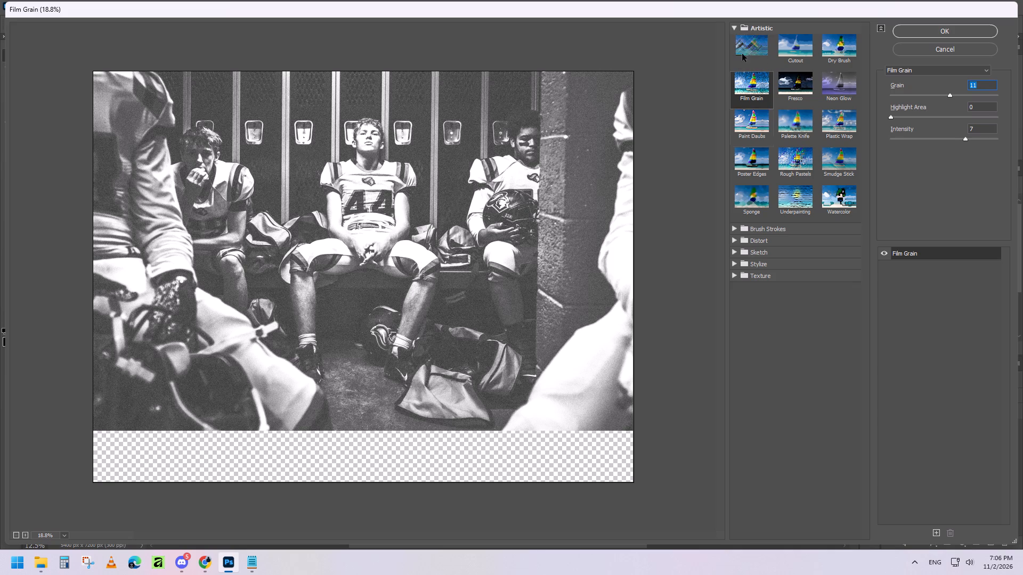
# Look through the Brush Strokes, Distort, Sketch and Stylize filter categories for an alternative effect.
pyautogui.click(735, 26)
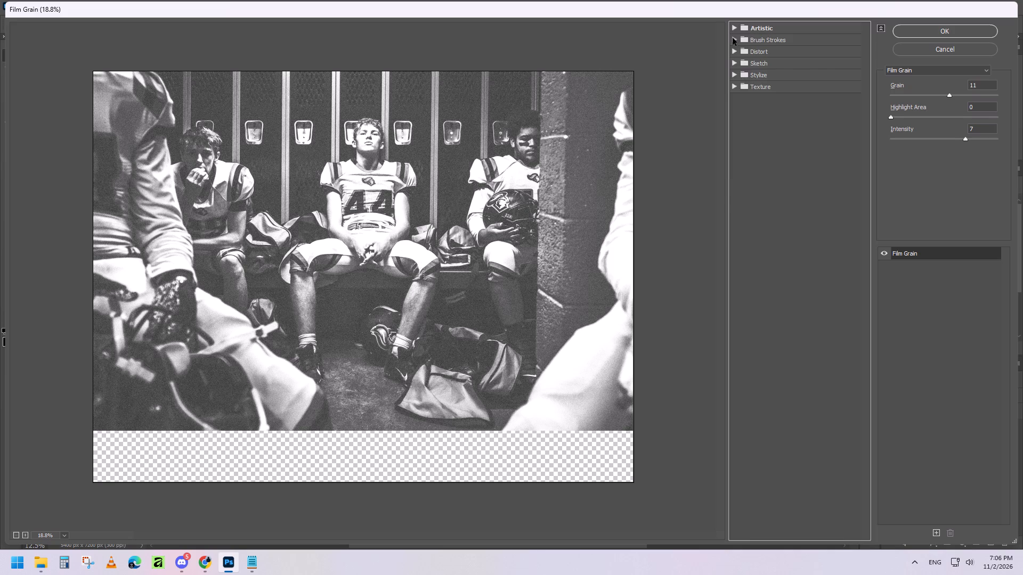
pyautogui.click(733, 38)
pyautogui.click(733, 38)
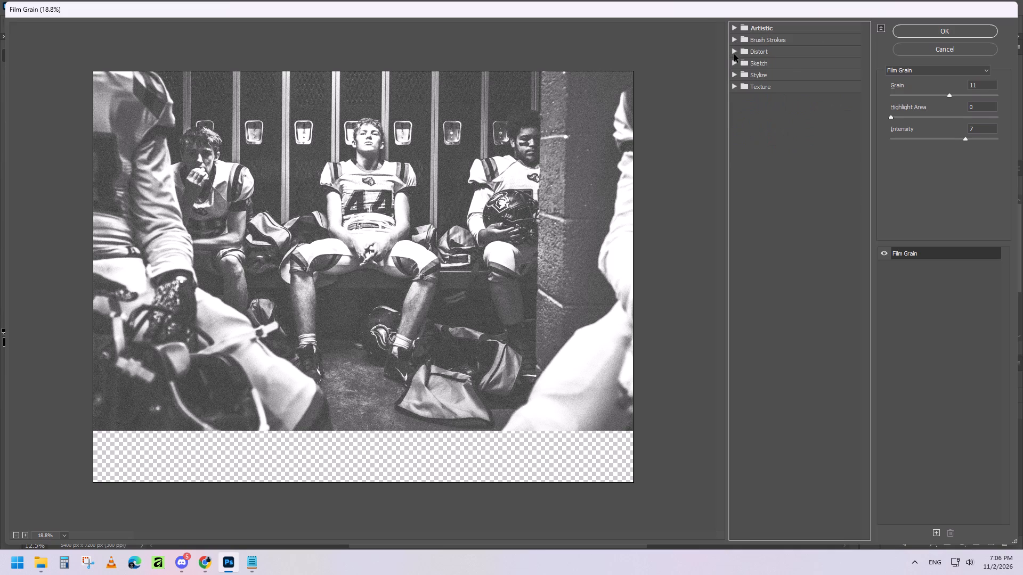
pyautogui.click(734, 54)
pyautogui.click(734, 54)
pyautogui.click(735, 64)
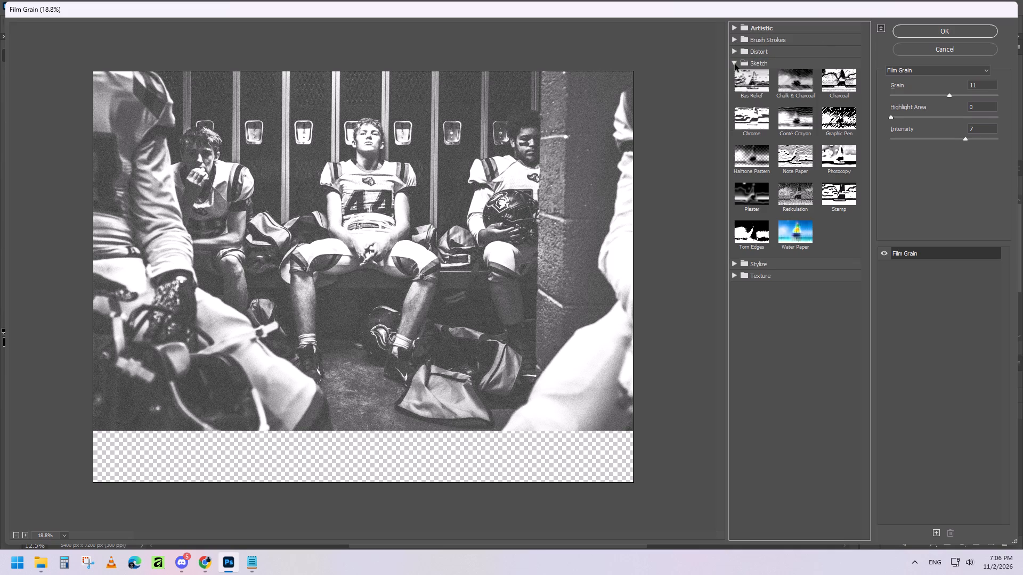
pyautogui.click(735, 64)
pyautogui.click(733, 64)
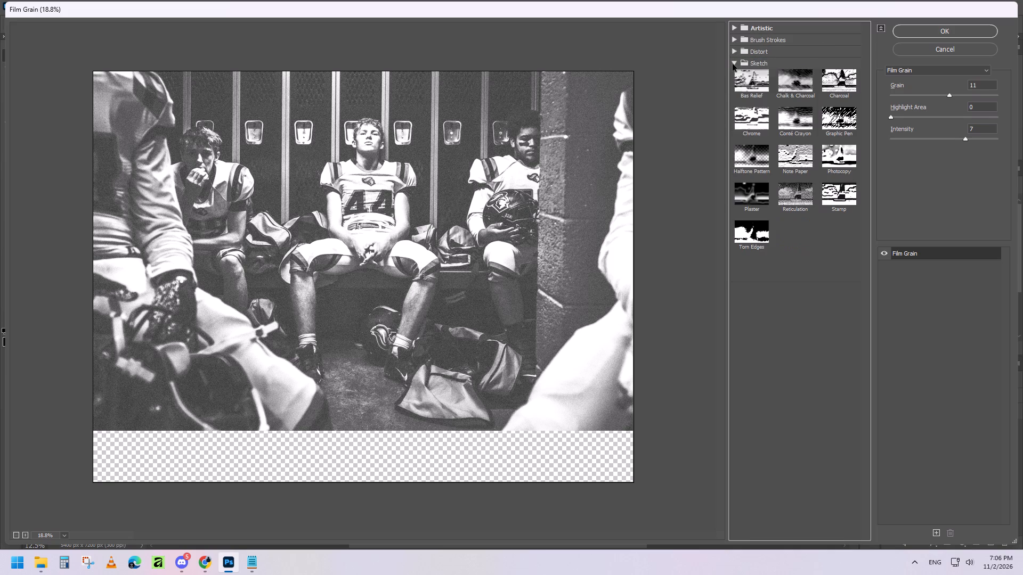
pyautogui.click(733, 64)
pyautogui.click(735, 63)
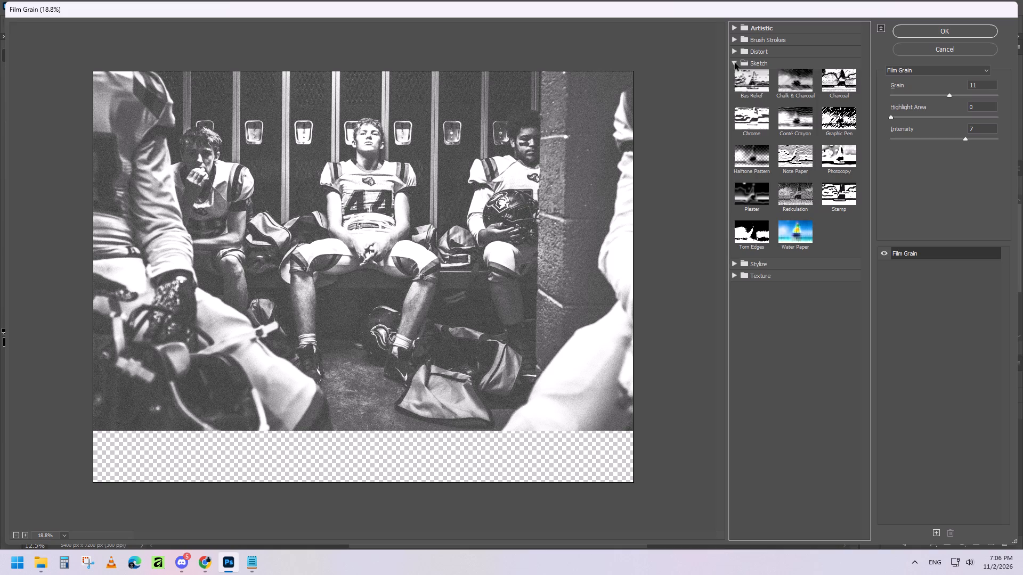
pyautogui.click(735, 63)
pyautogui.click(733, 75)
pyautogui.click(733, 75)
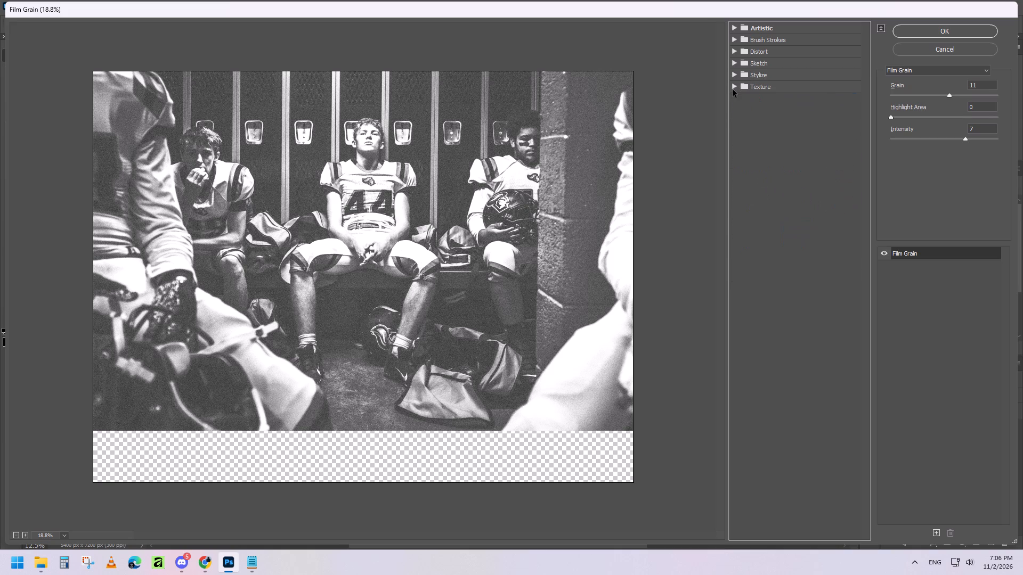
# Replace the Film Grain effect with the Texture category's Grain filter and raise its Intensity to 97.
pyautogui.click(733, 89)
pyautogui.click(804, 110)
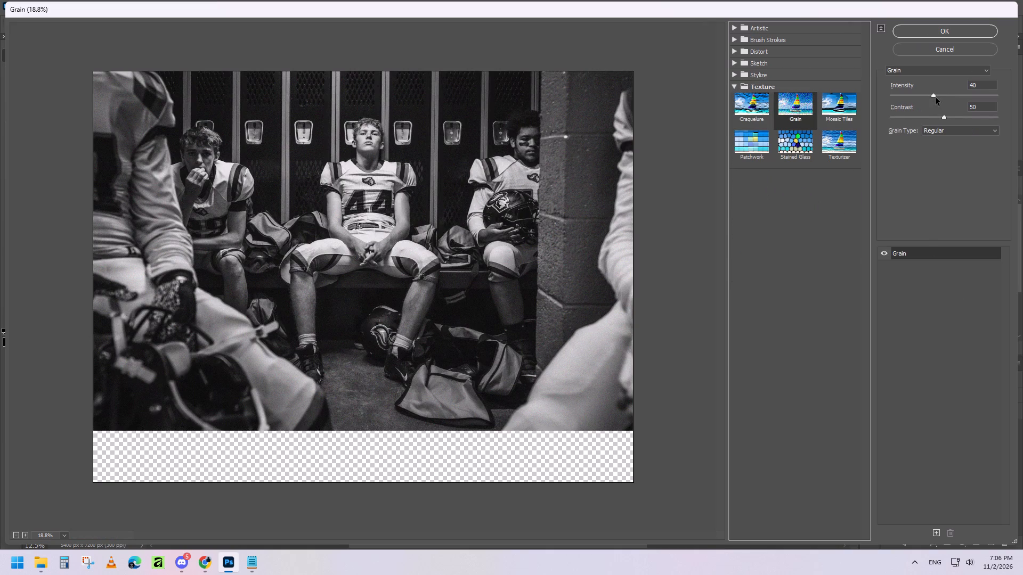
pyautogui.moveTo(936, 97); pyautogui.dragTo(946, 98)
pyautogui.click(956, 95)
pyautogui.click(973, 95)
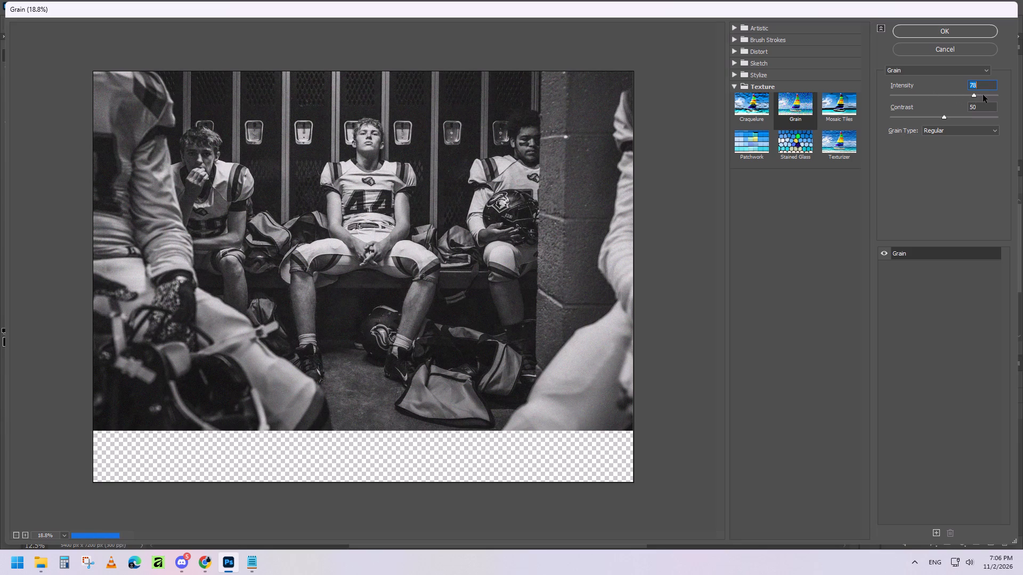
pyautogui.click(984, 95)
pyautogui.click(994, 95)
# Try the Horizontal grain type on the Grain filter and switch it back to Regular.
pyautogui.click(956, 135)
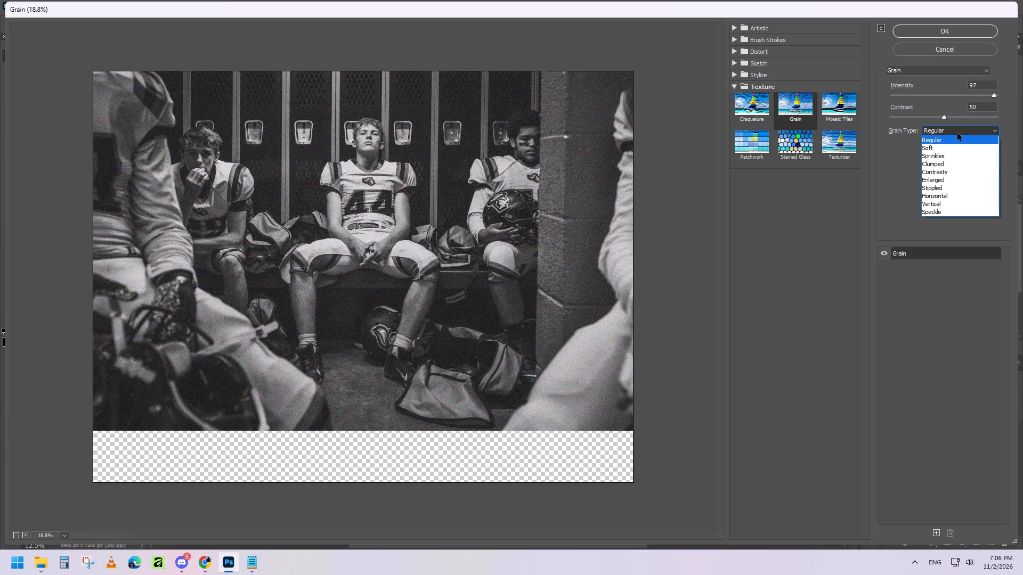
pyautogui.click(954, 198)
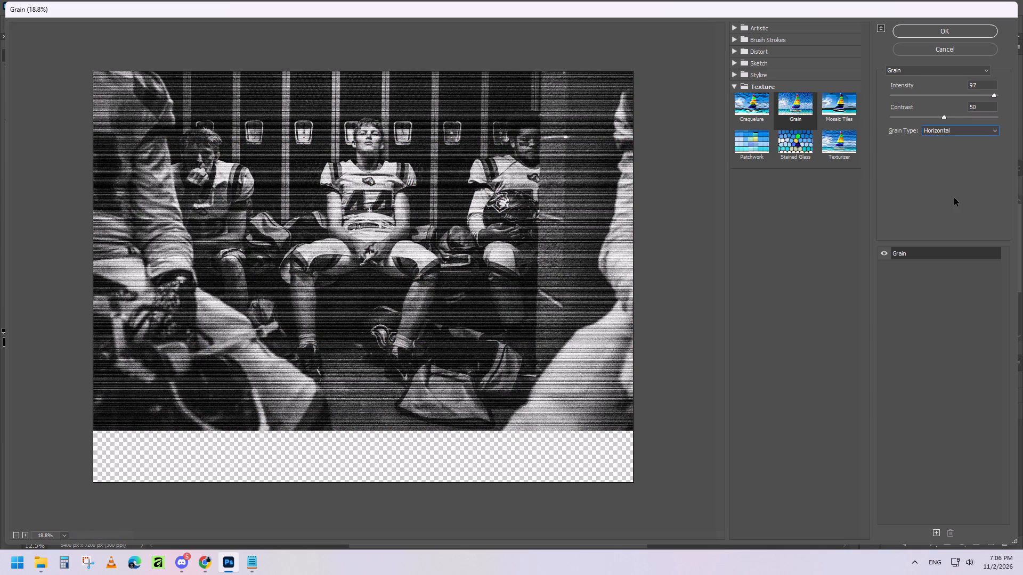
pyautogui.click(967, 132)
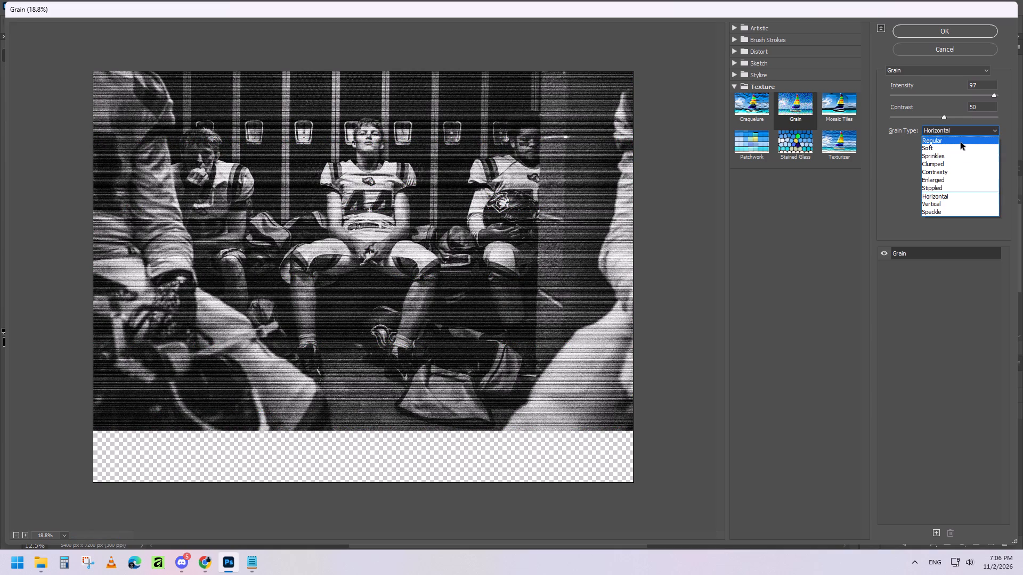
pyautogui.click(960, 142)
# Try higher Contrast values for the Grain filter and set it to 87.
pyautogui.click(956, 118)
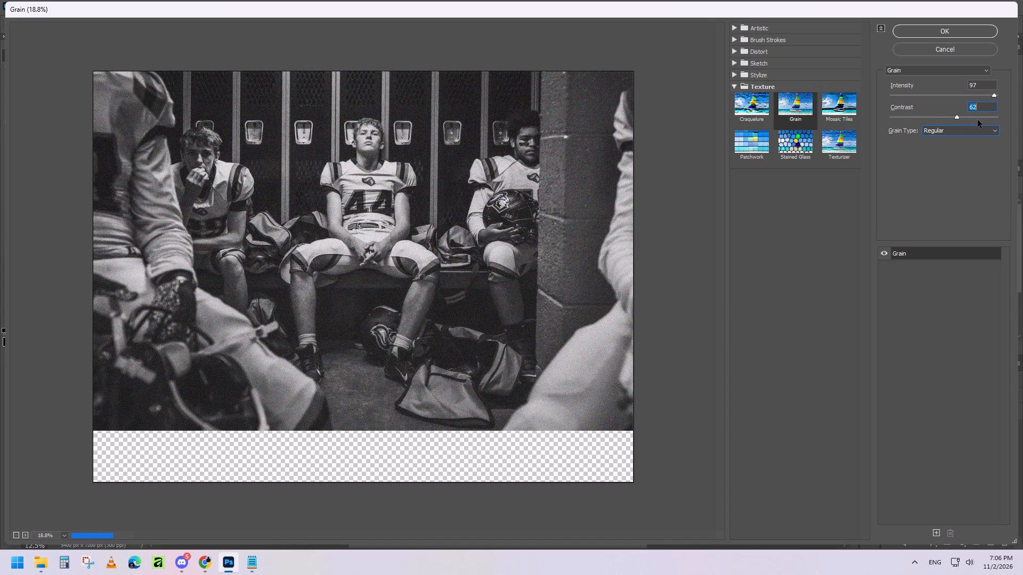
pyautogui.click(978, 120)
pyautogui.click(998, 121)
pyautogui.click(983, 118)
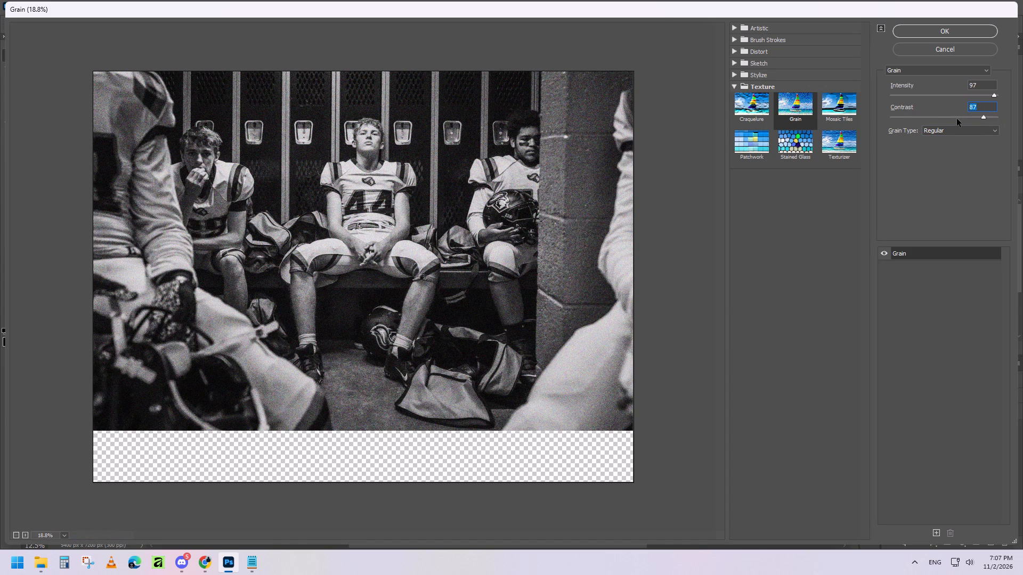
# Set the Grain filter's grain type to Horizontal.
pyautogui.click(968, 131)
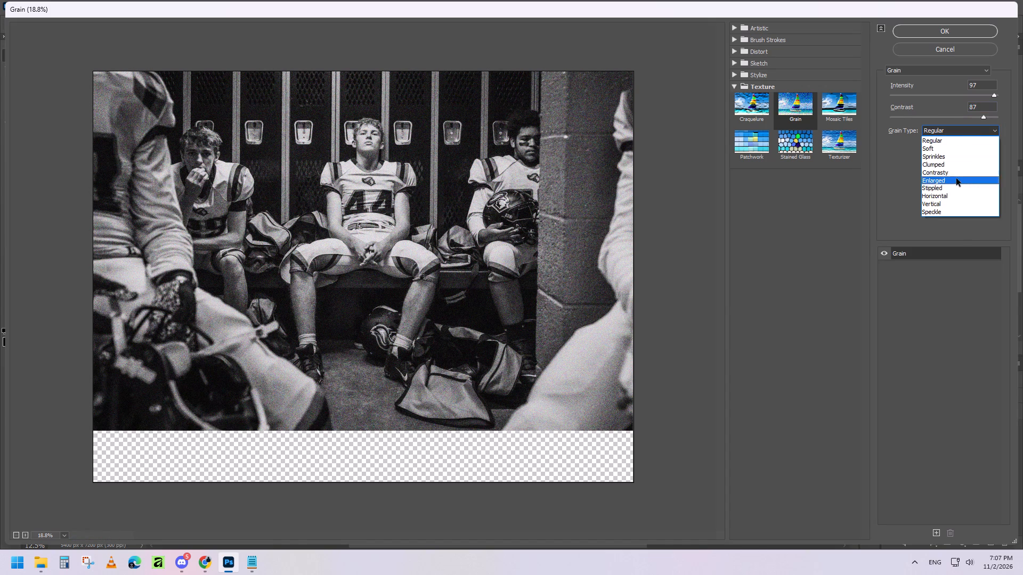
pyautogui.click(956, 198)
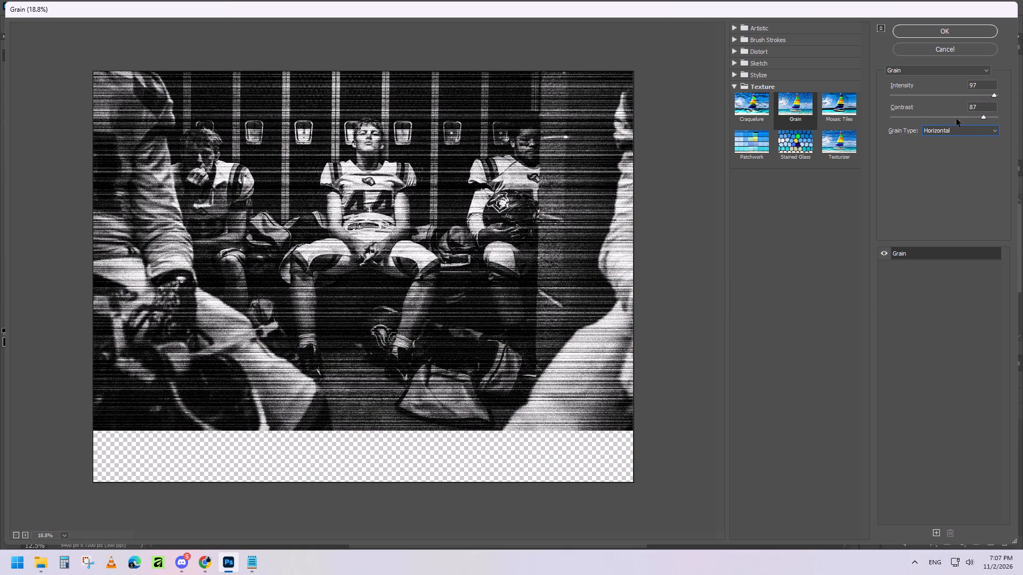
# Set the horizontal Grain filter's Intensity to 55 and its Contrast to 39.
pyautogui.click(955, 98)
pyautogui.click(922, 100)
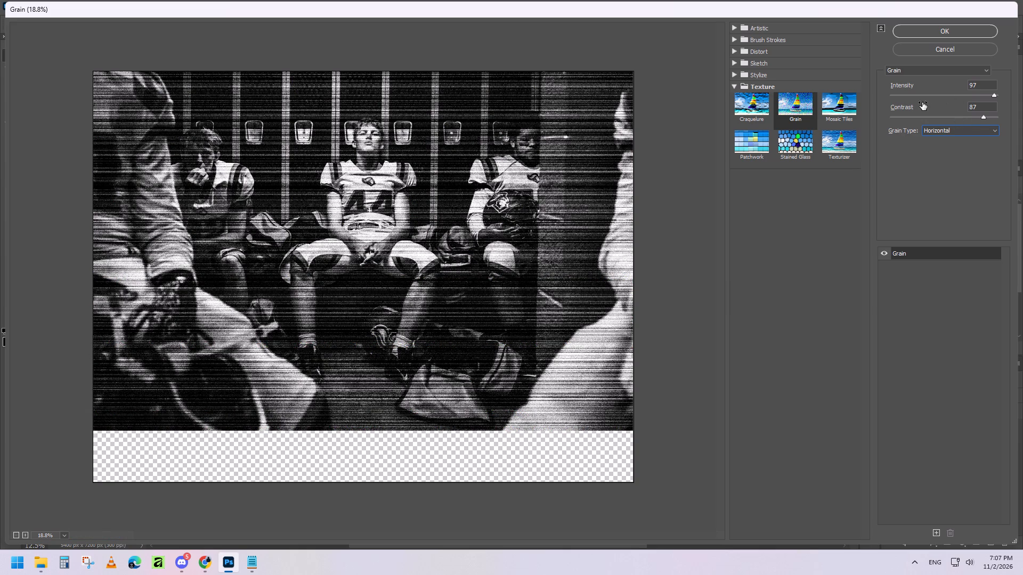
pyautogui.click(930, 95)
pyautogui.click(949, 96)
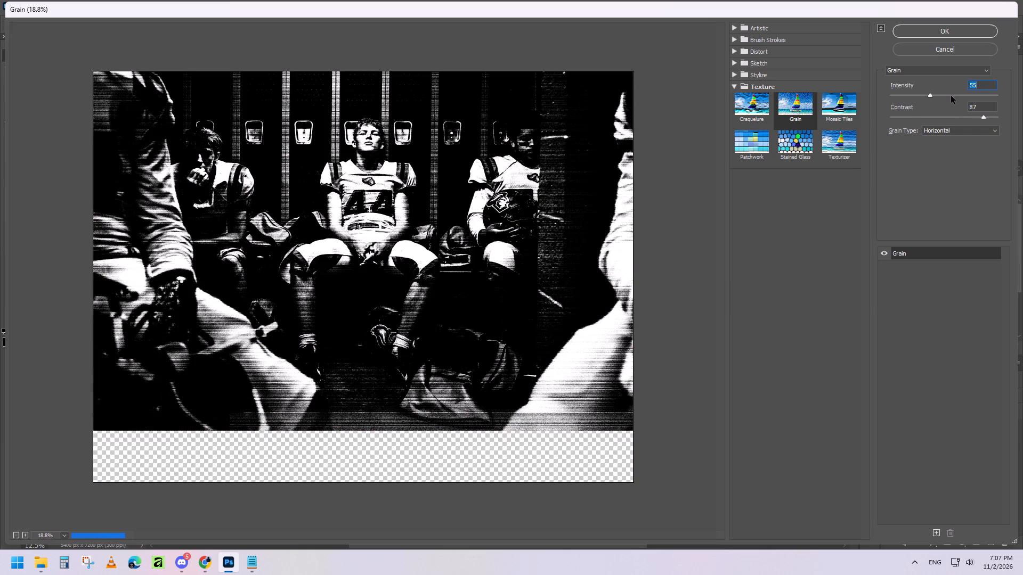
pyautogui.click(943, 117)
pyautogui.click(932, 117)
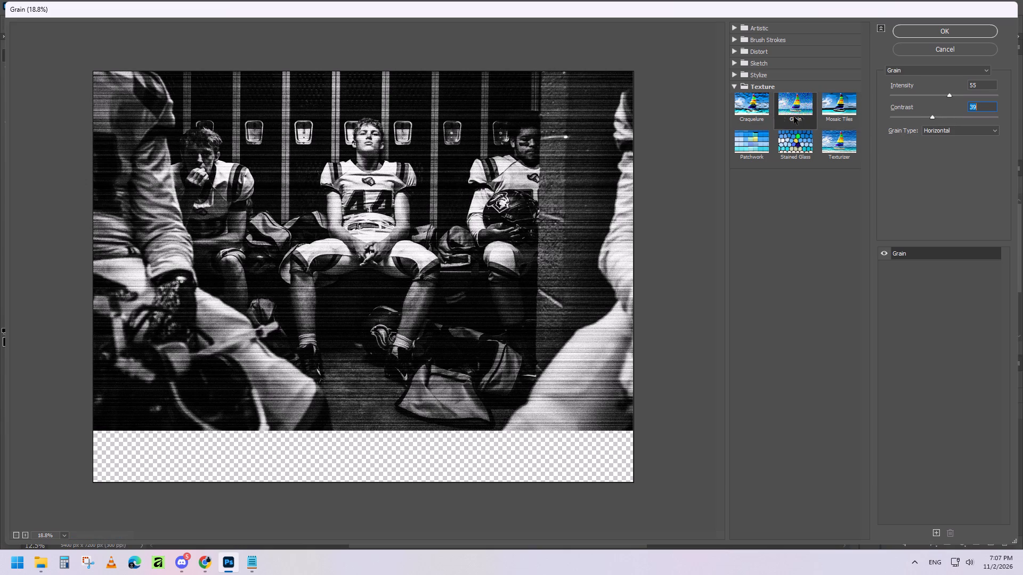
# Add a second effect layer above the Grain effect and make it the Artistic Film Grain filter.
pyautogui.click(733, 87)
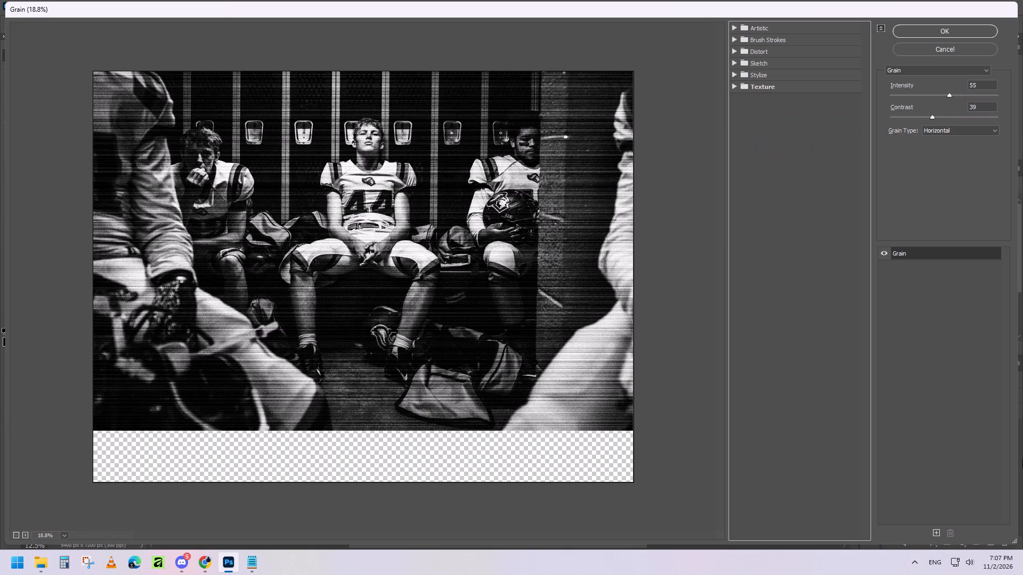
pyautogui.click(936, 533)
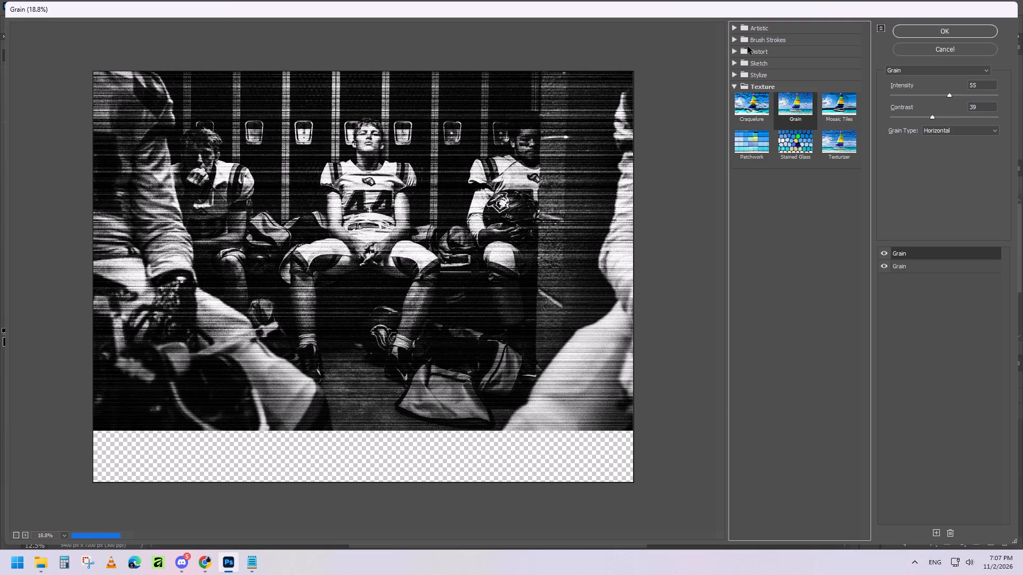
pyautogui.click(732, 27)
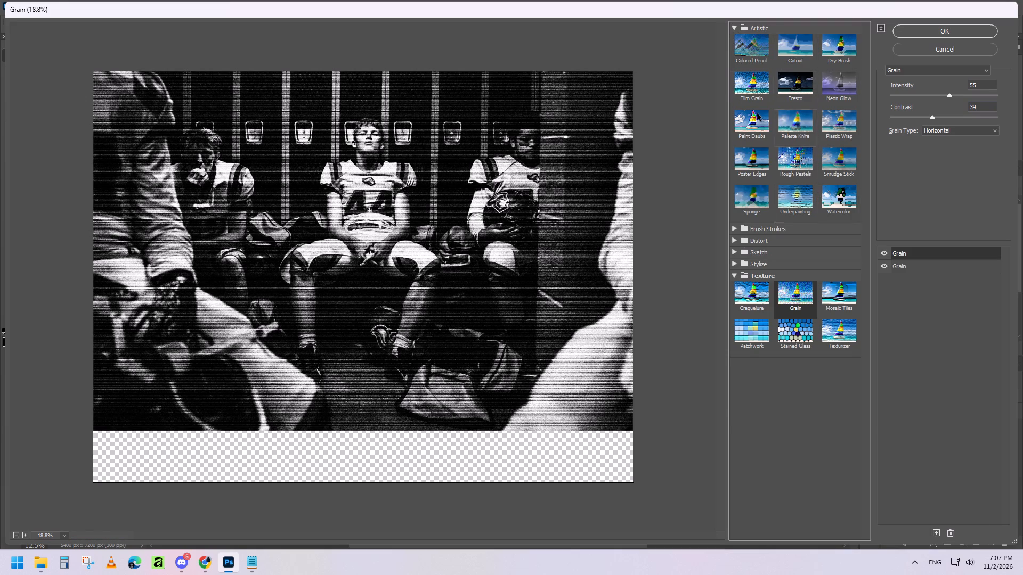
pyautogui.click(749, 82)
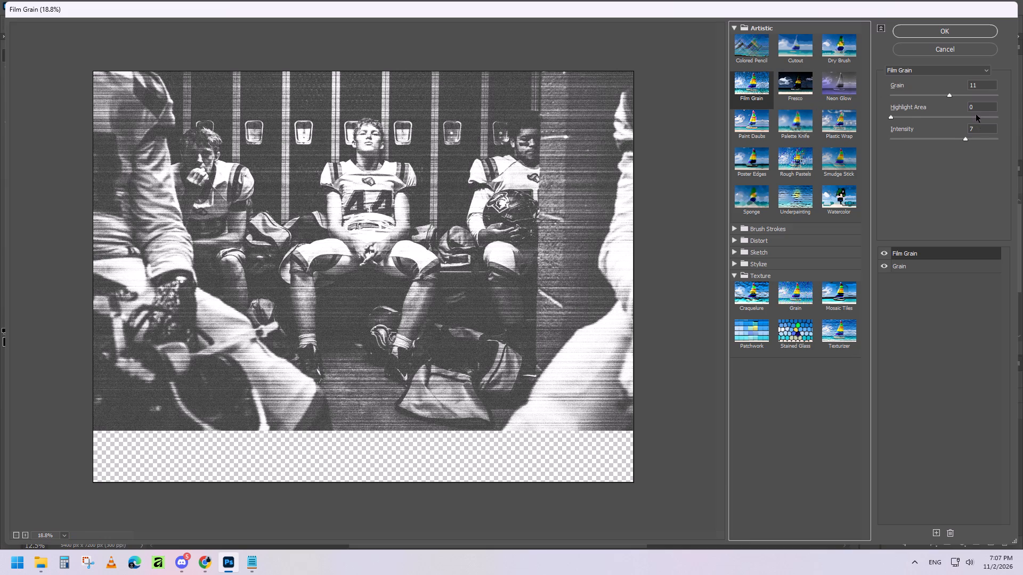
# Try different values on the added Film Grain effect and set Highlight Area to 0 and Grain to 4.
pyautogui.click(963, 94)
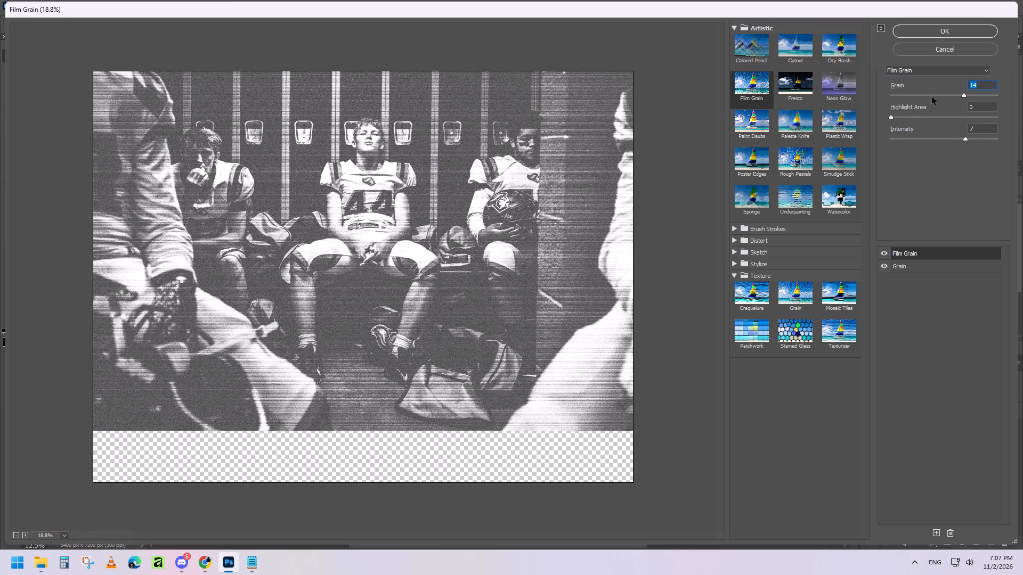
pyautogui.click(906, 118)
pyautogui.moveTo(907, 118); pyautogui.dragTo(872, 118)
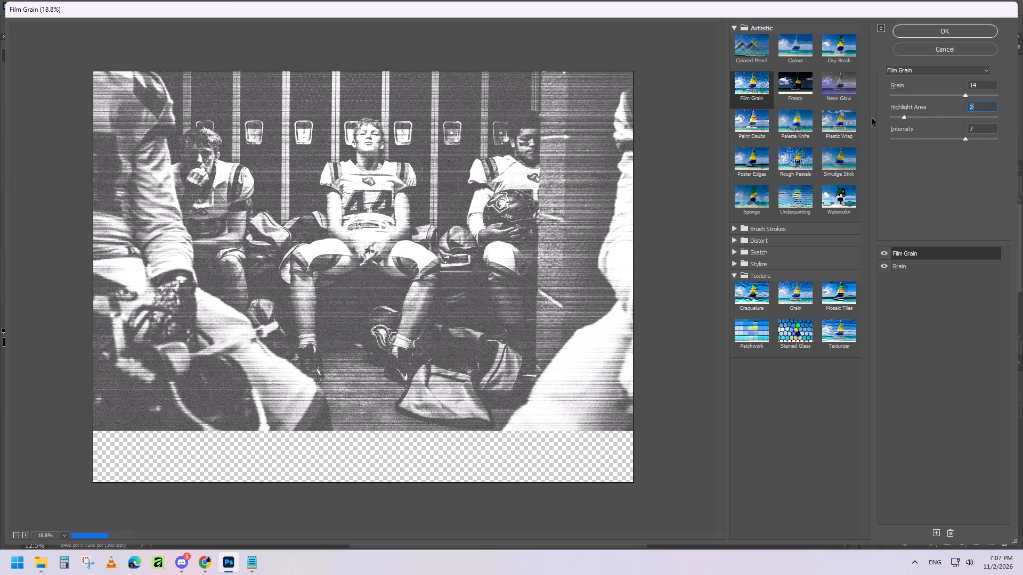
pyautogui.moveTo(872, 118); pyautogui.dragTo(849, 118)
pyautogui.click(923, 97)
pyautogui.click(912, 96)
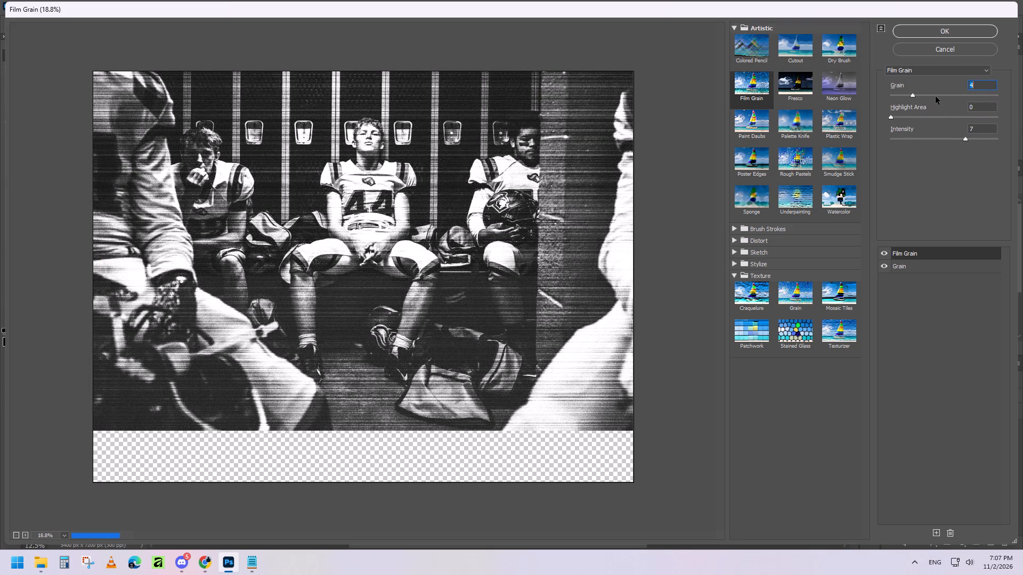
pyautogui.click(939, 96)
pyautogui.click(914, 97)
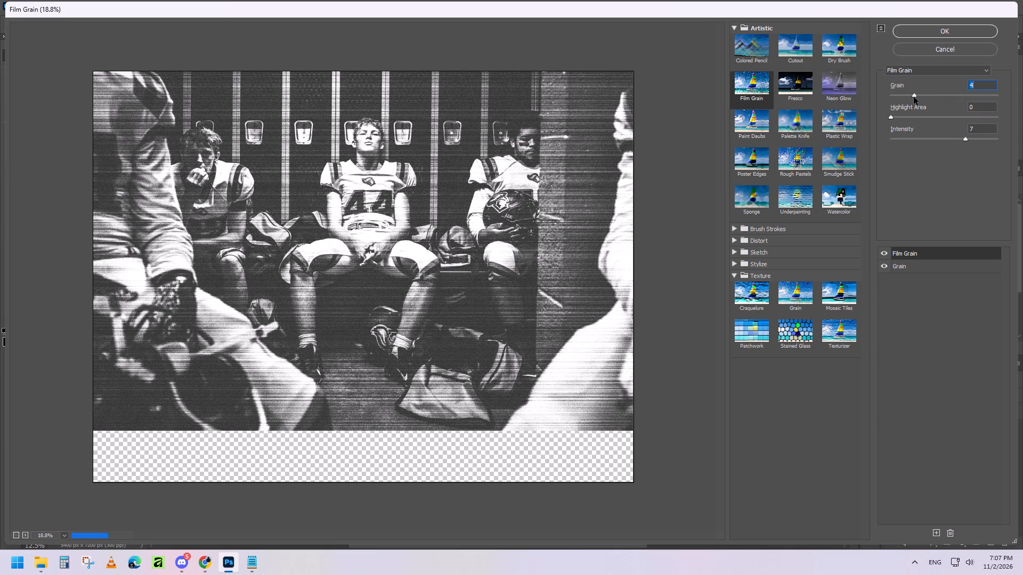
# Compare low and high Intensity values for the added Film Grain effect and set it to 1.
pyautogui.click(939, 137)
pyautogui.click(921, 138)
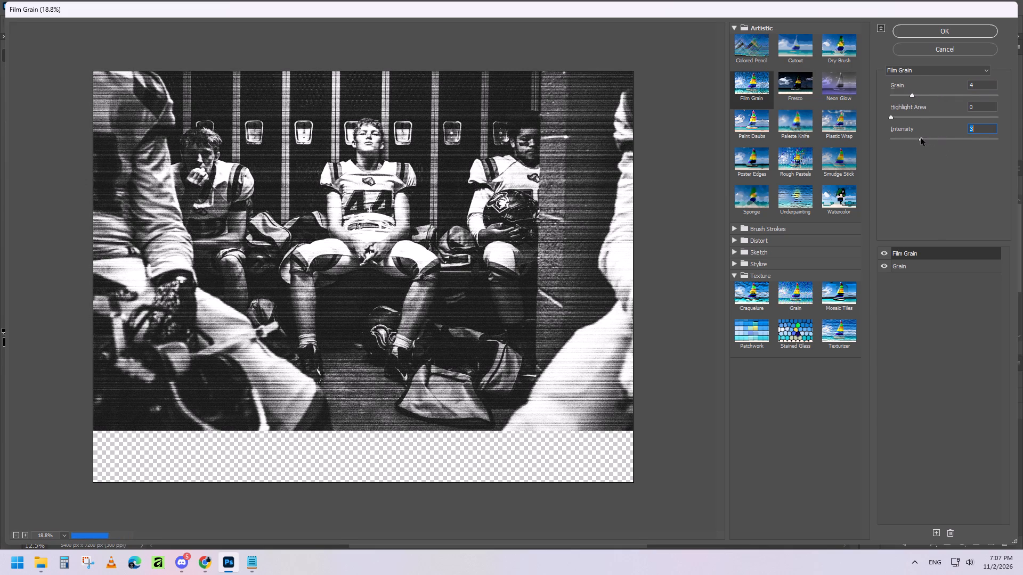
pyautogui.click(909, 138)
pyautogui.click(964, 138)
pyautogui.click(986, 138)
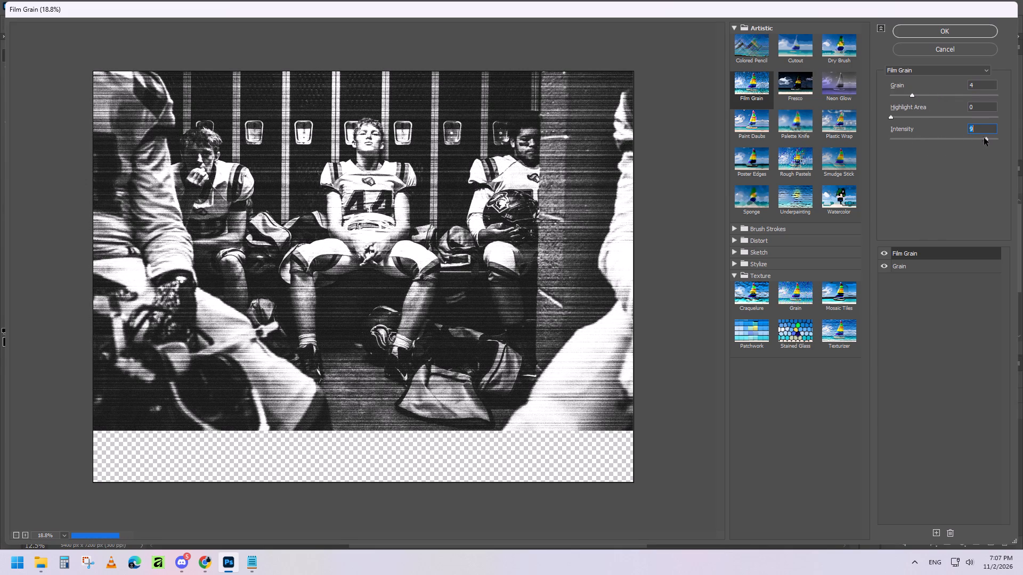
pyautogui.click(904, 138)
pyautogui.click(899, 138)
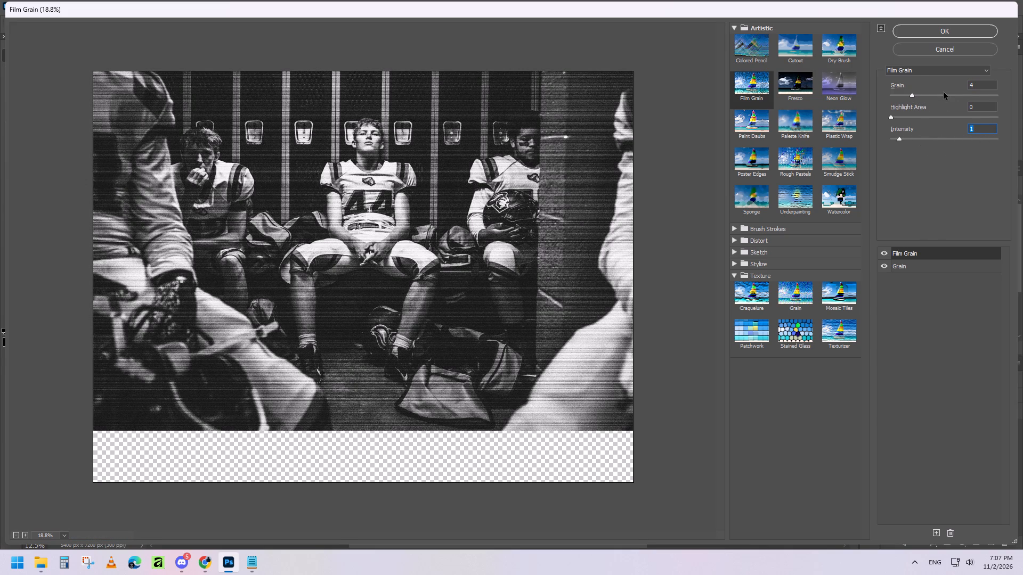
# Try higher values on the added Film Grain effect and set its Grain to 6 and Intensity to 4.
pyautogui.click(925, 96)
pyautogui.click(935, 96)
pyautogui.click(945, 96)
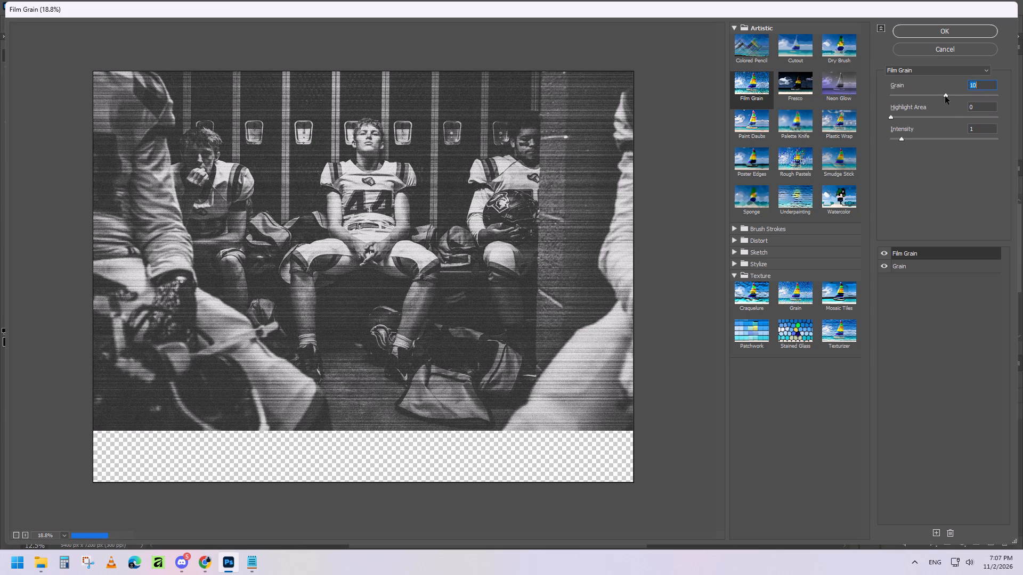
pyautogui.click(909, 139)
pyautogui.click(914, 140)
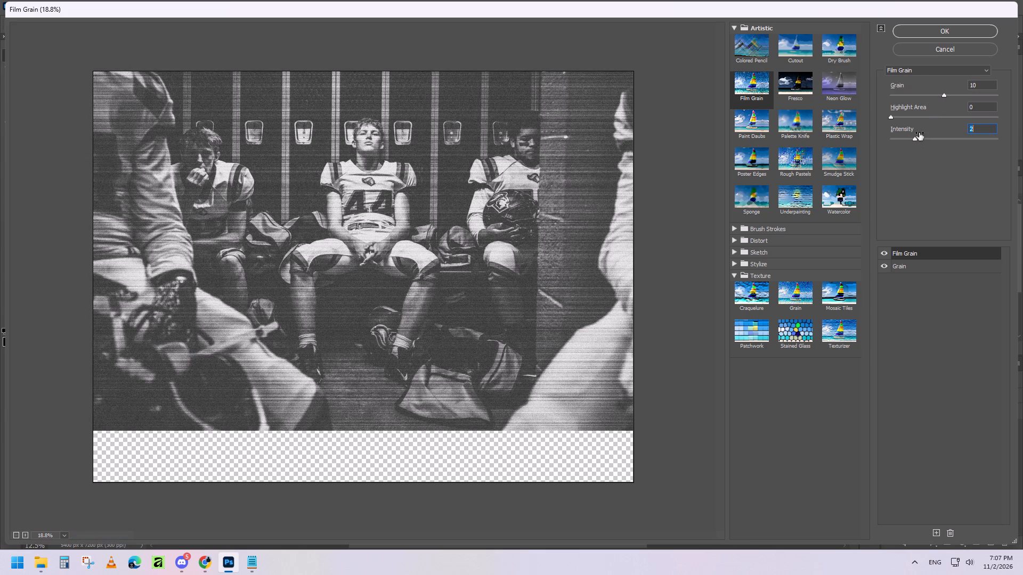
pyautogui.click(928, 142)
pyautogui.click(931, 138)
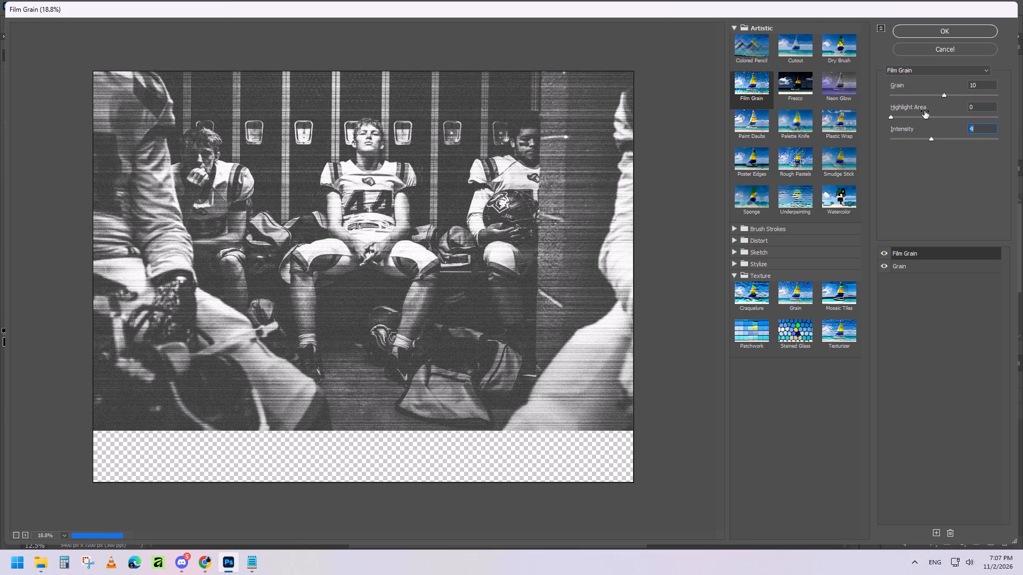
pyautogui.click(923, 96)
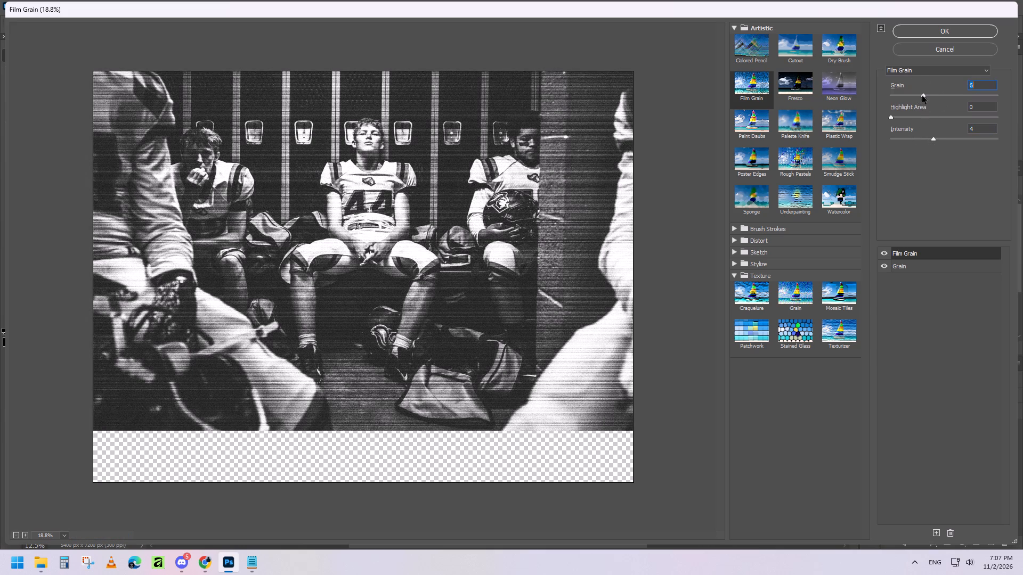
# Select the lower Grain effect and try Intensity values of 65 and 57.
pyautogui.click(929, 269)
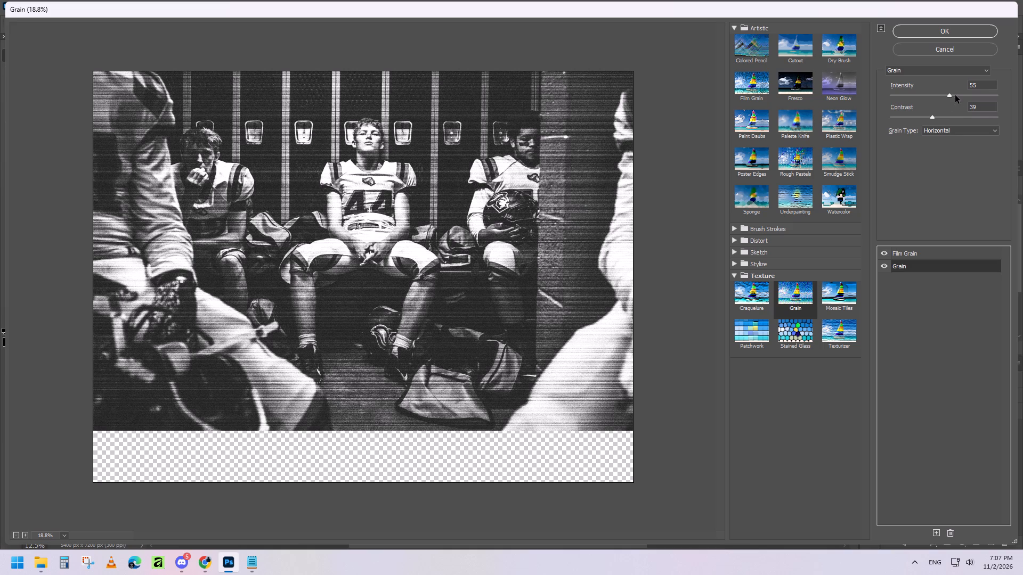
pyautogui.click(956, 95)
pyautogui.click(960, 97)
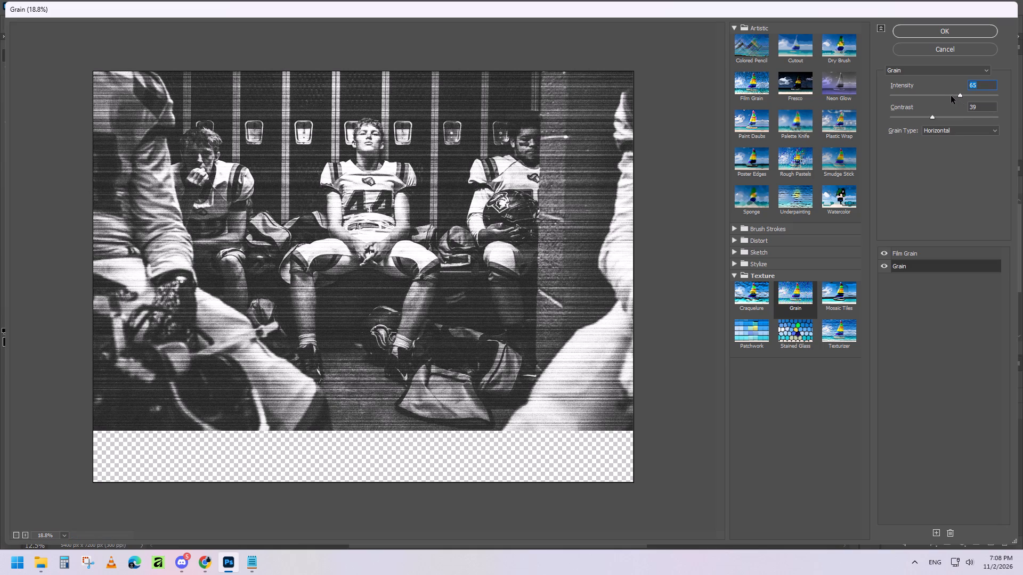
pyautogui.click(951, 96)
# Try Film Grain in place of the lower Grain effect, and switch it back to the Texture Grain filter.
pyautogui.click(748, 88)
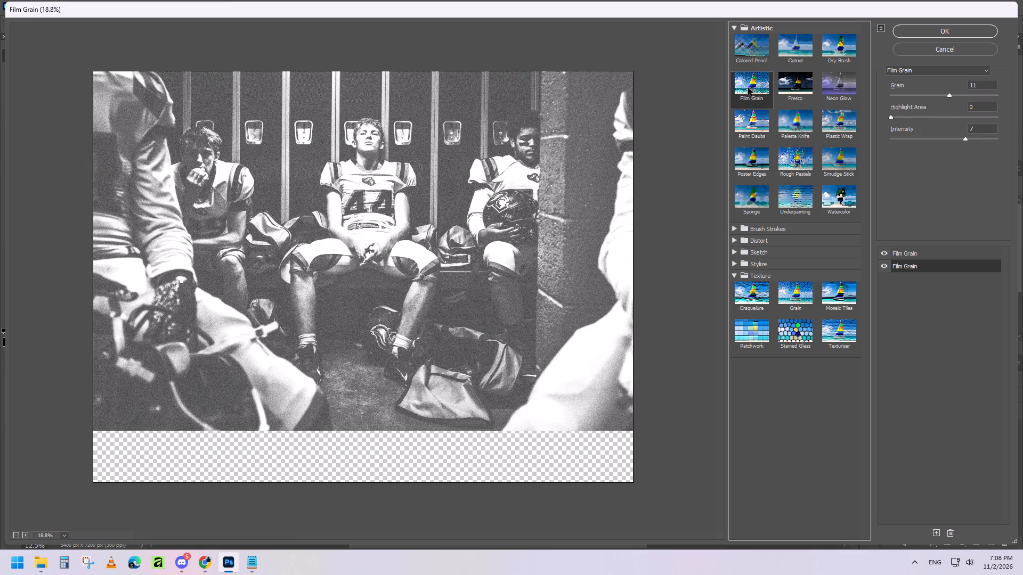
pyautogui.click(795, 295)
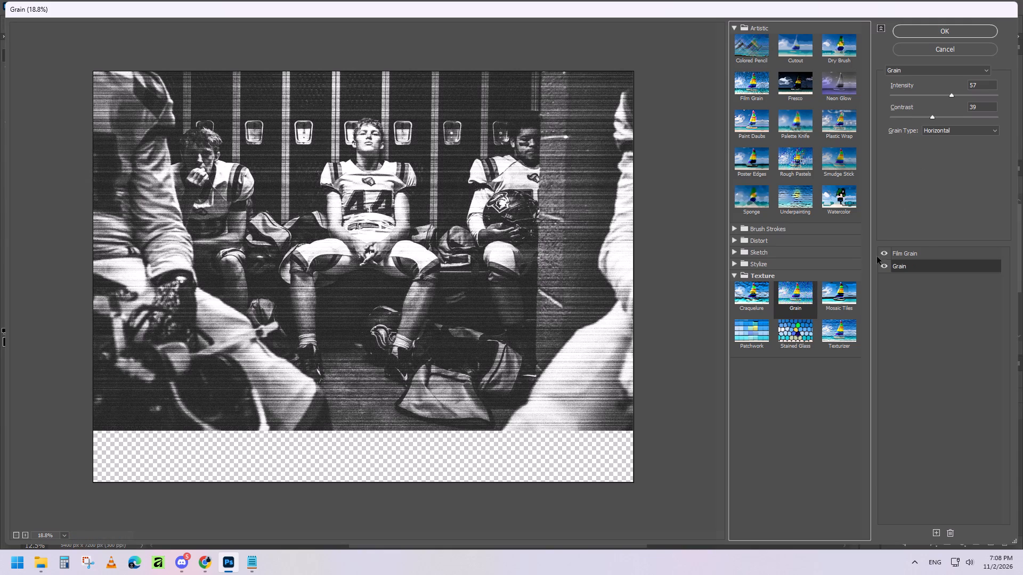
# Set the lower horizontal Grain effect's Intensity to 62 and its Contrast to 52.
pyautogui.click(956, 95)
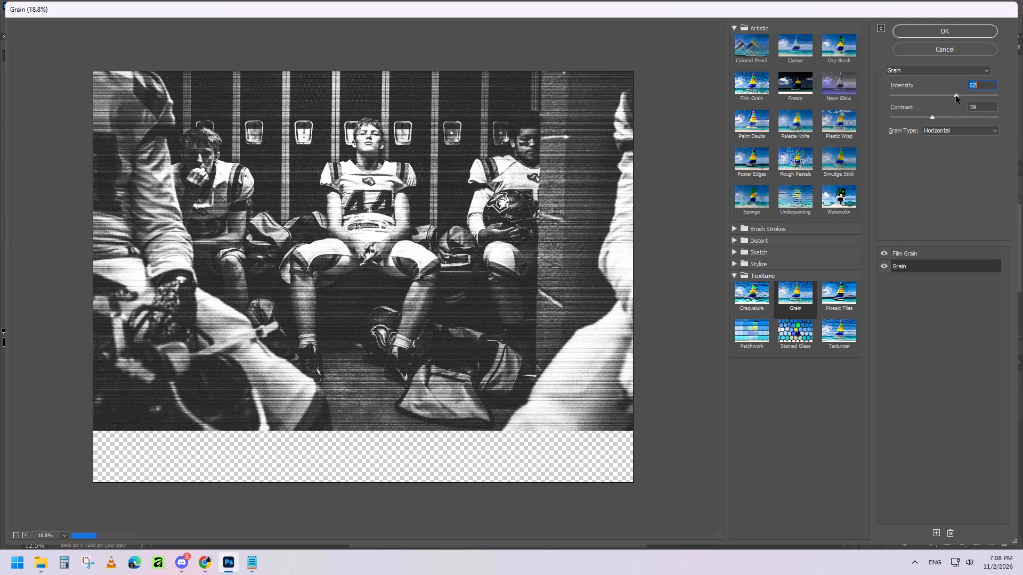
pyautogui.click(937, 116)
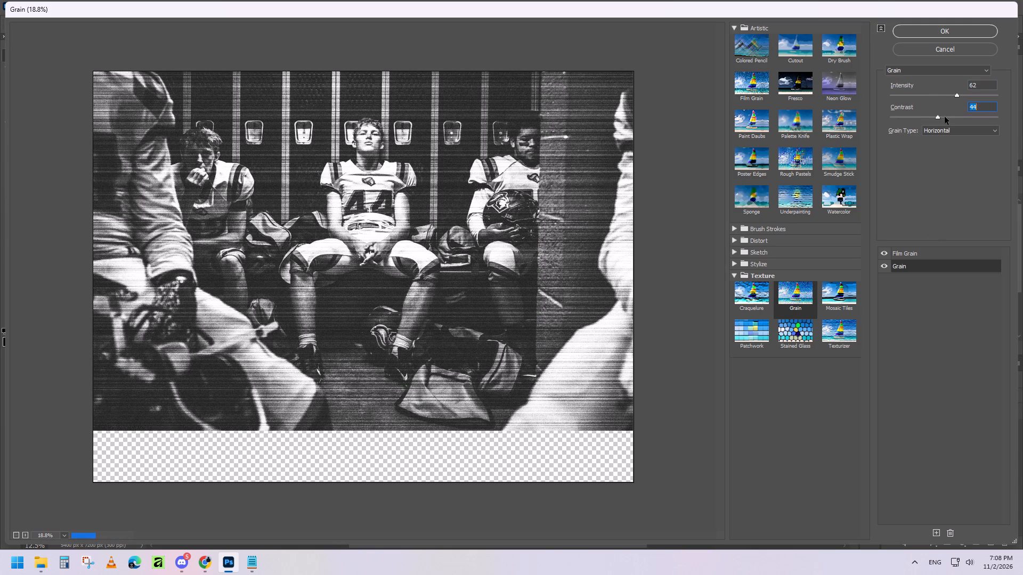
pyautogui.click(946, 118)
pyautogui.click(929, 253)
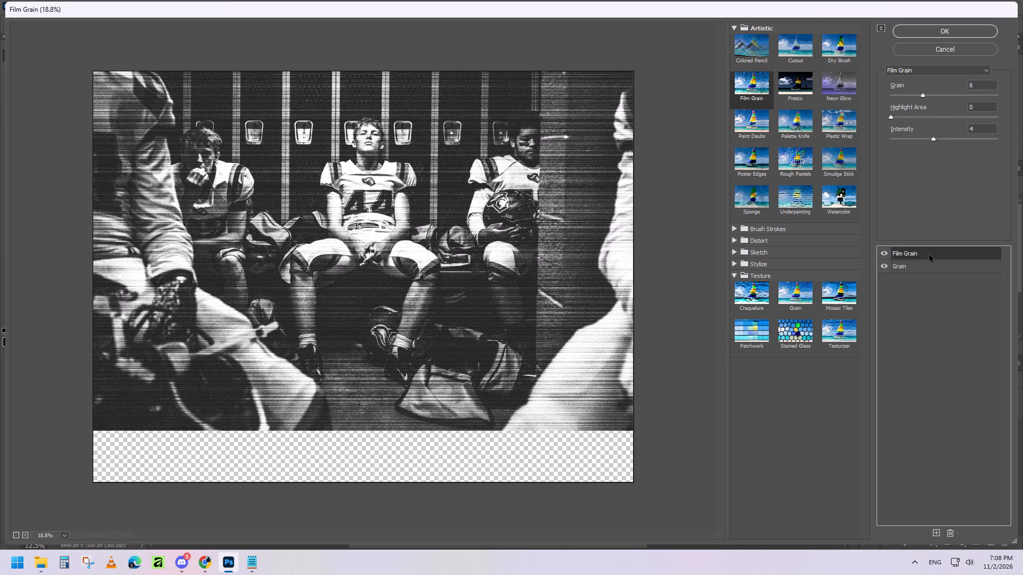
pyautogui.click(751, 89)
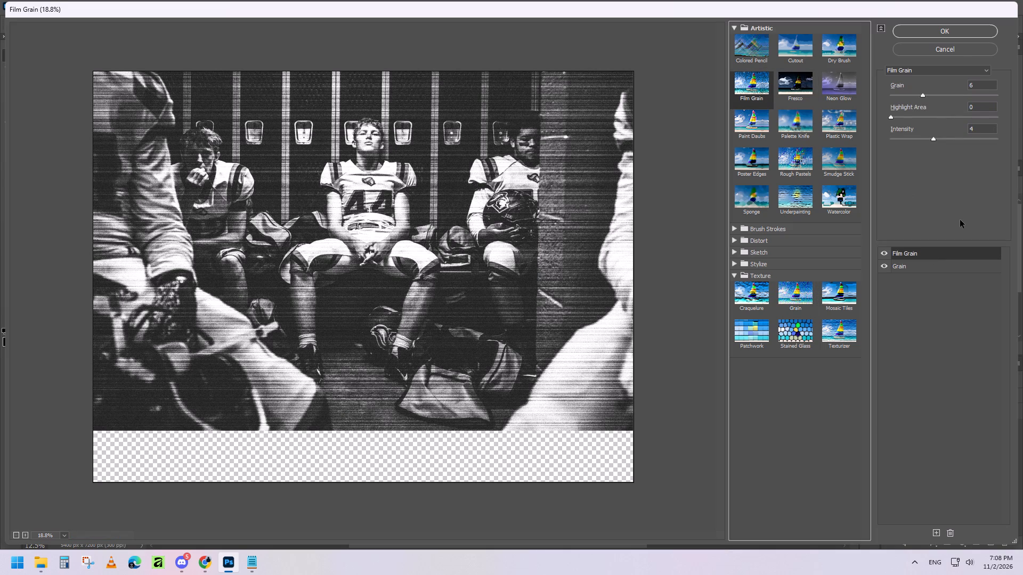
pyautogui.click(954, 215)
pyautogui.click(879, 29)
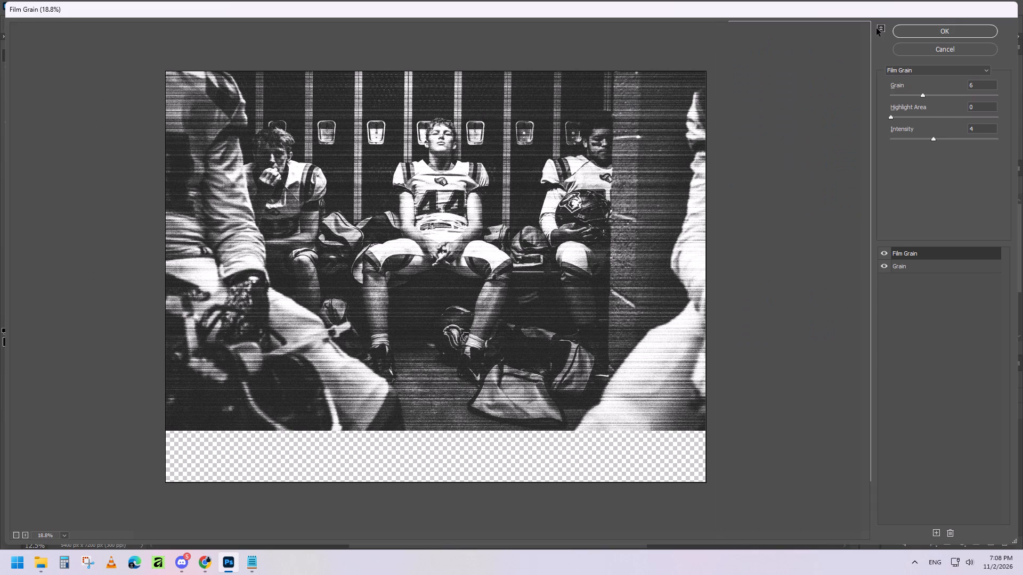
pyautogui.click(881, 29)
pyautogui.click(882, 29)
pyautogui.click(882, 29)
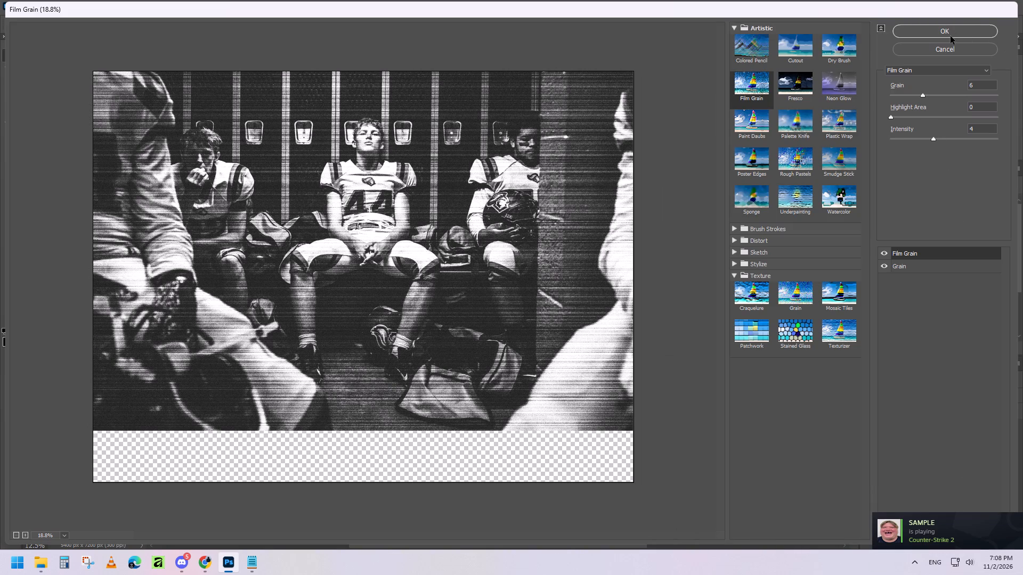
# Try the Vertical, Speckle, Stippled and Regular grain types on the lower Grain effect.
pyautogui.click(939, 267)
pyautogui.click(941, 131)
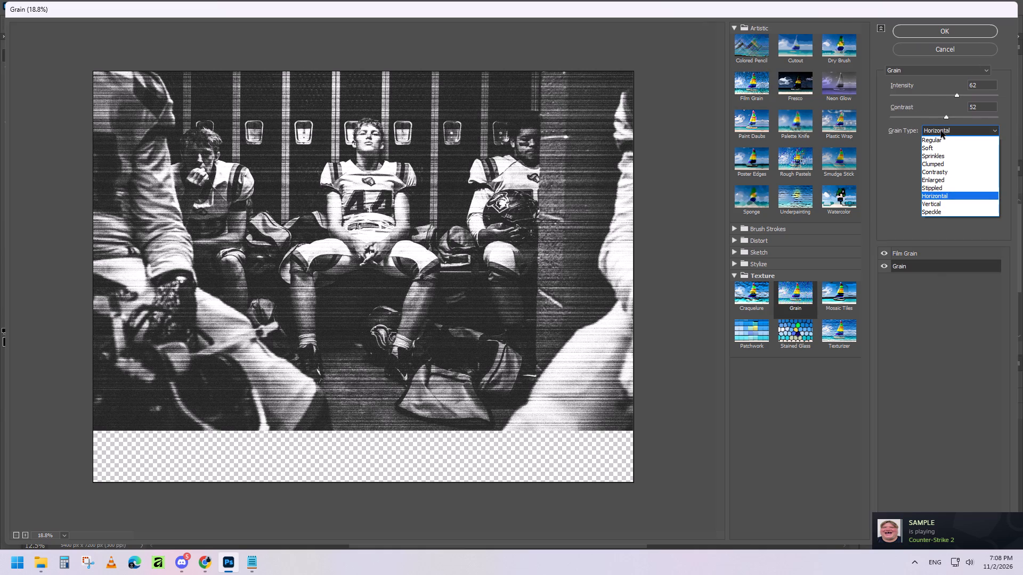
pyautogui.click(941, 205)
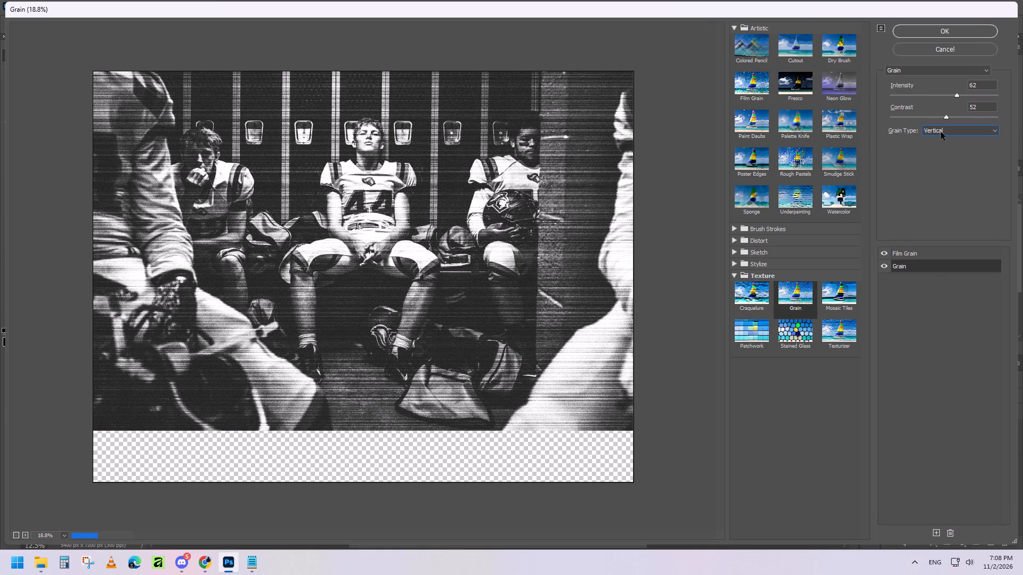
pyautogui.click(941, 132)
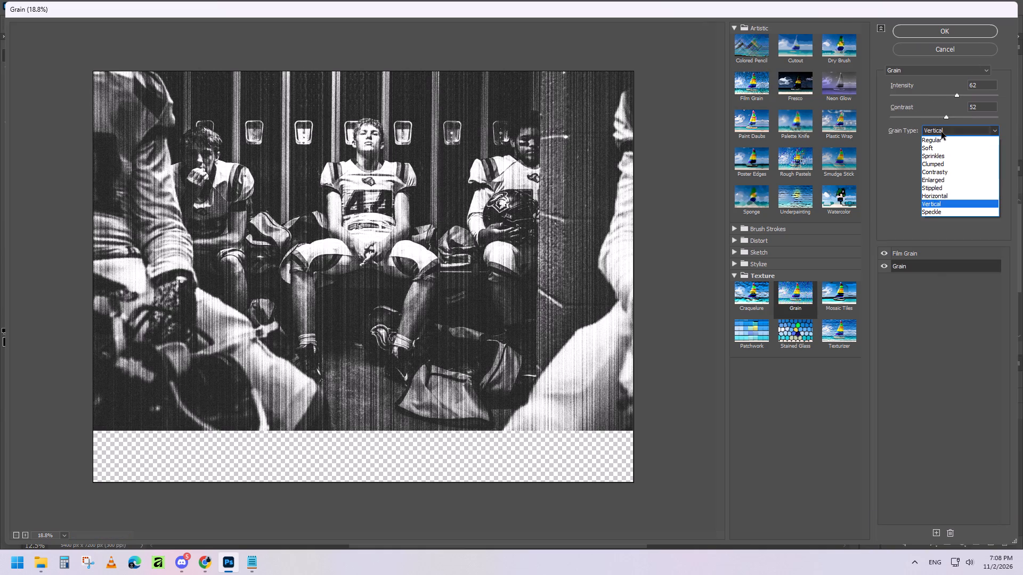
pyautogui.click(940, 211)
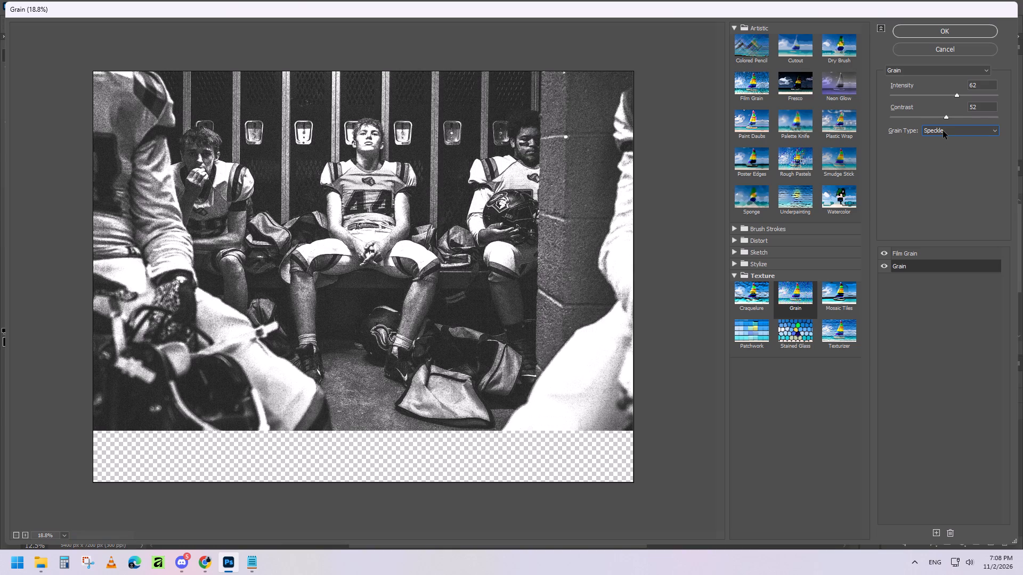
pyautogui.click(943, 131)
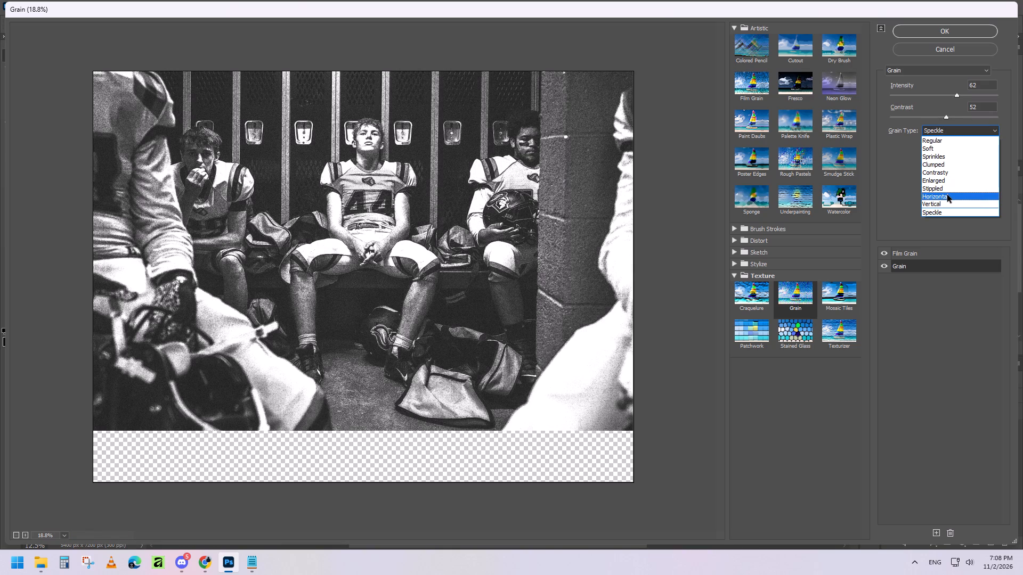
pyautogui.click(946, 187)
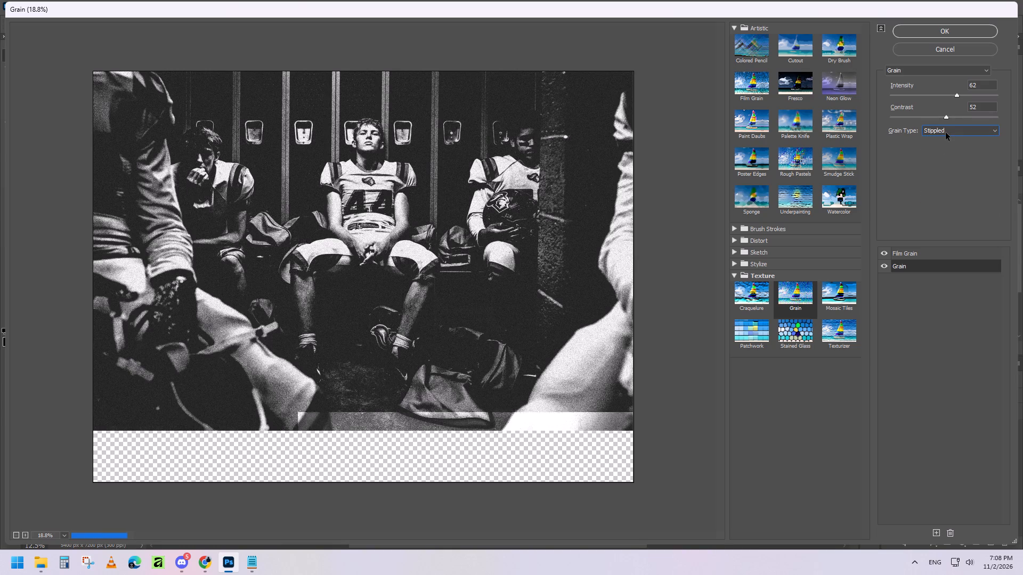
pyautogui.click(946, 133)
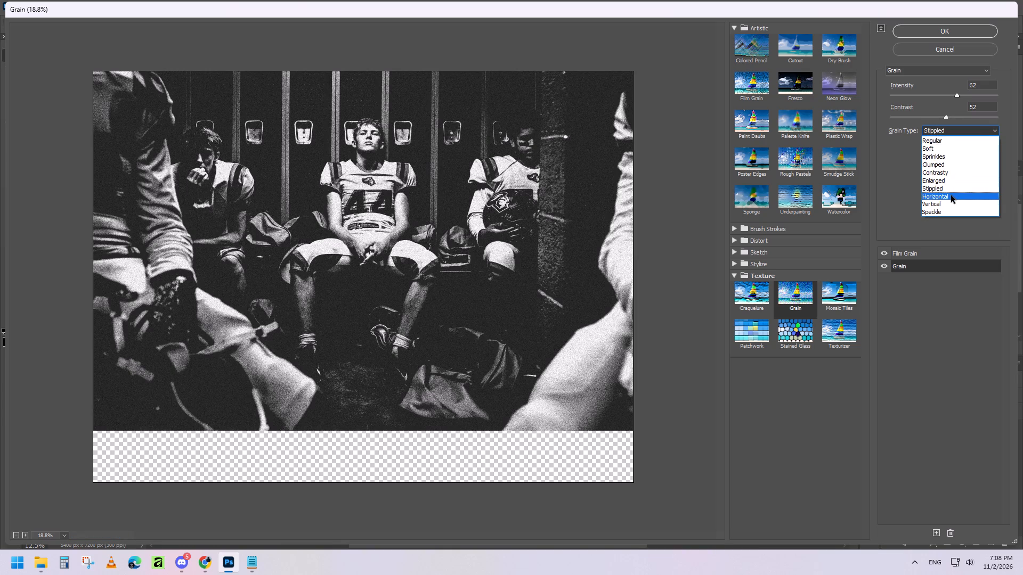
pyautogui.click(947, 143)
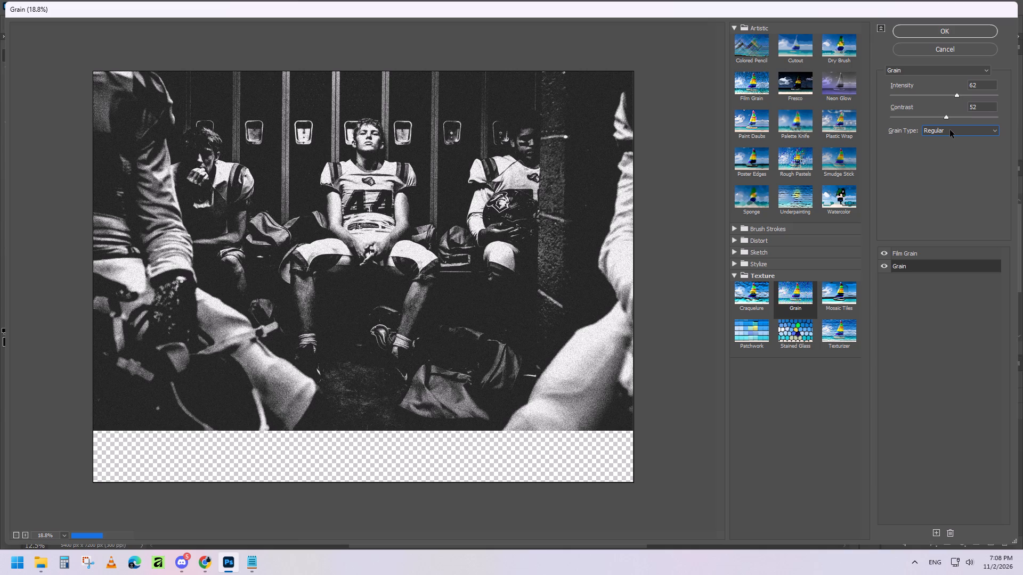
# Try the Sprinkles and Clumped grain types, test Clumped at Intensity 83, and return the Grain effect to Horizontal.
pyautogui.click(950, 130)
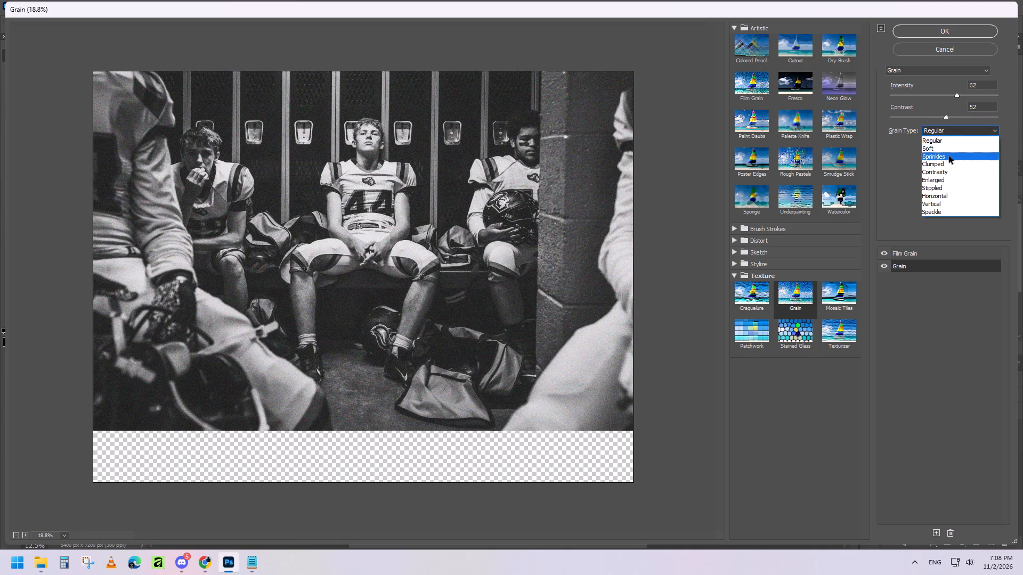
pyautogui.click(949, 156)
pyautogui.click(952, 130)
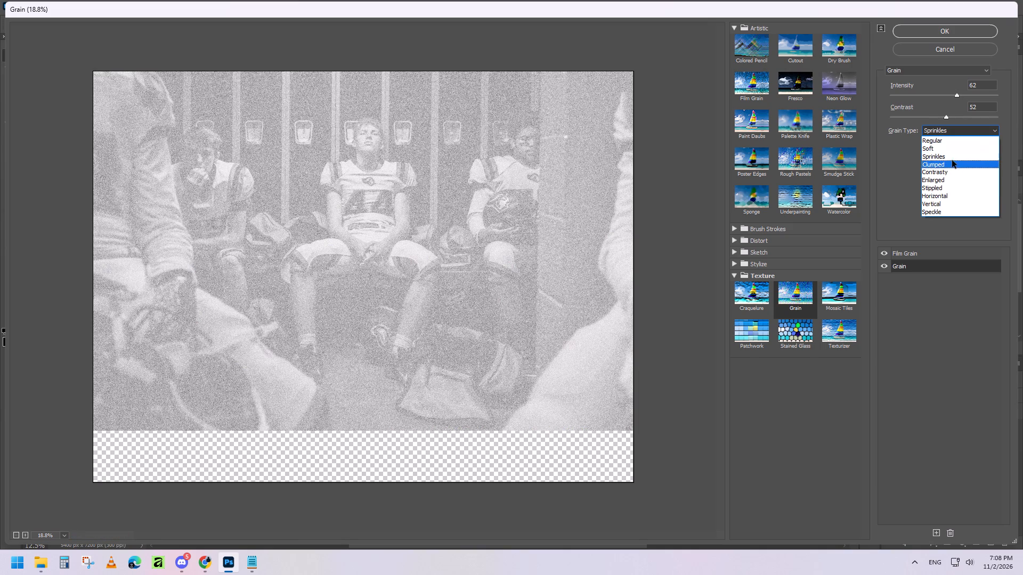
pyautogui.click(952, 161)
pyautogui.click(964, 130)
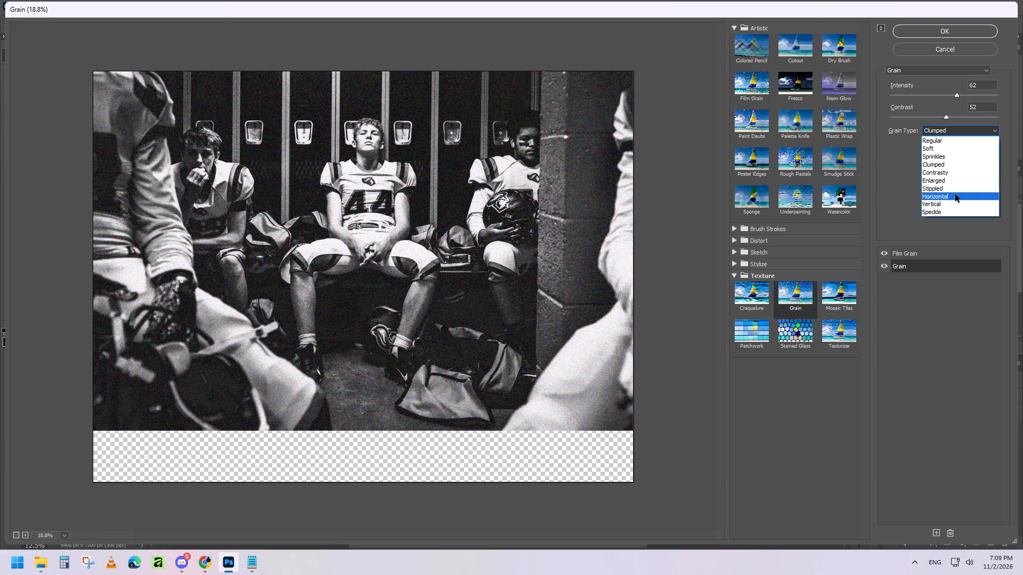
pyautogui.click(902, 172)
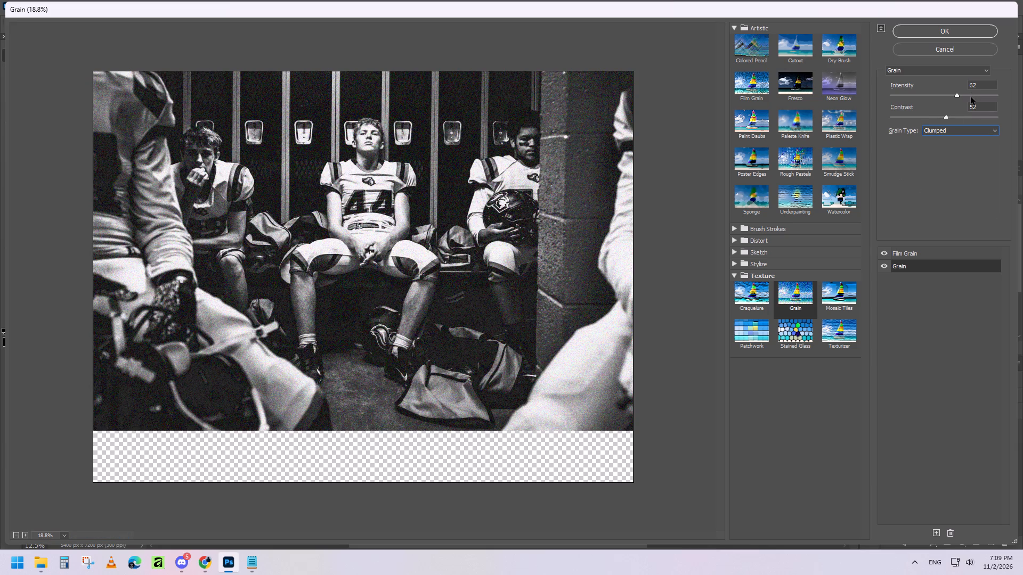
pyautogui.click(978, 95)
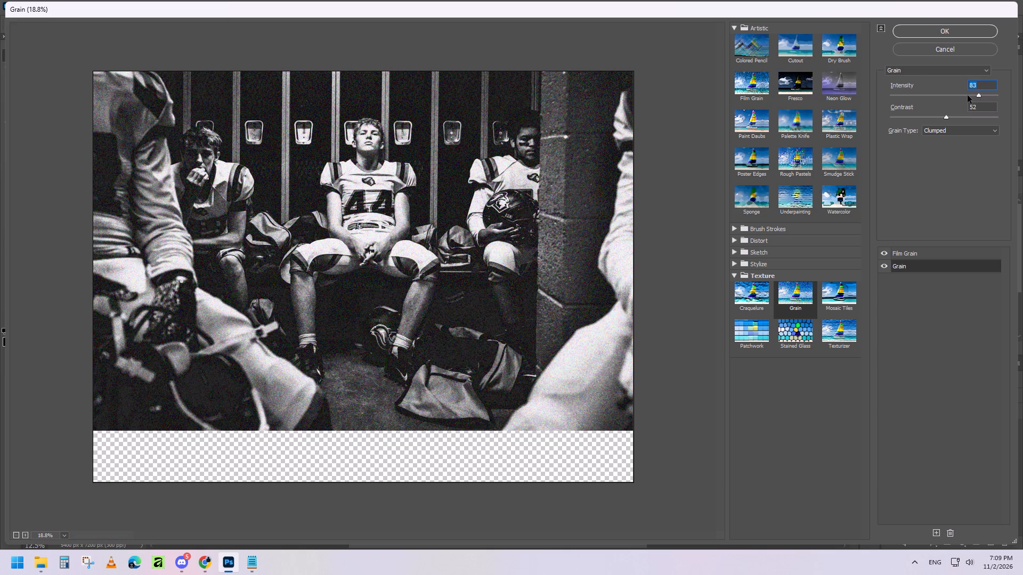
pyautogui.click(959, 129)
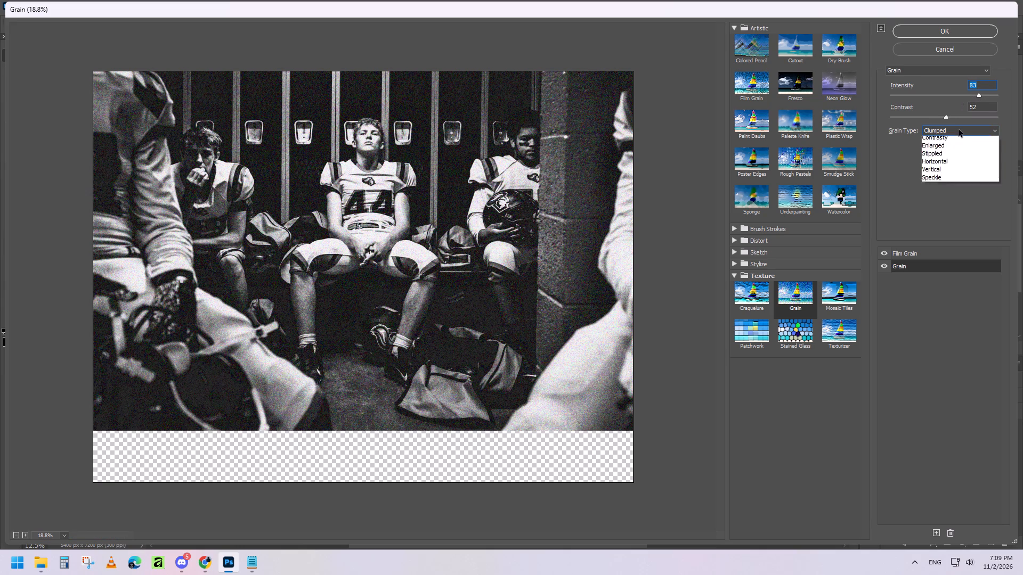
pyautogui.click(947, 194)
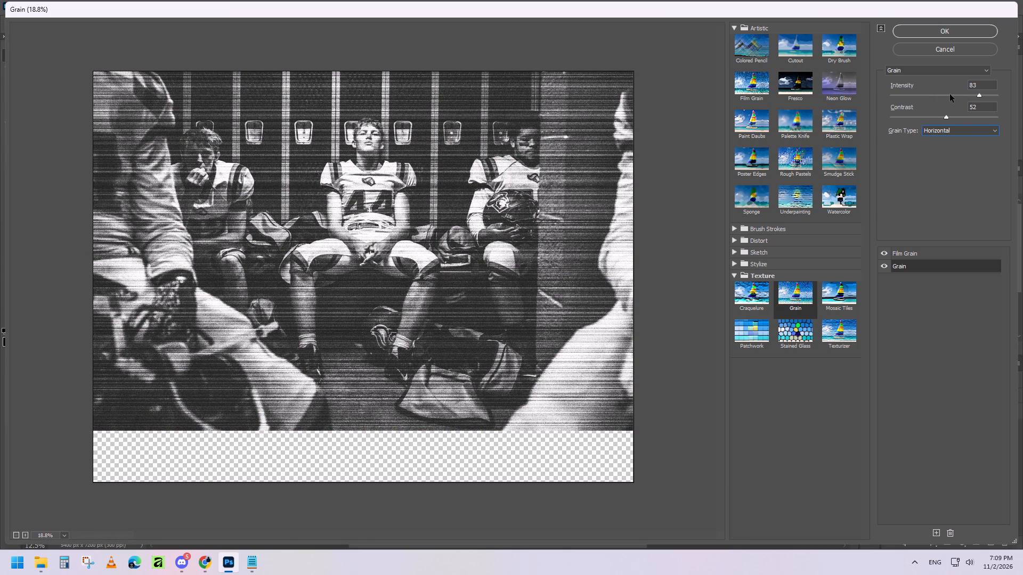
# Compare lower Intensity values for the horizontal Grain effect and set it to 61.
pyautogui.click(932, 96)
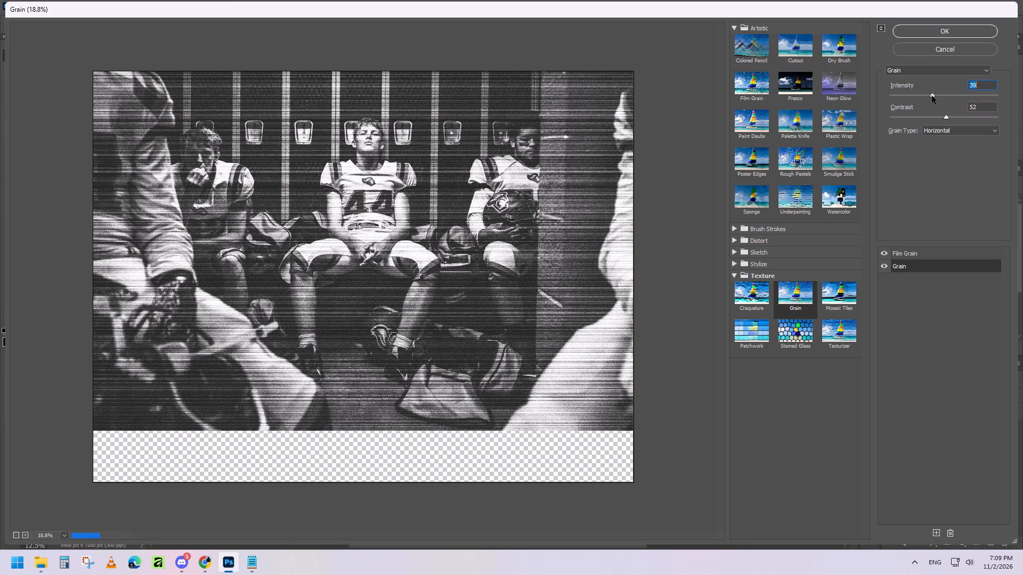
pyautogui.click(939, 96)
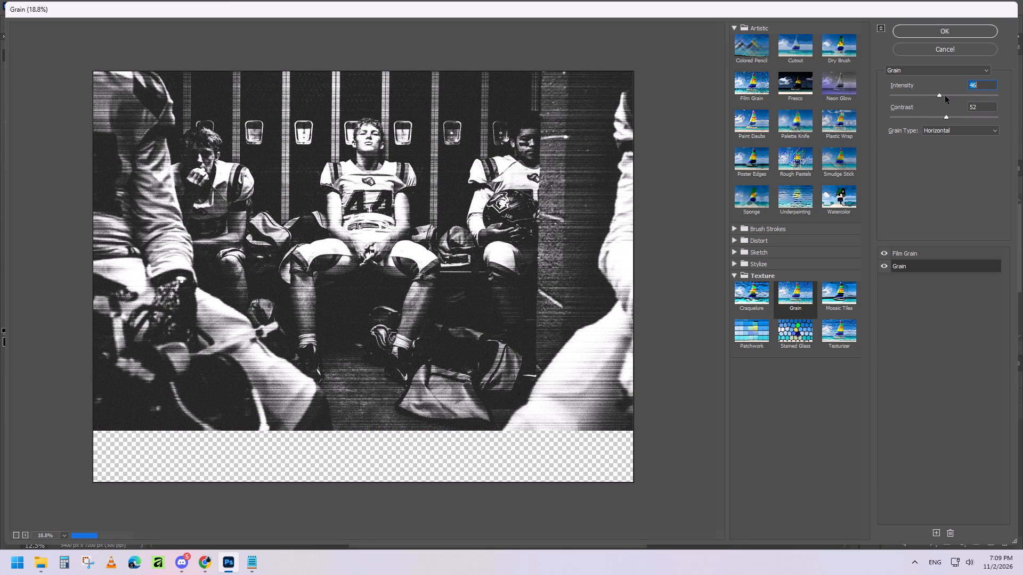
pyautogui.click(946, 96)
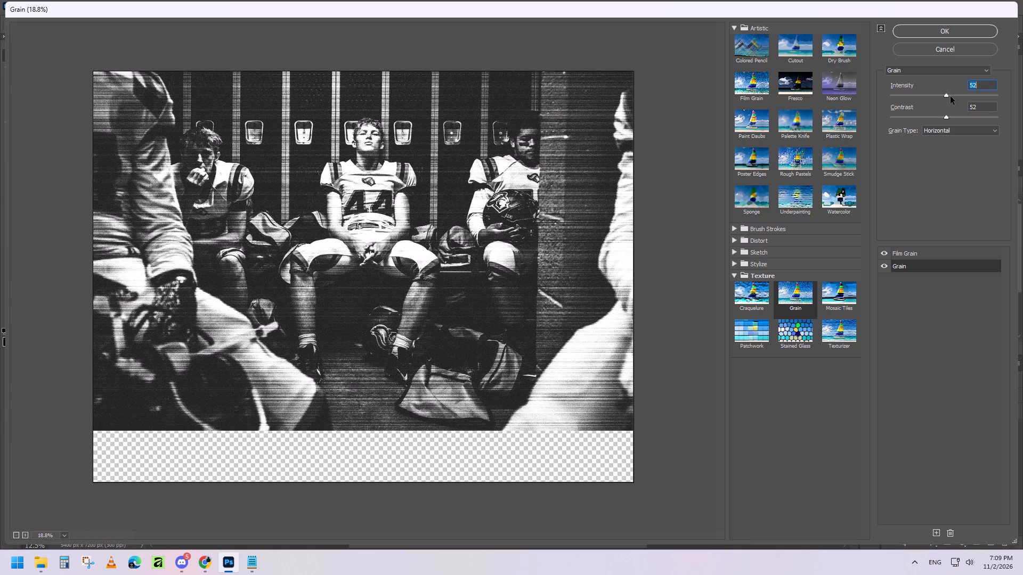
pyautogui.click(955, 96)
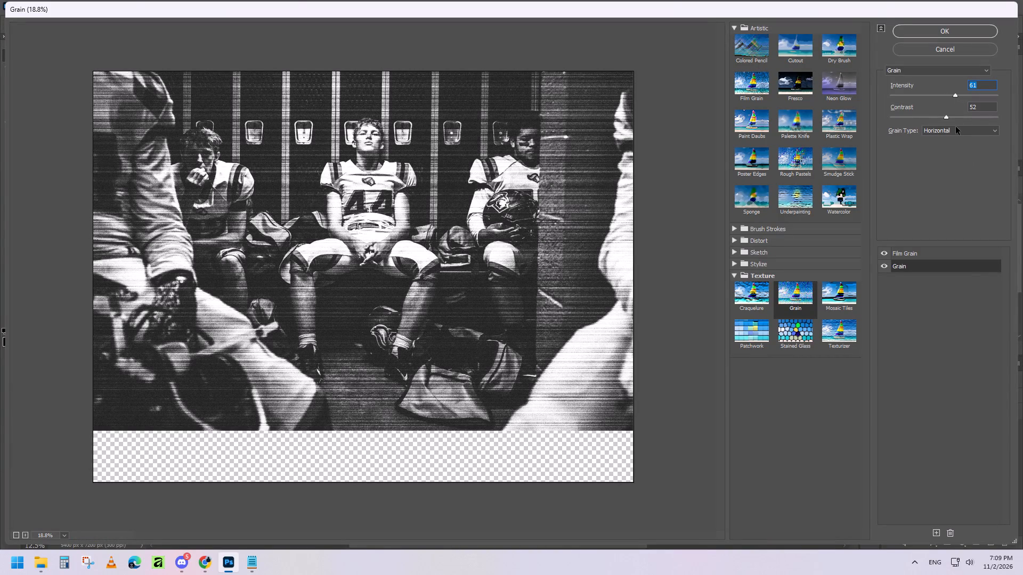
# Set the horizontal Grain effect's Contrast to 49 and apply the filter stack to the locker-room photo.
pyautogui.click(943, 117)
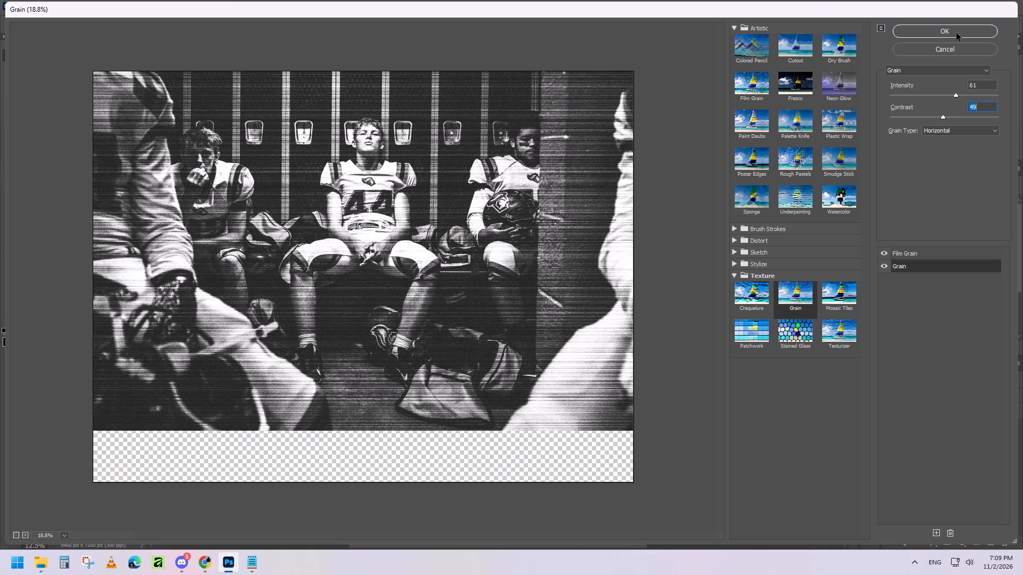
pyautogui.click(956, 33)
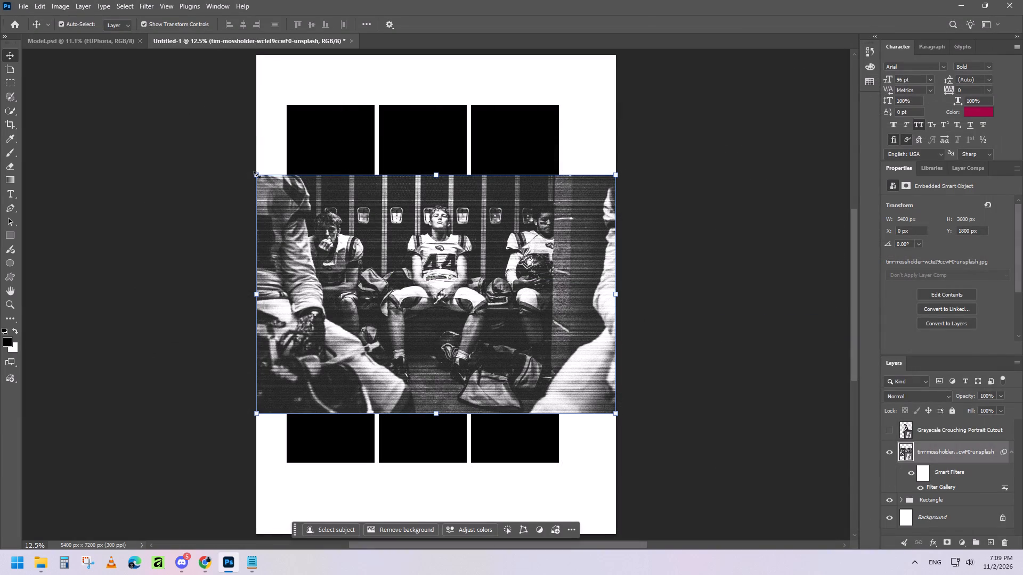
# Scale the locker-room photo up proportionally to about 31.4%, extending it past both side edges of the canvas.
pyautogui.moveTo(257, 175); pyautogui.dragTo(237, 150)
pyautogui.click(531, 214)
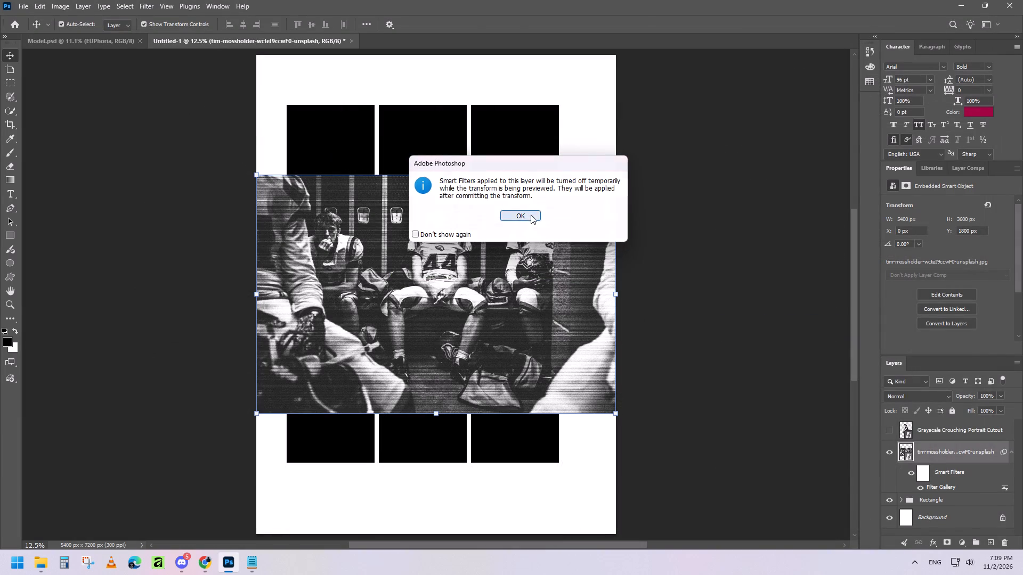
pyautogui.click(618, 175)
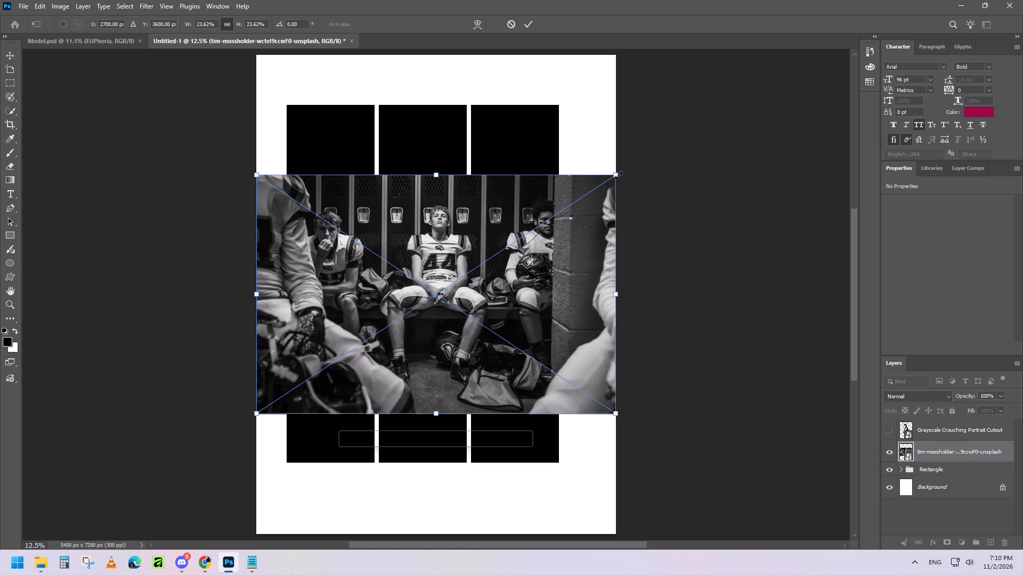
pyautogui.moveTo(618, 176); pyautogui.dragTo(685, 114)
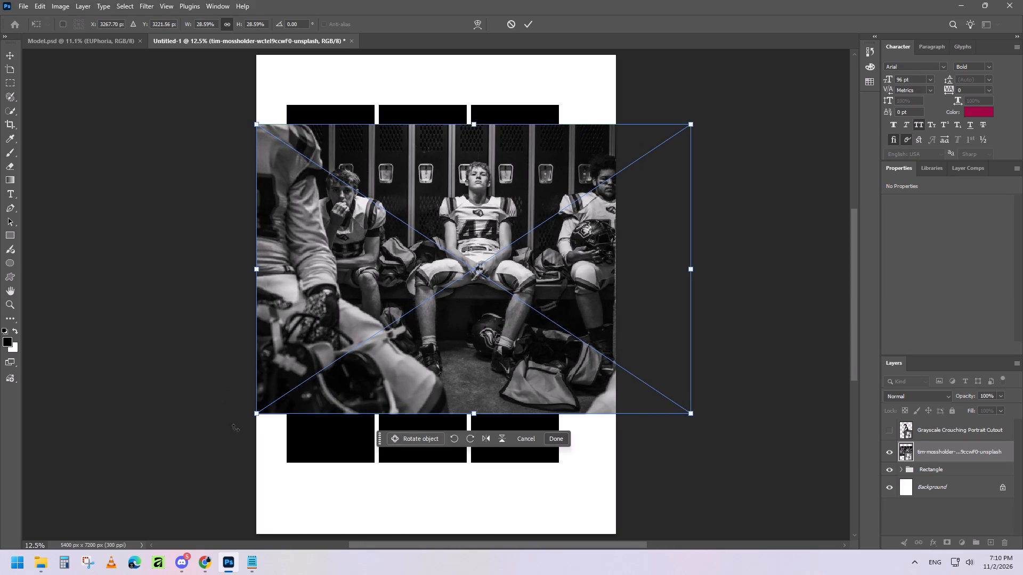
pyautogui.moveTo(256, 412); pyautogui.dragTo(211, 438)
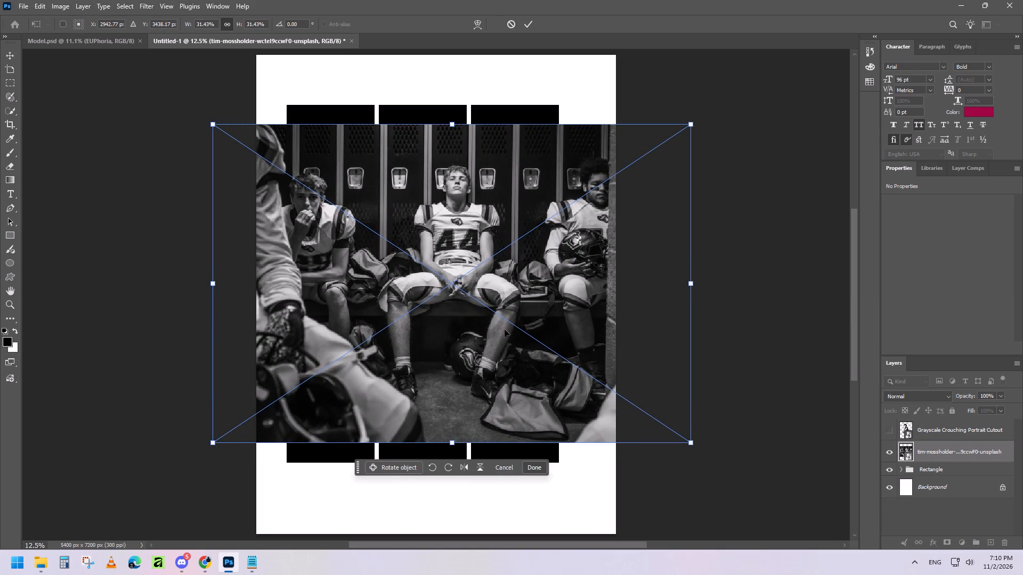
pyautogui.click(528, 26)
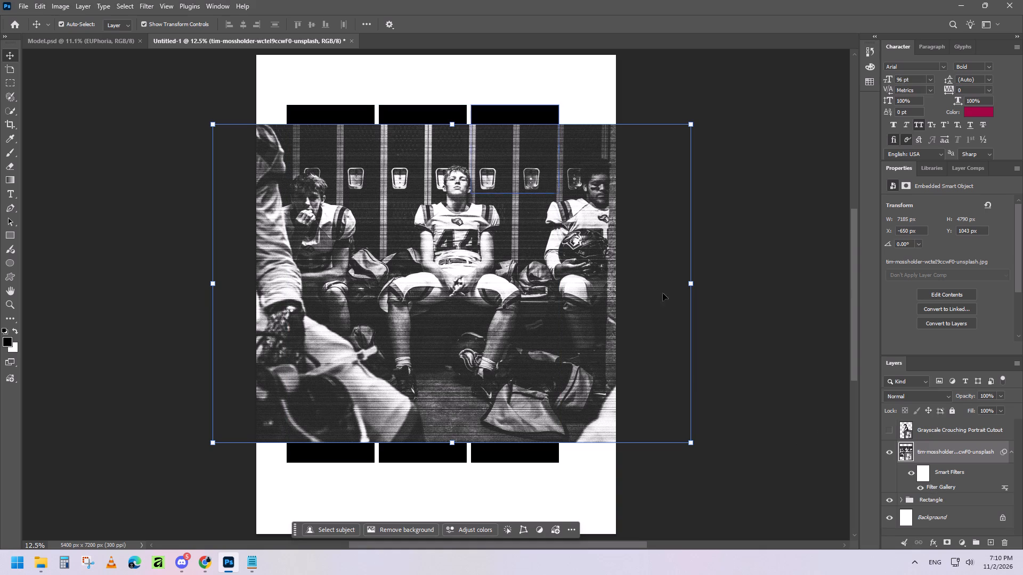
# Hide the locker-room photo and delete the grid square in the first row, third column.
pyautogui.click(890, 451)
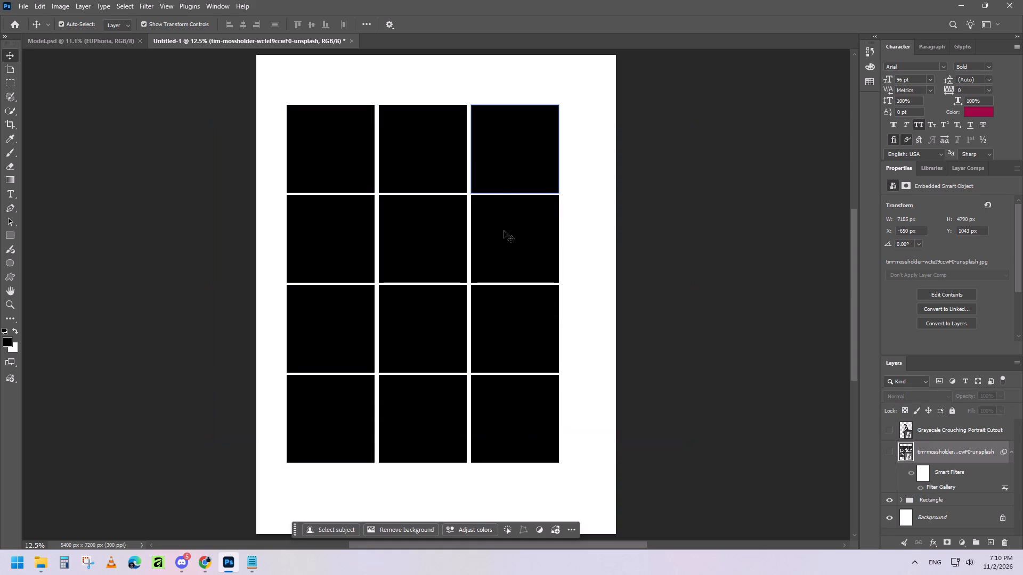
pyautogui.click(519, 145)
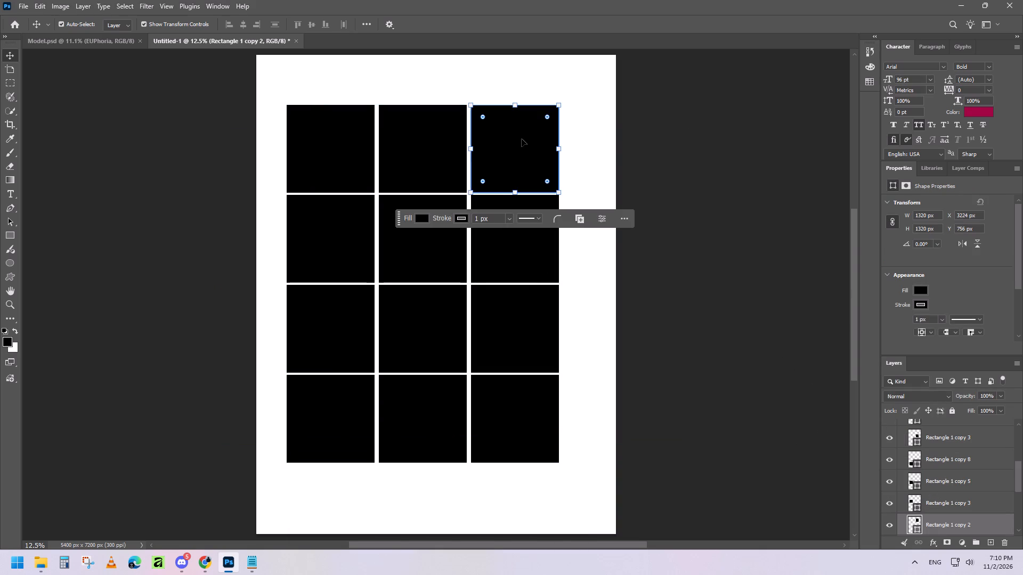
pyautogui.click(407, 147)
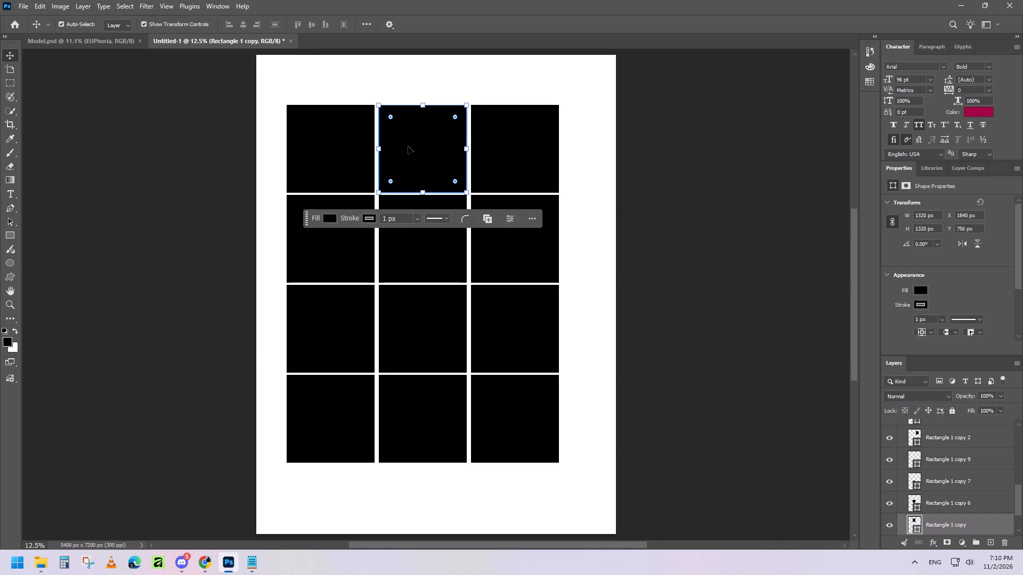
pyautogui.keyDown('shift'); pyautogui.click(412, 147); pyautogui.keyUp('shift')
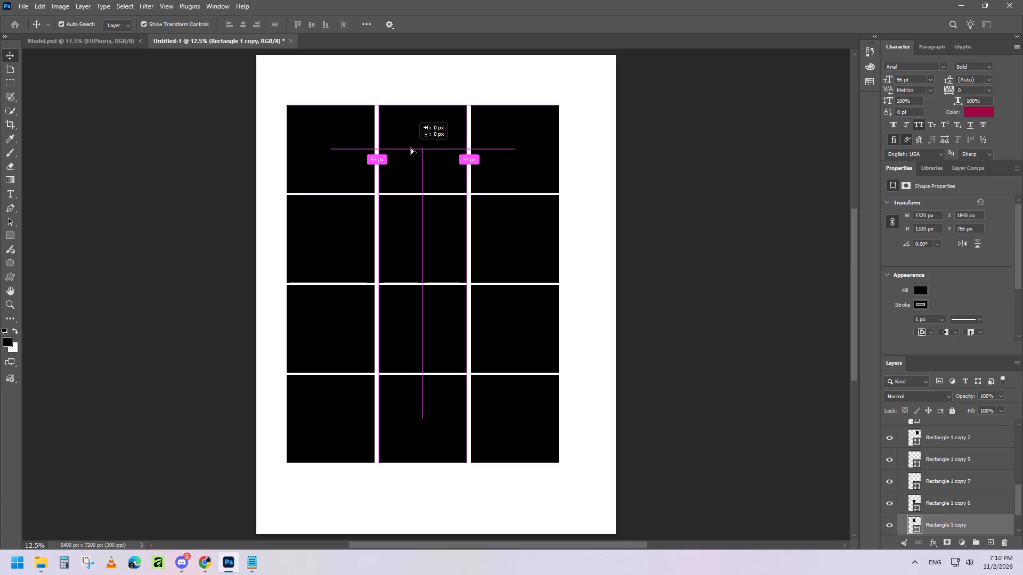
pyautogui.click(605, 167)
pyautogui.click(513, 164)
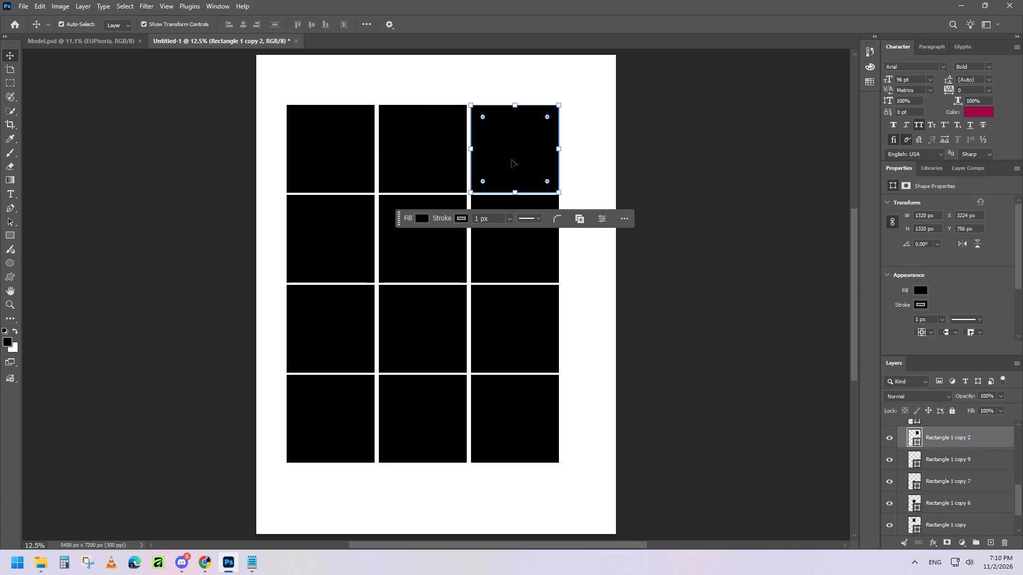
pyautogui.press('Delete')
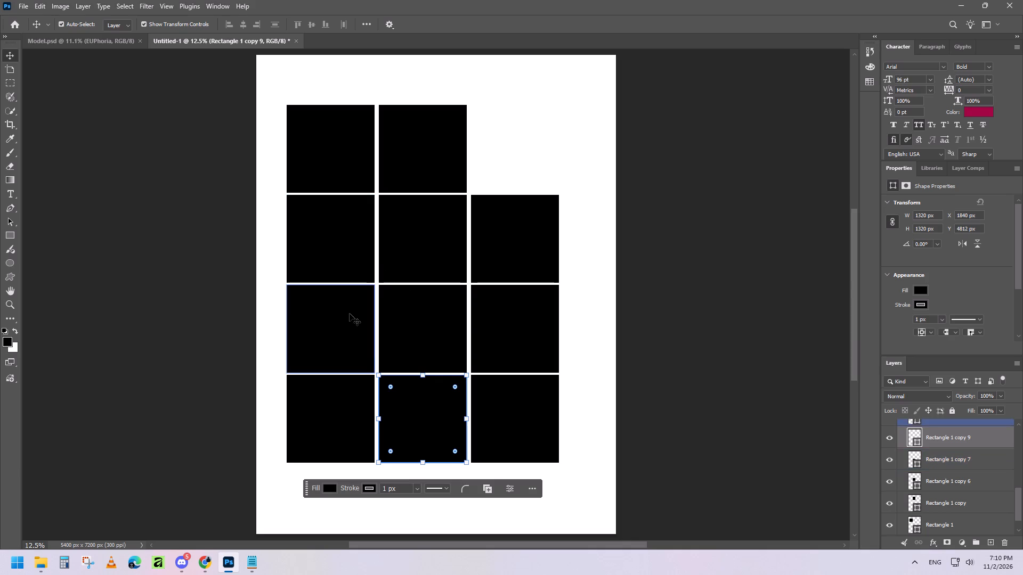
# Delete the first-column squares in rows two and three and the middle square in the fourth row.
pyautogui.click(350, 314)
pyautogui.press('Delete')
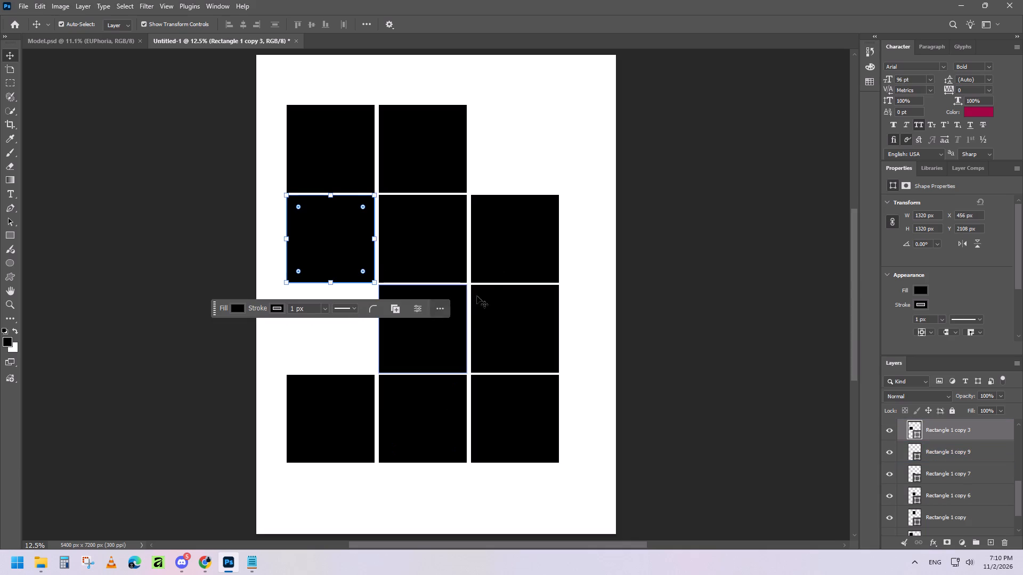
pyautogui.click(440, 419)
pyautogui.press('Delete')
pyautogui.click(508, 332)
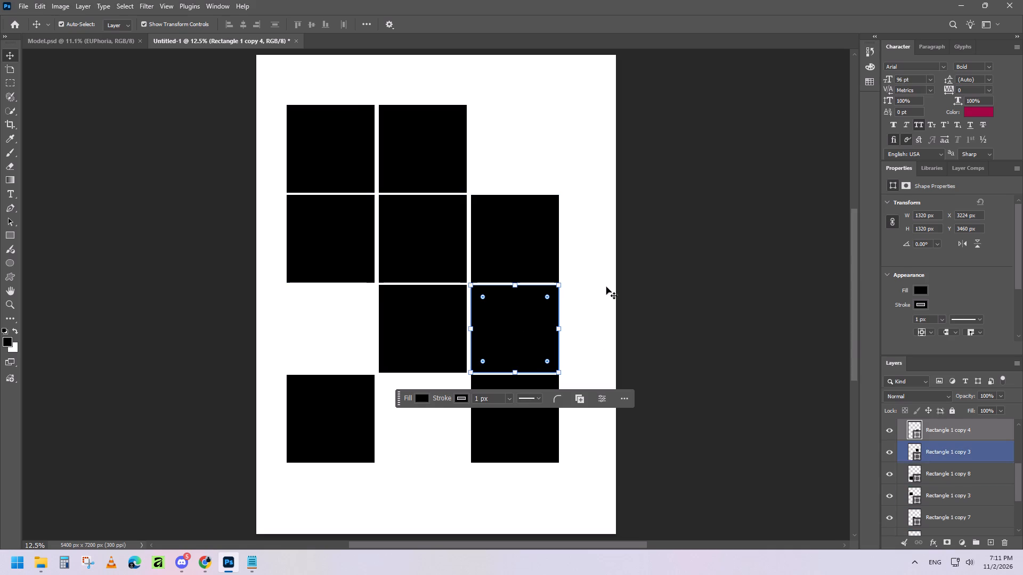
pyautogui.click(707, 286)
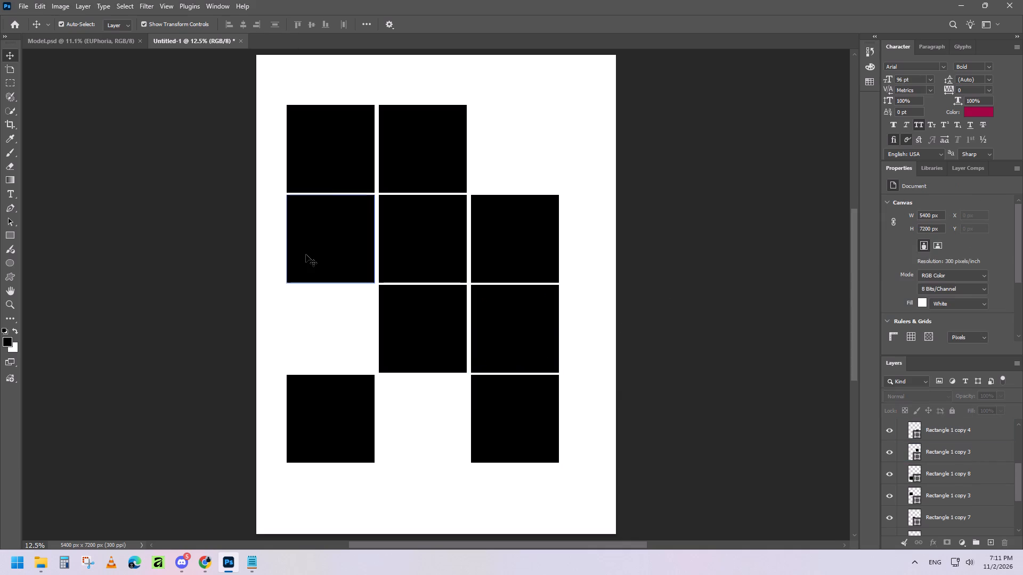
pyautogui.click(306, 254)
pyautogui.press('Delete')
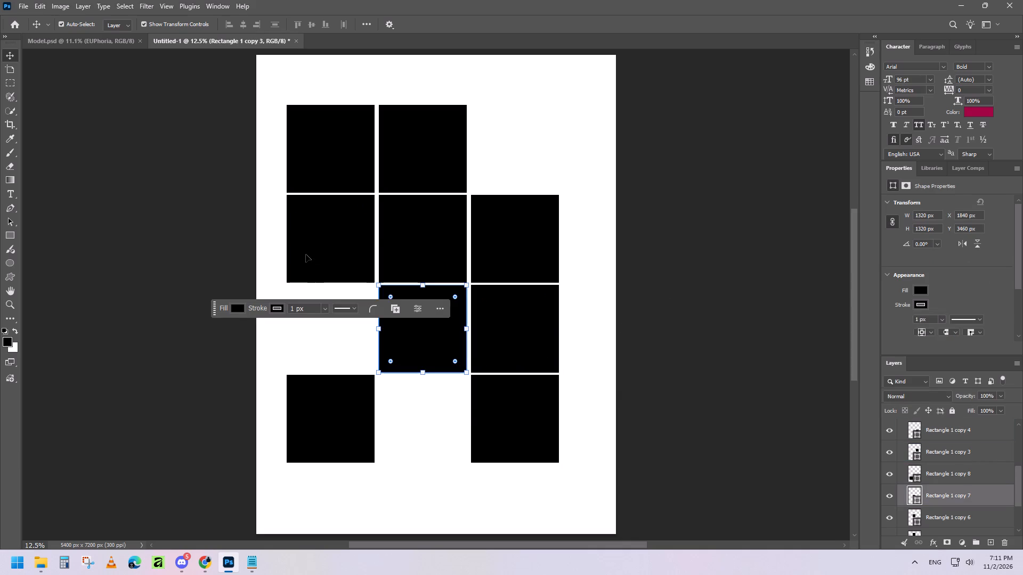
pyautogui.click(701, 384)
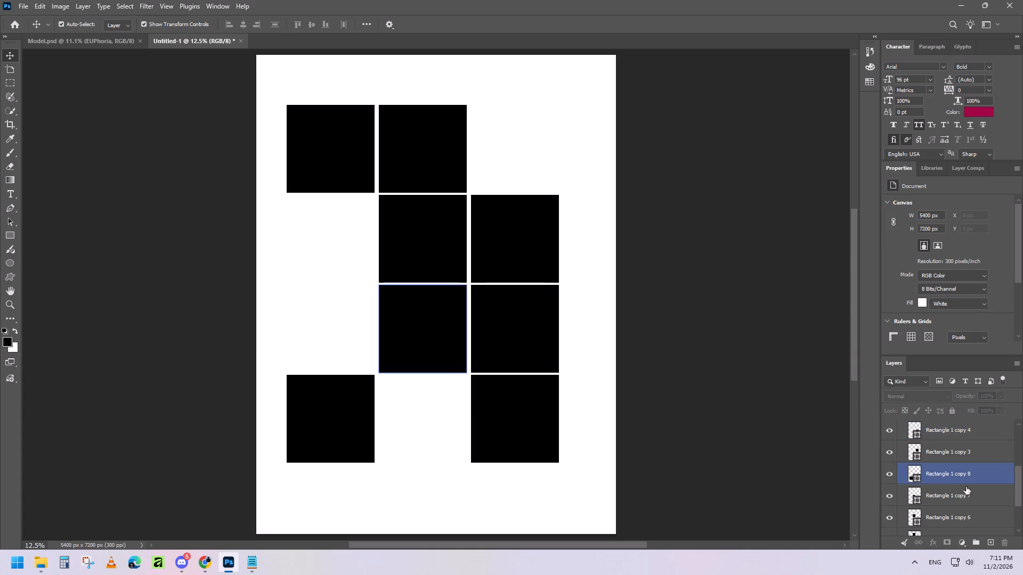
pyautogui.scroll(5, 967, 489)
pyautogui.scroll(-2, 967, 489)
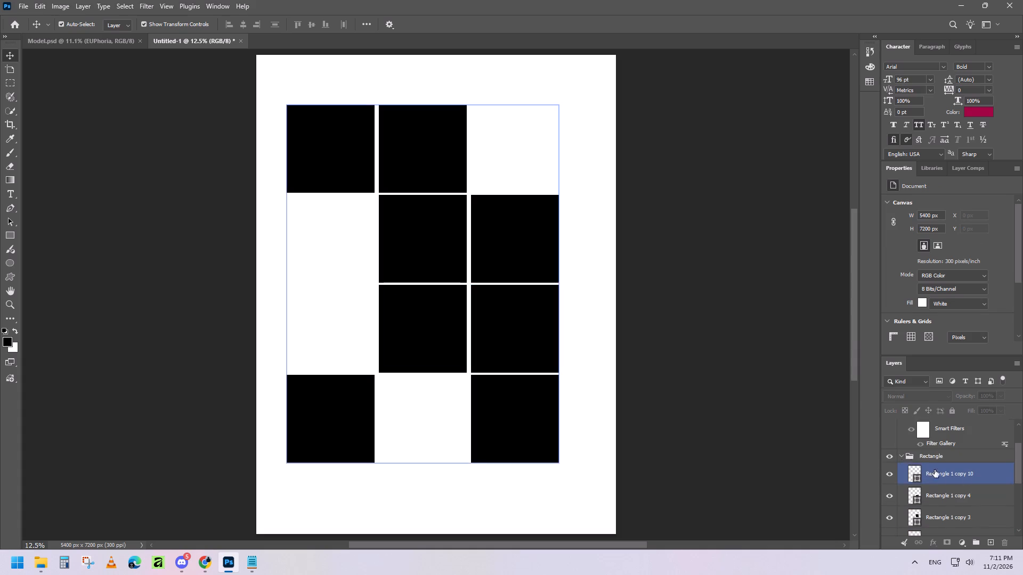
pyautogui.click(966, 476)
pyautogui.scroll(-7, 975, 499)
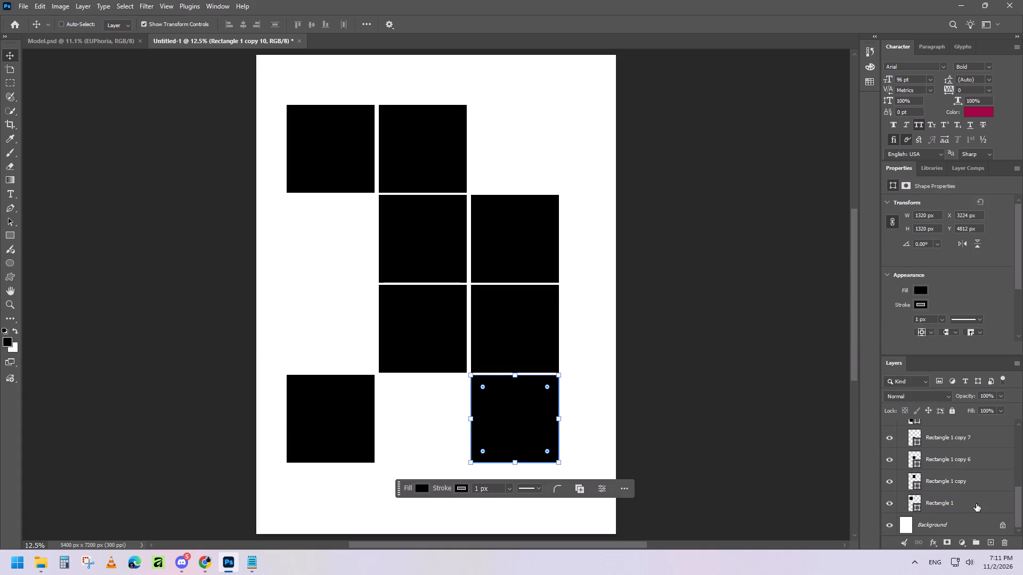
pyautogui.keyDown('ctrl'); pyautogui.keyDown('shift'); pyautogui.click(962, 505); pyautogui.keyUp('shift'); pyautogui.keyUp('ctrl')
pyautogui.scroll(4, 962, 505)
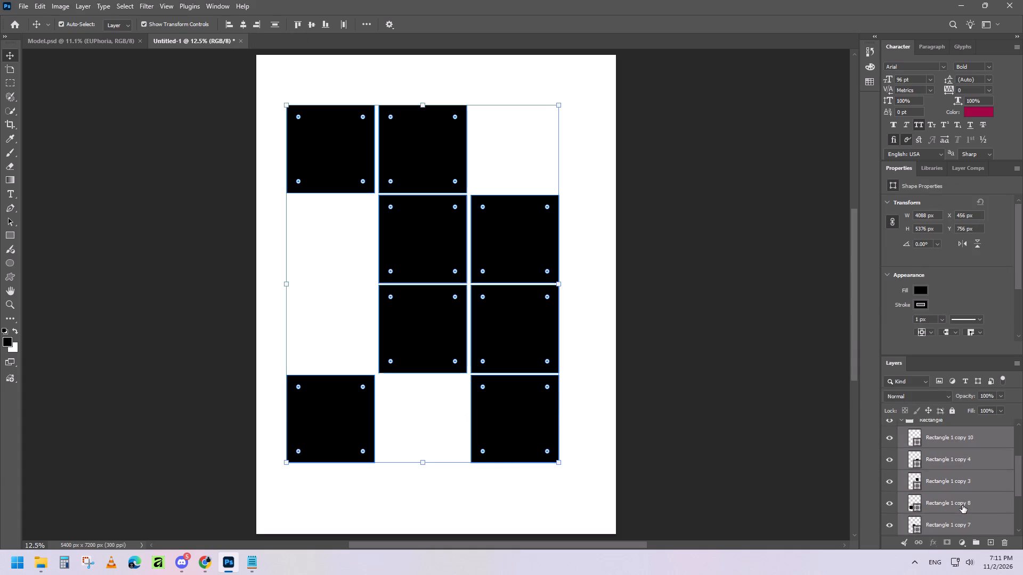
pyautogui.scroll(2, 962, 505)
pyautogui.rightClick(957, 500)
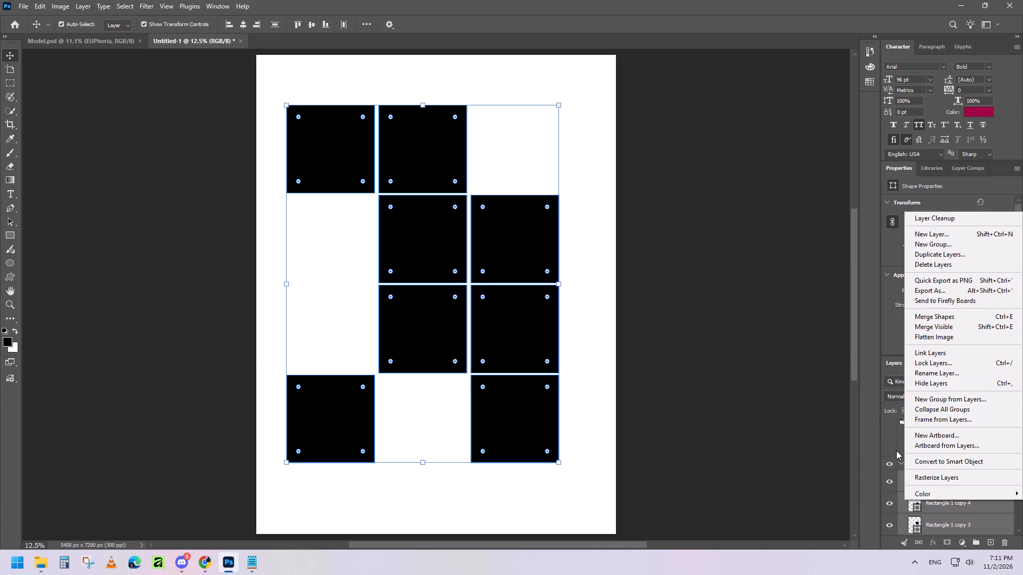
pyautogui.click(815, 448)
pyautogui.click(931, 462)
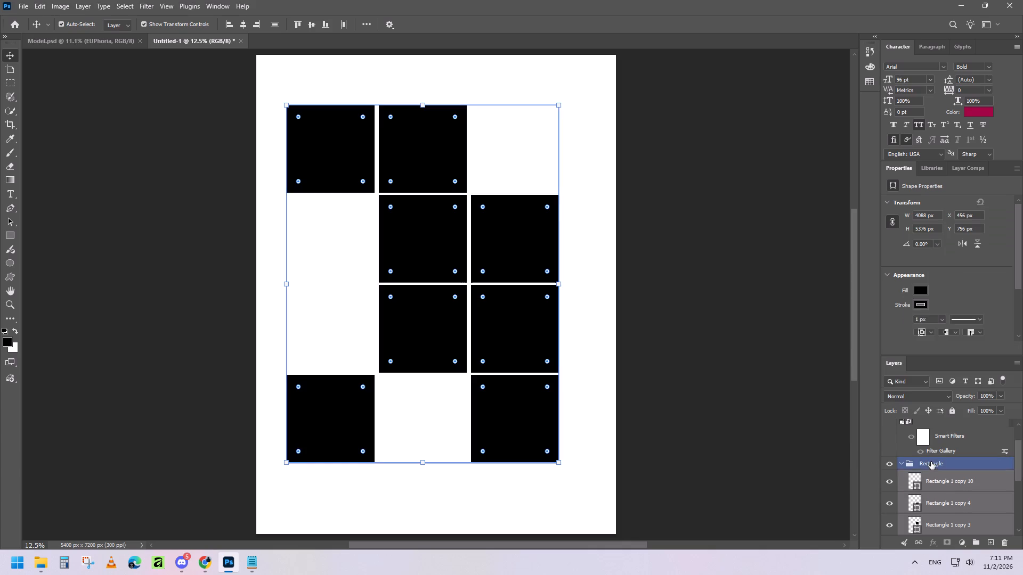
# Duplicate the Rectangle group, hide the copy and place it beneath the original group.
pyautogui.click(902, 462)
pyautogui.moveTo(948, 503); pyautogui.dragTo(993, 547)
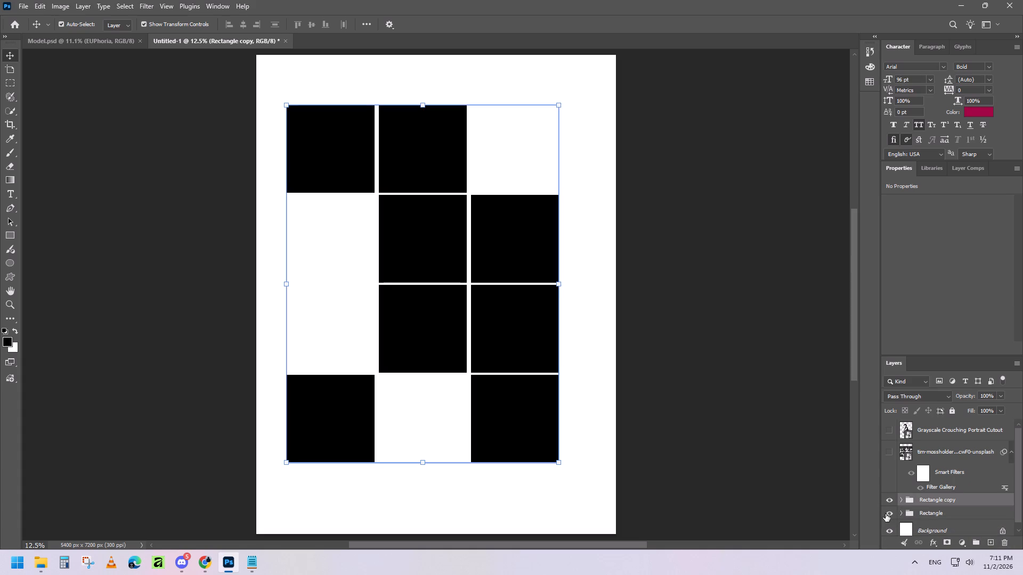
pyautogui.click(890, 500)
pyautogui.moveTo(943, 499); pyautogui.dragTo(943, 523)
pyautogui.click(940, 503)
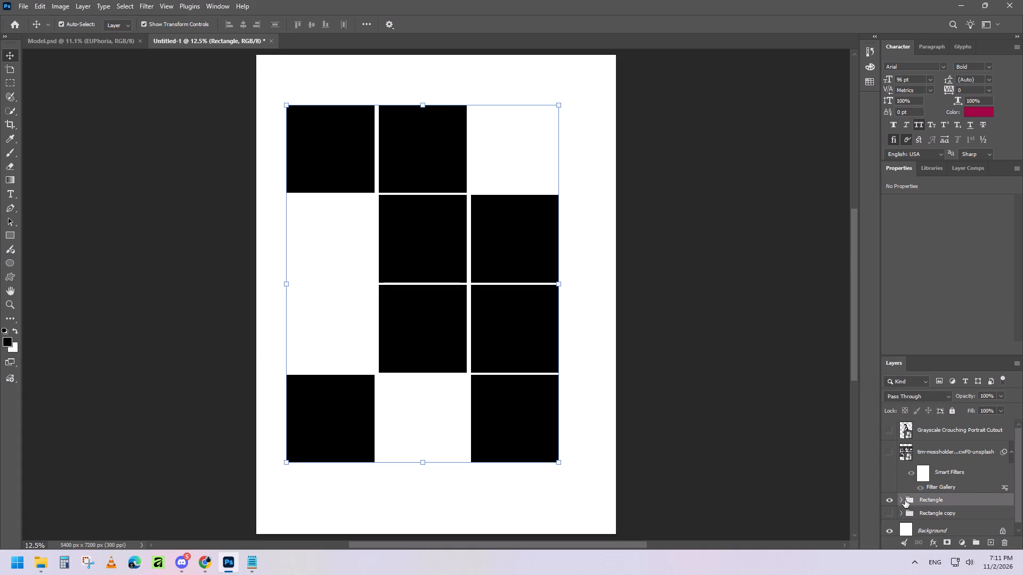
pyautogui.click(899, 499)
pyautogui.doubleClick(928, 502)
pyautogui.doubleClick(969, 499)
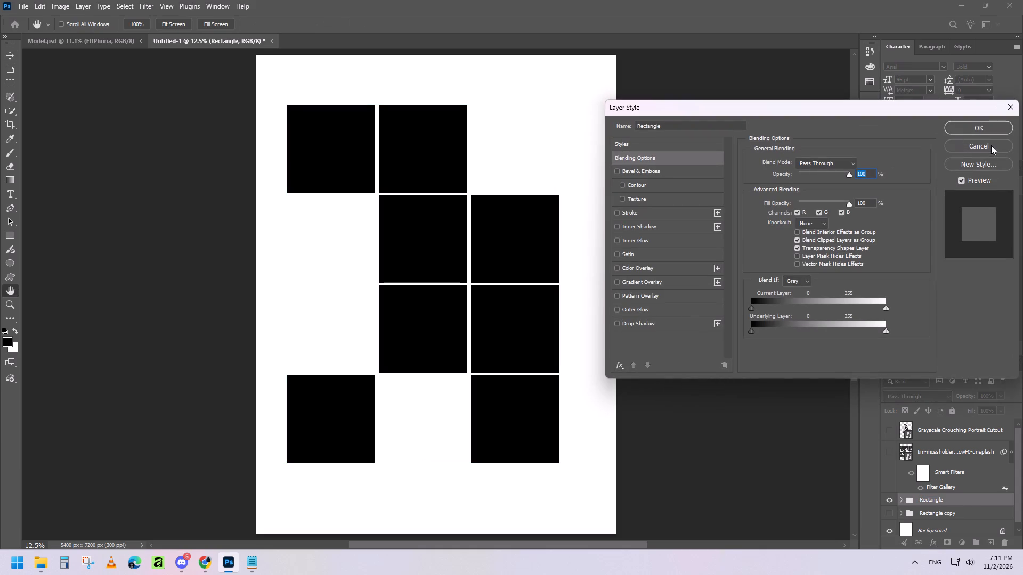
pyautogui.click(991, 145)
# Convert all the squares in the visible Rectangle group into a single smart object.
pyautogui.click(899, 502)
pyautogui.scroll(-4, 937, 509)
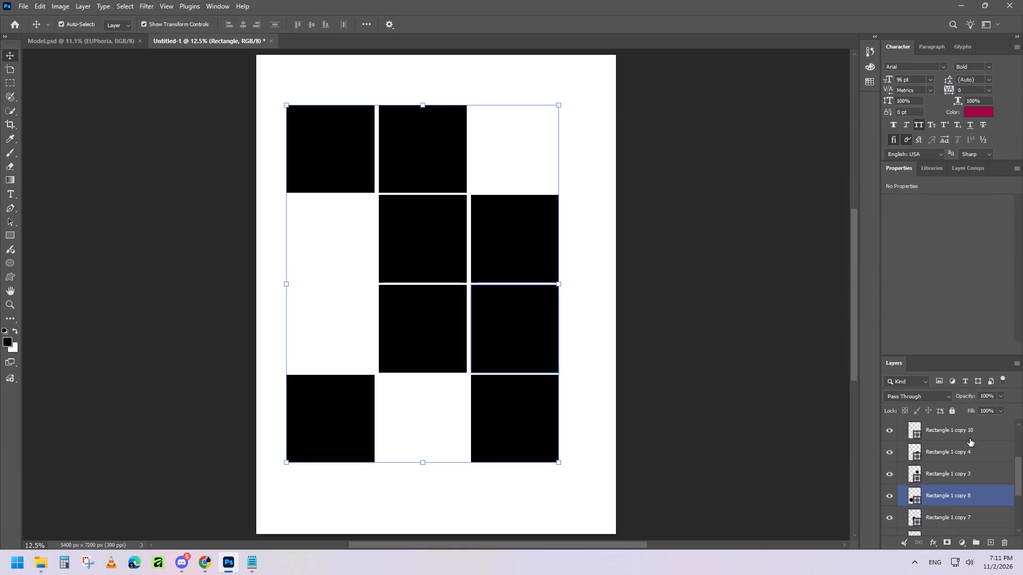
pyautogui.scroll(3, 957, 495)
pyautogui.click(956, 494)
pyautogui.scroll(-5, 961, 505)
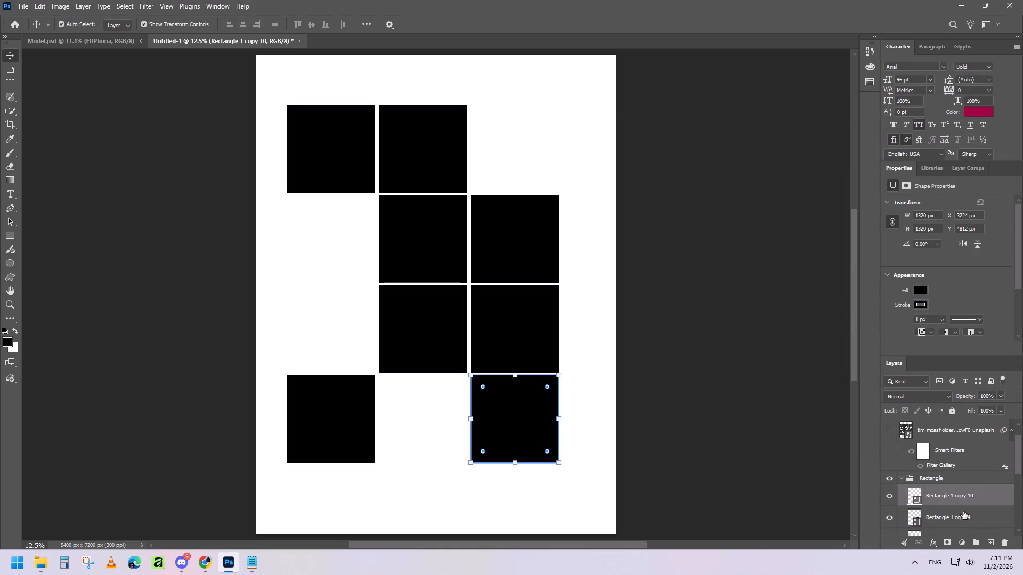
pyautogui.scroll(-3, 963, 511)
pyautogui.keyDown('ctrl'); pyautogui.keyDown('shift'); pyautogui.click(968, 488); pyautogui.keyUp('shift'); pyautogui.keyUp('ctrl')
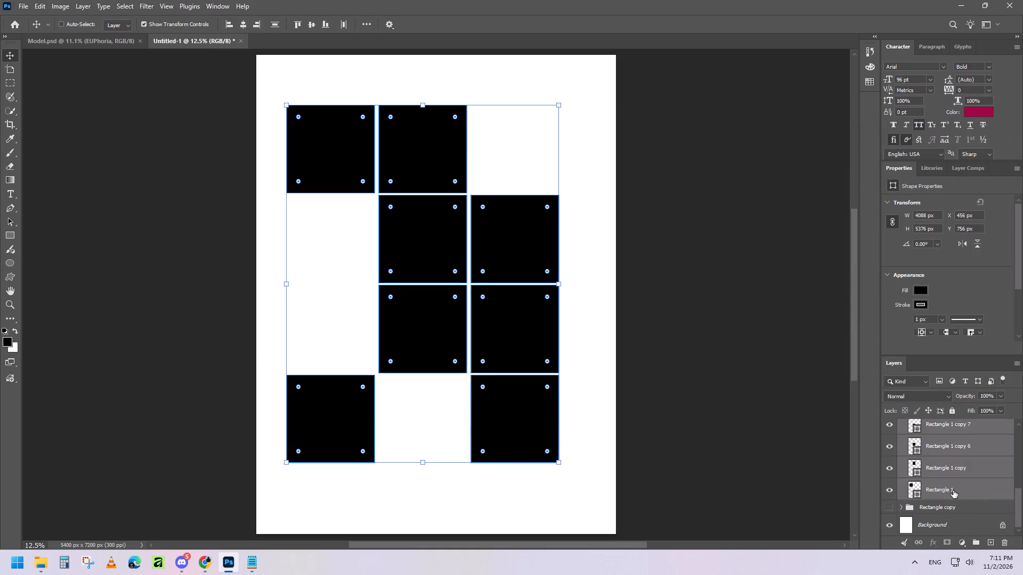
pyautogui.rightClick(953, 490)
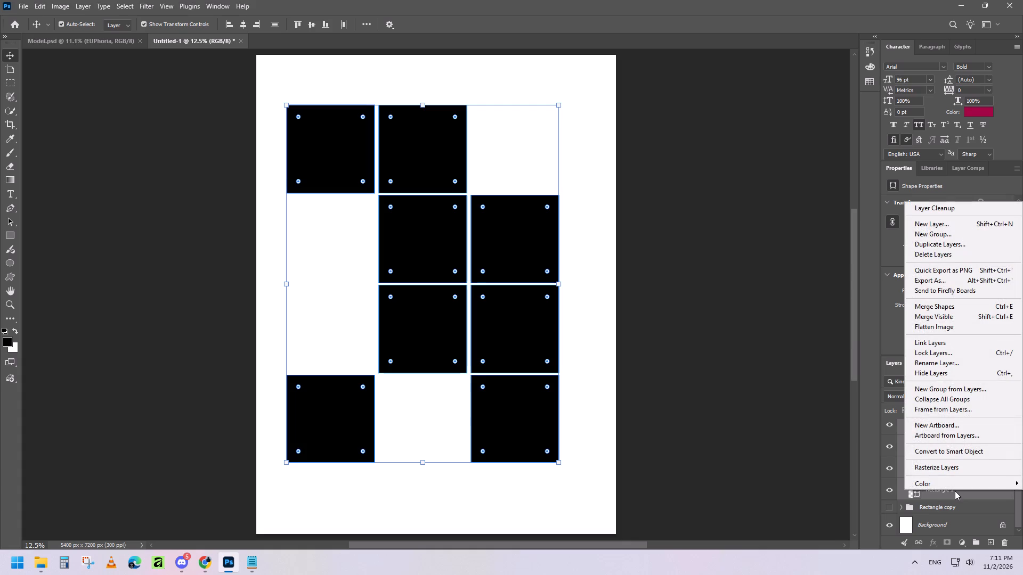
pyautogui.click(955, 491)
pyautogui.rightClick(955, 491)
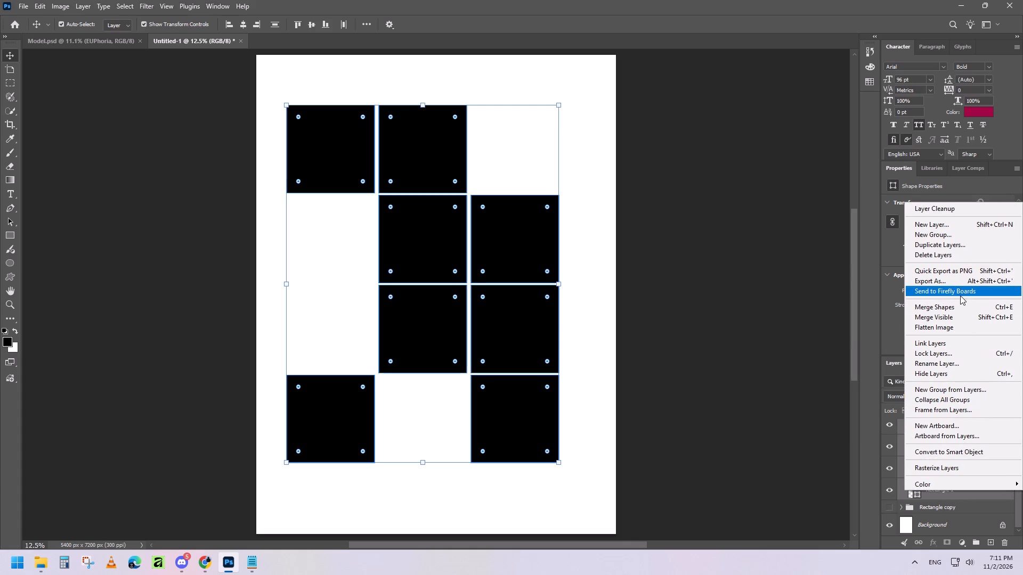
pyautogui.click(979, 450)
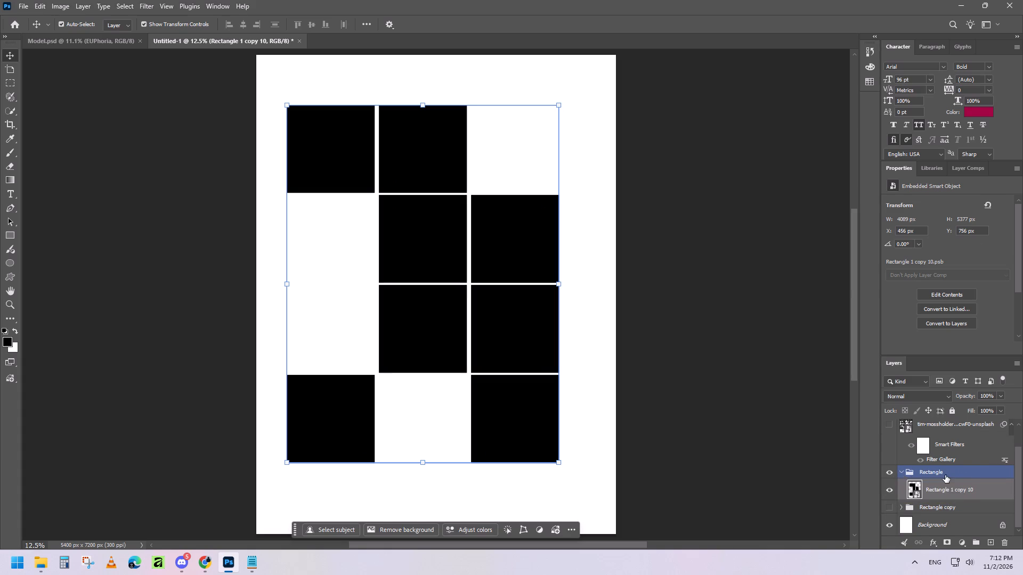
# Show the locker-room photo again and clip it to the Rectangle group beneath it.
pyautogui.scroll(3, 945, 475)
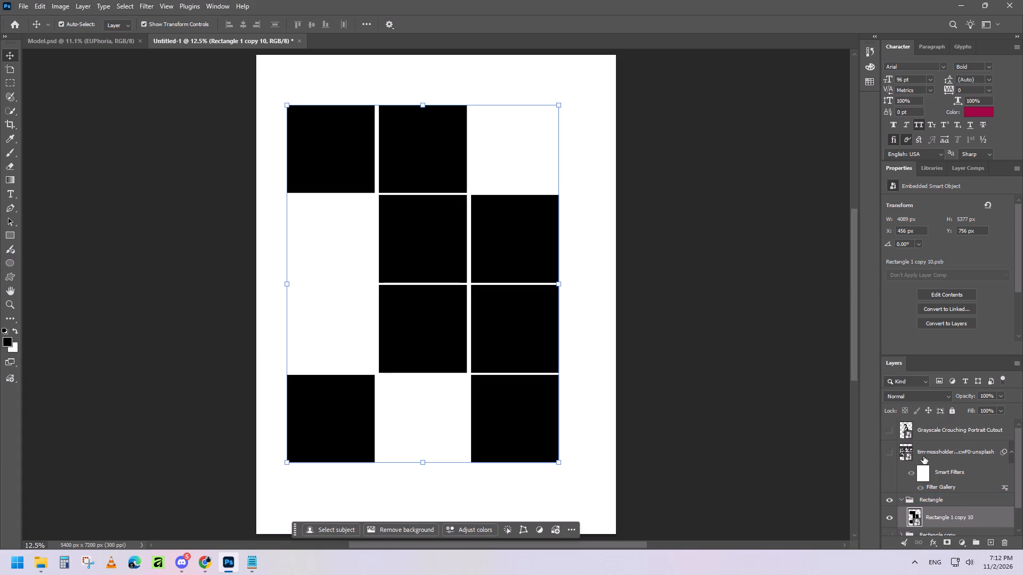
pyautogui.click(888, 451)
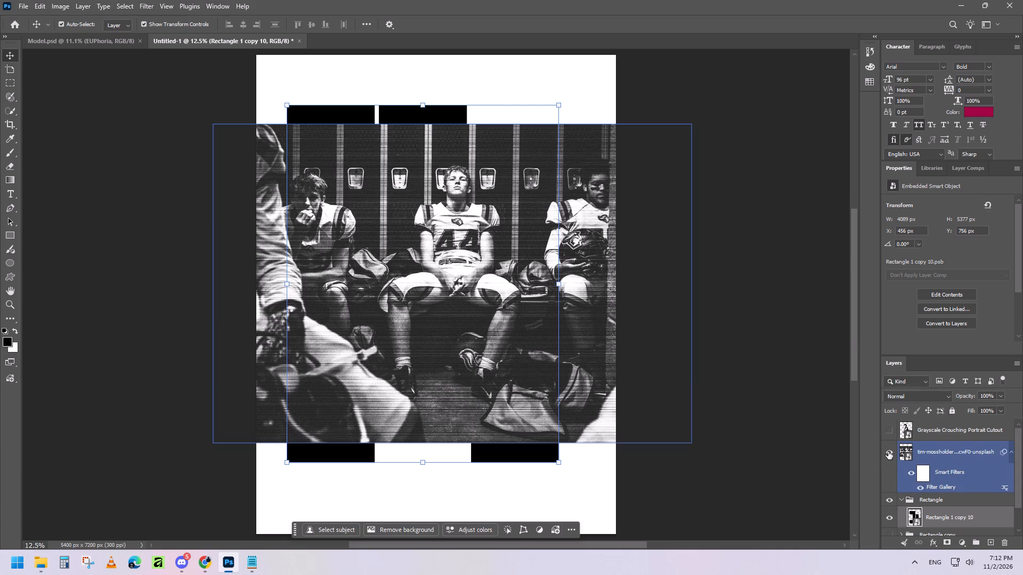
pyautogui.keyDown('alt'); pyautogui.click(914, 493); pyautogui.keyUp('alt')
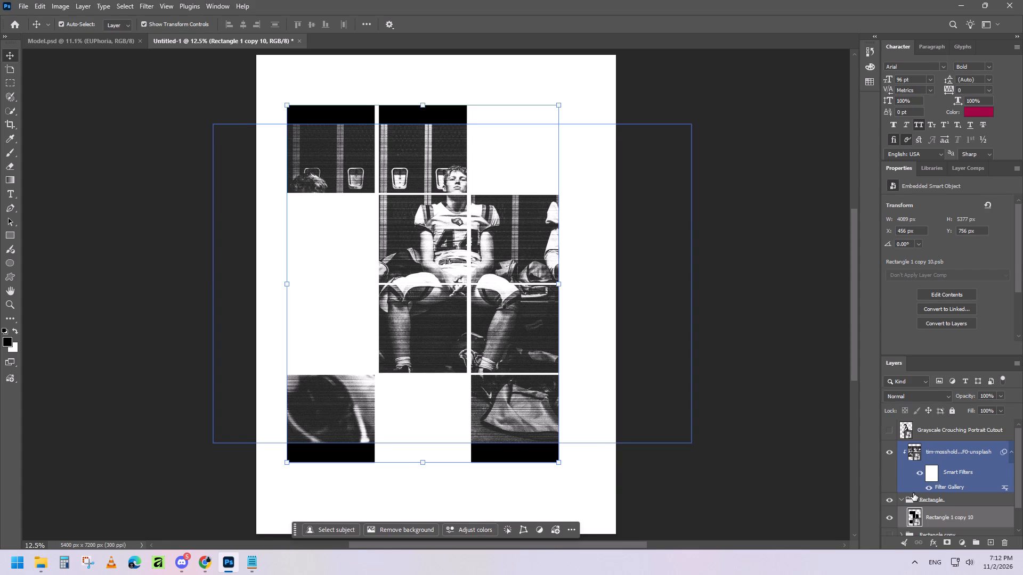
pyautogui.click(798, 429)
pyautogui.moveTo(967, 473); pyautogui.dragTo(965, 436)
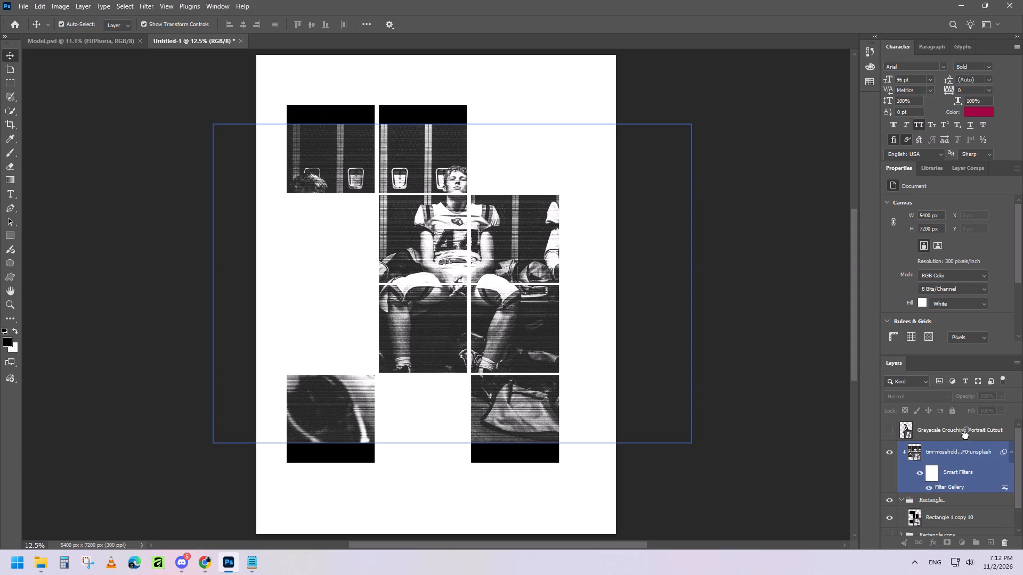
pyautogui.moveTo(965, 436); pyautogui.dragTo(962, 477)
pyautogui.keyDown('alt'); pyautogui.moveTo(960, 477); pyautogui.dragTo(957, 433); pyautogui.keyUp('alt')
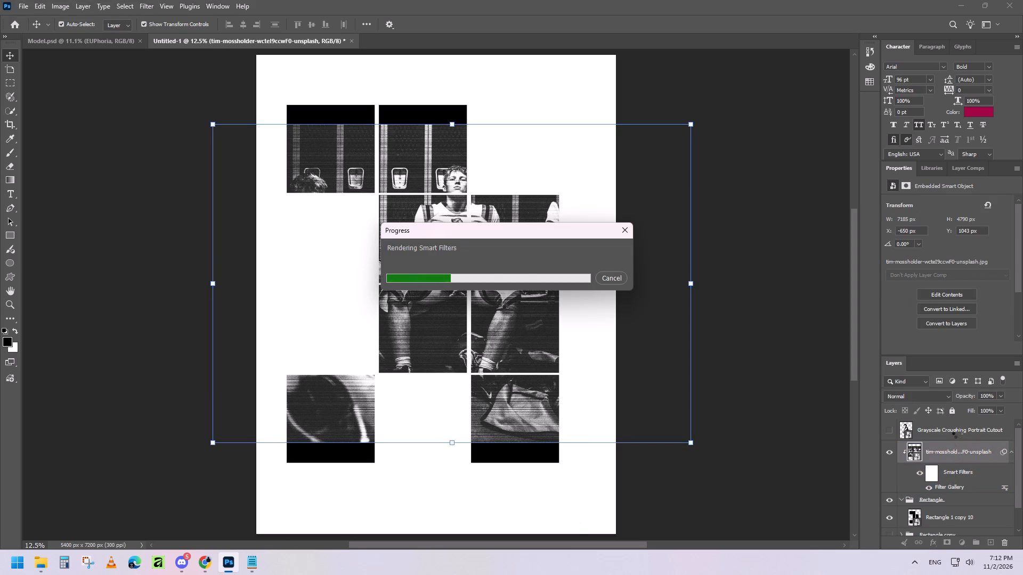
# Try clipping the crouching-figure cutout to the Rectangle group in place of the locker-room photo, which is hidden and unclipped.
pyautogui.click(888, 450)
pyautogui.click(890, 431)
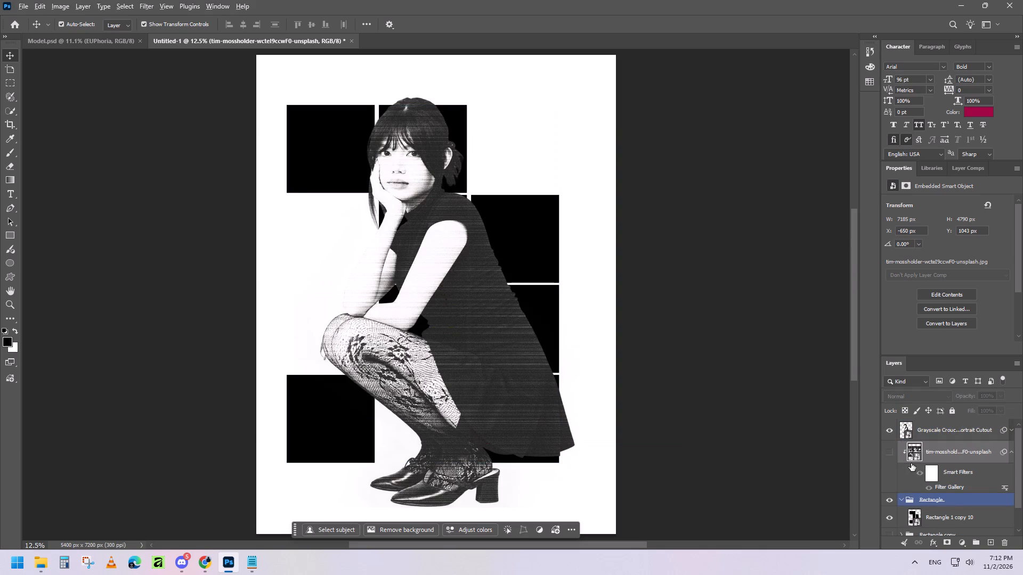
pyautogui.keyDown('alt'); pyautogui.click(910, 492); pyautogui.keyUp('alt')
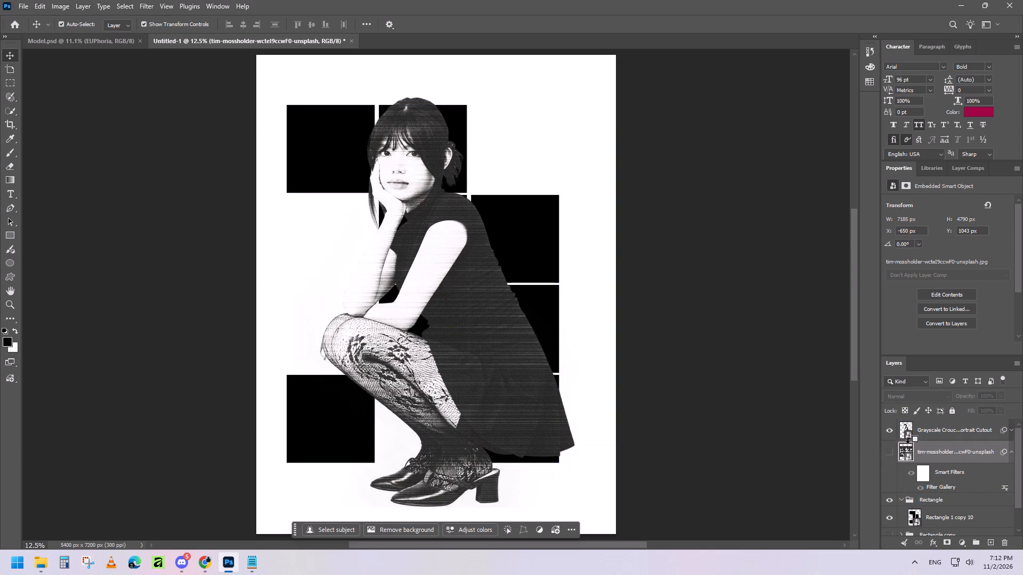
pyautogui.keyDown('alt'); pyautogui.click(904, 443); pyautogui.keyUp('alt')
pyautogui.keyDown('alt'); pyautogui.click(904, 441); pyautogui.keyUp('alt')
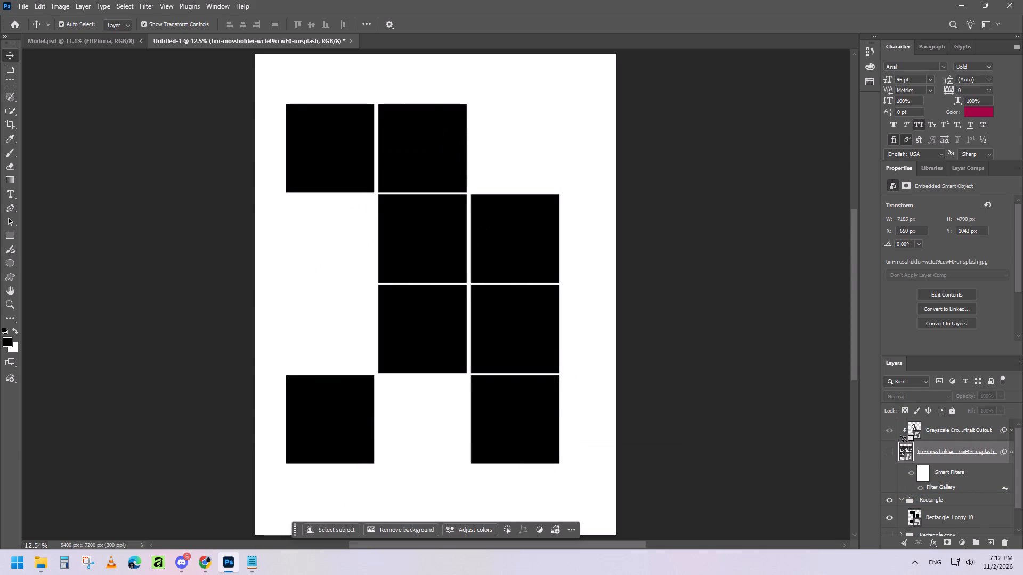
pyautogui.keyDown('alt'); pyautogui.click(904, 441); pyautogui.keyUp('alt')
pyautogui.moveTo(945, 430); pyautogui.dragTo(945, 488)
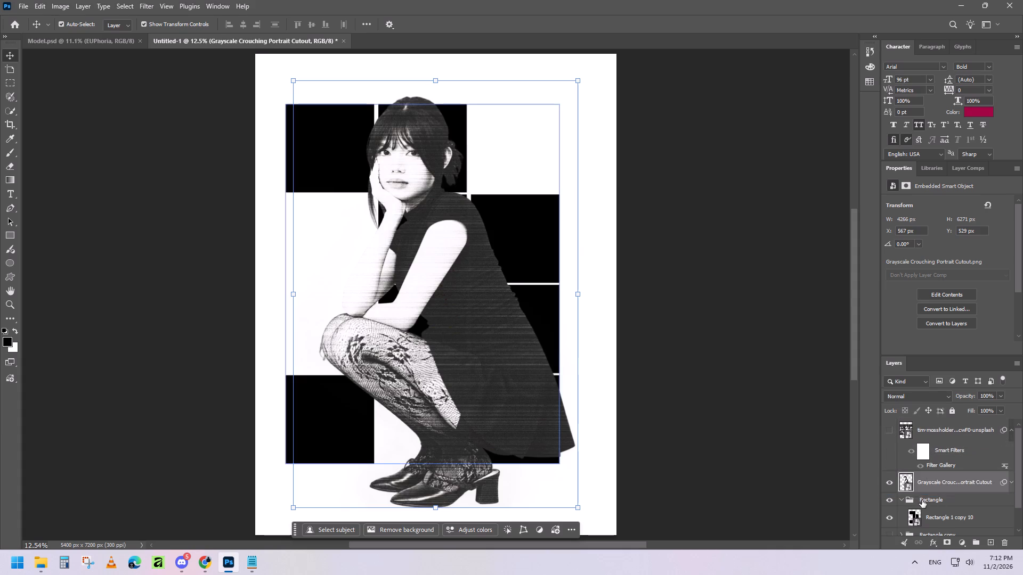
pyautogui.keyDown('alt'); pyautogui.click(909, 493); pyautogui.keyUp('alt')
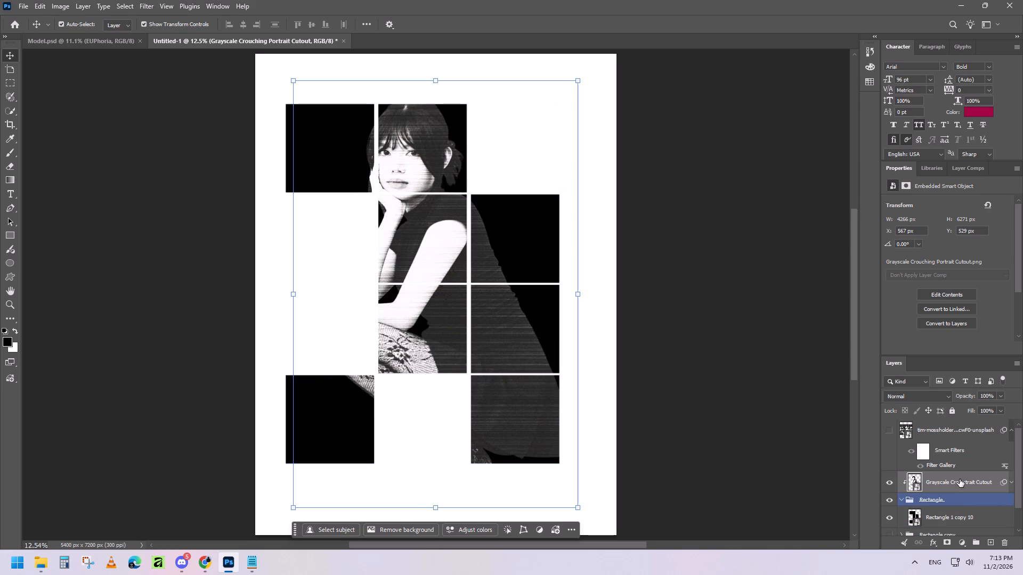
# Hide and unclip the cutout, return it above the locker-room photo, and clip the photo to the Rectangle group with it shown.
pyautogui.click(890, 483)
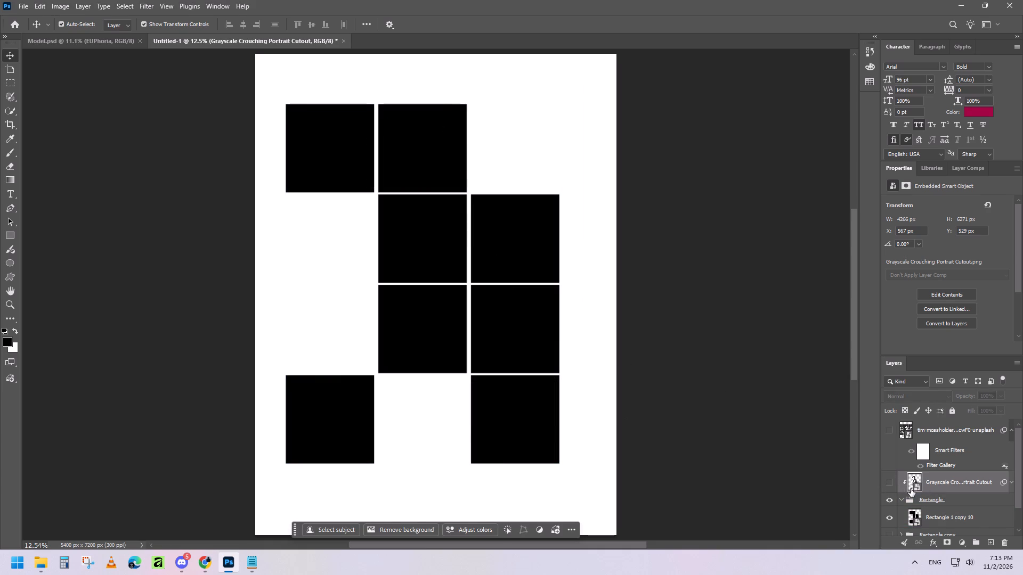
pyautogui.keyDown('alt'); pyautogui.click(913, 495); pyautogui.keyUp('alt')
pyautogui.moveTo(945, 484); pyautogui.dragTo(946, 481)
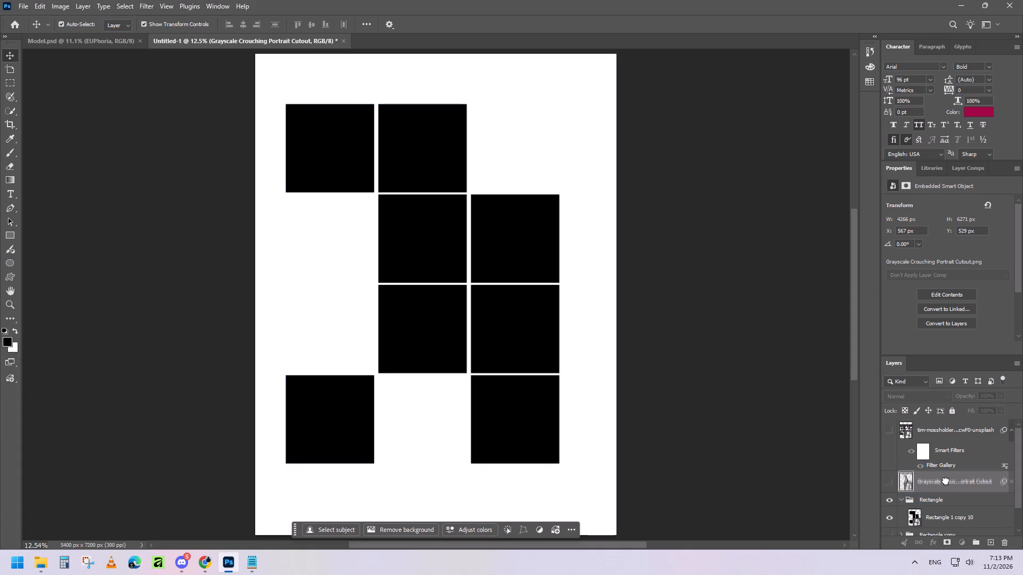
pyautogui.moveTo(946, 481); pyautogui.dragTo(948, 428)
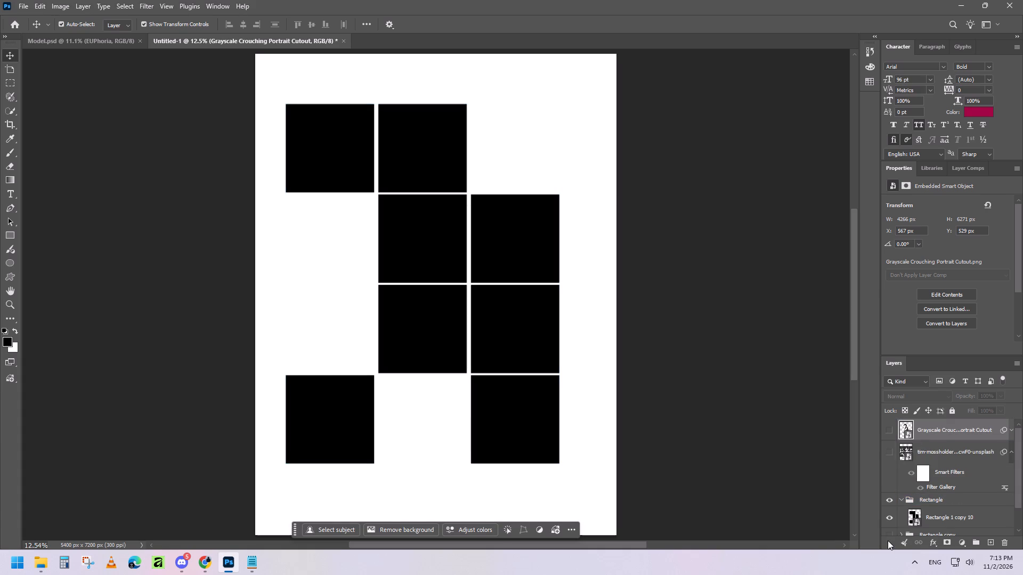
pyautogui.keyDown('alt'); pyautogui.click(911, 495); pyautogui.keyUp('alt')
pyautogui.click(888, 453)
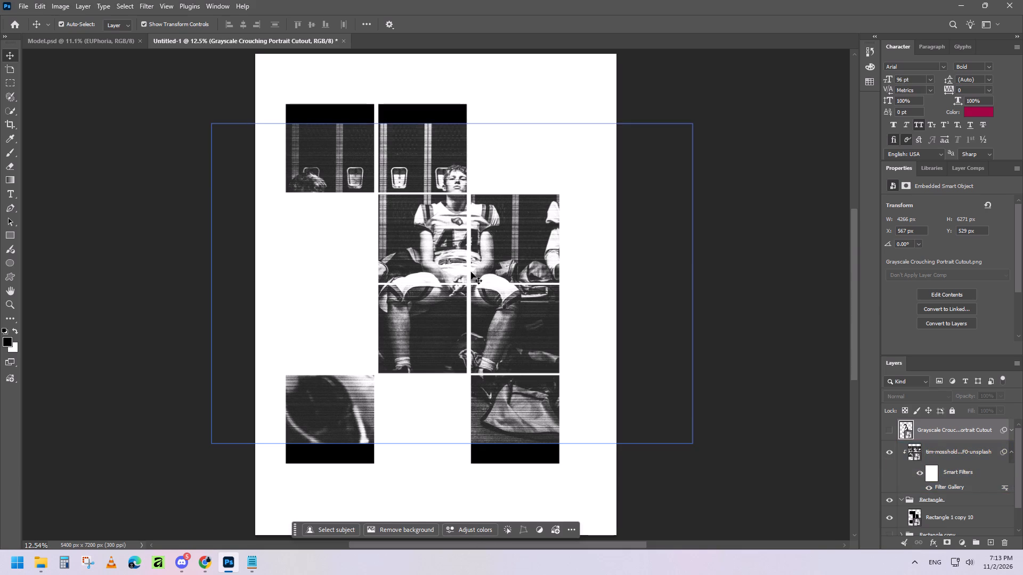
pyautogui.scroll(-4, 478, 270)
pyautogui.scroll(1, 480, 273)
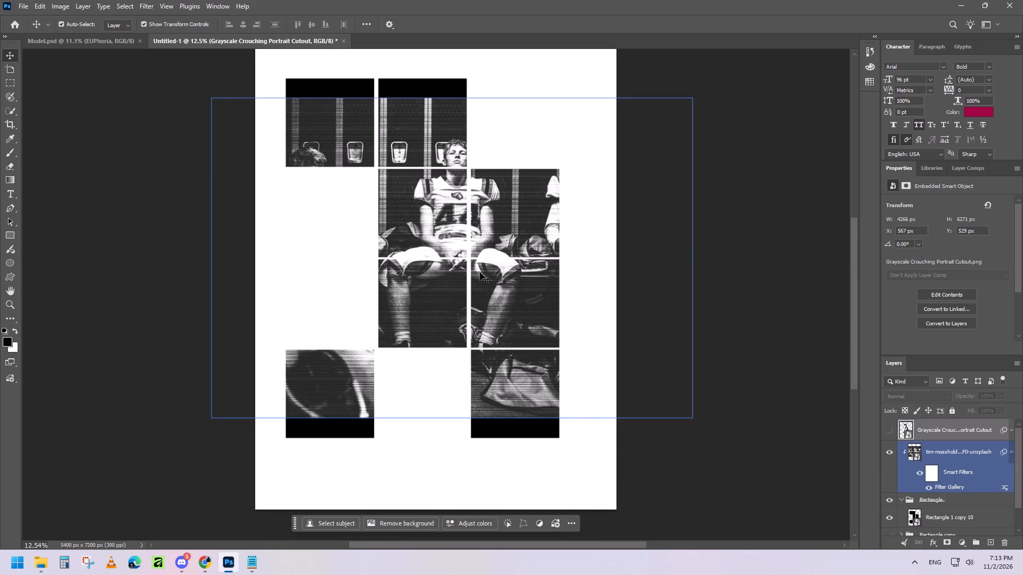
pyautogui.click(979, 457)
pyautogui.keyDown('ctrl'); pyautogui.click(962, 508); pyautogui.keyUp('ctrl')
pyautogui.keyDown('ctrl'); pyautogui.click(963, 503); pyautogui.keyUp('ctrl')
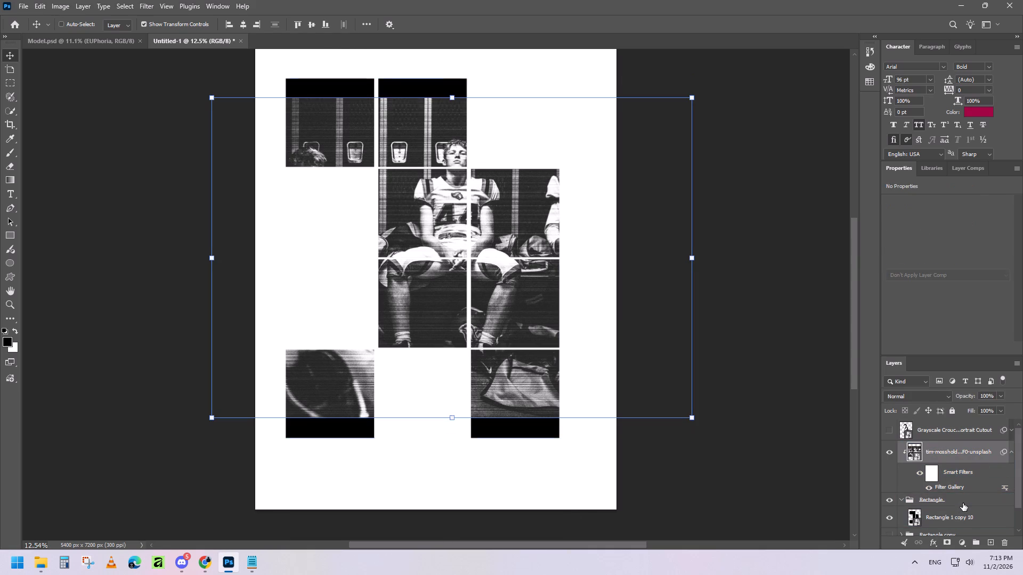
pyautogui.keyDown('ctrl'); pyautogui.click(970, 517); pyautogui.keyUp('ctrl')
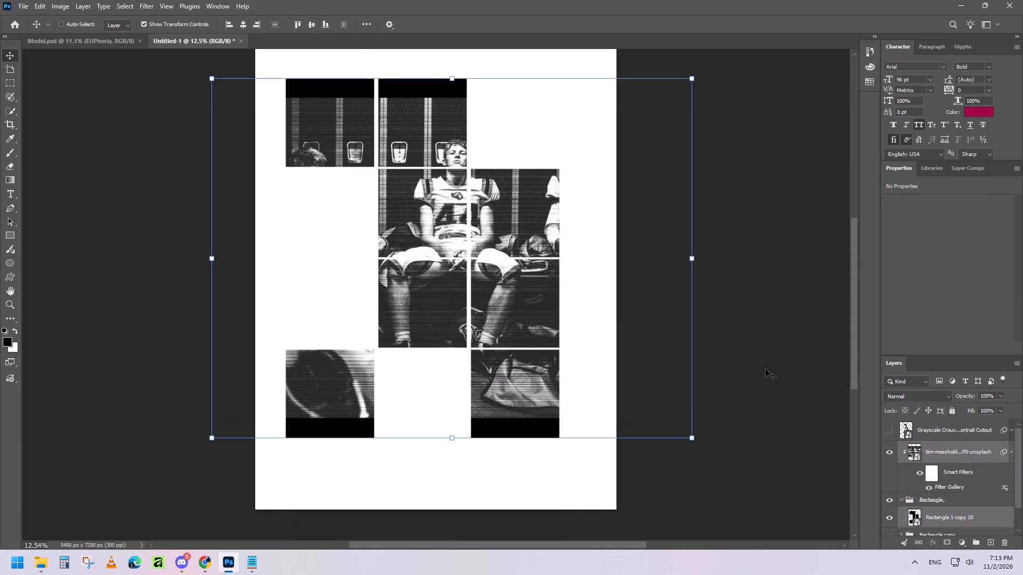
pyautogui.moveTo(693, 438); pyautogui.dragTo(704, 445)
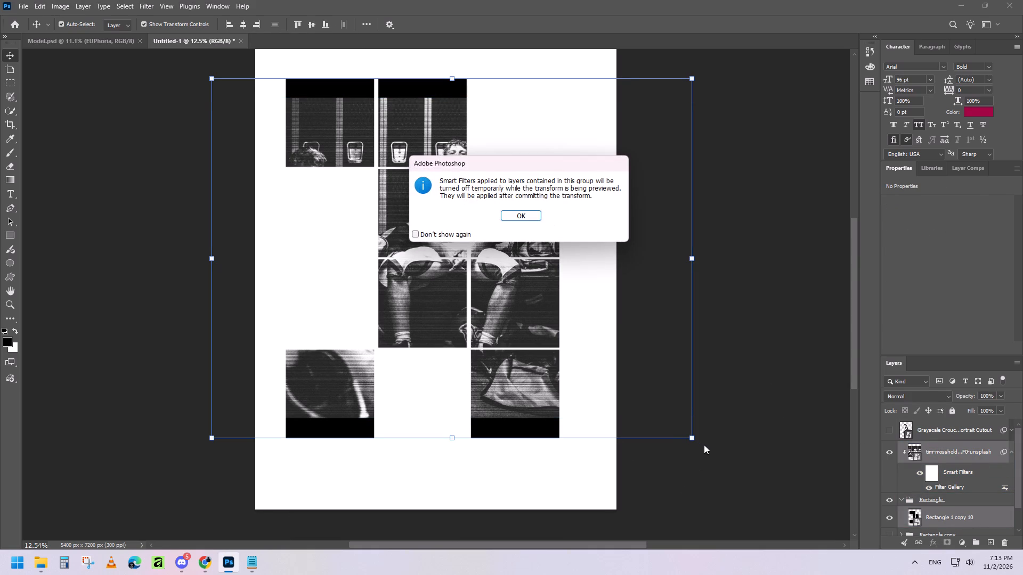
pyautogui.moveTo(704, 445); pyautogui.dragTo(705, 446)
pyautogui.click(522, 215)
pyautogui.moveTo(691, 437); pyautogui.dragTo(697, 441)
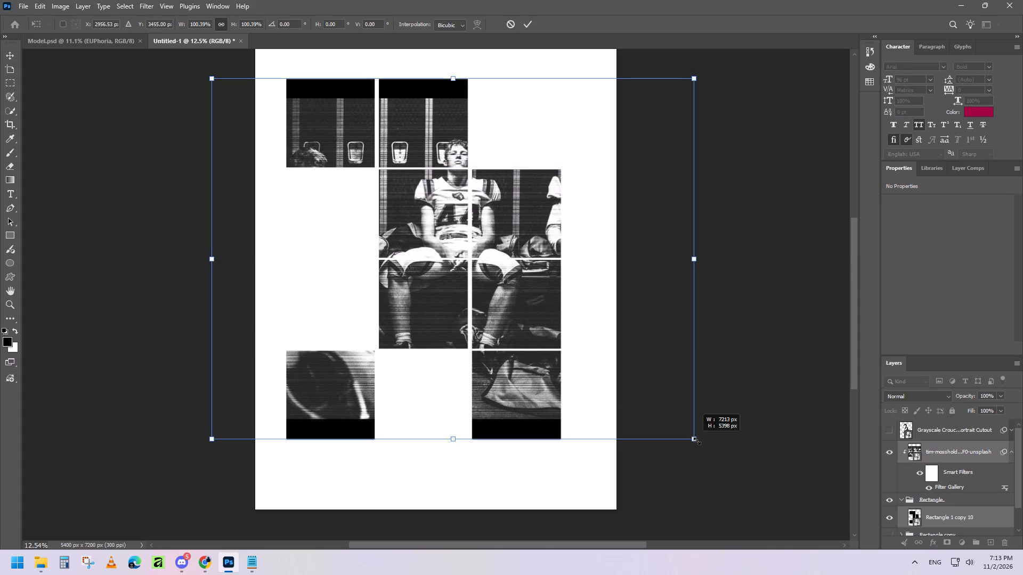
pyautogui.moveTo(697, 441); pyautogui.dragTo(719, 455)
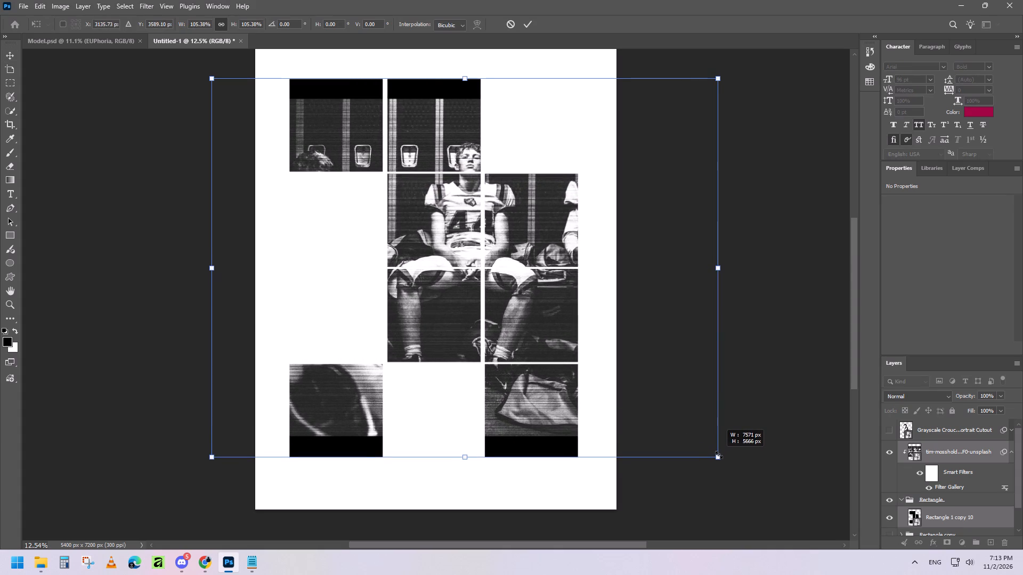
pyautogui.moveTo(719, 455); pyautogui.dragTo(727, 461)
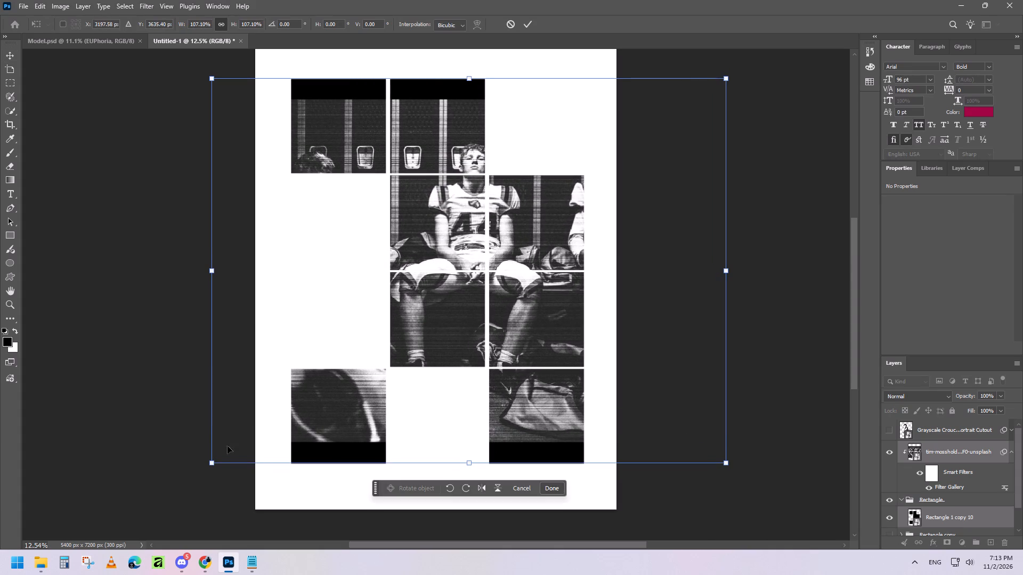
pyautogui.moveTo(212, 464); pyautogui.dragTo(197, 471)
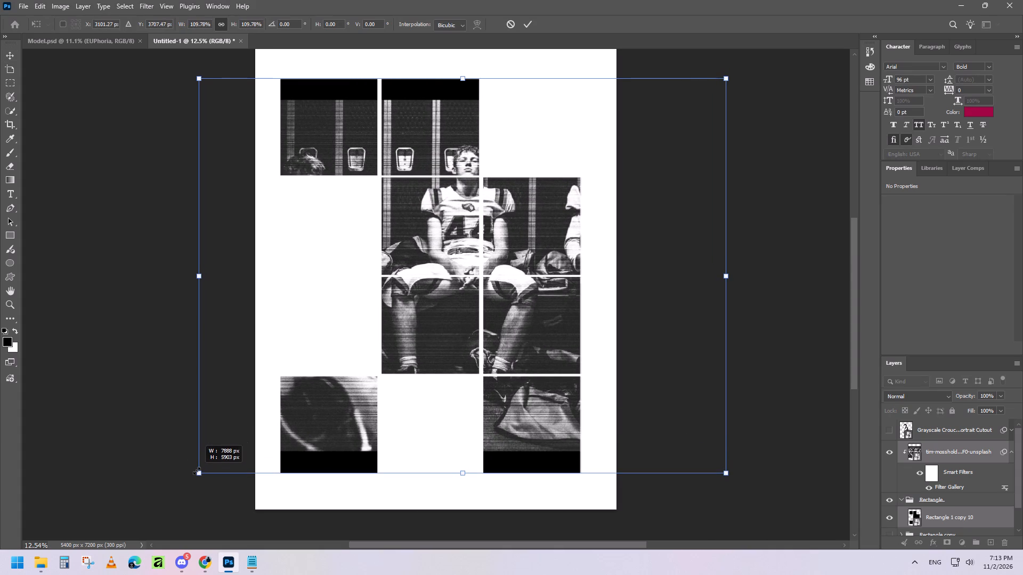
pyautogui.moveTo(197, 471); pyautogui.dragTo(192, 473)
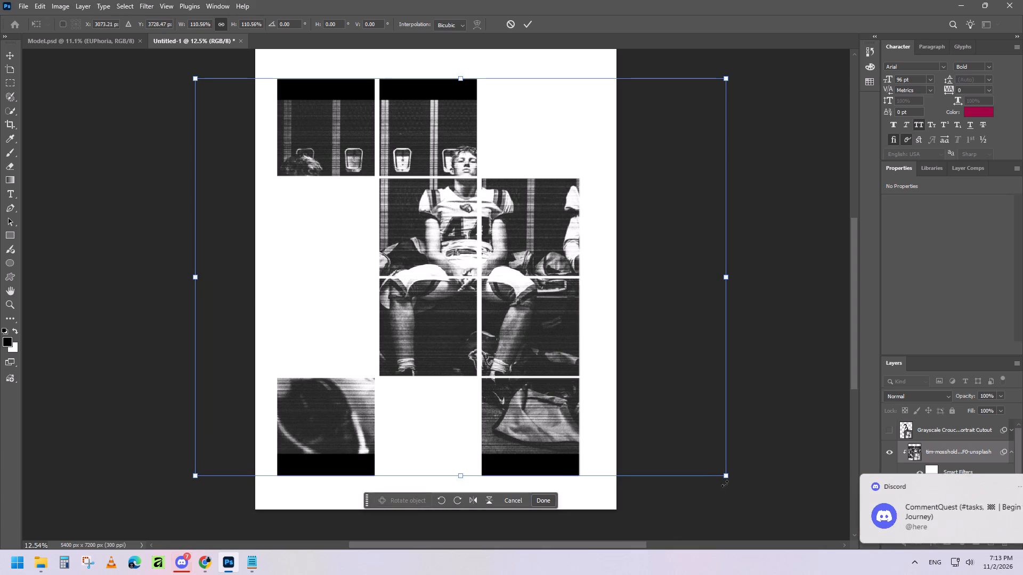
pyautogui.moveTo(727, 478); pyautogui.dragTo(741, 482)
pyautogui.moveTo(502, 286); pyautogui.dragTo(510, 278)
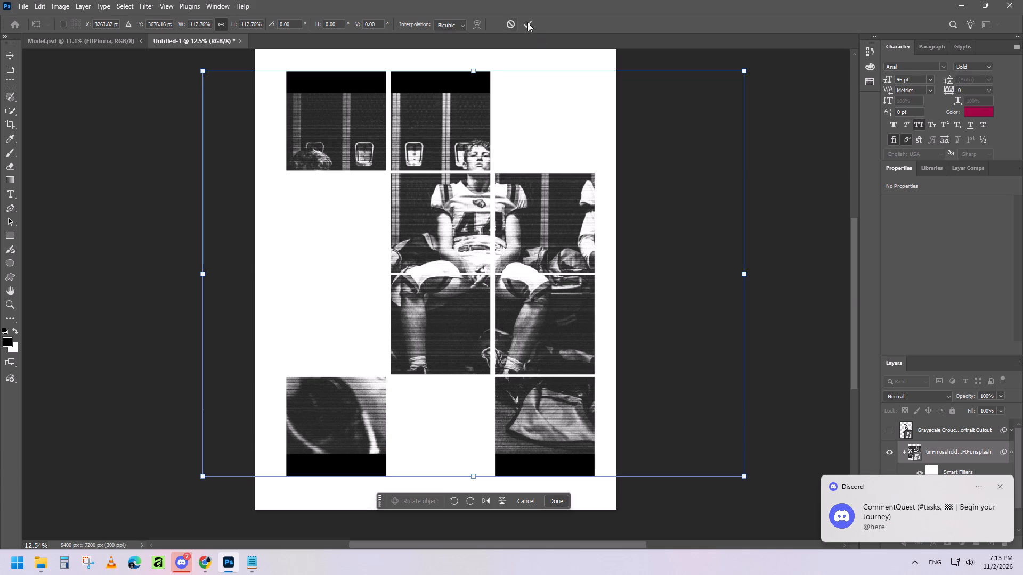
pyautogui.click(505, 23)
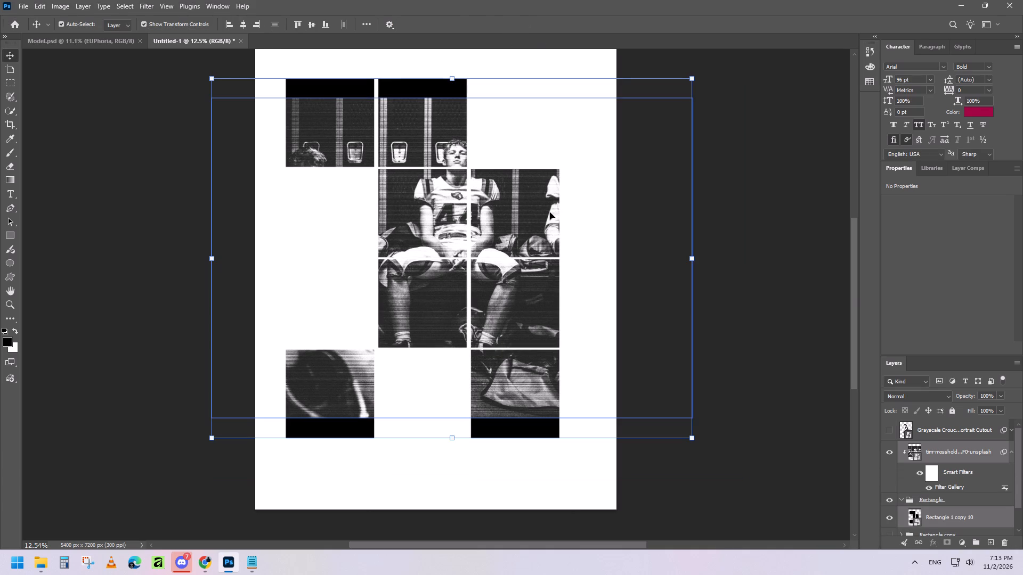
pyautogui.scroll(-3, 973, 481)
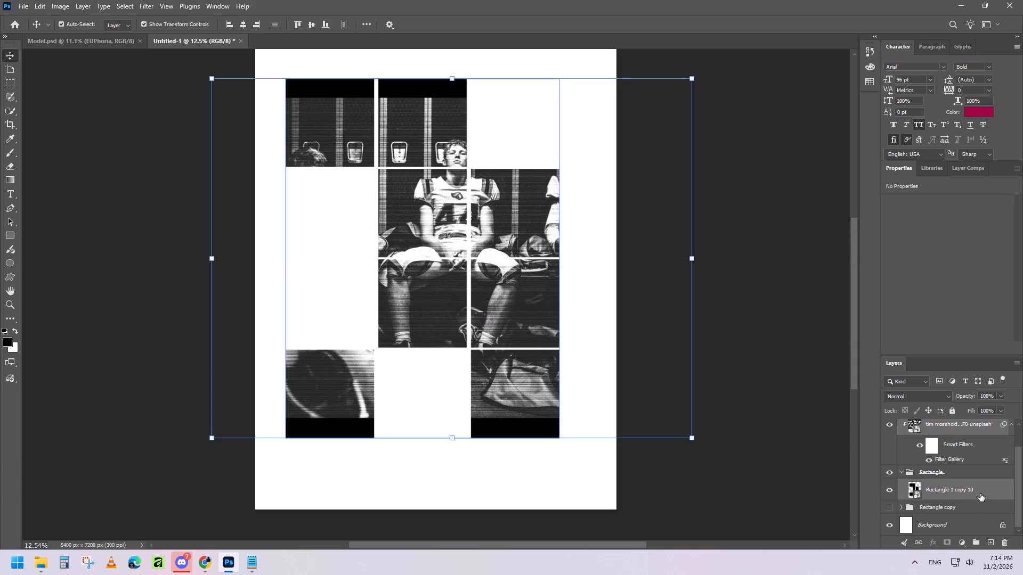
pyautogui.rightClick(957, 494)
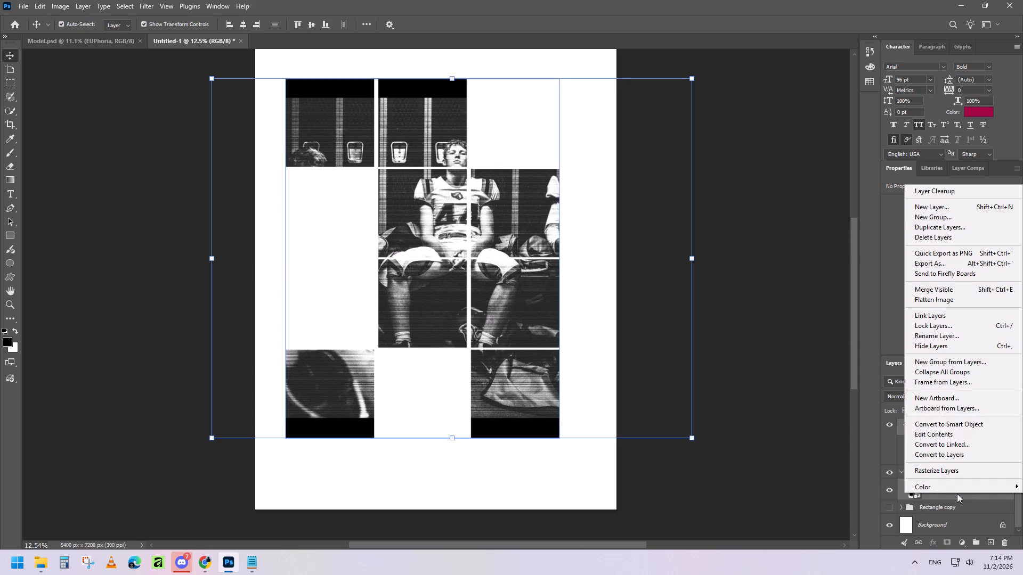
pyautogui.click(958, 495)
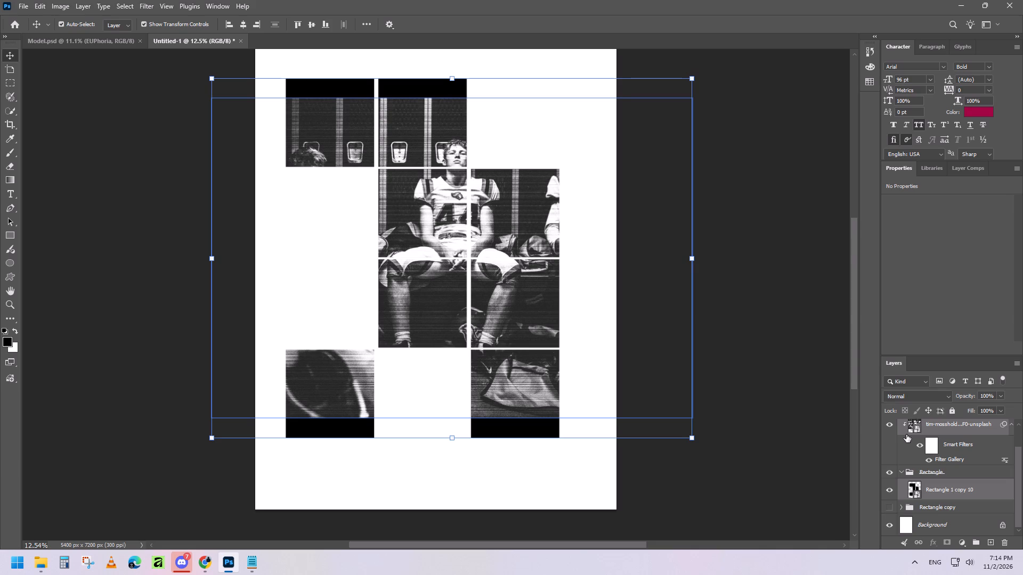
# Release the locker-room photo's clipping and delete the squares' smart object along with its Rectangle group.
pyautogui.keyDown('alt'); pyautogui.click(909, 465); pyautogui.keyUp('alt')
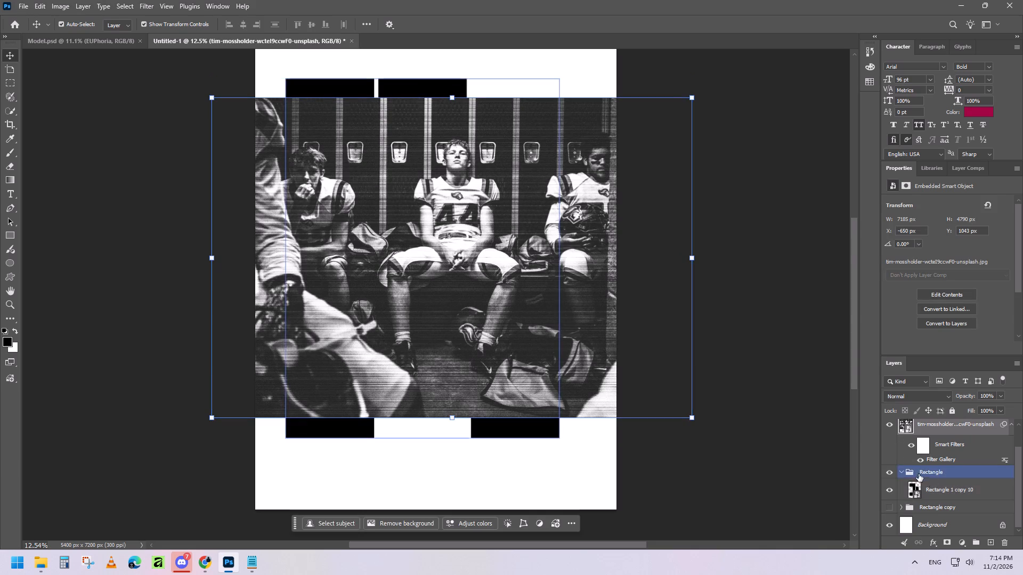
pyautogui.click(940, 489)
pyautogui.press('Delete')
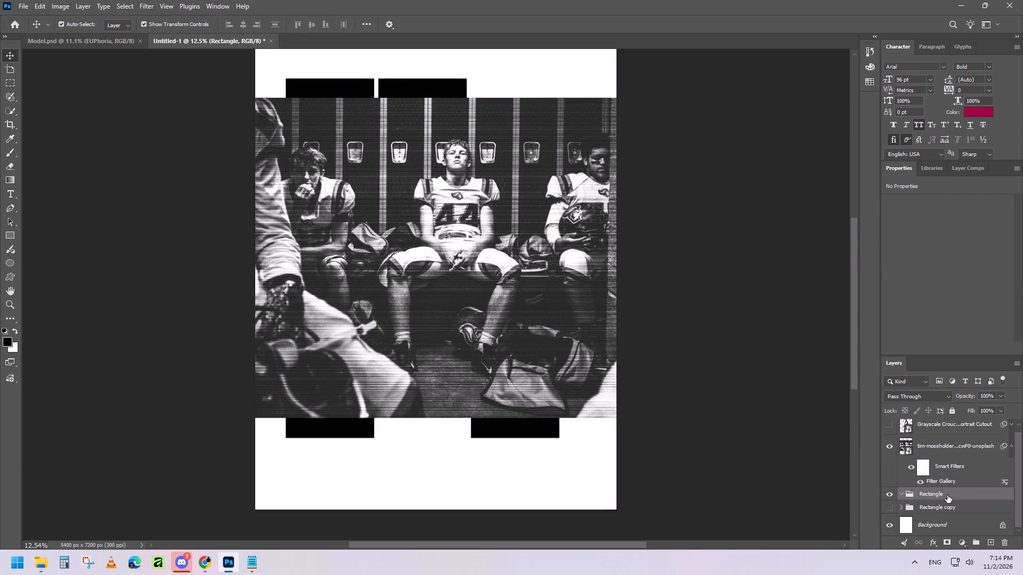
pyautogui.click(949, 495)
pyautogui.press('Delete')
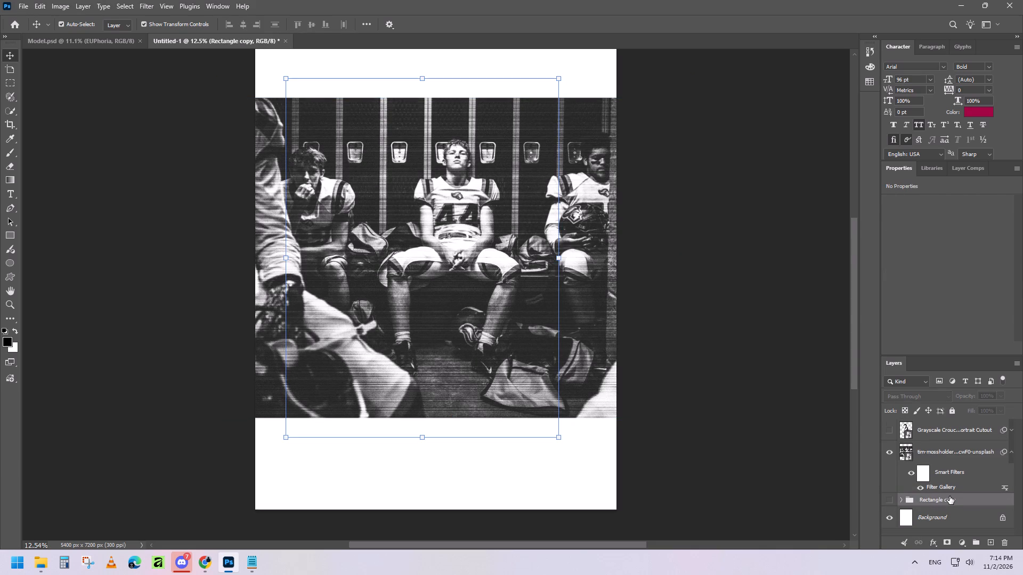
# Show the Rectangle copy group, duplicate it, and hide the locker-room photo.
pyautogui.click(889, 499)
pyautogui.click(948, 499)
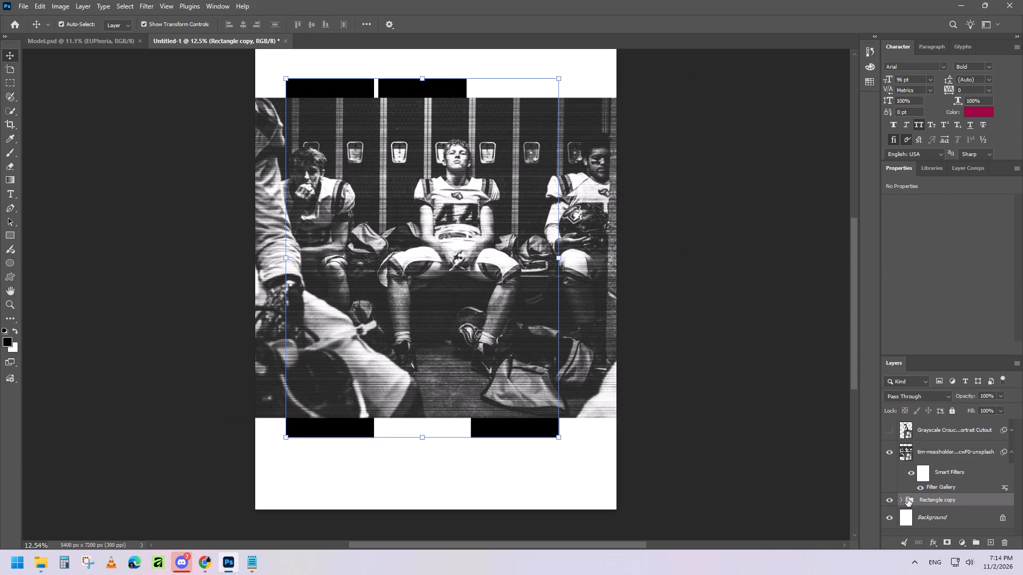
pyautogui.click(900, 500)
pyautogui.click(903, 500)
pyautogui.hotkey('ctrl', 'j')
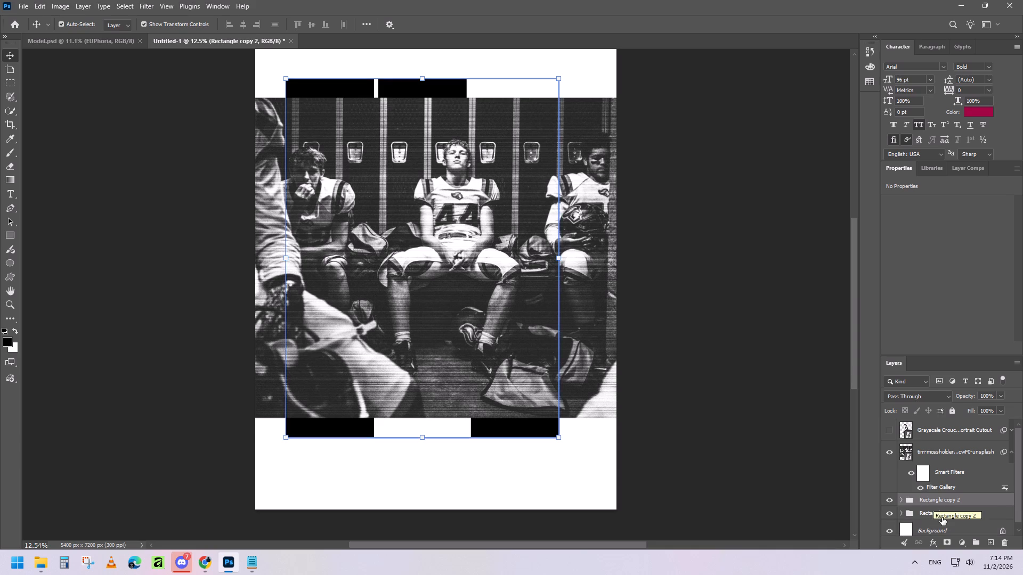
pyautogui.click(890, 454)
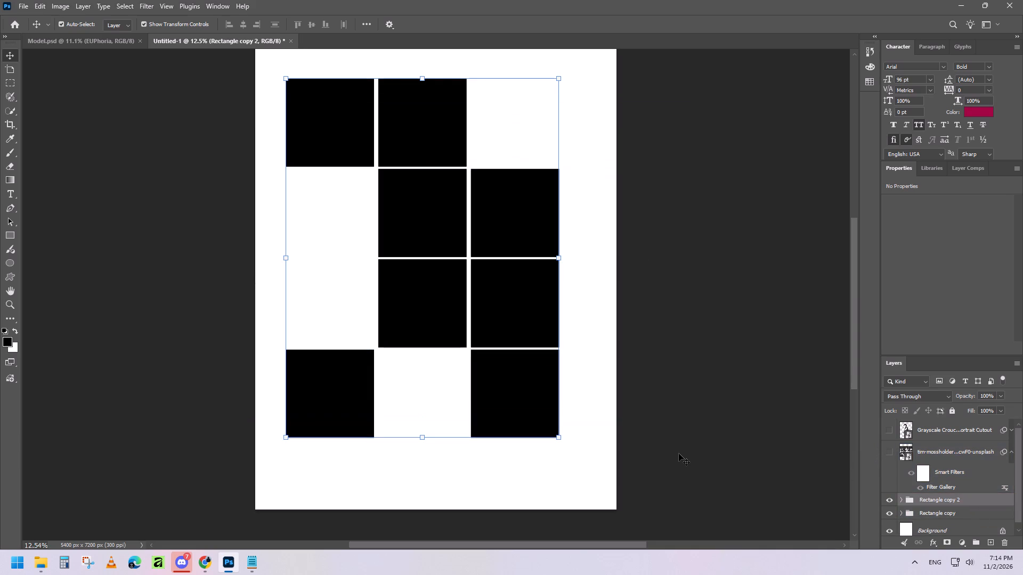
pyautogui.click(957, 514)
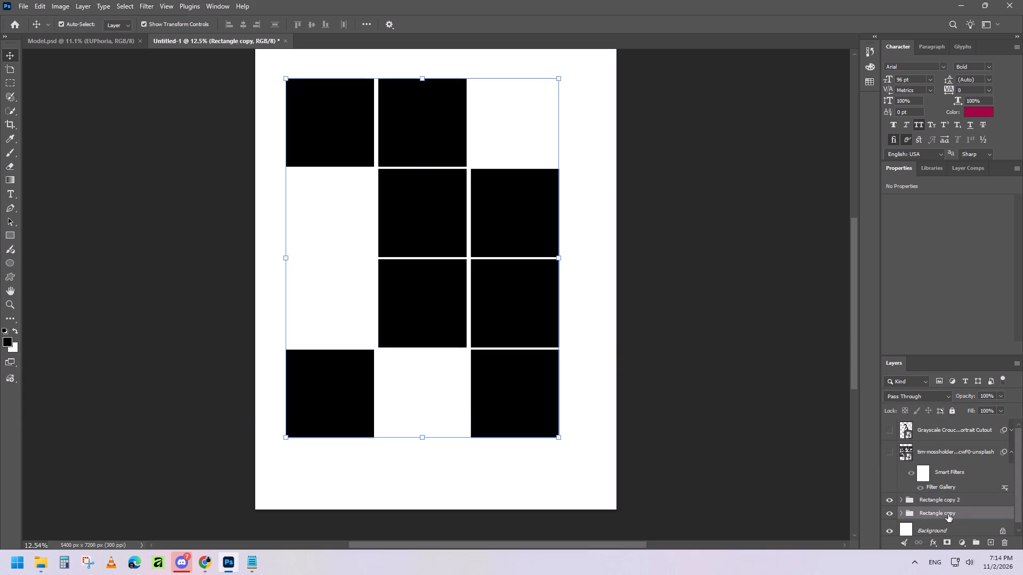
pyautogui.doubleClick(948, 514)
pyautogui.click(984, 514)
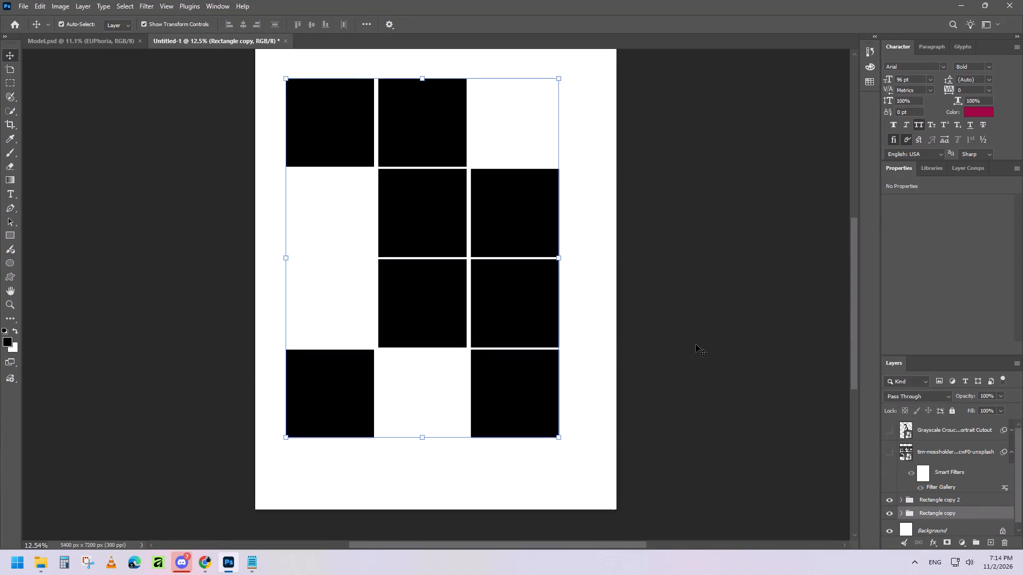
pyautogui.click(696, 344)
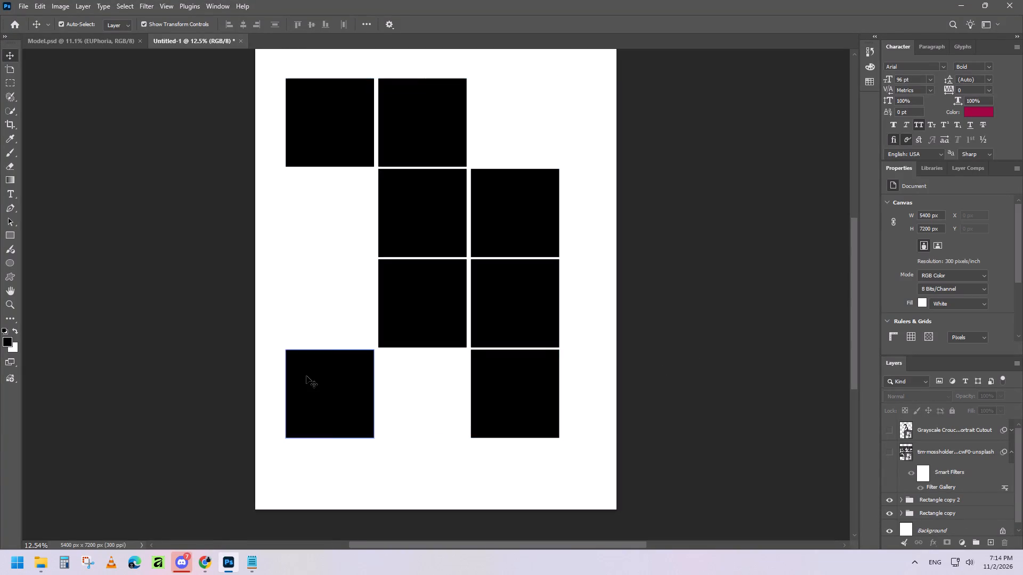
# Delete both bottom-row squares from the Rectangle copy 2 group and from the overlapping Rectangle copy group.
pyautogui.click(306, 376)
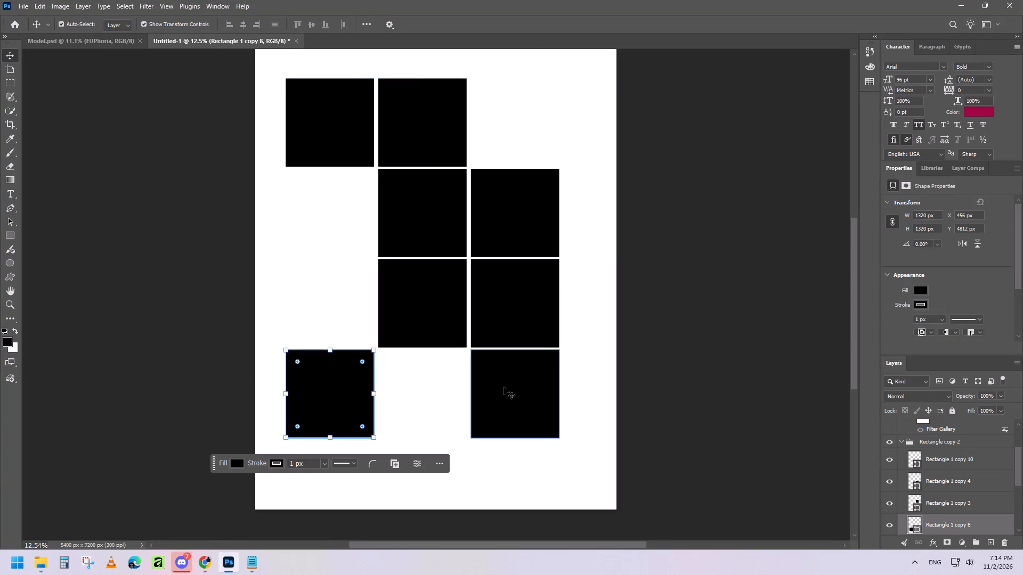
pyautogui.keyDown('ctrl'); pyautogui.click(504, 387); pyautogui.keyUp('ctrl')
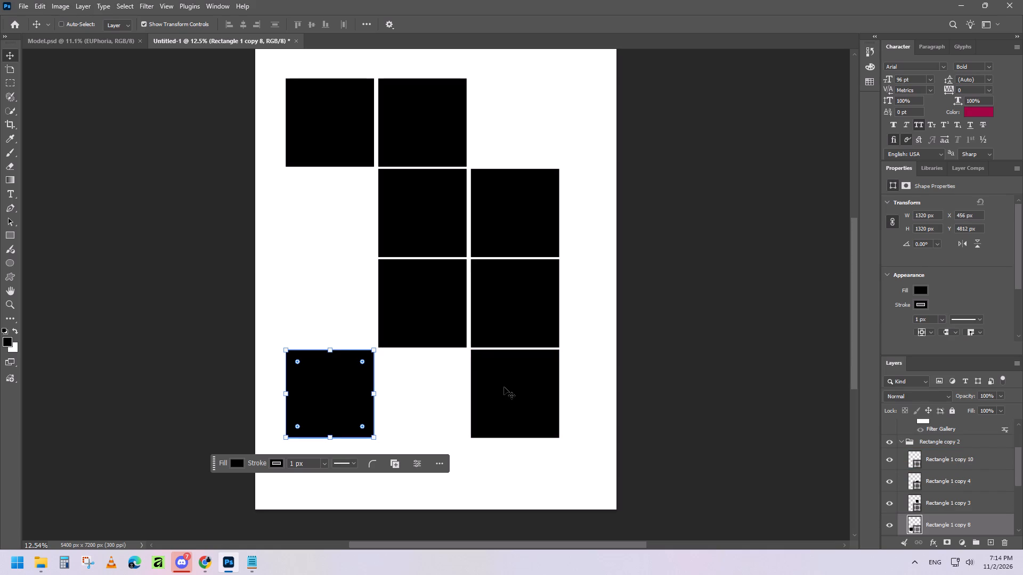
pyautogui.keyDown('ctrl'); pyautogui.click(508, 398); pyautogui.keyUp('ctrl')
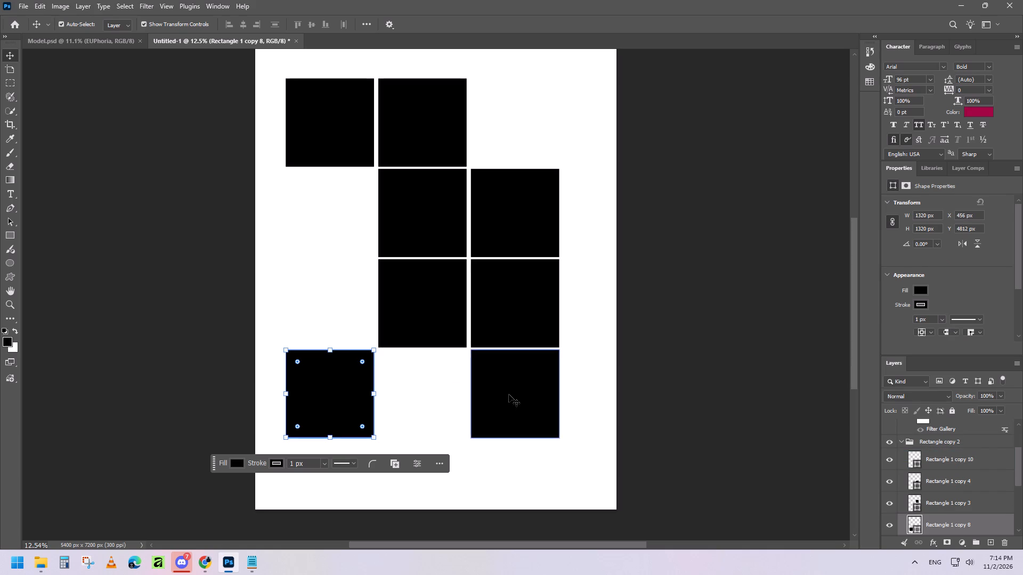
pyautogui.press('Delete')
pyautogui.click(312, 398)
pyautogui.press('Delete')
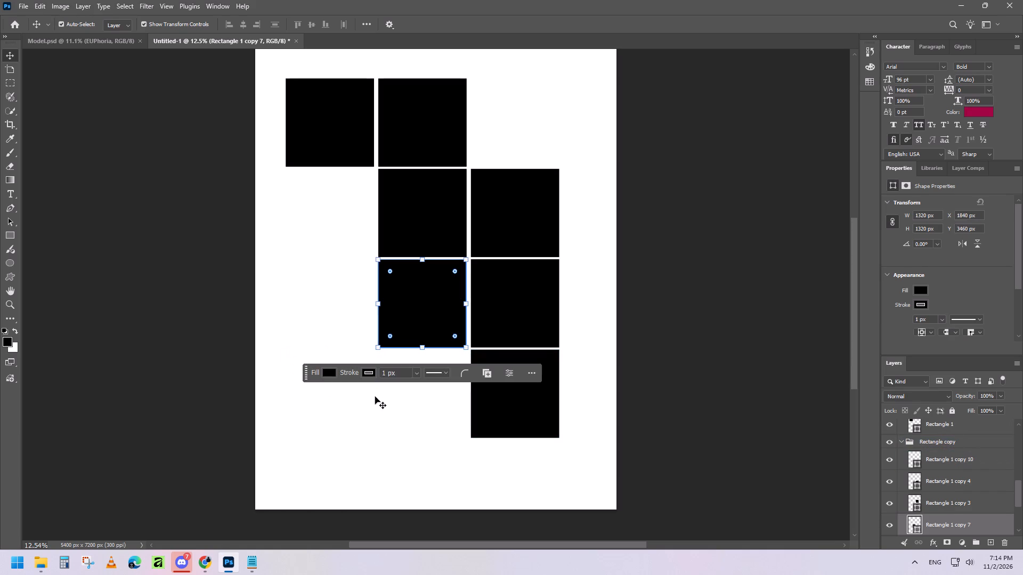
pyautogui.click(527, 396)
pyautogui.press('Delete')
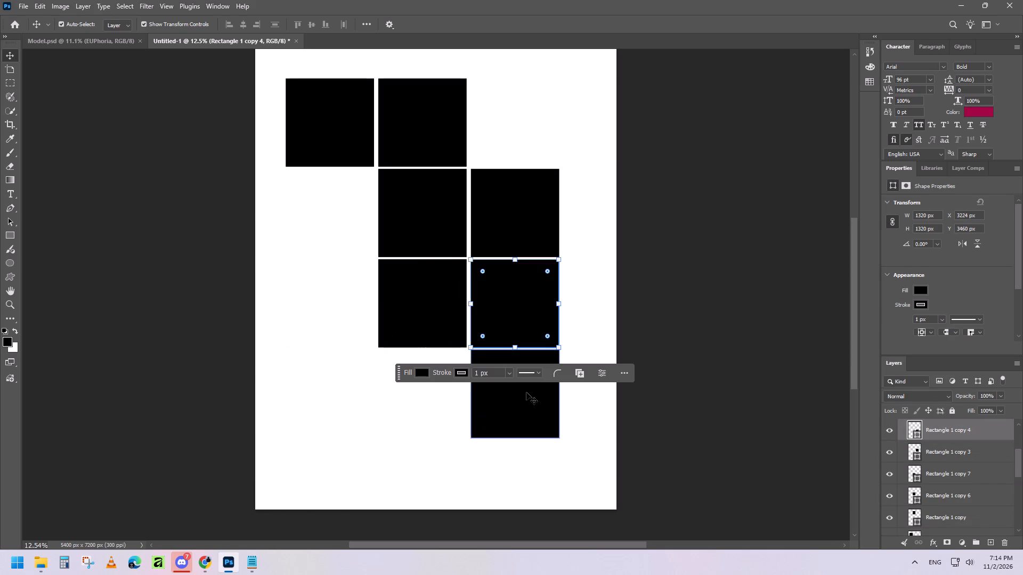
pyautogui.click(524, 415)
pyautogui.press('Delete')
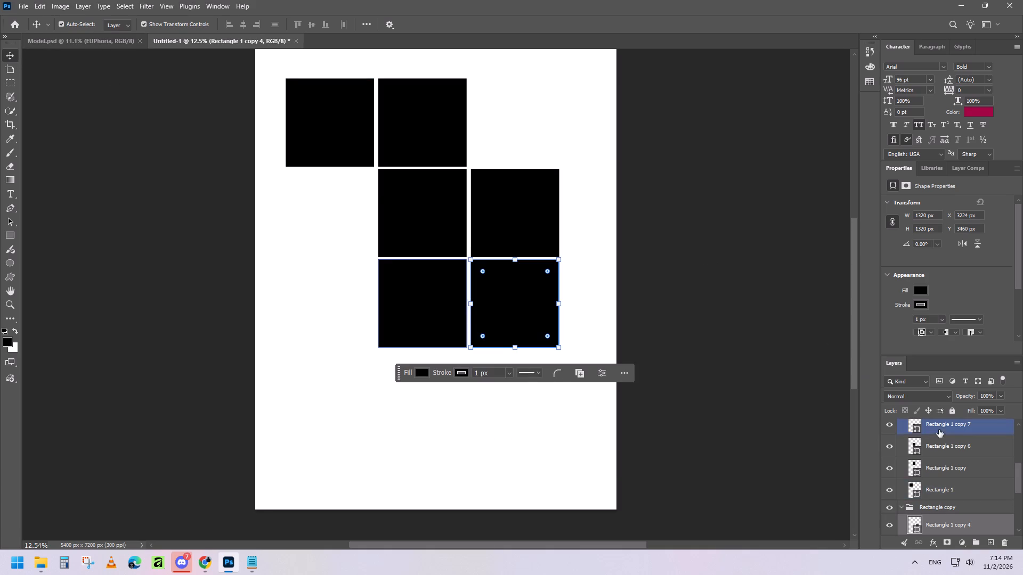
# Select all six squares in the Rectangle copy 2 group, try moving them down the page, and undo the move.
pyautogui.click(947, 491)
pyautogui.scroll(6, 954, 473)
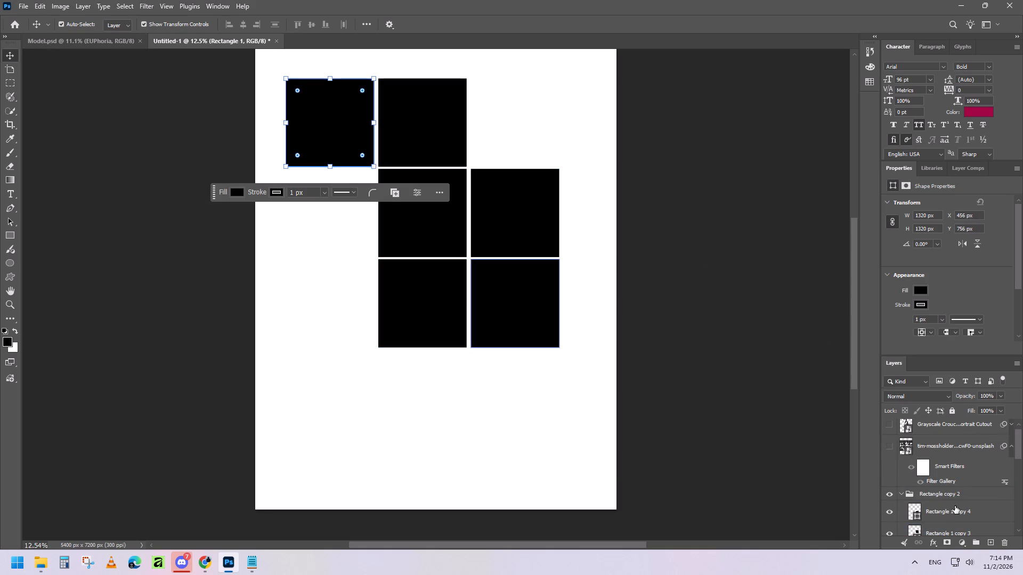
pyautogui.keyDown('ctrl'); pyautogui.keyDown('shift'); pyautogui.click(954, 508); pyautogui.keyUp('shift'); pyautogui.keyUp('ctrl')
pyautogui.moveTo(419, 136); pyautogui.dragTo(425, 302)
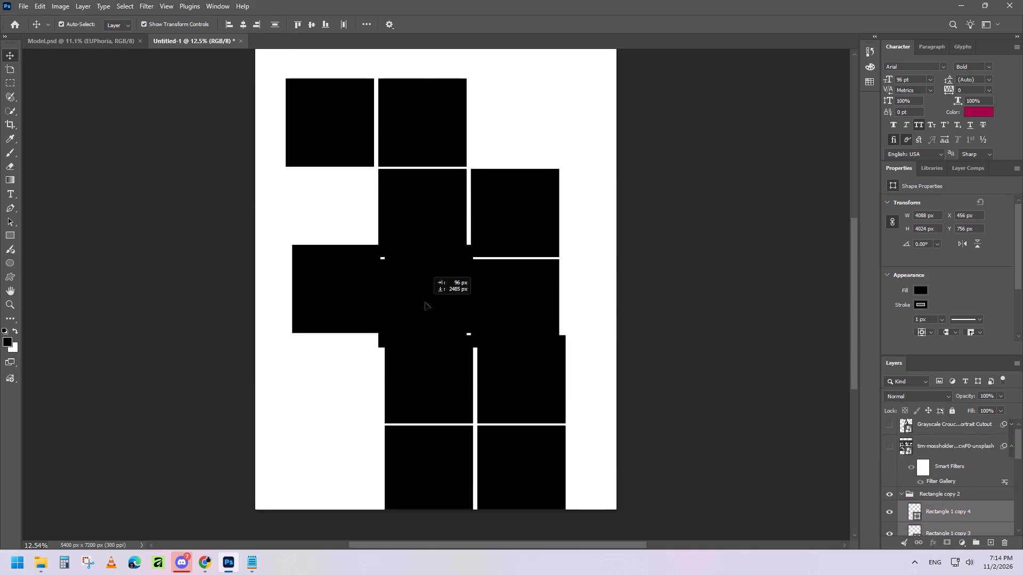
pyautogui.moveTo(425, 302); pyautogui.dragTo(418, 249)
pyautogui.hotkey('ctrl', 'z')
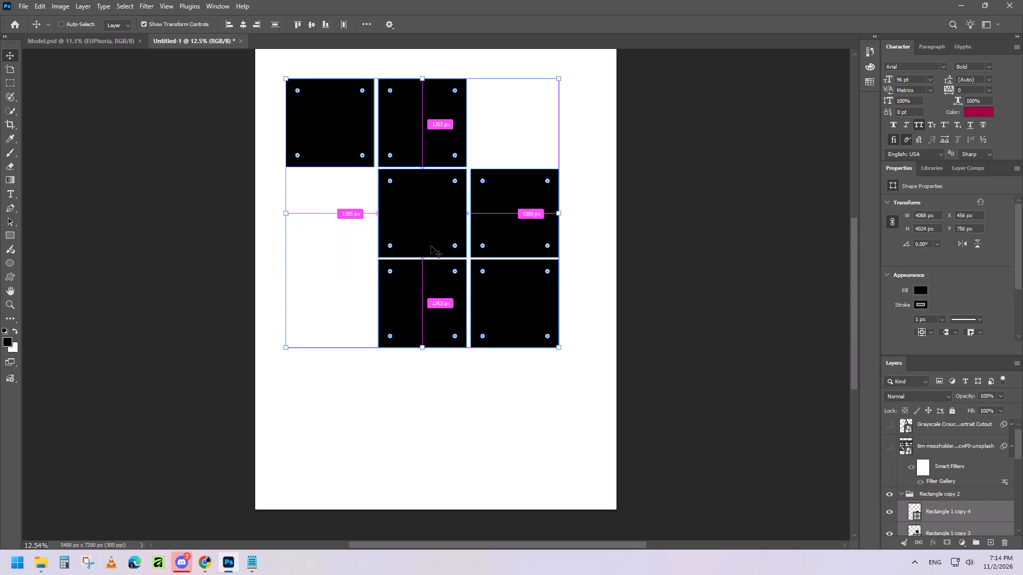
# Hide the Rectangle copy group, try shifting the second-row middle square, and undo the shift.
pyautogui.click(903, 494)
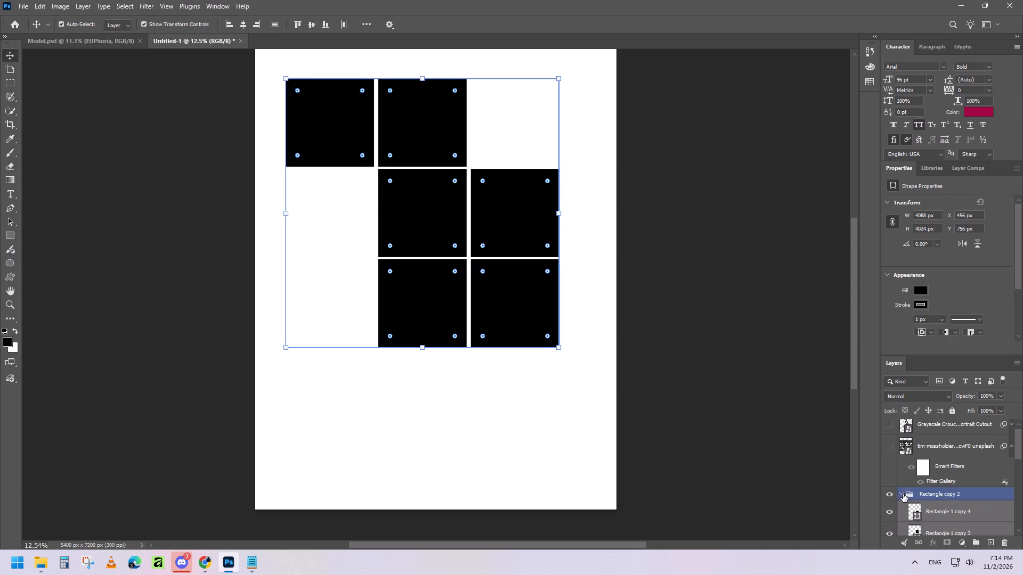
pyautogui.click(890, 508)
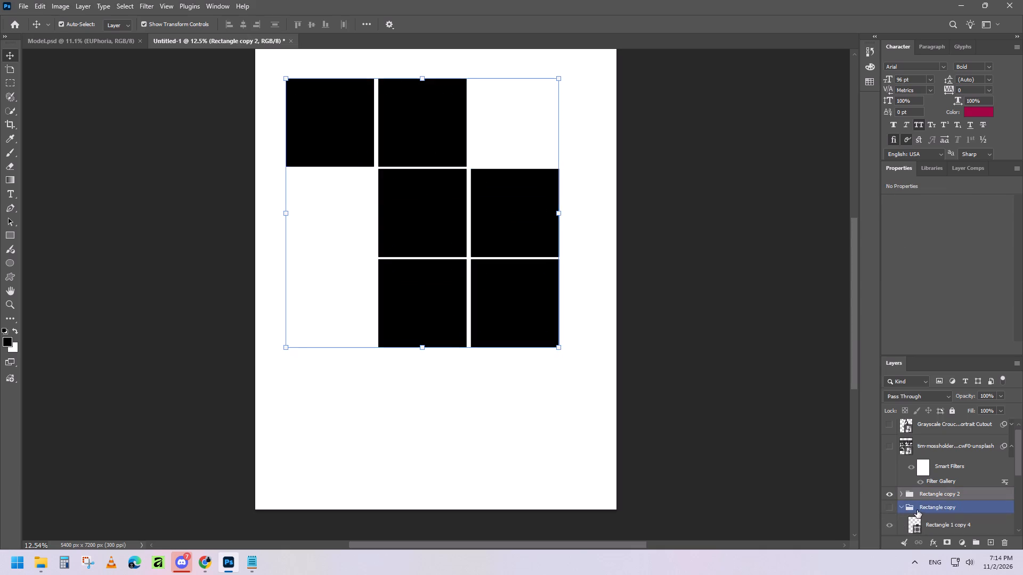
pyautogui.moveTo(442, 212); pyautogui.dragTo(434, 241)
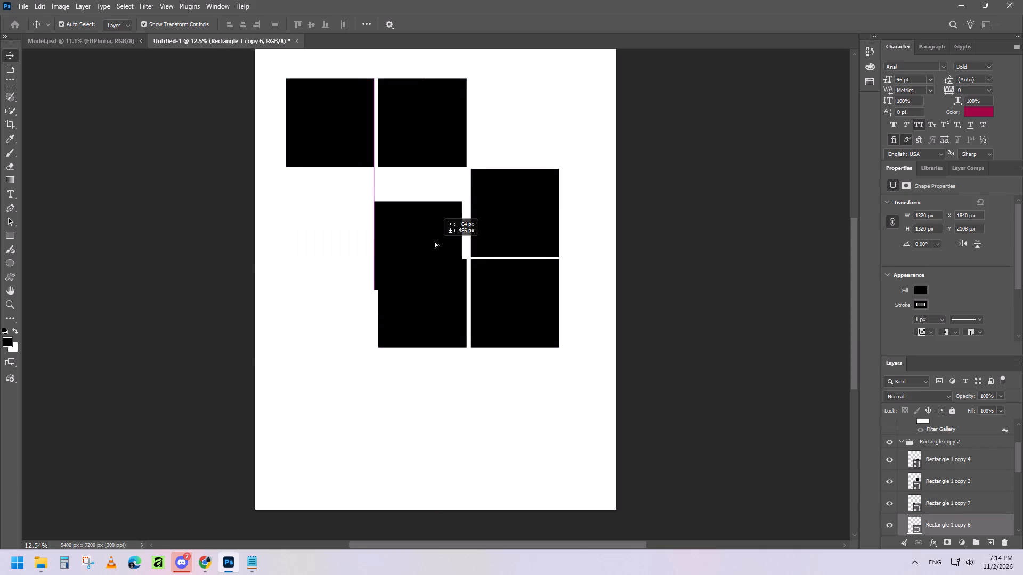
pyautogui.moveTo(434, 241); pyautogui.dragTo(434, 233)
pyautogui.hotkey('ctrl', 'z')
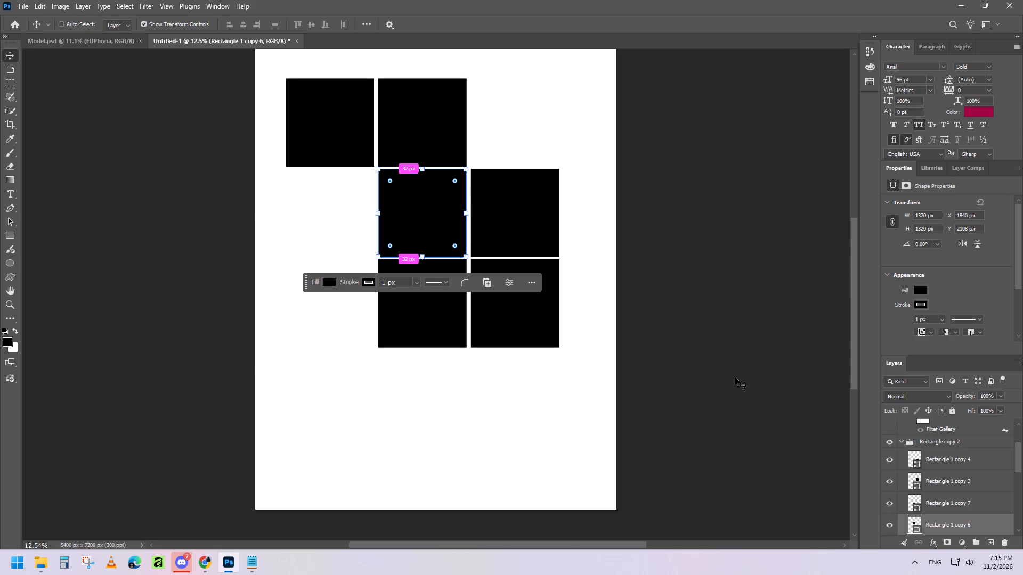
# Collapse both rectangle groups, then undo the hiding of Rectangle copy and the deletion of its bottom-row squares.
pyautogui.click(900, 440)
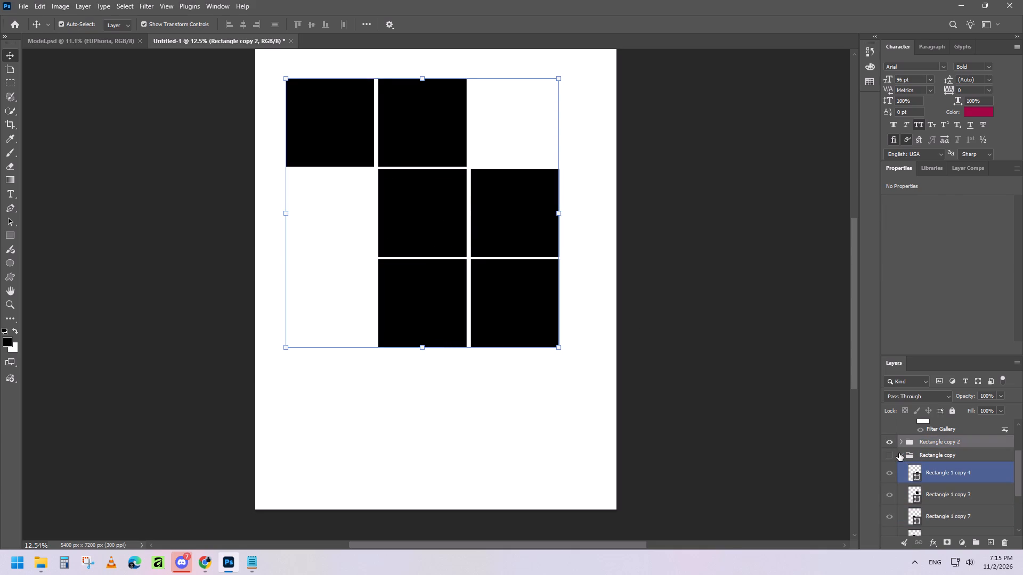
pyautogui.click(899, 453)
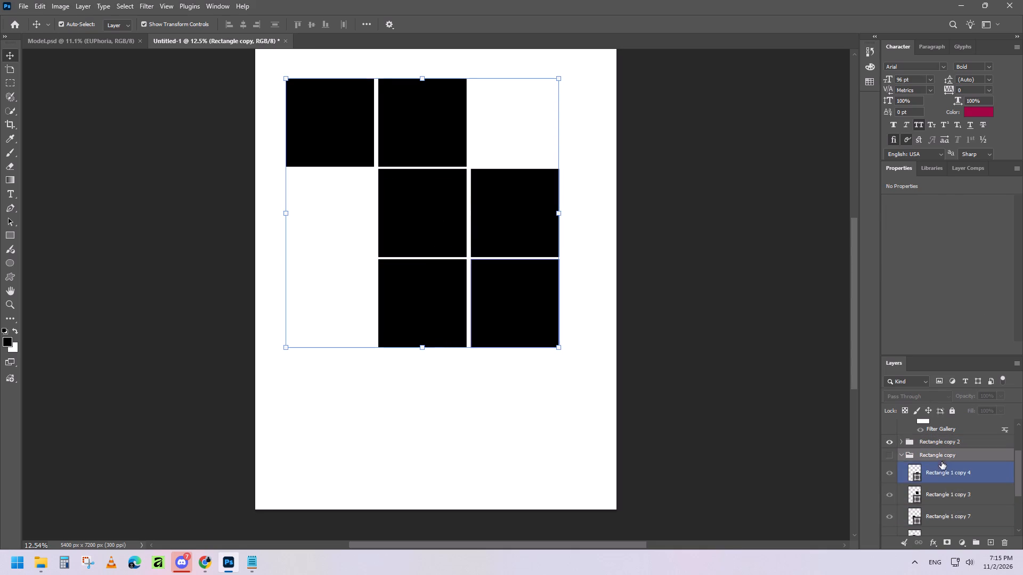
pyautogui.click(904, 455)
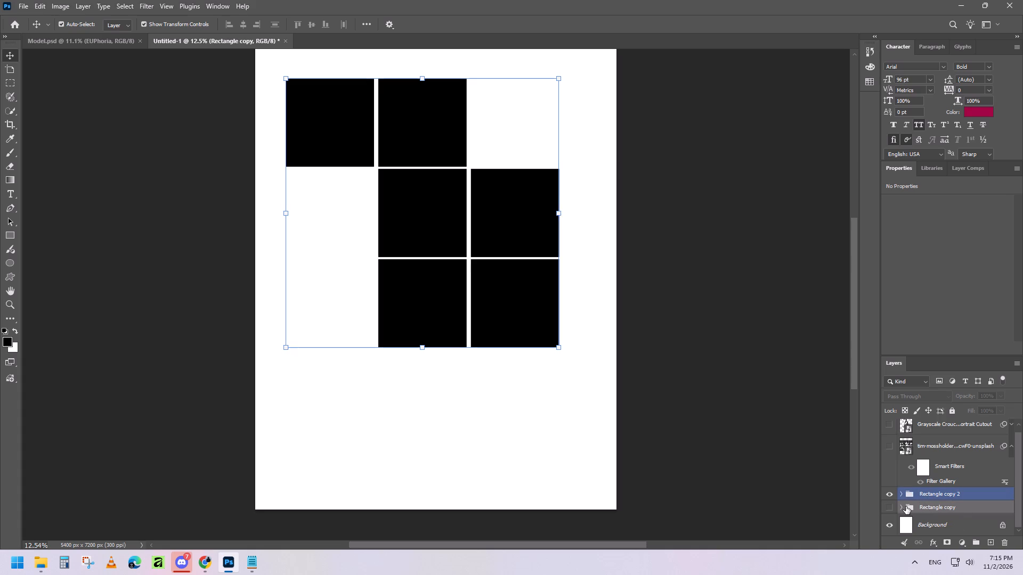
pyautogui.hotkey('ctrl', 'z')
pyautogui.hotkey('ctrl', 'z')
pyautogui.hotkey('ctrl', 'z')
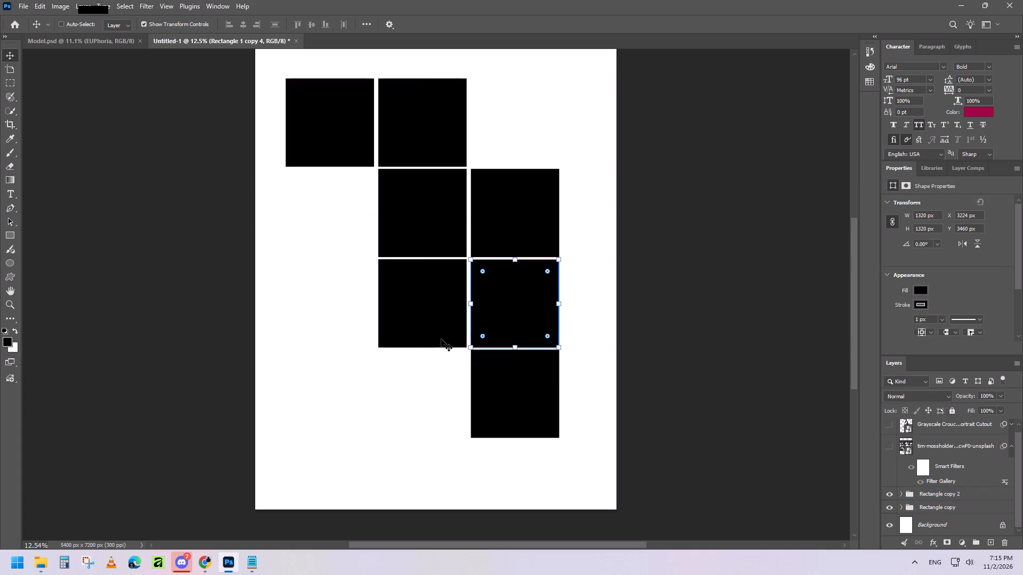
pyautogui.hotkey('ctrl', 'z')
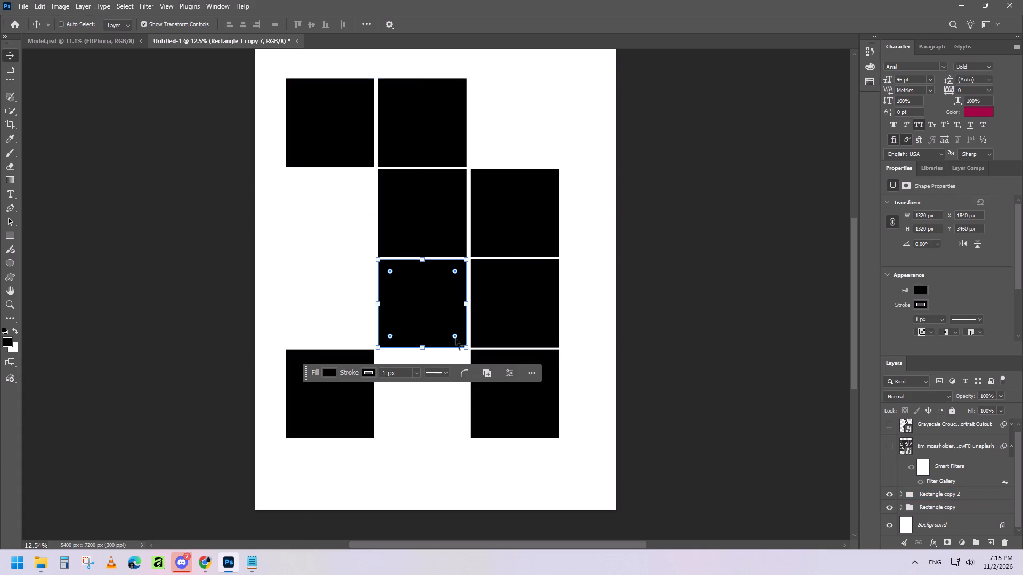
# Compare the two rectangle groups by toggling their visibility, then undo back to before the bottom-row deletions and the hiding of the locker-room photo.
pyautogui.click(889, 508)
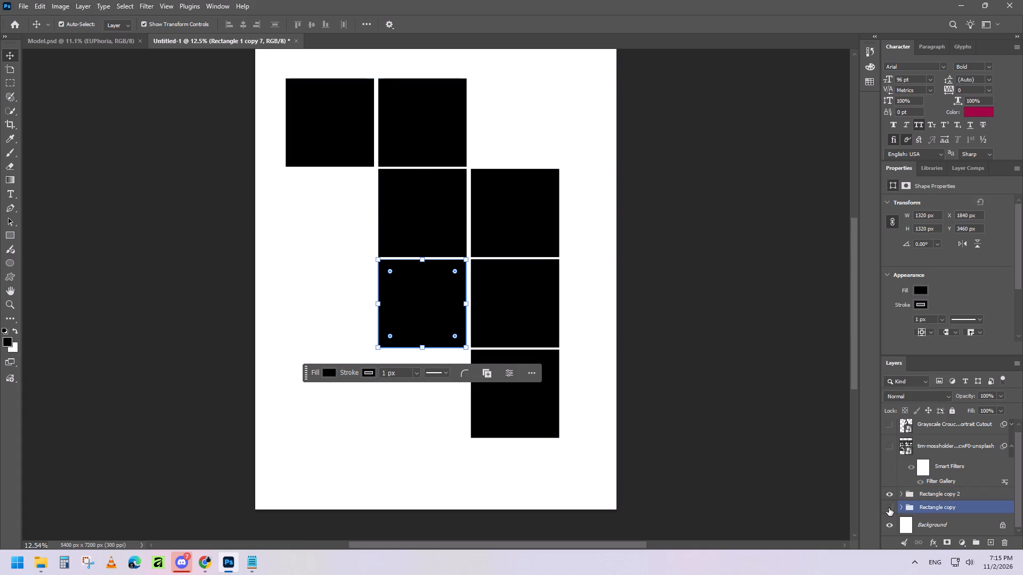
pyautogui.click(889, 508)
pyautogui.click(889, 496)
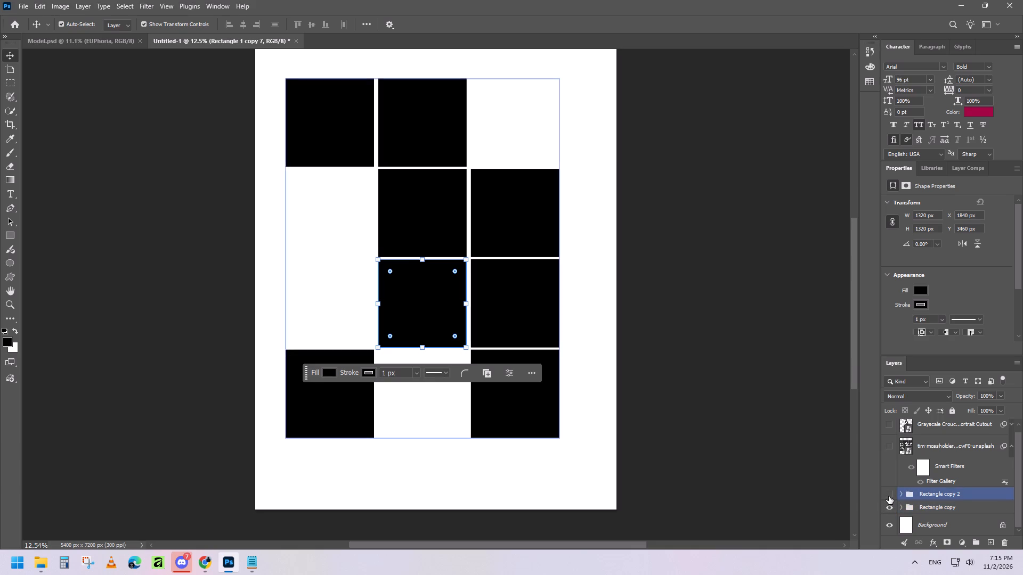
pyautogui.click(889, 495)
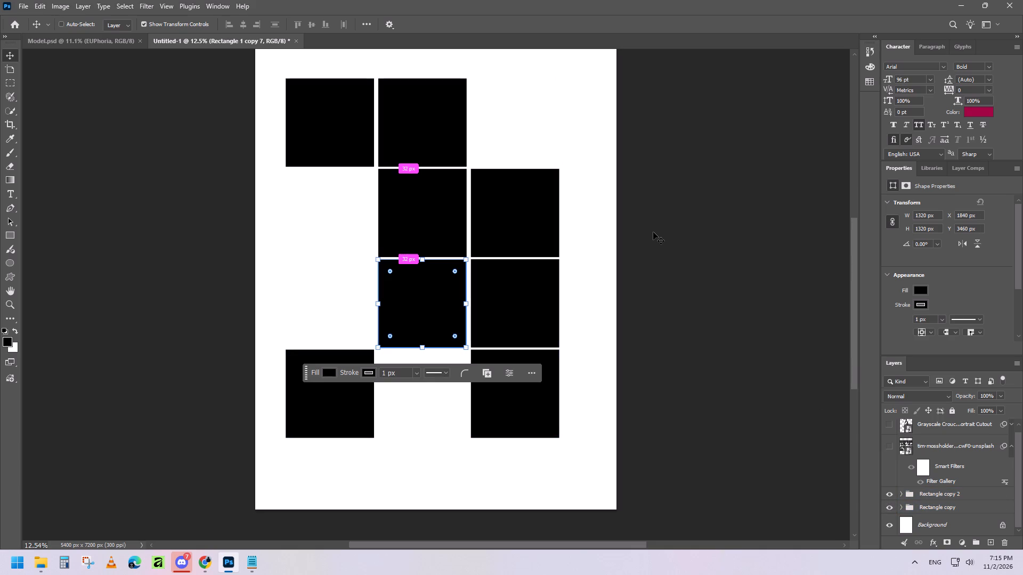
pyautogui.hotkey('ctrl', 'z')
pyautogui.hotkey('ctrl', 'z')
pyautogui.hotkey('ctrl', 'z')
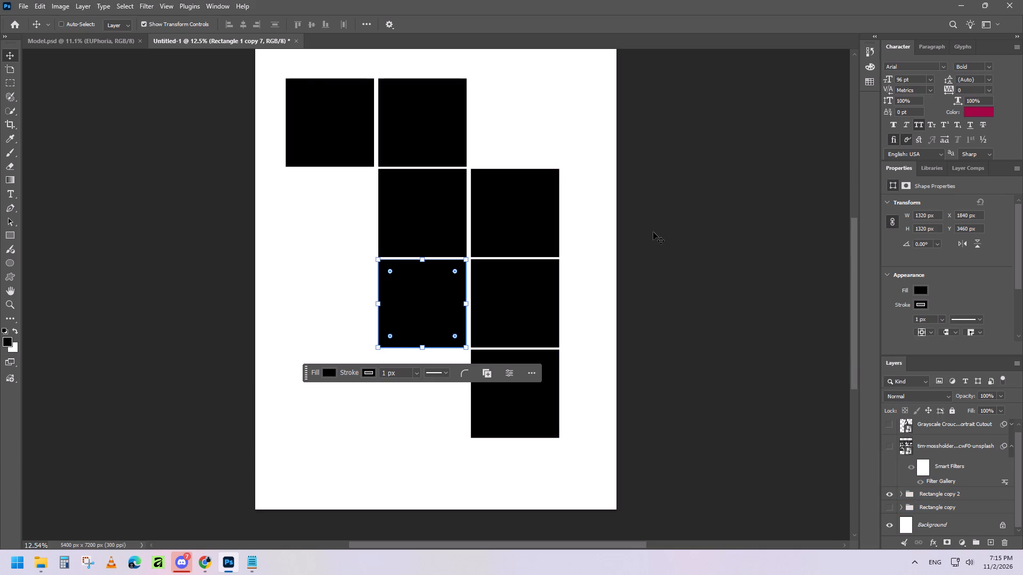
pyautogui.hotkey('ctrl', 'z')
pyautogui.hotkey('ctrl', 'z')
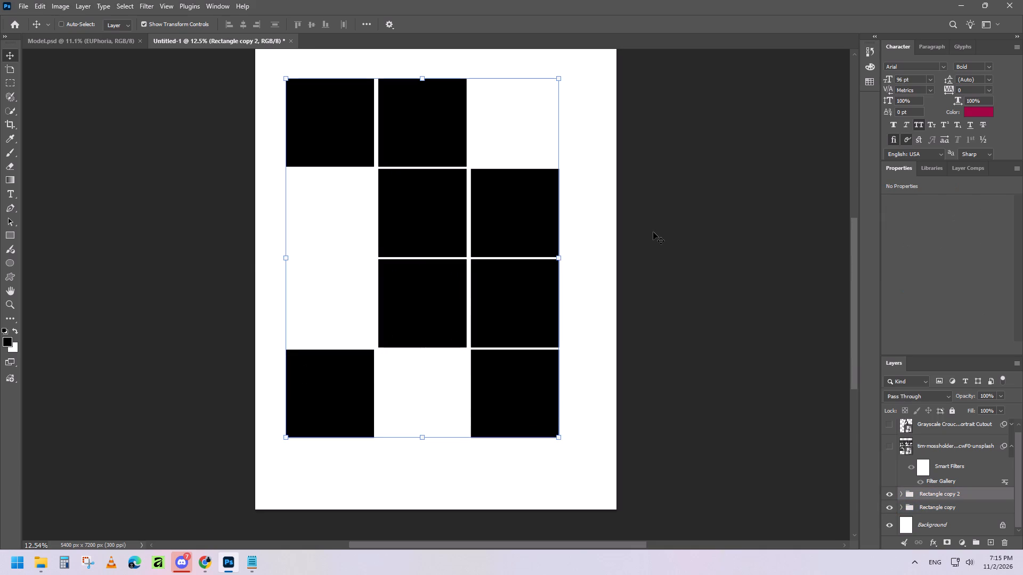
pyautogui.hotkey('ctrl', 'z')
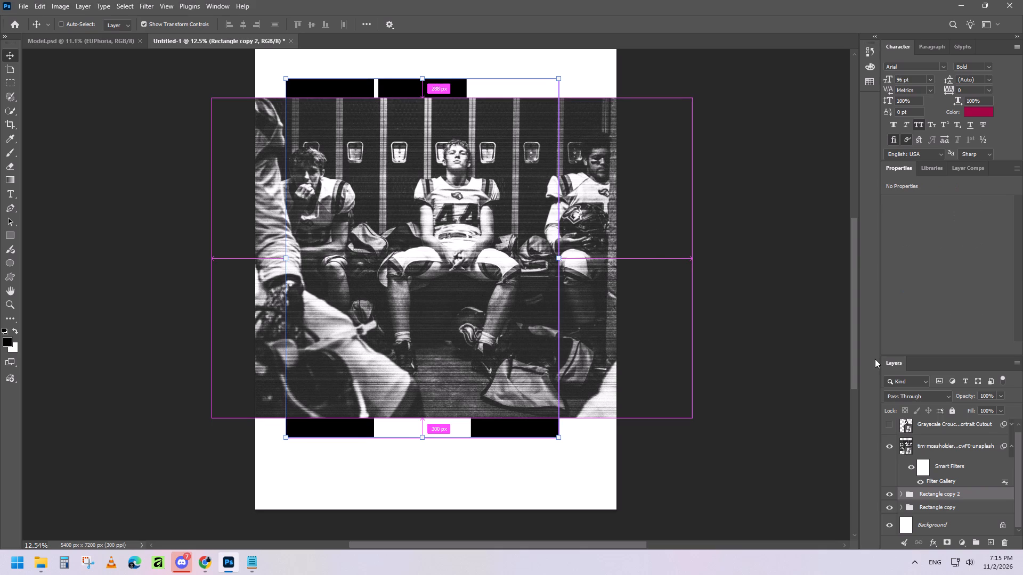
# Hide the locker-room photo and the Rectangle copy group, leaving Rectangle copy 2 shown.
pyautogui.click(889, 446)
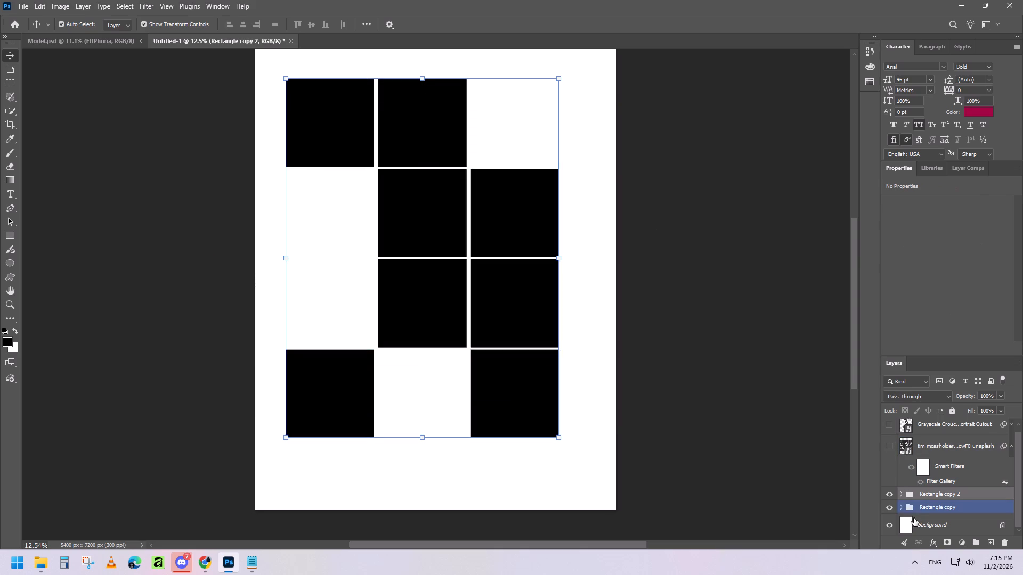
pyautogui.click(889, 509)
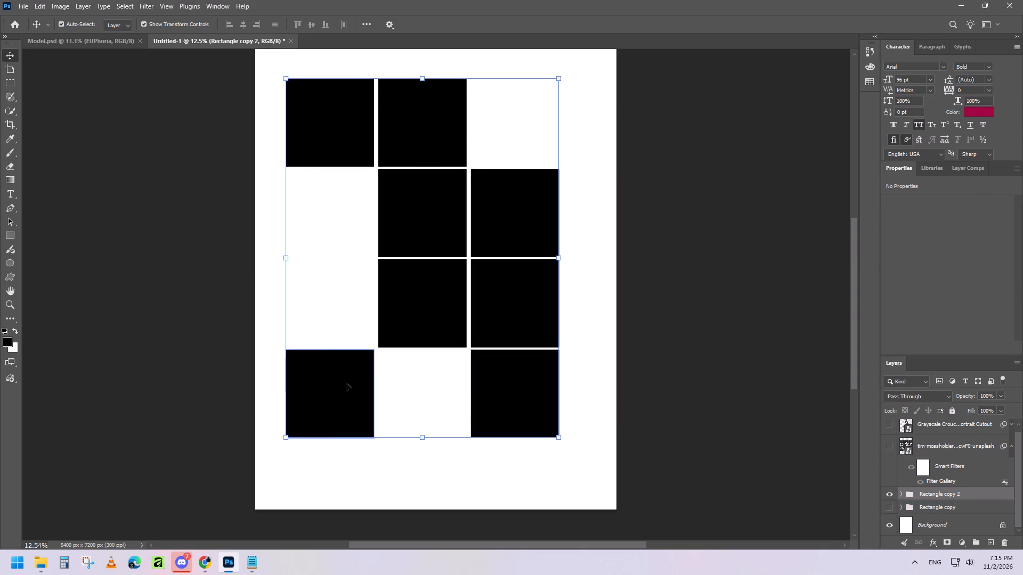
# Delete the two bottom-row squares from the Rectangle copy 2 group, collapse it, and keep the Rectangle copy group hidden.
pyautogui.click(346, 383)
pyautogui.press('Delete')
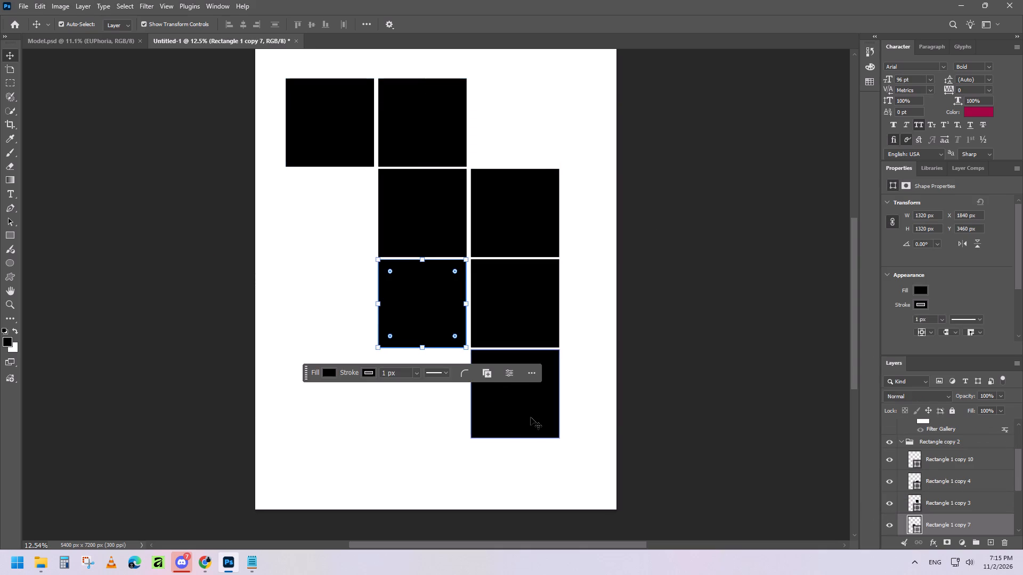
pyautogui.click(530, 416)
pyautogui.press('Delete')
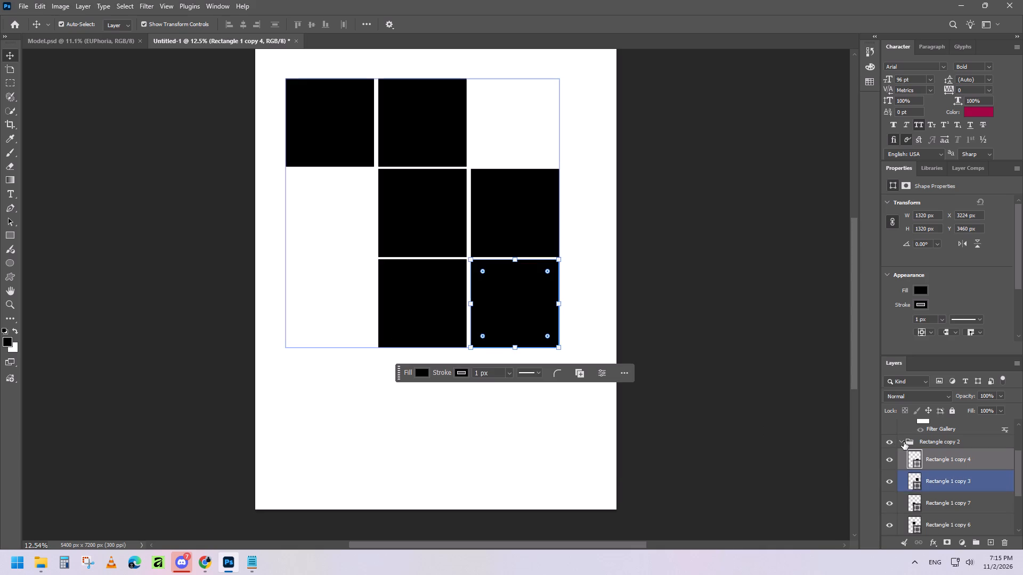
pyautogui.click(903, 441)
pyautogui.scroll(-2, 905, 512)
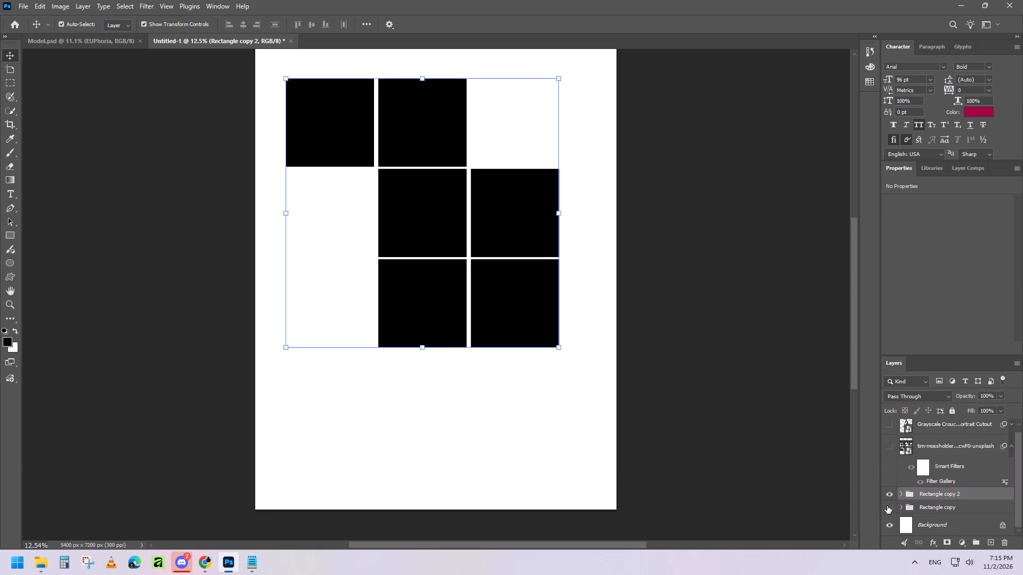
pyautogui.click(888, 507)
pyautogui.click(888, 507)
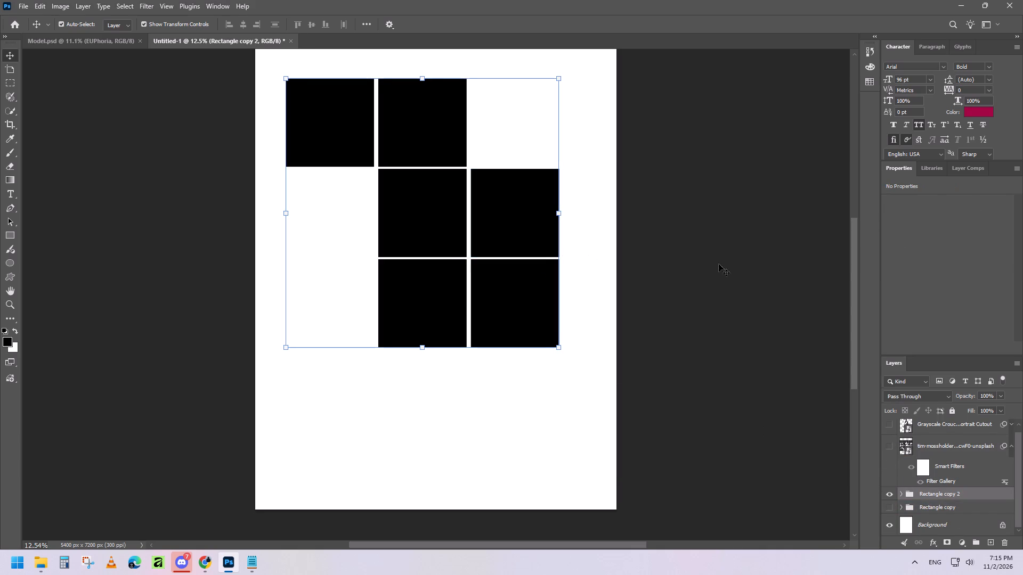
# Expand the Rectangle copy 2 group, select all six squares, and move them down the page to about X 591, Y 2524 px.
pyautogui.click(727, 266)
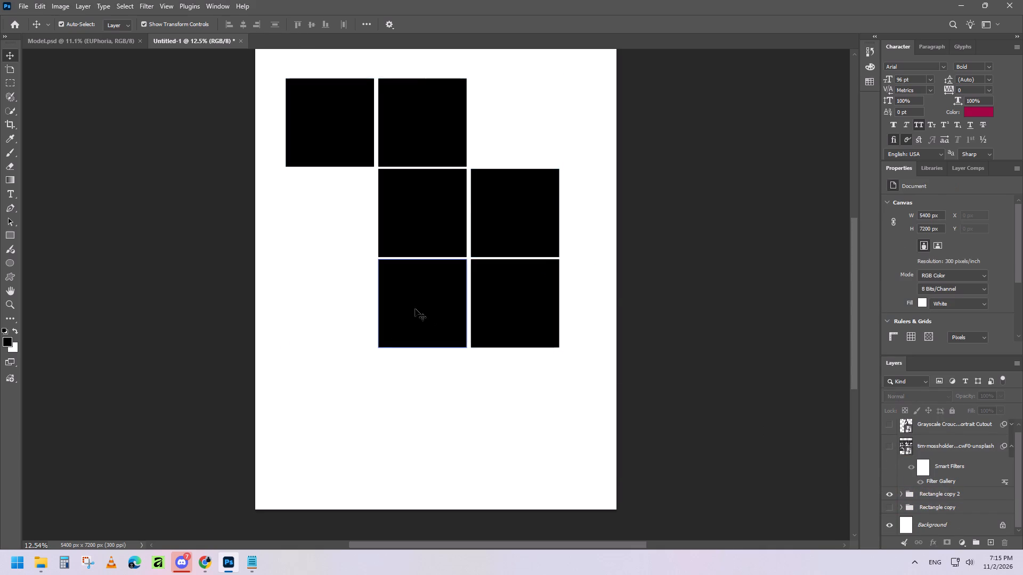
pyautogui.click(903, 493)
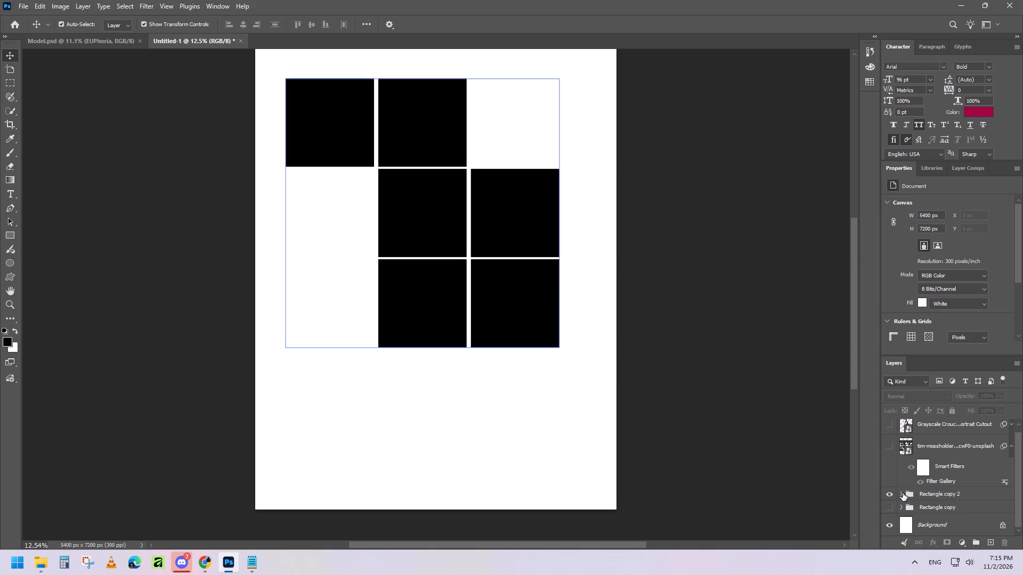
pyautogui.click(954, 513)
pyautogui.scroll(-6, 954, 513)
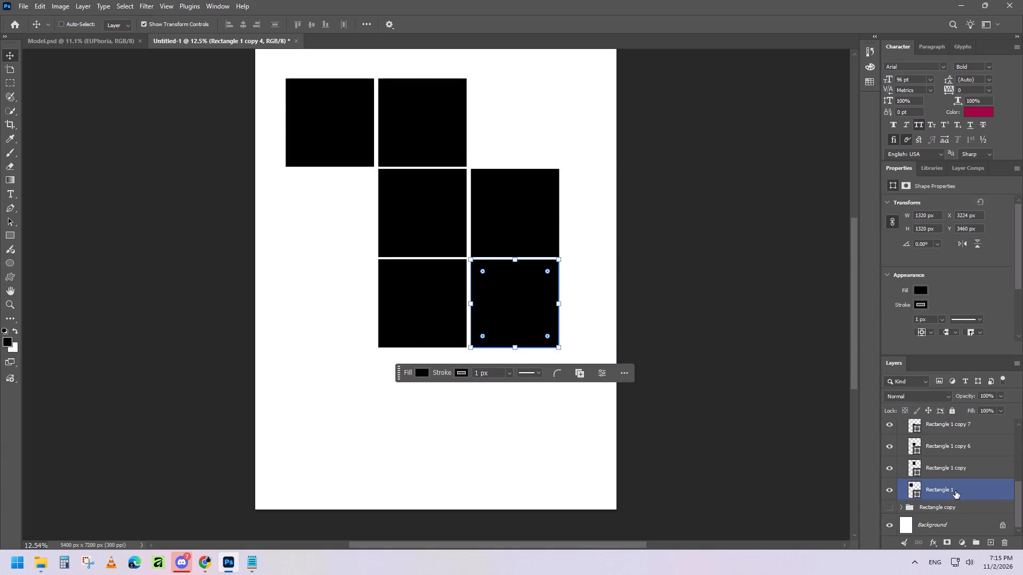
pyautogui.keyDown('ctrl'); pyautogui.keyDown('shift'); pyautogui.click(955, 491); pyautogui.keyUp('shift'); pyautogui.keyUp('ctrl')
pyautogui.moveTo(421, 197); pyautogui.dragTo(423, 278)
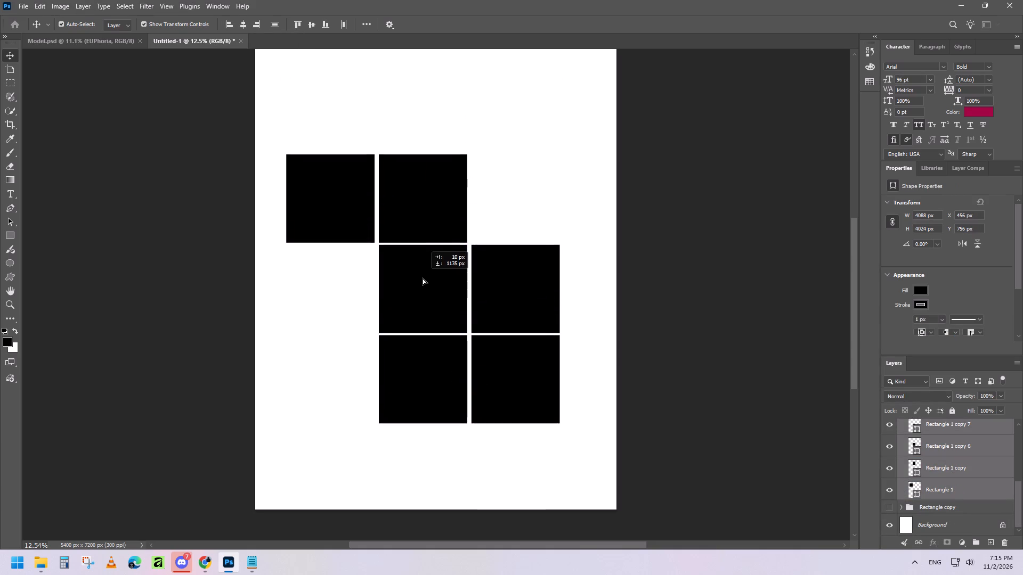
pyautogui.moveTo(423, 278); pyautogui.dragTo(421, 291)
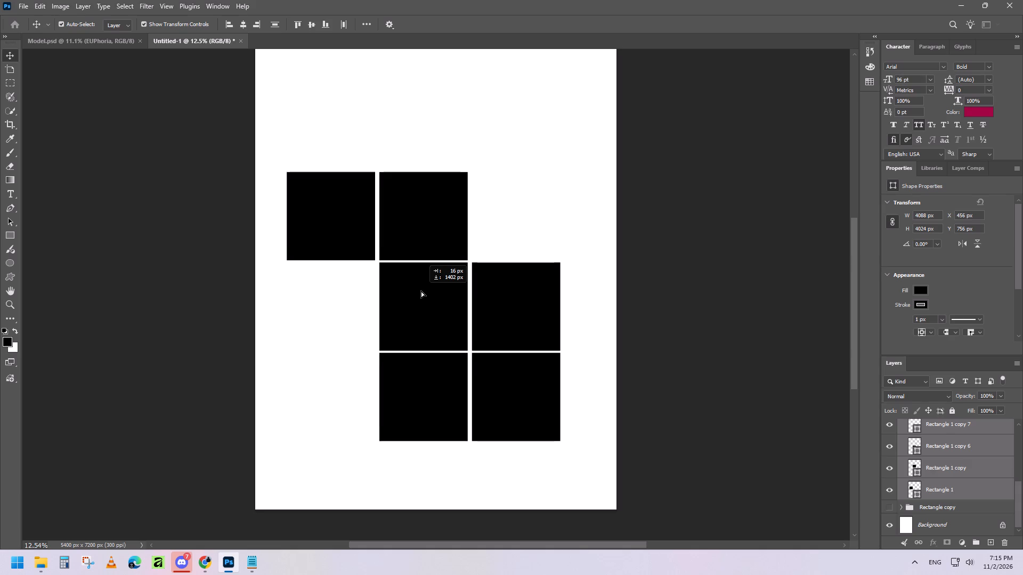
pyautogui.moveTo(421, 291); pyautogui.dragTo(420, 305)
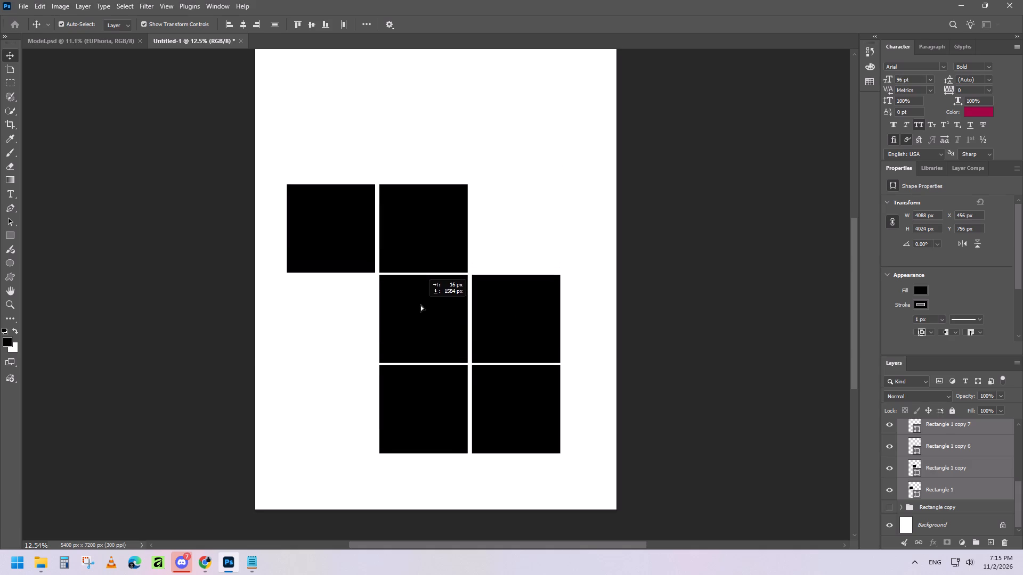
pyautogui.moveTo(420, 305); pyautogui.dragTo(432, 315)
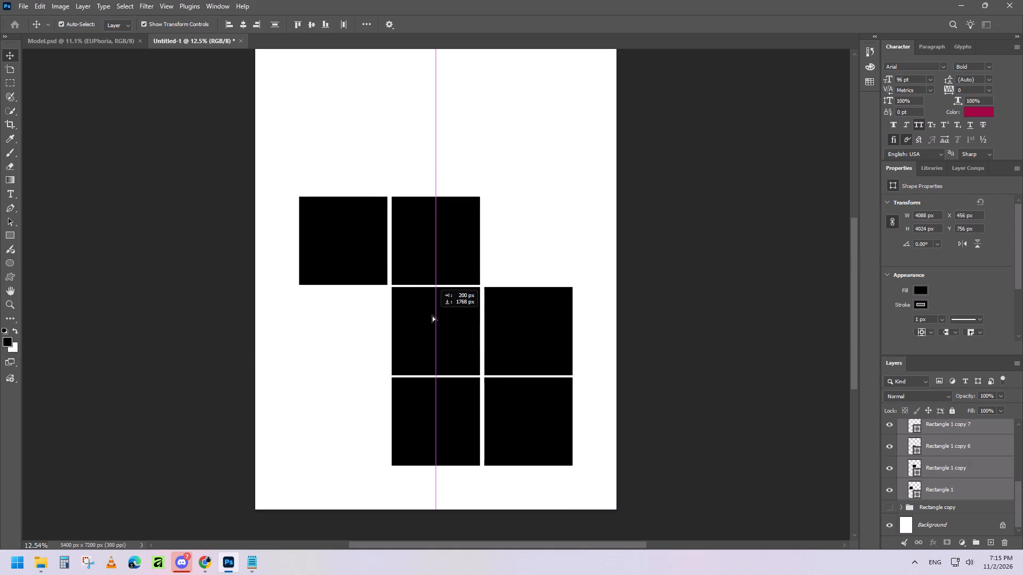
pyautogui.moveTo(432, 315); pyautogui.dragTo(430, 315)
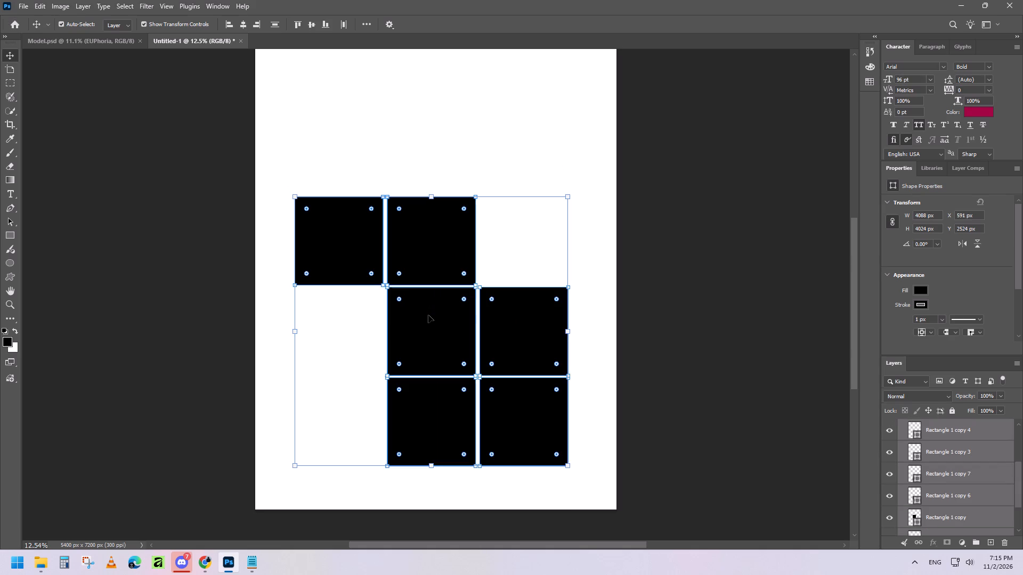
pyautogui.click(430, 409)
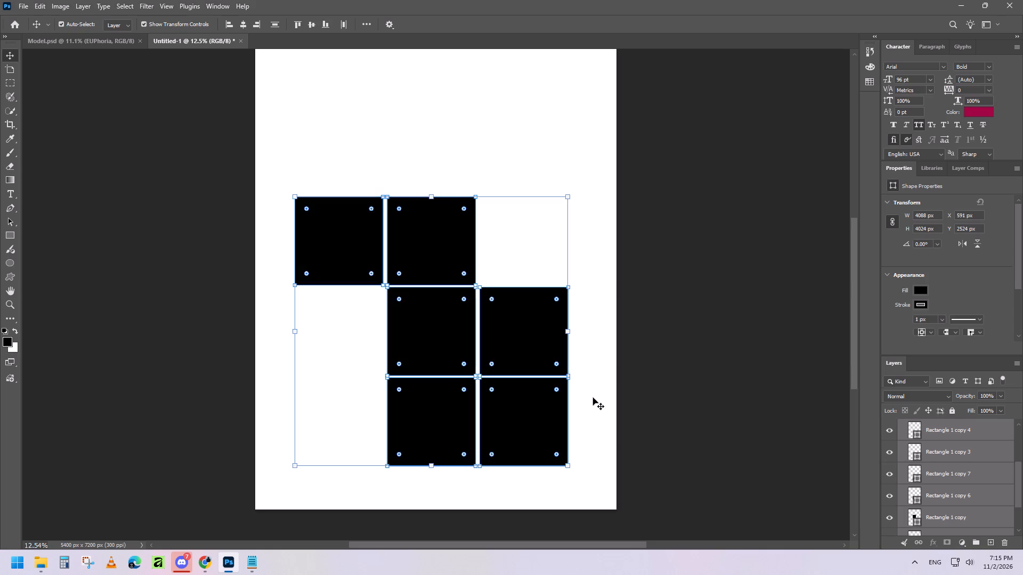
pyautogui.click(604, 393)
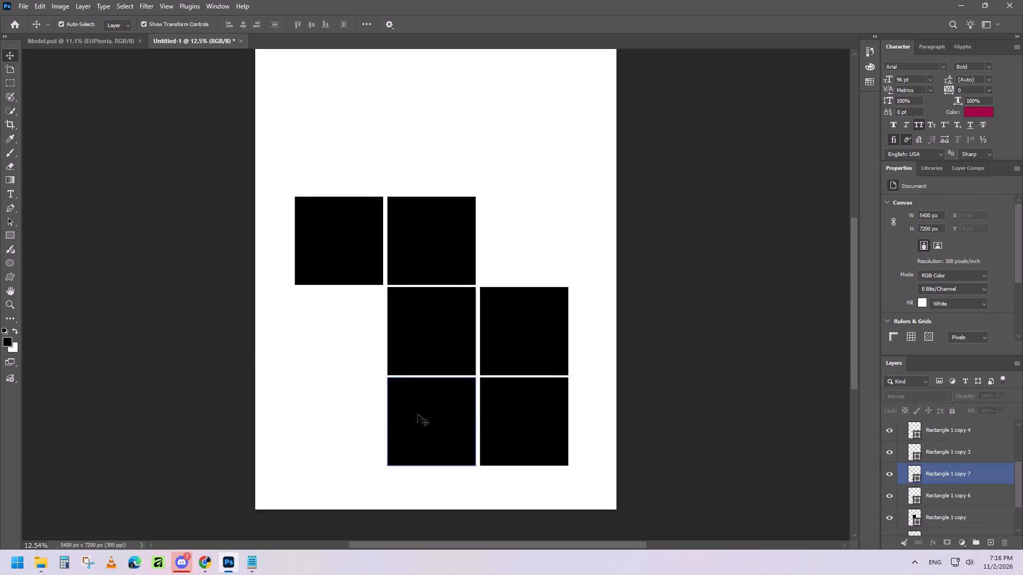
# Duplicate the bottom row's middle square into the empty bottom-left cell, aligned at X 591, Y 5228 px.
pyautogui.keyDown('alt'); pyautogui.moveTo(418, 414); pyautogui.dragTo(321, 415); pyautogui.keyUp('alt')
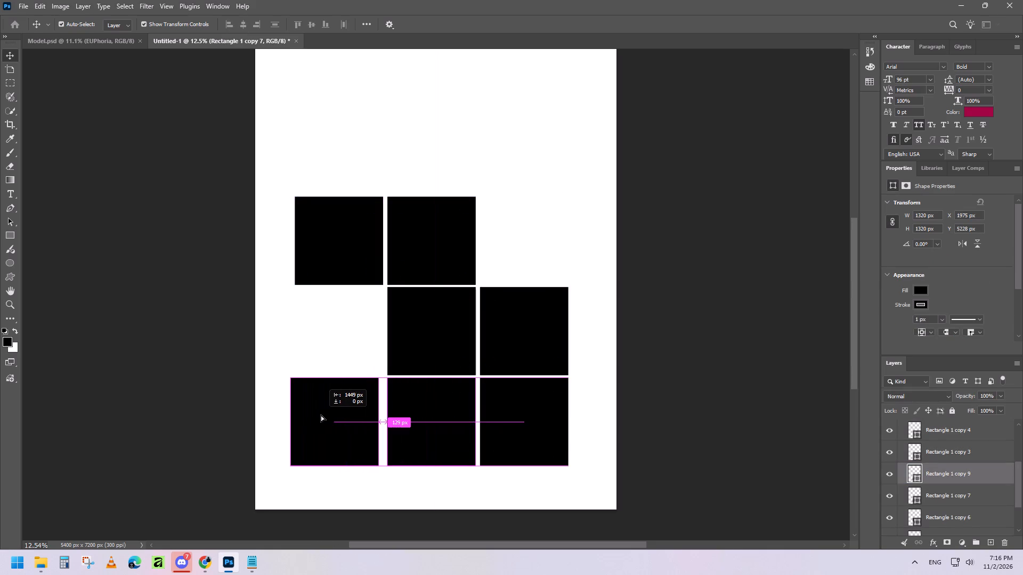
pyautogui.keyDown('alt'); pyautogui.moveTo(321, 415); pyautogui.dragTo(324, 416); pyautogui.keyUp('alt')
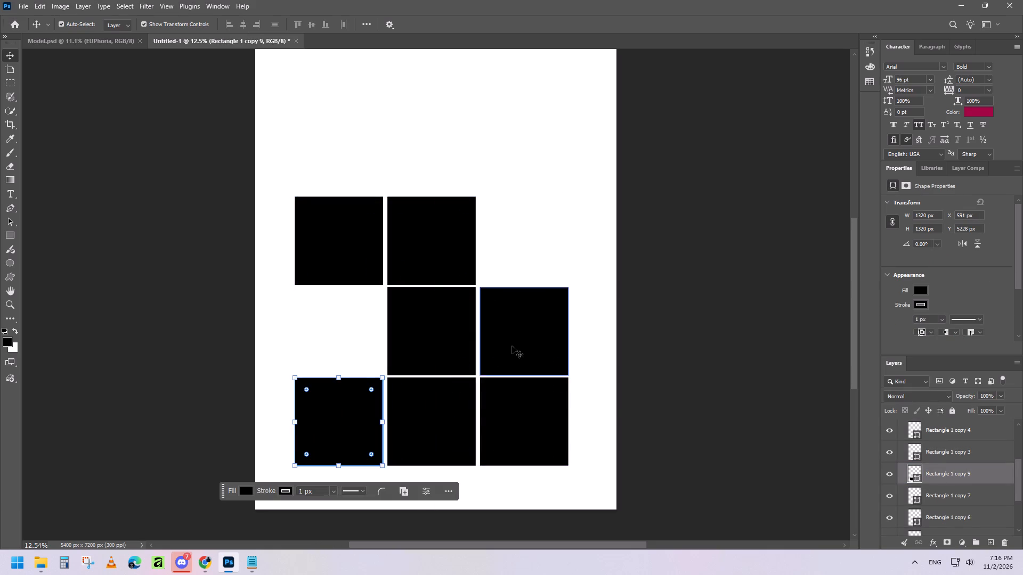
# Delete the middle row's right-hand square and collapse the Rectangle copy 2 group.
pyautogui.click(512, 346)
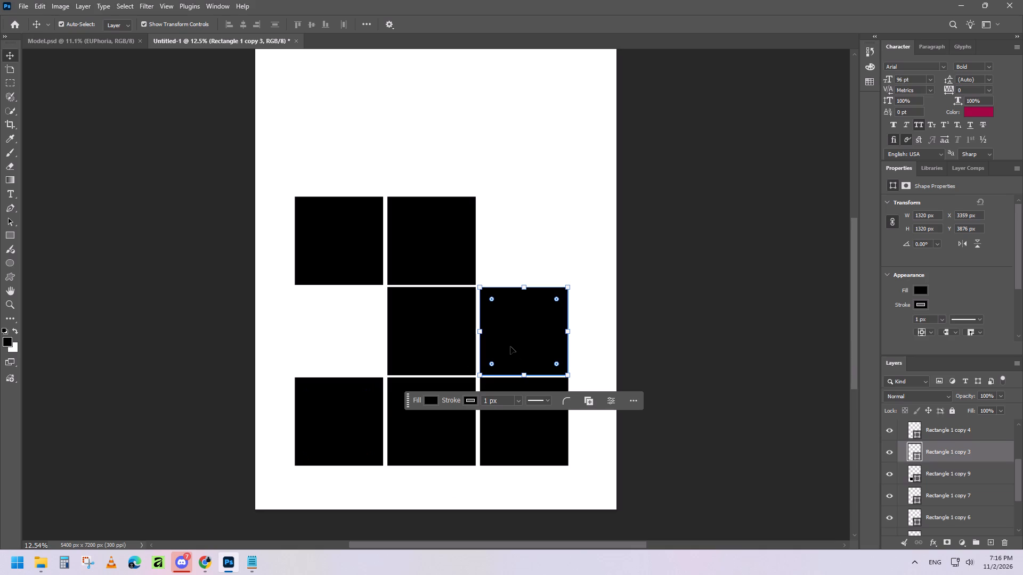
pyautogui.press('Delete')
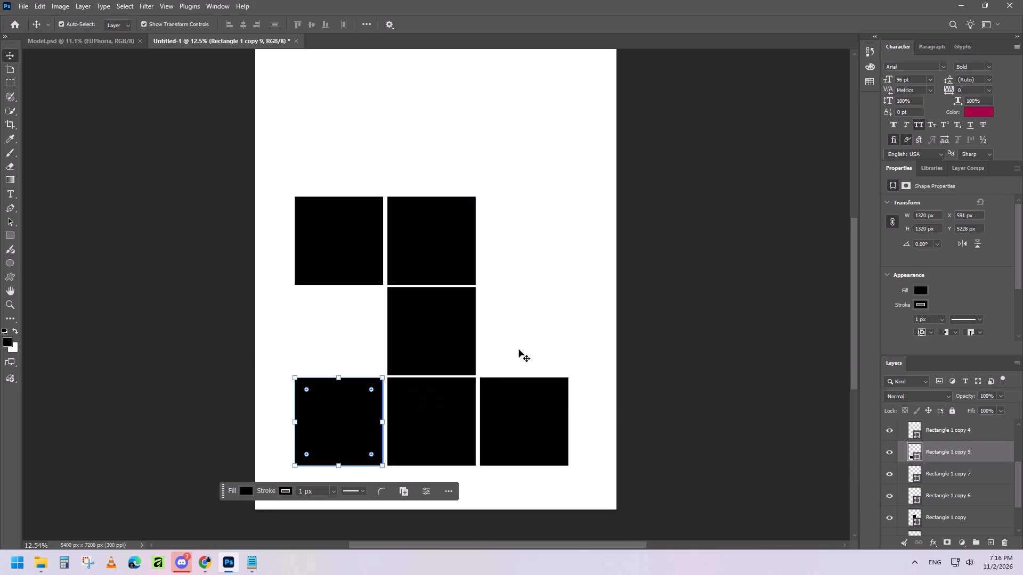
pyautogui.scroll(2, 927, 476)
pyautogui.click(901, 455)
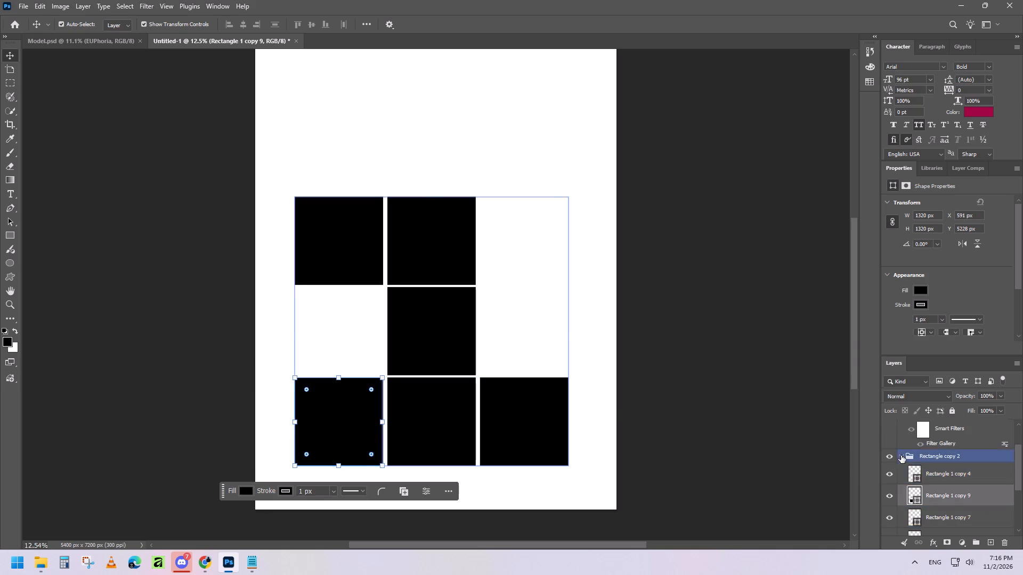
# Show the locker-room photo and clip it to the Rectangle copy 2 group.
pyautogui.scroll(1, 938, 456)
pyautogui.click(889, 453)
pyautogui.keyDown('alt'); pyautogui.click(899, 492); pyautogui.keyUp('alt')
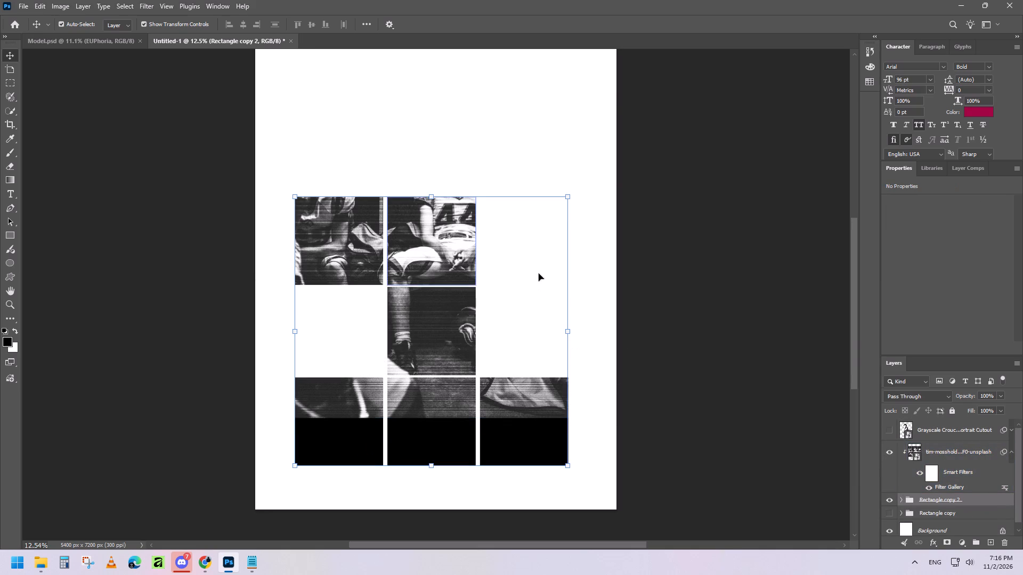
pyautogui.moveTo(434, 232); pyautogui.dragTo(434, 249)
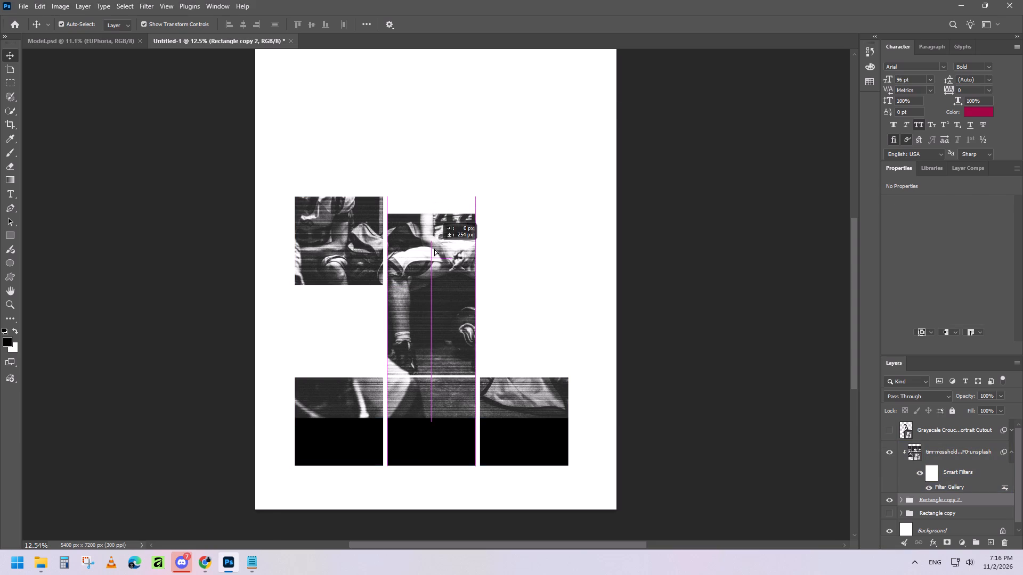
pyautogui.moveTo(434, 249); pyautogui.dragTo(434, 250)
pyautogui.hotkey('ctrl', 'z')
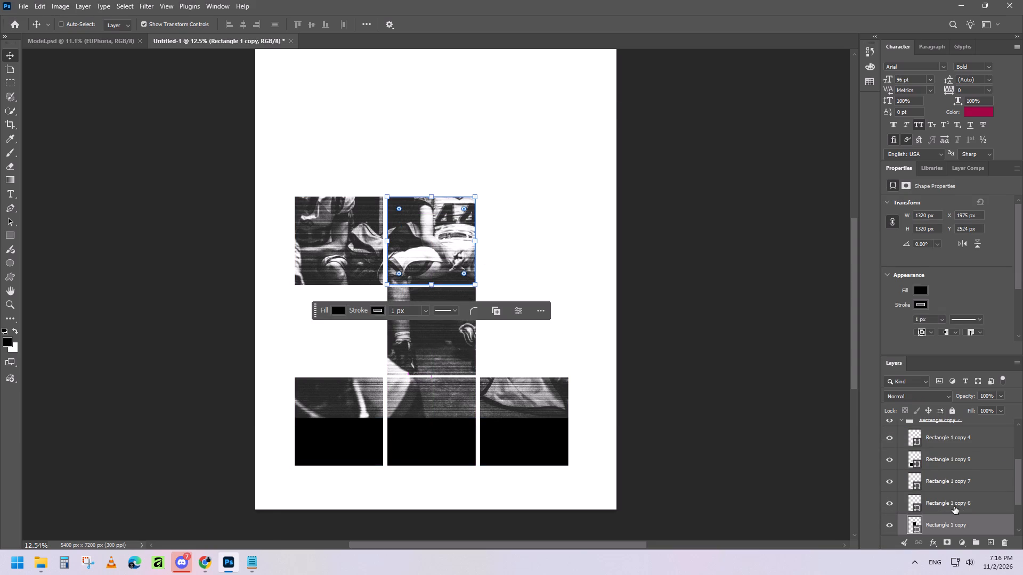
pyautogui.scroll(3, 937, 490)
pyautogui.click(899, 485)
# Select the clipped locker-room photo and nudge it down to about Y 1155 px.
pyautogui.click(913, 446)
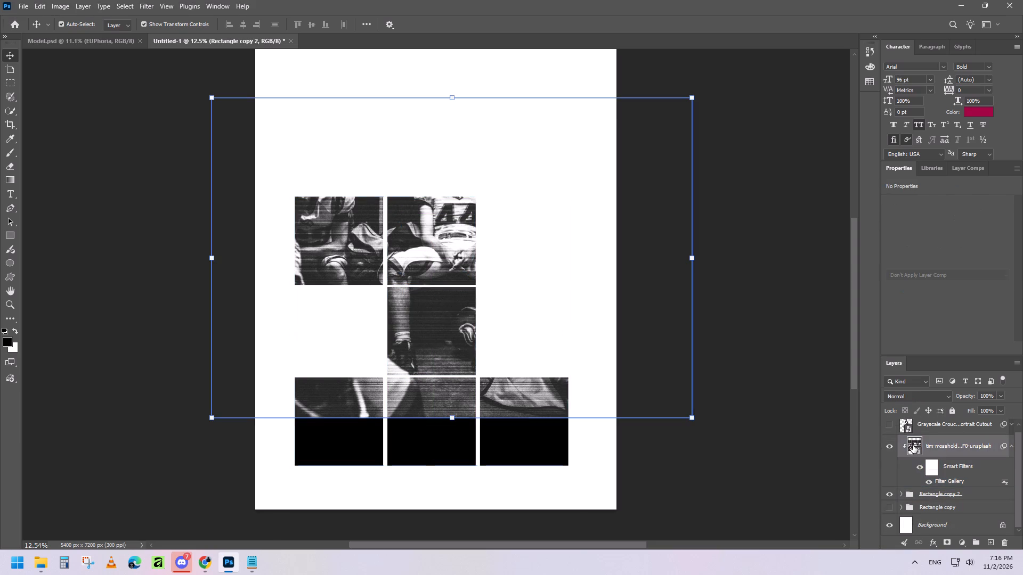
pyautogui.press('Down')
pyautogui.press('Down')
pyautogui.press('Down')
pyautogui.press('Down')
pyautogui.press('Down')
pyautogui.press('Down')
pyautogui.press('Down')
pyautogui.press('Down')
pyautogui.press('Down')
pyautogui.press('Down')
pyautogui.press('Down')
pyautogui.press('Down')
pyautogui.press('Down')
pyautogui.press('Down')
pyautogui.press('Down')
pyautogui.press('Down')
pyautogui.press('Down')
pyautogui.press('Down')
pyautogui.press('Down')
pyautogui.press('Down')
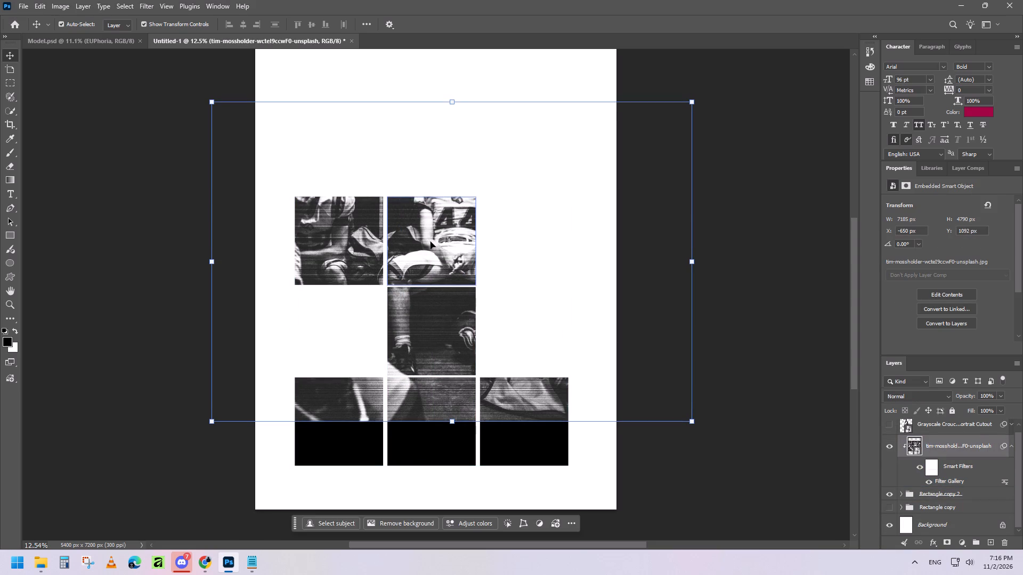
pyautogui.moveTo(644, 313); pyautogui.dragTo(646, 346)
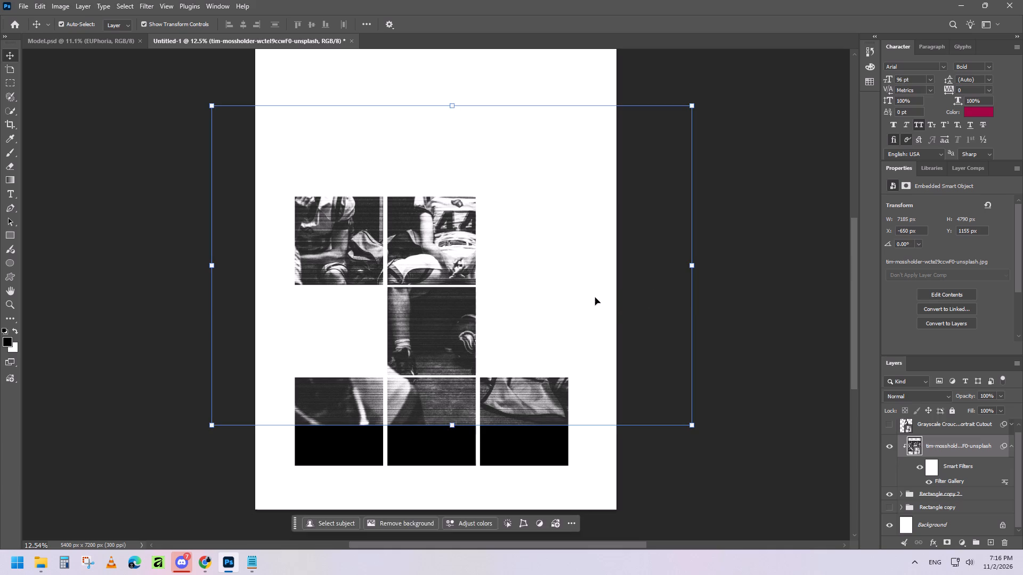
pyautogui.moveTo(595, 298); pyautogui.dragTo(595, 325)
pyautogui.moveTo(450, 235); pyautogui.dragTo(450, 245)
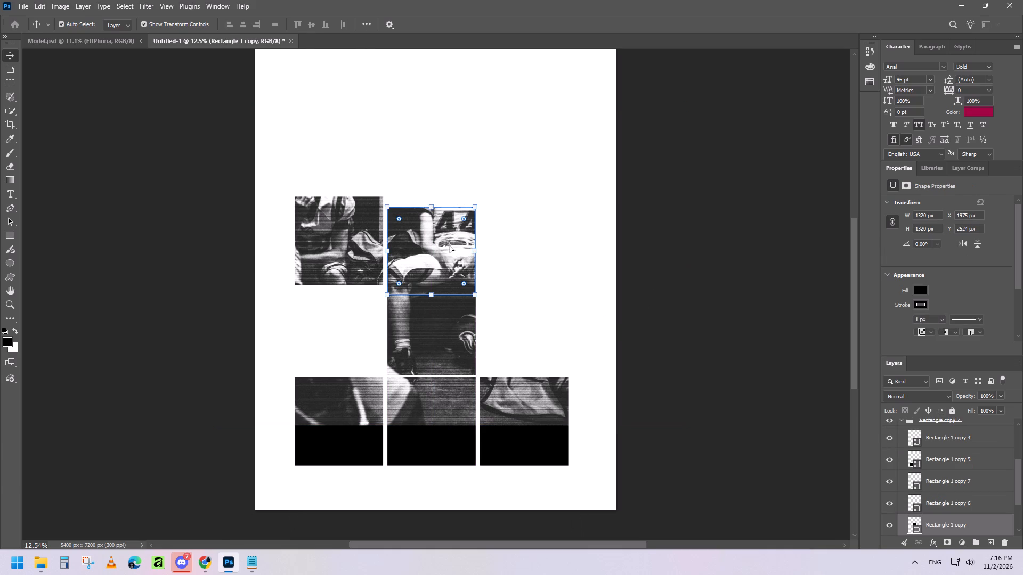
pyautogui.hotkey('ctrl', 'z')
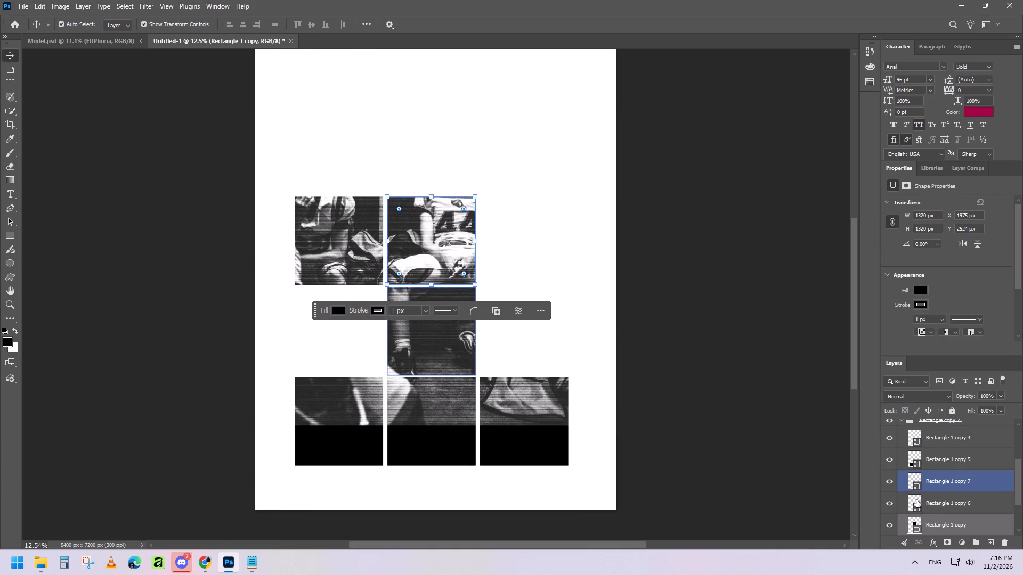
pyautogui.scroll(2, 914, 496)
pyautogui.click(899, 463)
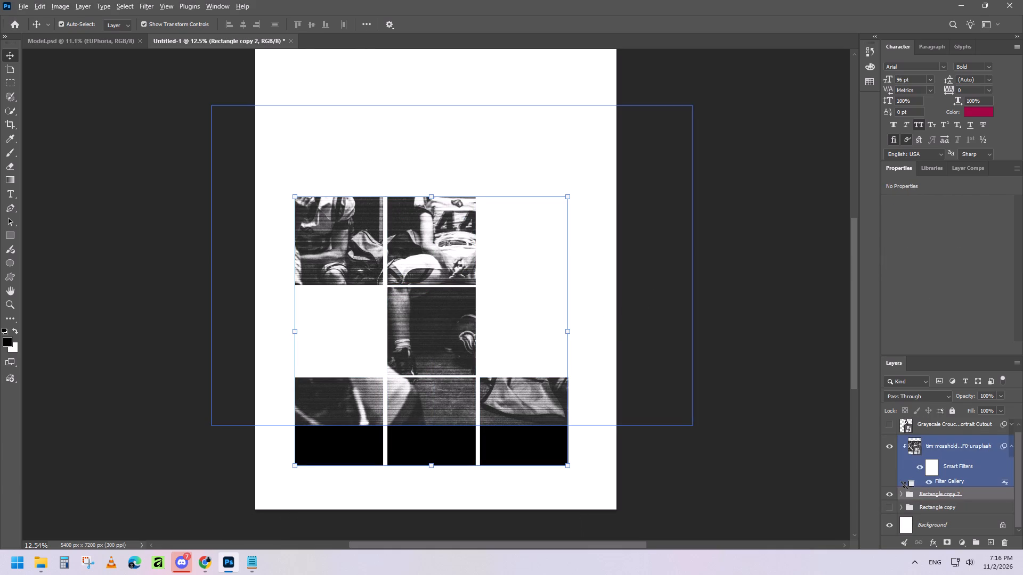
# Release the locker-room photo's clipping, move it down to about Y 2141 px, and clip it to Rectangle copy 2 again.
pyautogui.keyDown('alt'); pyautogui.click(906, 488); pyautogui.keyUp('alt')
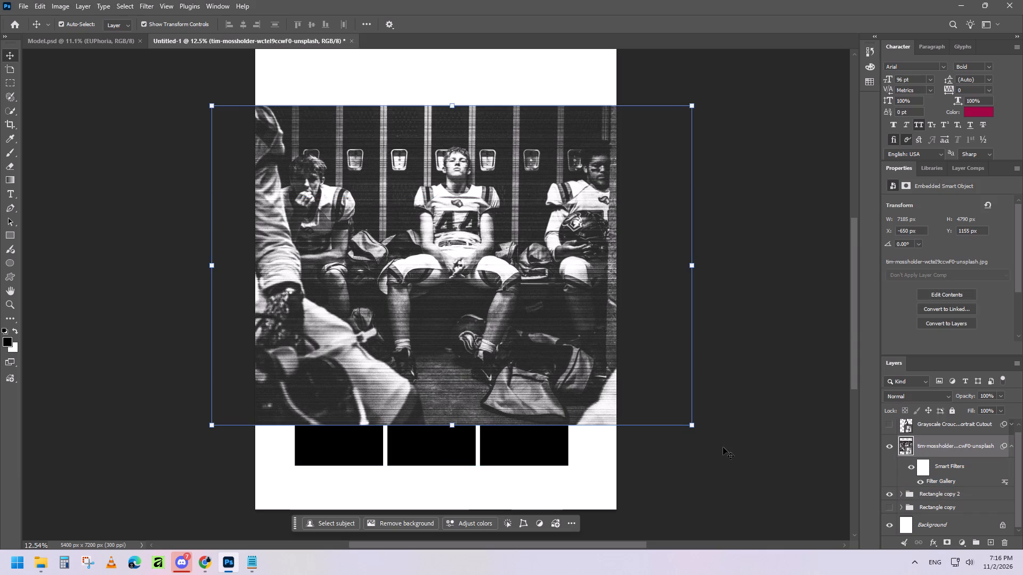
pyautogui.moveTo(453, 218); pyautogui.dragTo(450, 272)
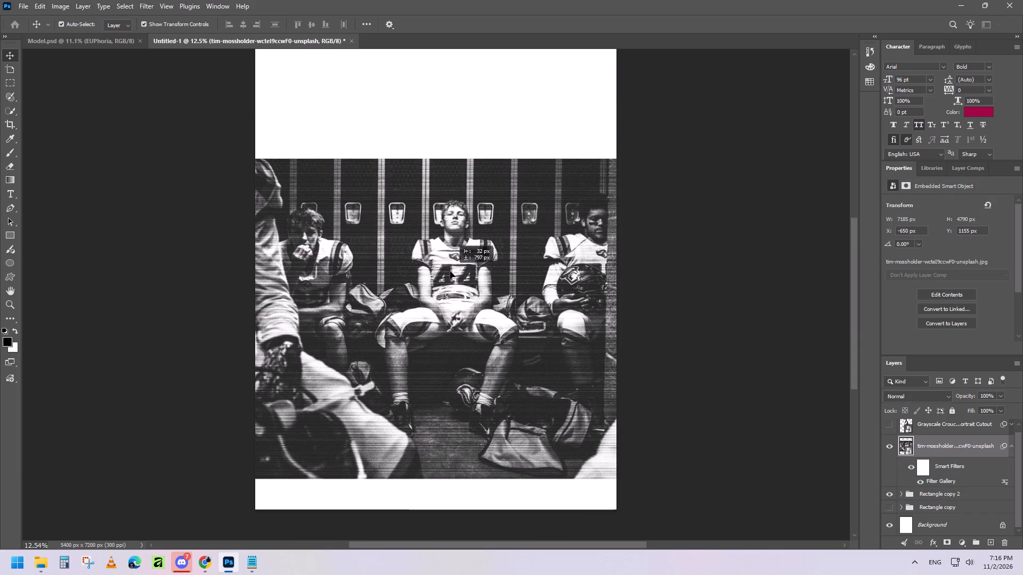
pyautogui.moveTo(450, 272); pyautogui.dragTo(453, 280)
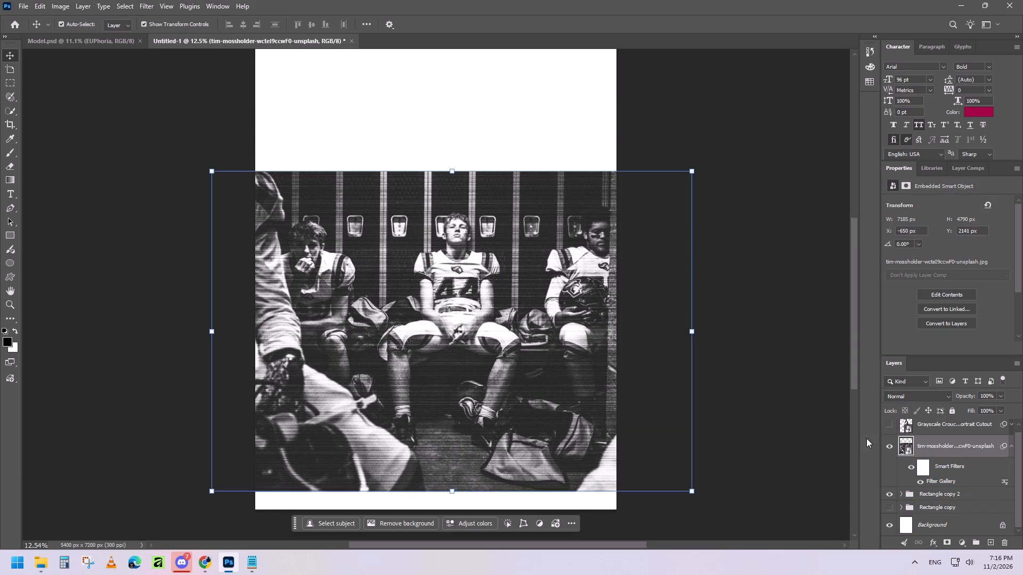
pyautogui.keyDown('alt'); pyautogui.click(908, 487); pyautogui.keyUp('alt')
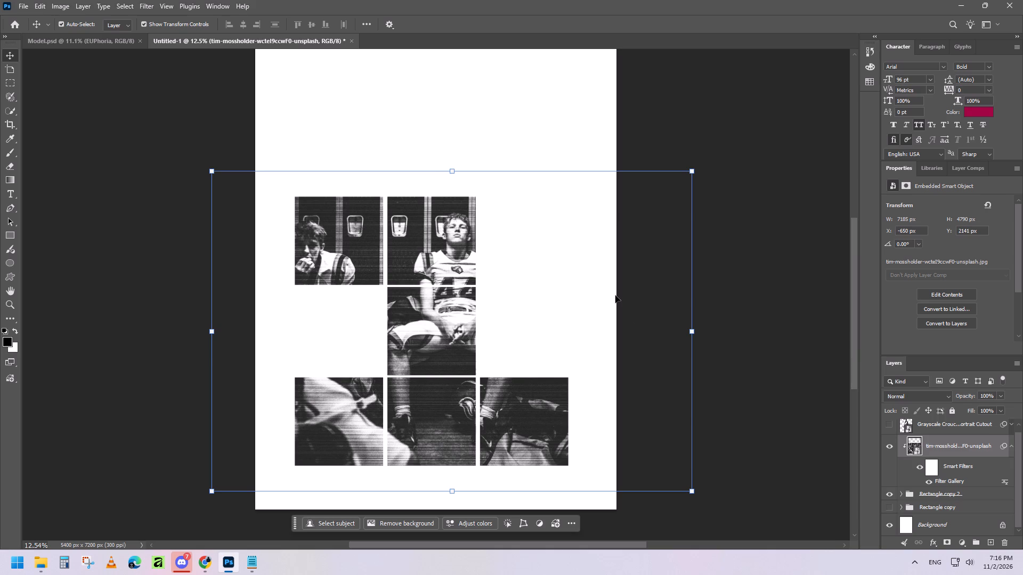
# Nudge the clipped photo to about X -604, Y 2176 px to frame the seated players in the squares, and deselect it.
pyautogui.press('Right')
pyautogui.press('Right')
pyautogui.press('Right')
pyautogui.press('Right')
pyautogui.press('Right')
pyautogui.press('Left')
pyautogui.press('Down')
pyautogui.press('Right')
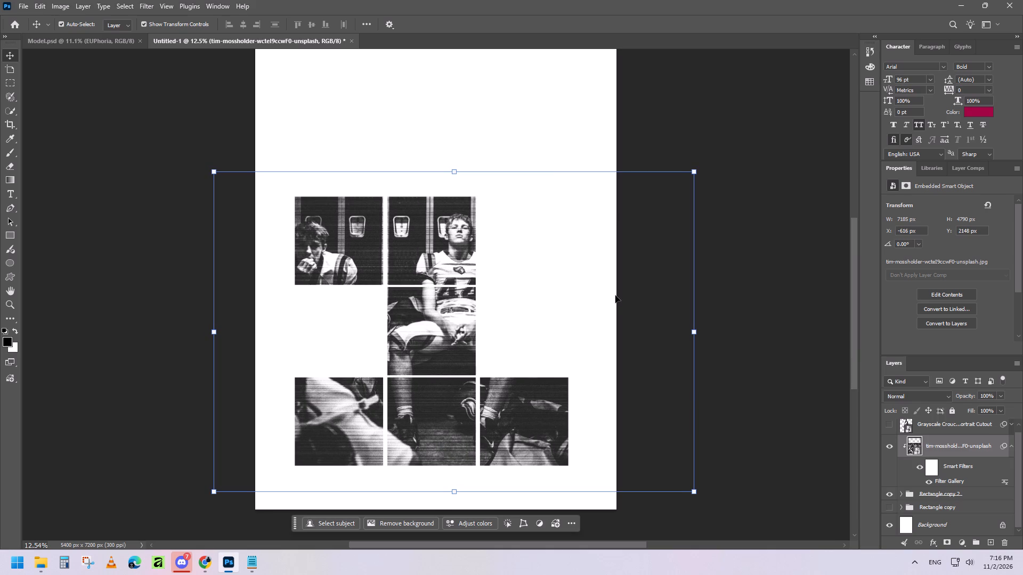
pyautogui.press('Right')
pyautogui.press('Down')
pyautogui.press('Right')
pyautogui.press('Down')
pyautogui.press('Down')
pyautogui.press('Right')
pyautogui.press('Right')
pyautogui.press('Down')
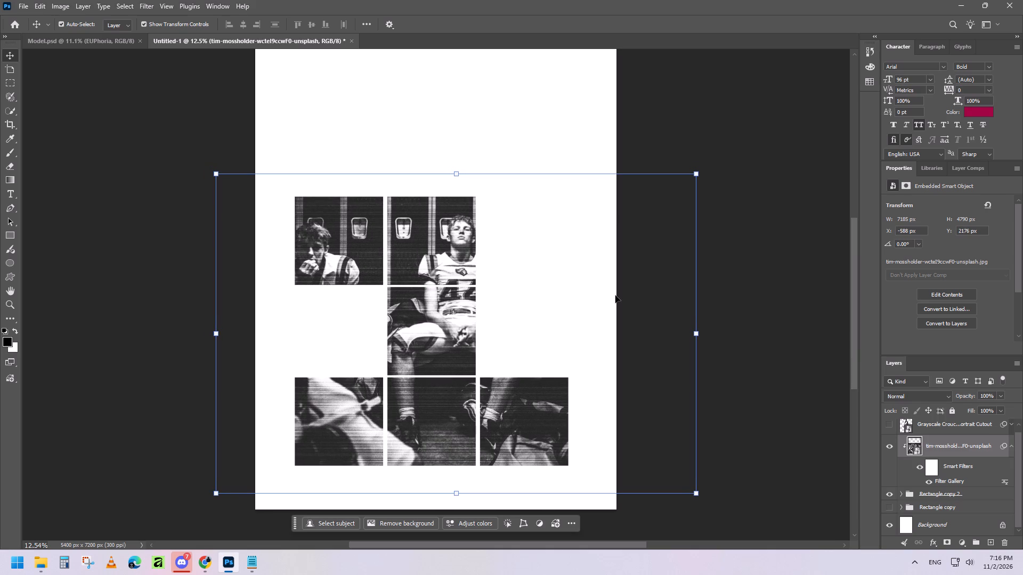
pyautogui.press('Left')
pyautogui.press('Left')
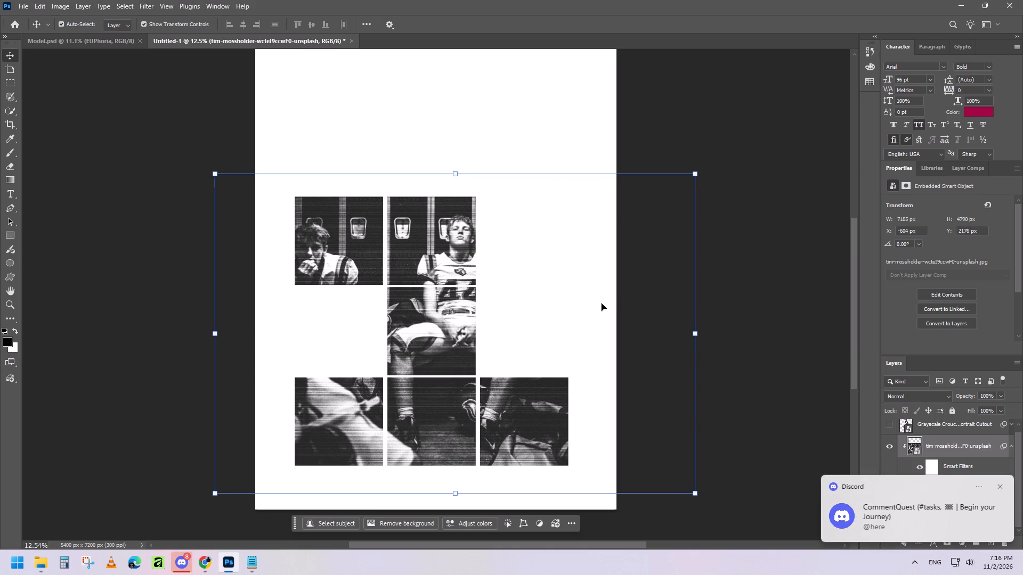
pyautogui.click(755, 308)
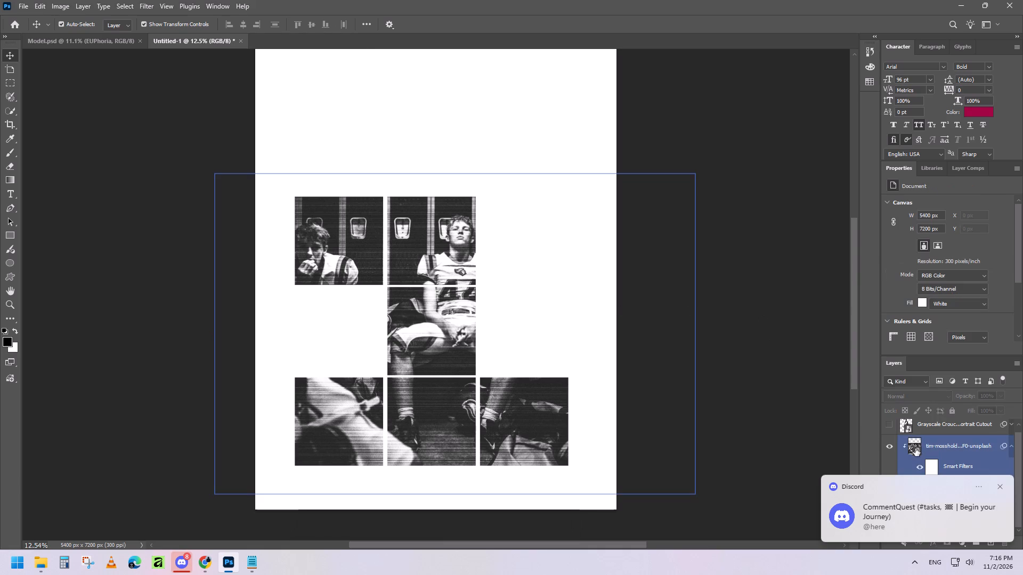
# Hide the clipped locker-room photo and dismiss the chat notification.
pyautogui.click(887, 447)
pyautogui.click(1000, 485)
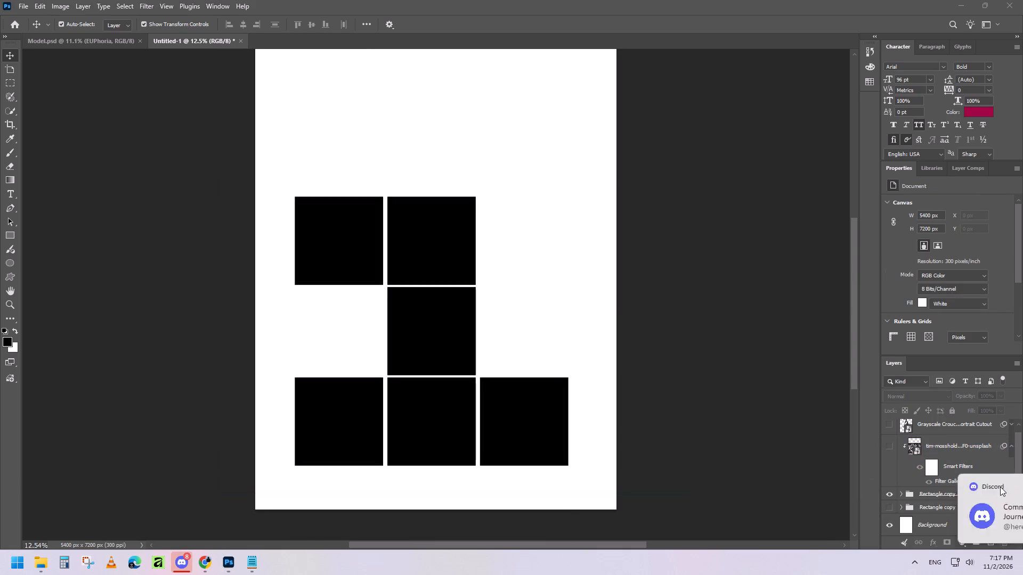
# Select all six squares in the Rectangle copy 2 group, scale them to about 107.5%, and centre them horizontally at about Y 2382 px.
pyautogui.click(984, 497)
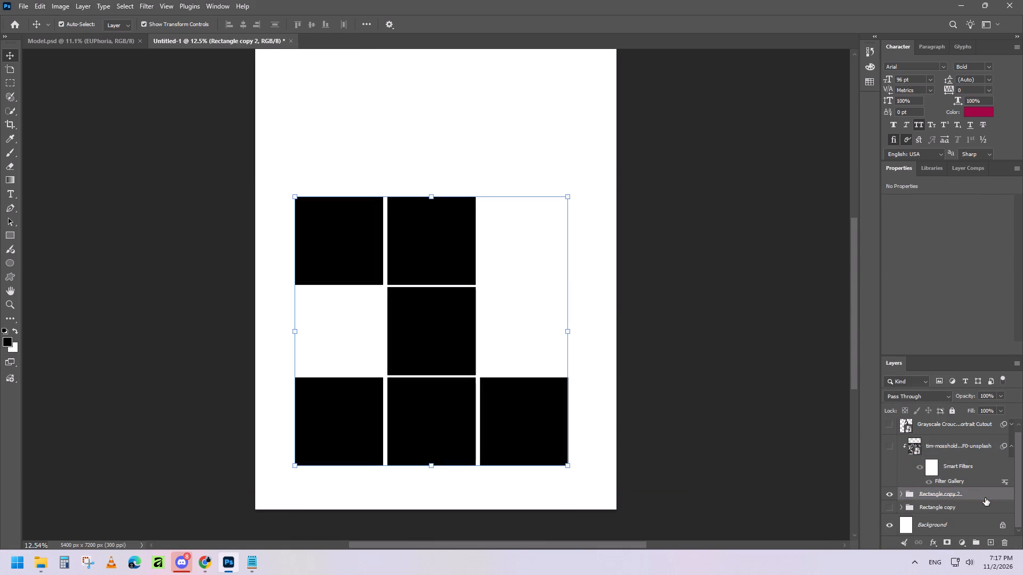
pyautogui.scroll(-2, 984, 500)
pyautogui.click(900, 494)
pyautogui.scroll(-4, 959, 509)
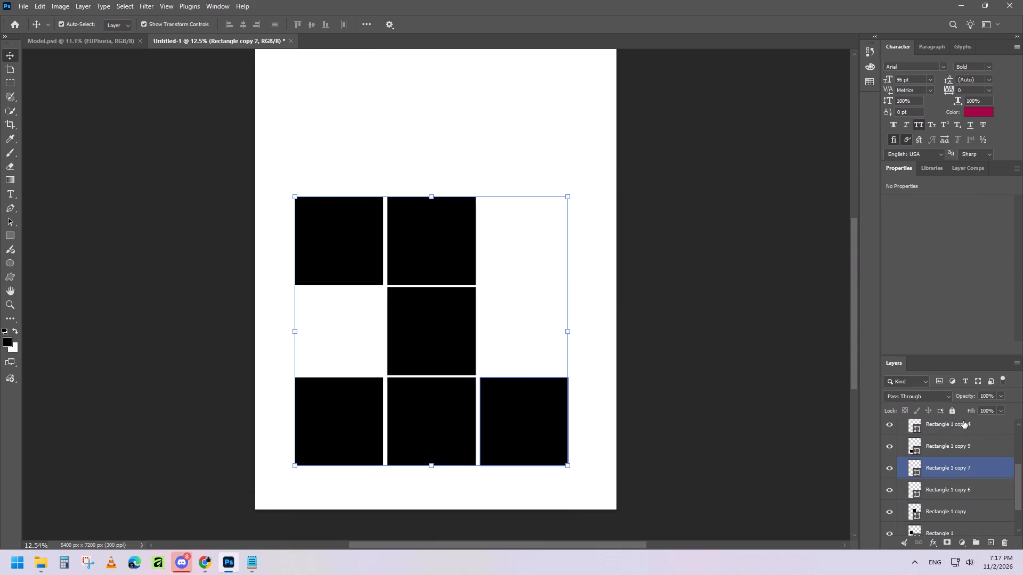
pyautogui.scroll(3, 960, 486)
pyautogui.click(957, 495)
pyautogui.scroll(-7, 961, 498)
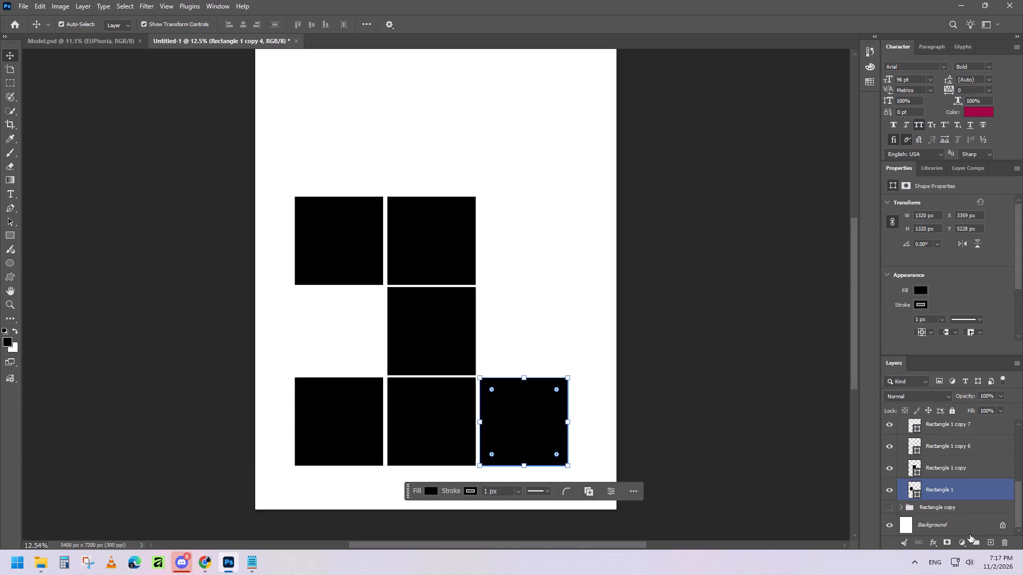
pyautogui.keyDown('ctrl'); pyautogui.keyDown('shift'); pyautogui.click(969, 490); pyautogui.keyUp('shift'); pyautogui.keyUp('ctrl')
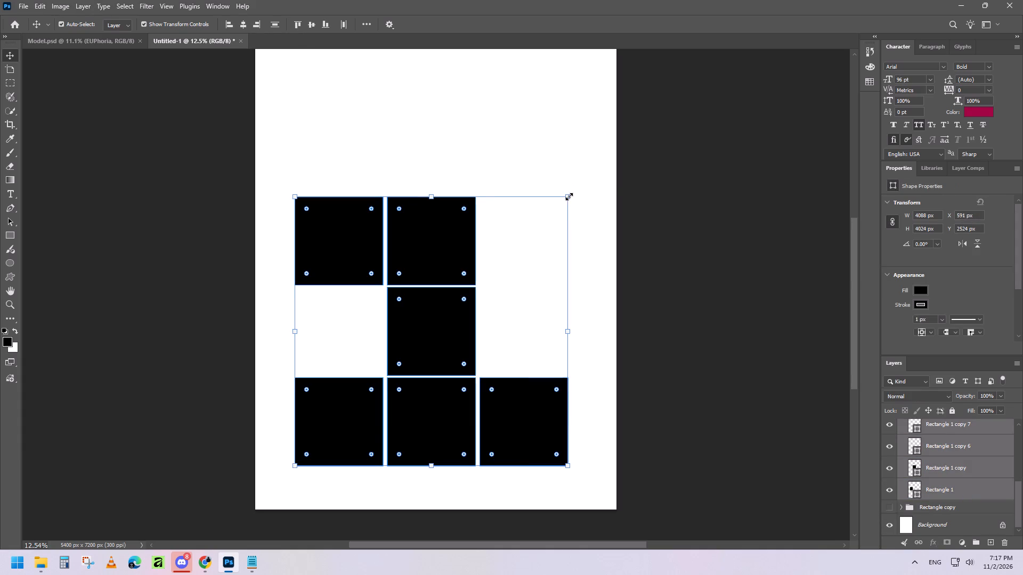
pyautogui.moveTo(569, 196); pyautogui.dragTo(590, 187)
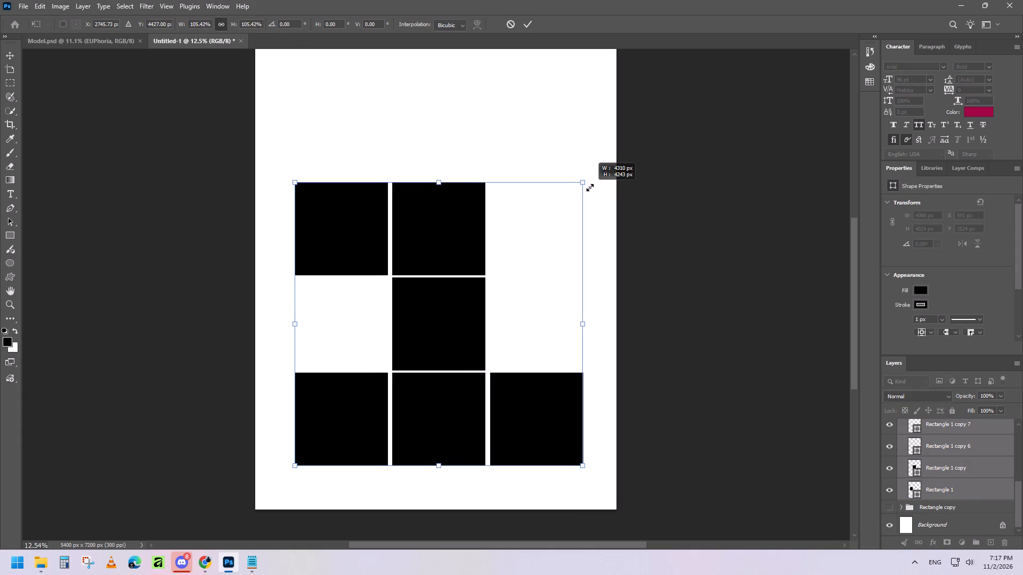
pyautogui.moveTo(590, 187); pyautogui.dragTo(597, 184)
pyautogui.moveTo(440, 210); pyautogui.dragTo(436, 216)
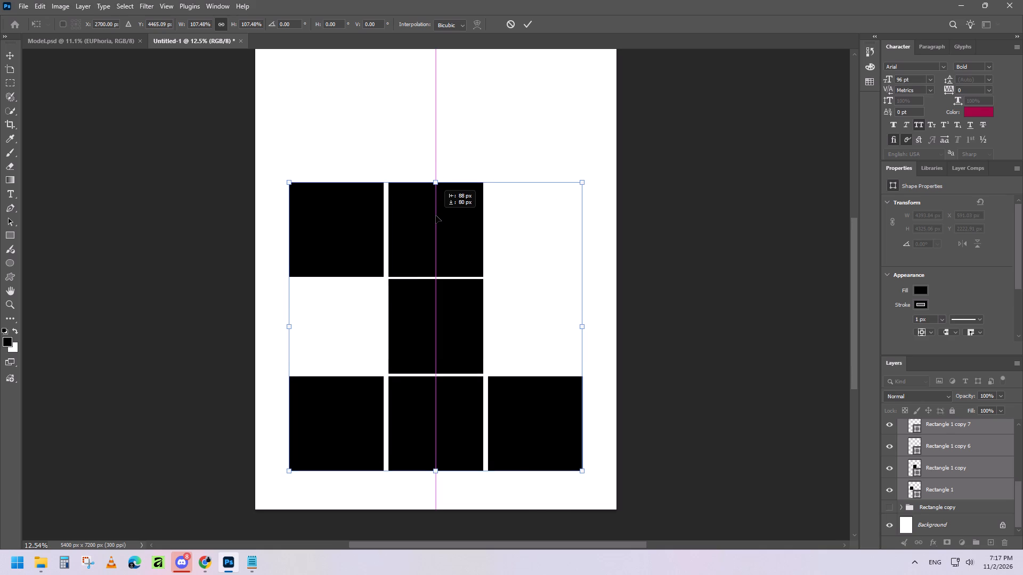
pyautogui.moveTo(436, 216); pyautogui.dragTo(437, 219)
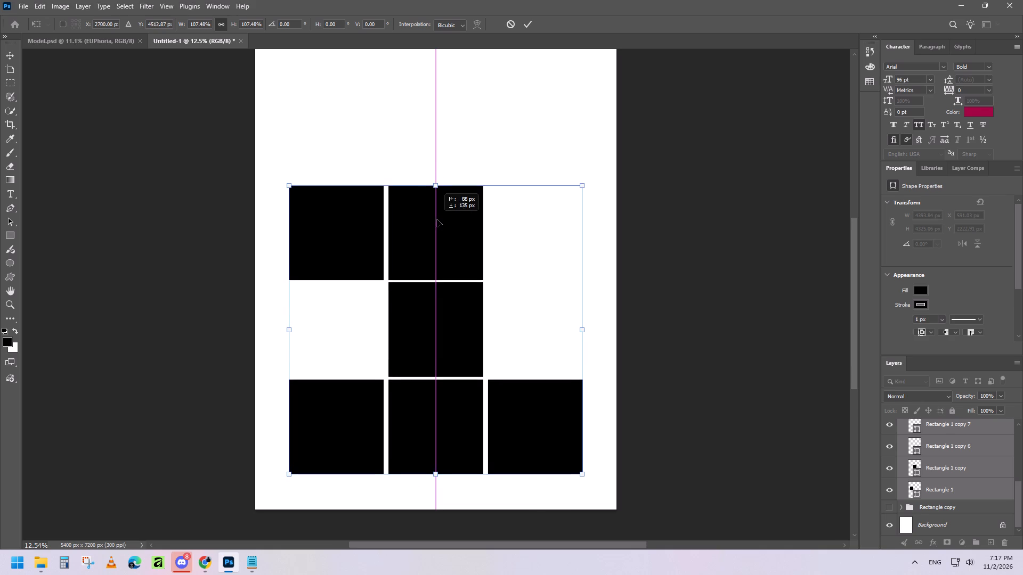
pyautogui.moveTo(437, 219); pyautogui.dragTo(436, 221)
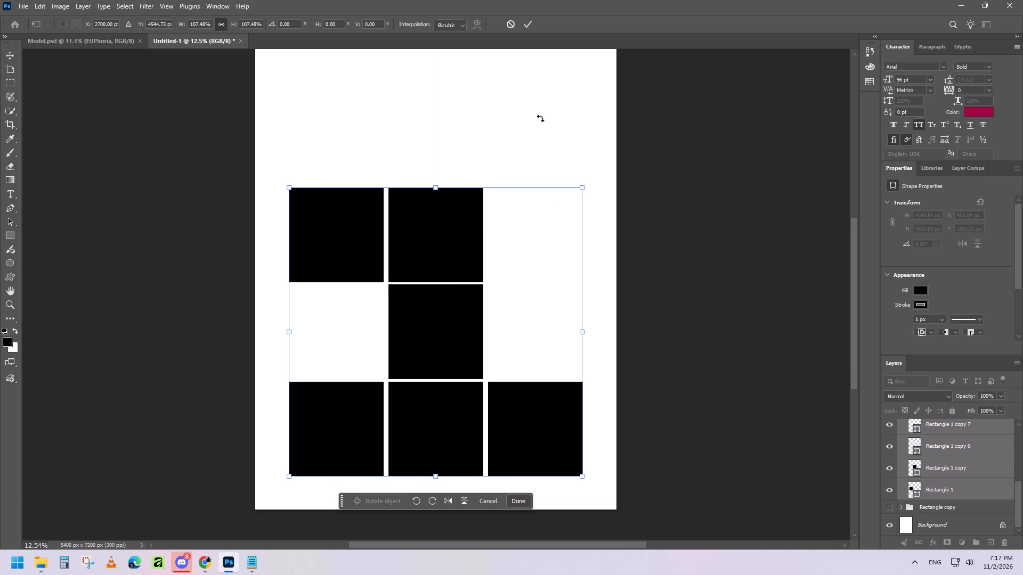
pyautogui.click(530, 24)
# Collapse the Rectangle copy 2 group and show the locker-room photo again.
pyautogui.scroll(3, 940, 444)
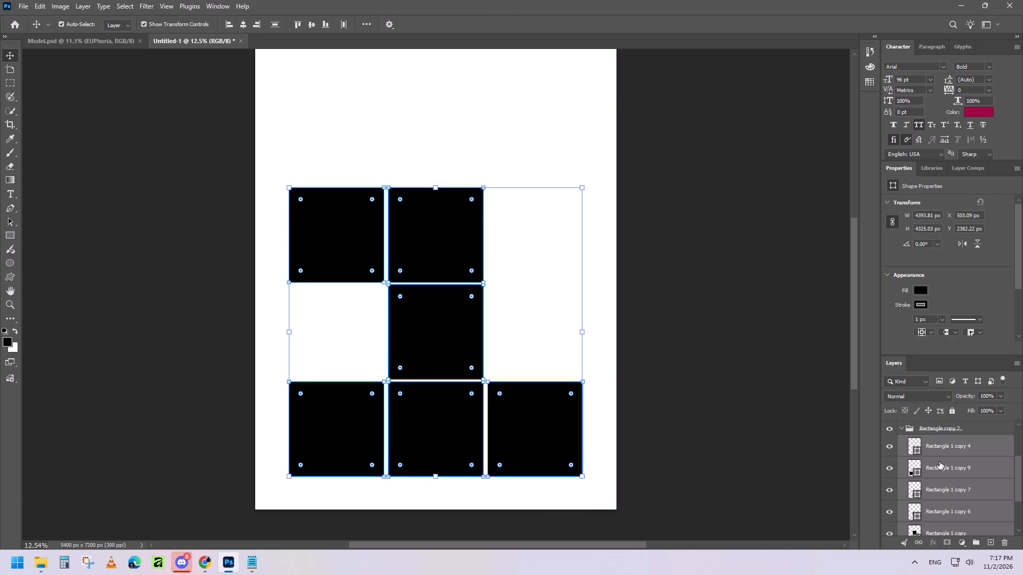
pyautogui.click(899, 429)
pyautogui.scroll(1, 915, 475)
pyautogui.click(889, 450)
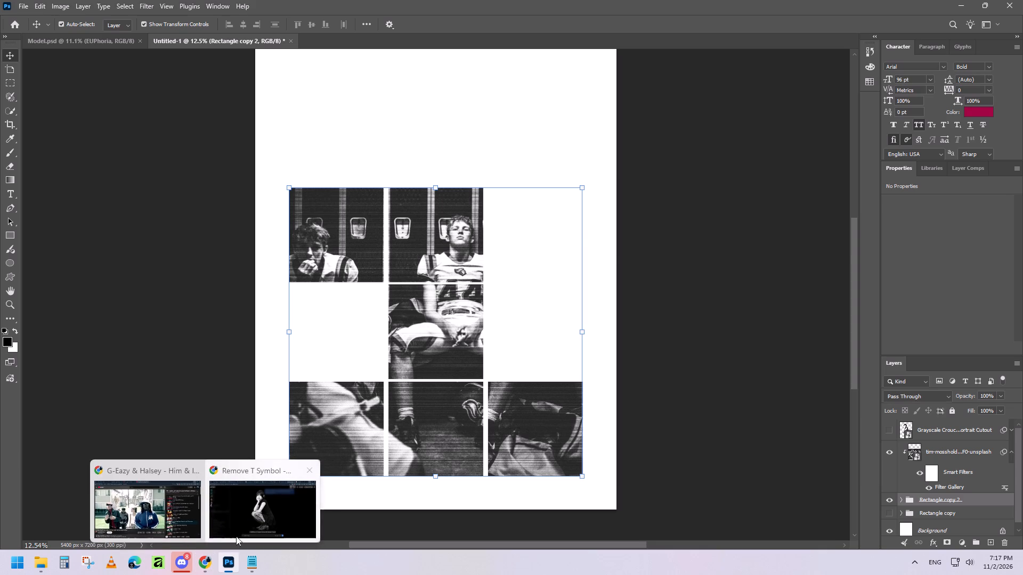
# Switch to Chrome, close the cutout image preview in ChatGPT, and search Unsplash for "rugby field".
pyautogui.click(255, 510)
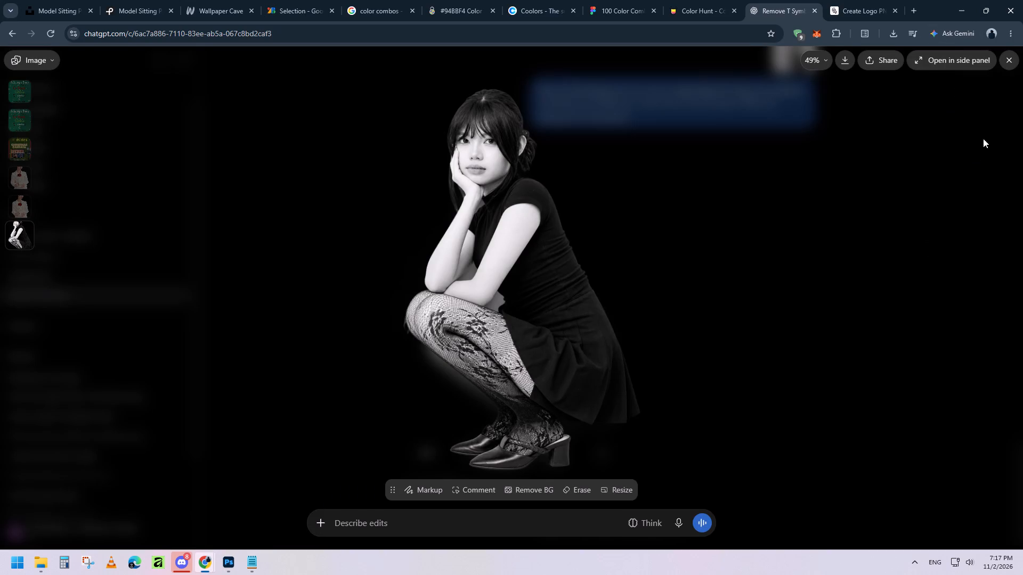
pyautogui.click(1004, 61)
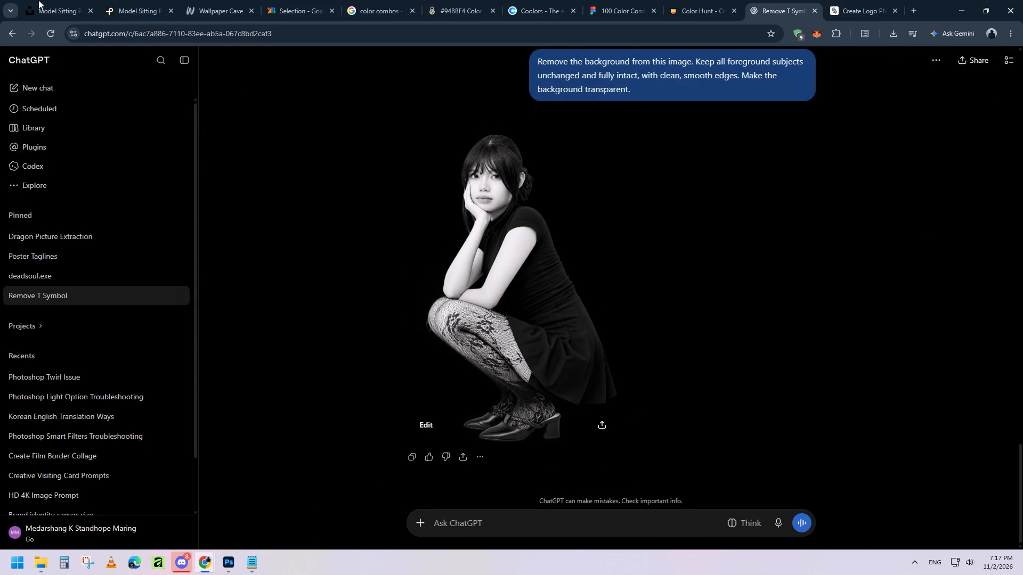
pyautogui.click(64, 0)
pyautogui.click(183, 67)
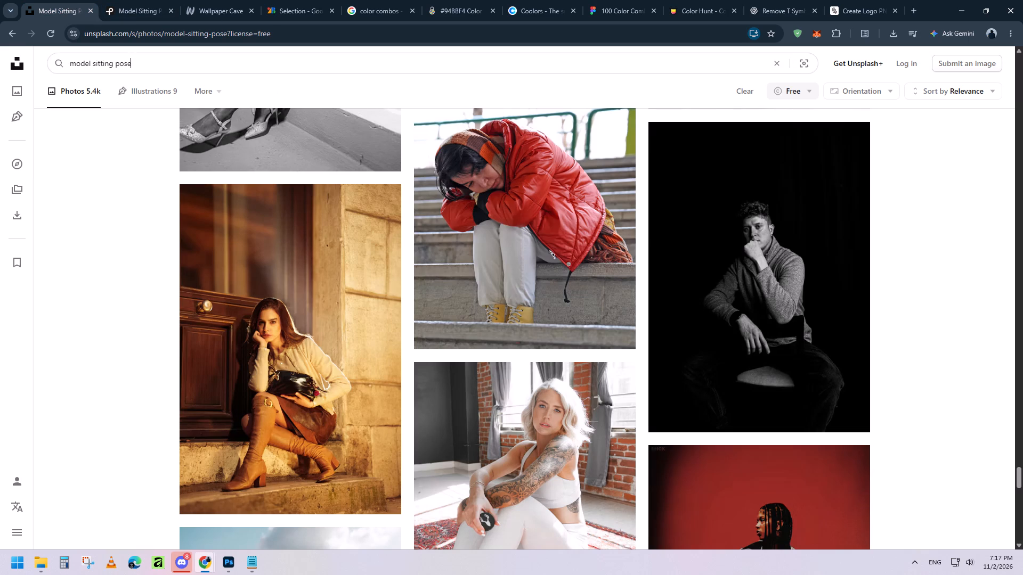
pyautogui.hotkey('ctrl', 'a')
pyautogui.write('rugby field')
pyautogui.press('Return')
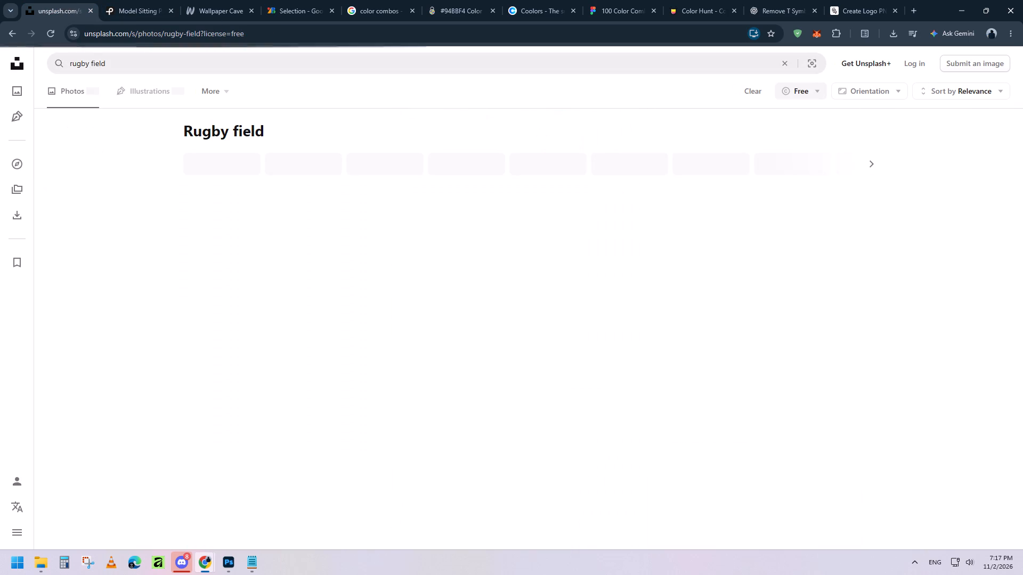
# Copy the "rugby field" search term and search Pexels for it.
pyautogui.click(135, 60)
pyautogui.hotkey('ctrl', 'a')
pyautogui.hotkey('ctrl', 'c')
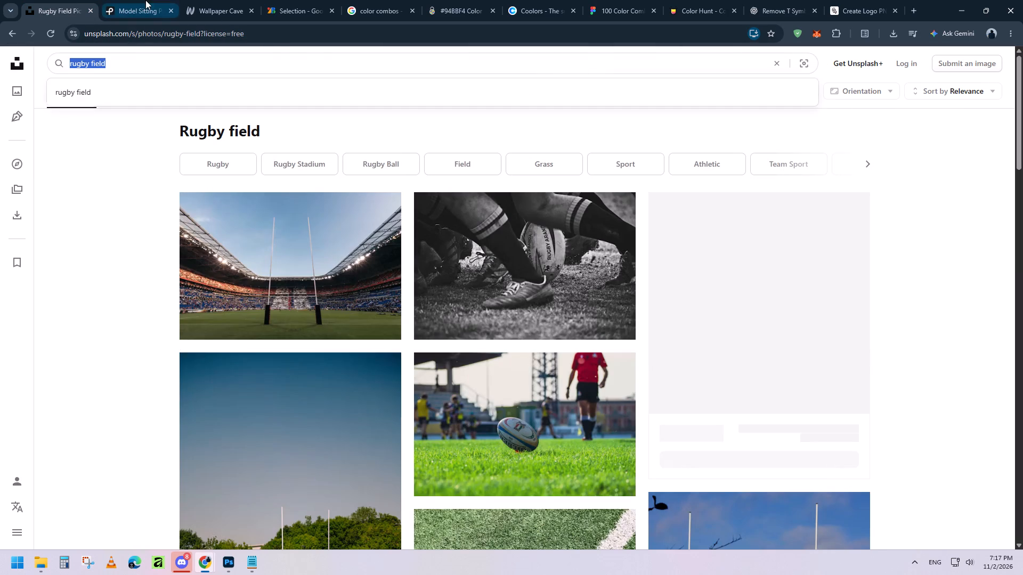
pyautogui.hotkey('ctrl', 'c')
pyautogui.hotkey('ctrl', 'c')
pyautogui.click(147, 0)
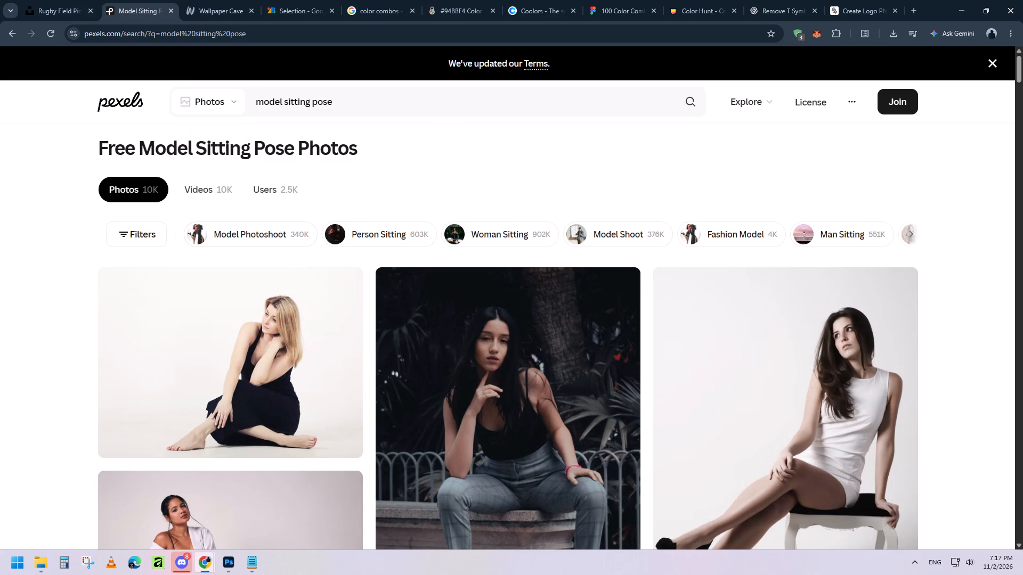
pyautogui.click(346, 102)
pyautogui.hotkey('ctrl', 'a')
pyautogui.hotkey('ctrl', 'v')
pyautogui.press('Return')
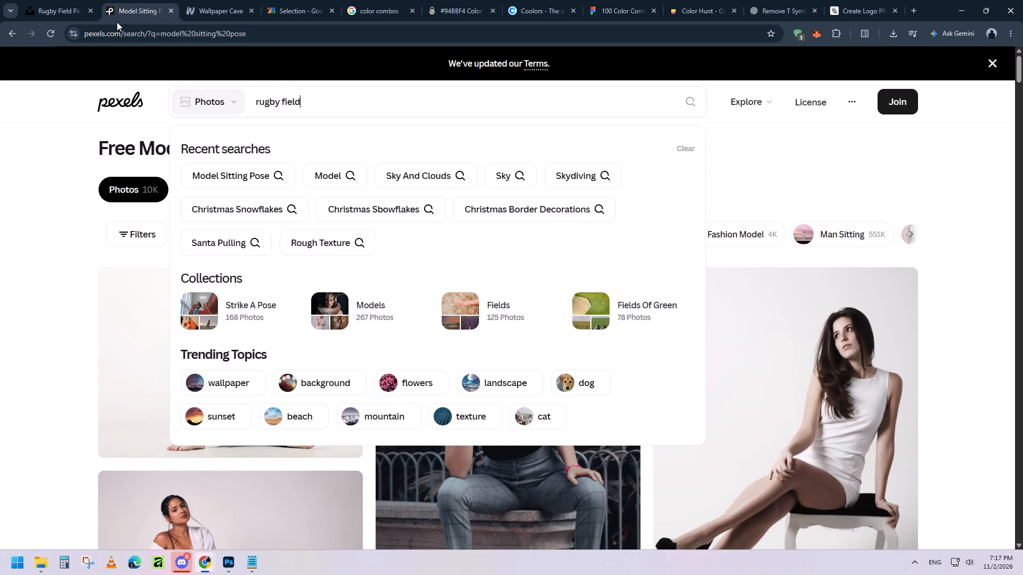
# Look through the Unsplash rugby field results and download the stadium photo framed by blurred red beams.
pyautogui.click(59, 0)
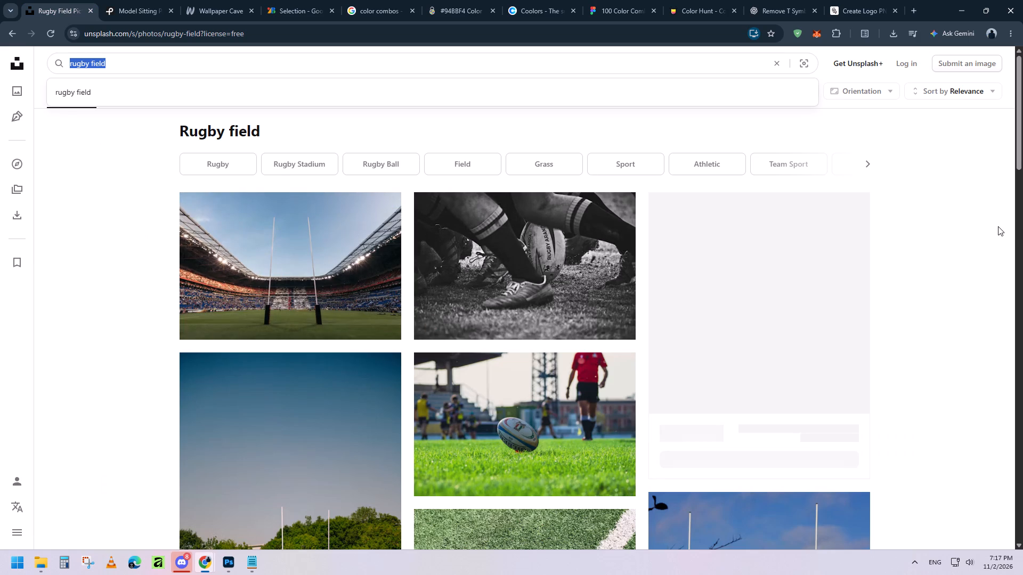
pyautogui.scroll(-4, 990, 226)
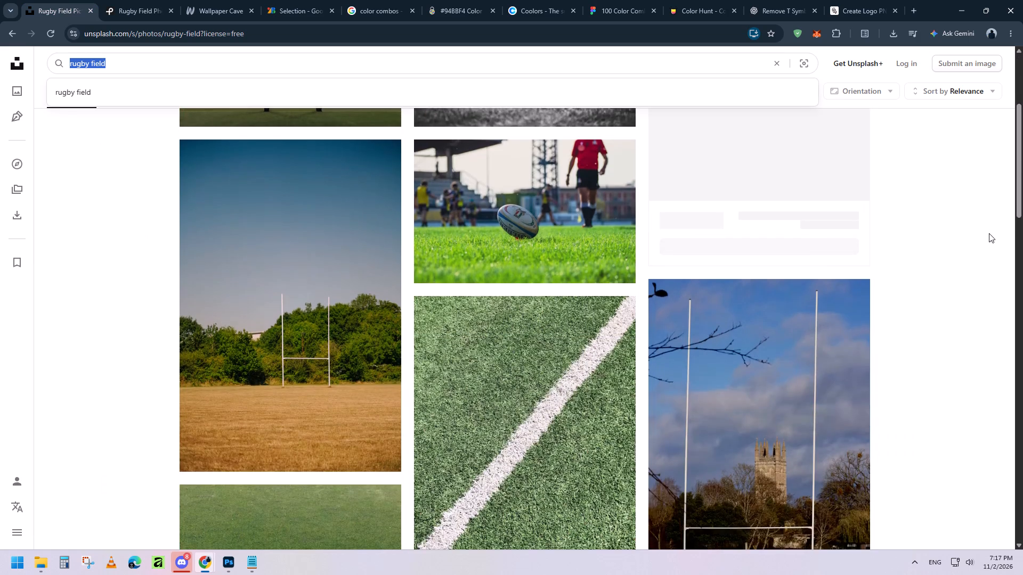
pyautogui.scroll(-12, 989, 233)
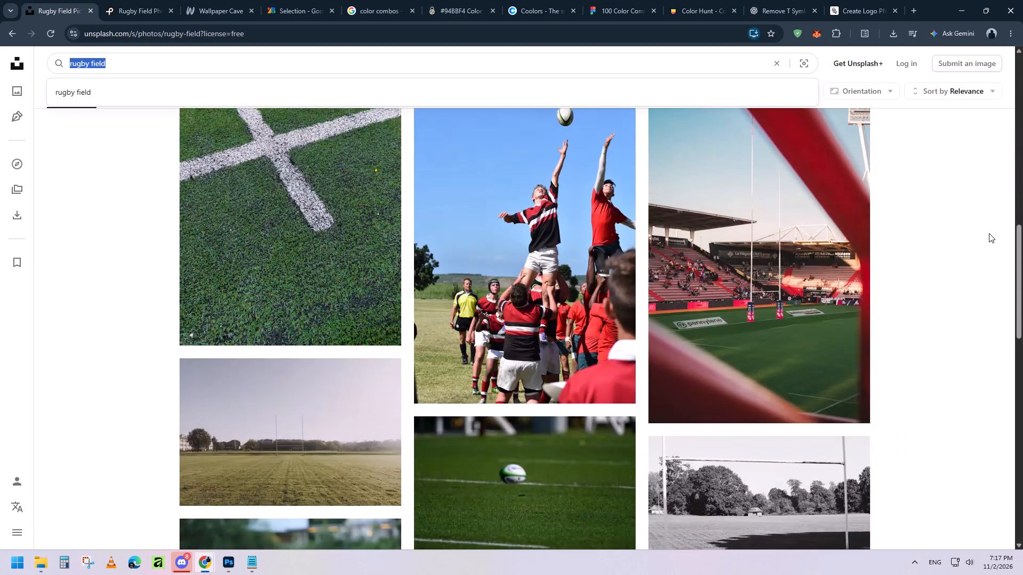
pyautogui.scroll(-3, 989, 233)
pyautogui.scroll(5, 989, 233)
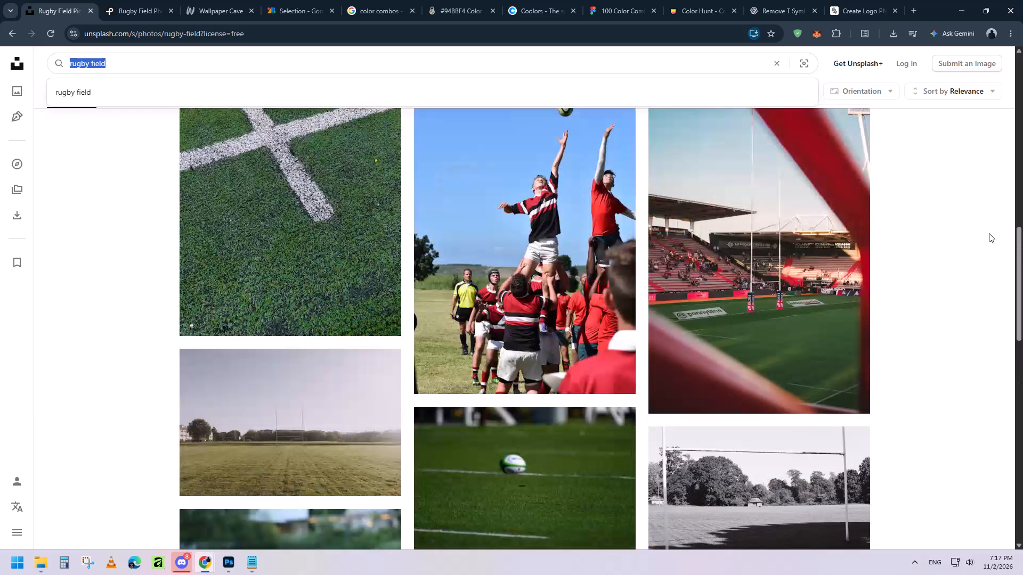
pyautogui.scroll(-3, 985, 294)
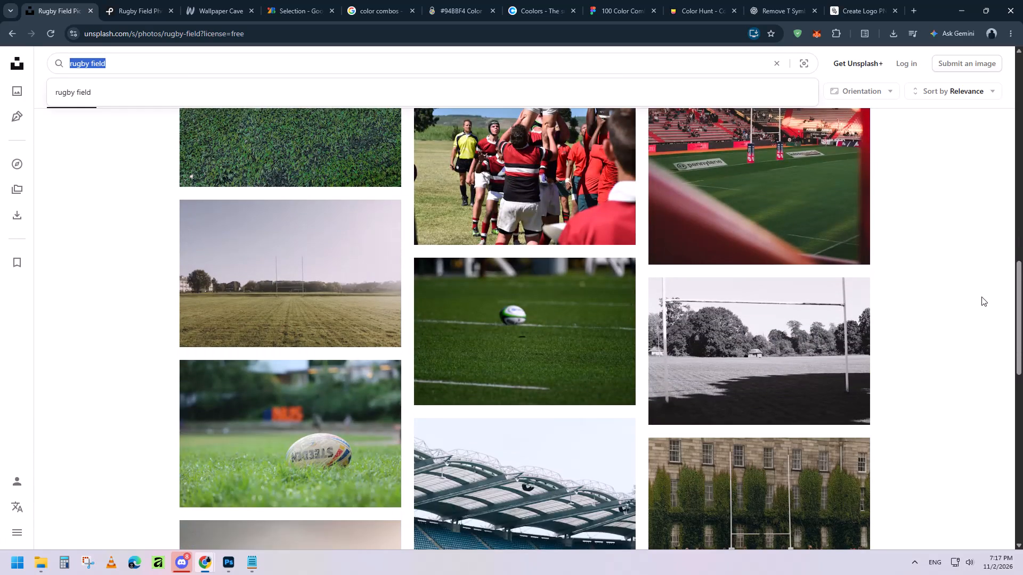
pyautogui.scroll(-2, 981, 302)
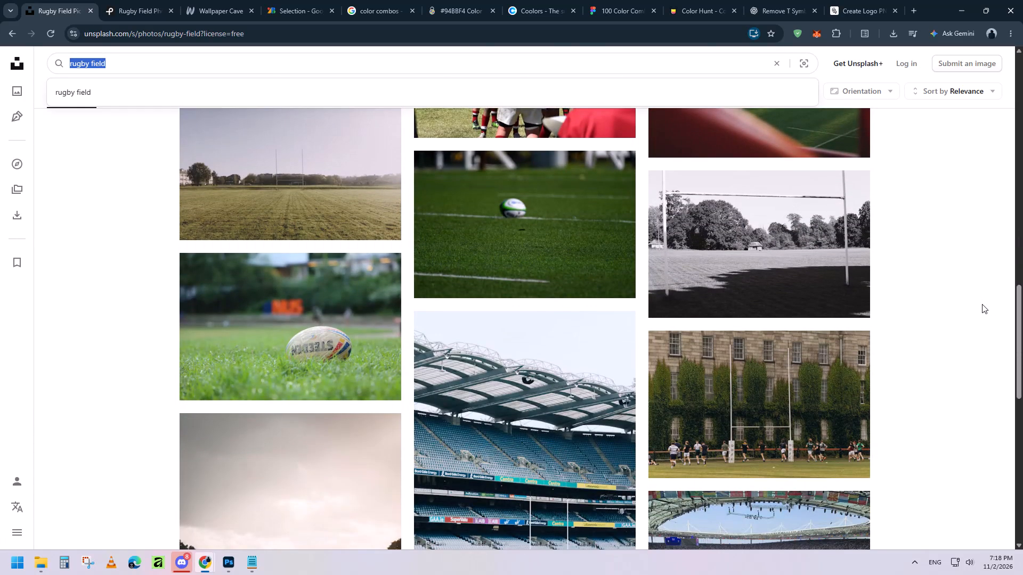
pyautogui.scroll(-7, 984, 268)
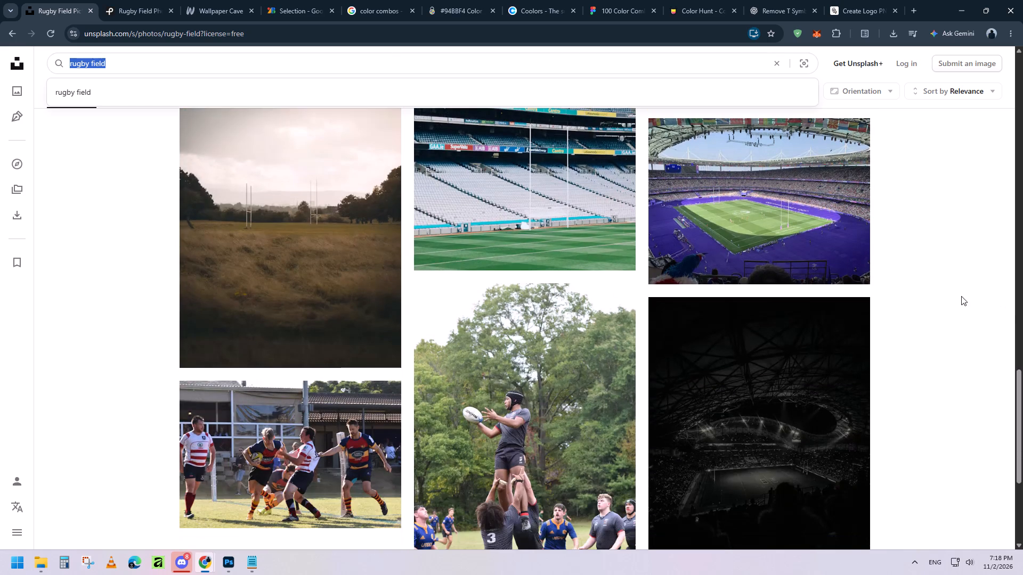
pyautogui.scroll(11, 961, 296)
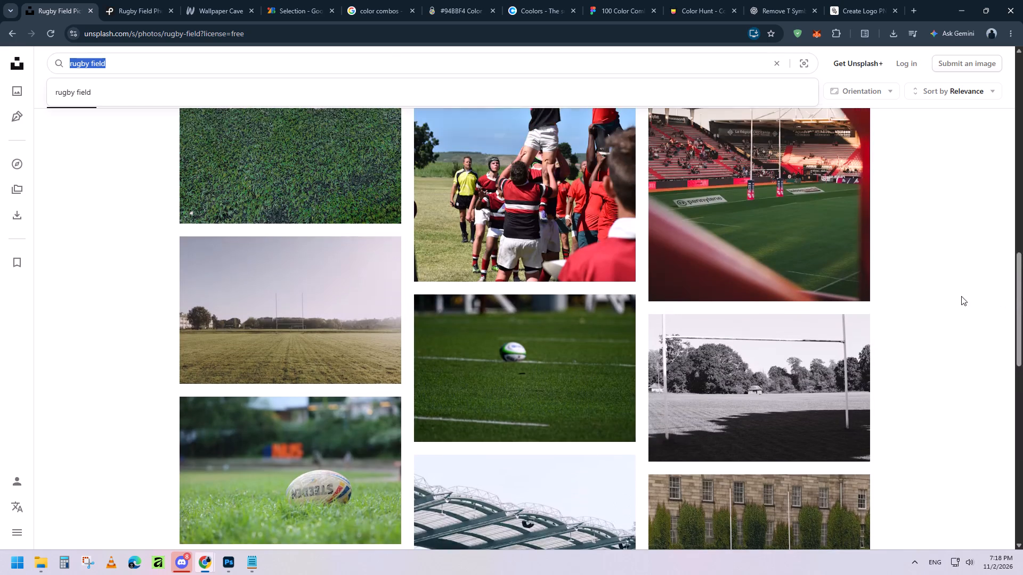
pyautogui.scroll(1, 819, 254)
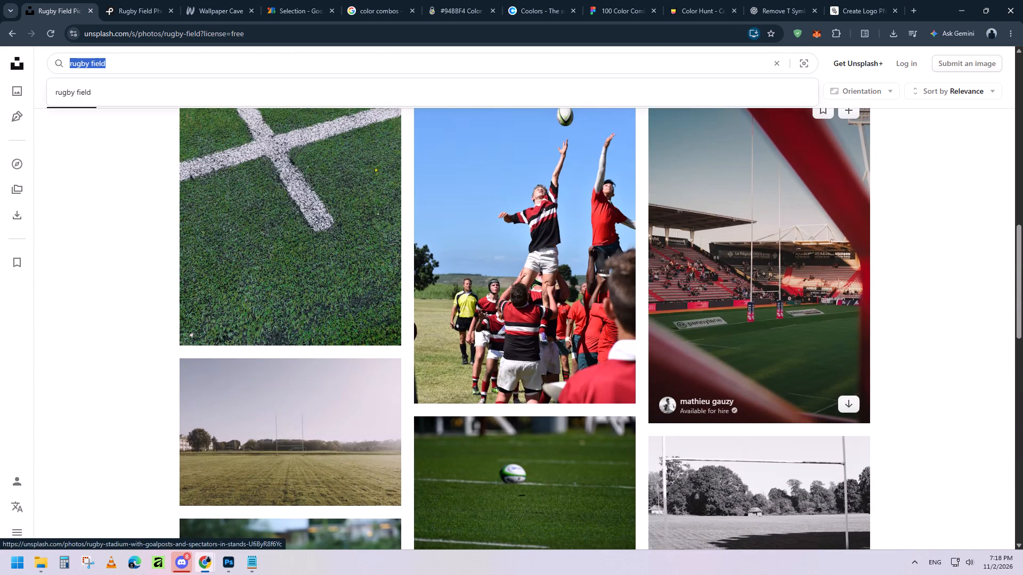
pyautogui.click(855, 402)
# Look through the remaining Unsplash "rugby field" results, loading more photos, for a usable field or stadium image.
pyautogui.scroll(-13, 938, 363)
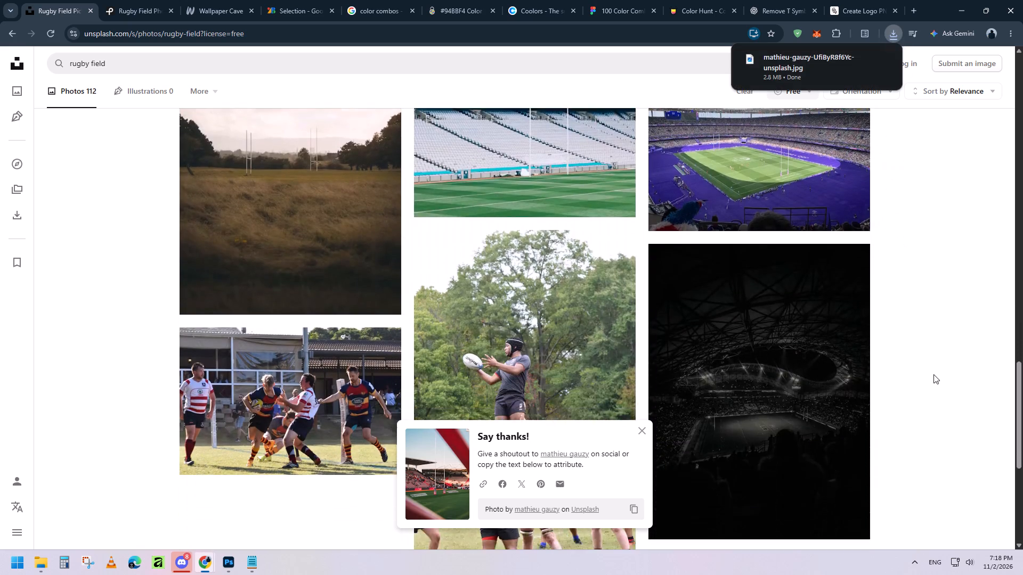
pyautogui.scroll(-4, 933, 374)
pyautogui.click(699, 416)
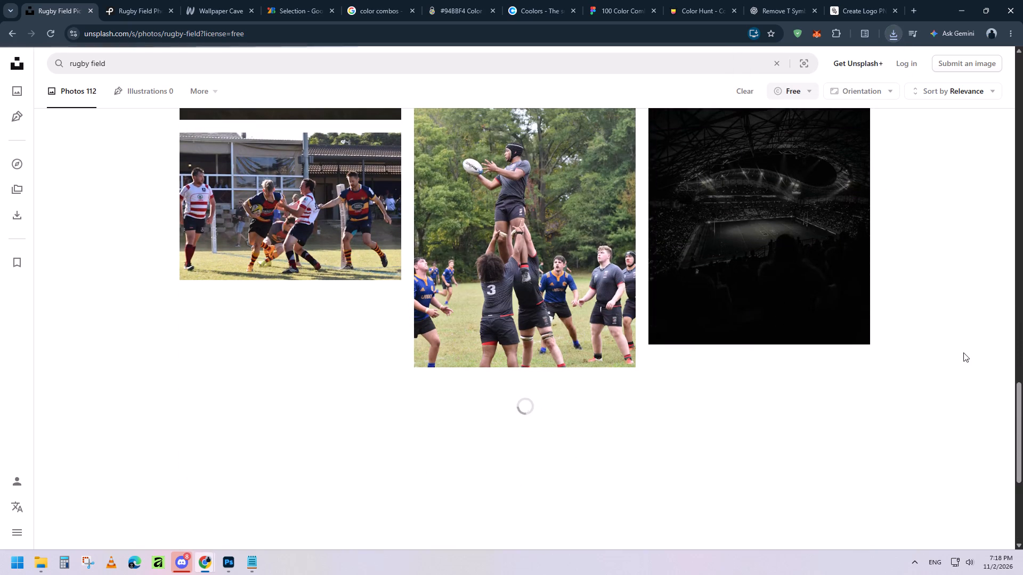
pyautogui.scroll(-5, 956, 342)
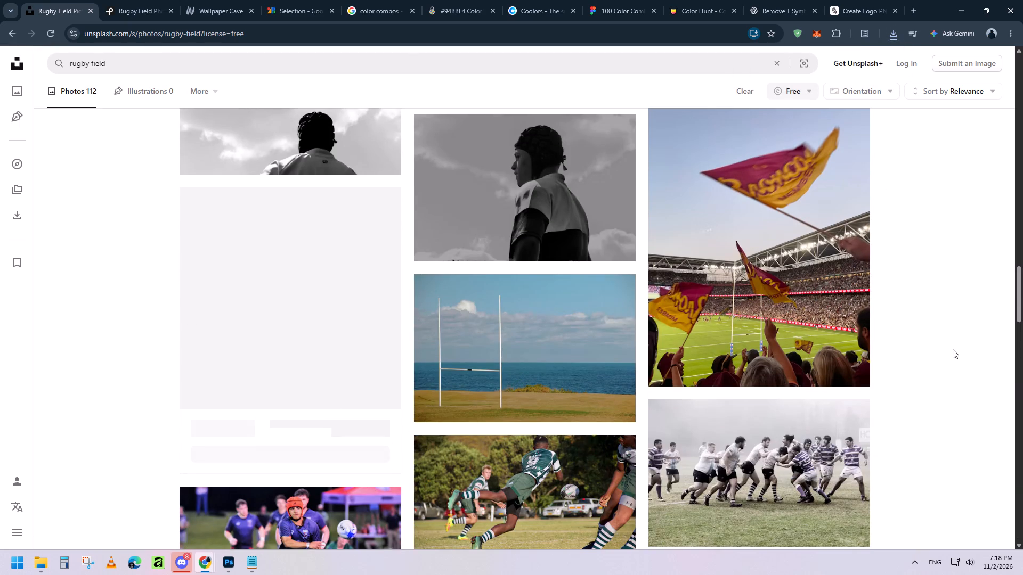
pyautogui.scroll(-5, 953, 349)
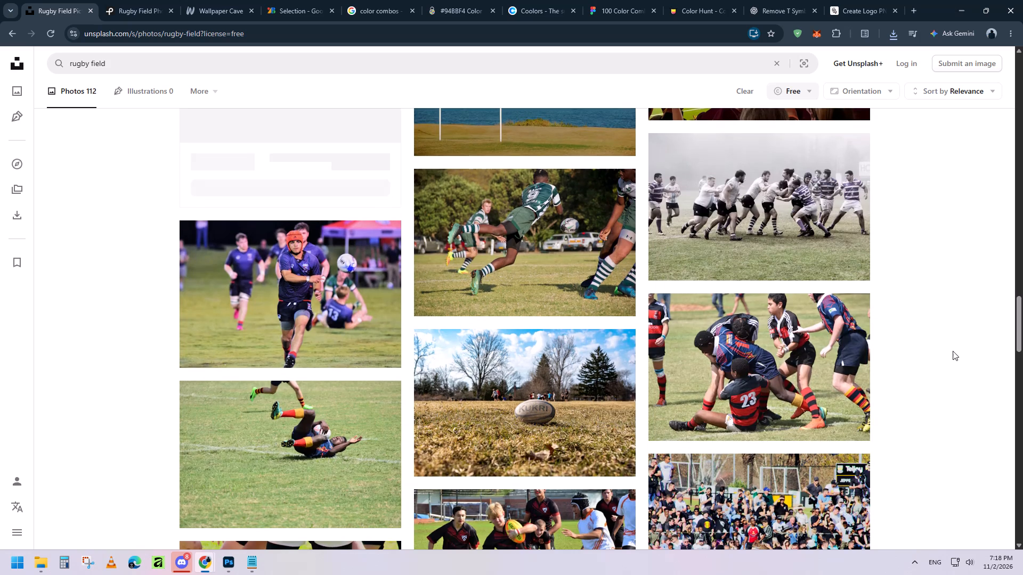
pyautogui.scroll(-9, 953, 351)
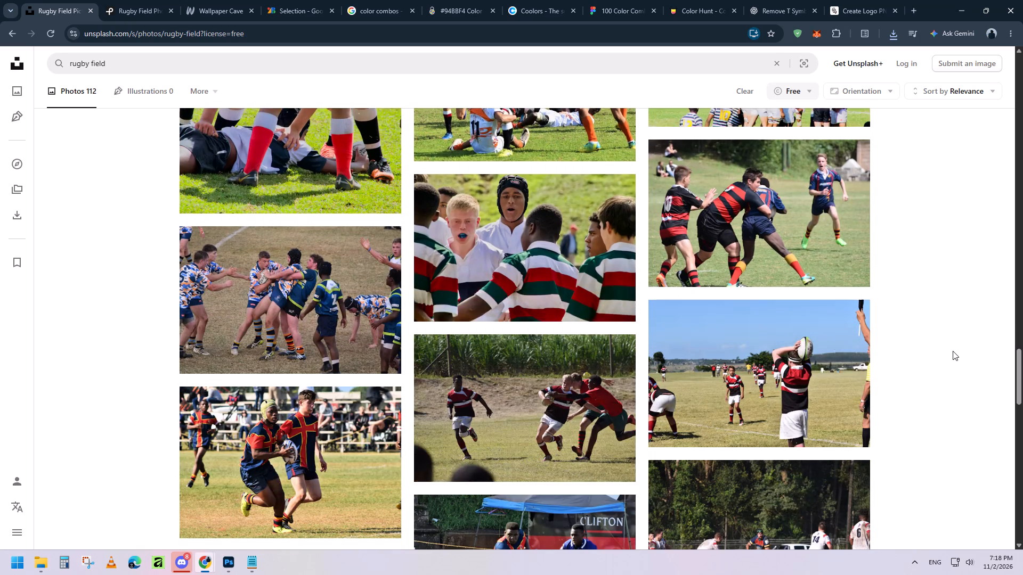
pyautogui.scroll(-13, 953, 351)
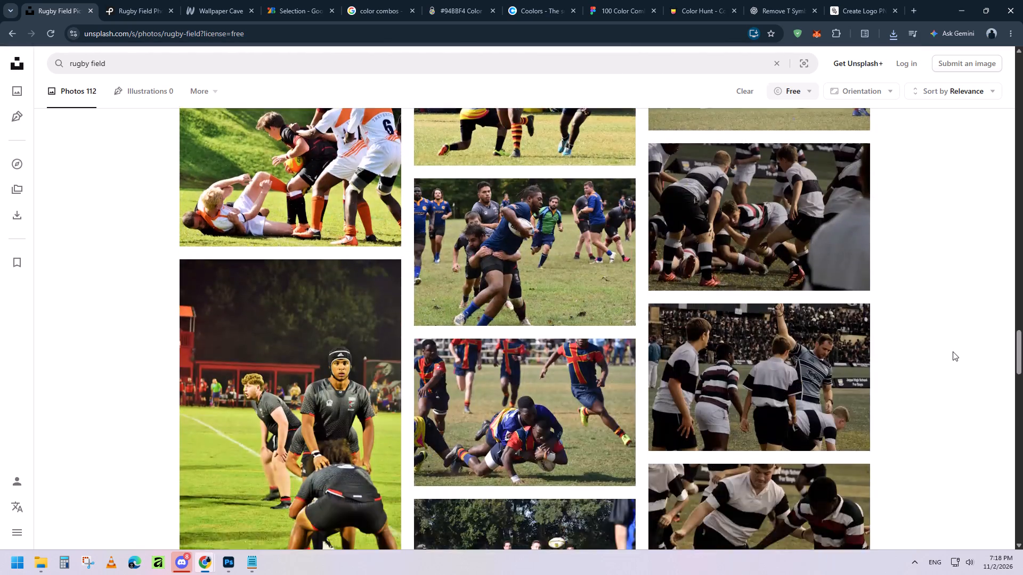
pyautogui.scroll(-8, 953, 351)
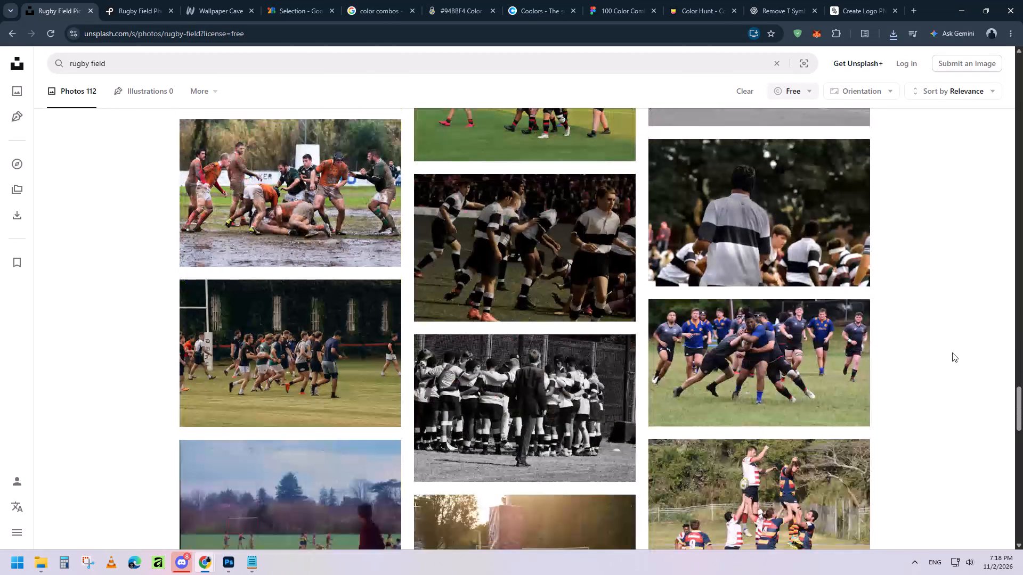
pyautogui.scroll(-5, 952, 352)
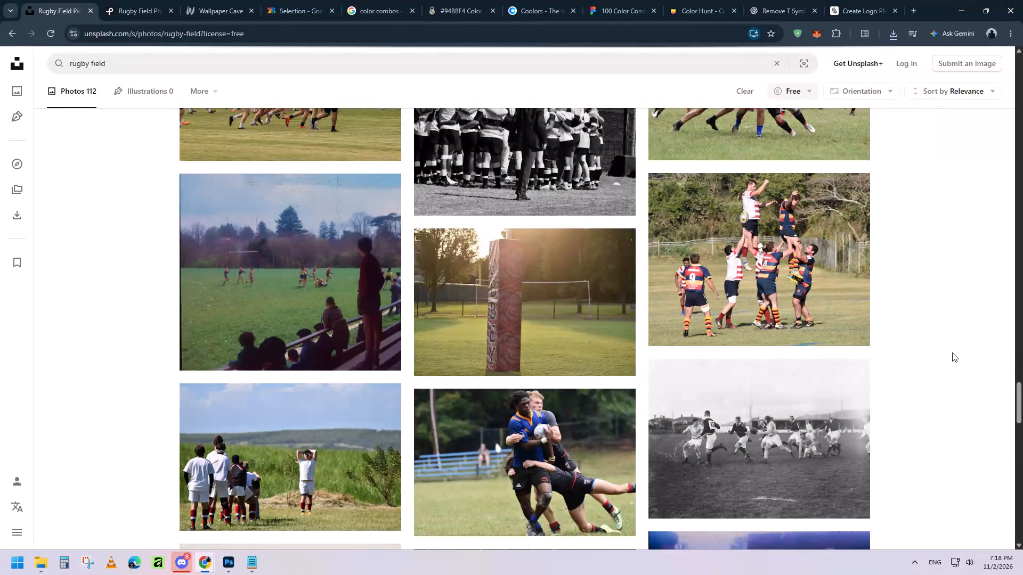
pyautogui.scroll(-7, 952, 352)
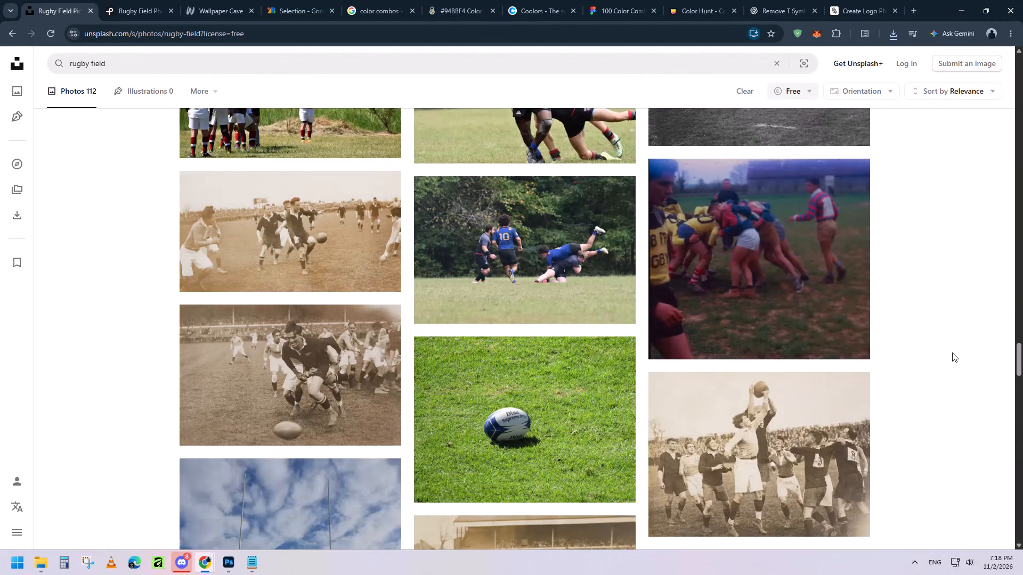
pyautogui.scroll(-12, 952, 352)
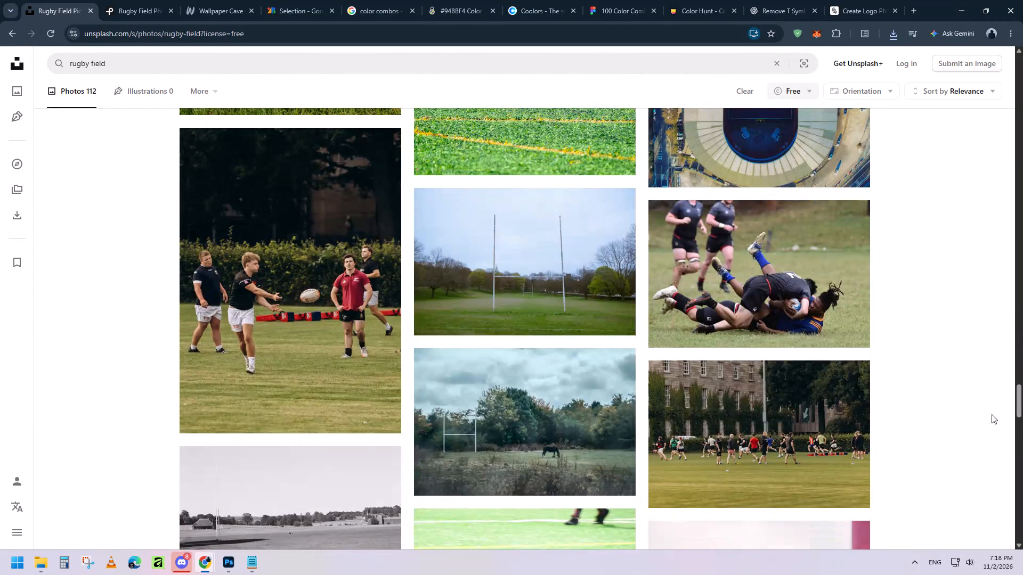
pyautogui.moveTo(1017, 407); pyautogui.dragTo(1022, 443)
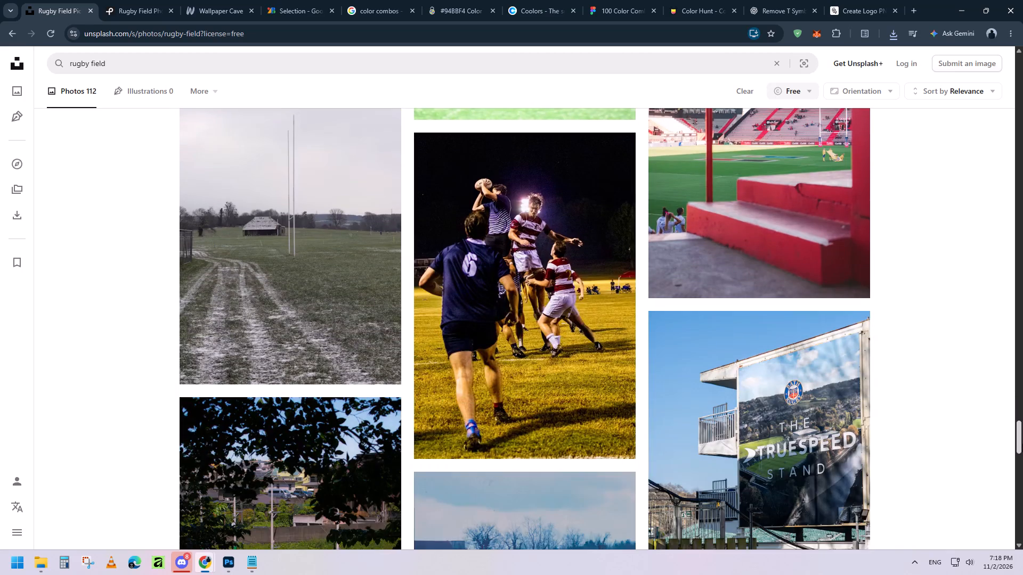
pyautogui.moveTo(1022, 443); pyautogui.dragTo(1022, 81)
# Search Unsplash for "nfl stadium" instead.
pyautogui.click(193, 56)
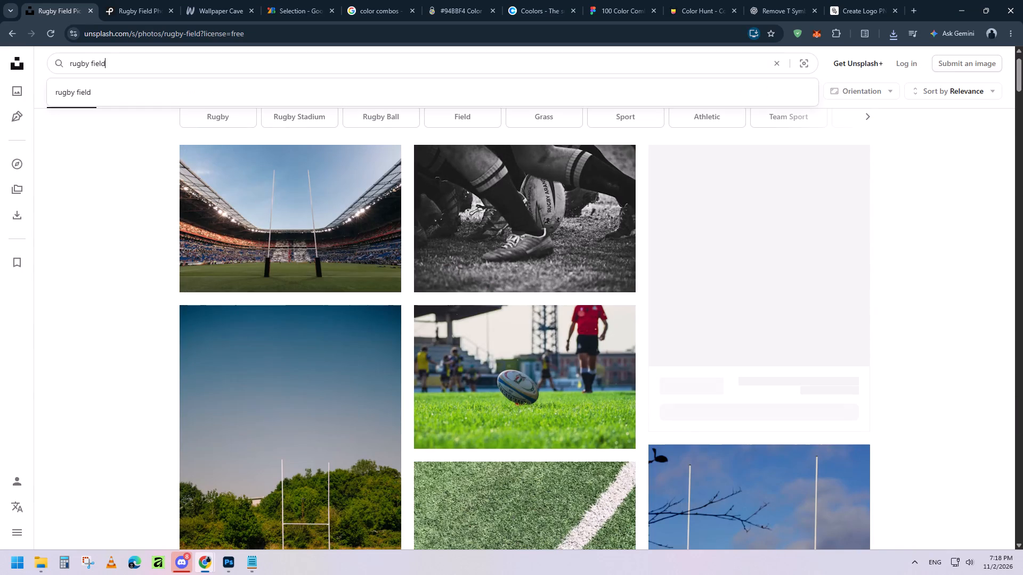
pyautogui.hotkey('ctrl', 'a')
pyautogui.write('NFL')
pyautogui.press('space')
pyautogui.write('fiel')
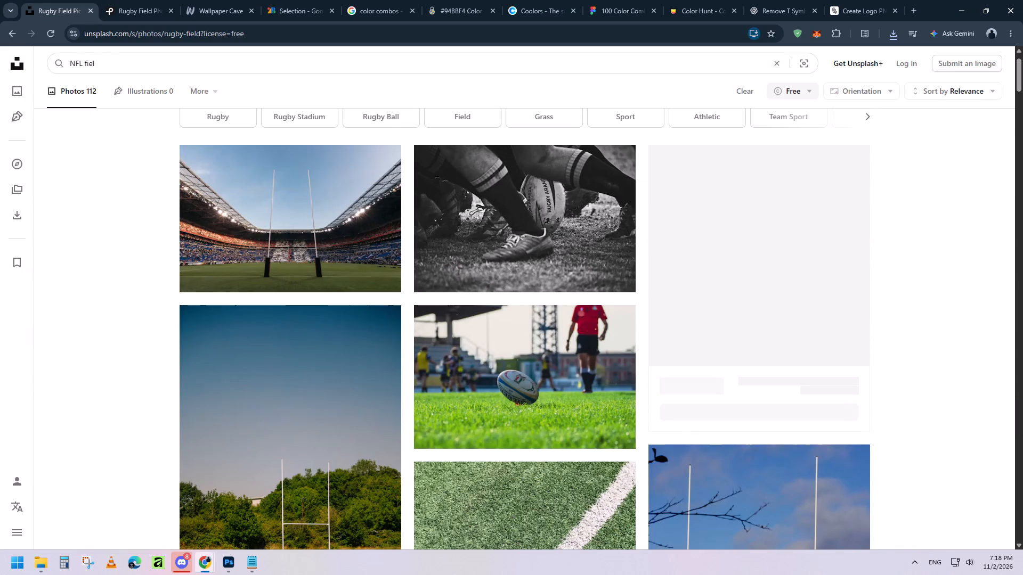
pyautogui.press('BackSpace')
pyautogui.press('BackSpace')
pyautogui.press('BackSpace')
pyautogui.press('BackSpace')
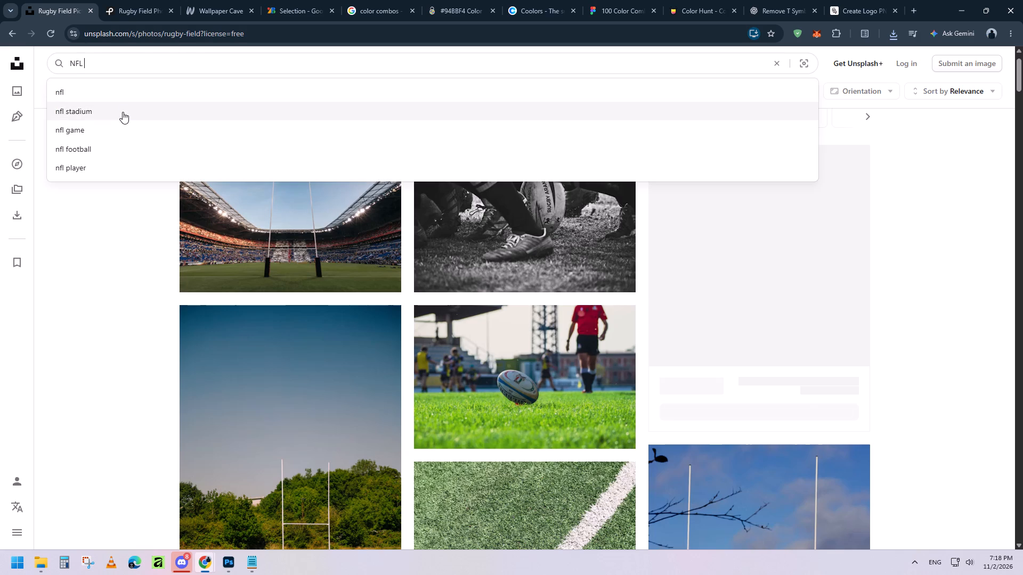
pyautogui.click(123, 112)
# Copy the "nfl stadium" search term, then search Pexels for "nfl game".
pyautogui.click(159, 57)
pyautogui.hotkey('ctrl', 'a')
pyautogui.hotkey('ctrl', 'c')
pyautogui.hotkey('ctrl', 'c')
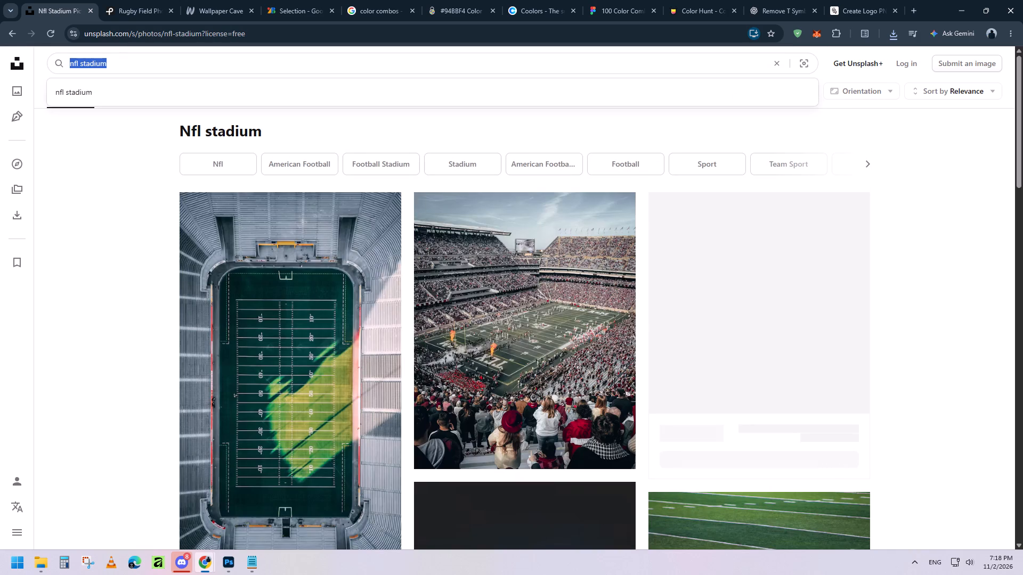
pyautogui.hotkey('ctrl', 'c')
pyautogui.hotkey('ctrl', 'c')
pyautogui.click(154, 0)
pyautogui.click(352, 104)
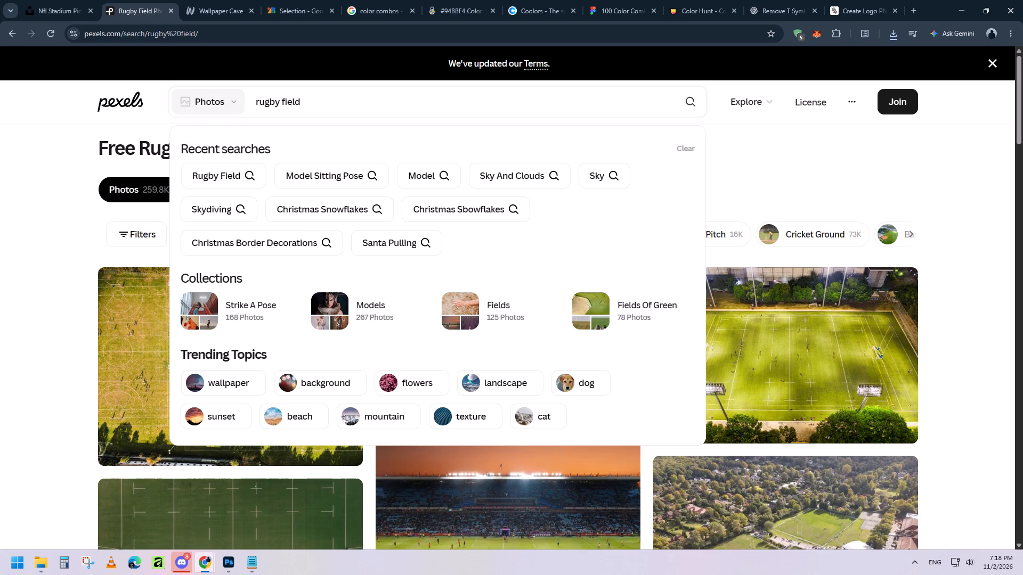
pyautogui.hotkey('ctrl', 'a')
pyautogui.write('nfl game')
pyautogui.press('Return')
# Return to the Unsplash "nfl stadium" results and download the daytime photo of a packed stadium with fans in the foreground.
pyautogui.click(58, 0)
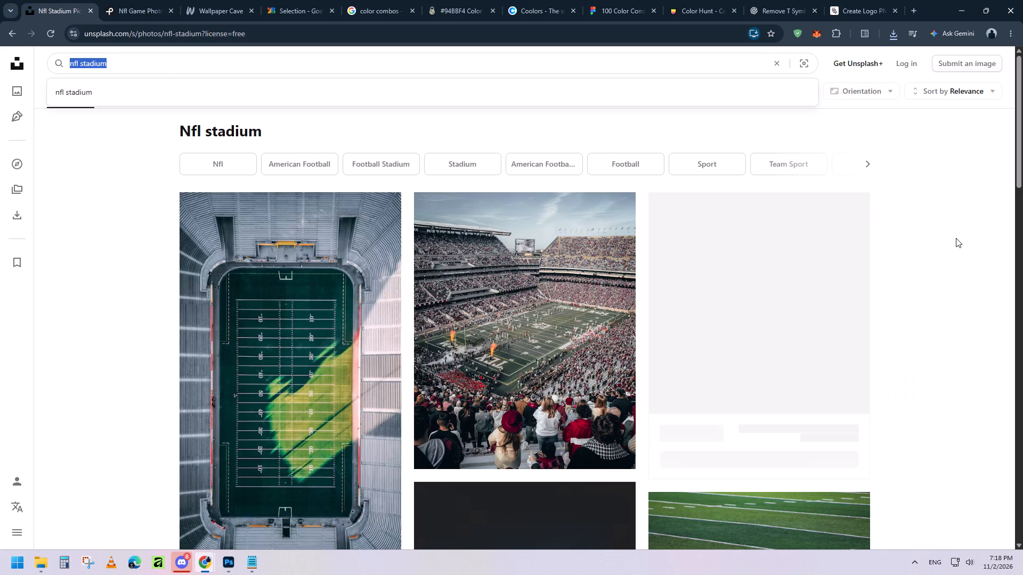
pyautogui.scroll(-3, 956, 238)
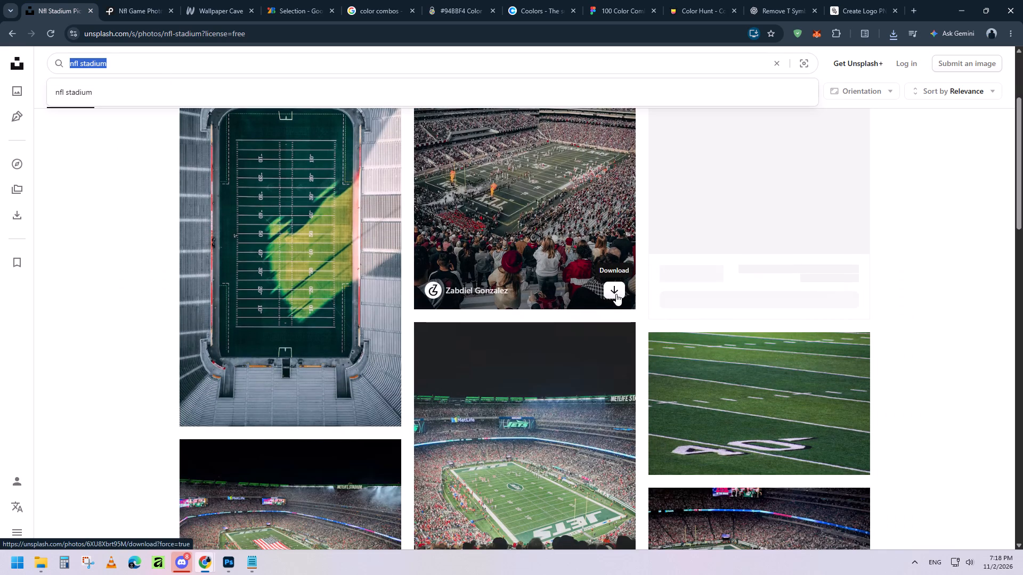
pyautogui.click(616, 294)
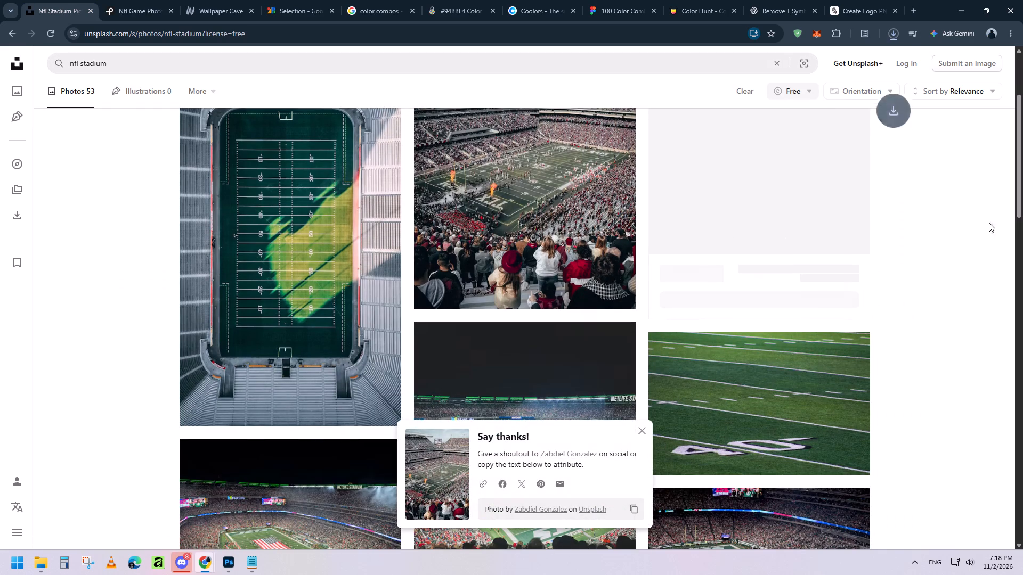
pyautogui.click(638, 430)
# Look through the rest of the Unsplash "nfl stadium" results, loading more photos down to the end of the page.
pyautogui.scroll(-4, 976, 227)
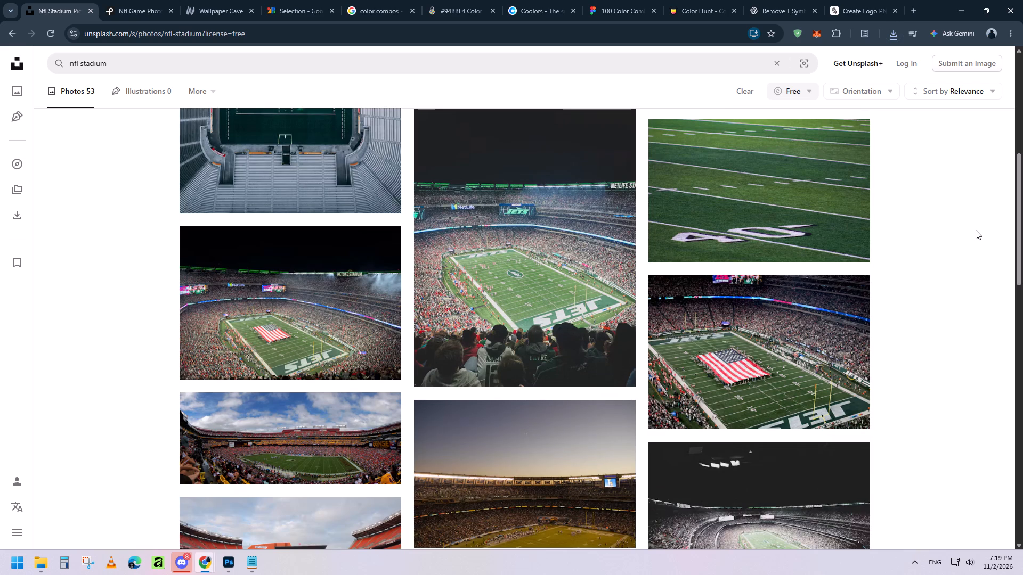
pyautogui.scroll(-3, 976, 230)
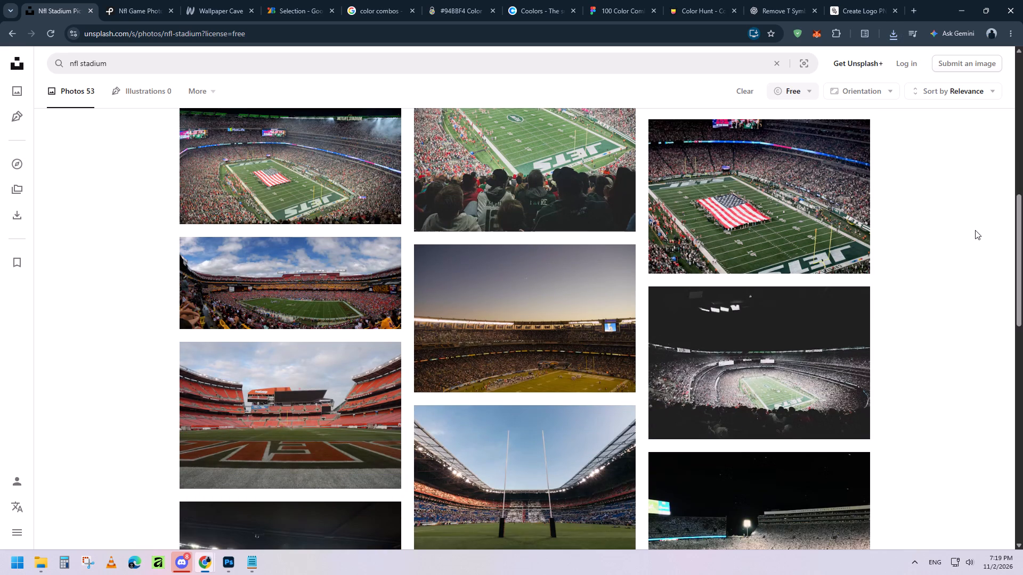
pyautogui.scroll(1, 970, 234)
pyautogui.scroll(-13, 1021, 345)
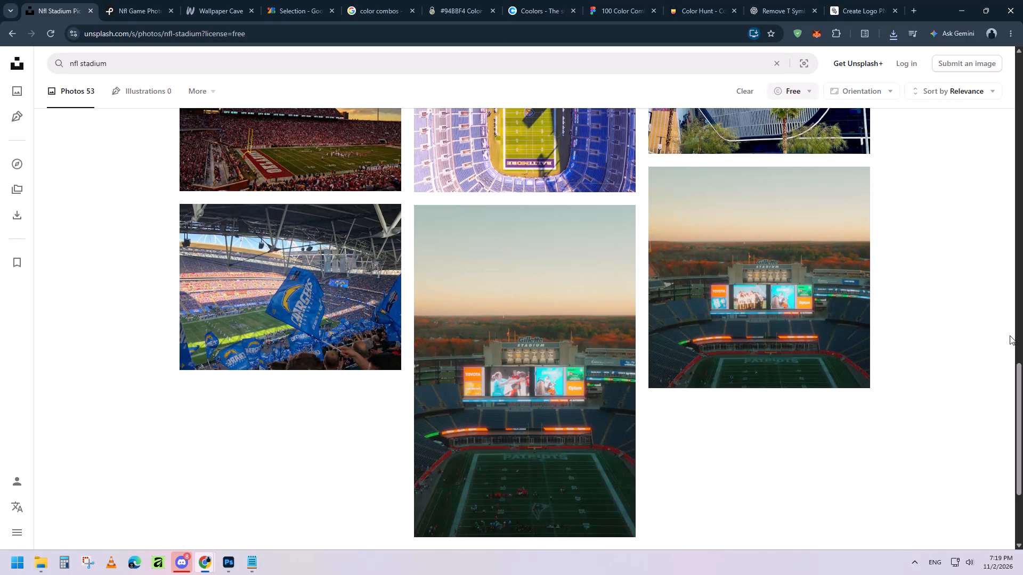
pyautogui.scroll(-4, 943, 372)
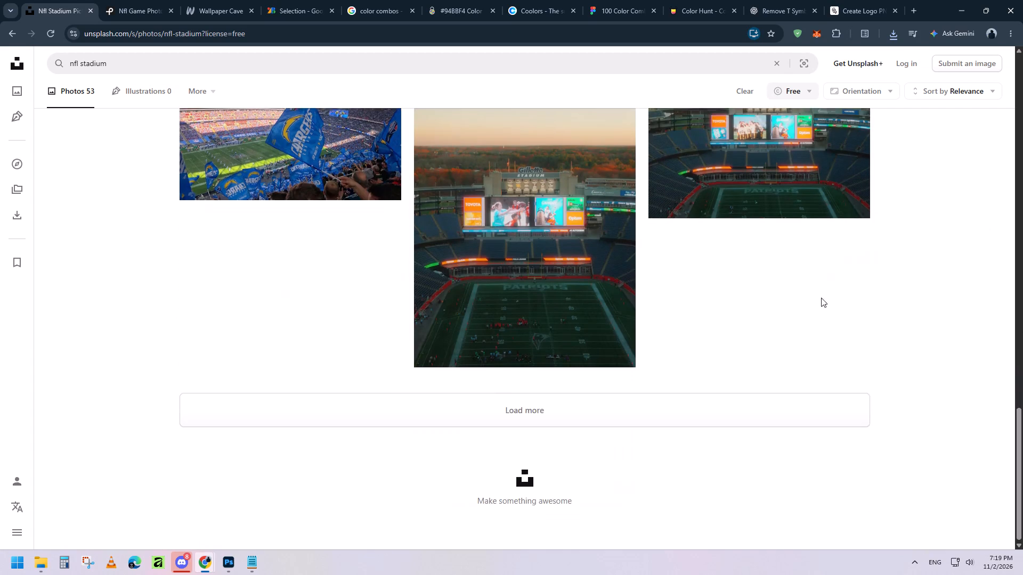
pyautogui.scroll(-3, 806, 292)
pyautogui.click(594, 417)
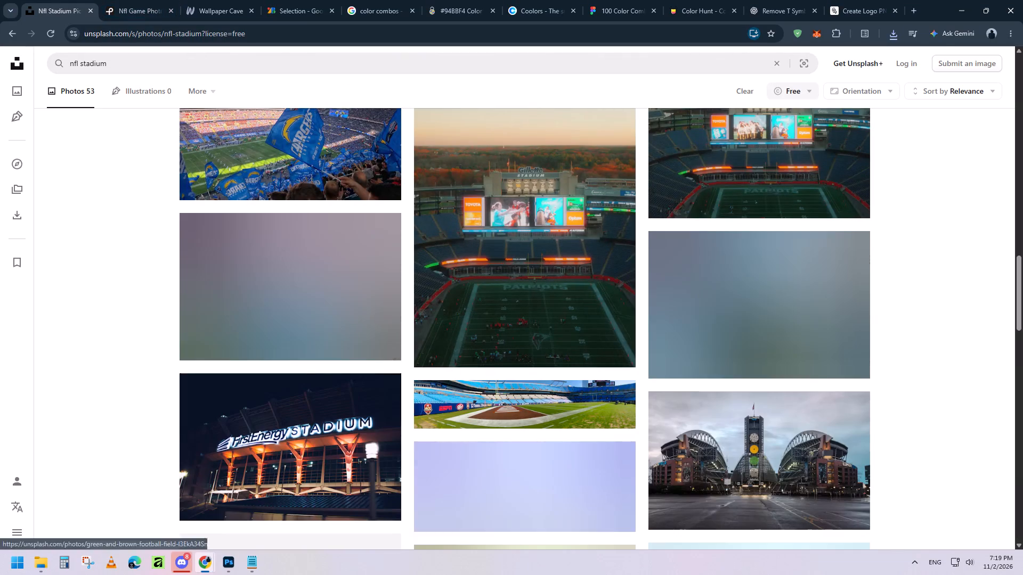
pyautogui.scroll(-2, 978, 342)
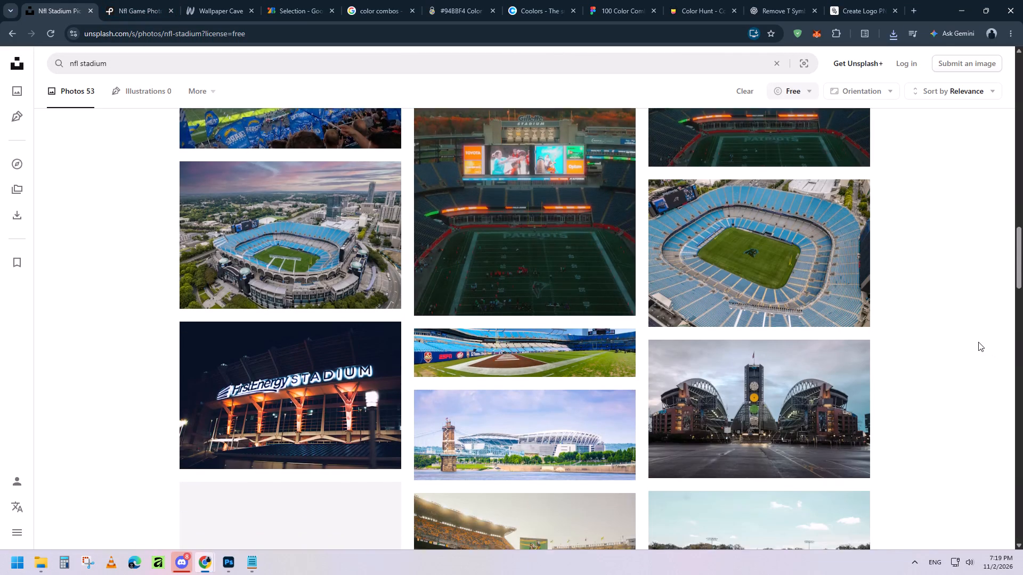
pyautogui.scroll(-7, 978, 342)
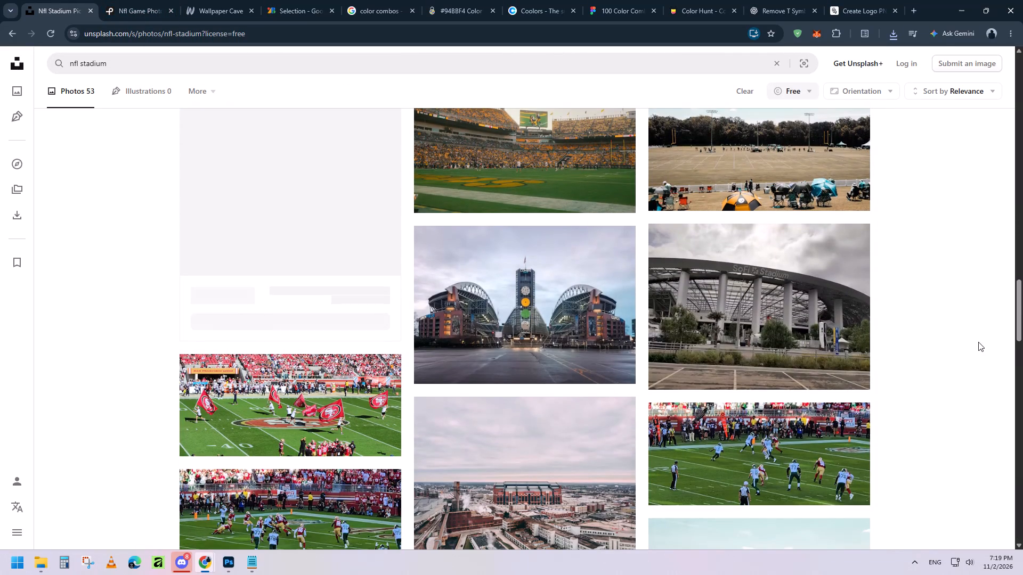
pyautogui.scroll(-4, 978, 342)
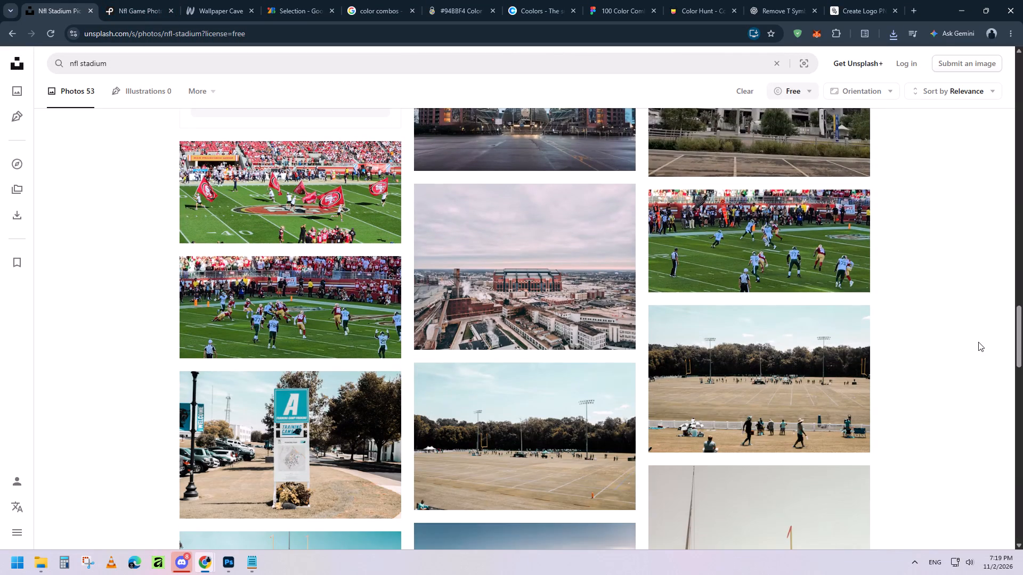
pyautogui.scroll(-8, 978, 342)
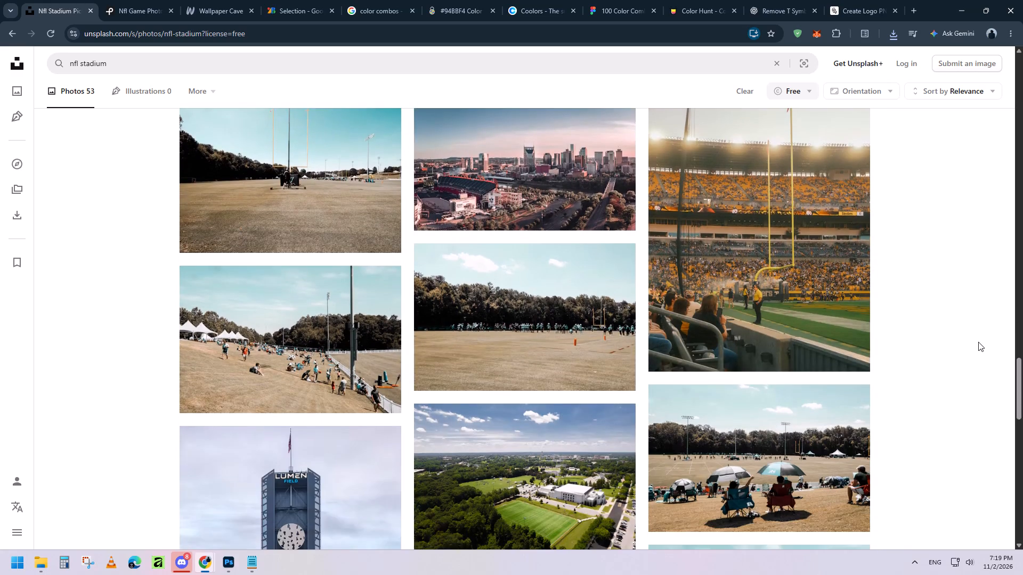
pyautogui.scroll(-11, 978, 342)
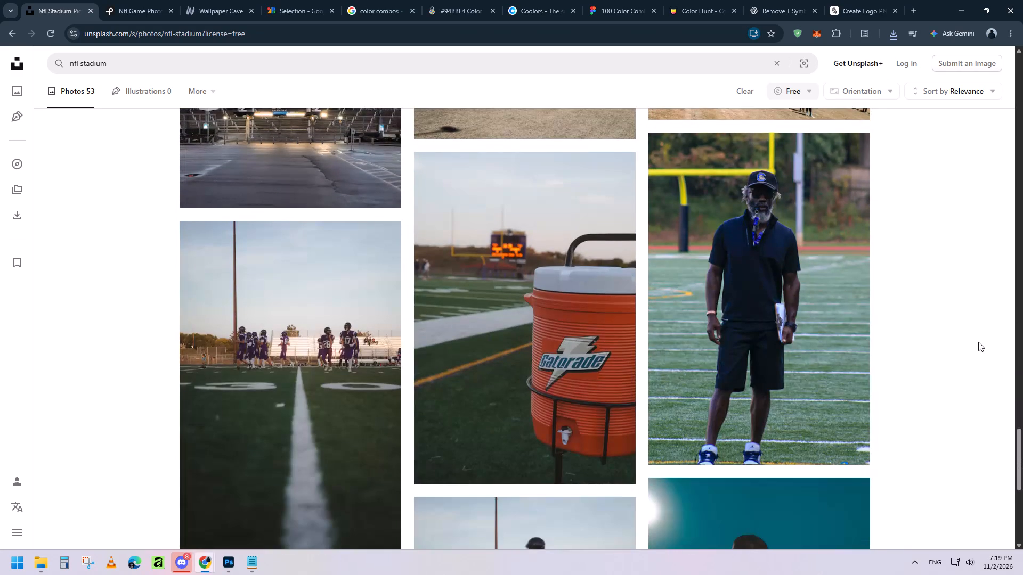
pyautogui.scroll(-10, 978, 342)
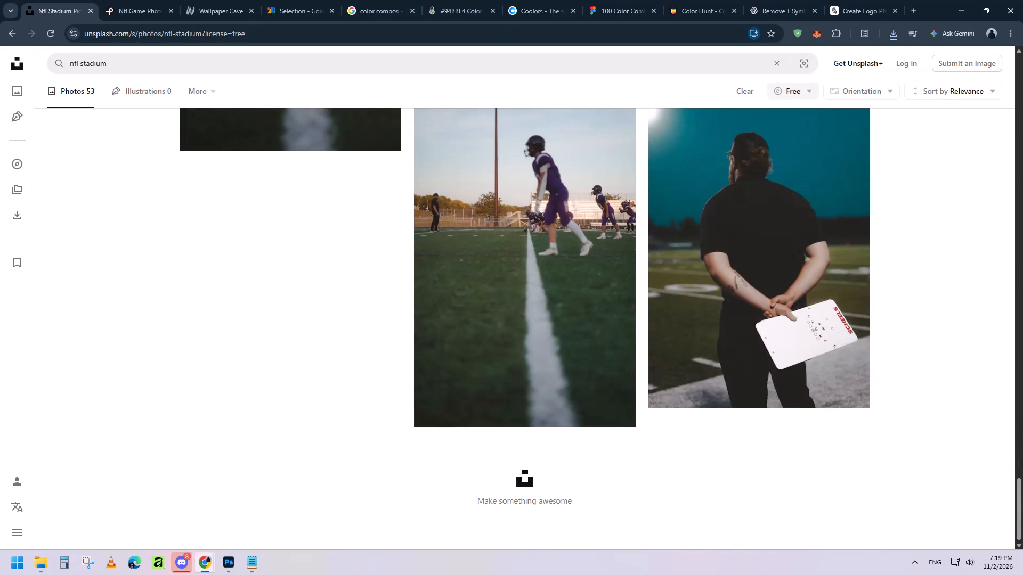
pyautogui.scroll(-5, 624, 472)
# Search Unsplash for "nfl football".
pyautogui.click(148, 9)
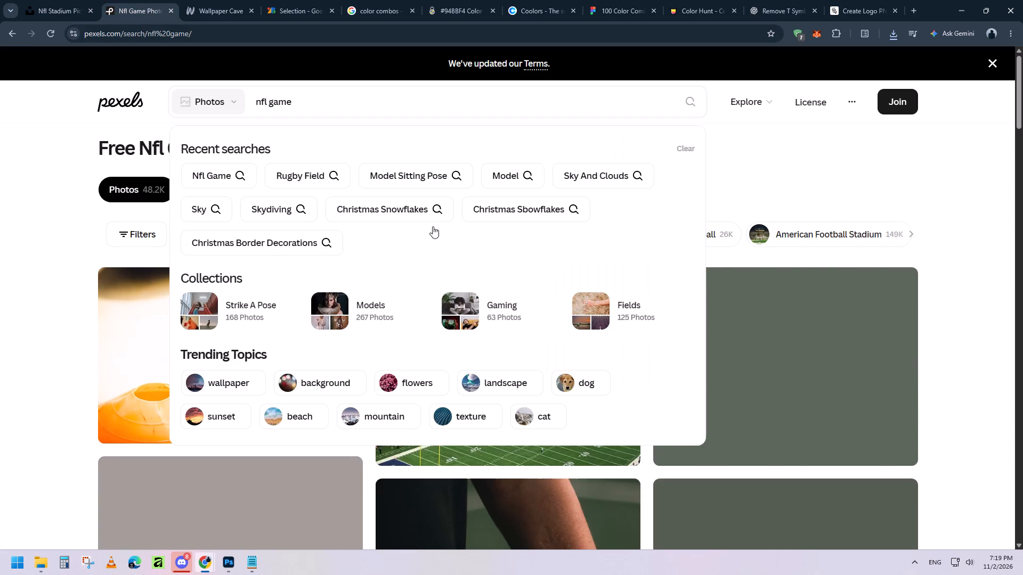
pyautogui.click(64, 0)
pyautogui.click(186, 75)
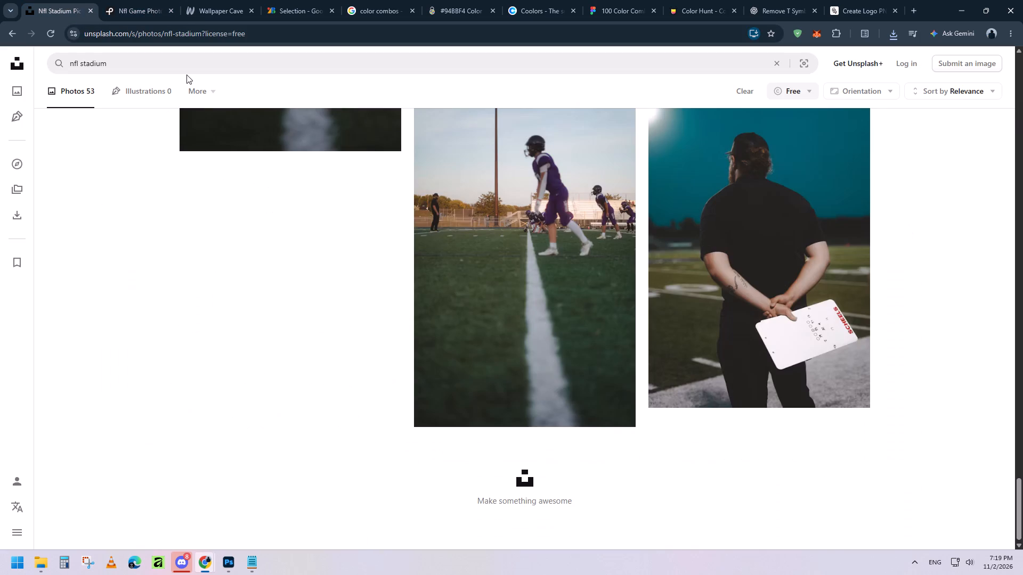
pyautogui.click(178, 67)
pyautogui.press('BackSpace')
pyautogui.press('BackSpace')
pyautogui.press('BackSpace')
pyautogui.press('BackSpace')
pyautogui.press('BackSpace')
pyautogui.press('BackSpace')
pyautogui.press('BackSpace')
pyautogui.press('BackSpace')
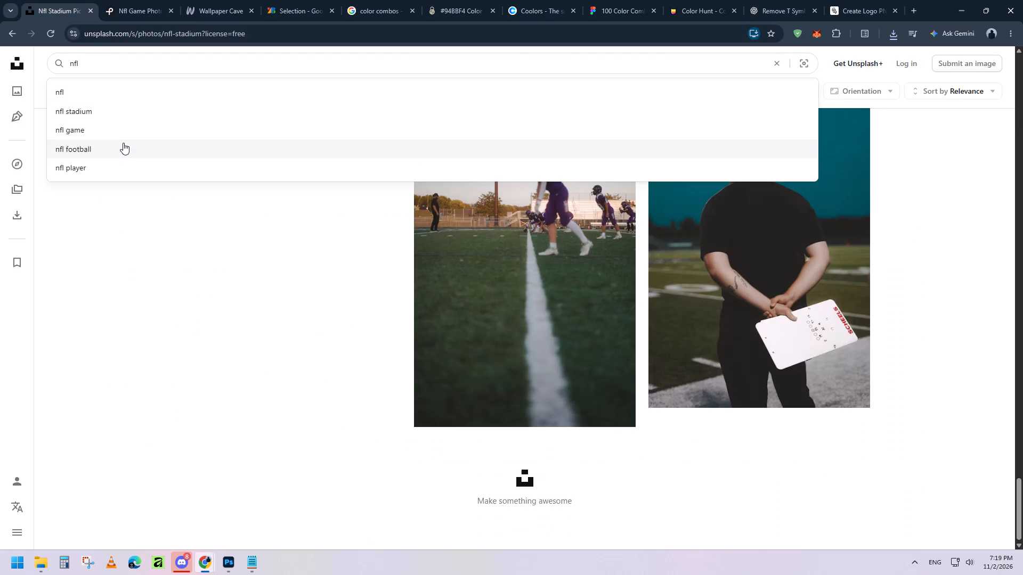
pyautogui.click(123, 143)
# Switch to the Pexels "nfl game" results and download the photo of a football resting on a white field line.
pyautogui.click(125, 0)
pyautogui.click(951, 188)
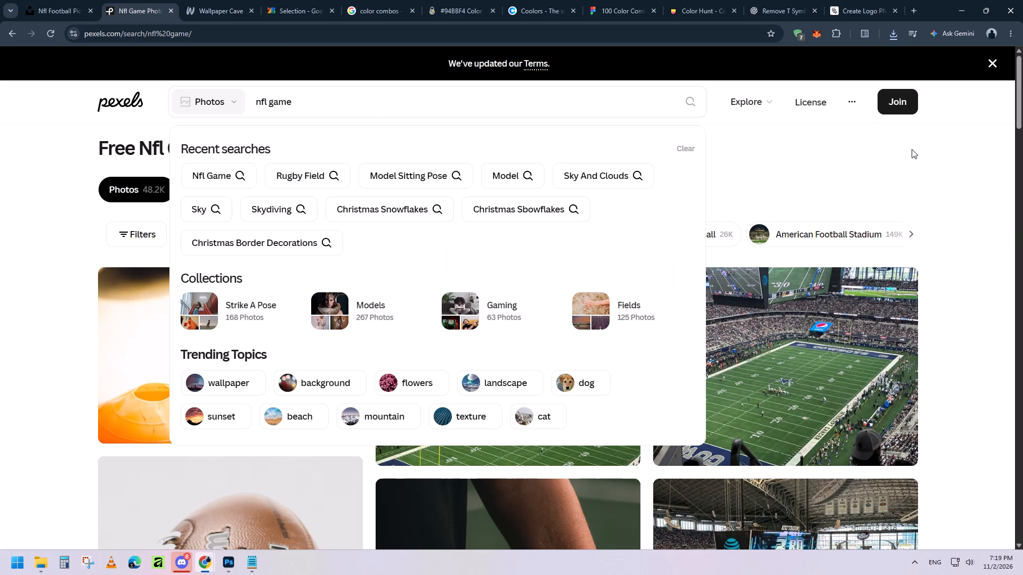
pyautogui.click(372, 102)
pyautogui.click(959, 234)
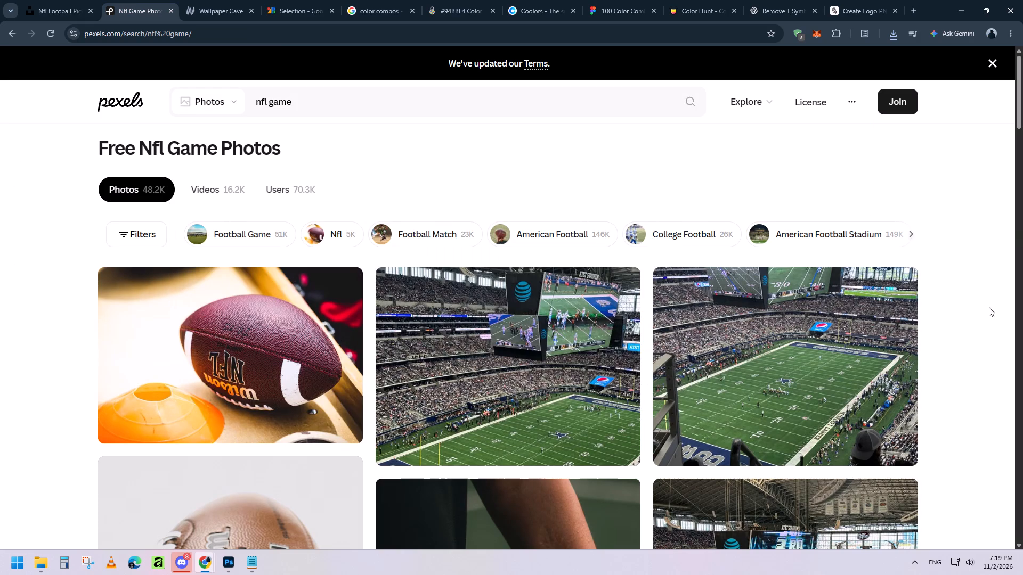
pyautogui.scroll(-2, 998, 310)
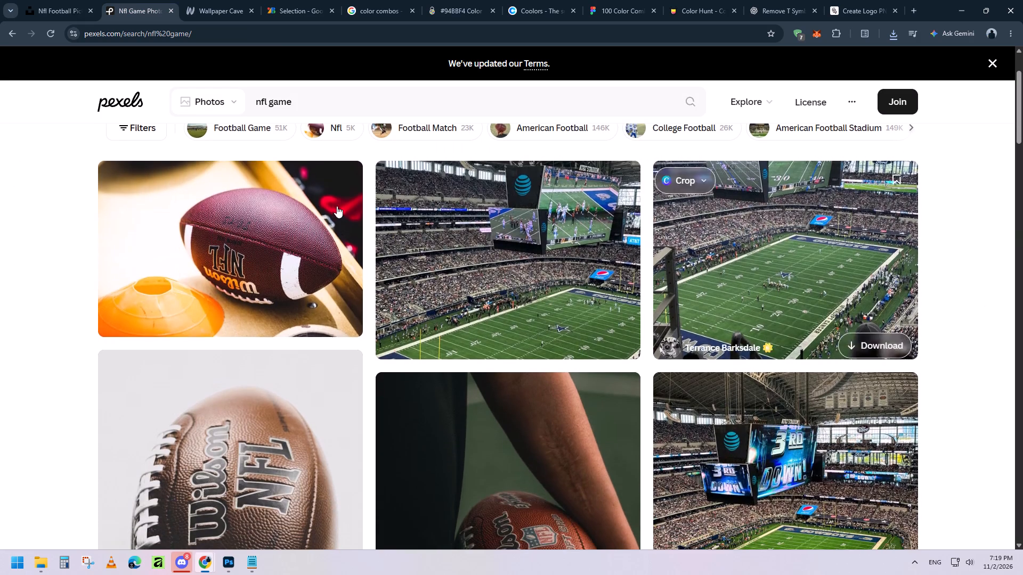
pyautogui.scroll(-3, 976, 317)
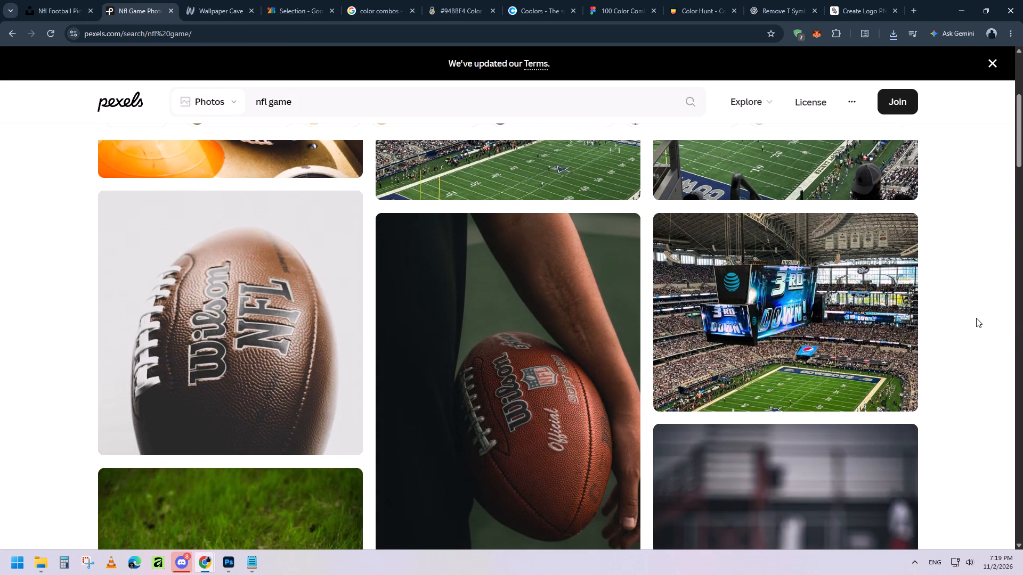
pyautogui.scroll(-4, 976, 318)
pyautogui.scroll(3, 976, 319)
pyautogui.scroll(-4, 976, 319)
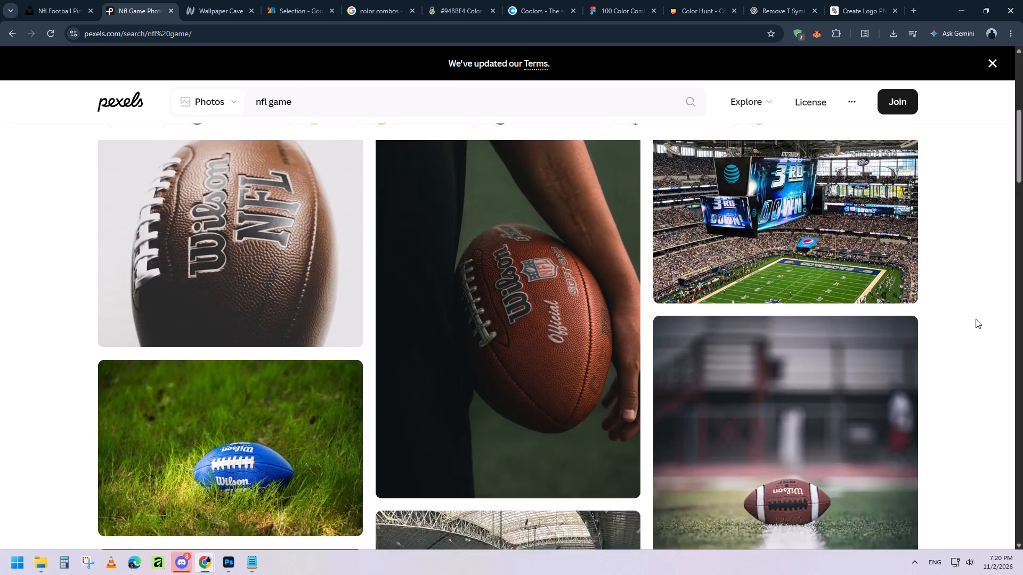
pyautogui.click(874, 491)
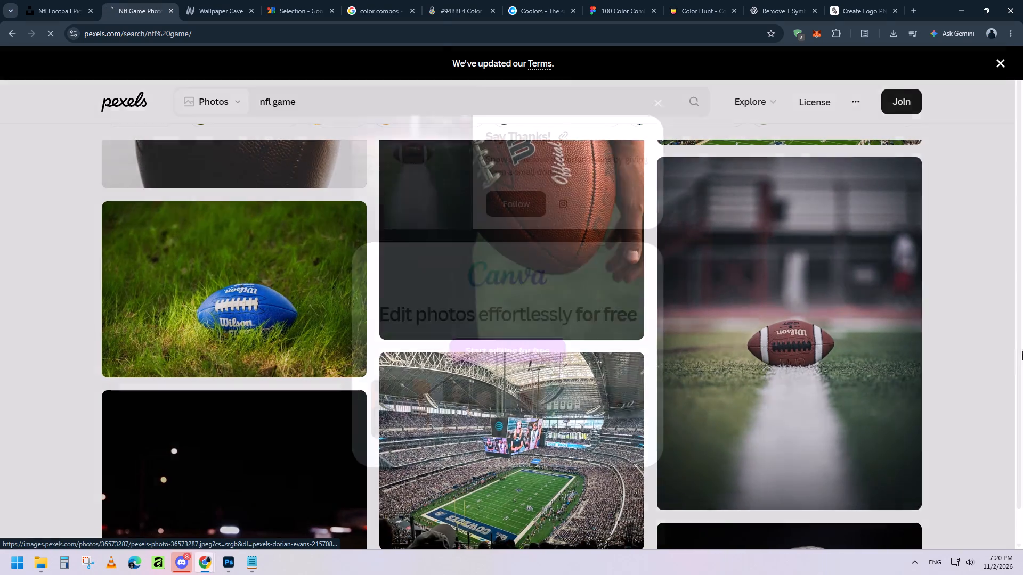
pyautogui.scroll(4, 1022, 347)
pyautogui.click(657, 103)
# Look through the Pexels "nfl game" results for usable football, player and stadium photos.
pyautogui.scroll(3, 915, 344)
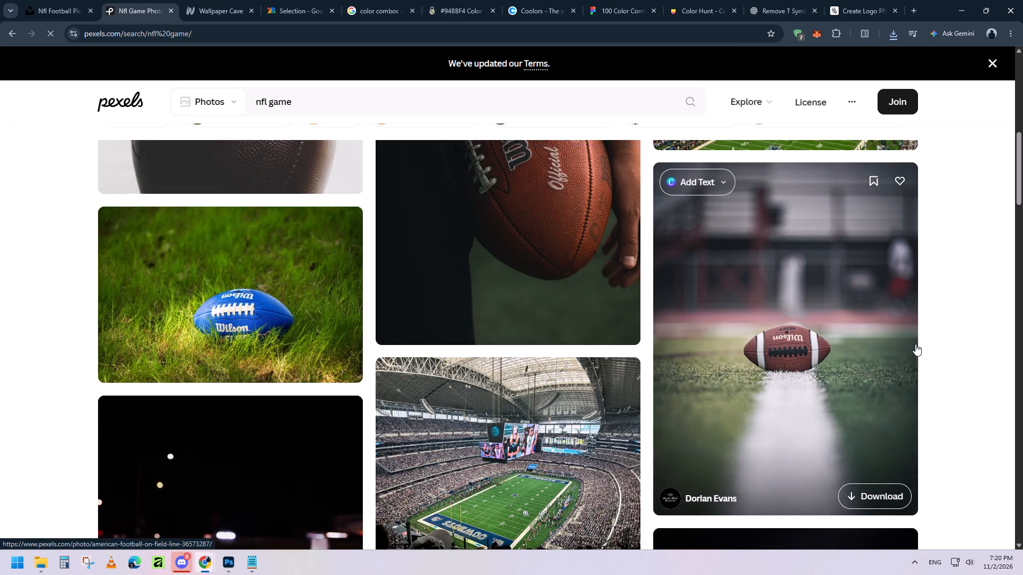
pyautogui.scroll(1, 915, 344)
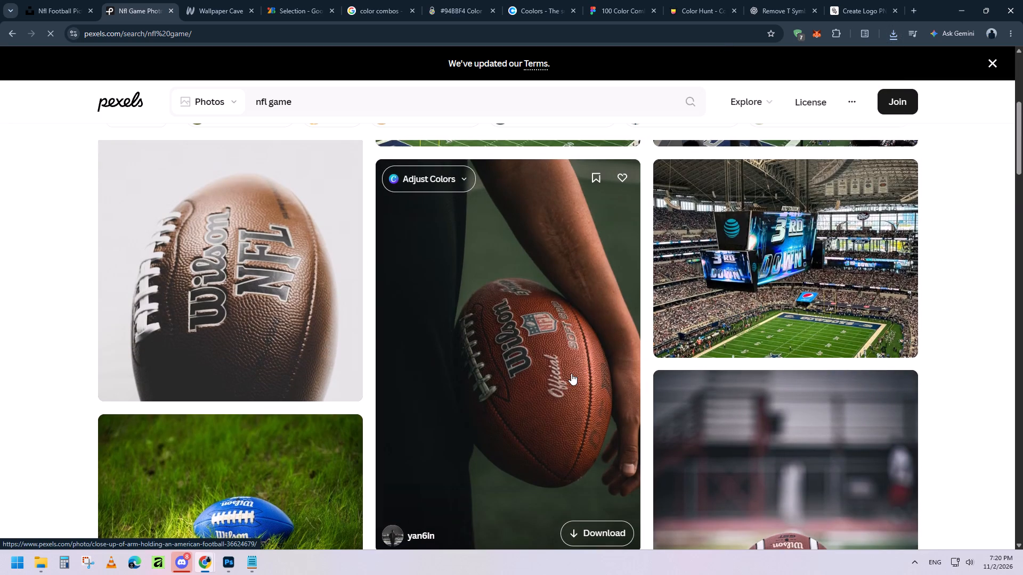
pyautogui.scroll(2, 571, 373)
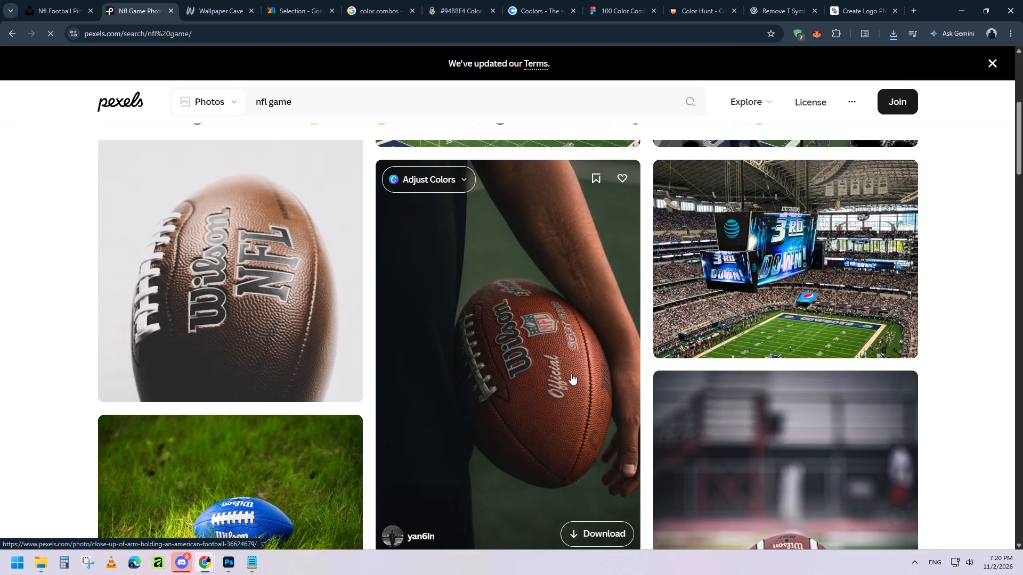
pyautogui.scroll(6, 571, 373)
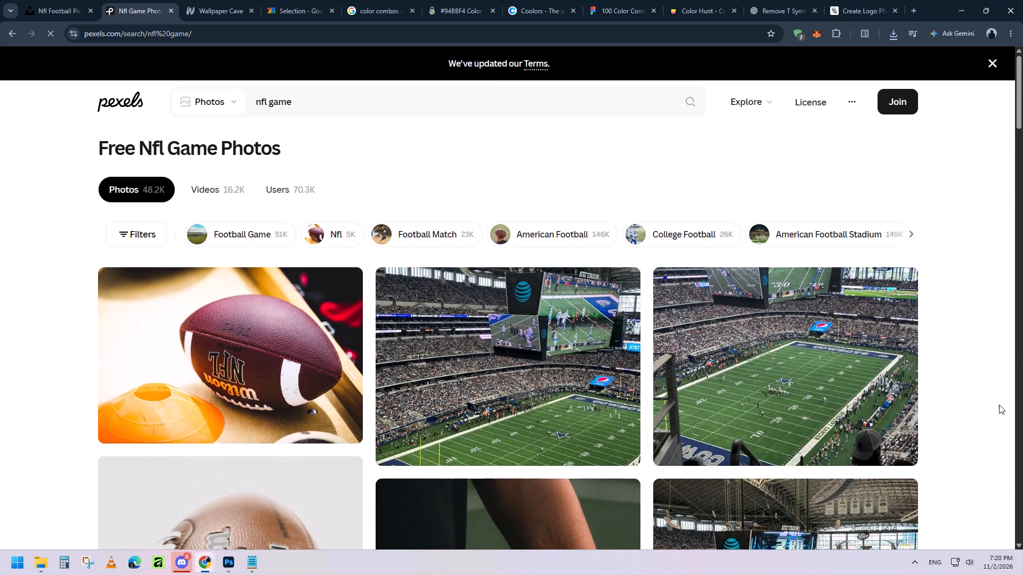
pyautogui.scroll(-8, 999, 405)
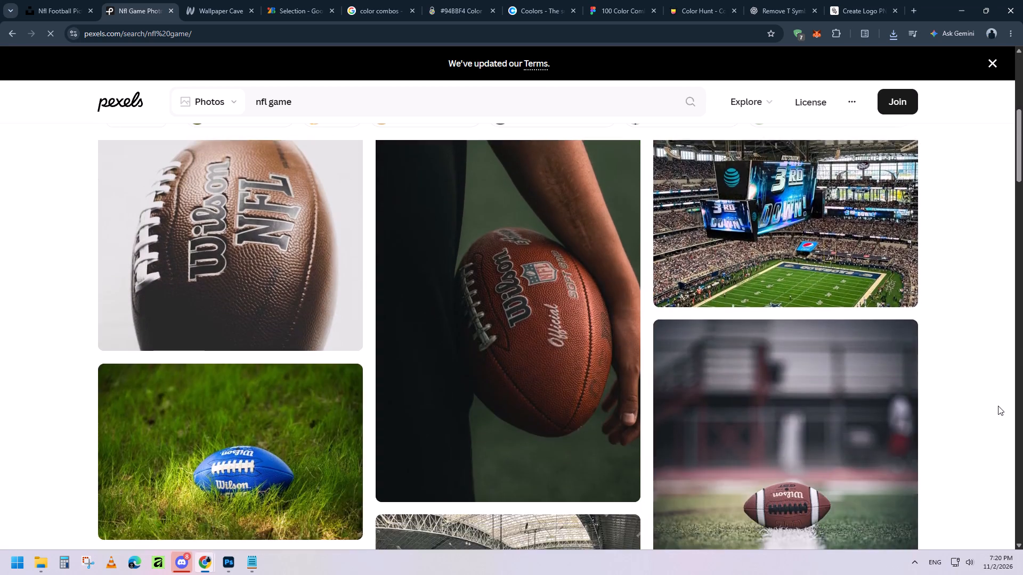
pyautogui.scroll(-8, 998, 406)
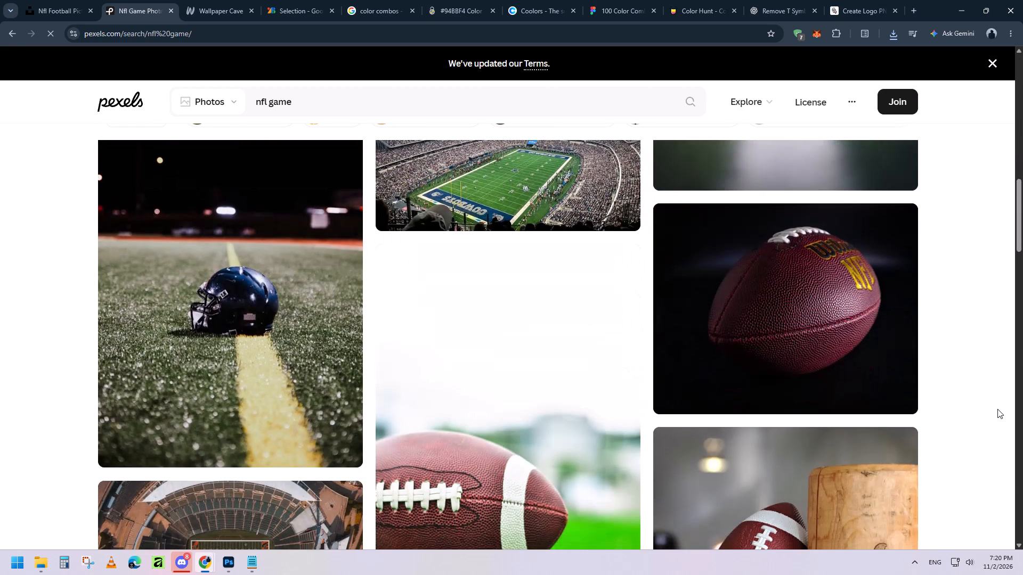
pyautogui.scroll(-1, 997, 409)
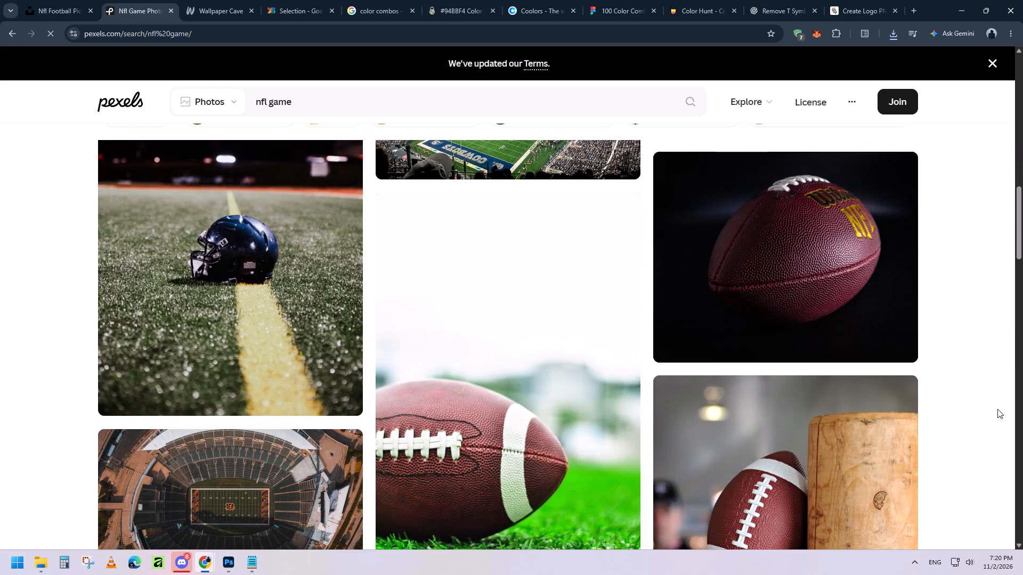
pyautogui.scroll(-7, 997, 409)
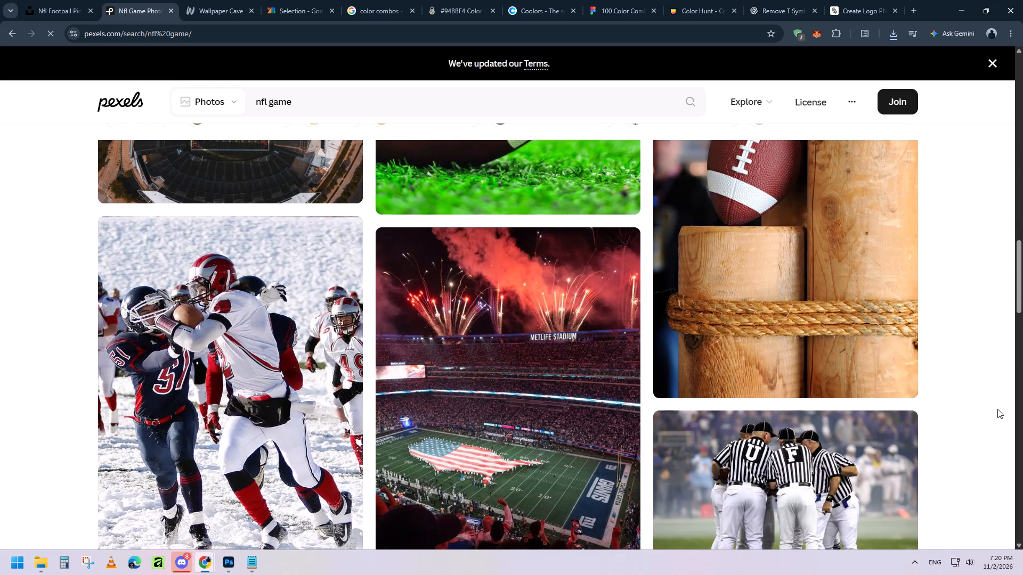
pyautogui.scroll(-9, 997, 409)
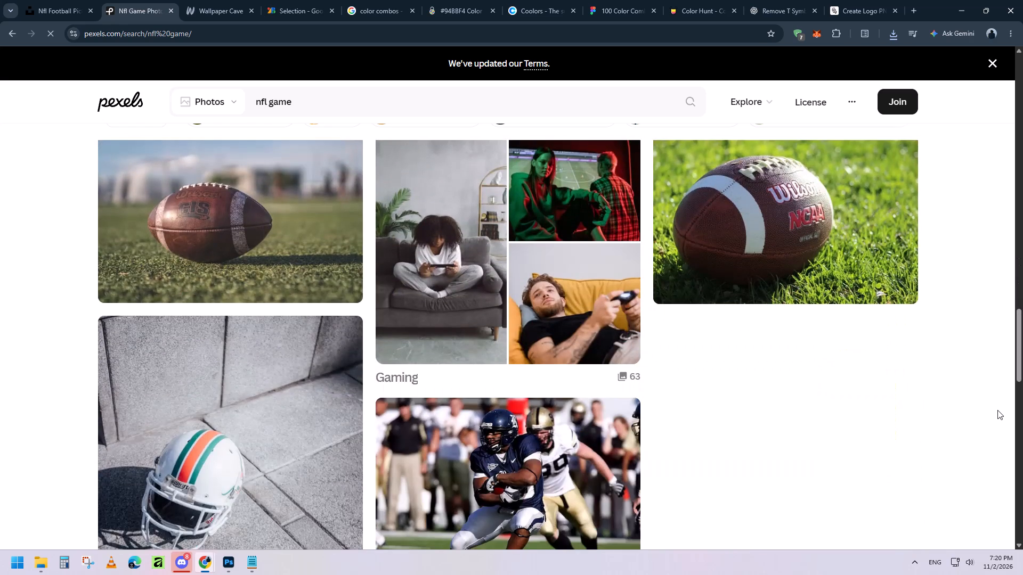
pyautogui.scroll(-7, 997, 410)
pyautogui.scroll(1, 997, 410)
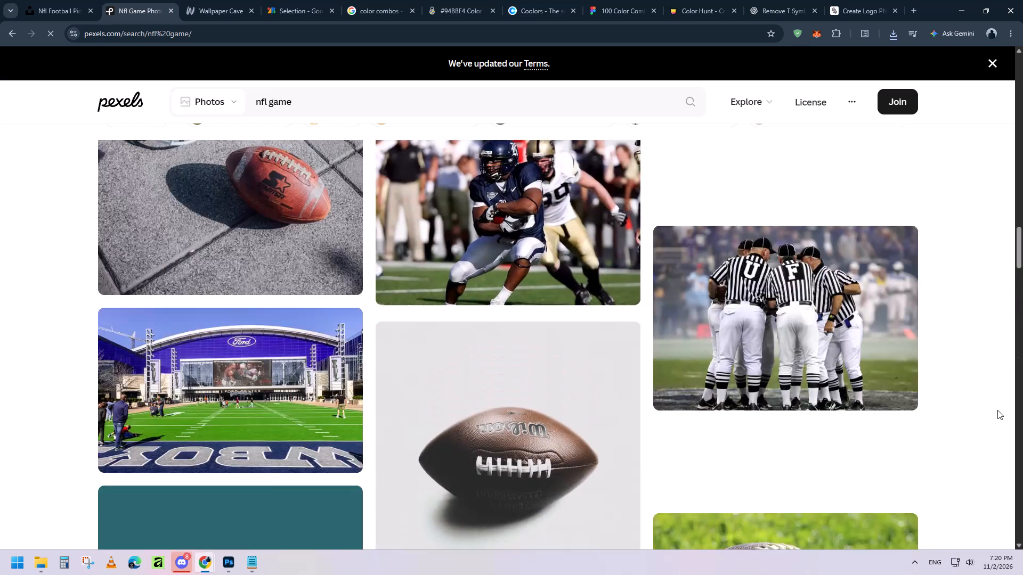
pyautogui.scroll(-3, 997, 410)
pyautogui.scroll(2, 997, 410)
pyautogui.scroll(-3, 997, 410)
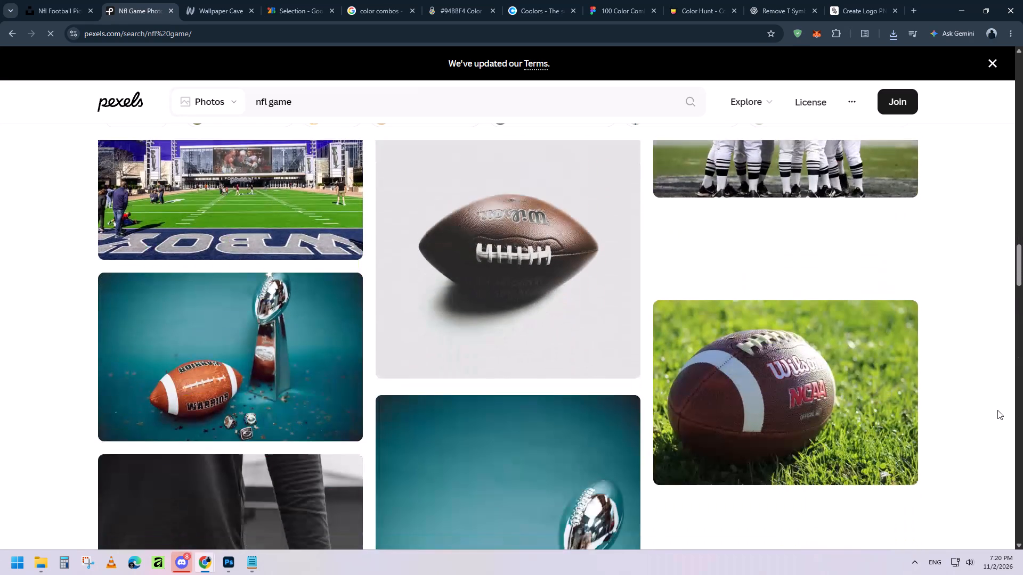
pyautogui.scroll(-5, 997, 410)
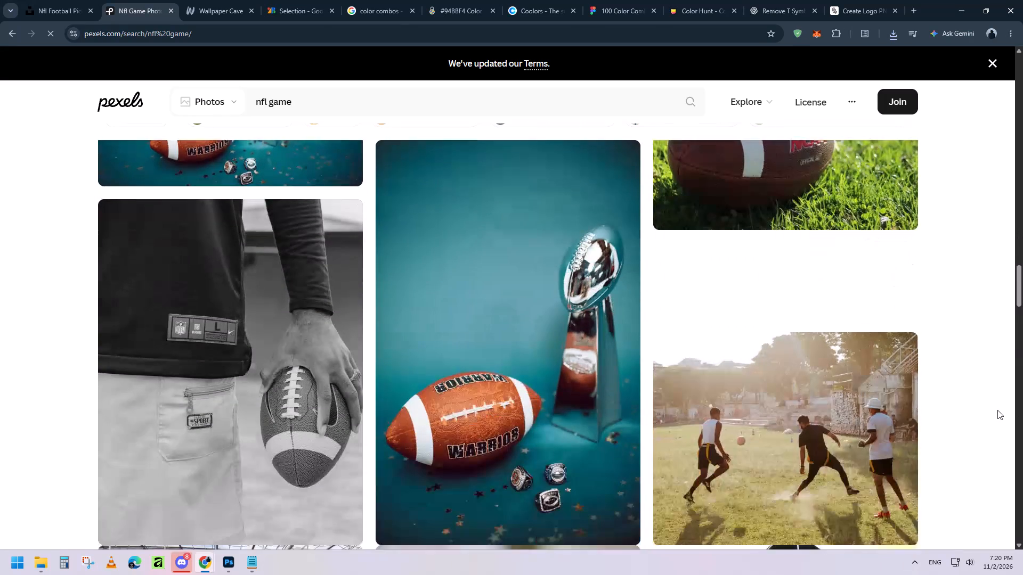
# Download the black-and-white Pexels photo of a person in a football jersey holding a ball at their side.
pyautogui.scroll(3, 997, 410)
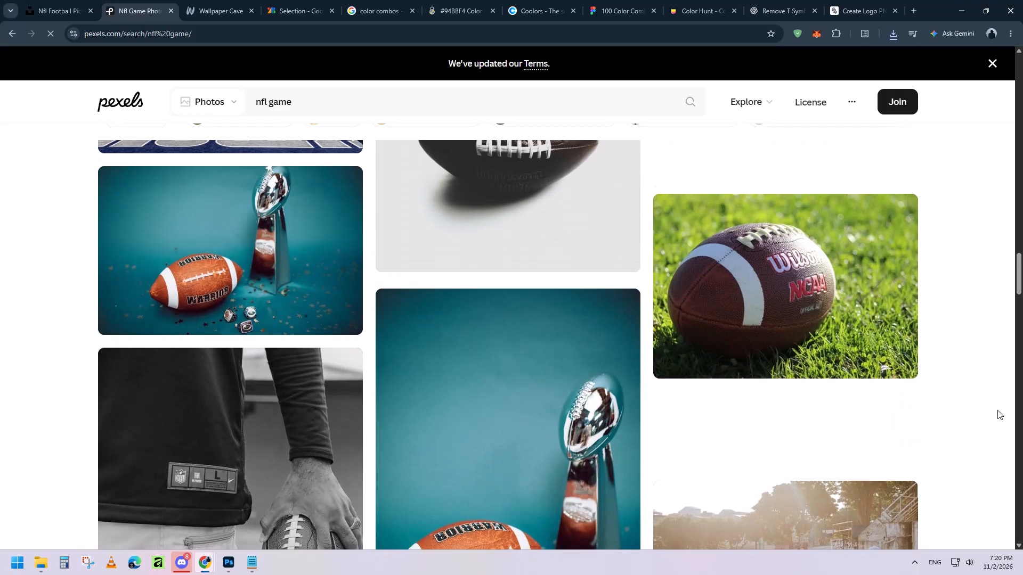
pyautogui.scroll(-2, 997, 410)
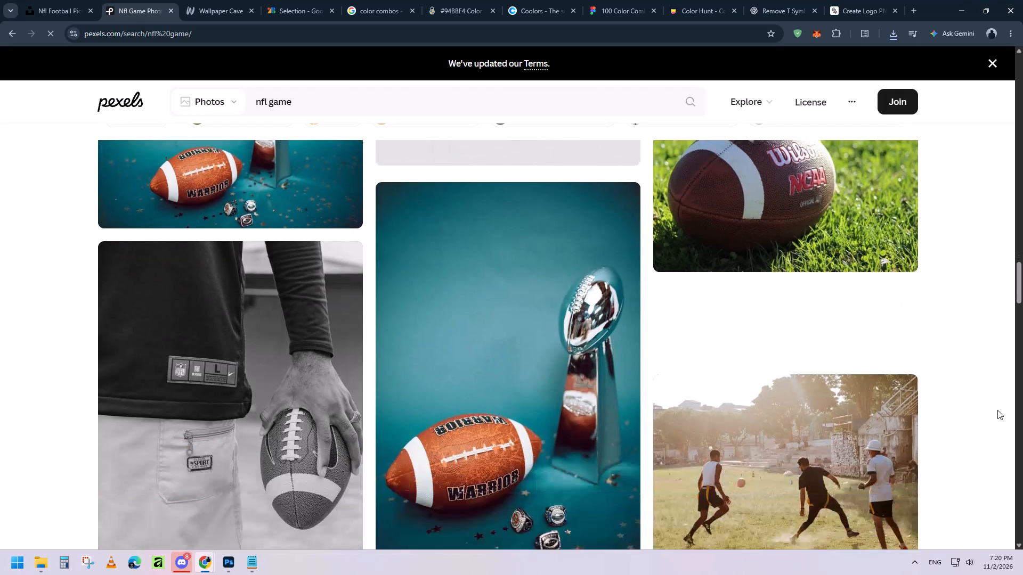
pyautogui.scroll(-1, 997, 410)
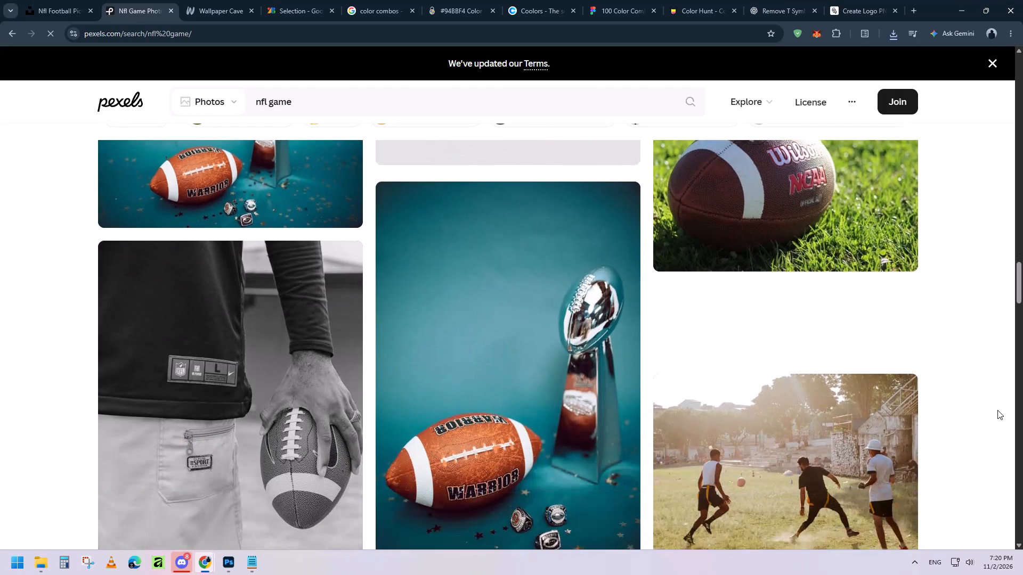
pyautogui.scroll(-5, 997, 410)
pyautogui.scroll(3, 997, 410)
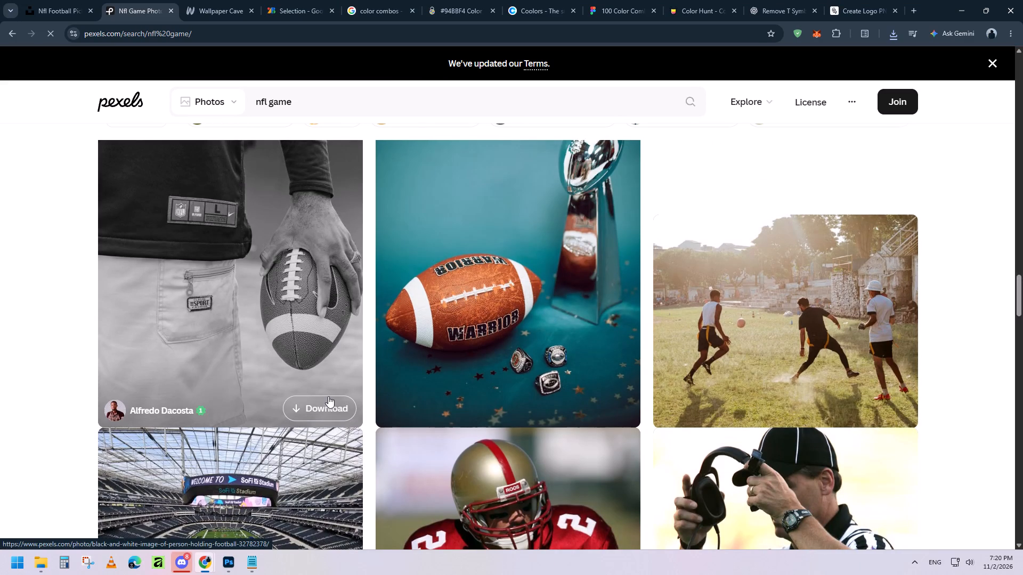
pyautogui.click(328, 404)
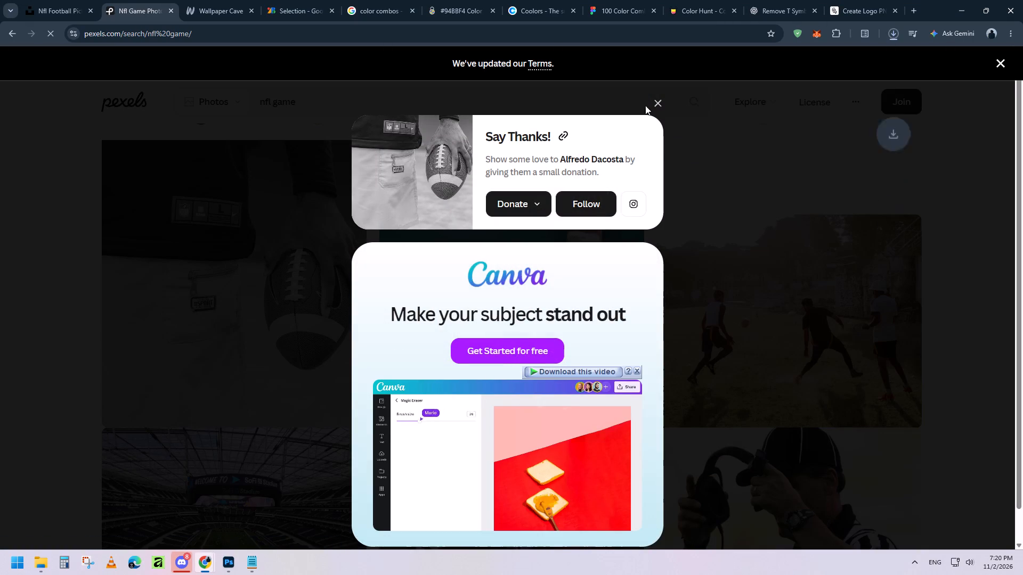
pyautogui.click(657, 104)
# Look further through the Pexels "nfl game" results for usable football, helmet, player, referee and stadium photos.
pyautogui.scroll(16, 974, 399)
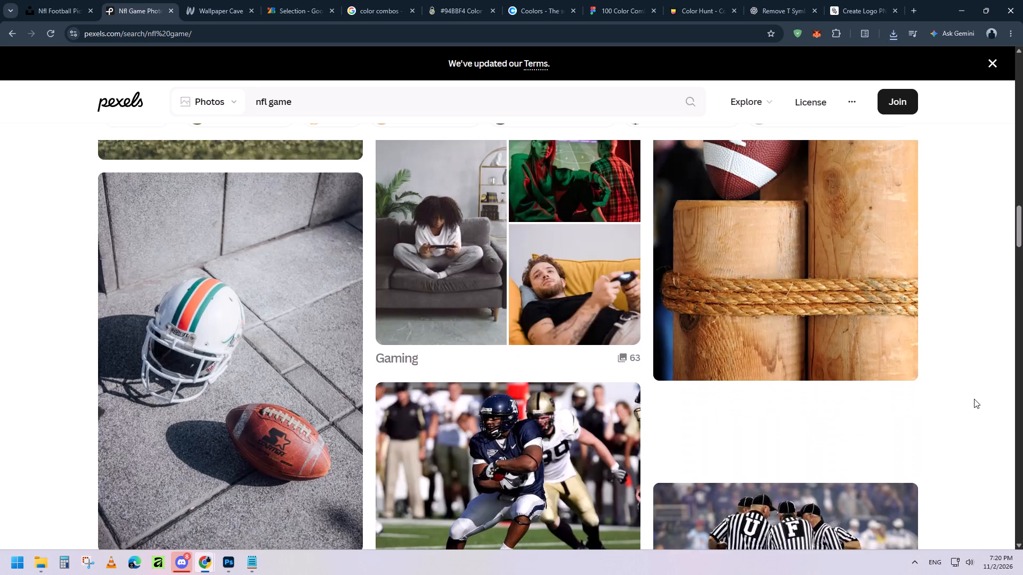
pyautogui.scroll(6, 974, 399)
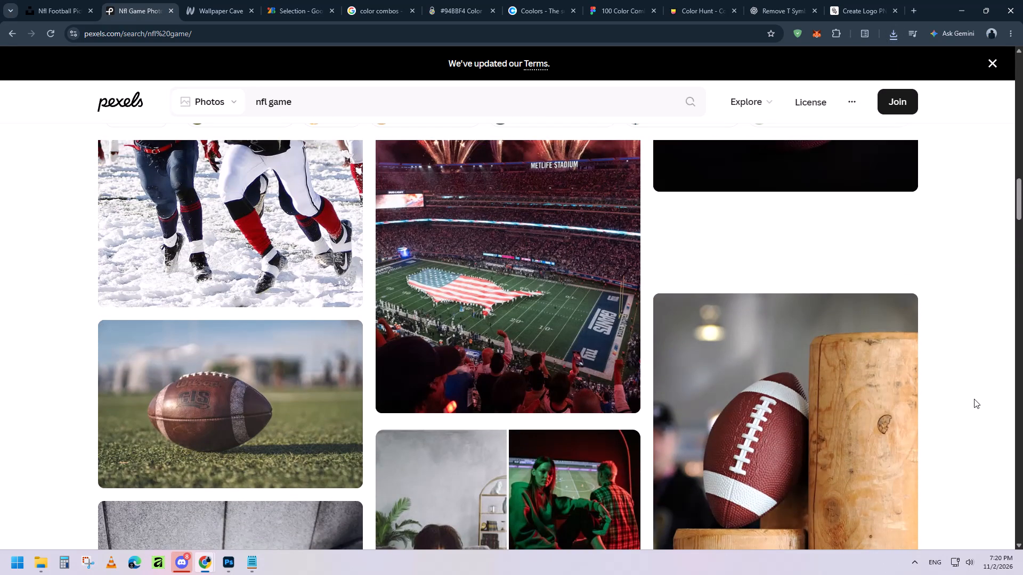
pyautogui.scroll(-3, 976, 516)
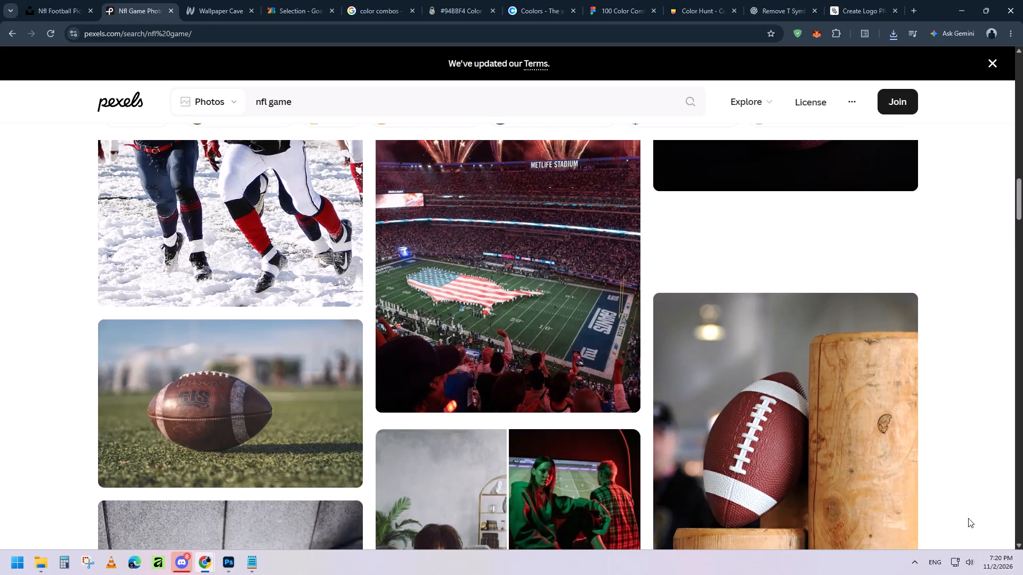
pyautogui.scroll(-8, 968, 518)
pyautogui.scroll(-8, 1014, 415)
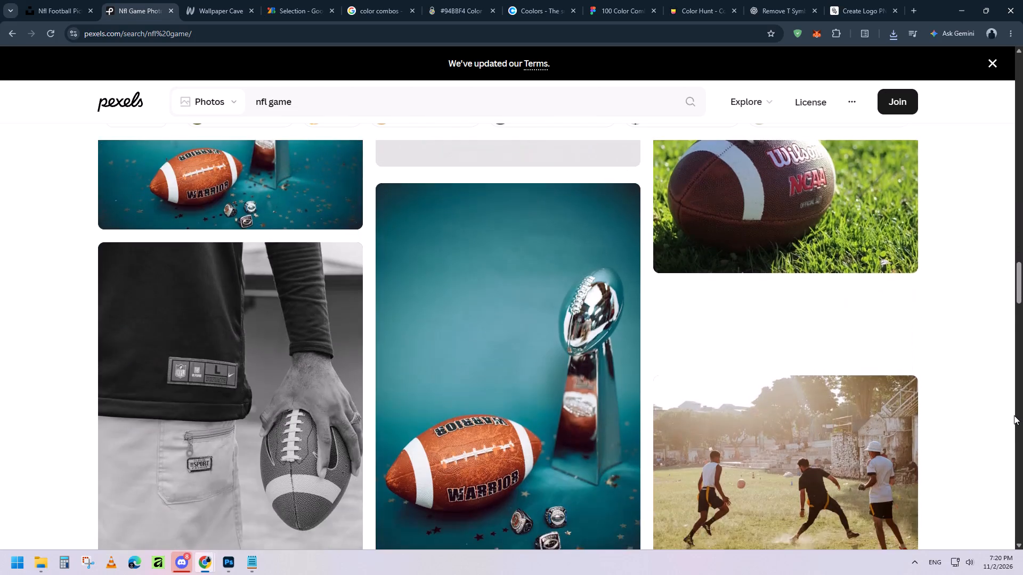
pyautogui.scroll(-14, 1014, 415)
pyautogui.scroll(4, 1014, 415)
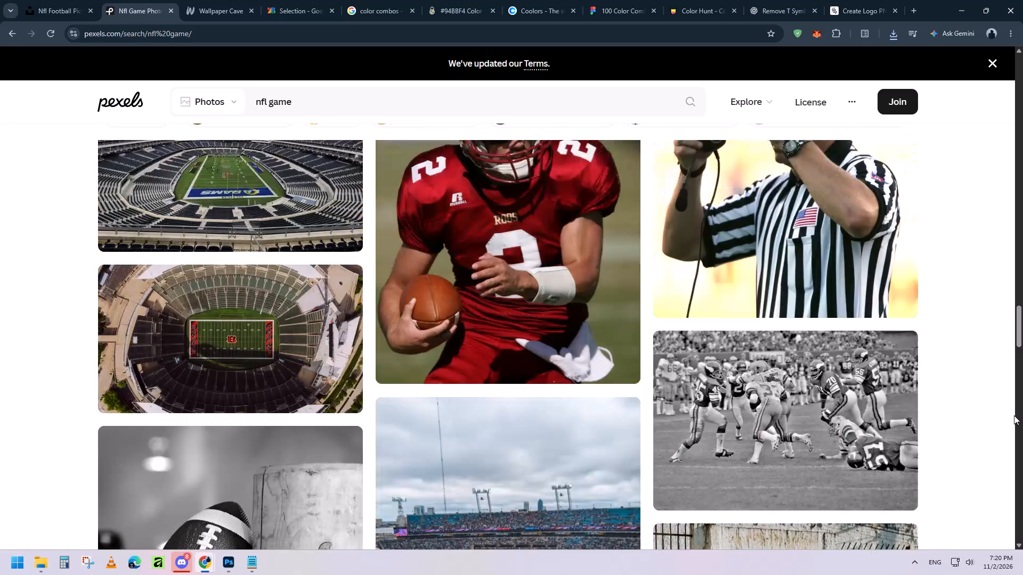
pyautogui.scroll(4, 1014, 415)
pyautogui.scroll(-16, 1014, 415)
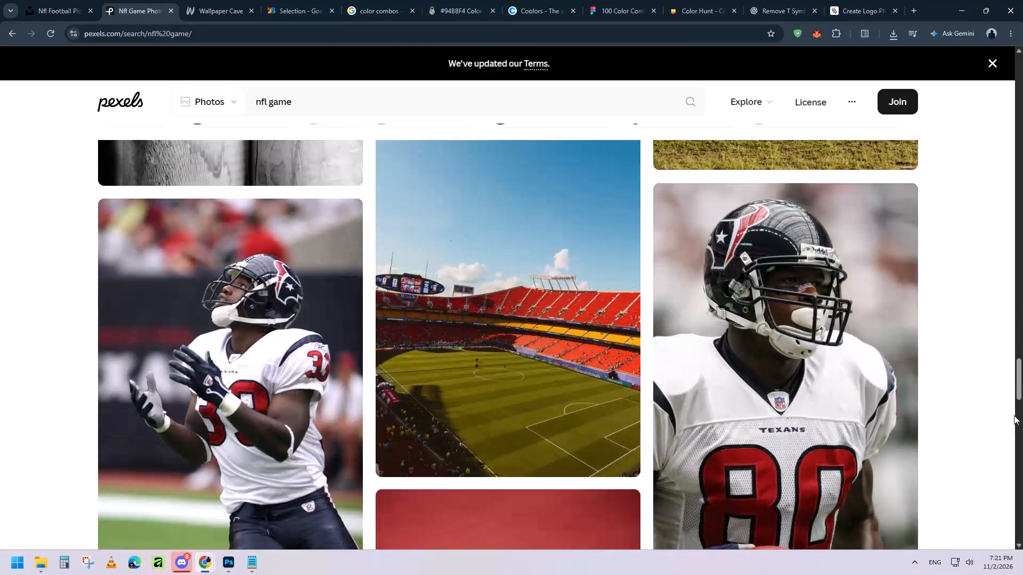
pyautogui.scroll(-5, 1014, 406)
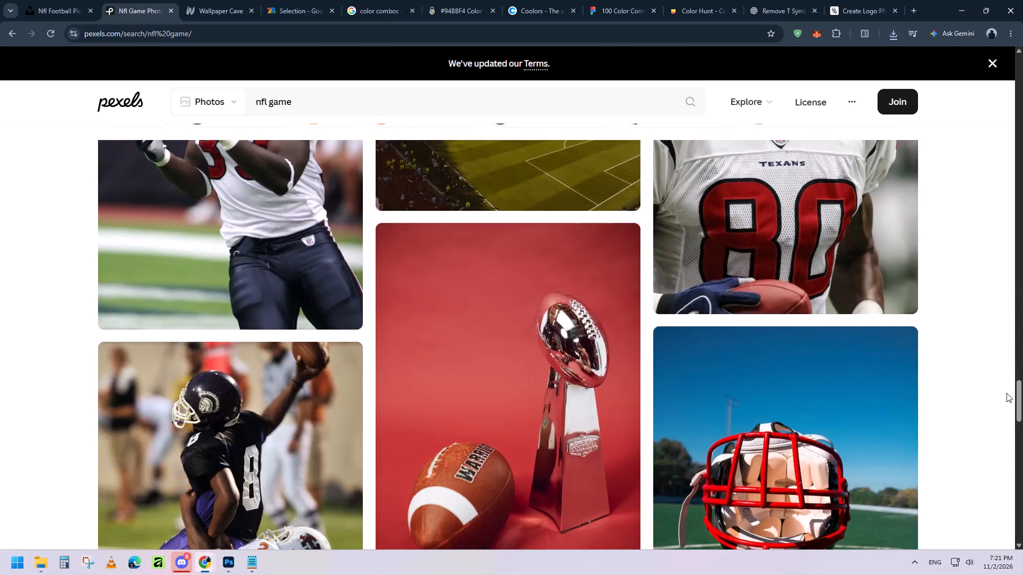
pyautogui.scroll(-8, 953, 336)
pyautogui.scroll(4, 953, 336)
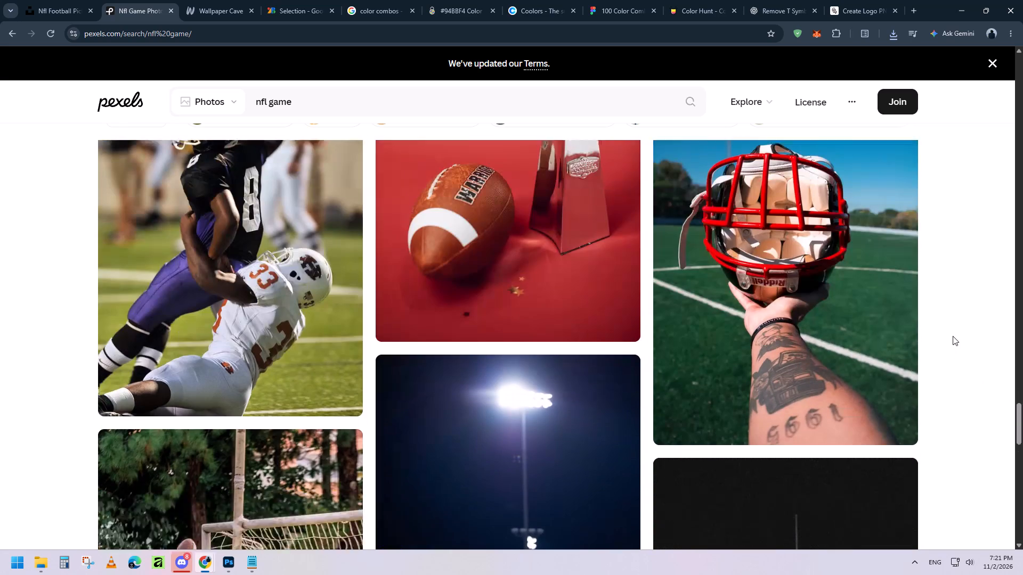
pyautogui.scroll(-4, 953, 336)
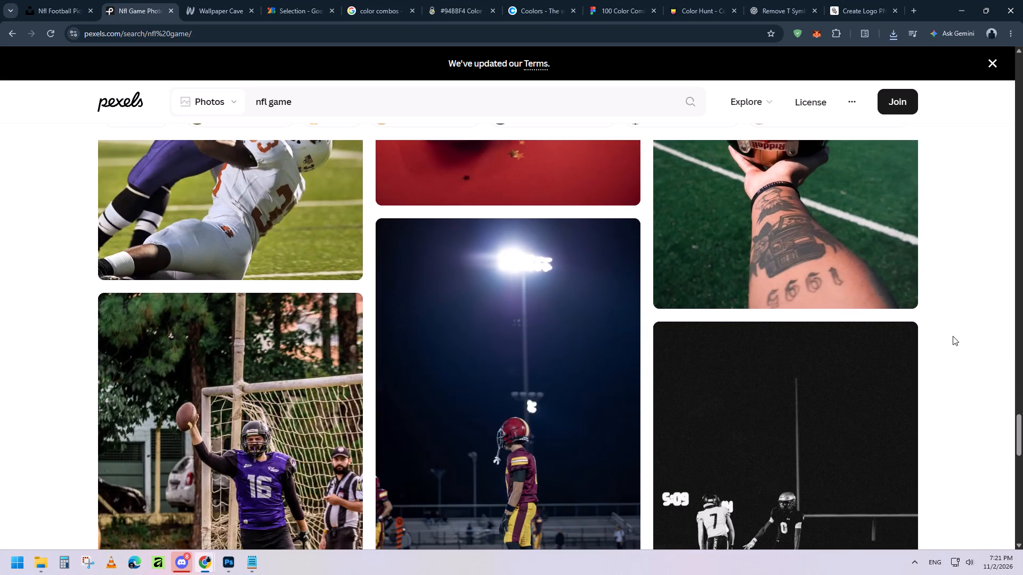
pyautogui.scroll(-5, 953, 336)
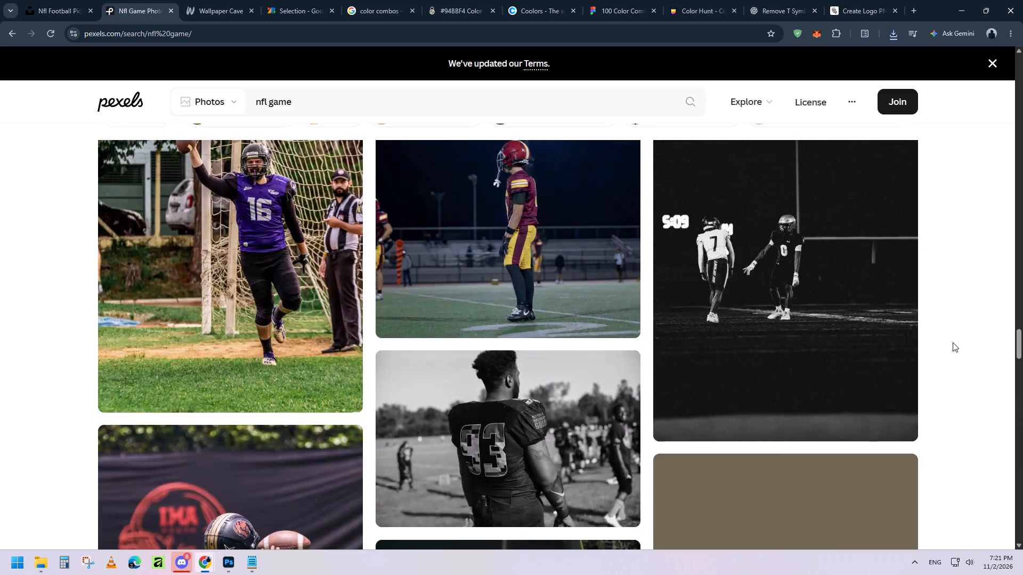
pyautogui.scroll(-14, 953, 342)
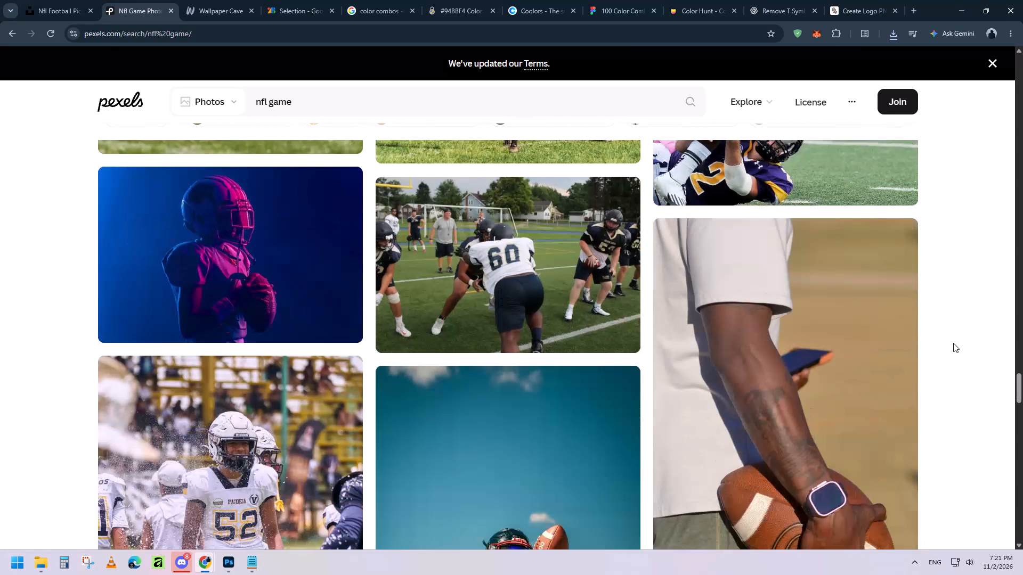
pyautogui.scroll(-10, 953, 343)
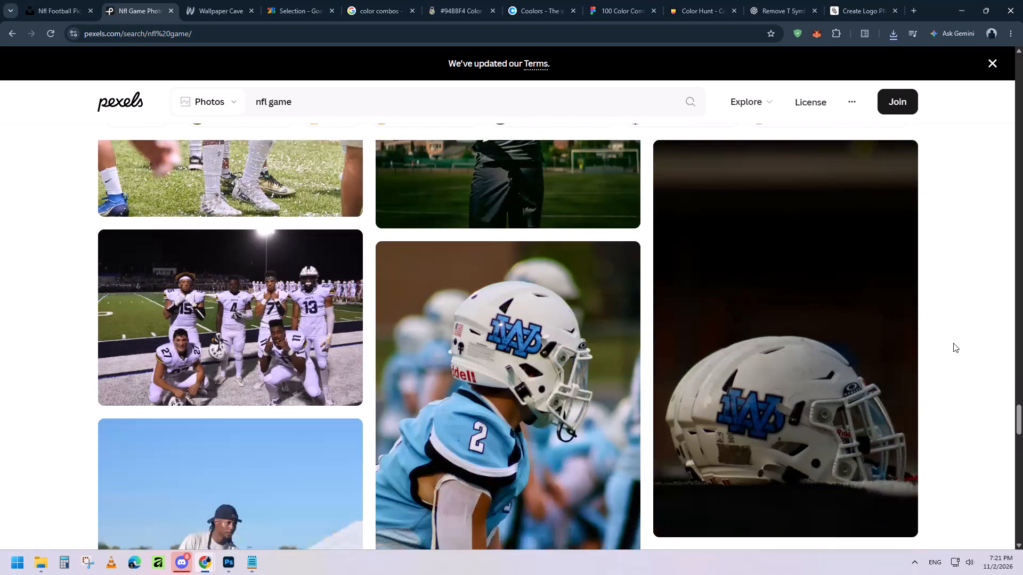
pyautogui.scroll(-14, 953, 343)
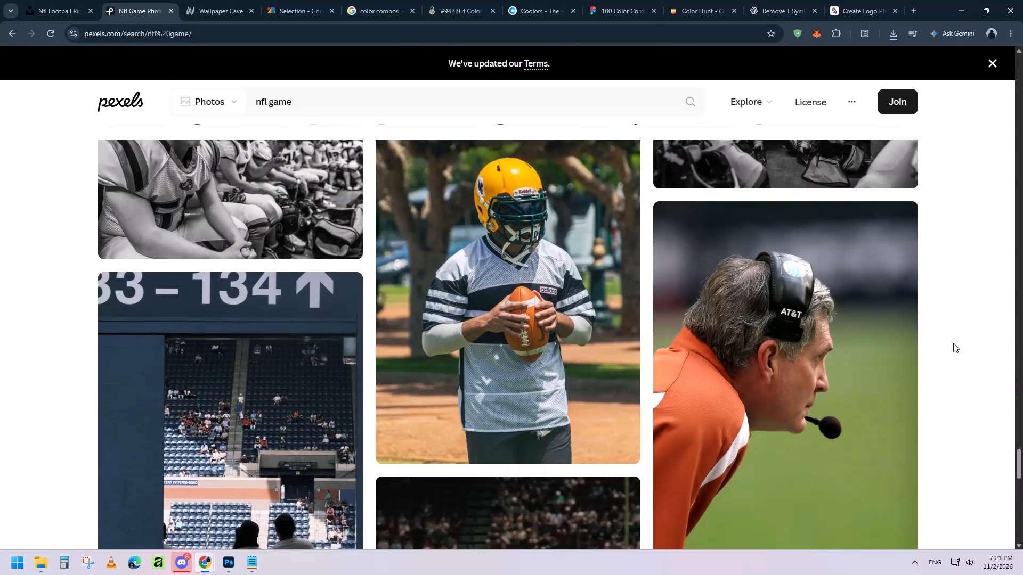
pyautogui.scroll(-10, 953, 343)
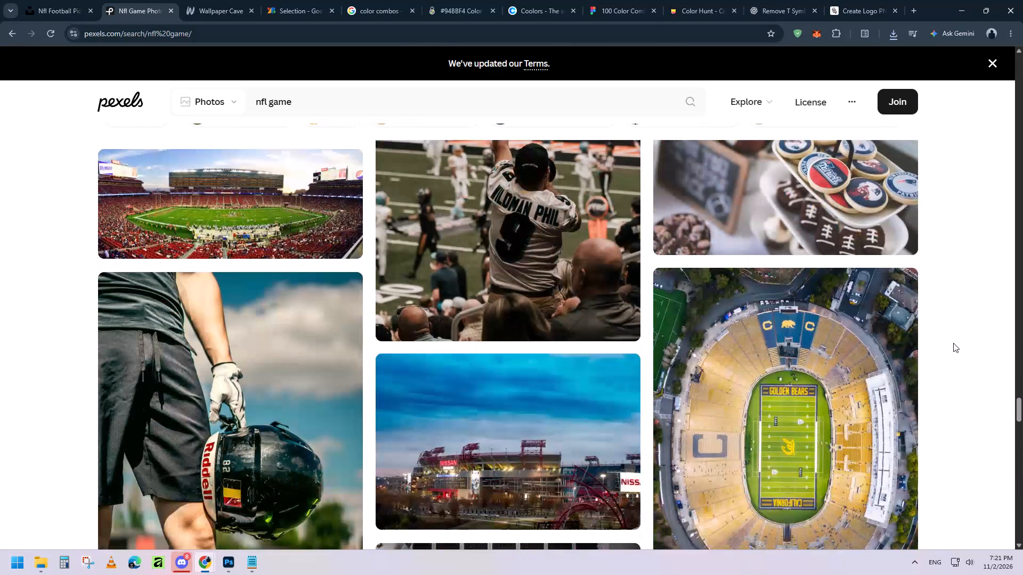
pyautogui.scroll(-3, 953, 343)
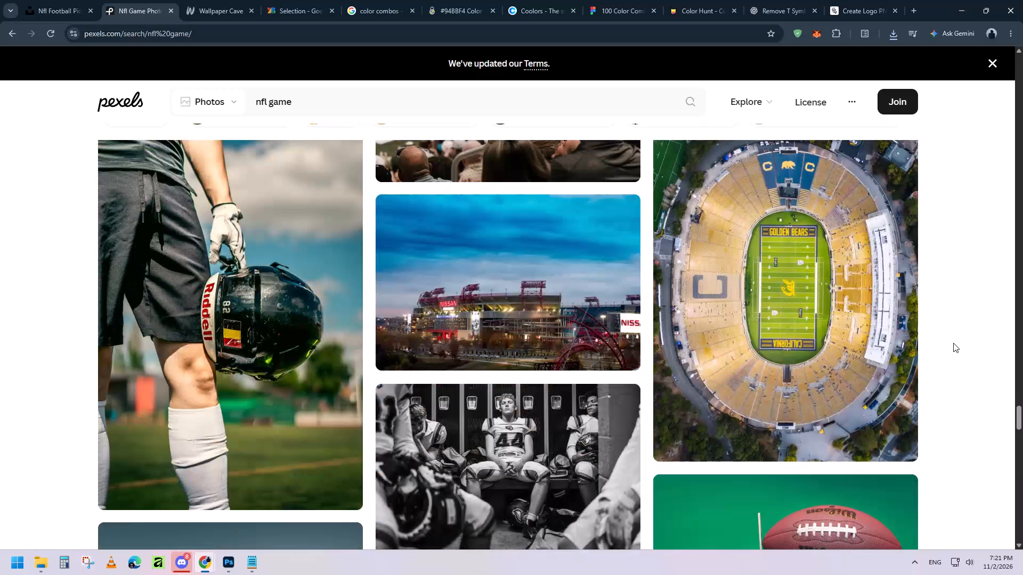
pyautogui.scroll(-4, 953, 343)
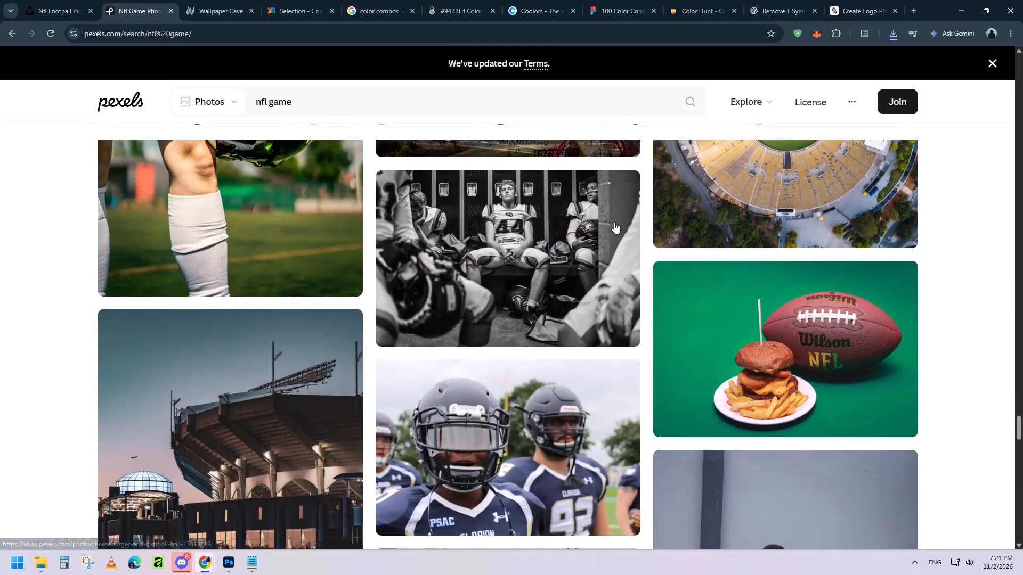
# Open the black-and-white locker-room football photo in a new tab and continue through the "nfl game" results.
pyautogui.rightClick(492, 223)
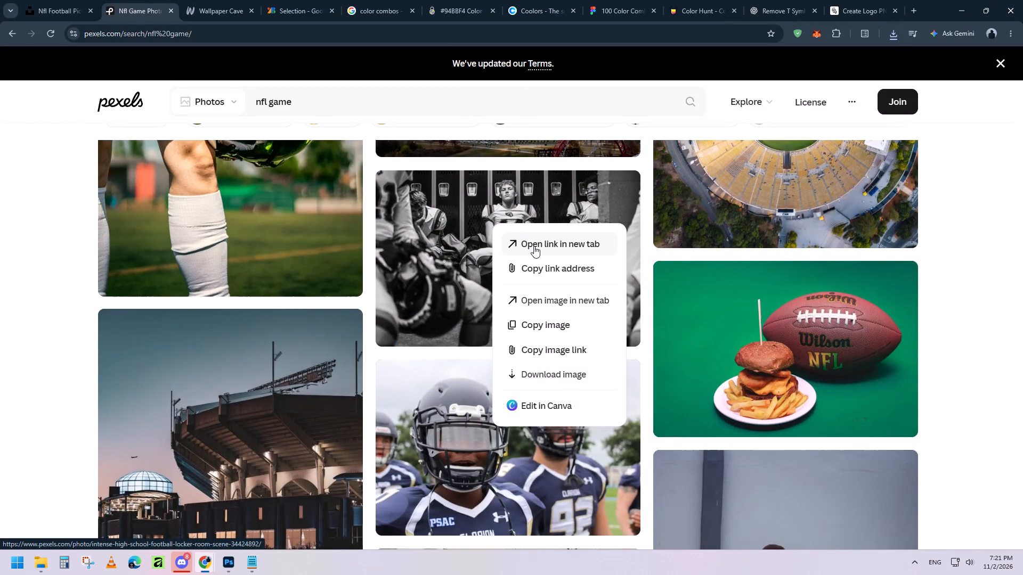
pyautogui.click(534, 246)
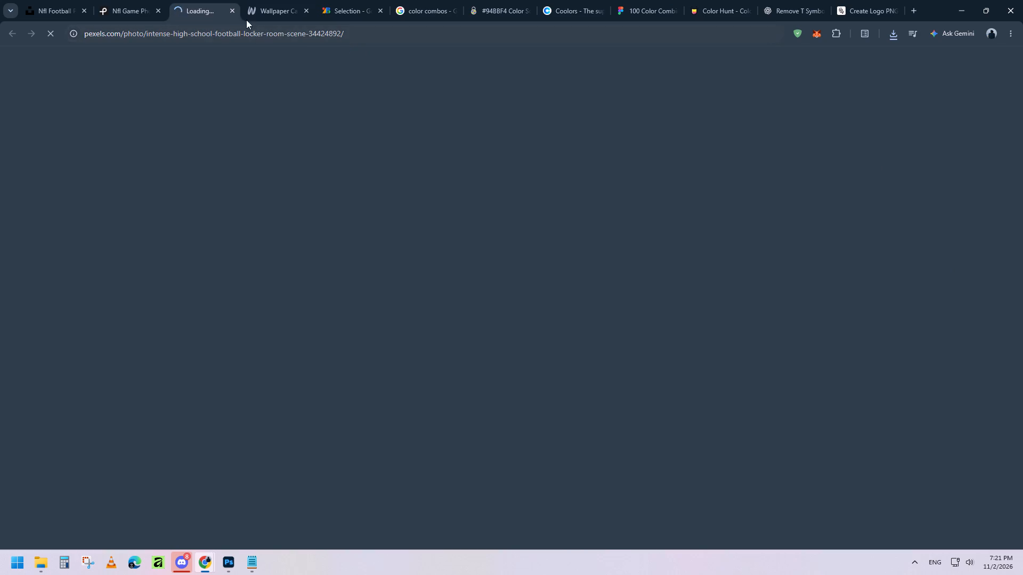
pyautogui.click(153, 0)
pyautogui.scroll(-4, 947, 316)
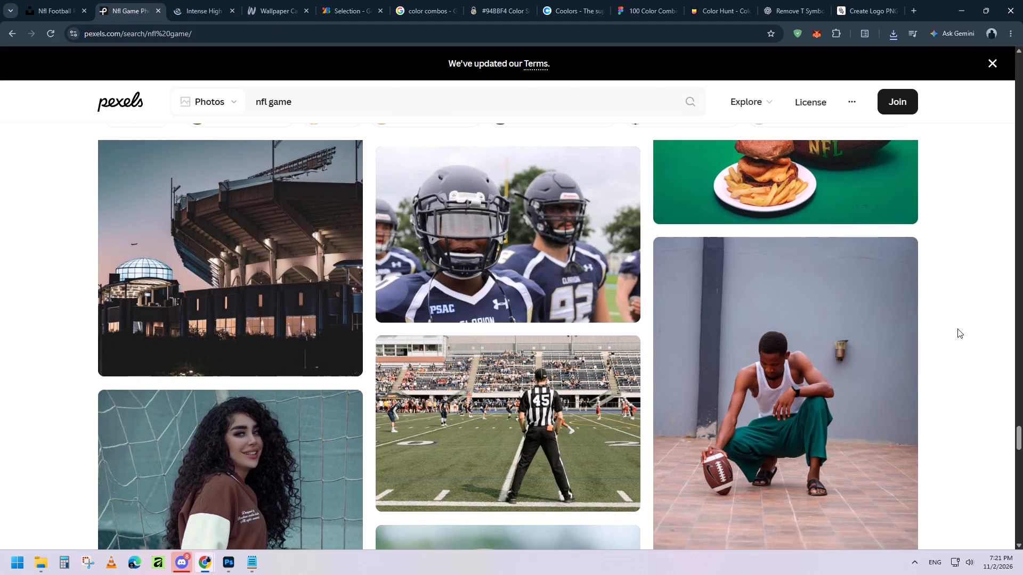
pyautogui.scroll(-5, 957, 327)
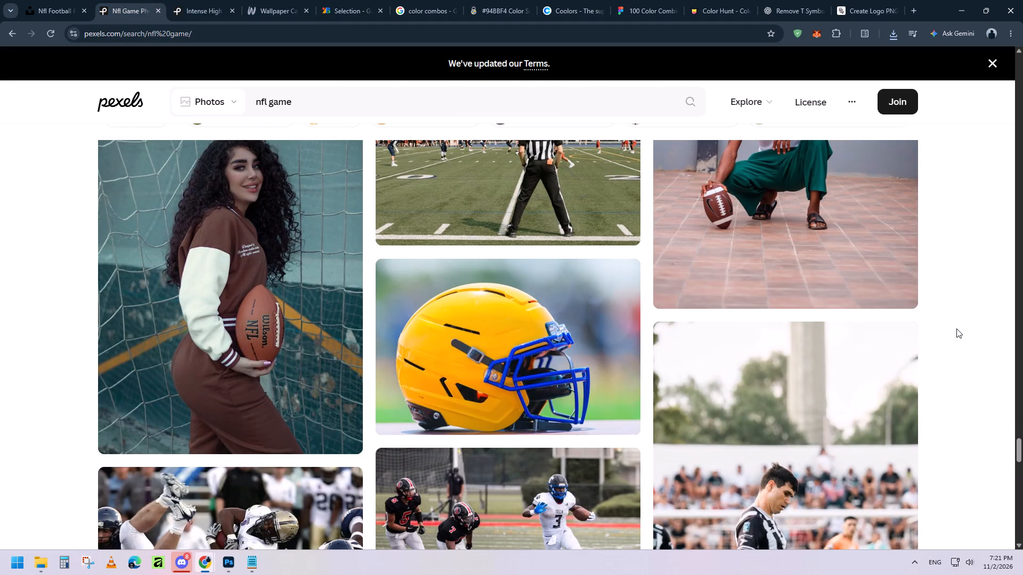
pyautogui.scroll(-6, 956, 328)
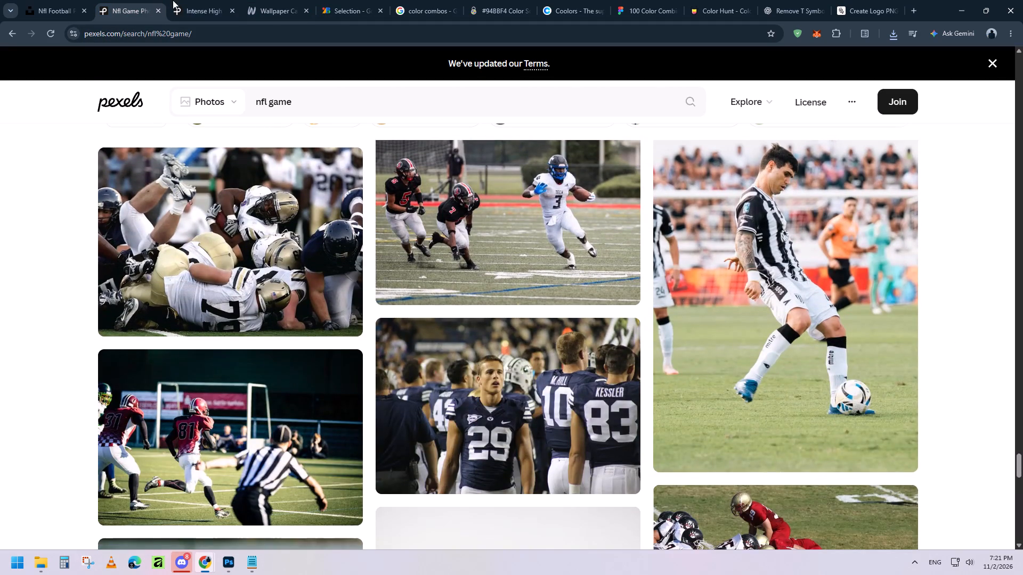
# Open the black-and-white locker-room football photo's page and browse the similar Pexels photos for usable player shots.
pyautogui.click(192, 0)
pyautogui.scroll(-4, 899, 351)
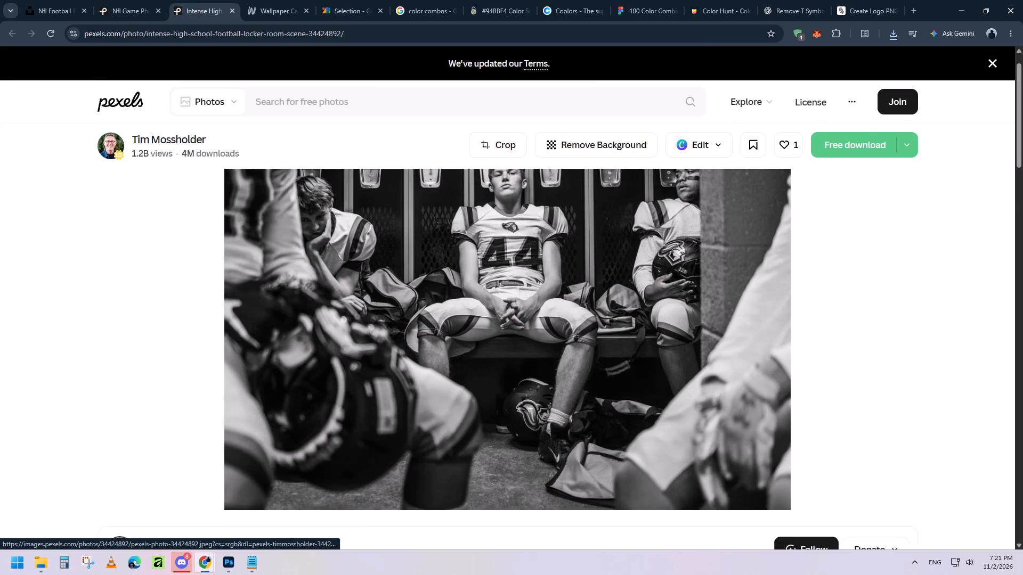
pyautogui.scroll(-2, 783, 410)
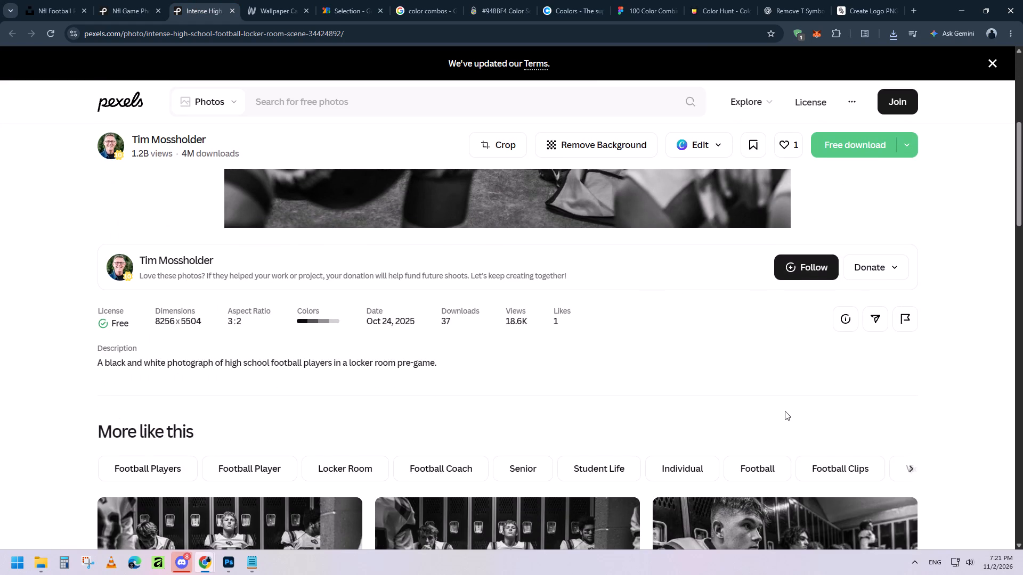
pyautogui.scroll(-4, 785, 410)
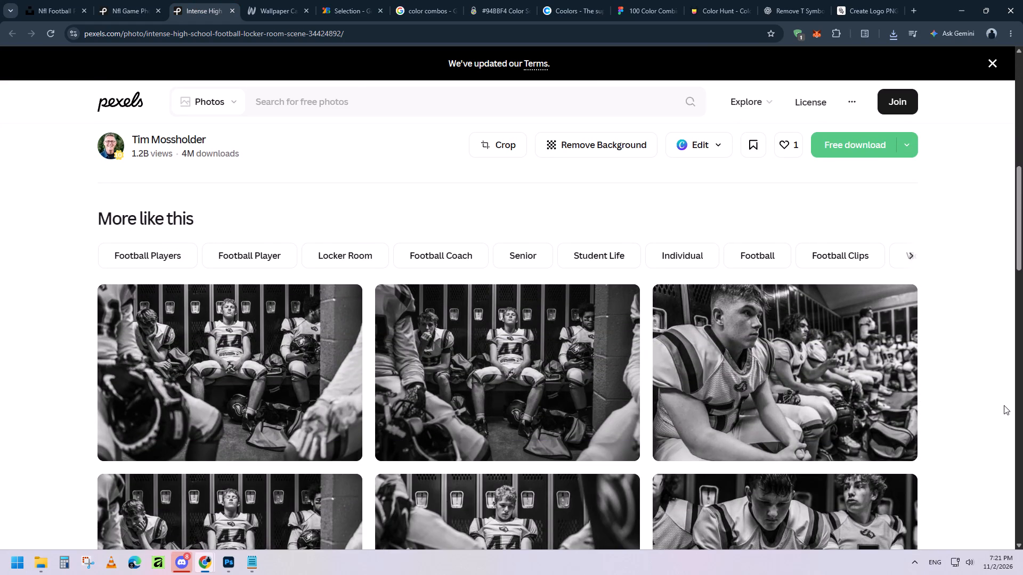
pyautogui.scroll(-7, 1004, 405)
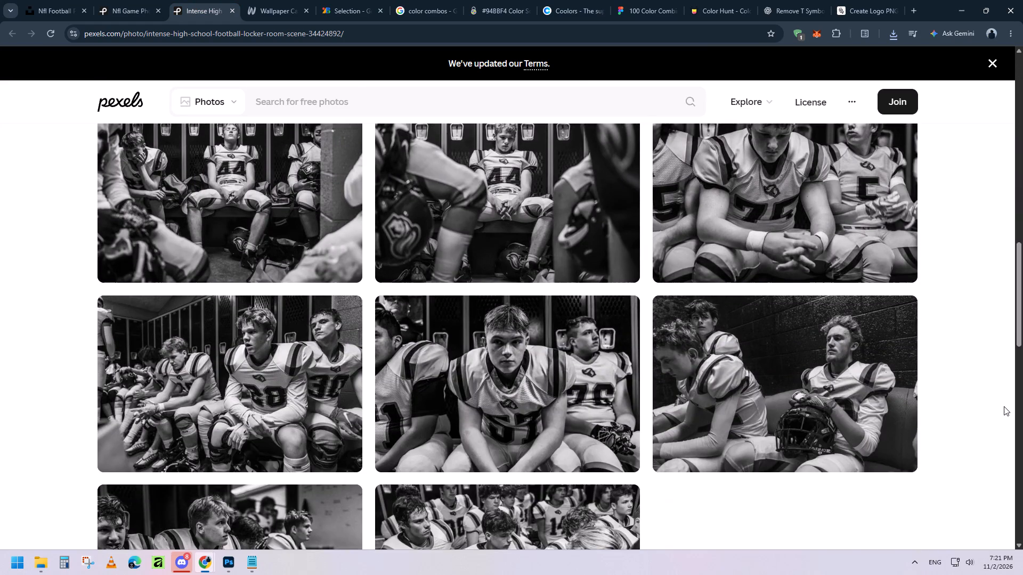
pyautogui.scroll(-7, 1004, 406)
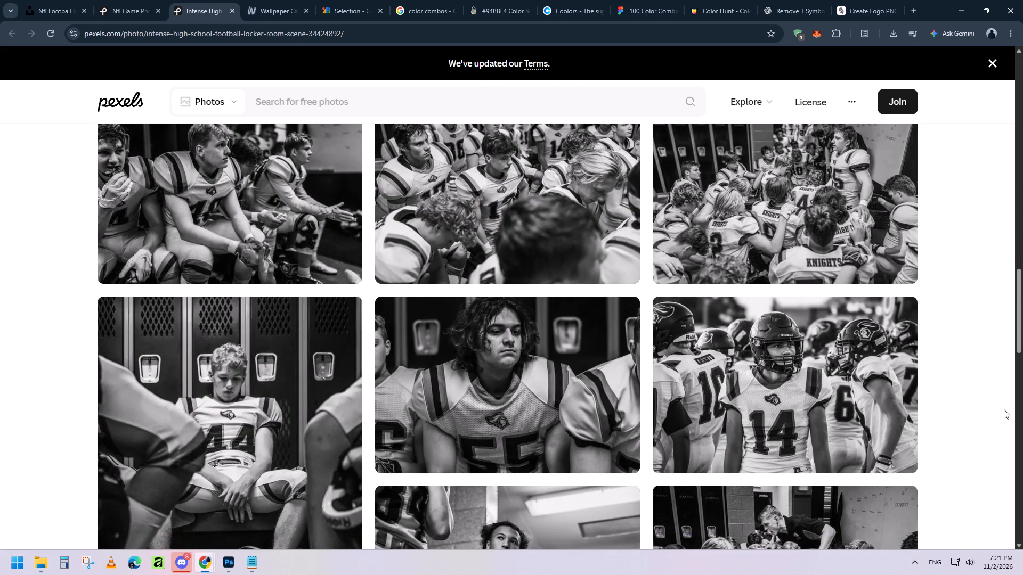
pyautogui.scroll(-7, 1004, 409)
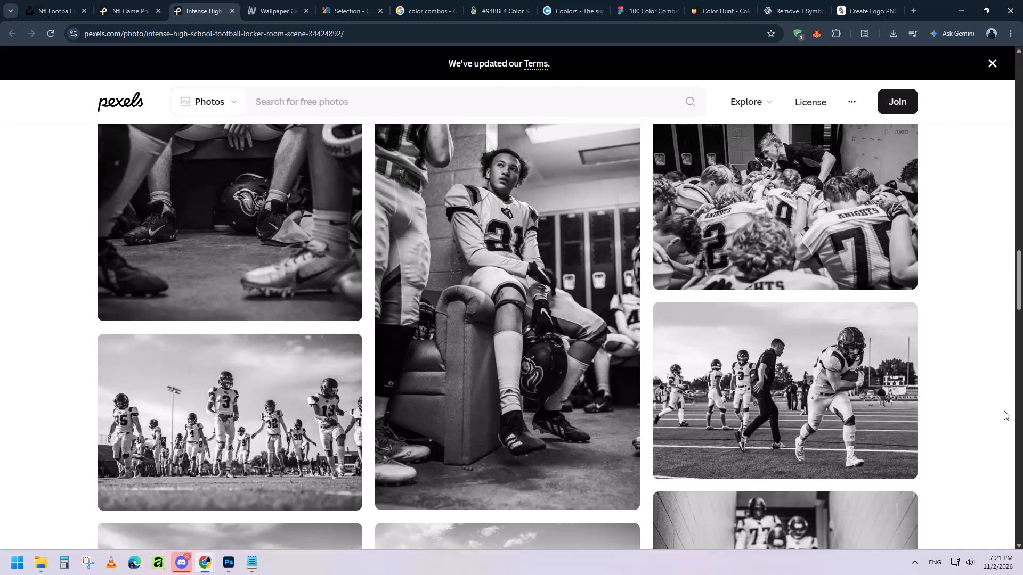
pyautogui.scroll(-3, 1004, 410)
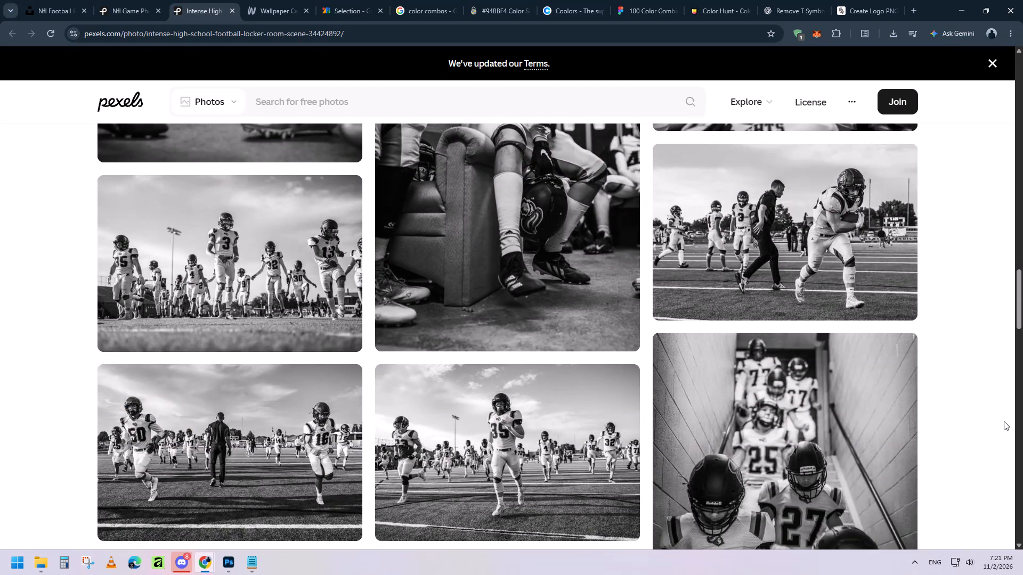
pyautogui.scroll(-5, 1004, 421)
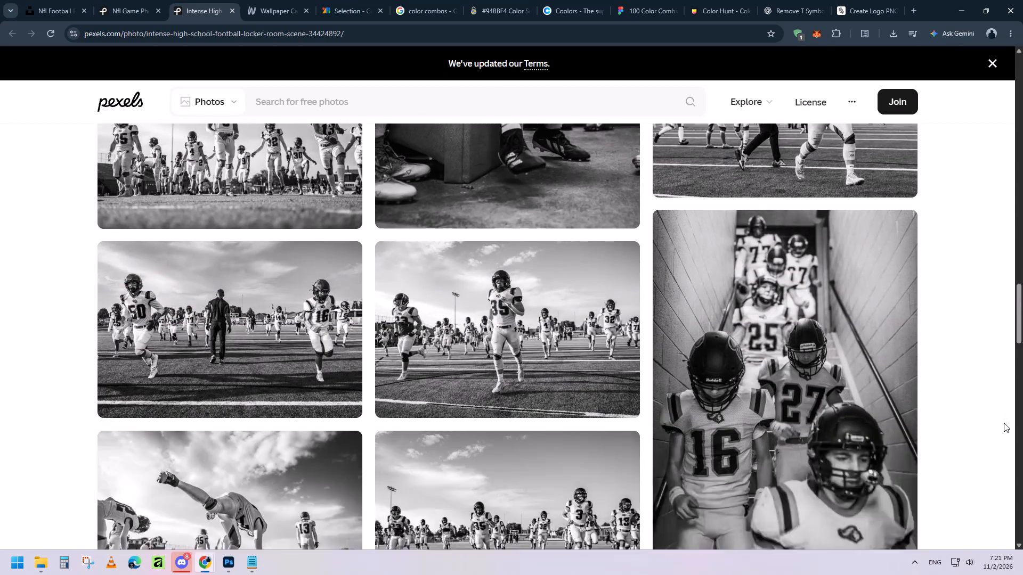
pyautogui.scroll(-7, 1004, 423)
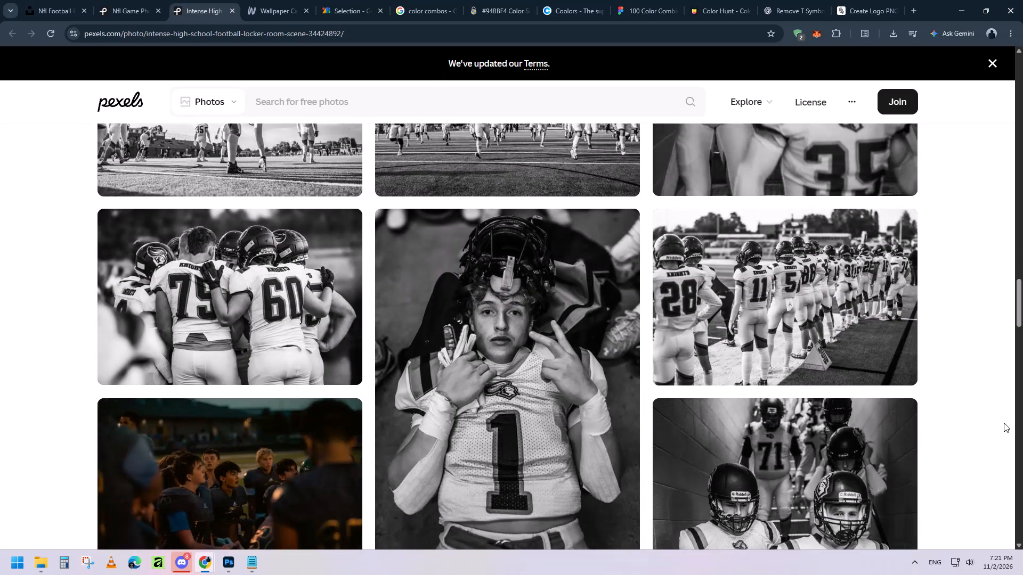
pyautogui.scroll(-1, 1004, 423)
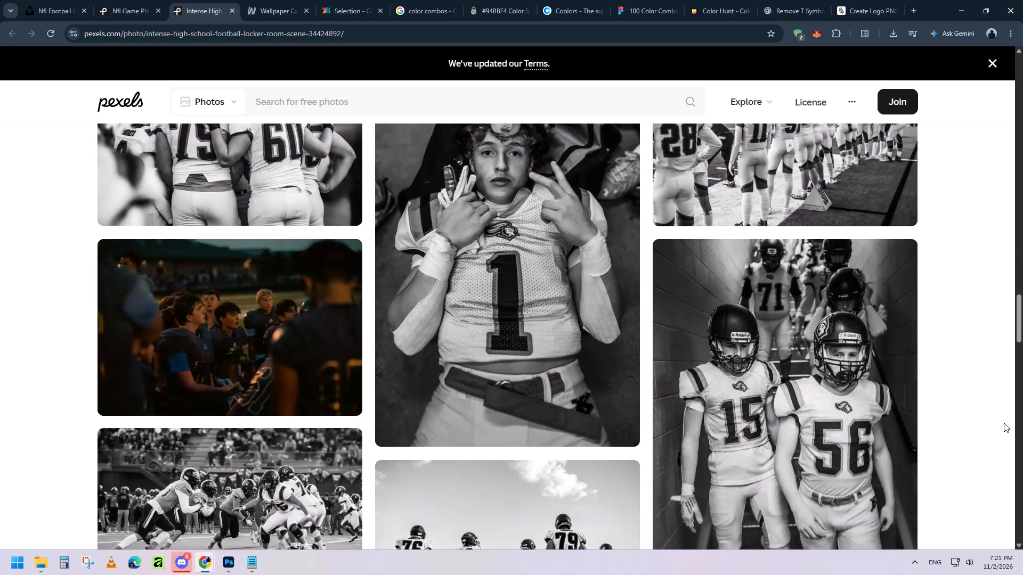
pyautogui.scroll(-7, 1004, 423)
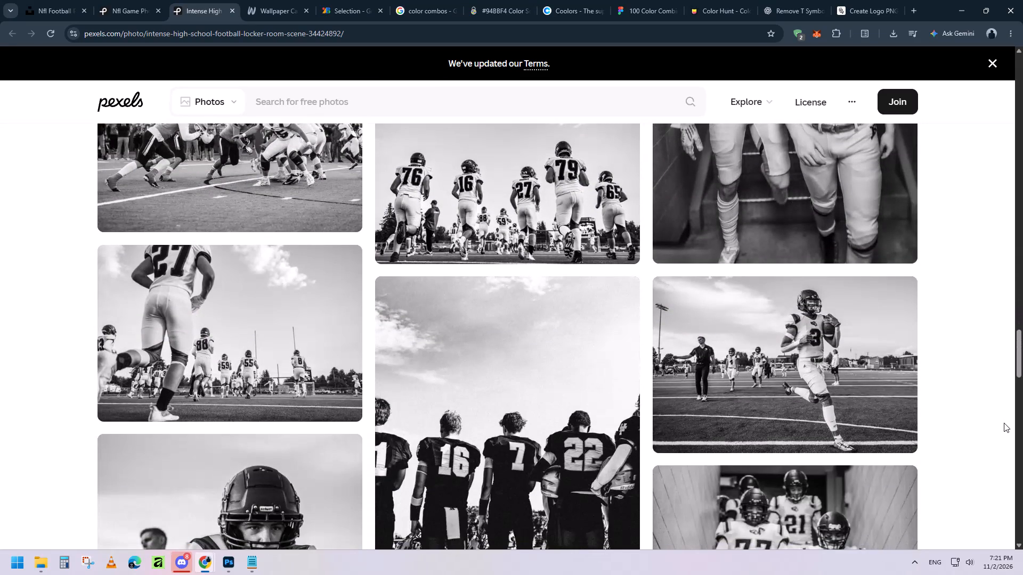
pyautogui.scroll(-3, 1003, 424)
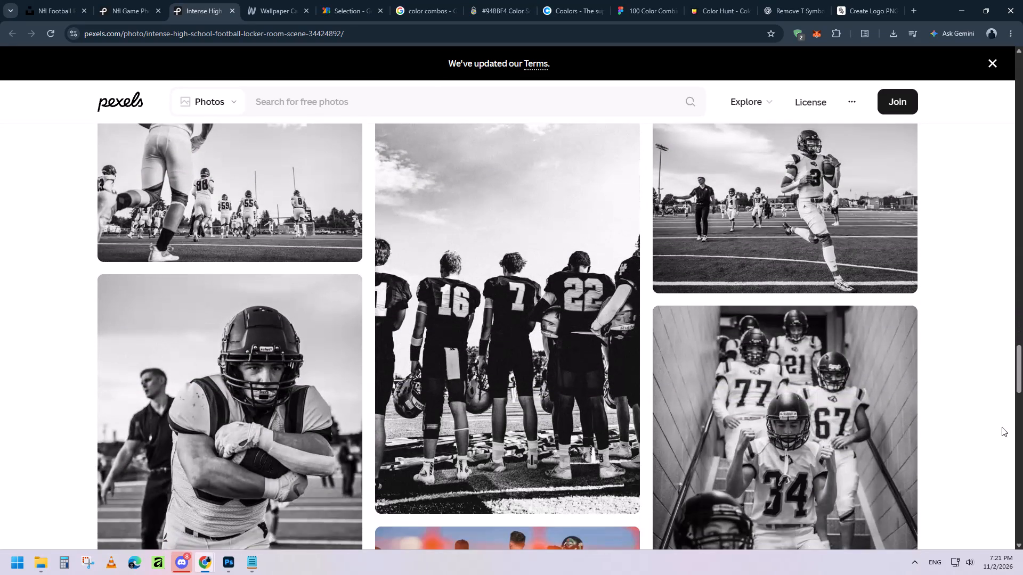
pyautogui.scroll(-4, 1001, 426)
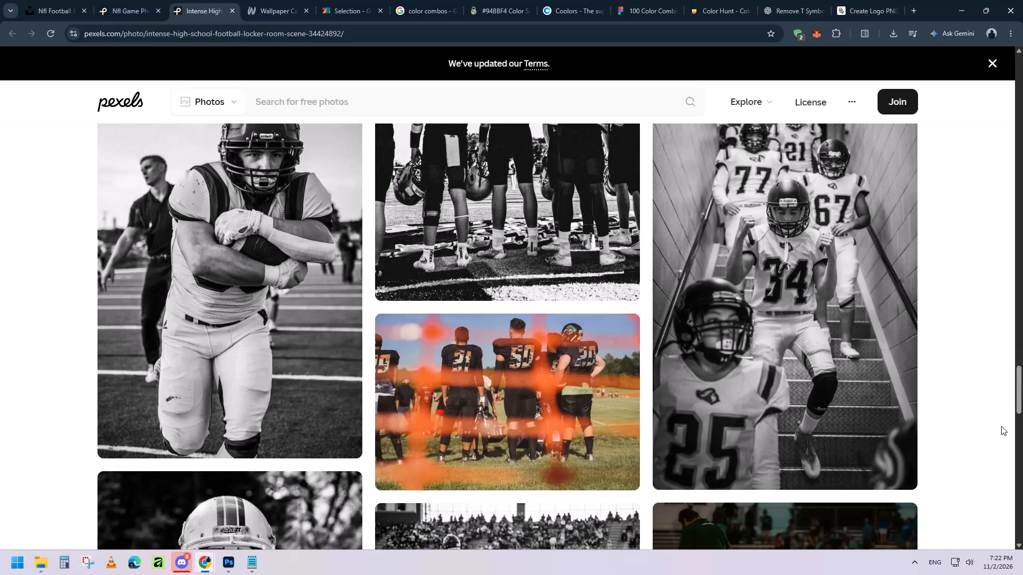
# Look further through the similar Pexels photos for usable football player, team and game shots.
pyautogui.scroll(-1, 1001, 426)
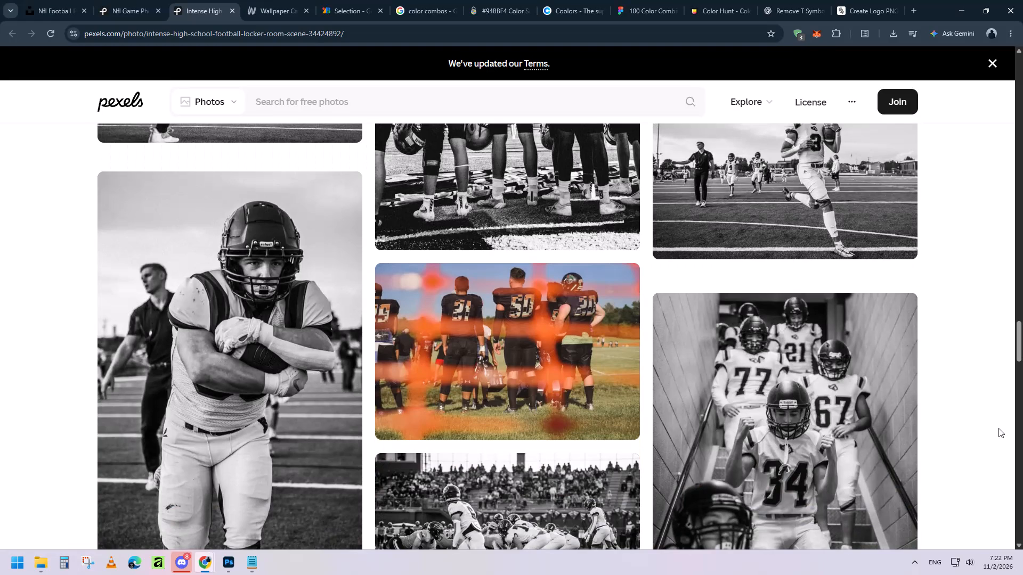
pyautogui.scroll(-3, 955, 388)
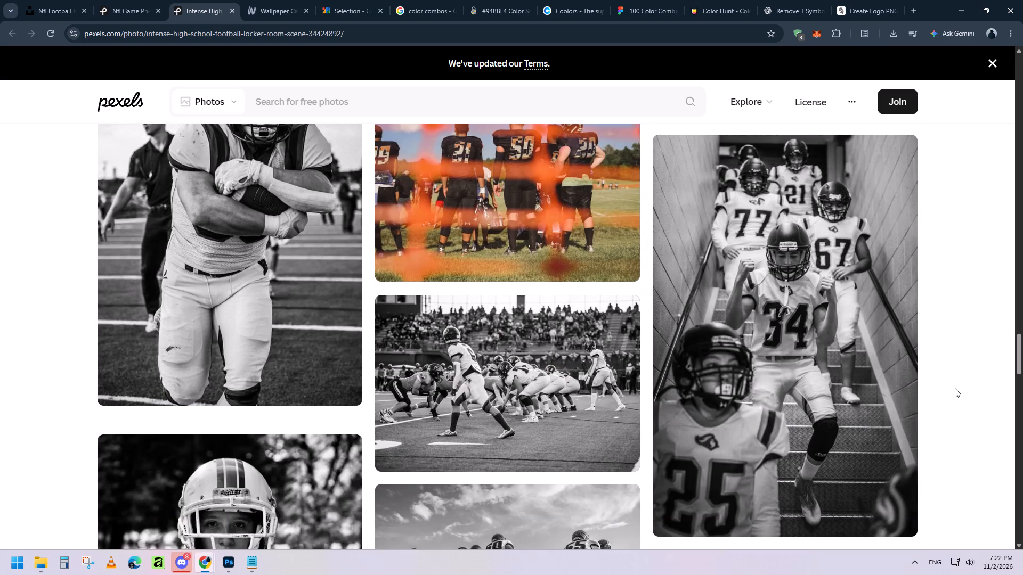
pyautogui.scroll(-8, 955, 388)
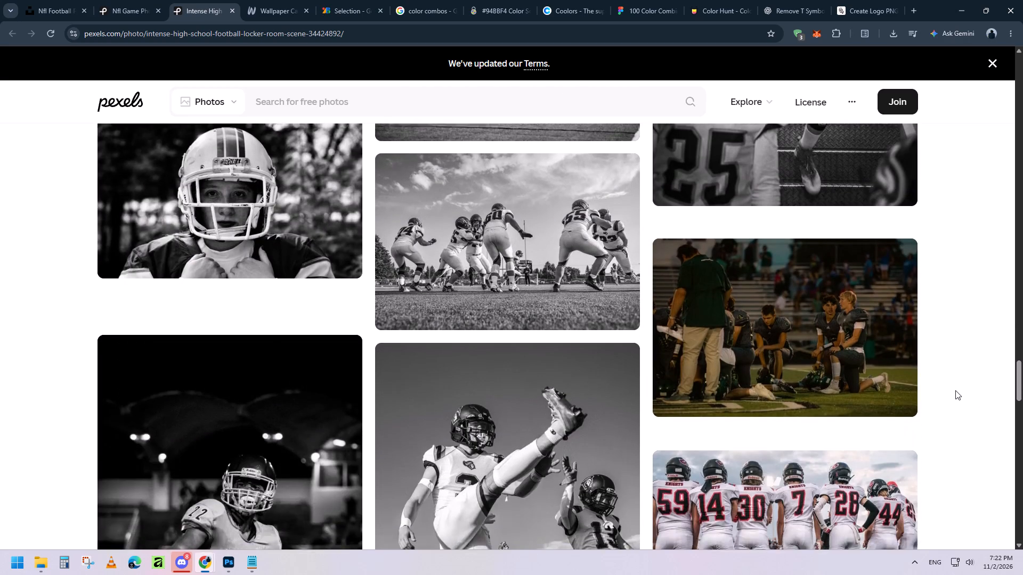
pyautogui.scroll(-2, 955, 390)
pyautogui.scroll(11, 955, 390)
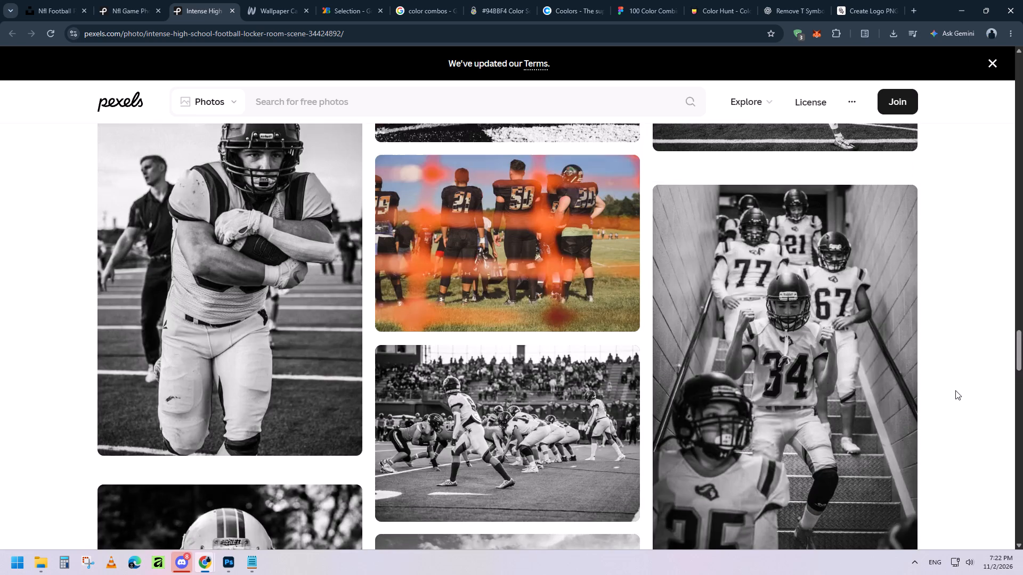
pyautogui.scroll(-16, 955, 390)
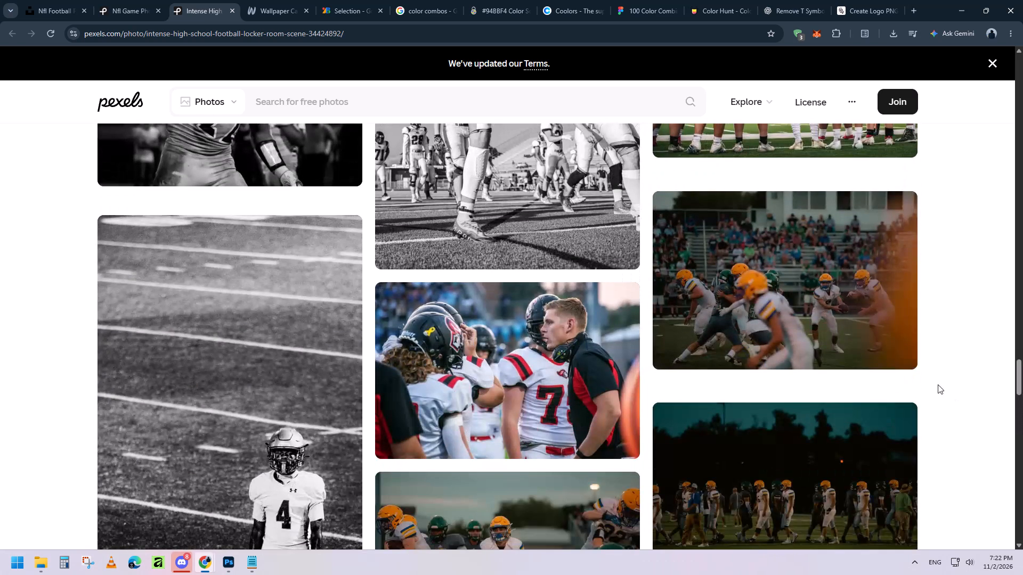
pyautogui.scroll(3, 949, 378)
pyautogui.scroll(-7, 951, 376)
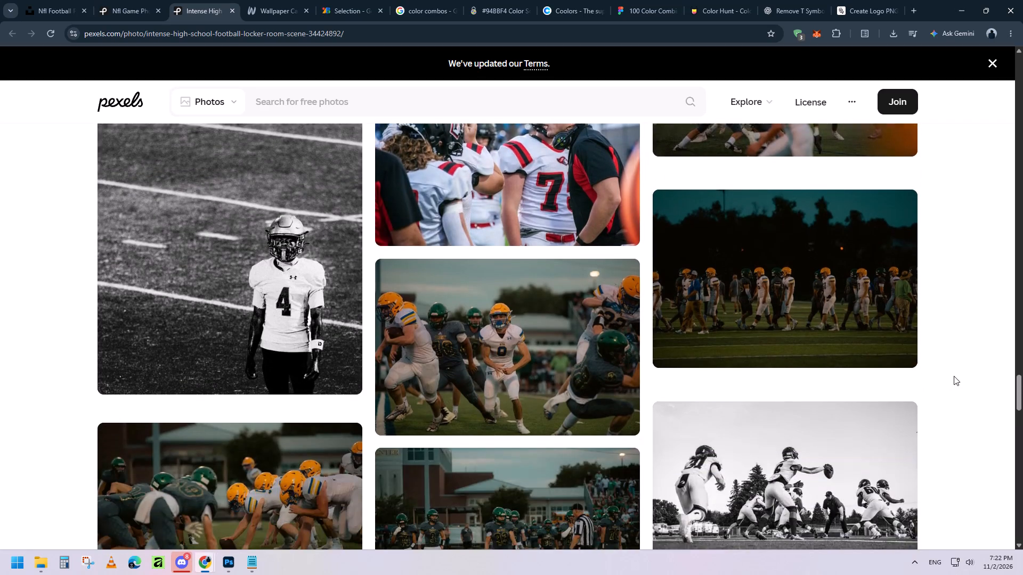
pyautogui.scroll(-7, 954, 376)
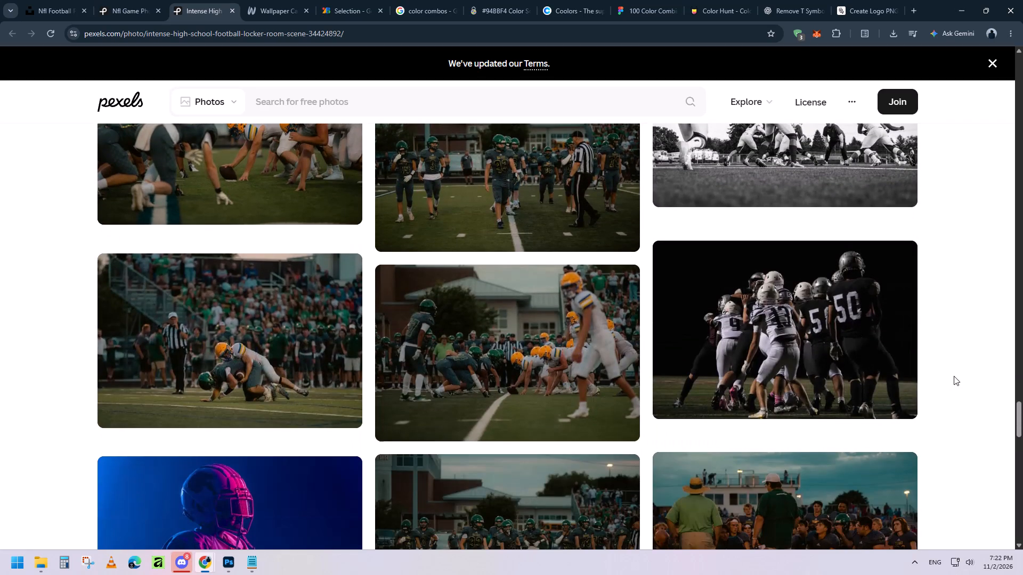
pyautogui.scroll(-3, 954, 376)
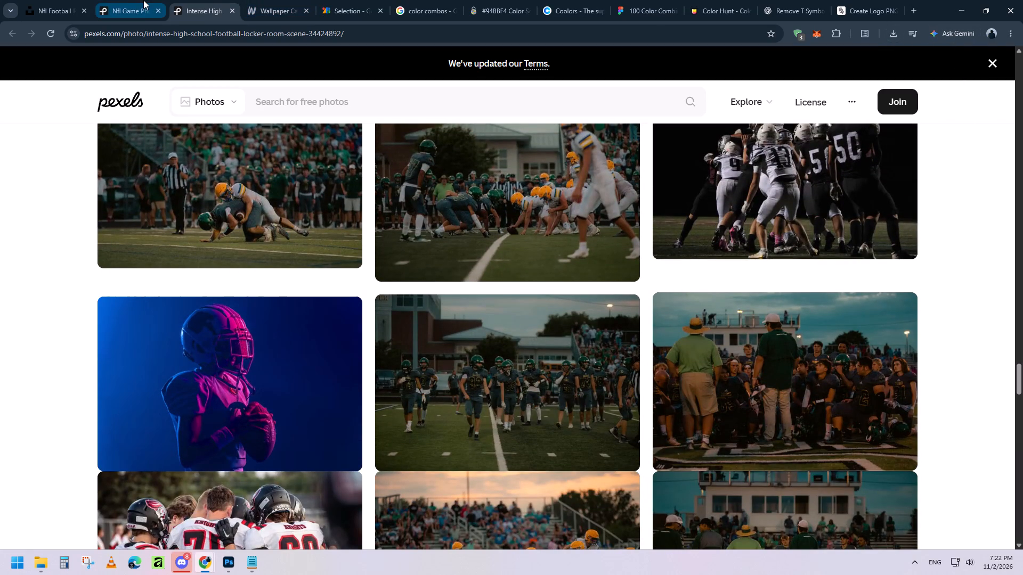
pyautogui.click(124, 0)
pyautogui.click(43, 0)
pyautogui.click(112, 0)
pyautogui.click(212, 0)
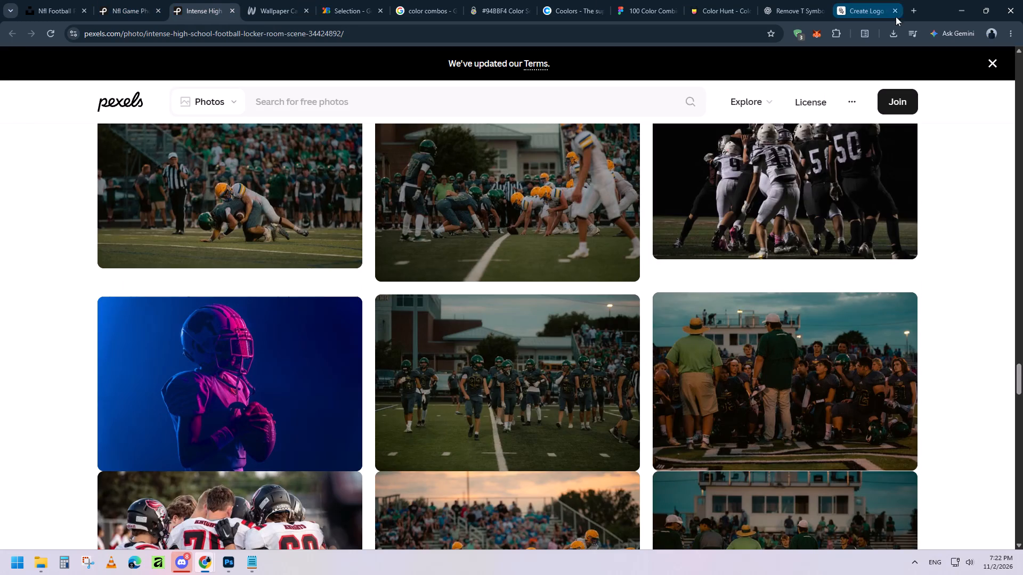
# Show the latest download in its folder and cut today's four downloaded football and stadium photos from Downloads.
pyautogui.click(893, 30)
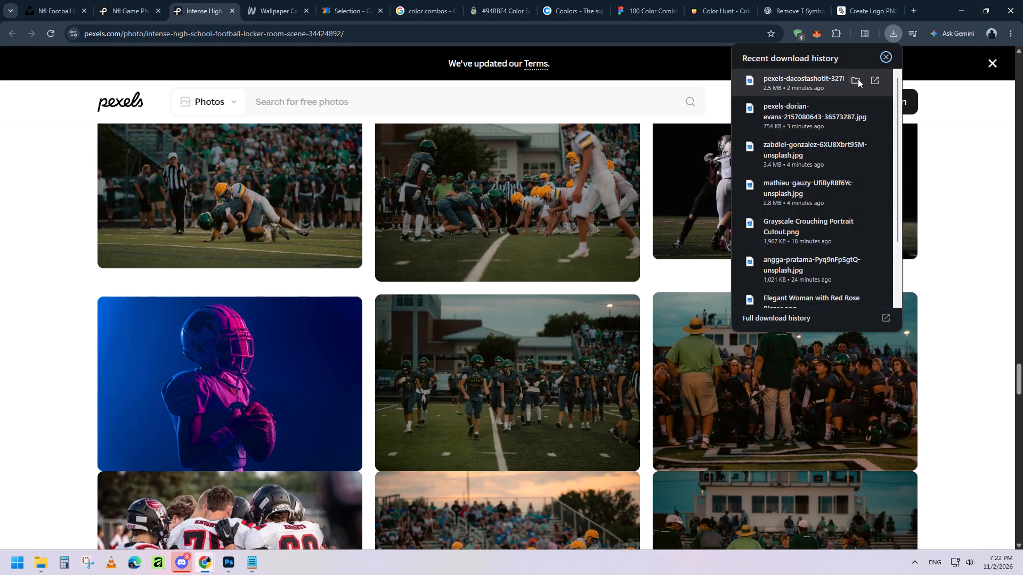
pyautogui.click(857, 79)
pyautogui.click(960, 3)
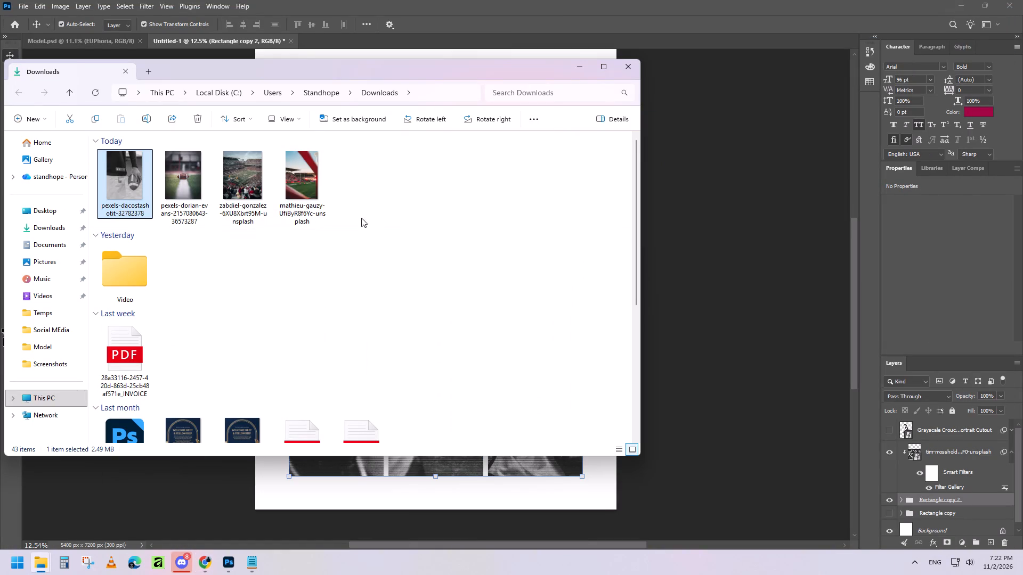
pyautogui.moveTo(393, 213); pyautogui.dragTo(117, 160)
pyautogui.hotkey('ctrl', 'x')
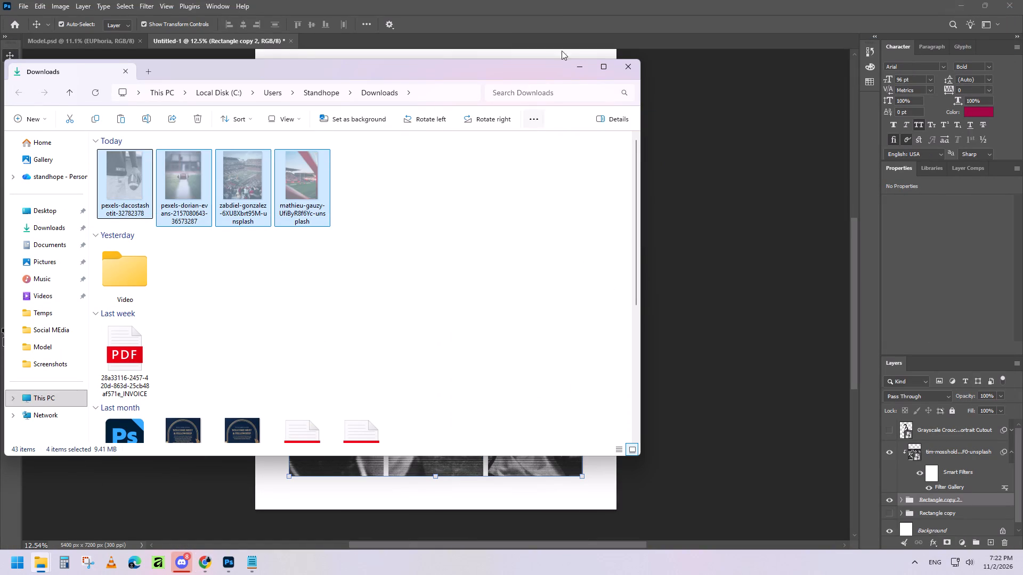
pyautogui.click(577, 65)
# Create a new folder named Nfl inside the project's Boxes folder.
pyautogui.click(43, 562)
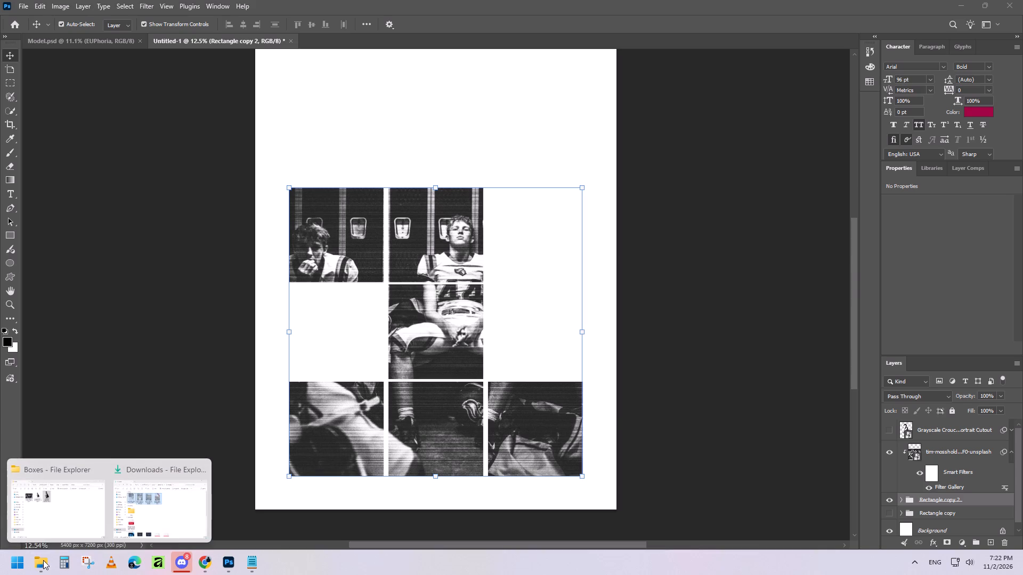
pyautogui.click(38, 499)
pyautogui.click(451, 290)
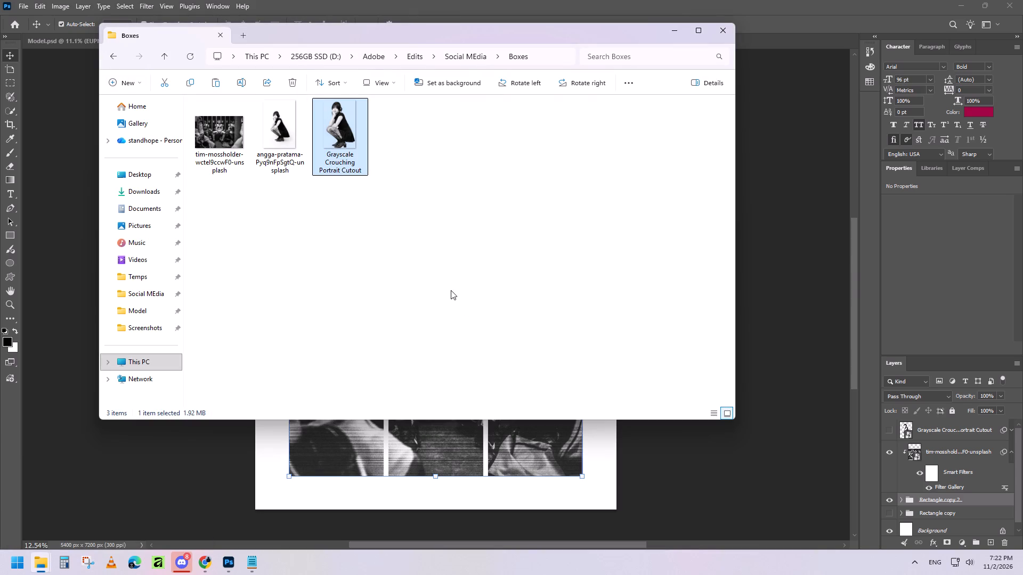
pyautogui.rightClick(450, 287)
pyautogui.click(535, 404)
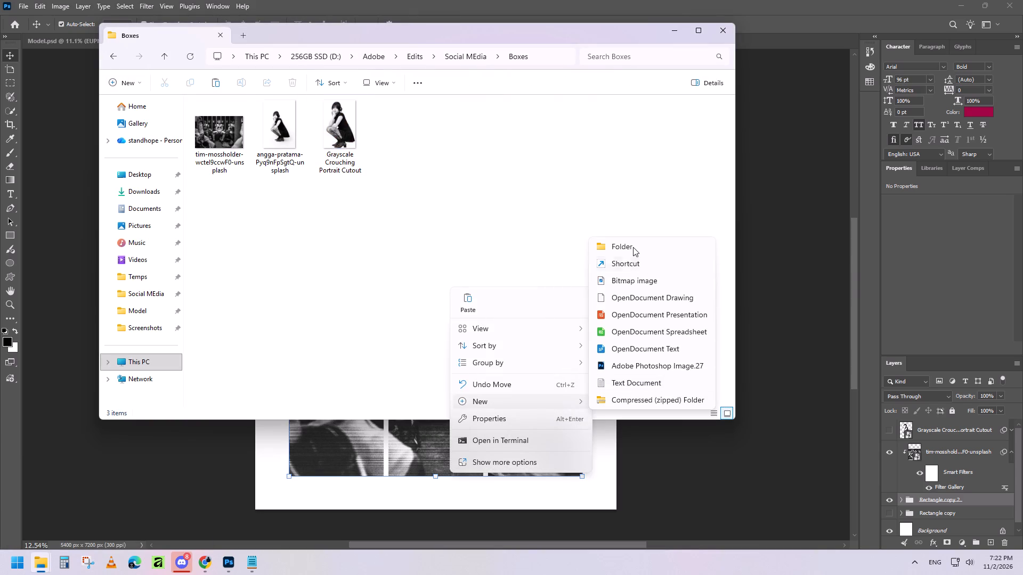
pyautogui.click(633, 247)
pyautogui.write('Nfl')
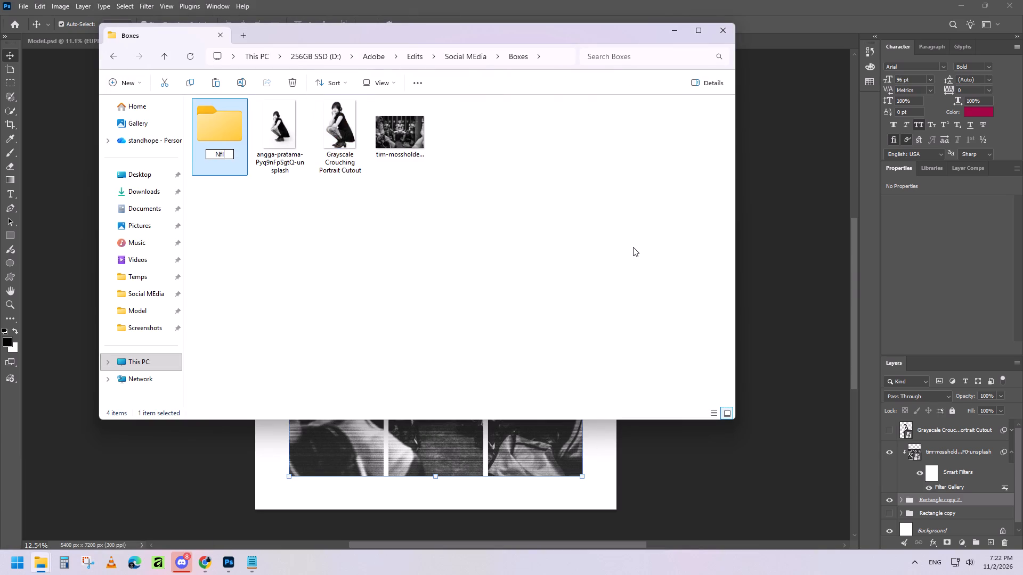
pyautogui.press('Return')
# Paste the four cut football and stadium photos into the Nfl folder.
pyautogui.press('Return')
pyautogui.click(573, 225)
pyautogui.hotkey('ctrl', 'v')
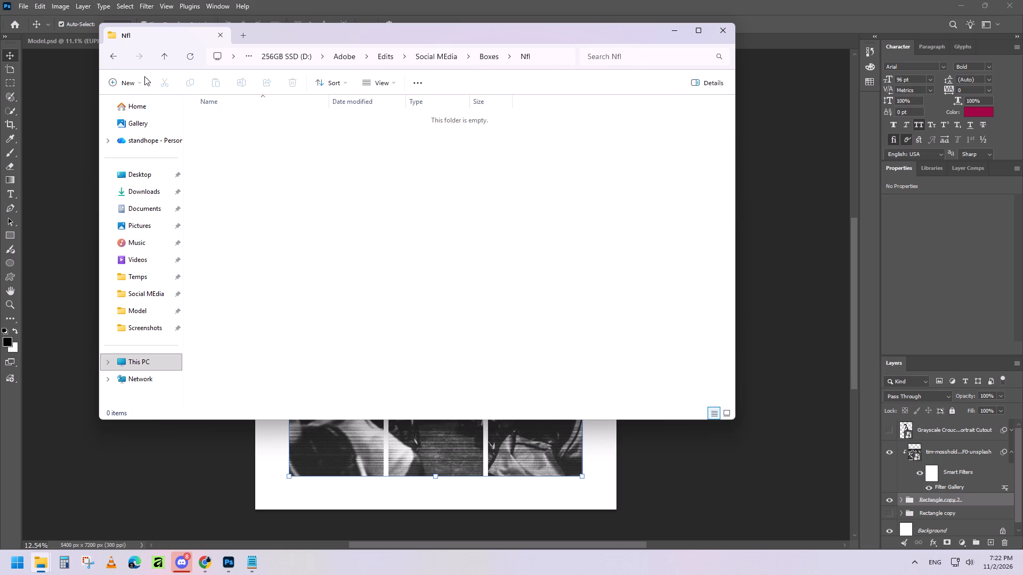
# Move the black-and-white locker-room team photo from the Boxes folder into the Nfl folder.
pyautogui.click(117, 58)
pyautogui.click(398, 130)
pyautogui.hotkey('ctrl', 'x')
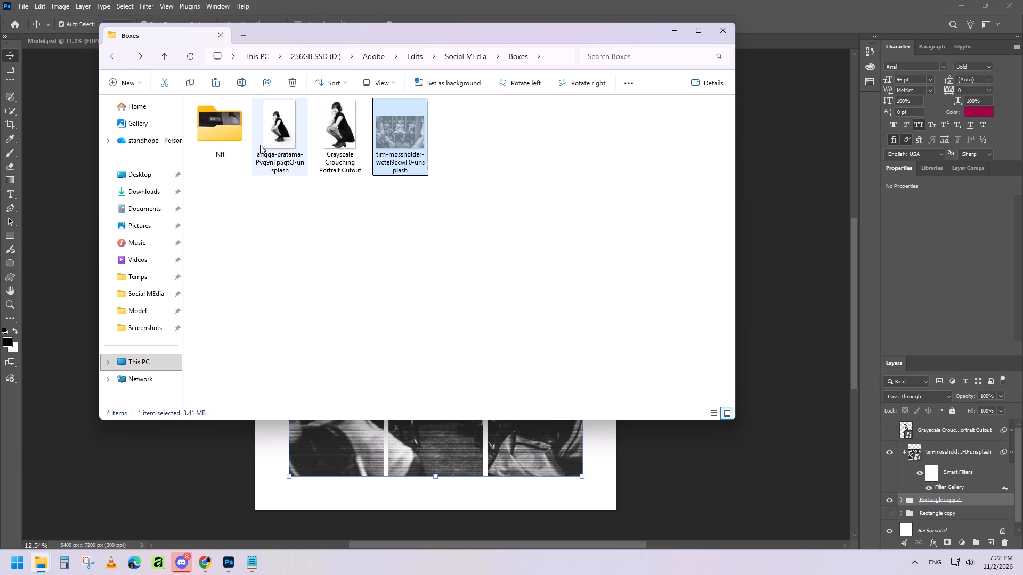
pyautogui.doubleClick(241, 141)
pyautogui.click(471, 299)
pyautogui.hotkey('ctrl', 'v')
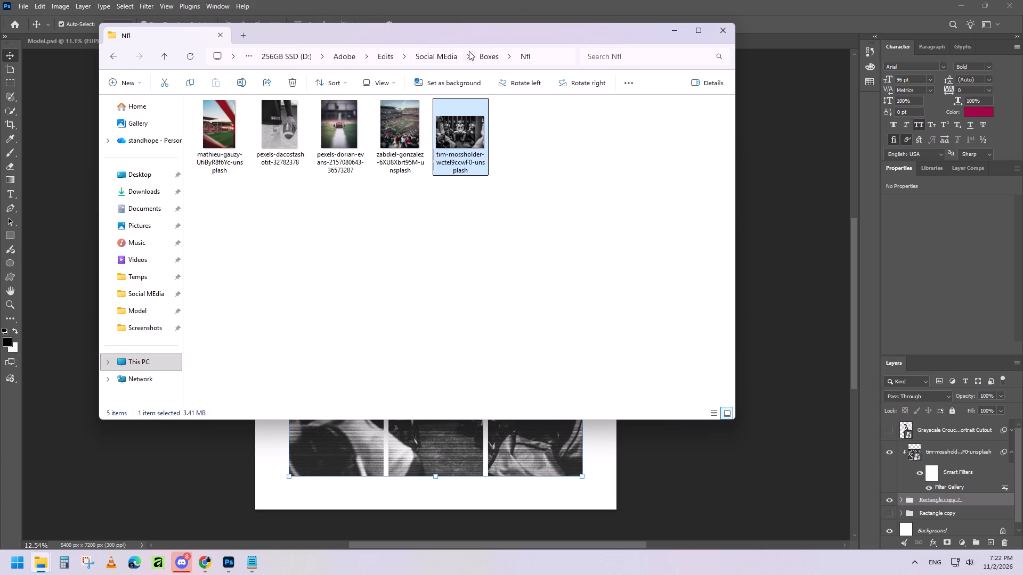
# Place the crowded football stadium photo from the Nfl folder into the Photoshop poster document as an embedded image.
pyautogui.moveTo(490, 34); pyautogui.dragTo(618, 73)
pyautogui.moveTo(508, 157); pyautogui.dragTo(161, 330)
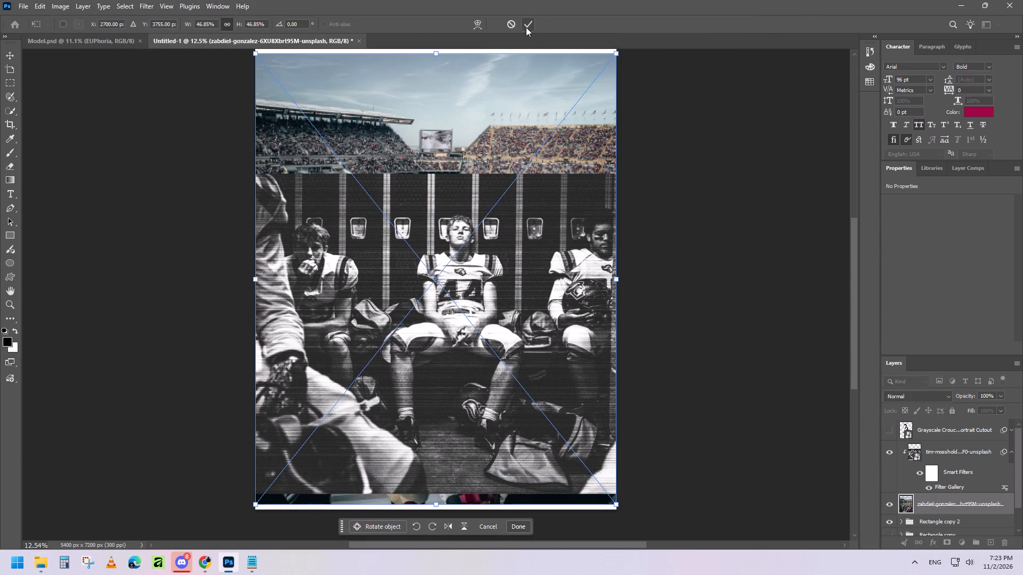
pyautogui.click(527, 26)
# Move the stadium photo layer directly above the locker-room photo layer and below the Grayscale Crouching Portrait Cutout layer.
pyautogui.moveTo(964, 514); pyautogui.dragTo(951, 451)
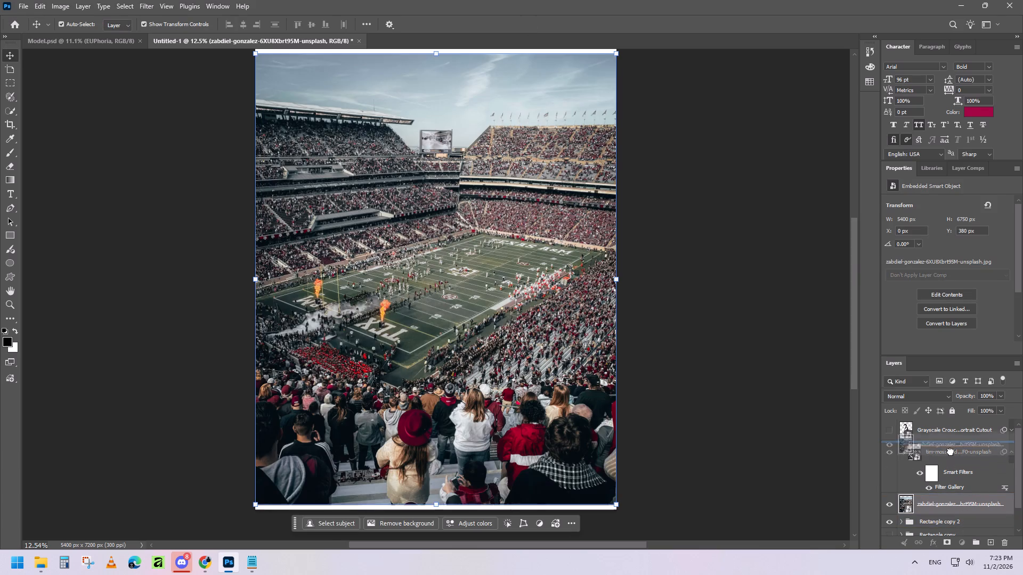
pyautogui.moveTo(951, 451); pyautogui.dragTo(951, 450)
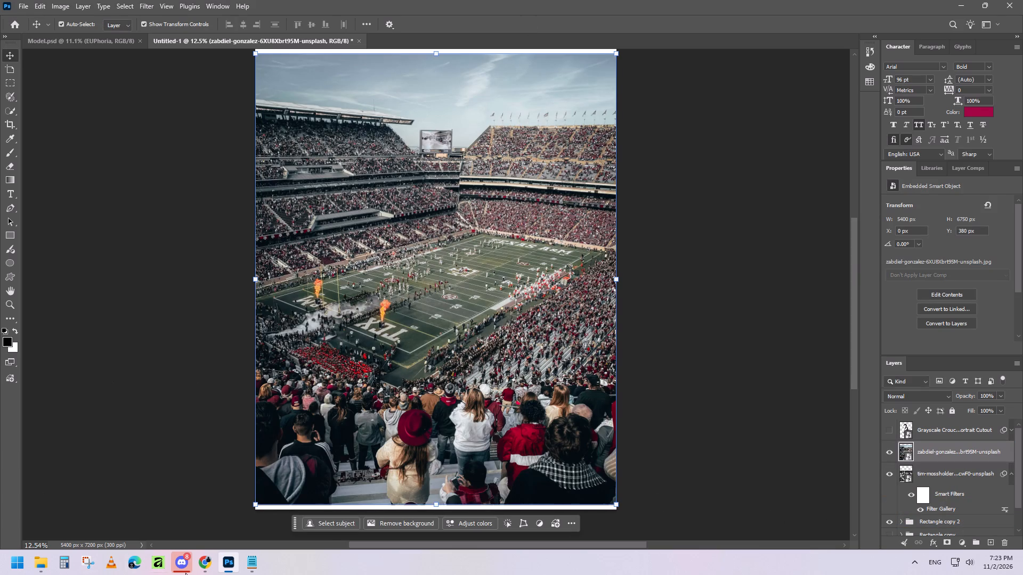
# Place the goal-post stadium photo with the red foreground band from the Nfl folder into the Photoshop poster, and hide its layer.
pyautogui.click(43, 561)
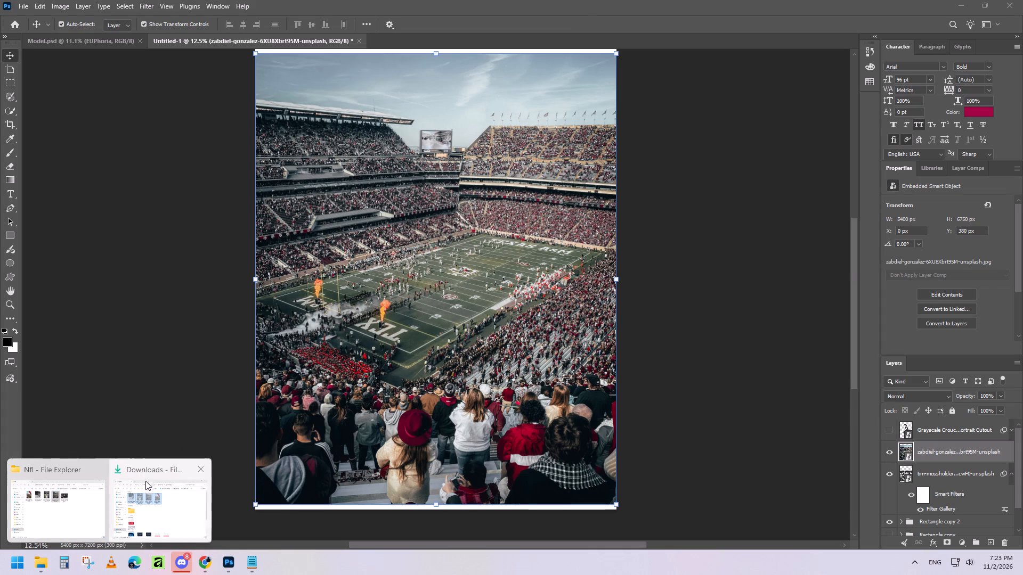
pyautogui.click(157, 487)
pyautogui.click(634, 73)
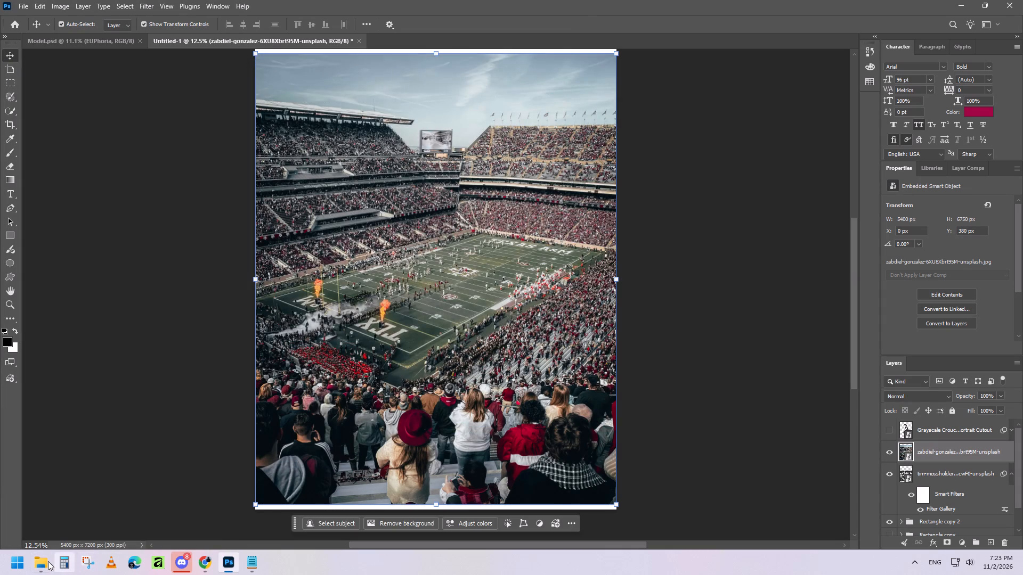
pyautogui.click(45, 563)
pyautogui.moveTo(343, 166); pyautogui.dragTo(166, 256)
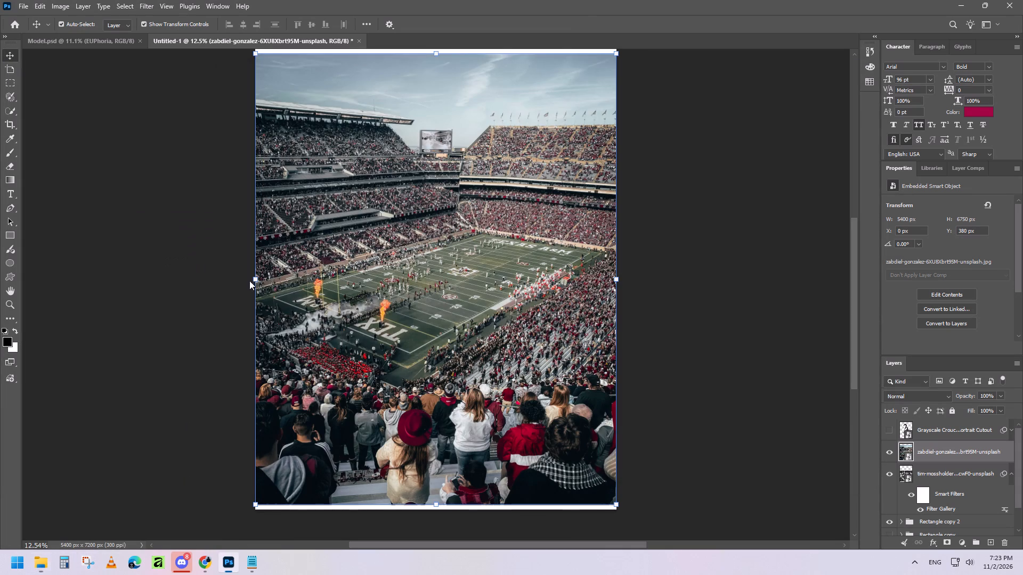
pyautogui.click(528, 26)
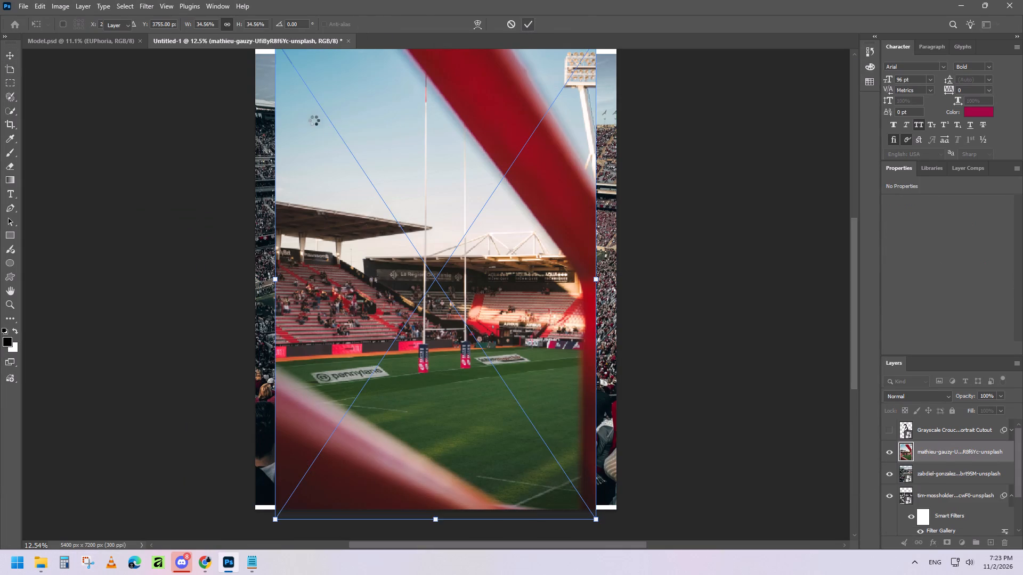
pyautogui.click(889, 453)
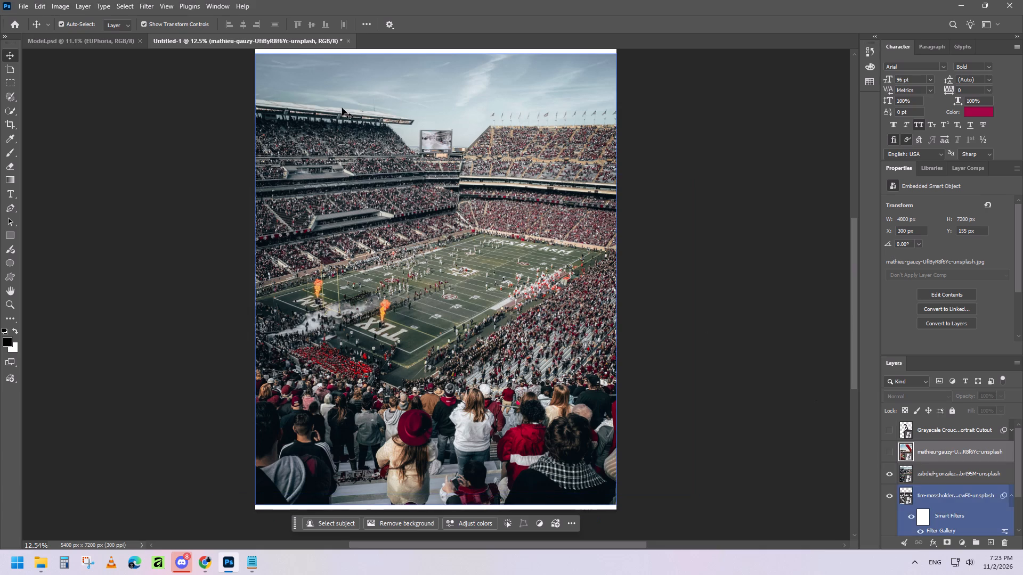
# Scale the crowded football stadium photo down to about 25%, anchored at its lower-right corner.
pyautogui.click(342, 104)
pyautogui.moveTo(254, 54); pyautogui.dragTo(451, 240)
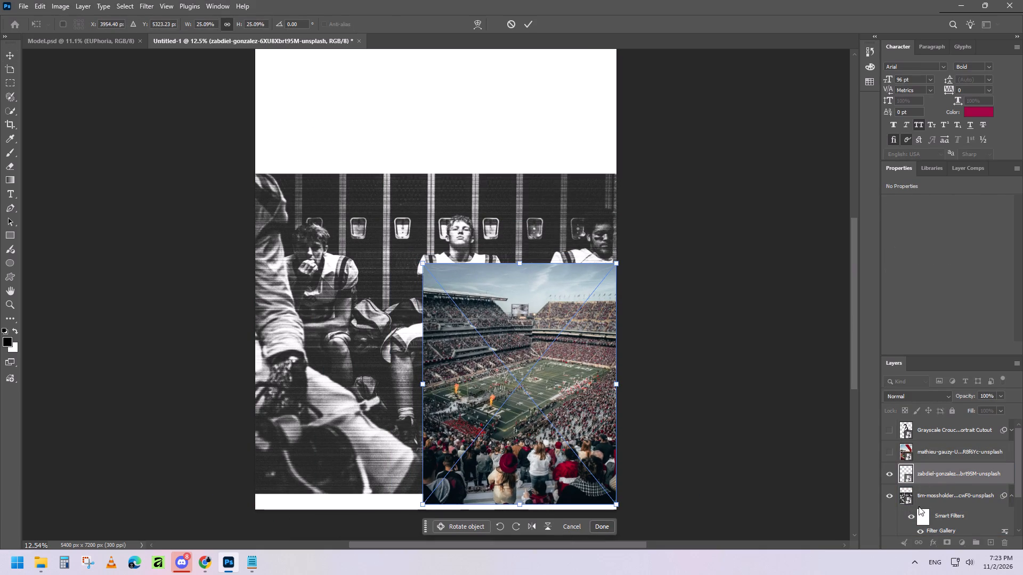
# Clip the black-and-white locker-room photo to the Rectangle copy 2 group of squares.
pyautogui.scroll(-3, 919, 506)
pyautogui.click(967, 495)
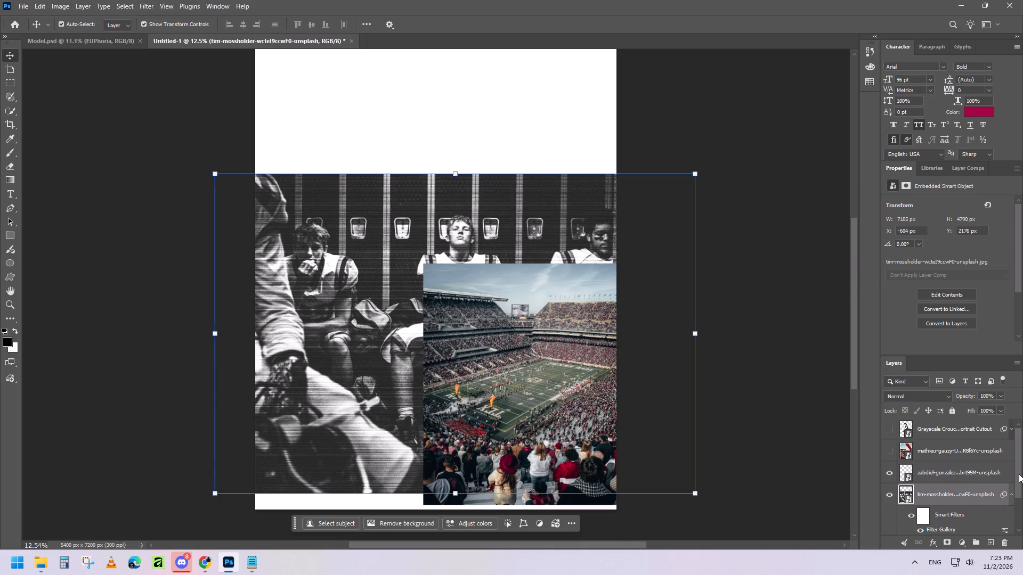
pyautogui.moveTo(1019, 474); pyautogui.dragTo(1021, 497)
pyautogui.keyDown('alt'); pyautogui.click(908, 497); pyautogui.keyUp('alt')
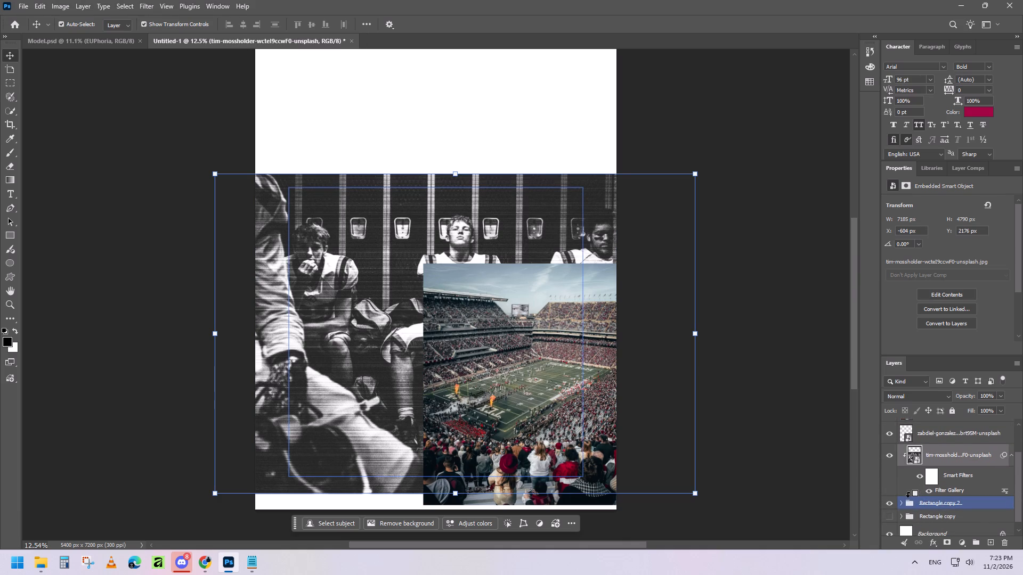
# Move the crowded stadium photo to the poster's lower-left area, at about X -233 px, Y 3093 px.
pyautogui.scroll(4, 918, 494)
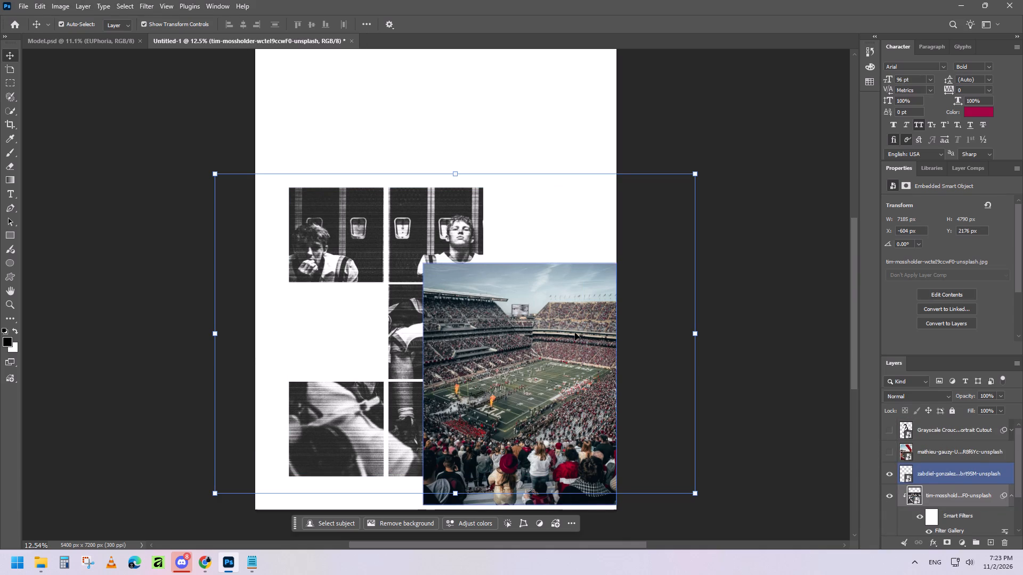
pyautogui.moveTo(574, 330); pyautogui.dragTo(391, 304)
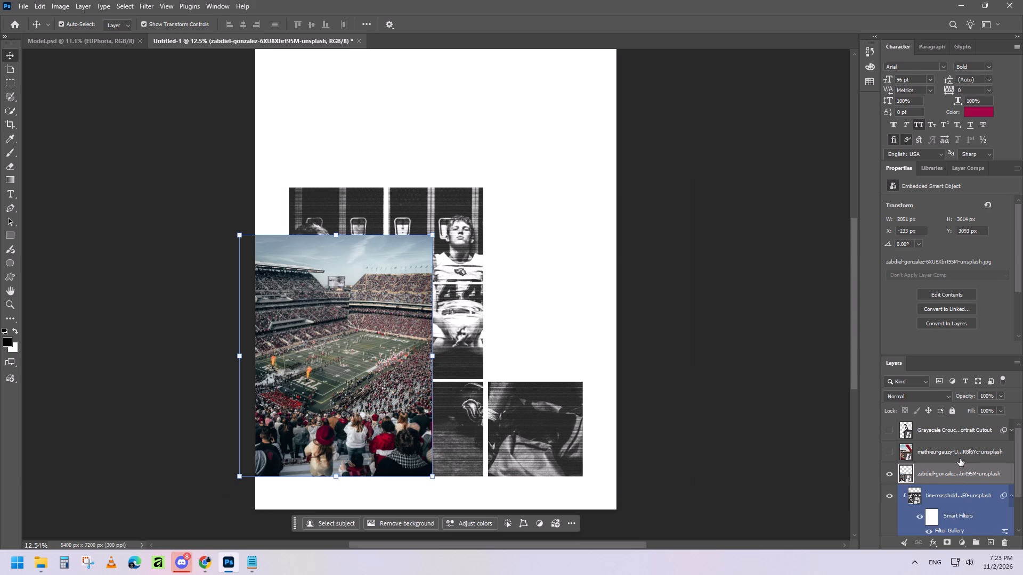
# Move the hidden goal-post stadium layer between the Rectangle copy 2 and Rectangle copy groups.
pyautogui.moveTo(960, 455); pyautogui.dragTo(957, 529)
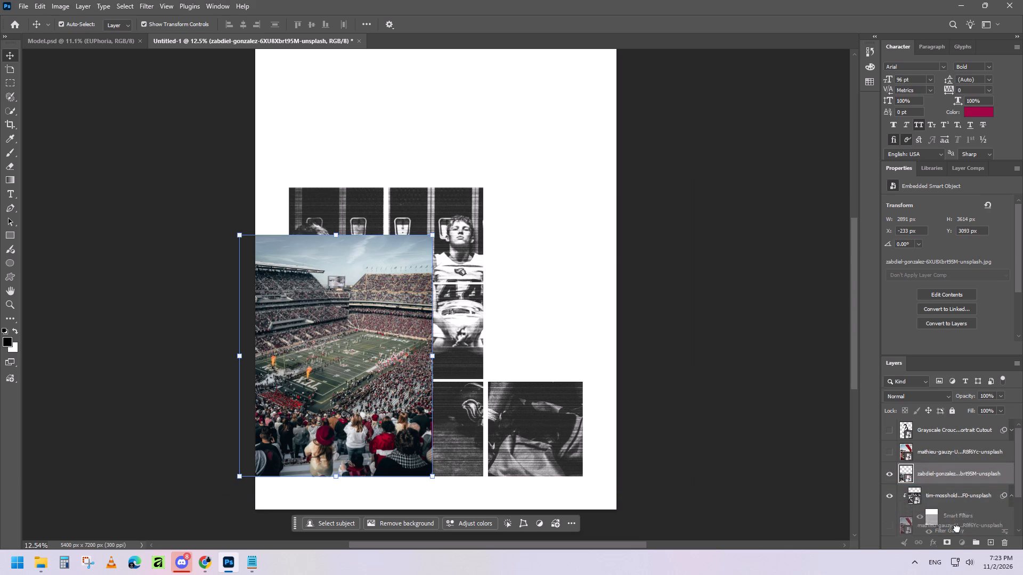
pyautogui.moveTo(957, 529); pyautogui.dragTo(952, 470)
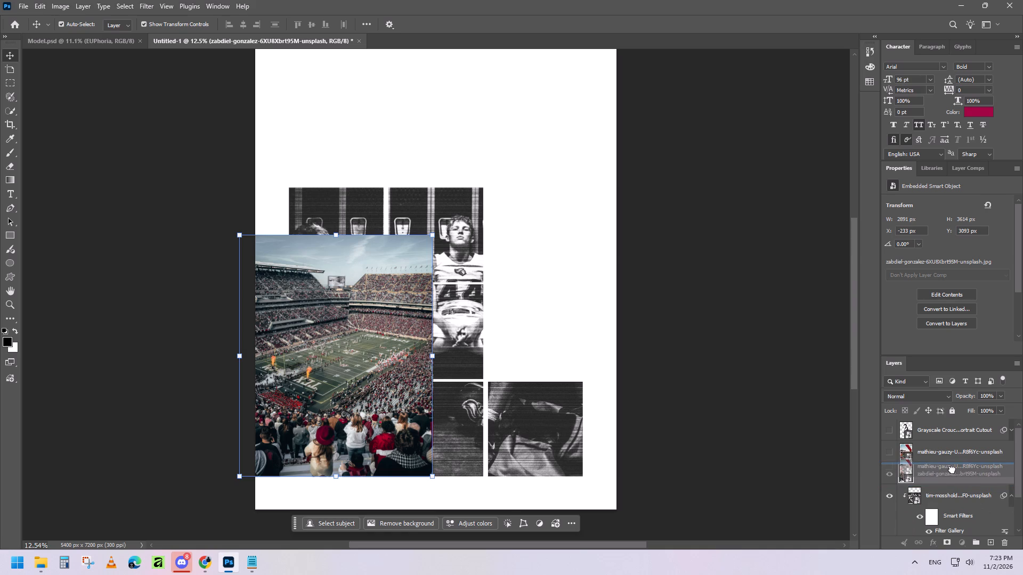
pyautogui.moveTo(952, 470); pyautogui.dragTo(956, 550)
pyautogui.scroll(-2, 955, 471)
pyautogui.scroll(-5, 947, 528)
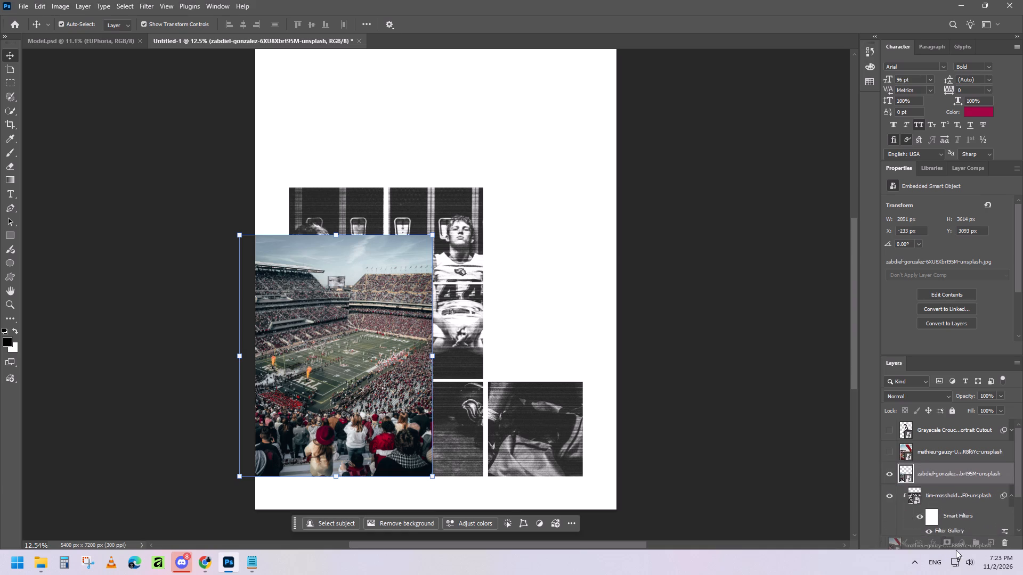
pyautogui.moveTo(956, 550); pyautogui.dragTo(949, 521)
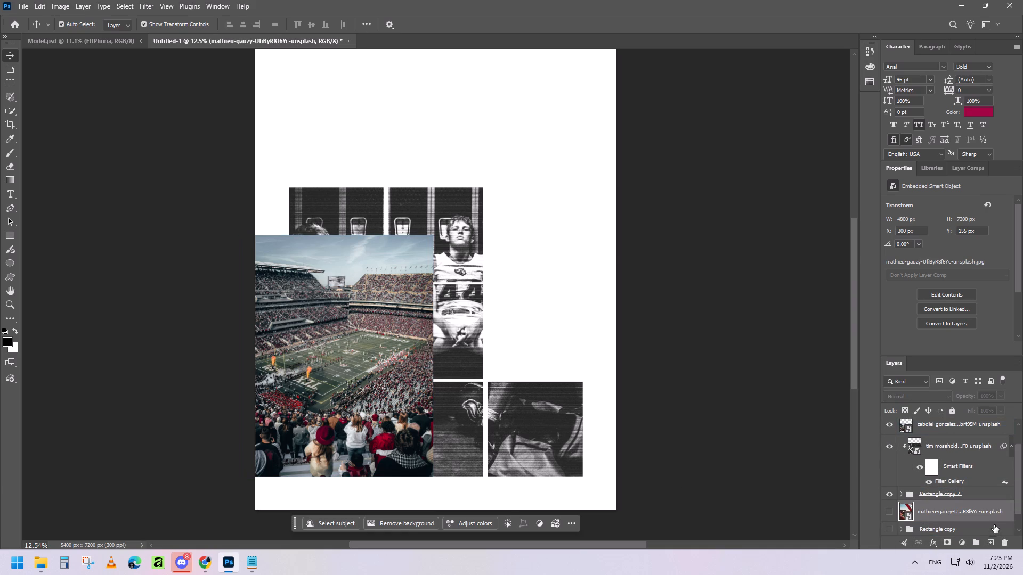
pyautogui.click(889, 512)
pyautogui.click(889, 512)
# Move the crowded stadium layer beneath the Rectangle copy 2 group, unclipped and directly above the goal-post stadium layer.
pyautogui.scroll(4, 973, 514)
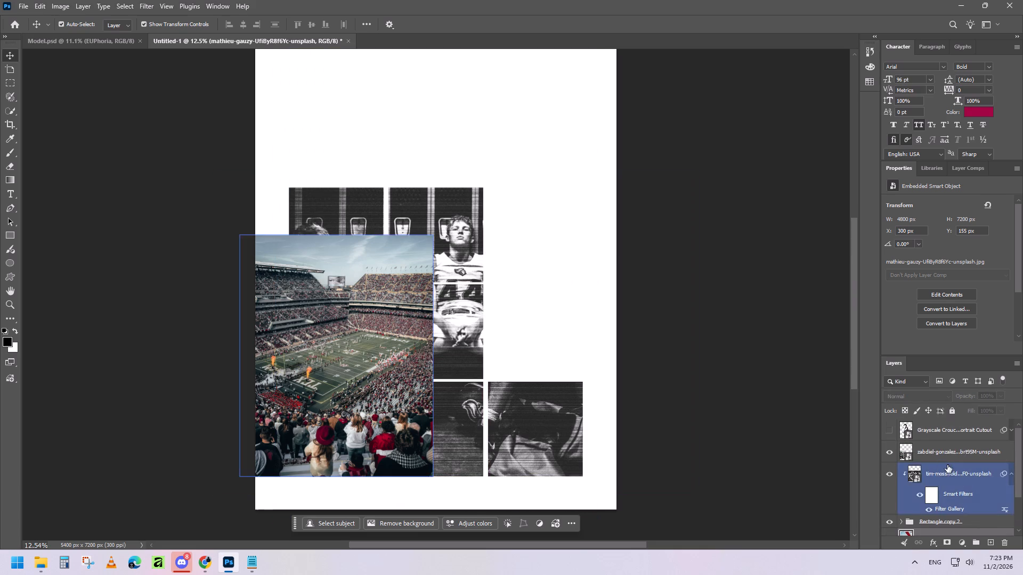
pyautogui.moveTo(961, 455); pyautogui.dragTo(960, 514)
pyautogui.scroll(-3, 961, 515)
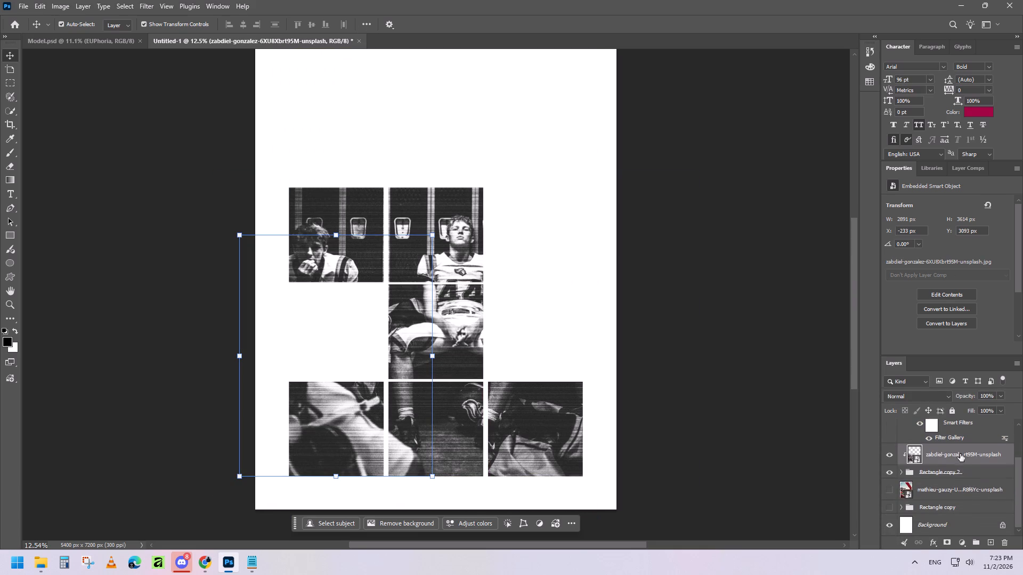
pyautogui.moveTo(960, 452); pyautogui.dragTo(960, 479)
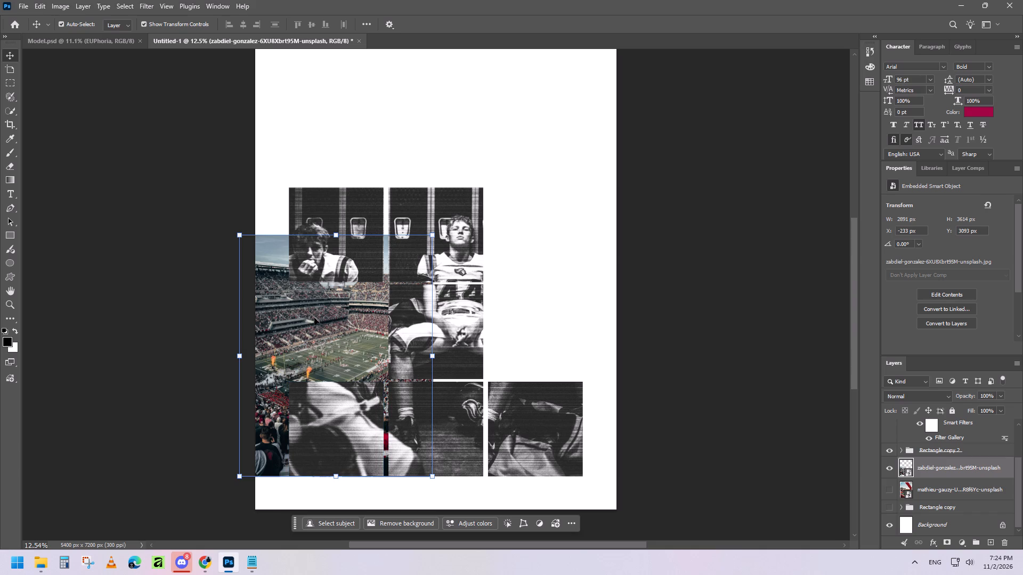
# Reposition the crowded stadium photo behind the lower-left squares and enlarge it to about 30.5%, roughly 3517 x 4397 px.
pyautogui.moveTo(331, 314); pyautogui.dragTo(337, 342)
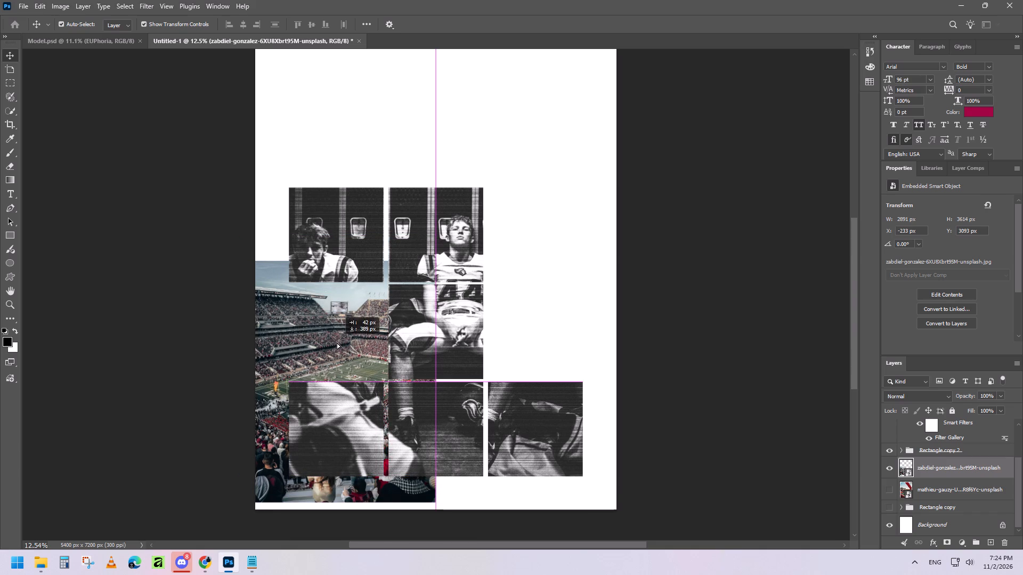
pyautogui.moveTo(337, 342); pyautogui.dragTo(337, 347)
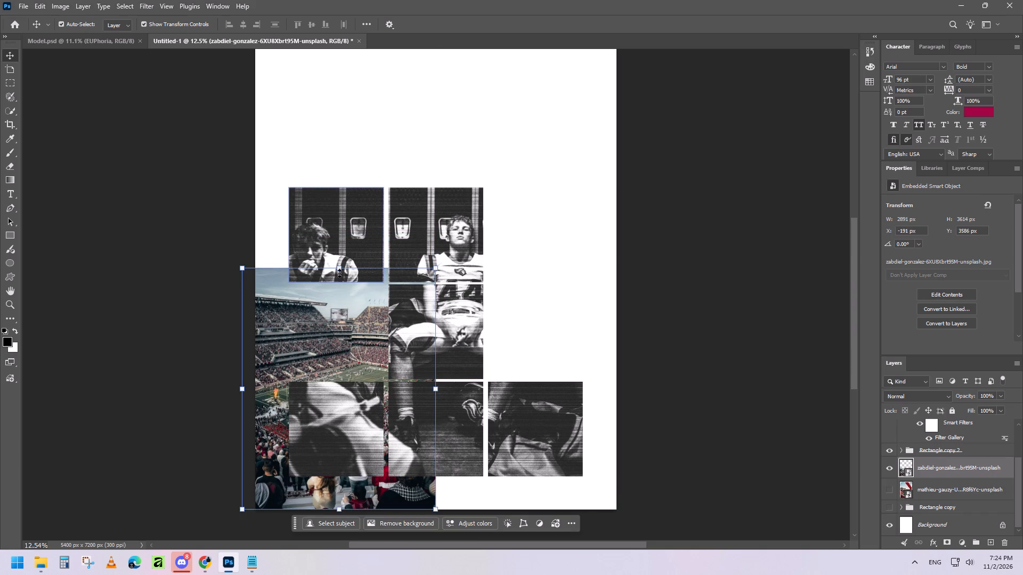
pyautogui.moveTo(339, 270); pyautogui.dragTo(345, 241)
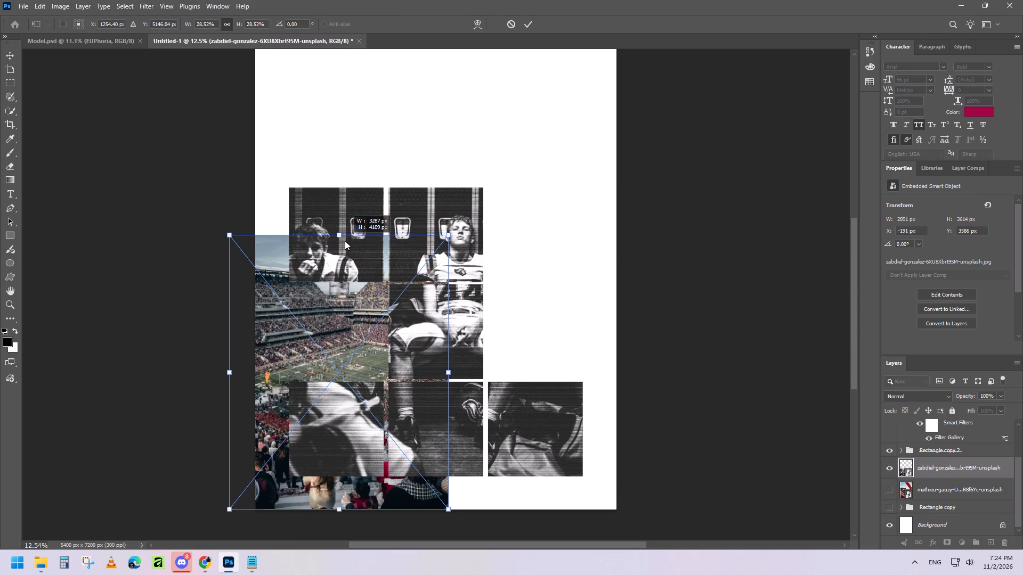
pyautogui.moveTo(345, 241); pyautogui.dragTo(345, 237)
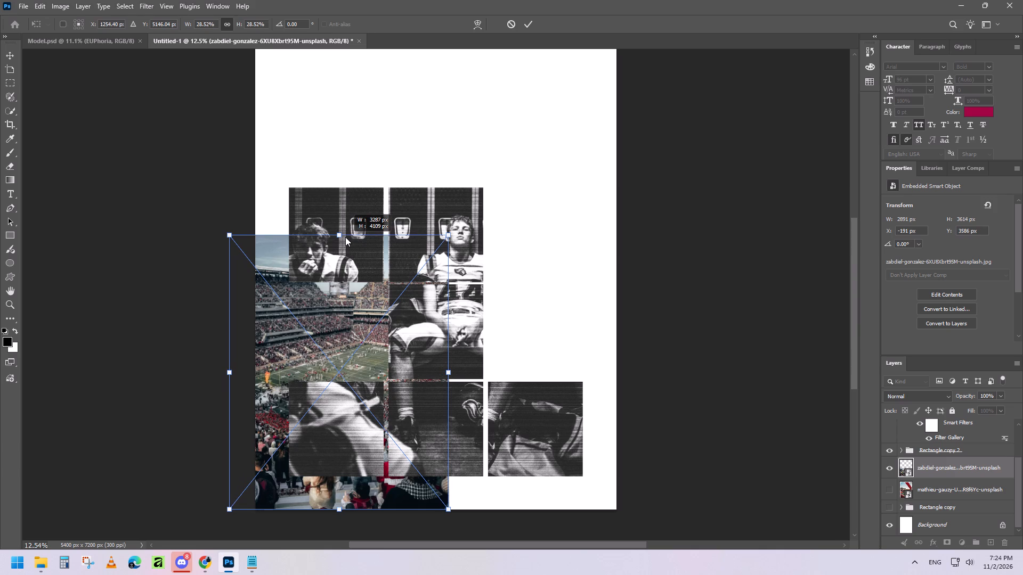
pyautogui.moveTo(345, 237); pyautogui.dragTo(345, 226)
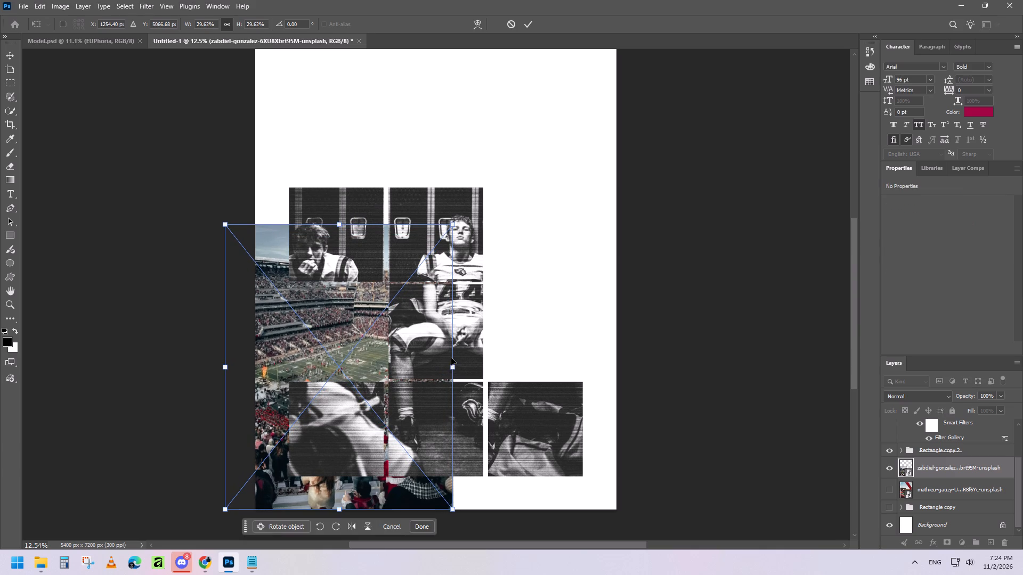
pyautogui.moveTo(454, 369); pyautogui.dragTo(461, 368)
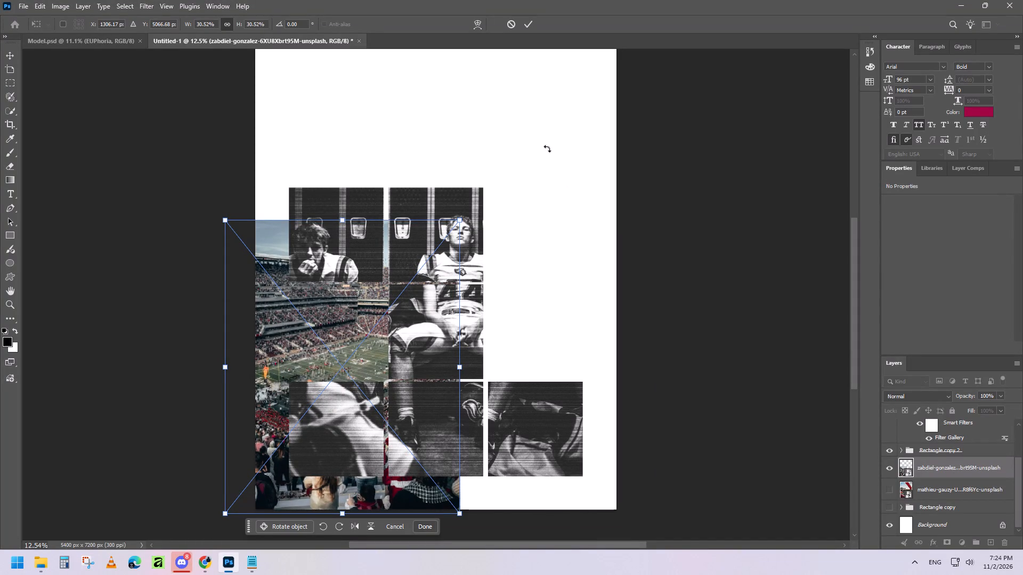
pyautogui.click(529, 24)
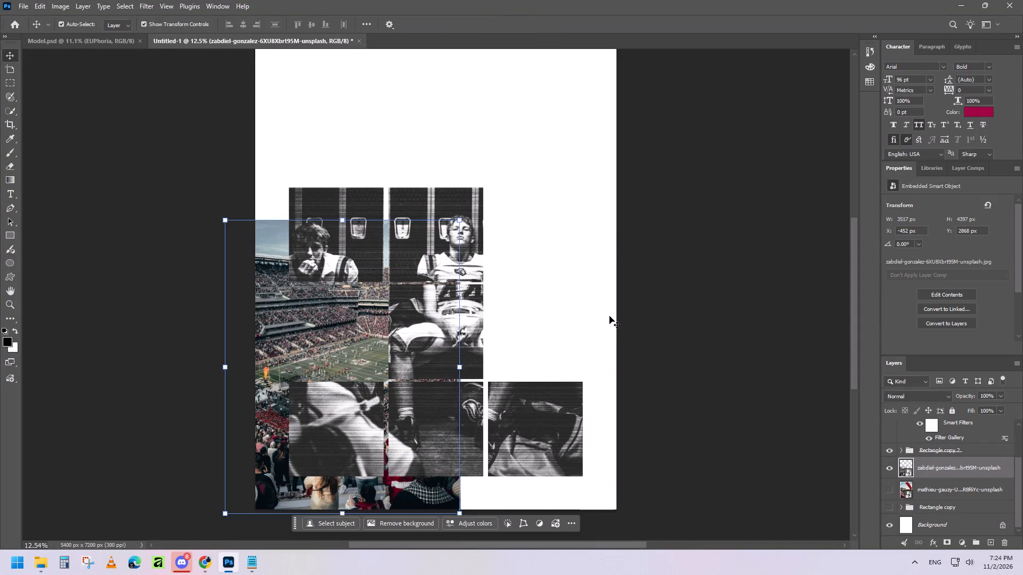
# Show the goal-post stadium photo, scale it down to about 21%, and move it behind the lower-left squares.
pyautogui.click(891, 490)
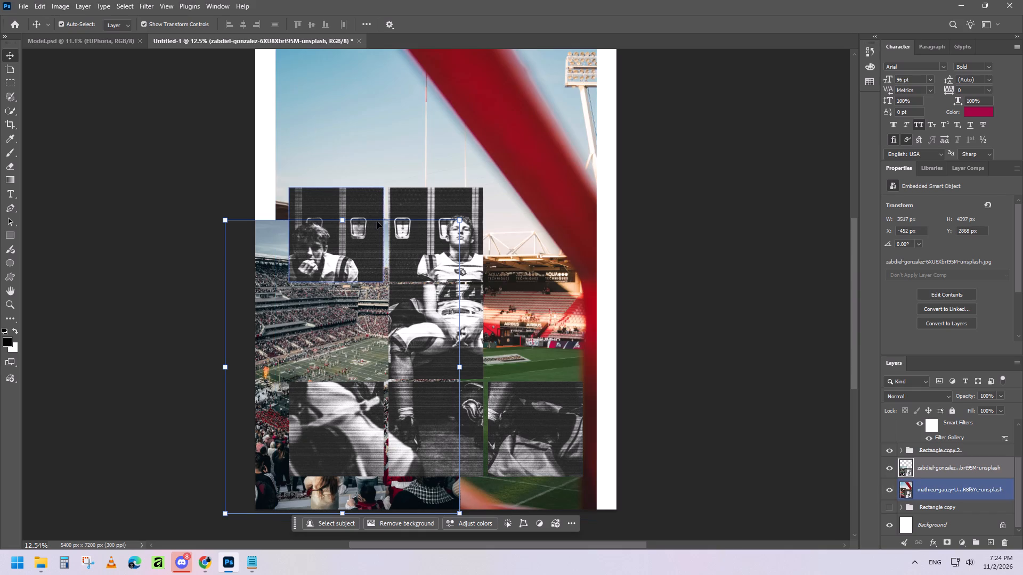
pyautogui.hotkey('ctrl', 't')
pyautogui.scroll(1, 507, 136)
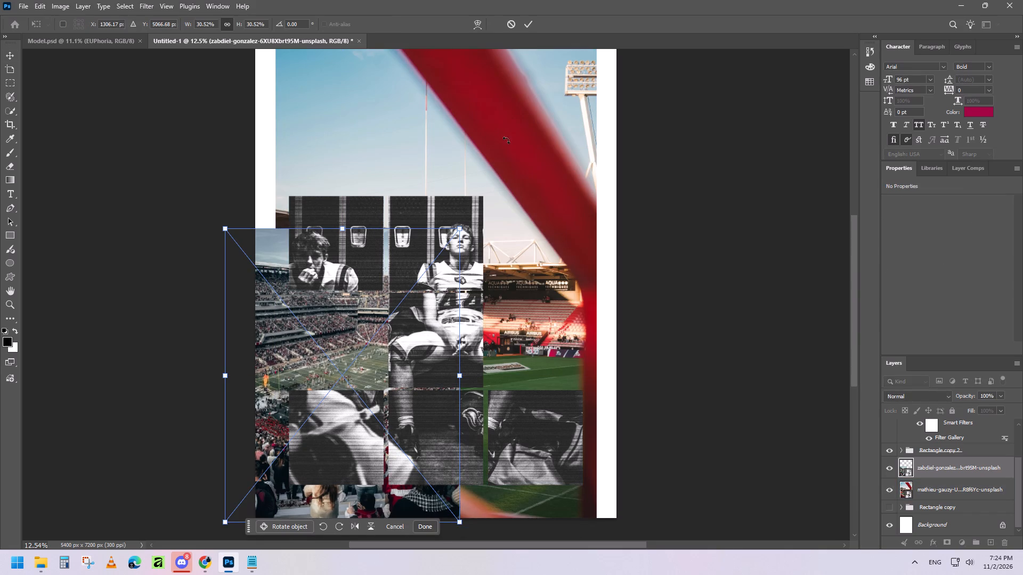
pyautogui.click(530, 19)
pyautogui.click(974, 500)
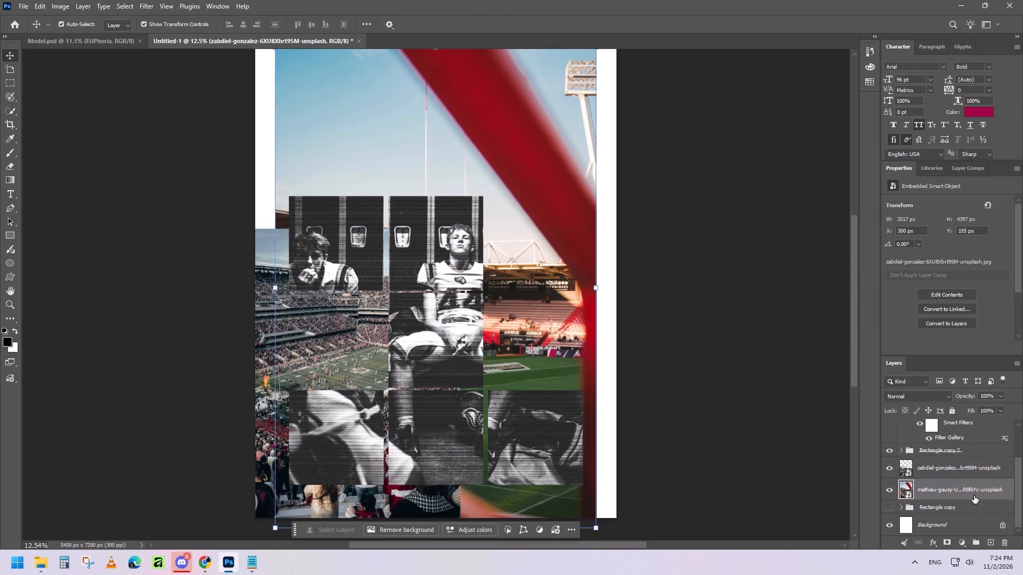
pyautogui.hotkey('ctrl', 't')
pyautogui.scroll(3, 465, 153)
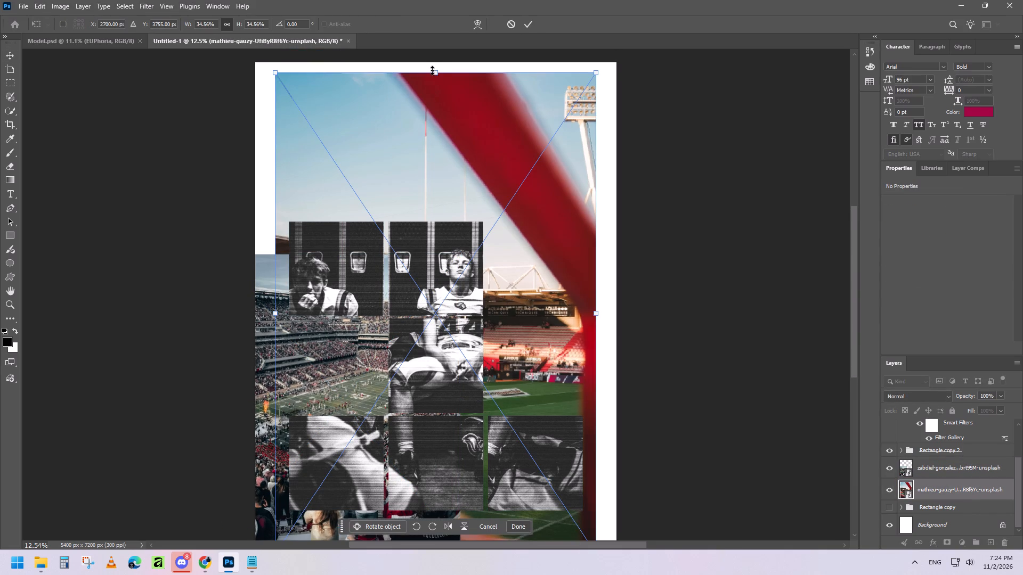
pyautogui.moveTo(438, 71); pyautogui.dragTo(468, 262)
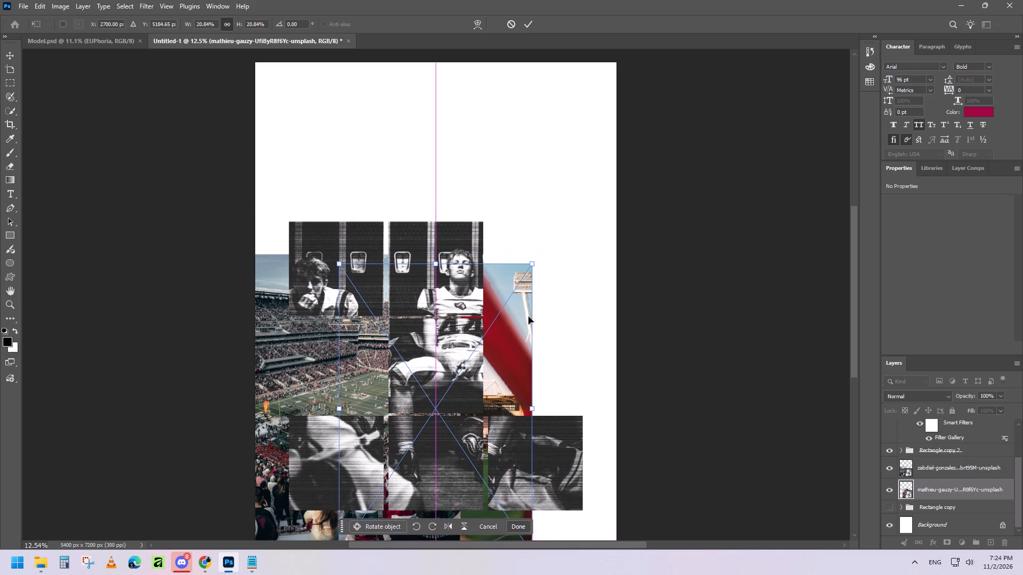
pyautogui.moveTo(525, 327); pyautogui.dragTo(431, 314)
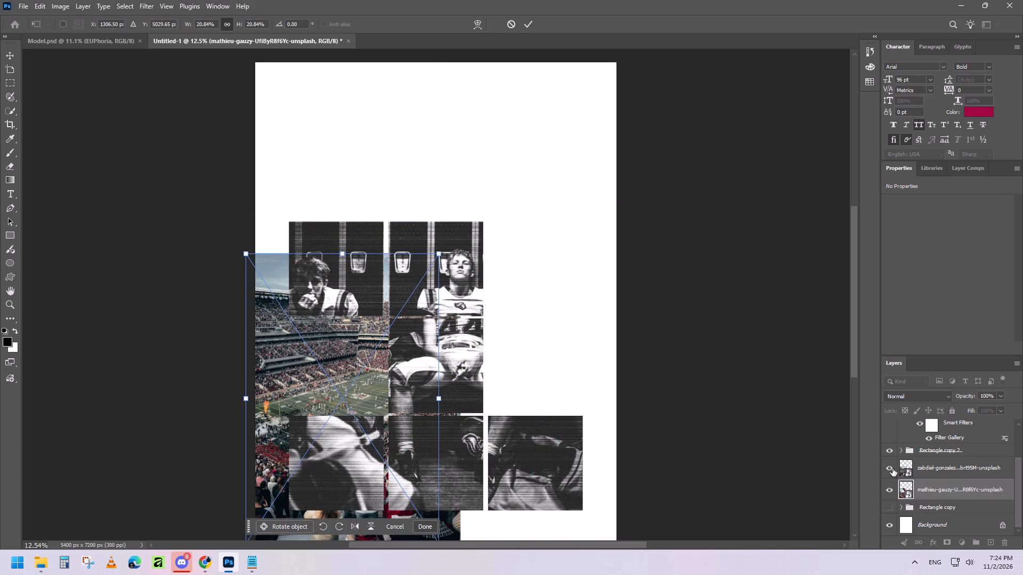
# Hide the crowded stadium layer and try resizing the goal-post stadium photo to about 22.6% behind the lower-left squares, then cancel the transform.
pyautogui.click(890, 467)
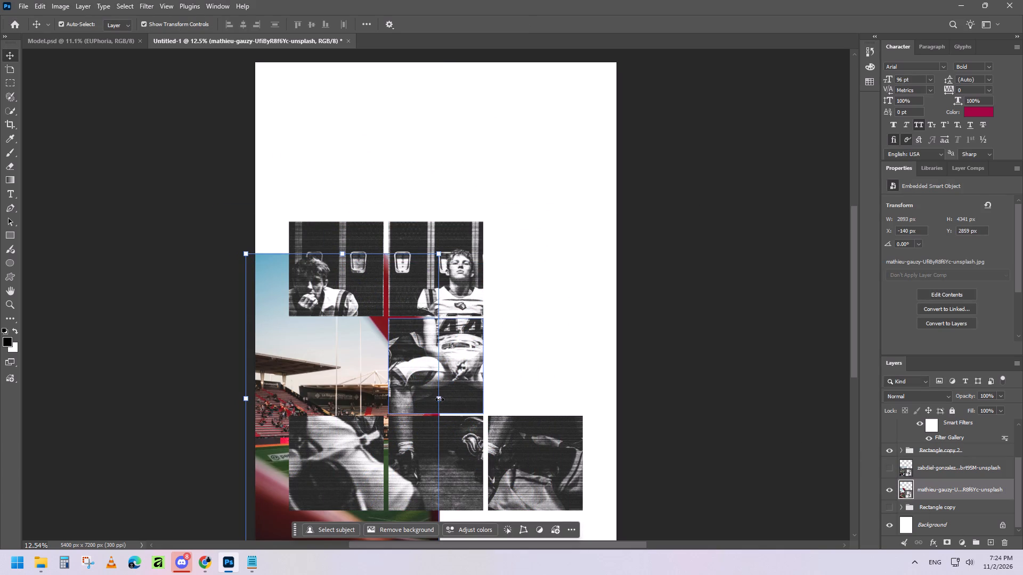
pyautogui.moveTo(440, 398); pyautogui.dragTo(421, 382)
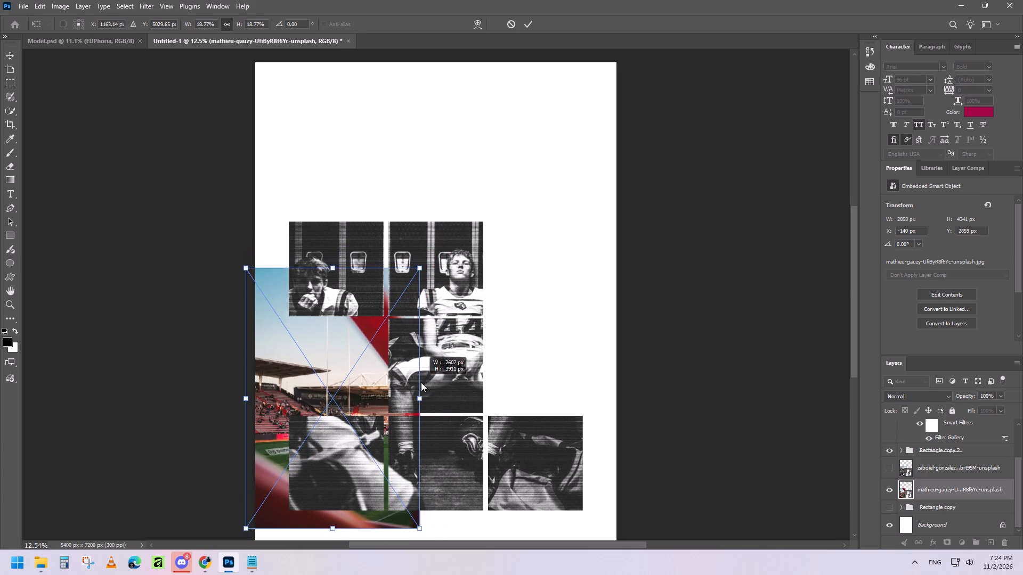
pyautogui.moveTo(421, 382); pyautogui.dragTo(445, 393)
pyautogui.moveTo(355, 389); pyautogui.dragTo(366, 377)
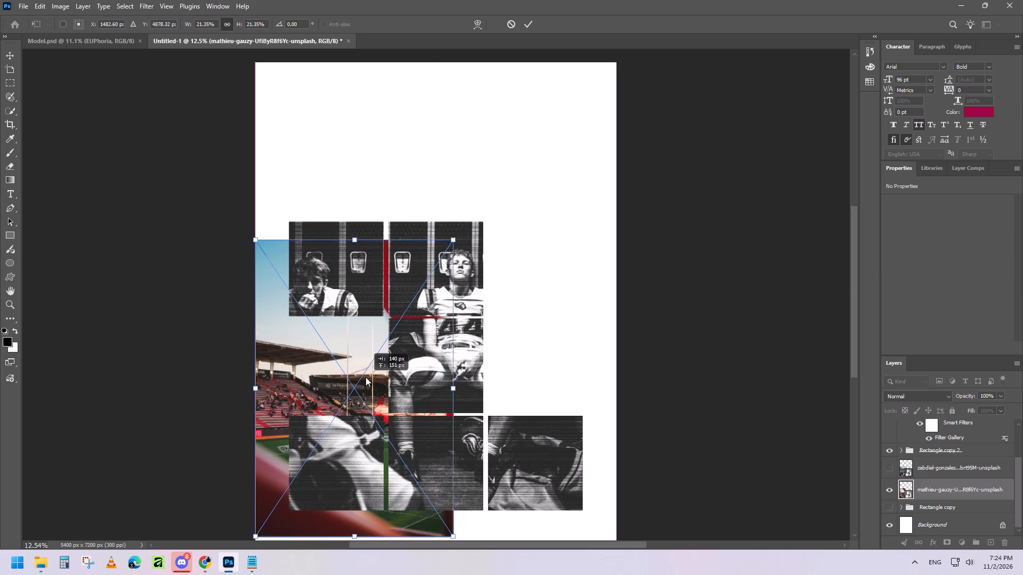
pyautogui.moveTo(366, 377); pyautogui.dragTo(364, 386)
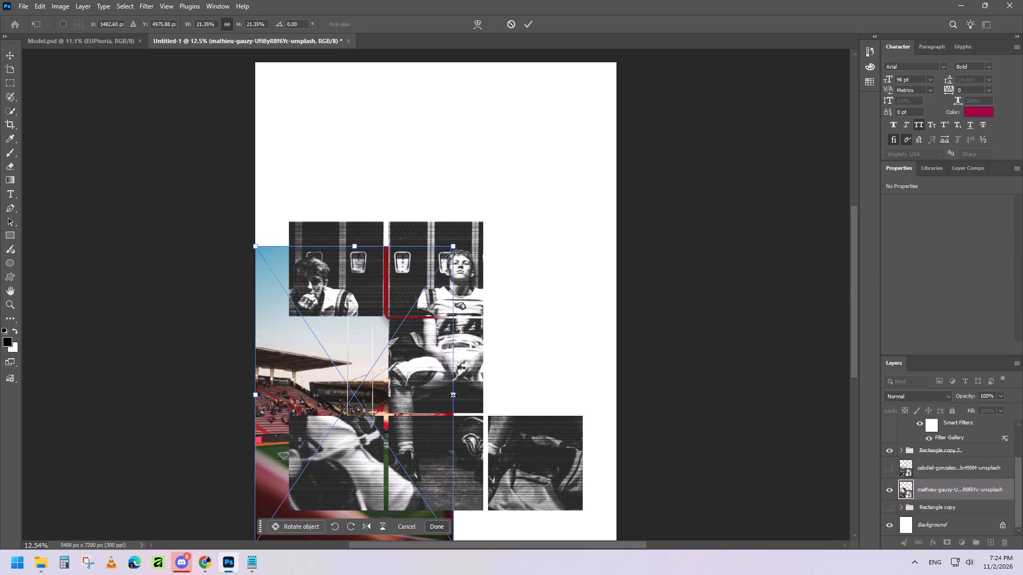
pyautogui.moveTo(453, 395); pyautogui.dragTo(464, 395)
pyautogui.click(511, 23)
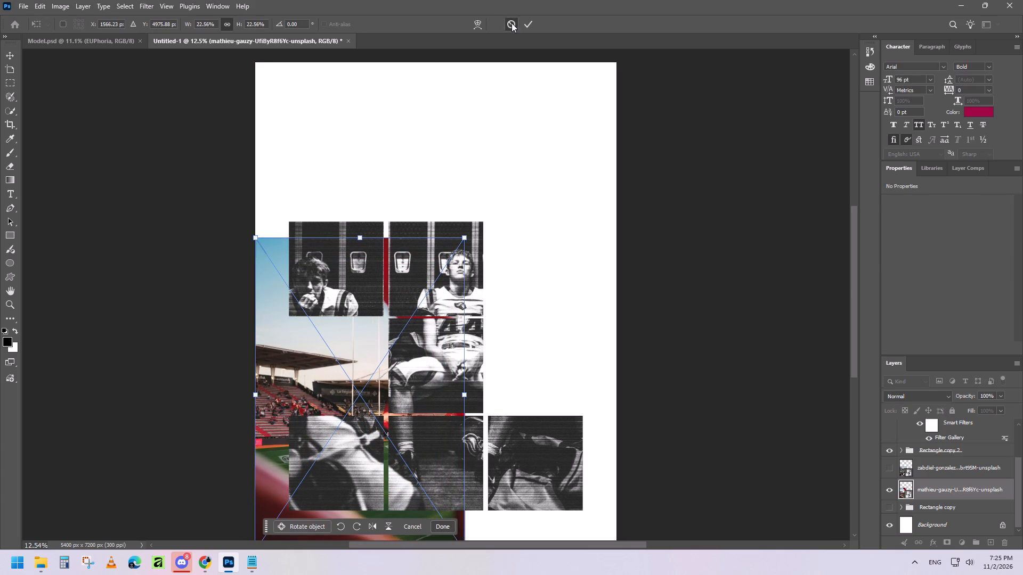
# Delete the goal-post stadium photo layer and show the crowded stadium photo again.
pyautogui.click(970, 489)
pyautogui.press('Delete')
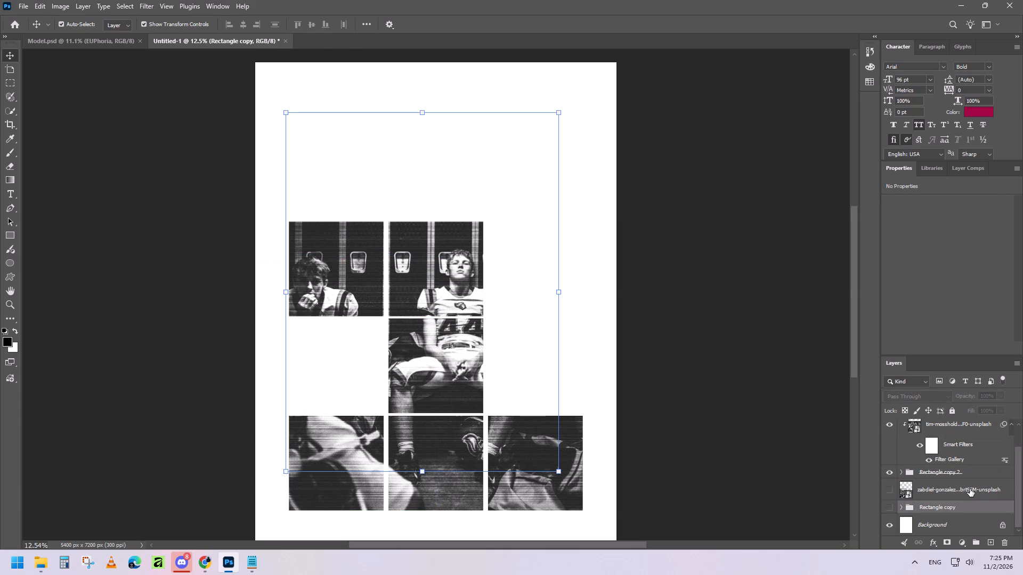
pyautogui.click(886, 489)
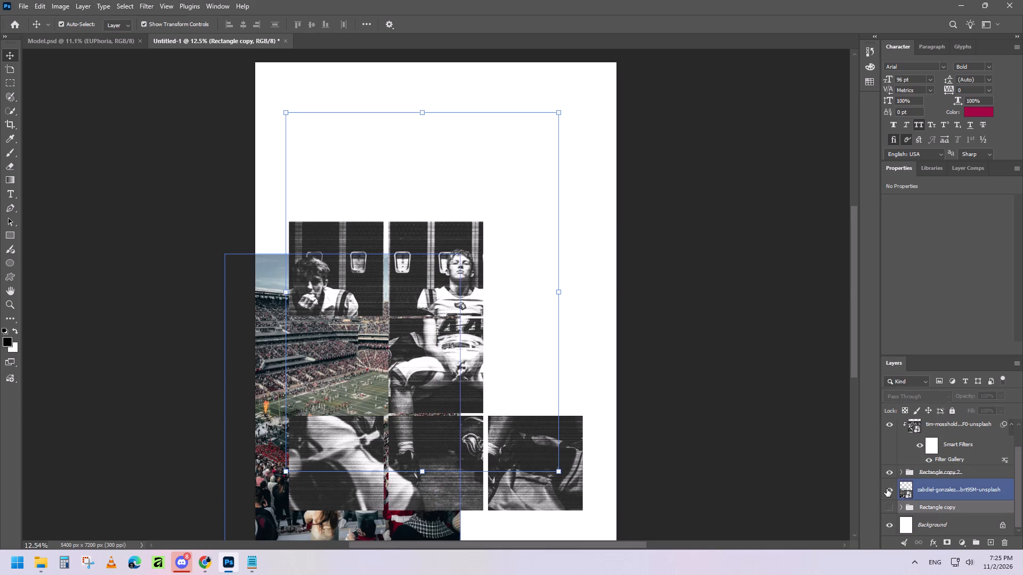
# Place the pexels-dacostashotit-32782378 photo from the Nfl folder into the poster.
pyautogui.click(49, 563)
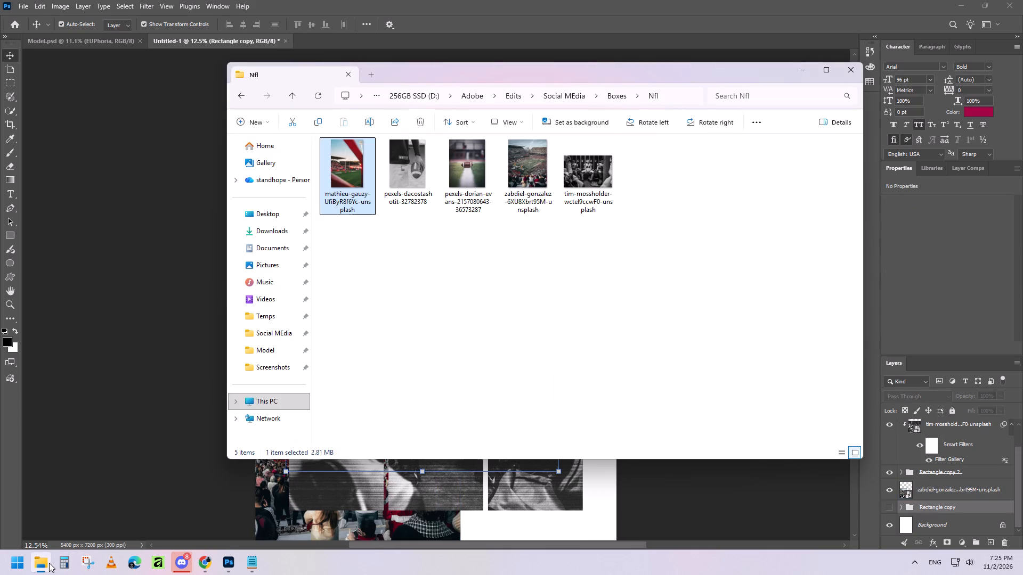
pyautogui.moveTo(575, 78); pyautogui.dragTo(703, 78)
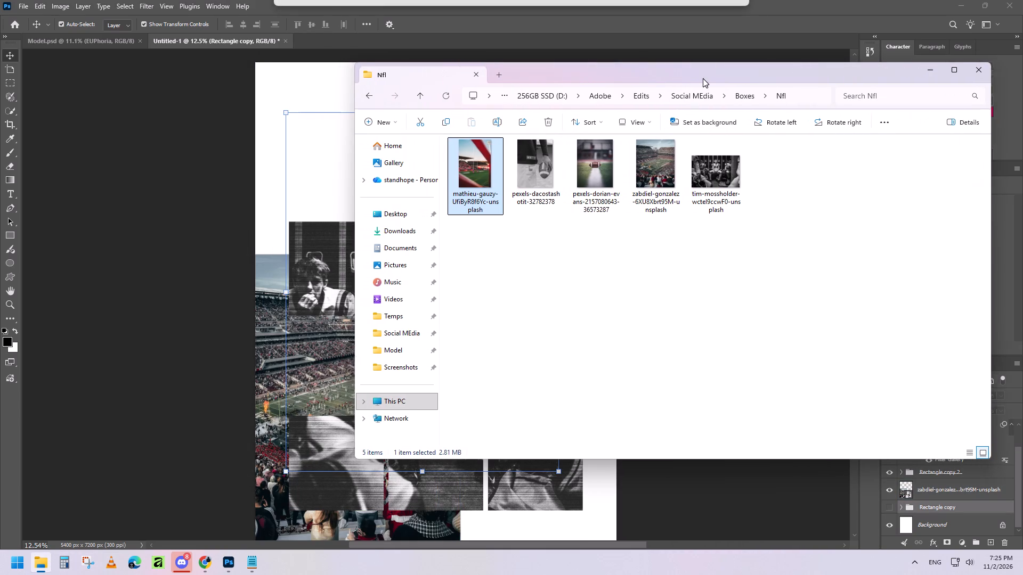
pyautogui.moveTo(703, 78); pyautogui.dragTo(710, 78)
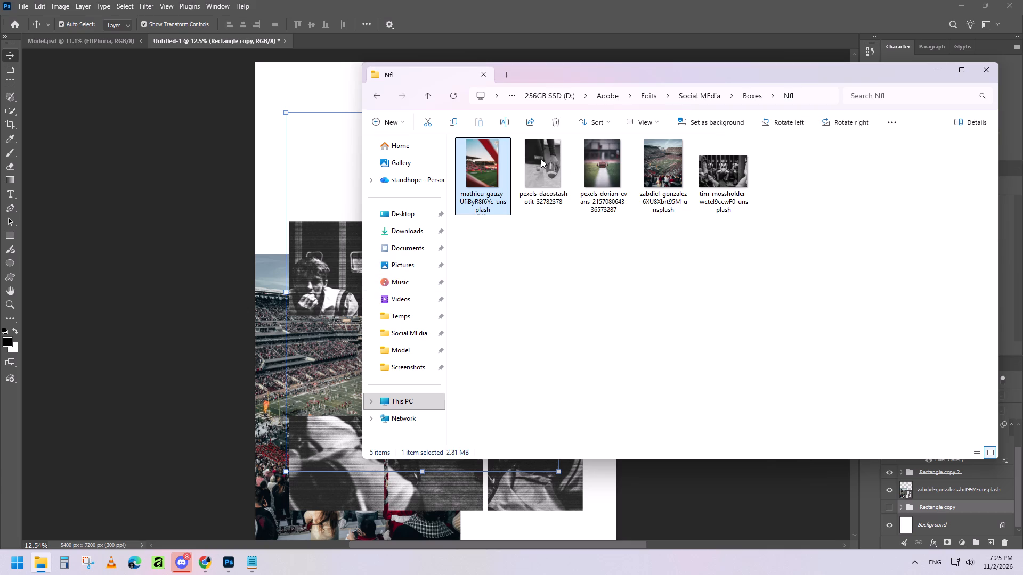
pyautogui.moveTo(545, 160); pyautogui.dragTo(306, 318)
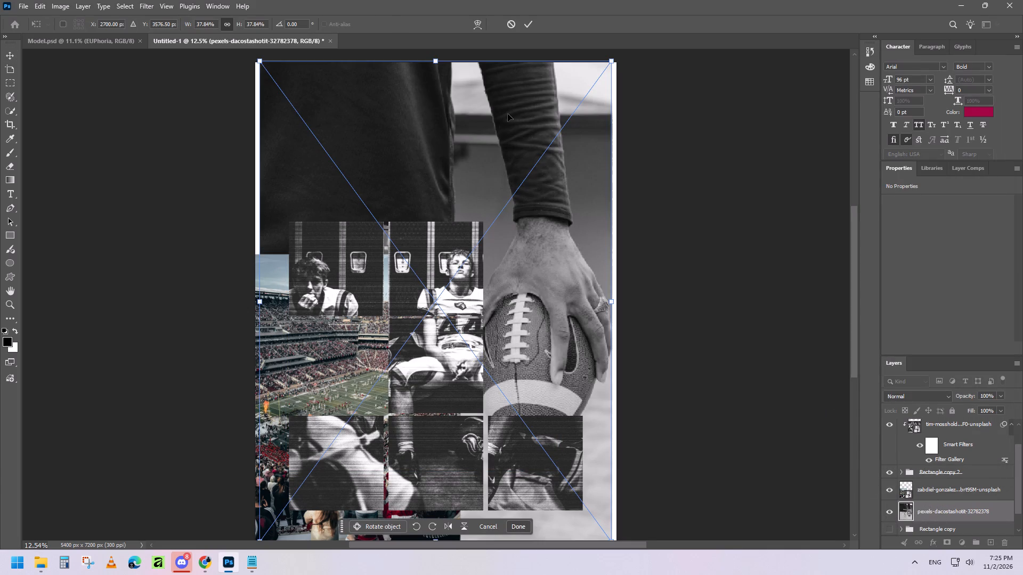
# Hide the crowded stadium layer, scale the hand-and-football photo to about 24%, and move it to the poster's upper-right area.
pyautogui.moveTo(437, 58); pyautogui.dragTo(440, 192)
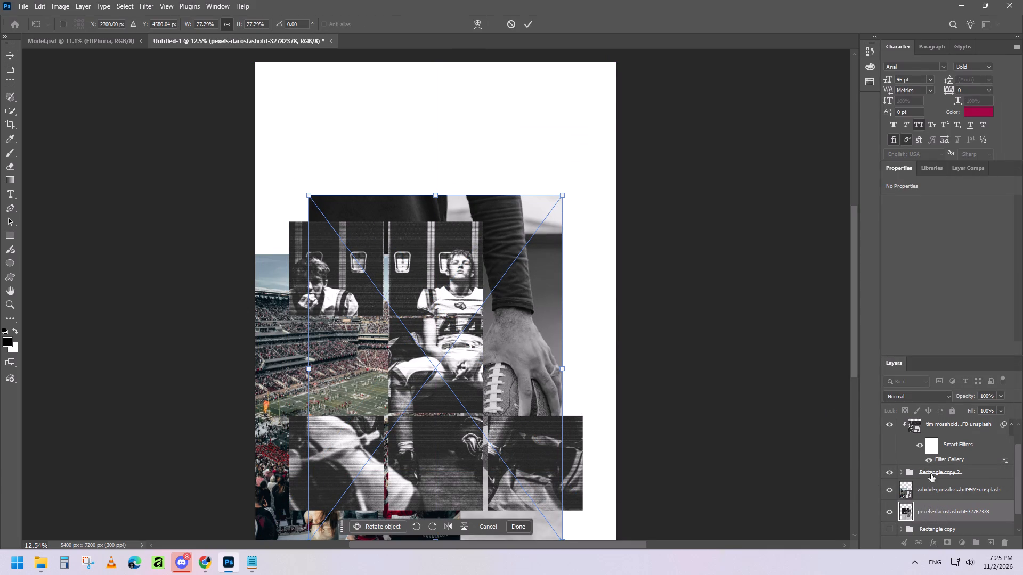
pyautogui.click(889, 490)
pyautogui.moveTo(434, 193); pyautogui.dragTo(434, 222)
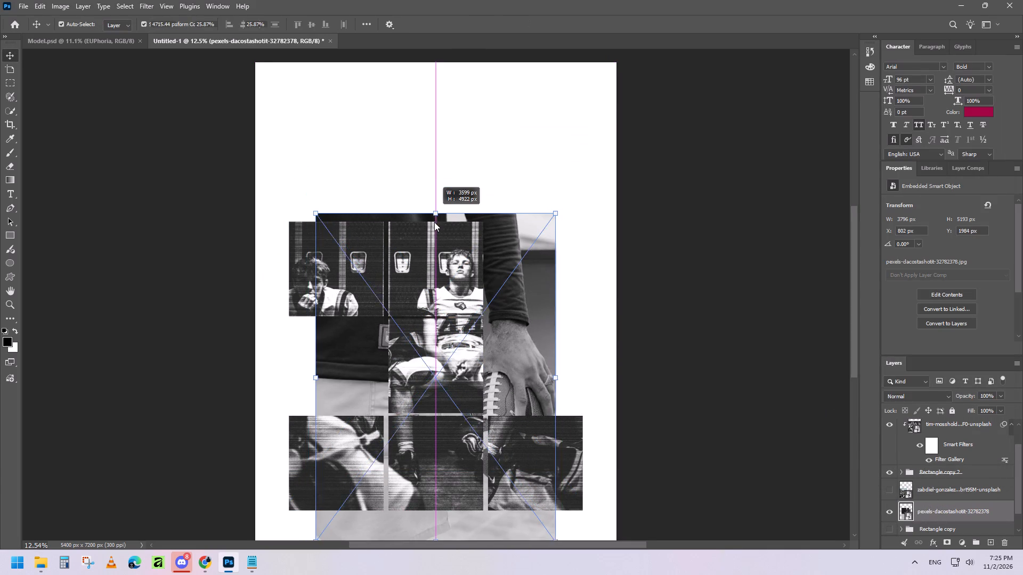
pyautogui.moveTo(434, 222); pyautogui.dragTo(434, 234)
pyautogui.moveTo(546, 353); pyautogui.dragTo(417, 352)
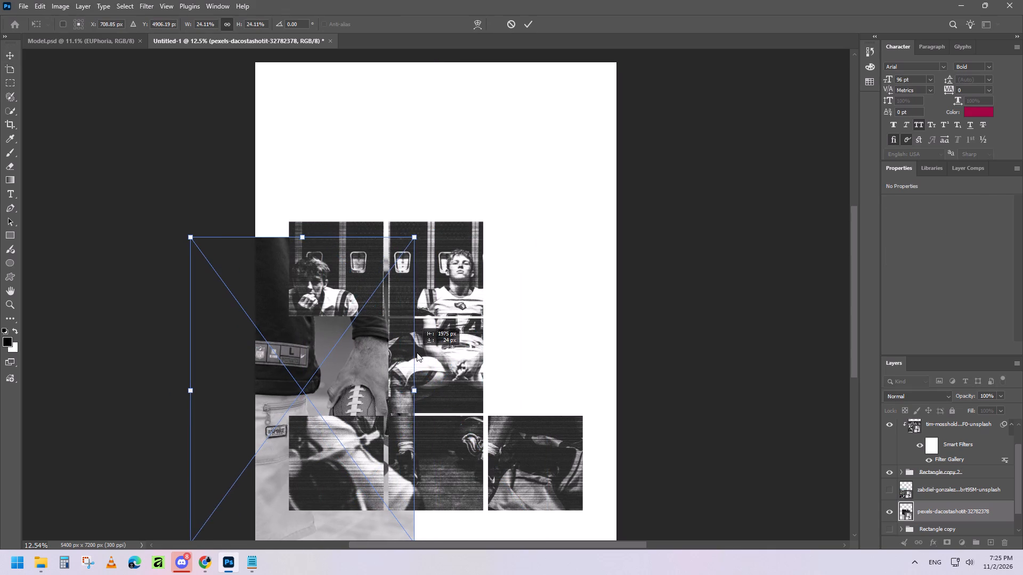
pyautogui.moveTo(417, 352); pyautogui.dragTo(454, 351)
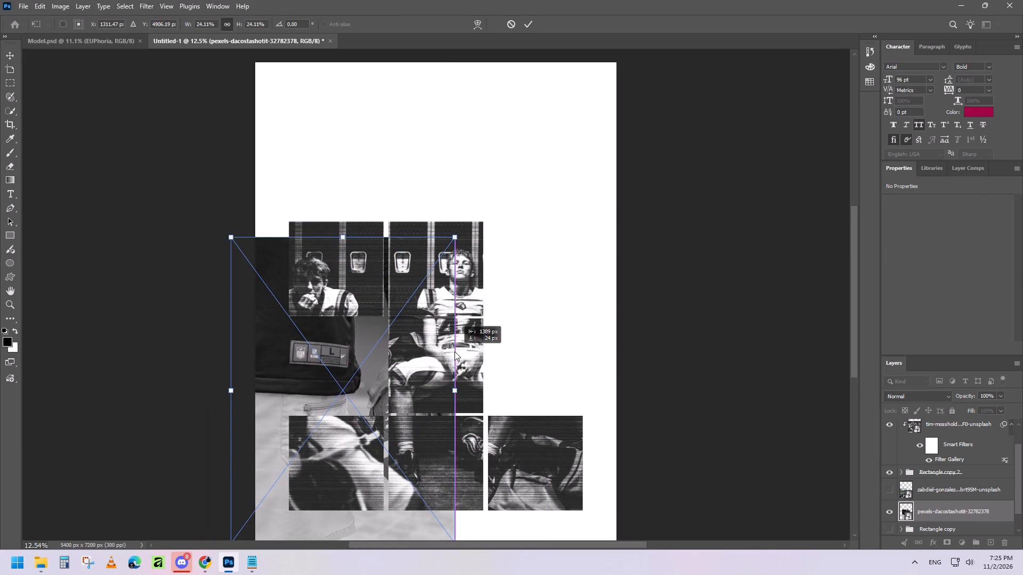
pyautogui.moveTo(454, 351); pyautogui.dragTo(446, 351)
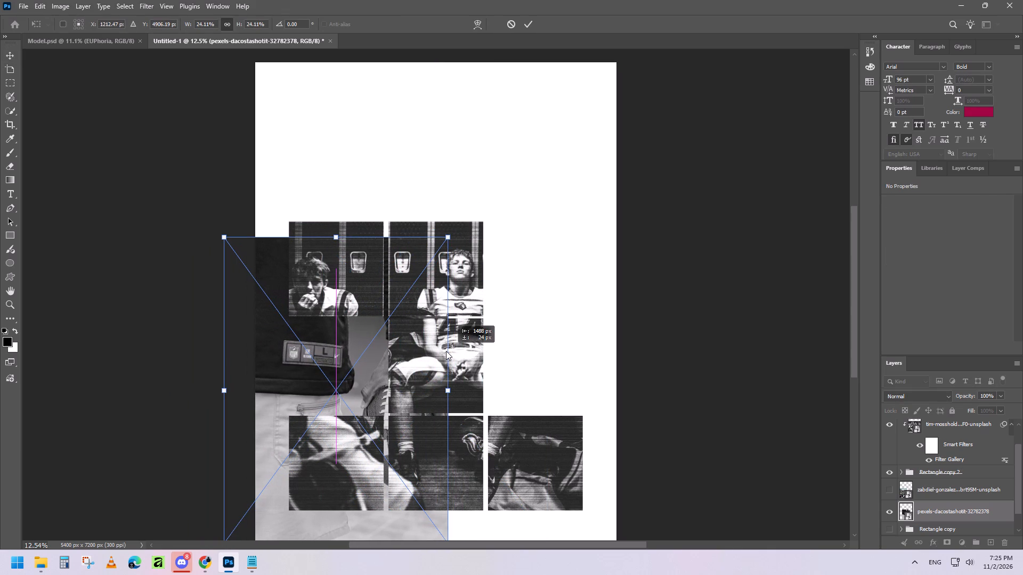
pyautogui.moveTo(446, 351); pyautogui.dragTo(643, 203)
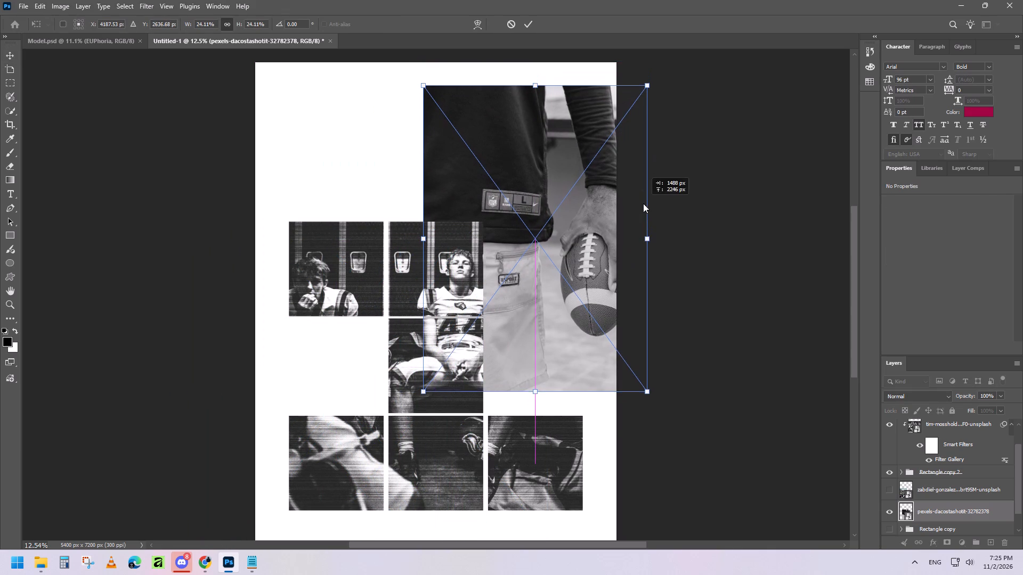
pyautogui.moveTo(643, 203); pyautogui.dragTo(642, 203)
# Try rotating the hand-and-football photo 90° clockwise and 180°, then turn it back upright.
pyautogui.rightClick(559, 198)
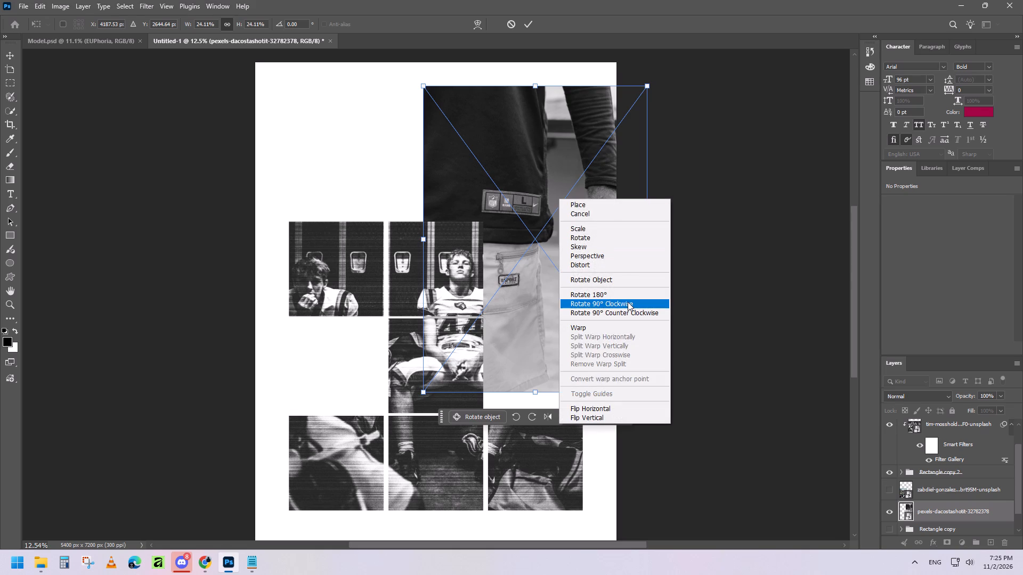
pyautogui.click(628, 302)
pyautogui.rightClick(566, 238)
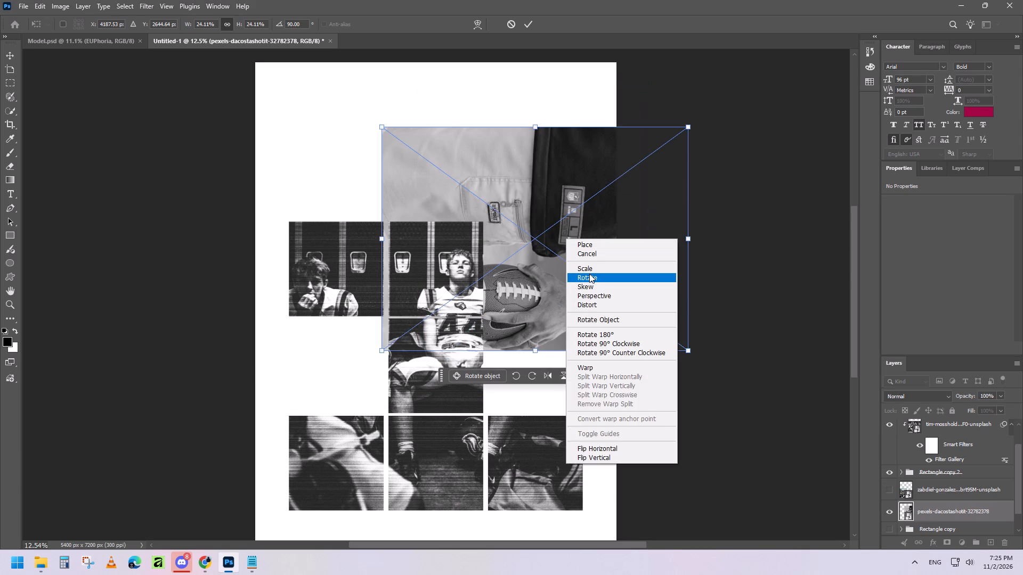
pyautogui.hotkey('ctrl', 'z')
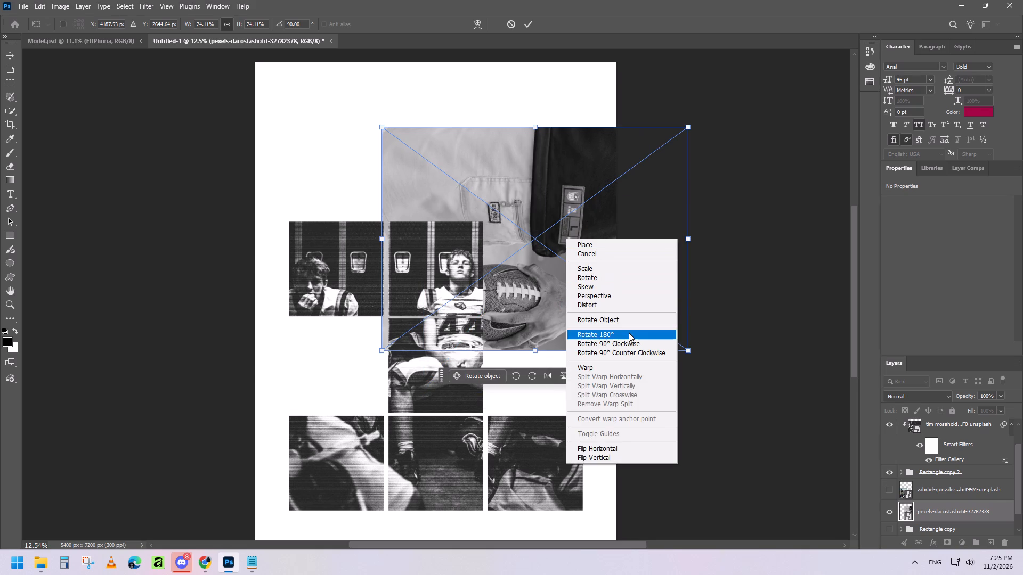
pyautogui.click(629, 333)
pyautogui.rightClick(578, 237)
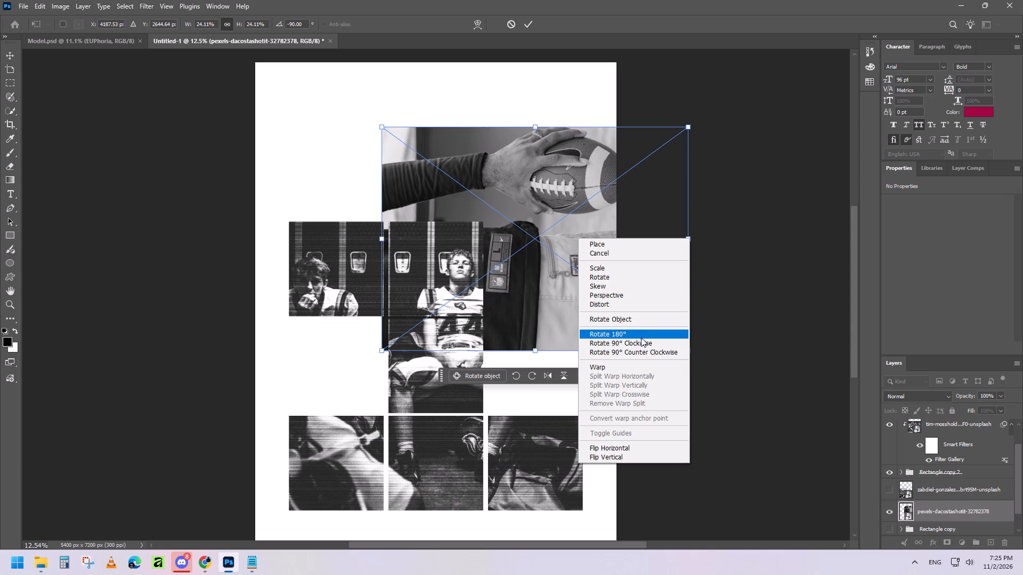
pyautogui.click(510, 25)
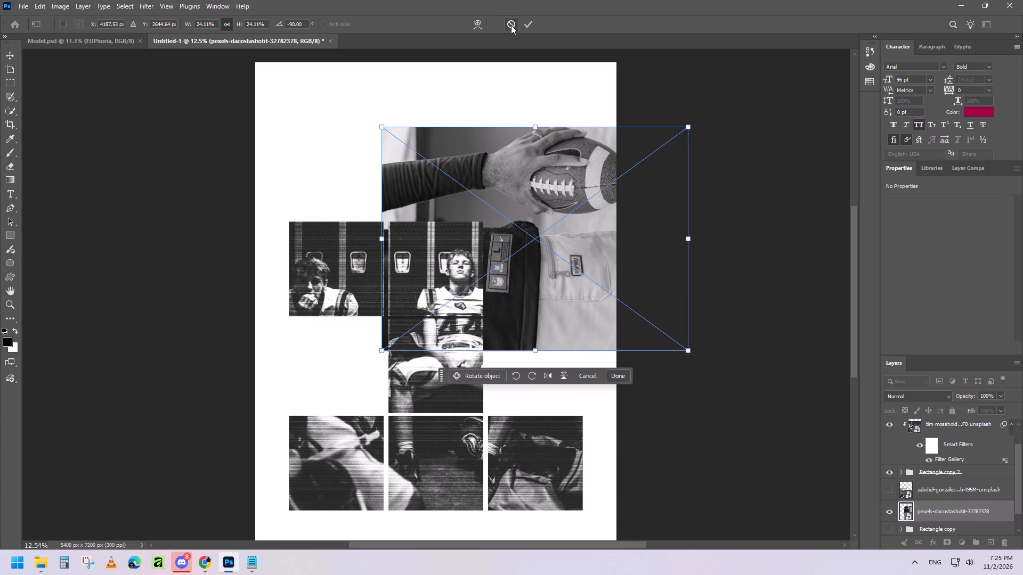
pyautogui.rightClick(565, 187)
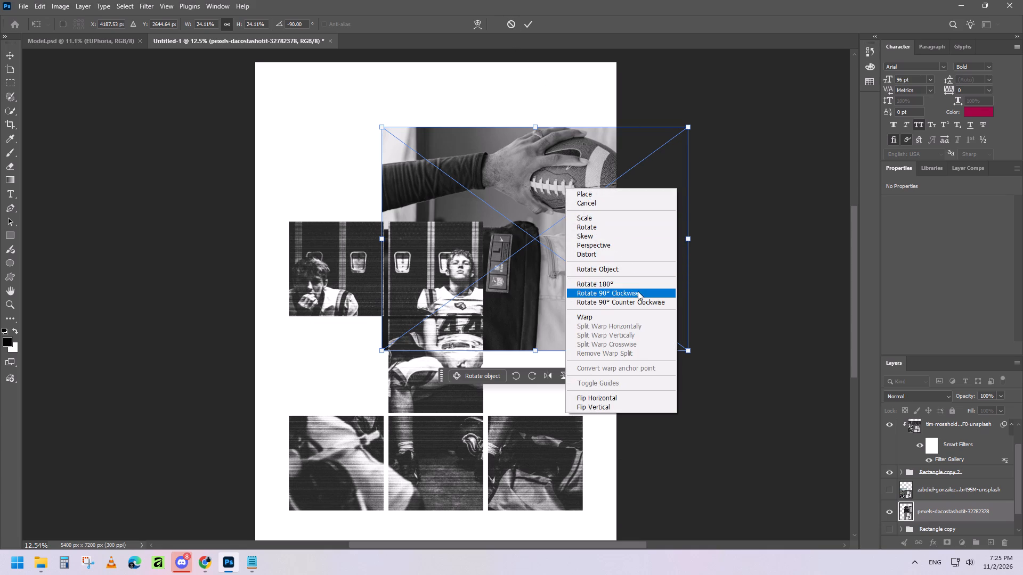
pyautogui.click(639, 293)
# Flip the hand-and-football photo horizontally and set it to the right of the locker-room squares, overhanging the poster's right edge.
pyautogui.rightClick(597, 232)
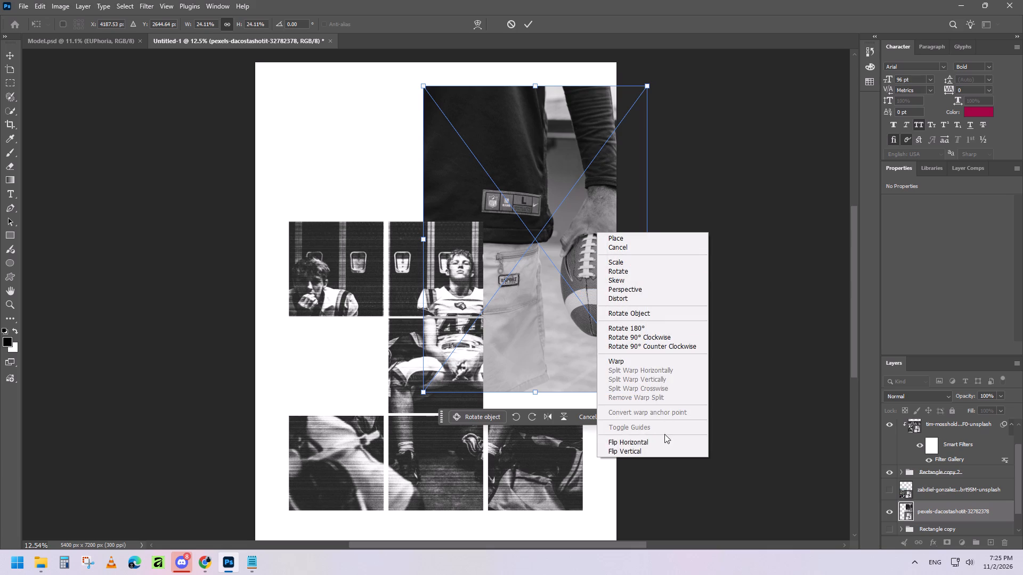
pyautogui.click(661, 443)
pyautogui.moveTo(585, 232); pyautogui.dragTo(649, 236)
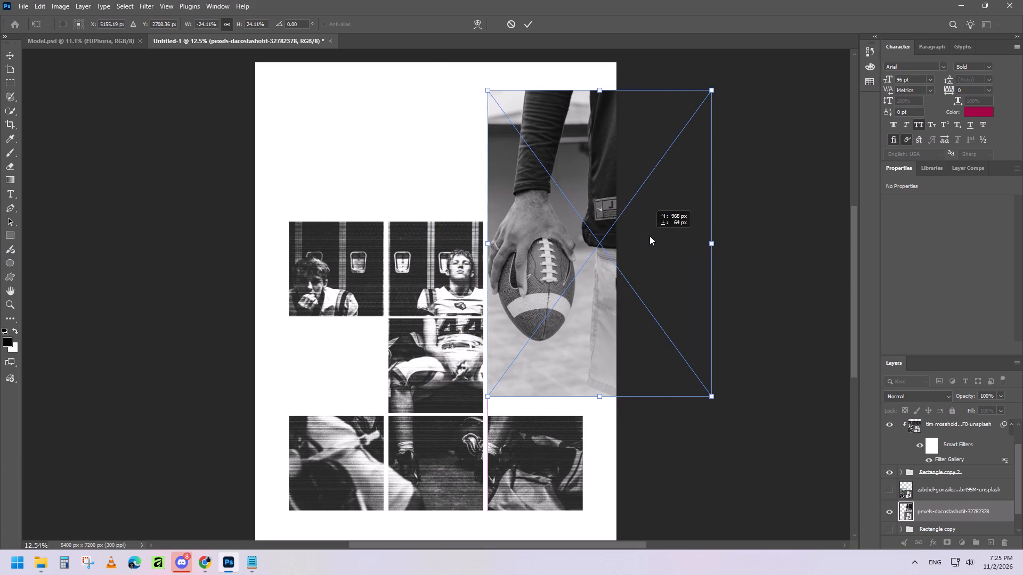
pyautogui.moveTo(649, 236); pyautogui.dragTo(657, 205)
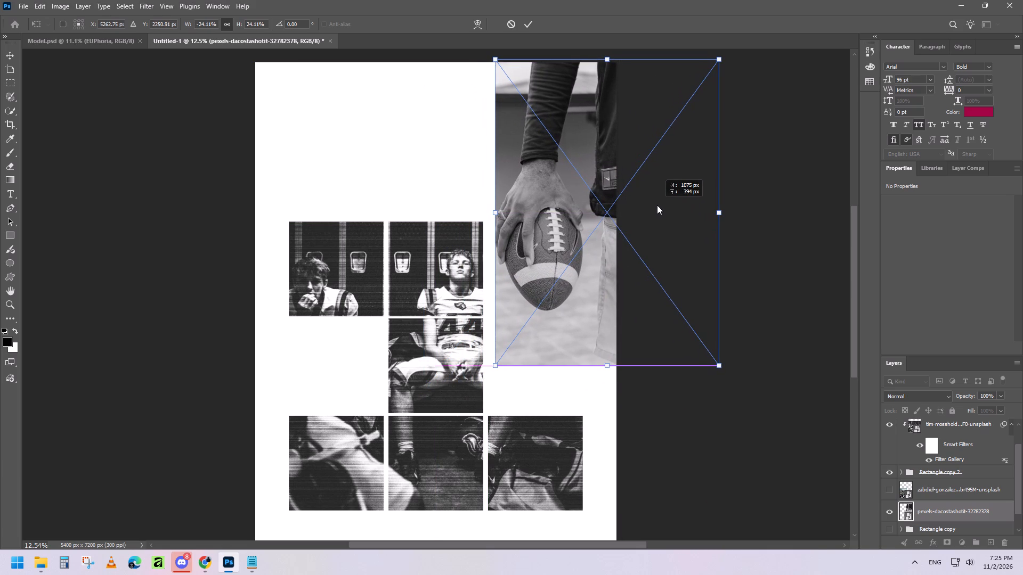
pyautogui.moveTo(657, 205); pyautogui.dragTo(657, 222)
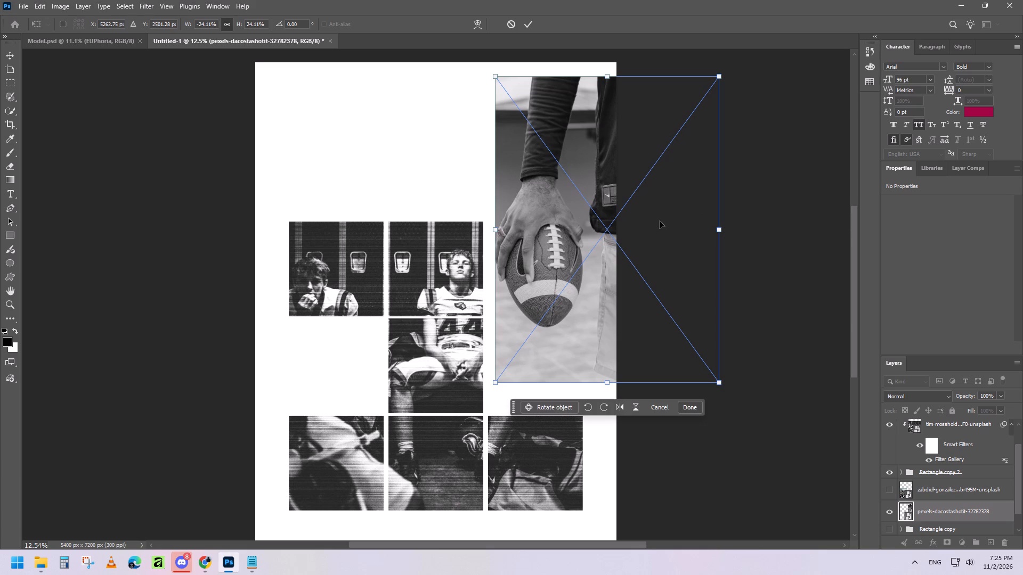
pyautogui.moveTo(606, 165); pyautogui.dragTo(605, 165)
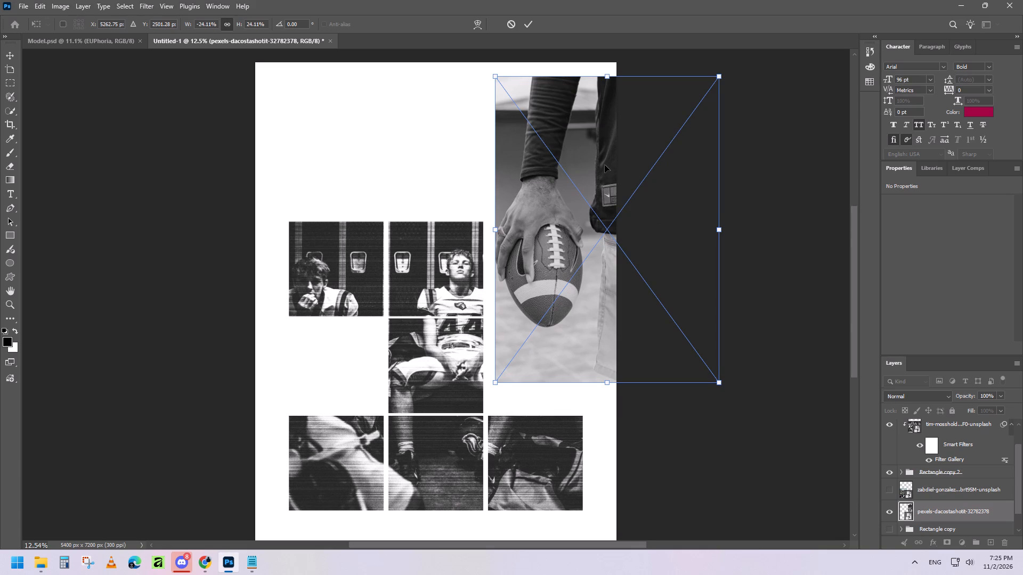
pyautogui.moveTo(605, 165); pyautogui.dragTo(605, 175)
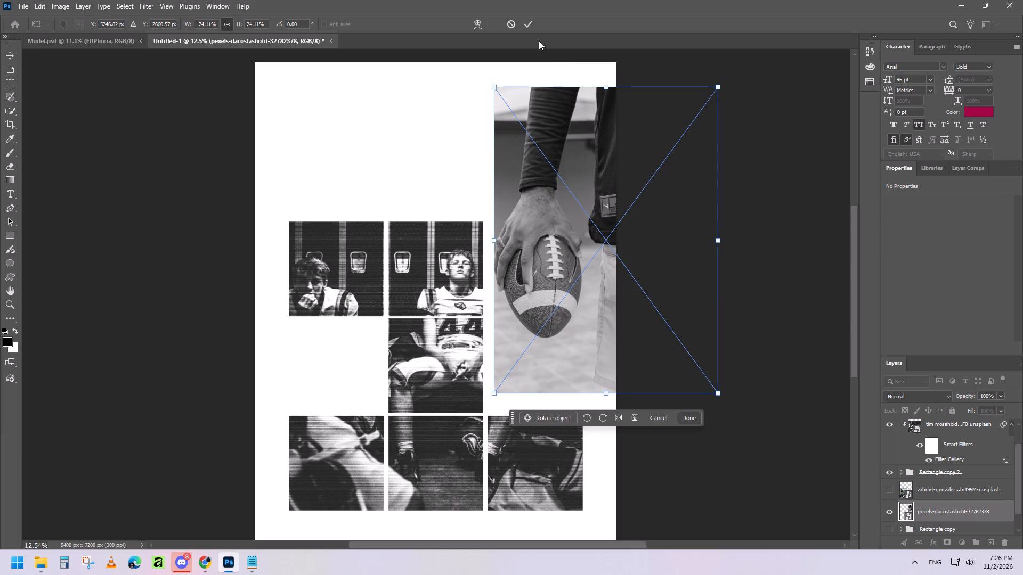
pyautogui.click(525, 24)
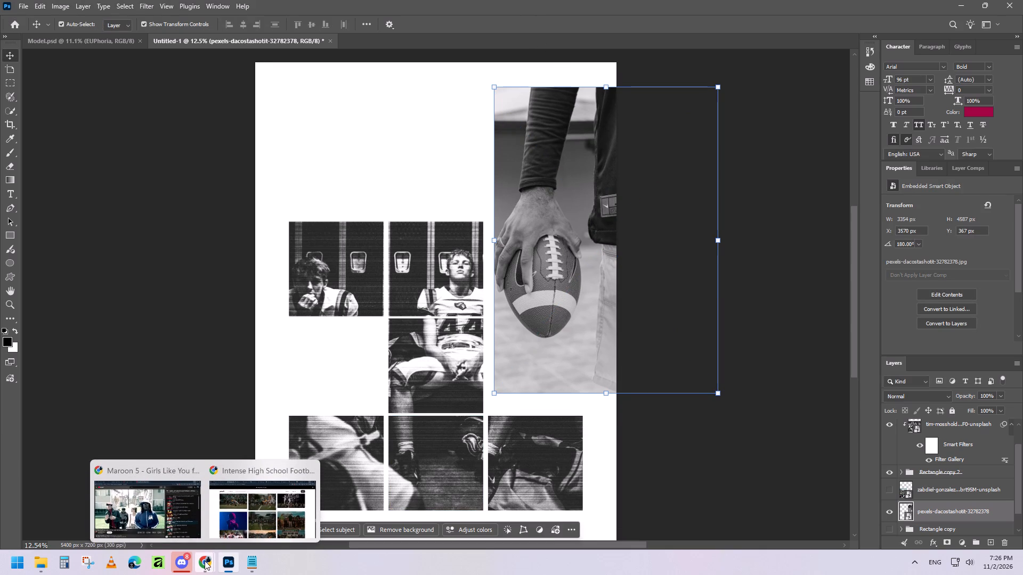
# Place the Pexels photo ending in 36573287, showing a football on grass, from the Nfl folder into the poster.
pyautogui.click(58, 517)
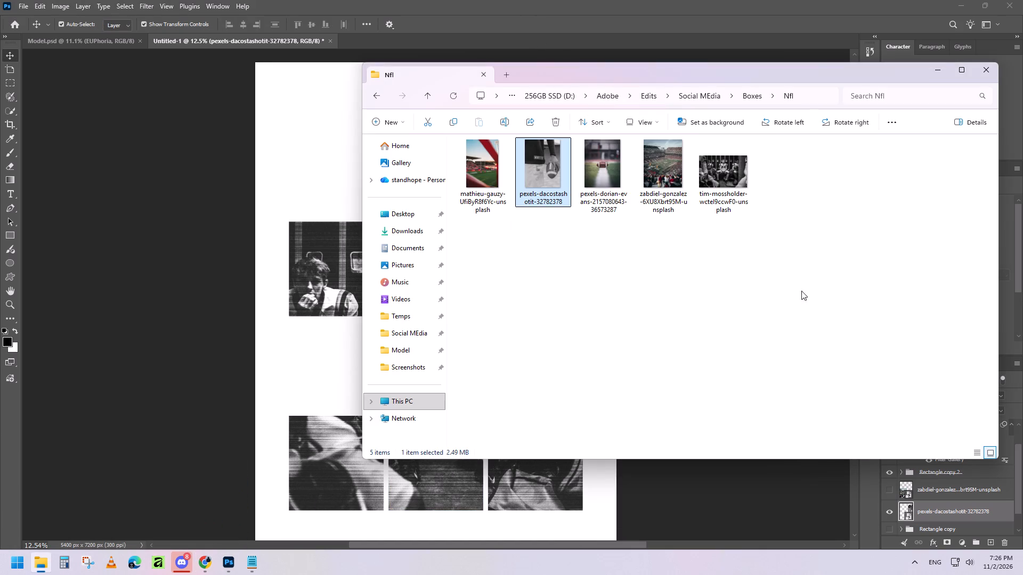
pyautogui.moveTo(601, 174); pyautogui.dragTo(286, 379)
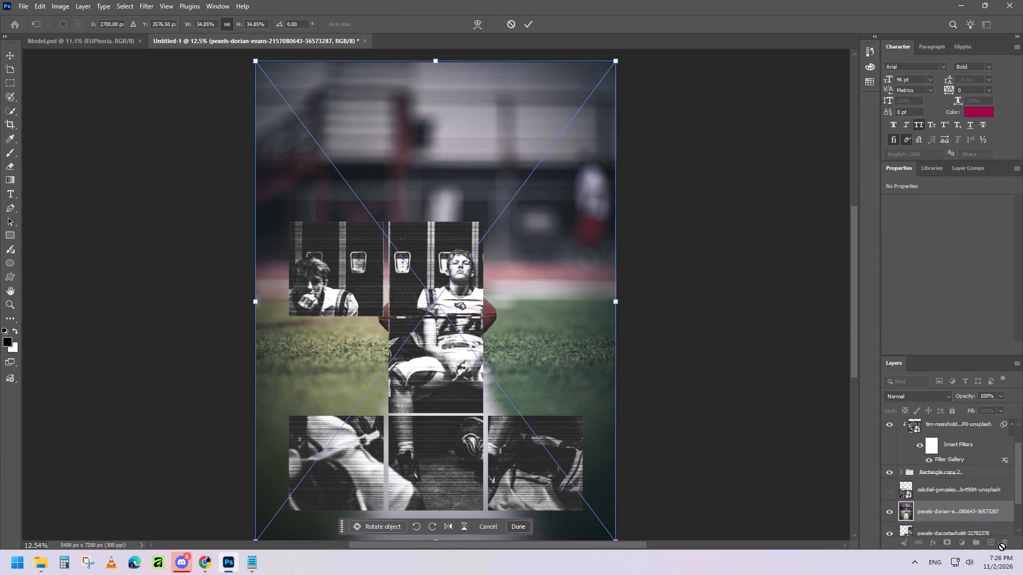
# Scale the football-on-grass photo to about 19% and move it behind the lower-left locker-room squares, overhanging the poster's left edge.
pyautogui.moveTo(435, 59); pyautogui.dragTo(445, 104)
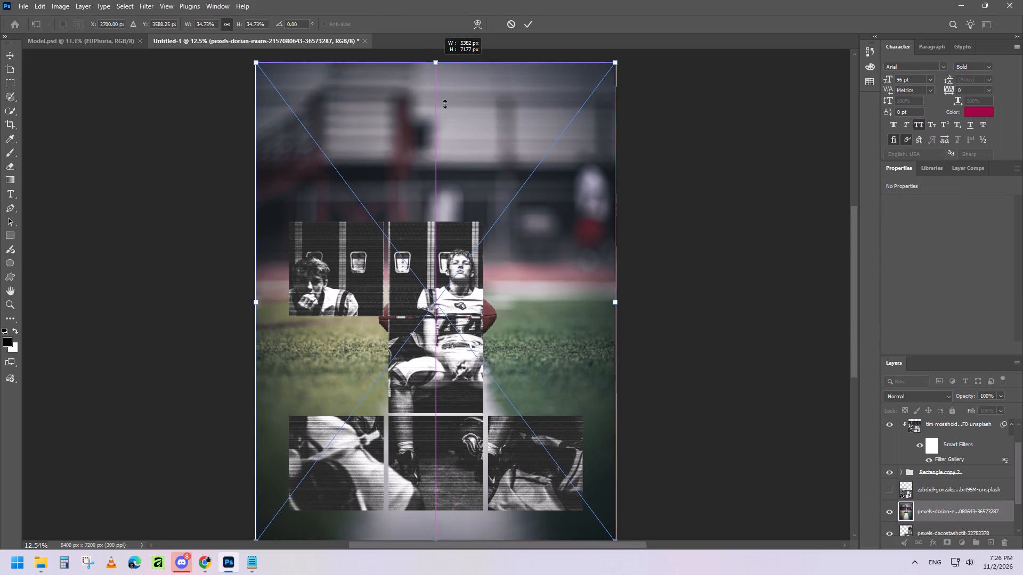
pyautogui.moveTo(445, 104); pyautogui.dragTo(456, 280)
pyautogui.moveTo(506, 375); pyautogui.dragTo(392, 345)
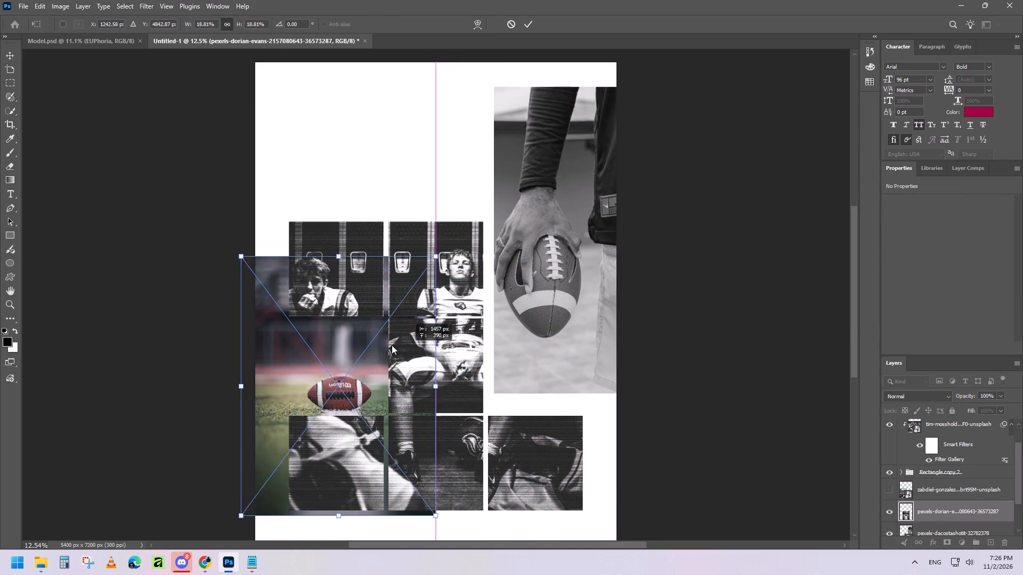
pyautogui.moveTo(392, 345); pyautogui.dragTo(383, 354)
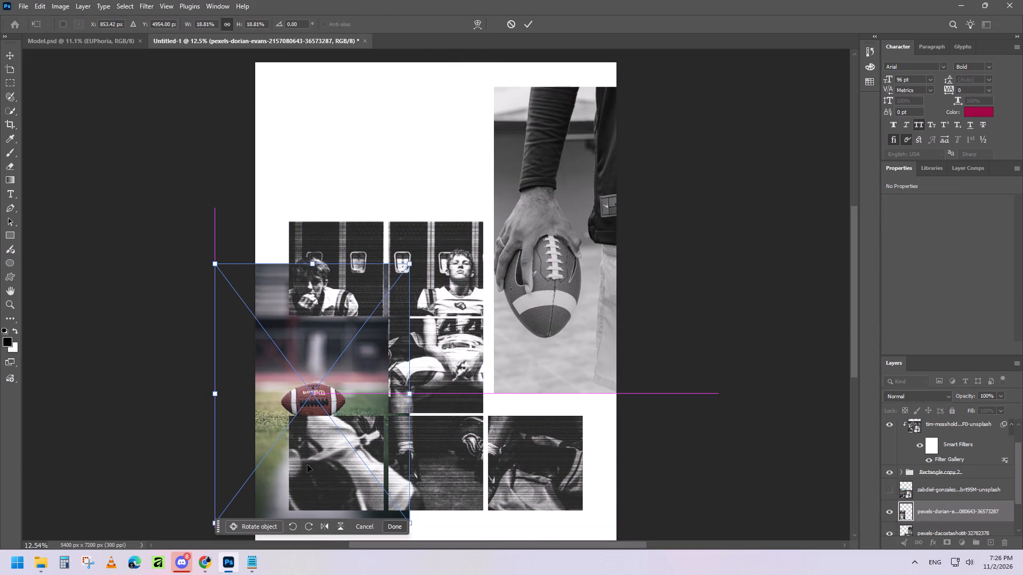
pyautogui.click(458, 532)
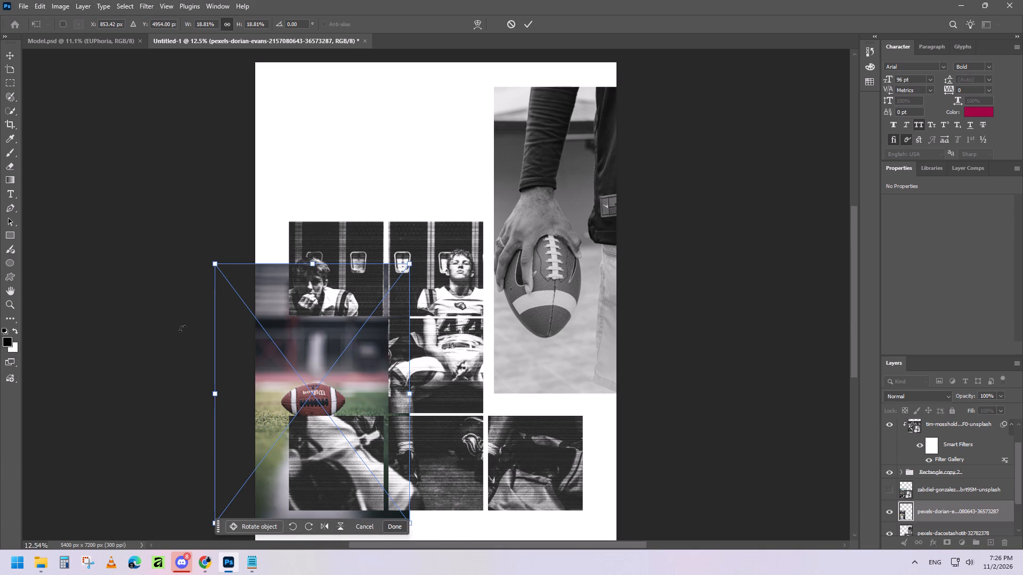
# Enlarge the football-on-grass photo to about 3755 x 5155 px and position its football in the empty grid cell left of the seated player.
pyautogui.moveTo(412, 522); pyautogui.dragTo(438, 563)
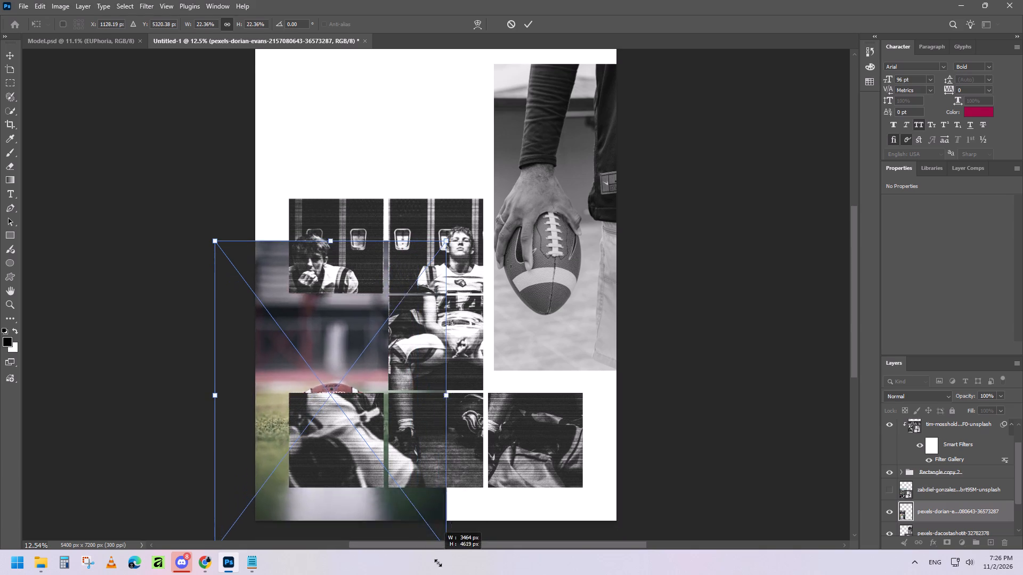
pyautogui.moveTo(438, 563); pyautogui.dragTo(419, 488)
pyautogui.moveTo(343, 283); pyautogui.dragTo(343, 262)
pyautogui.moveTo(434, 452); pyautogui.dragTo(445, 488)
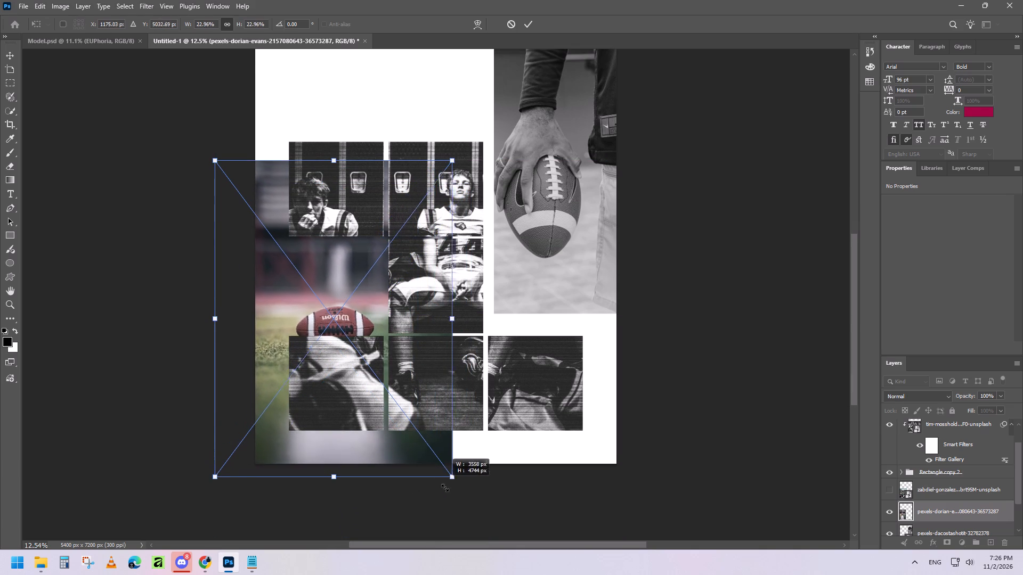
pyautogui.moveTo(445, 488); pyautogui.dragTo(446, 490)
pyautogui.keyDown('shift'); pyautogui.moveTo(338, 161); pyautogui.dragTo(338, 144); pyautogui.keyUp('shift')
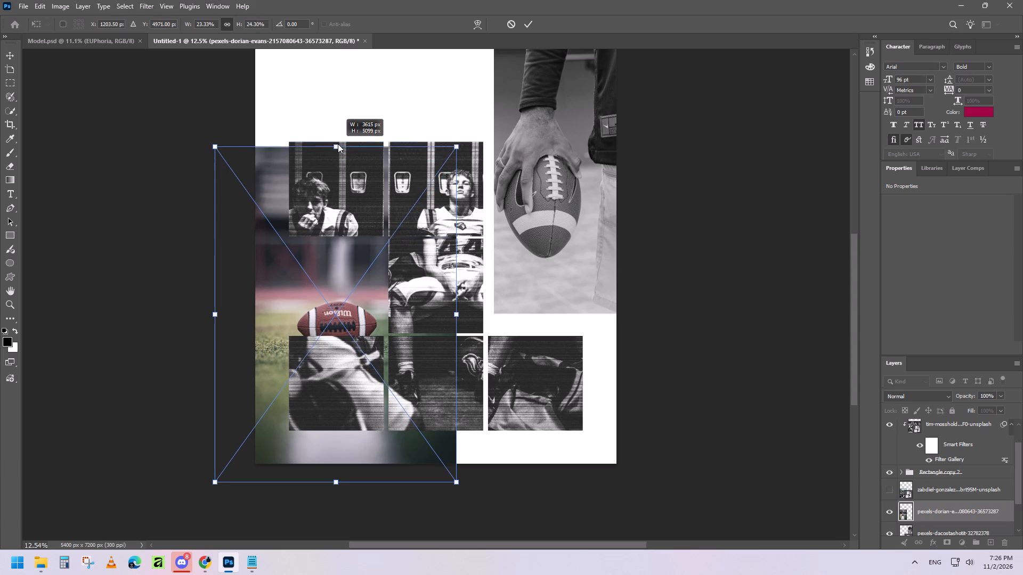
pyautogui.keyDown('shift'); pyautogui.moveTo(338, 144); pyautogui.dragTo(338, 151); pyautogui.keyUp('shift')
pyautogui.scroll(3, 368, 395)
pyautogui.moveTo(339, 323); pyautogui.dragTo(335, 316)
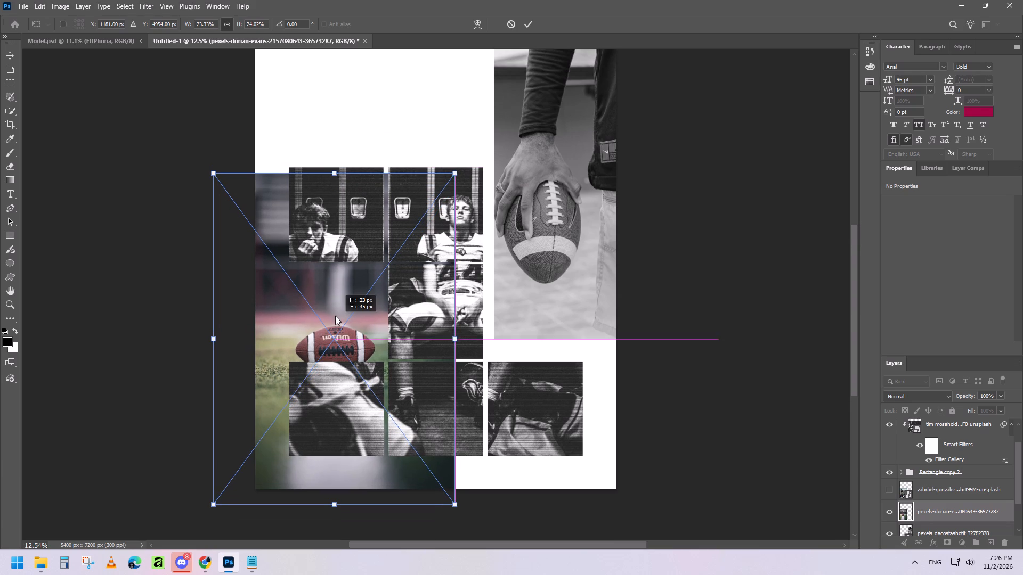
pyautogui.moveTo(335, 316); pyautogui.dragTo(337, 311)
pyautogui.moveTo(335, 501); pyautogui.dragTo(336, 513)
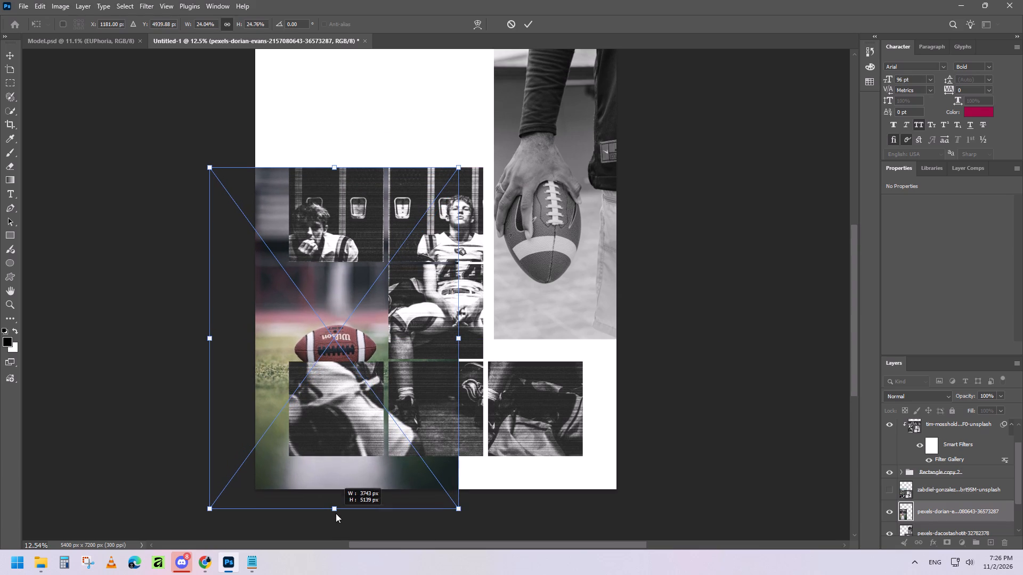
pyautogui.moveTo(336, 513); pyautogui.dragTo(336, 514)
pyautogui.moveTo(345, 343); pyautogui.dragTo(346, 333)
pyautogui.click(735, 466)
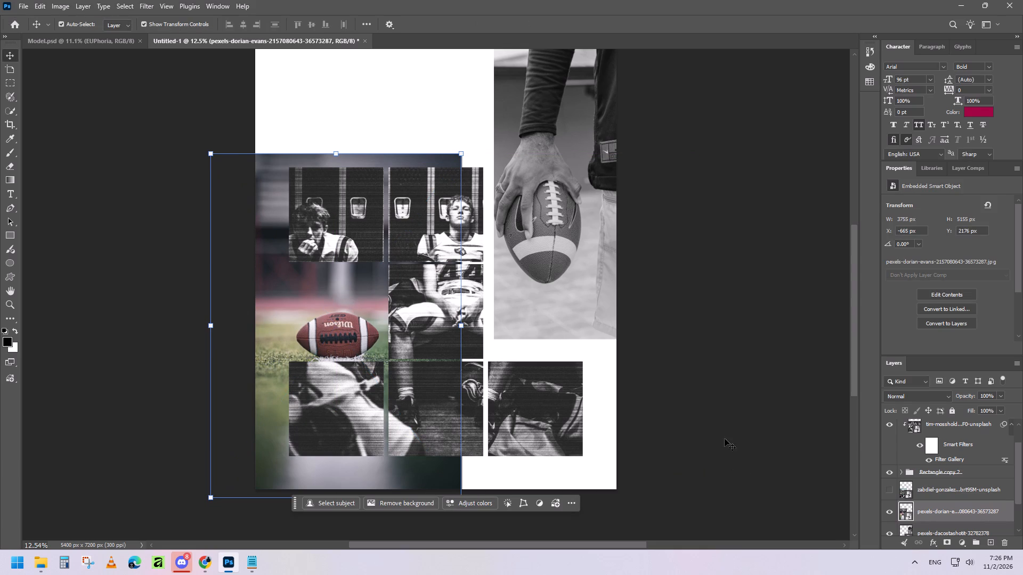
# Add a layer mask to the football-on-grass photo layer.
pyautogui.keyDown('alt'); pyautogui.scroll(-3, 713, 432); pyautogui.keyUp('alt')
pyautogui.click(706, 421)
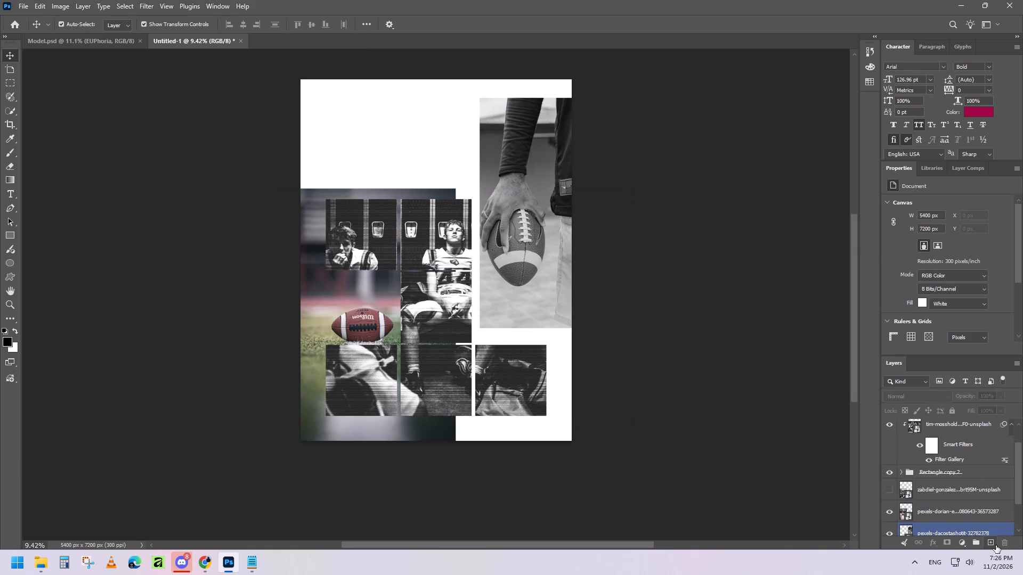
pyautogui.scroll(-2, 989, 531)
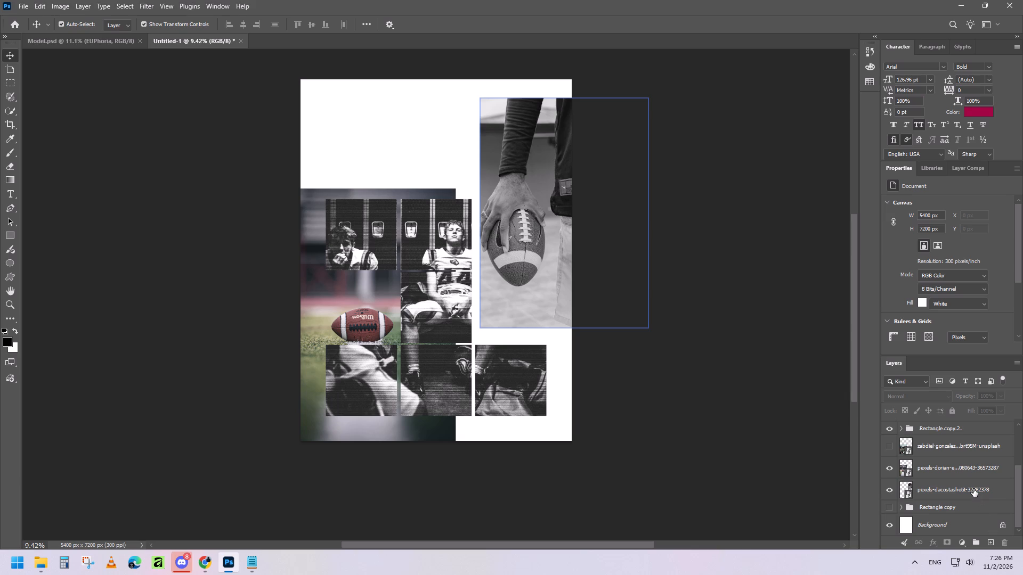
pyautogui.click(966, 468)
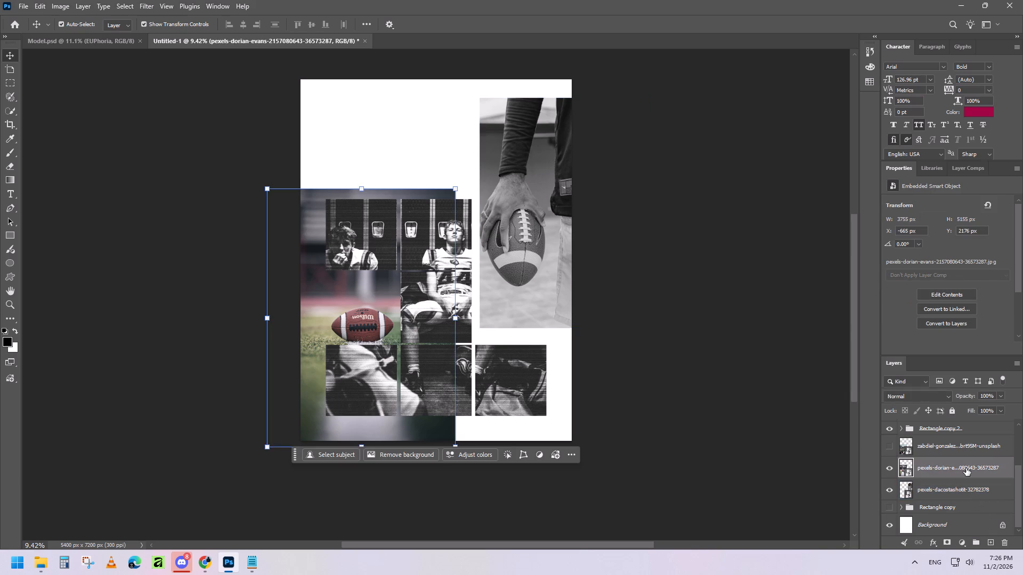
pyautogui.click(946, 543)
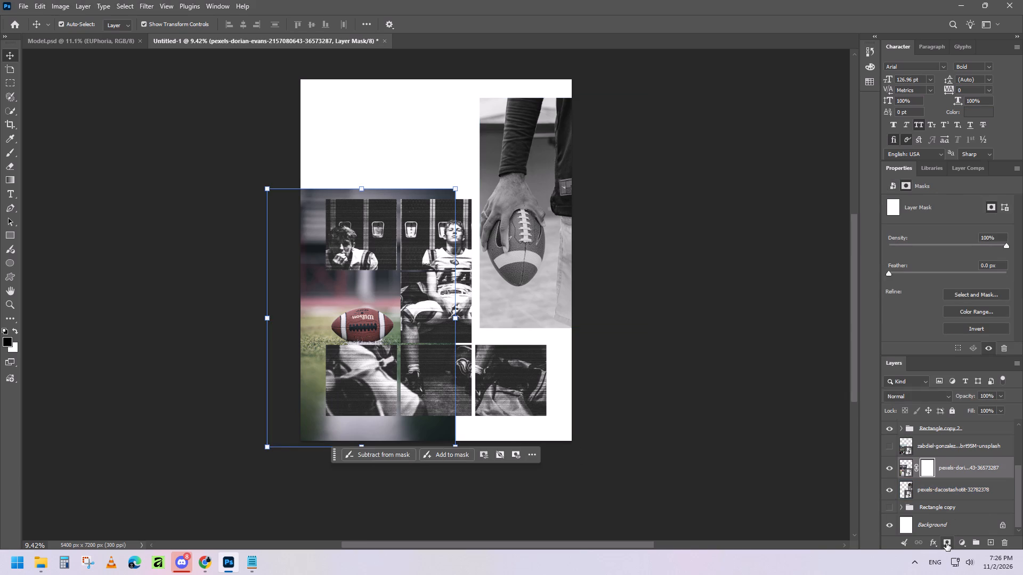
# With a soft black brush of about 755 px, mask out the football-on-grass photo's top edge above the locker-room squares.
pyautogui.click(6, 150)
pyautogui.keyDown('alt'); pyautogui.moveTo(268, 168); pyautogui.dragTo(250, 163, button='right'); pyautogui.keyUp('alt')
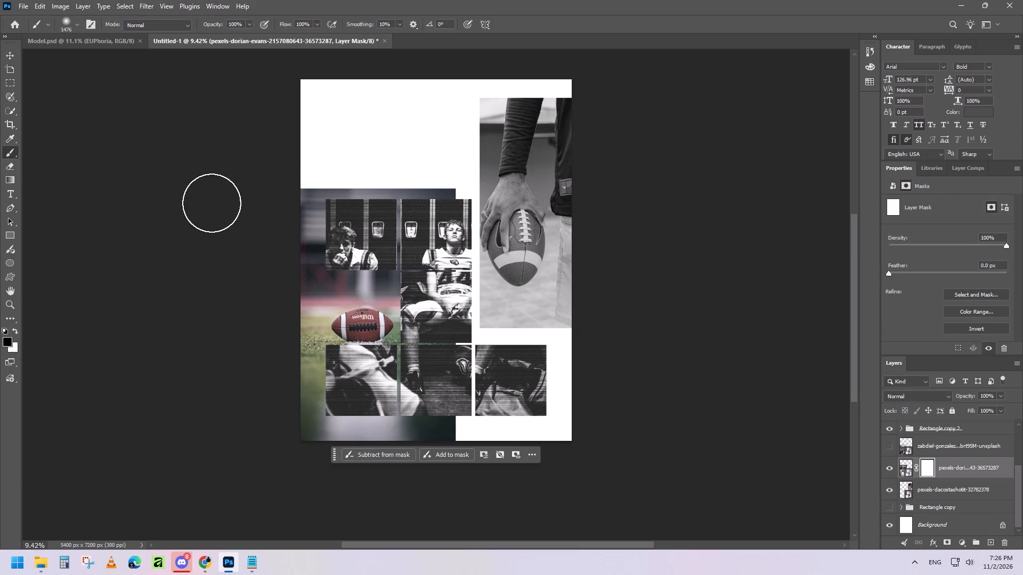
pyautogui.moveTo(212, 203); pyautogui.dragTo(225, 210, button='right')
pyautogui.keyDown('alt'); pyautogui.moveTo(350, 142); pyautogui.dragTo(359, 145, button='right'); pyautogui.keyUp('alt')
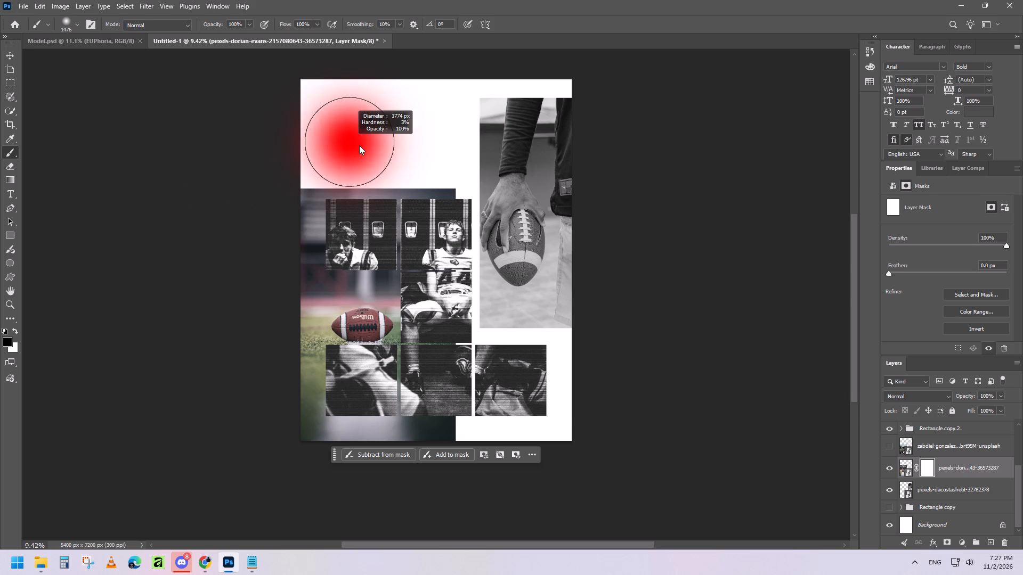
pyautogui.keyDown('alt'); pyautogui.moveTo(359, 145); pyautogui.dragTo(336, 151, button='right'); pyautogui.keyUp('alt')
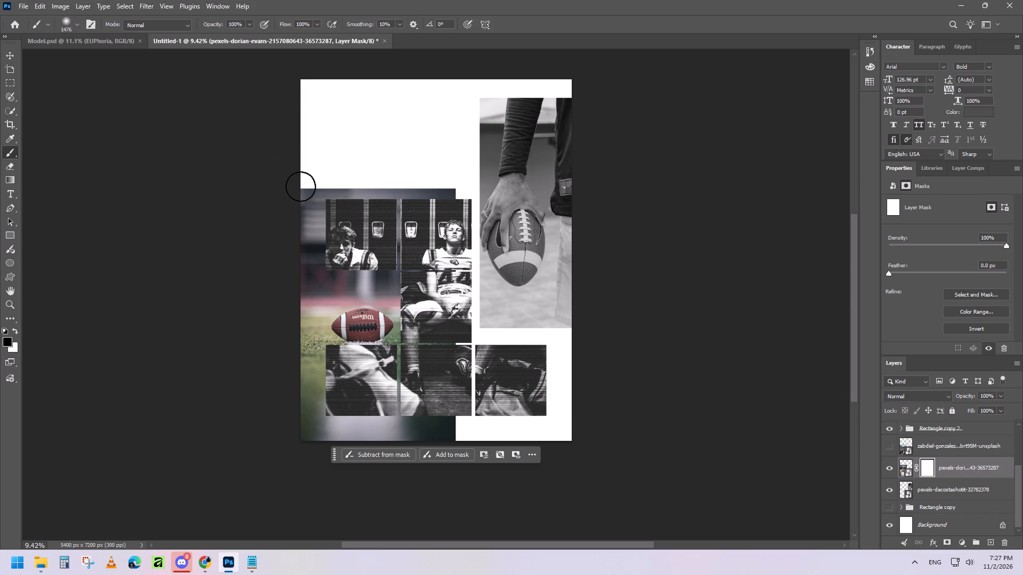
pyautogui.moveTo(301, 186); pyautogui.dragTo(454, 188)
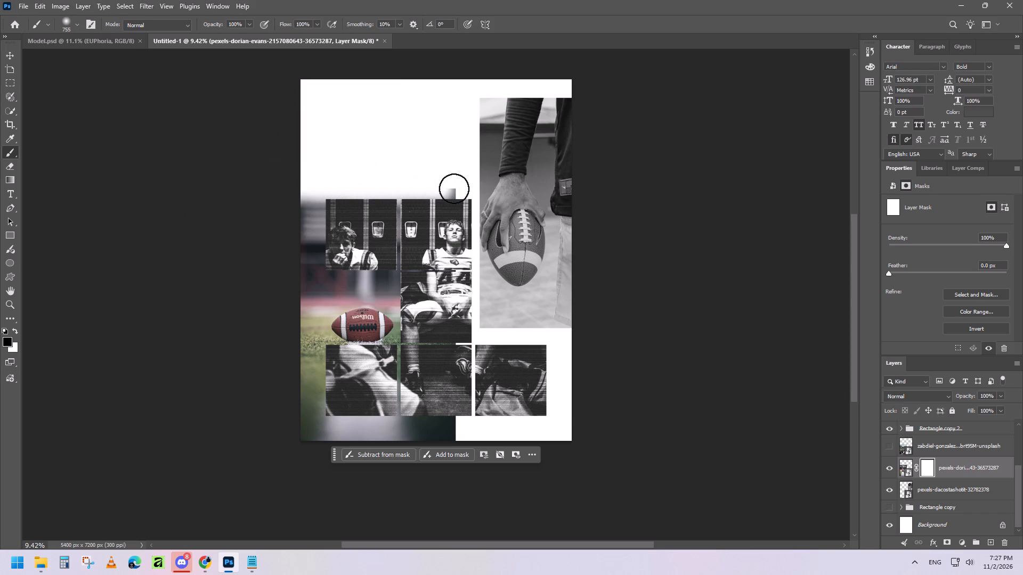
pyautogui.moveTo(454, 188); pyautogui.dragTo(414, 192)
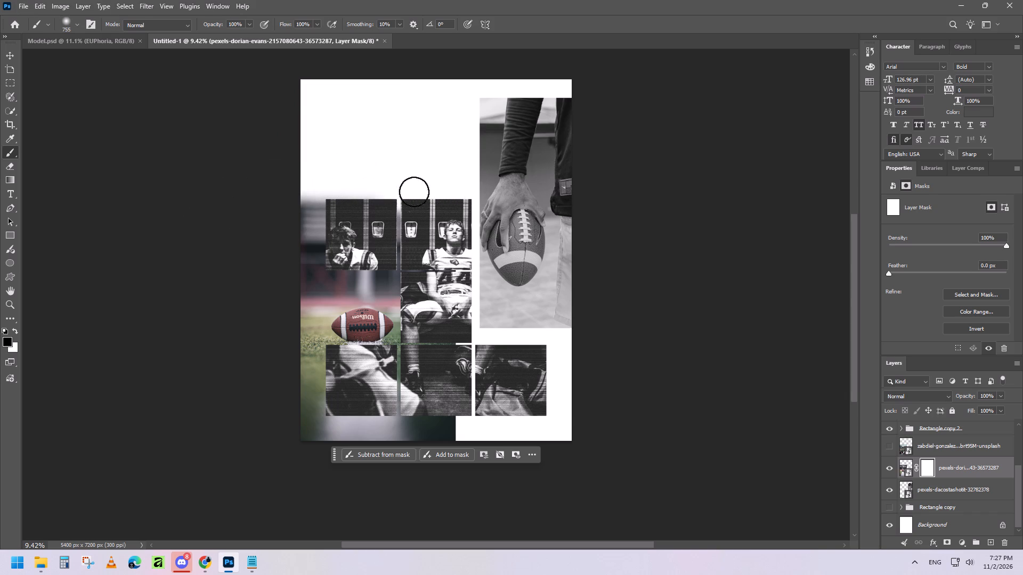
# Mask out the football-on-grass photo in the gaps around the middle column of squares, down to the bottom row.
pyautogui.moveTo(414, 192); pyautogui.dragTo(400, 244)
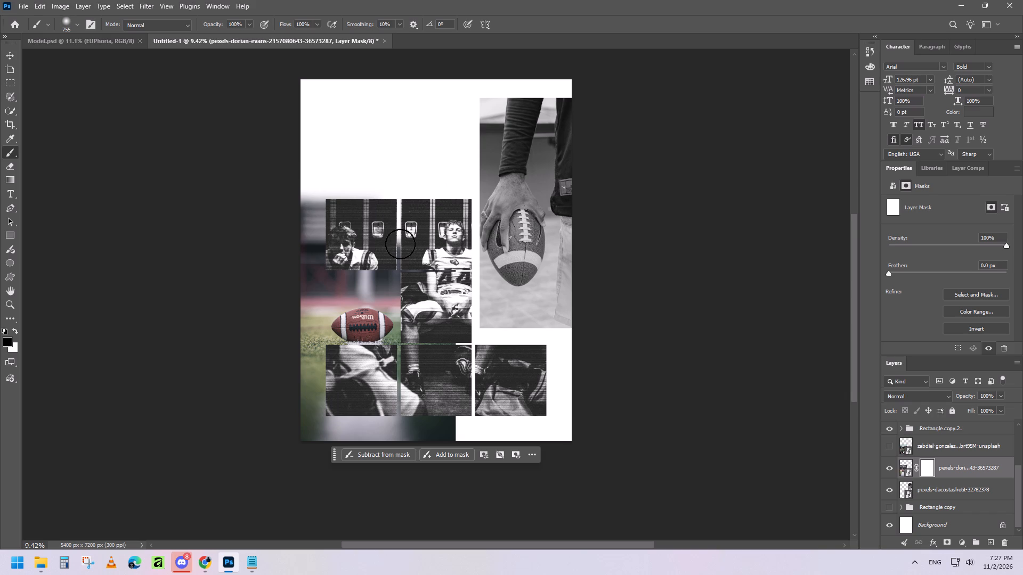
pyautogui.moveTo(400, 244); pyautogui.dragTo(461, 263)
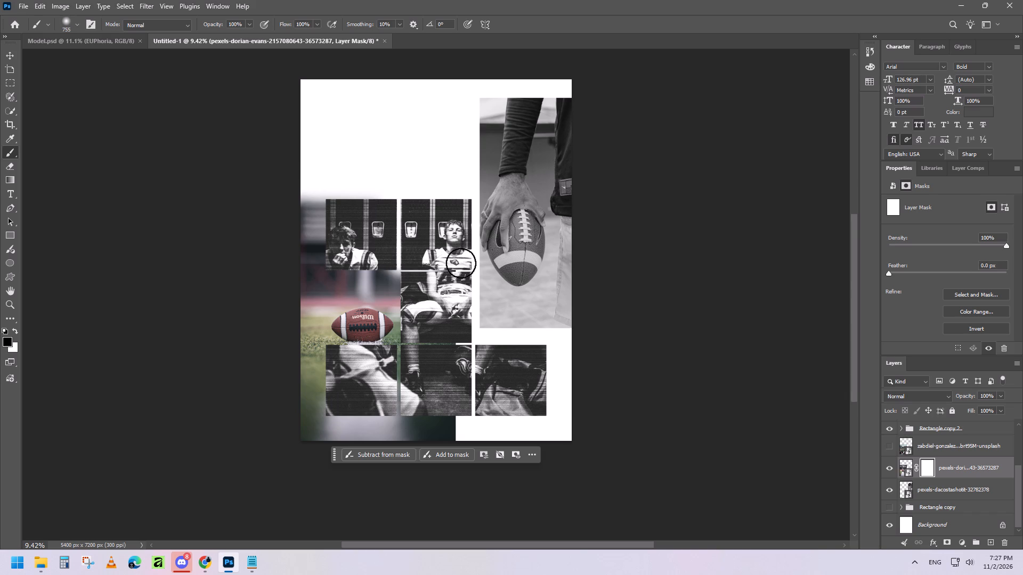
pyautogui.moveTo(461, 263); pyautogui.dragTo(416, 356)
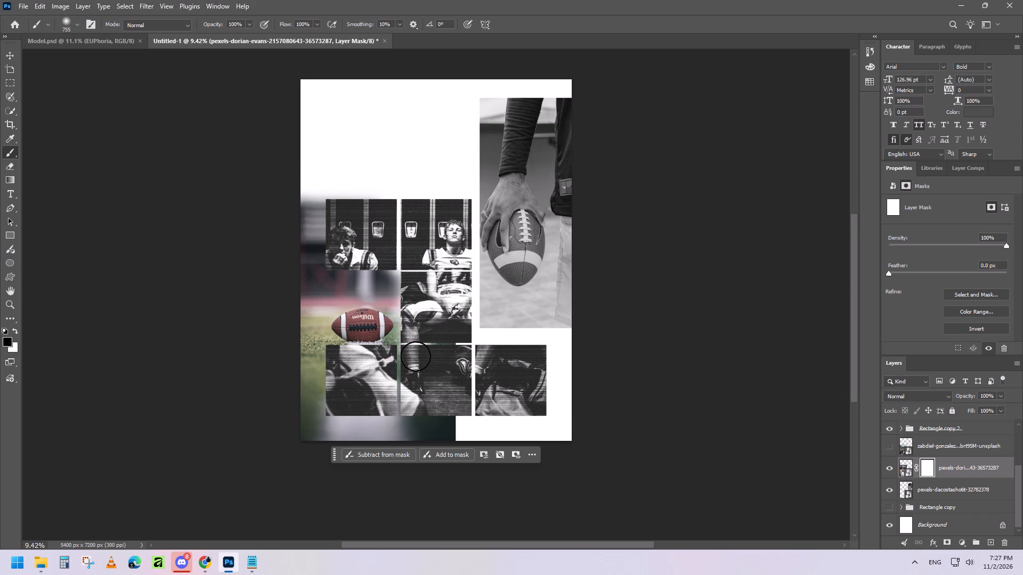
pyautogui.moveTo(416, 356); pyautogui.dragTo(414, 346)
pyautogui.moveTo(414, 346); pyautogui.dragTo(415, 360)
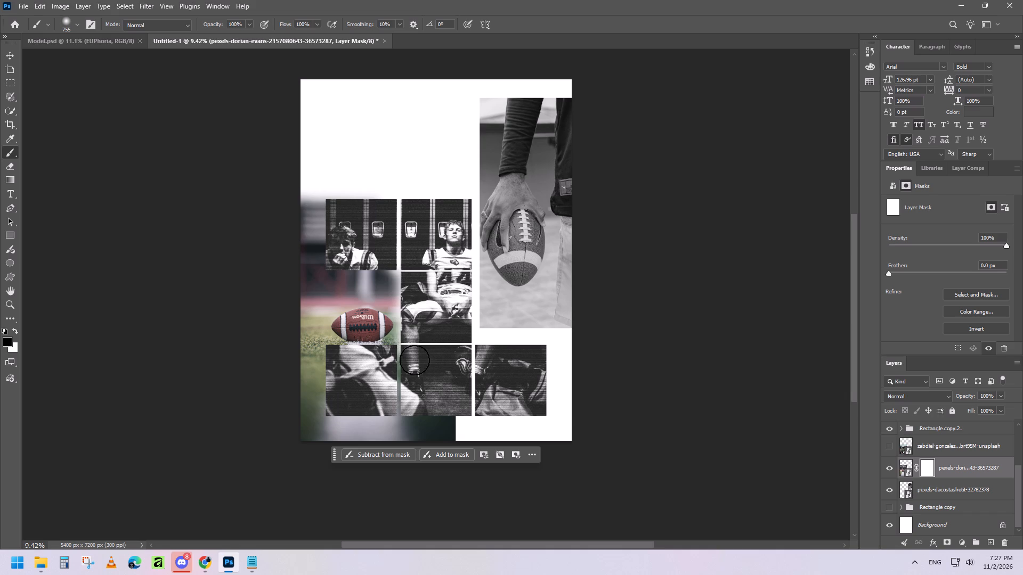
pyautogui.moveTo(415, 360); pyautogui.dragTo(399, 363)
pyautogui.moveTo(399, 363); pyautogui.dragTo(394, 402)
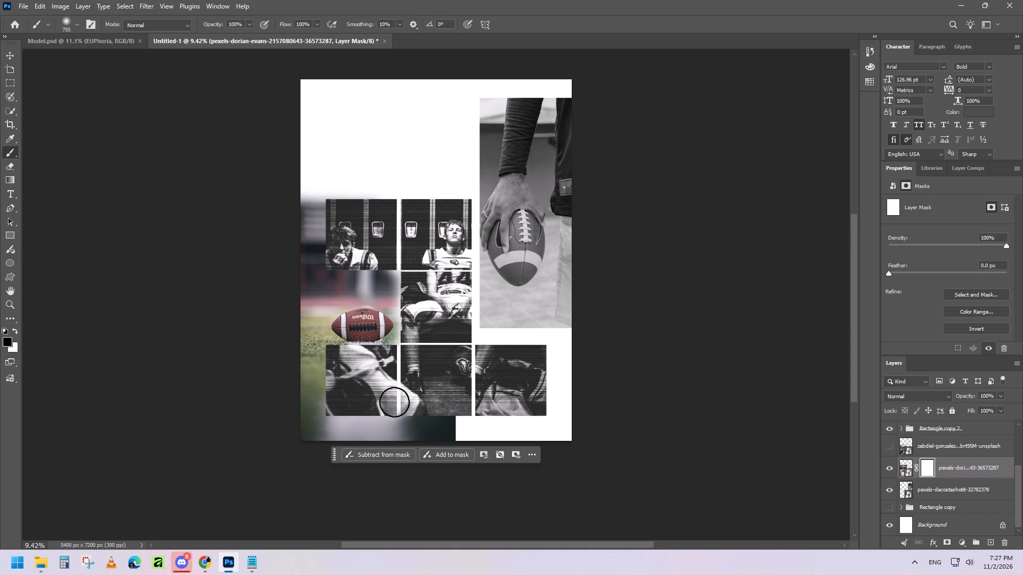
pyautogui.moveTo(394, 402); pyautogui.dragTo(394, 393)
pyautogui.moveTo(394, 393); pyautogui.dragTo(394, 396)
# Mask out the remaining grey haze of the football-on-grass photo just above the top row of squares.
pyautogui.keyDown('alt'); pyautogui.scroll(5, 342, 243); pyautogui.keyUp('alt')
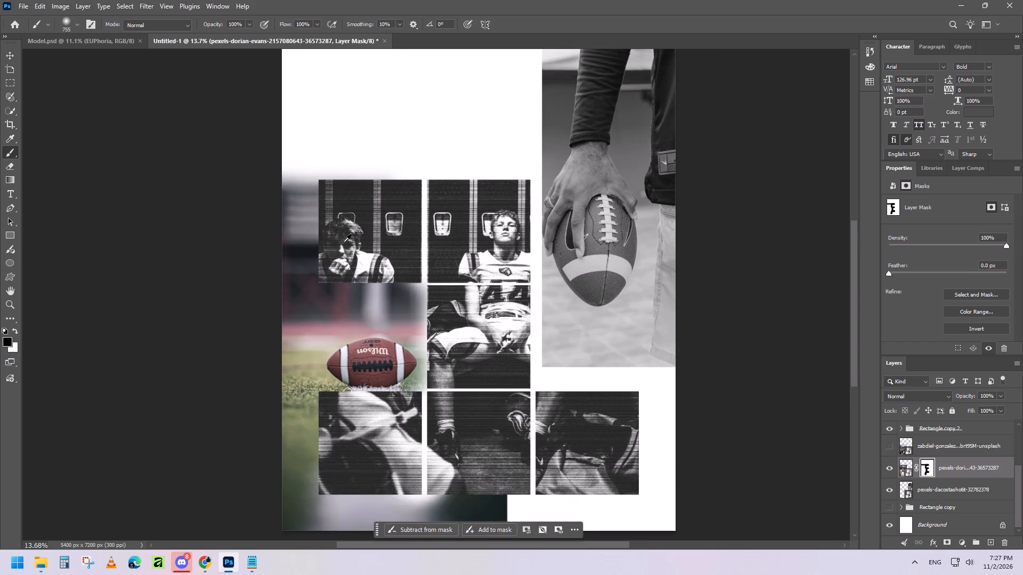
pyautogui.keyDown('alt'); pyautogui.scroll(3, 343, 242); pyautogui.keyUp('alt')
pyautogui.moveTo(468, 133); pyautogui.dragTo(328, 136)
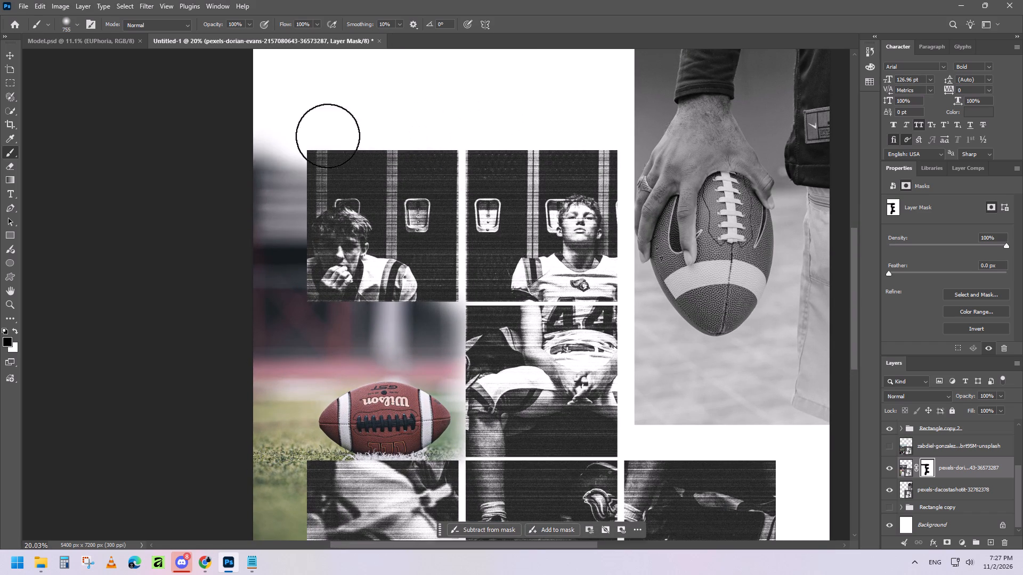
pyautogui.moveTo(328, 136); pyautogui.dragTo(527, 137)
# Mask out the leftover football-on-grass photo in the gaps around the middle column of squares, down to the bottom row.
pyautogui.moveTo(487, 293); pyautogui.dragTo(492, 395)
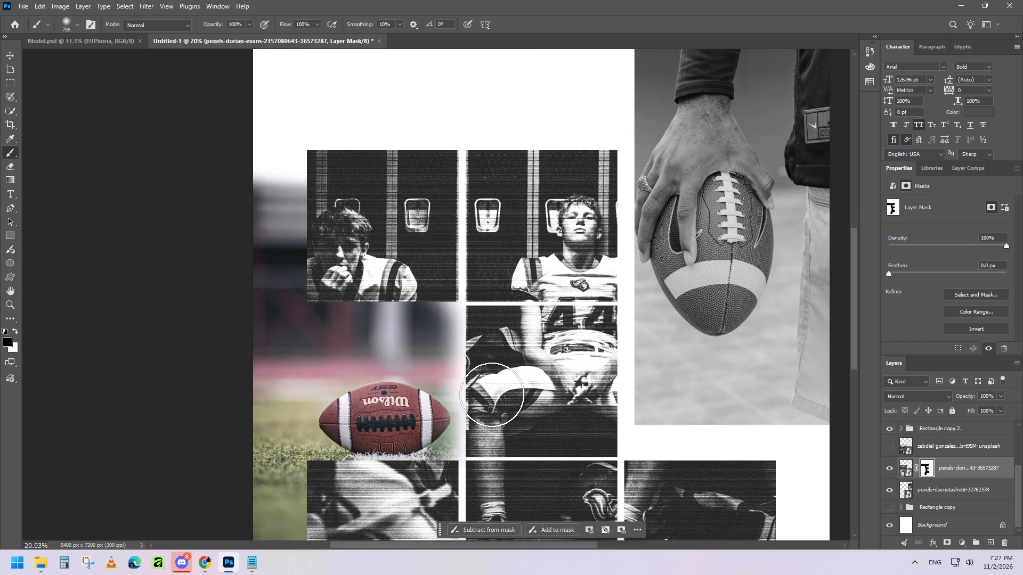
pyautogui.moveTo(492, 395); pyautogui.dragTo(590, 308)
pyautogui.scroll(-17, 525, 325)
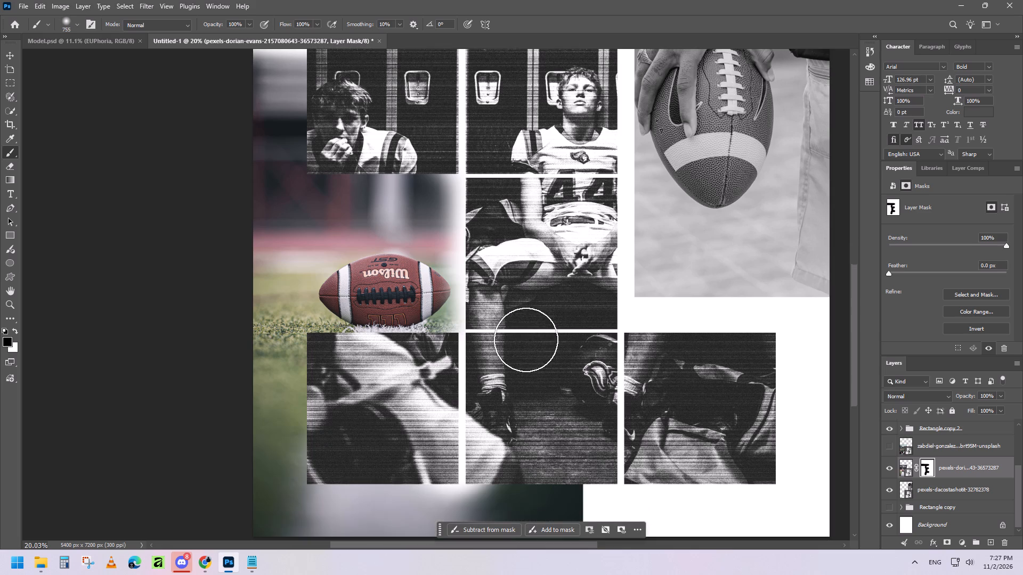
pyautogui.scroll(-3, 526, 340)
pyautogui.moveTo(494, 309); pyautogui.dragTo(461, 324)
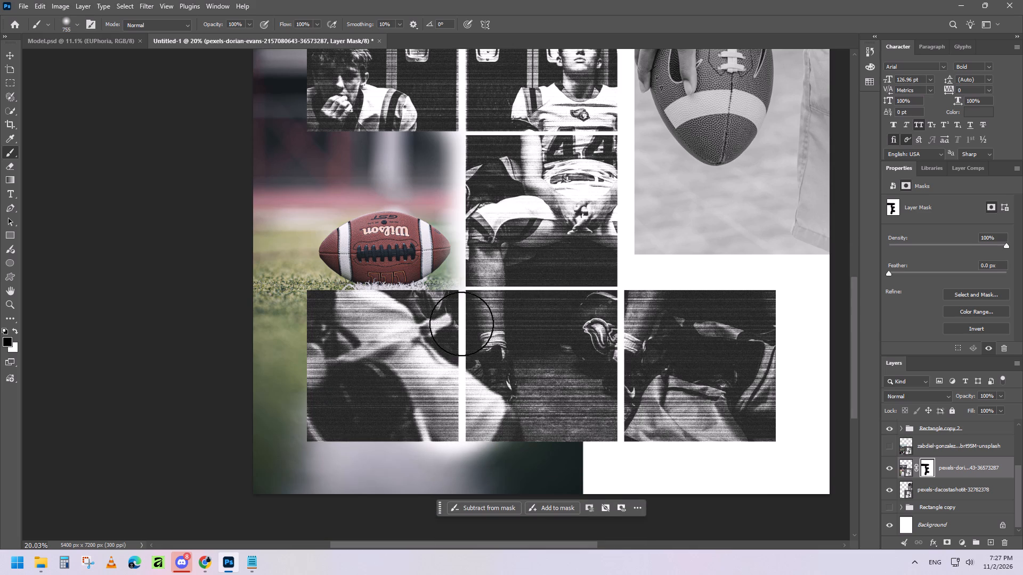
pyautogui.moveTo(461, 324); pyautogui.dragTo(477, 331)
# With a soft white brush of about 415 px, restore the football-on-grass photo's faded top edge beside the upper-left locker-room square.
pyautogui.scroll(8, 303, 249)
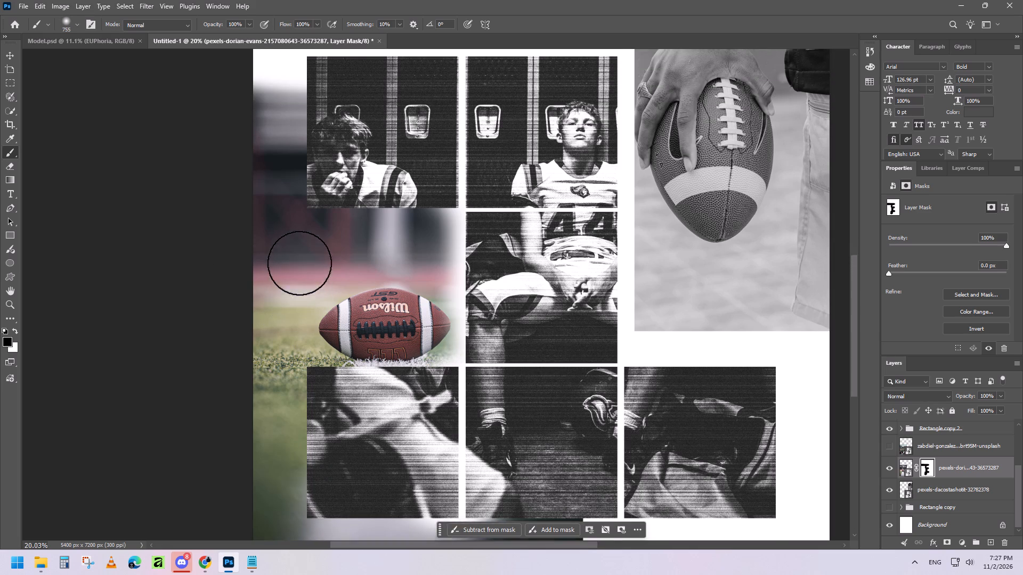
pyautogui.scroll(10, 299, 263)
pyautogui.keyDown('alt'); pyautogui.moveTo(266, 214); pyautogui.dragTo(280, 212, button='right'); pyautogui.keyUp('alt')
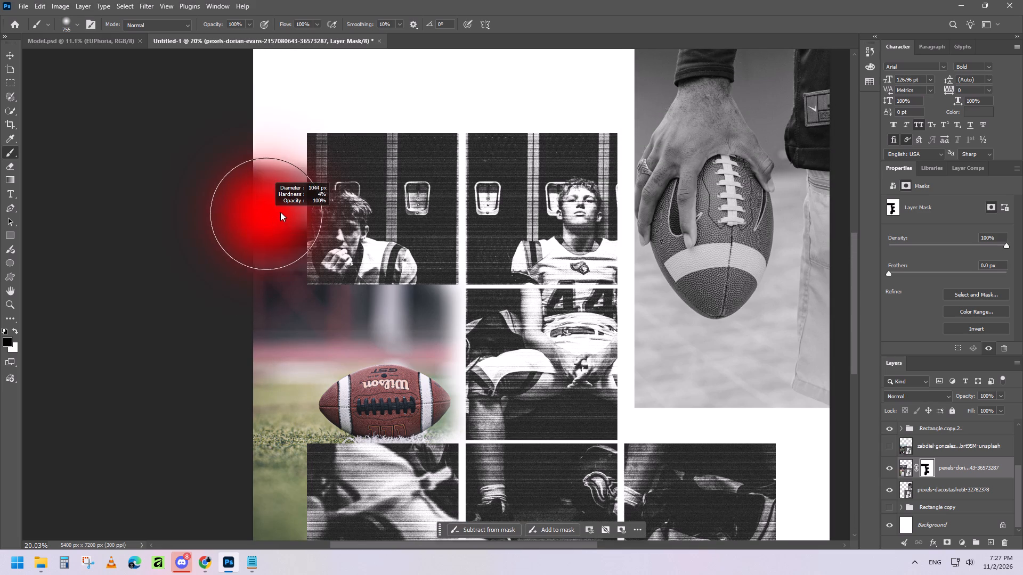
pyautogui.keyDown('alt'); pyautogui.moveTo(280, 212); pyautogui.dragTo(248, 212, button='right'); pyautogui.keyUp('alt')
pyautogui.click(14, 331)
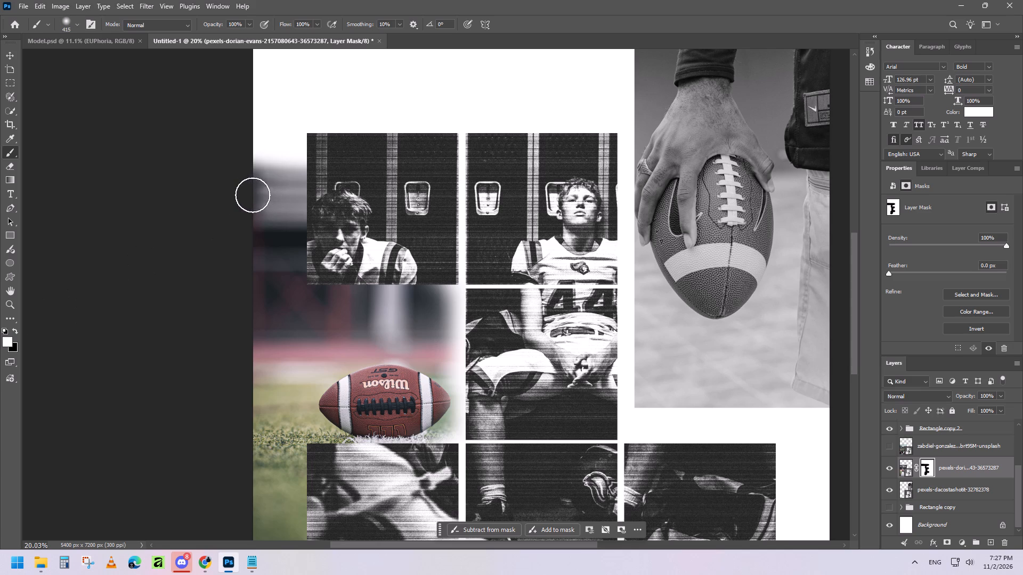
pyautogui.moveTo(257, 174); pyautogui.dragTo(281, 155)
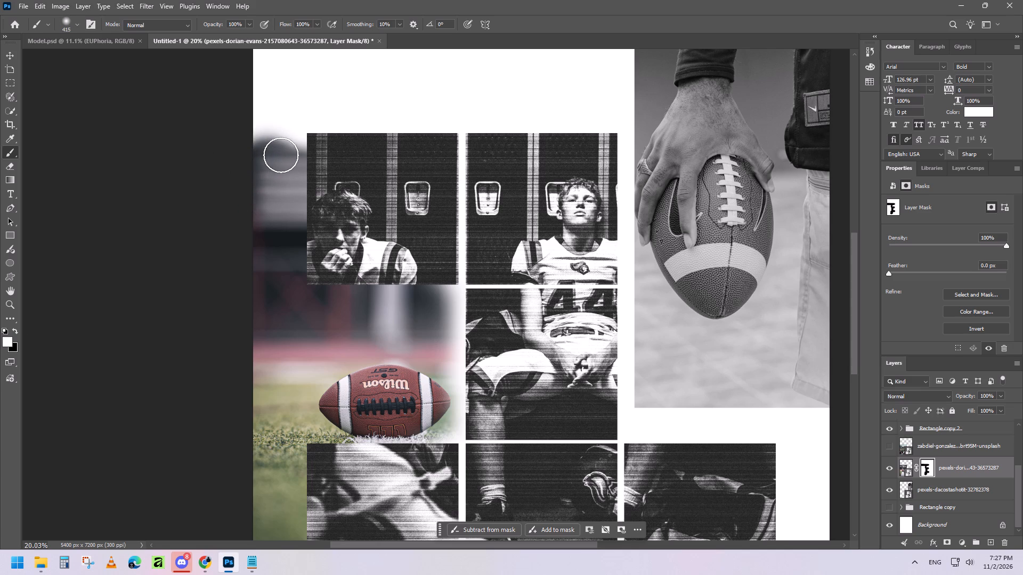
pyautogui.moveTo(281, 155); pyautogui.dragTo(312, 155)
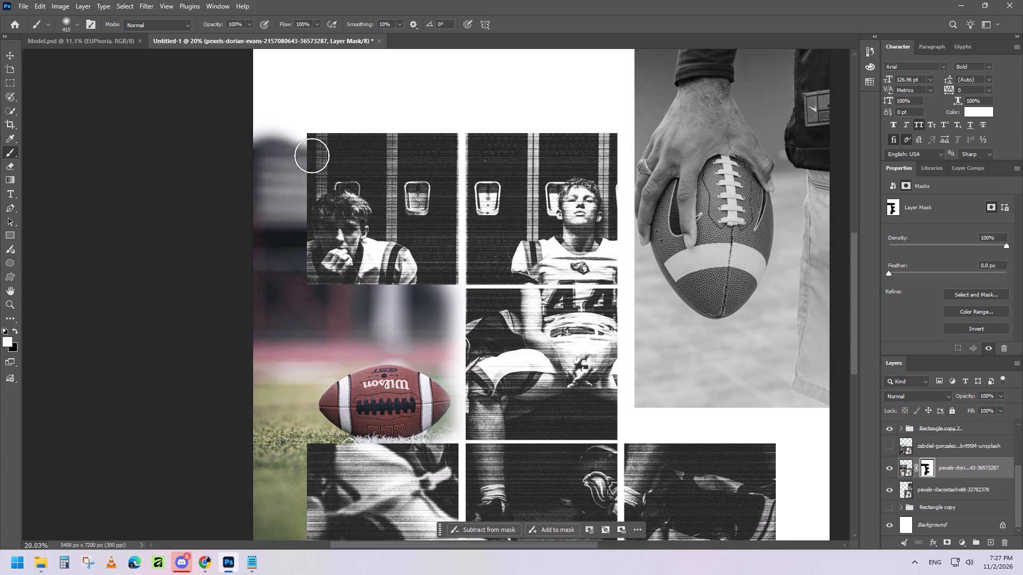
pyautogui.moveTo(312, 155); pyautogui.dragTo(324, 159)
pyautogui.moveTo(310, 152); pyautogui.dragTo(297, 152)
pyautogui.moveTo(297, 152); pyautogui.dragTo(284, 159)
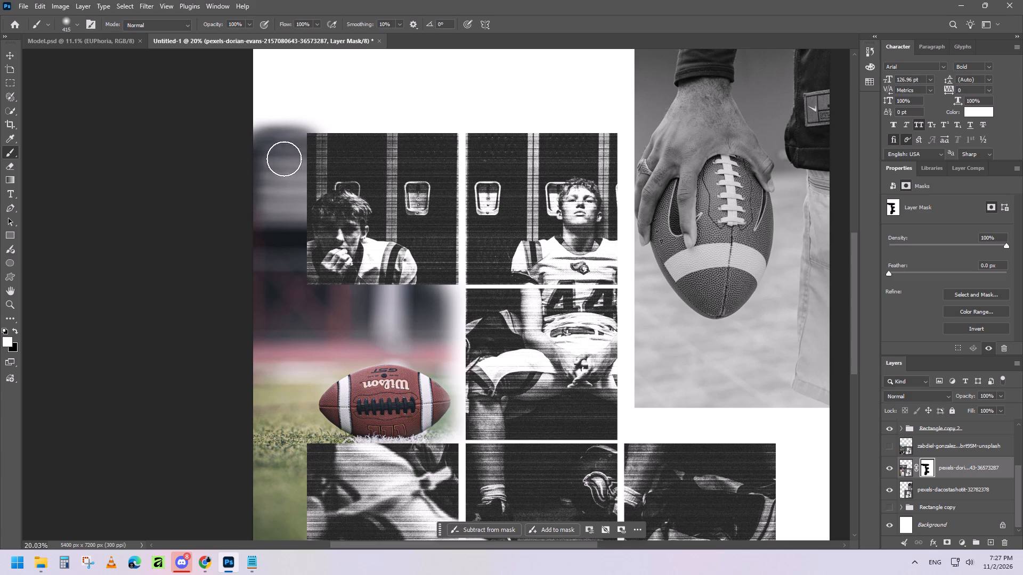
pyautogui.moveTo(284, 159); pyautogui.dragTo(312, 152)
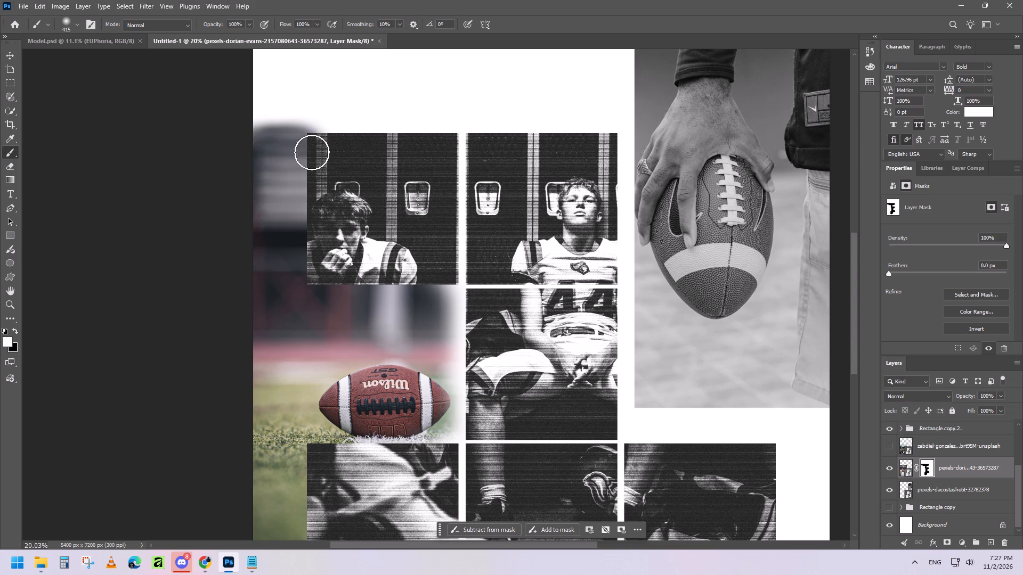
# Restore the football-on-grass photo below the upper-left square and down its faded edge beside the middle column.
pyautogui.moveTo(312, 152); pyautogui.dragTo(334, 274)
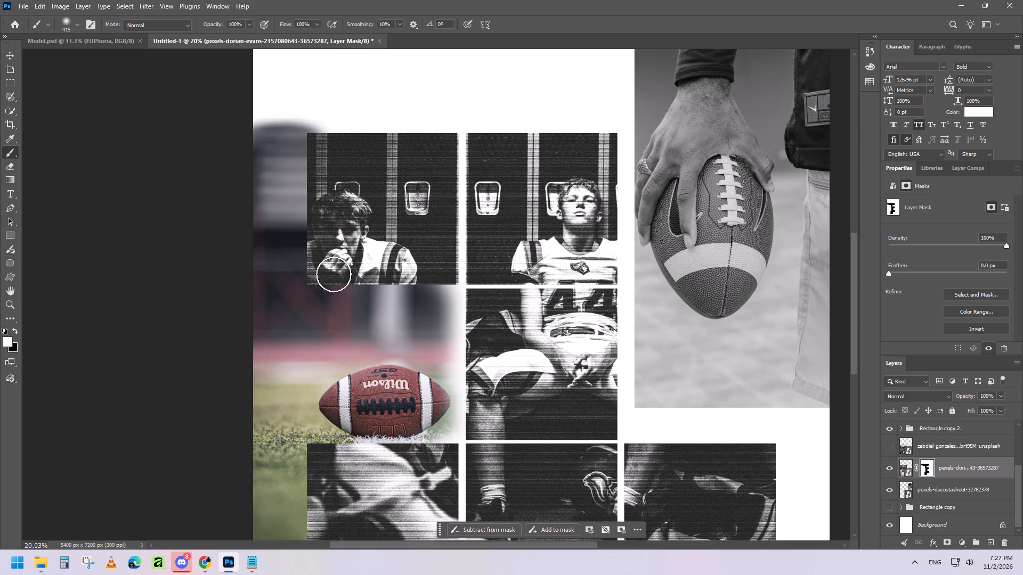
pyautogui.moveTo(334, 274); pyautogui.dragTo(415, 283)
pyautogui.moveTo(437, 289); pyautogui.dragTo(438, 301)
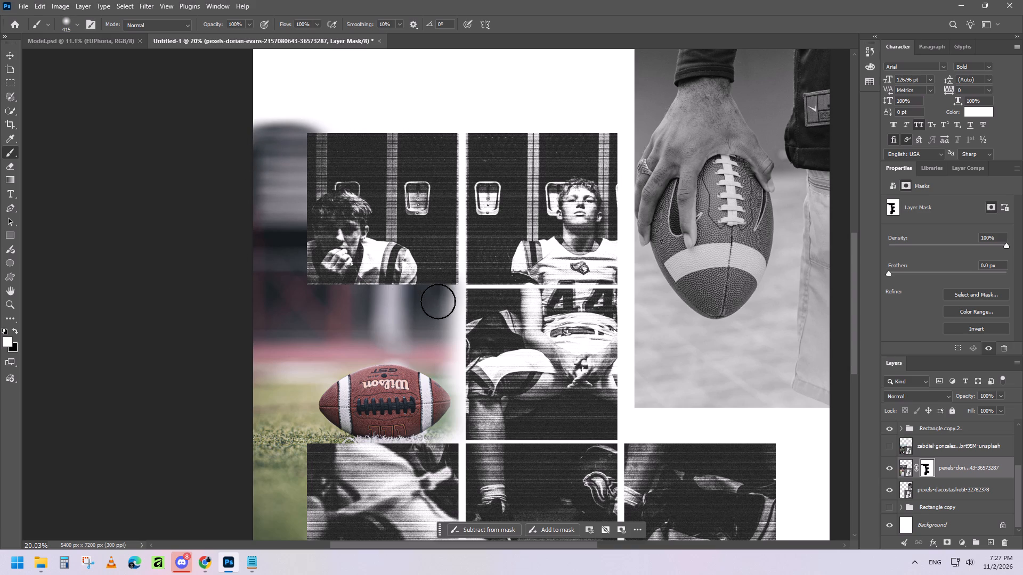
pyautogui.moveTo(438, 301); pyautogui.dragTo(435, 475)
pyautogui.moveTo(432, 466); pyautogui.dragTo(435, 475, button='right')
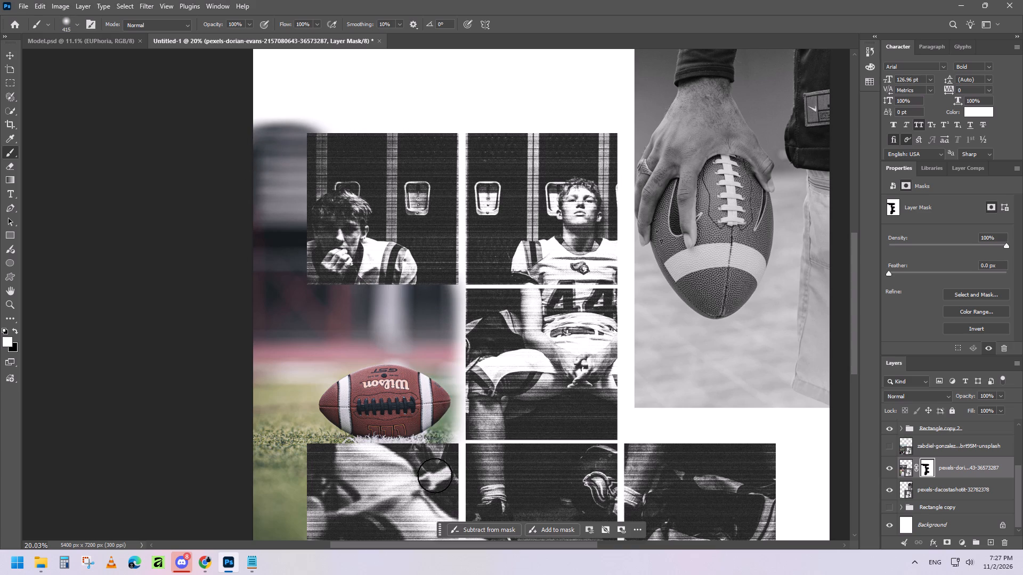
pyautogui.moveTo(435, 475); pyautogui.dragTo(435, 477, button='right')
pyautogui.moveTo(435, 475); pyautogui.dragTo(435, 477)
pyautogui.moveTo(431, 472); pyautogui.dragTo(437, 287)
pyautogui.moveTo(437, 287); pyautogui.dragTo(435, 508)
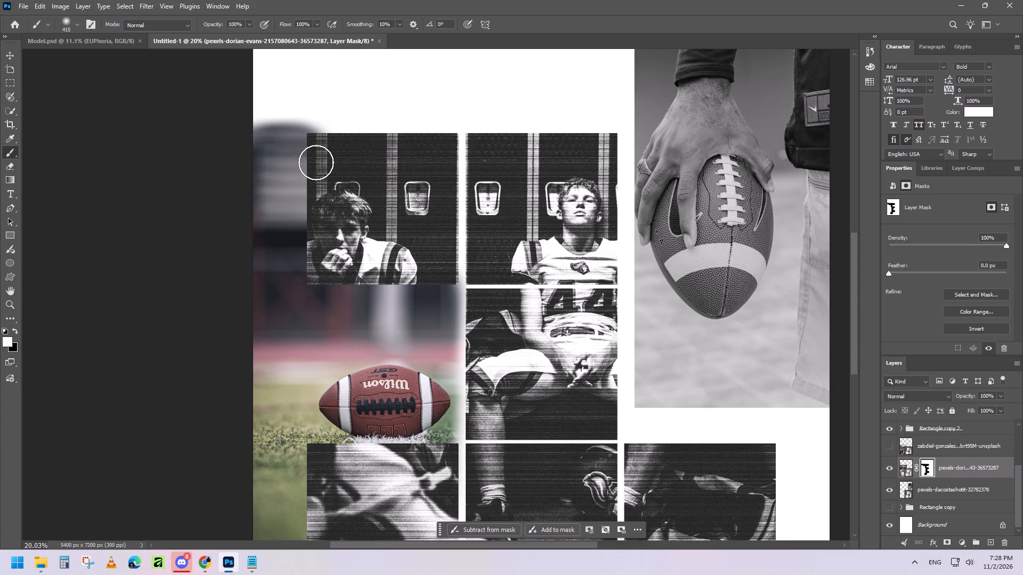
# With a brush of about 104 px, mask the football-on-grass photo's top edge into a straight line level with the top row of squares.
pyautogui.keyDown('alt'); pyautogui.scroll(5, 312, 105); pyautogui.keyUp('alt')
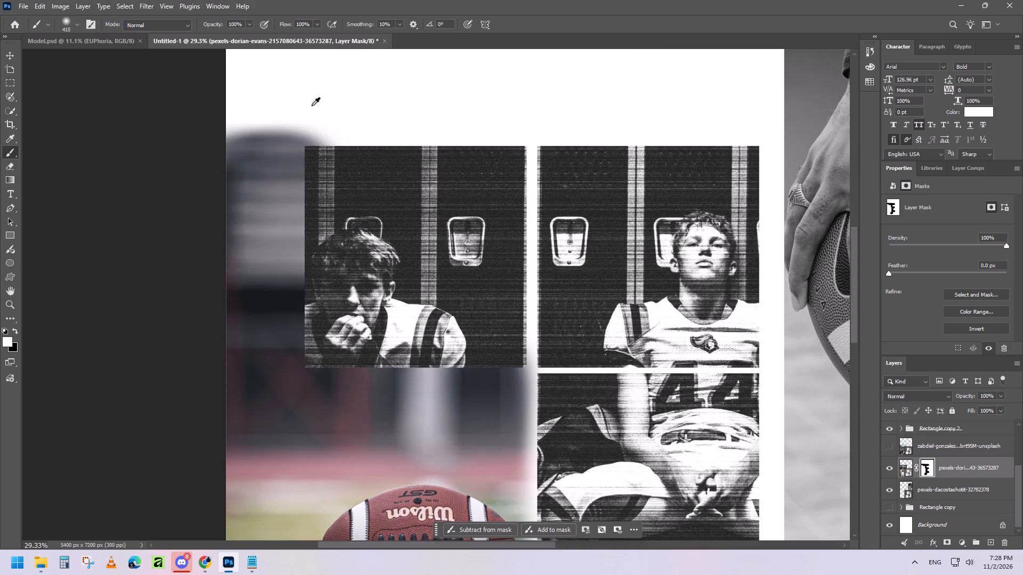
pyautogui.keyDown('alt'); pyautogui.scroll(9, 312, 105); pyautogui.keyUp('alt')
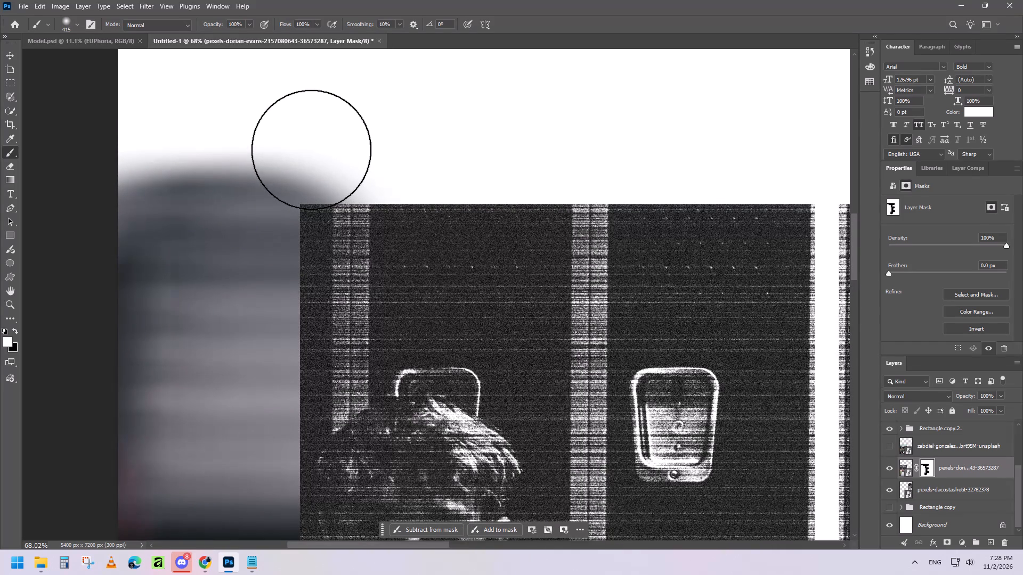
pyautogui.keyDown('alt'); pyautogui.moveTo(311, 147); pyautogui.dragTo(254, 147, button='right'); pyautogui.keyUp('alt')
pyautogui.moveTo(341, 180); pyautogui.dragTo(377, 180)
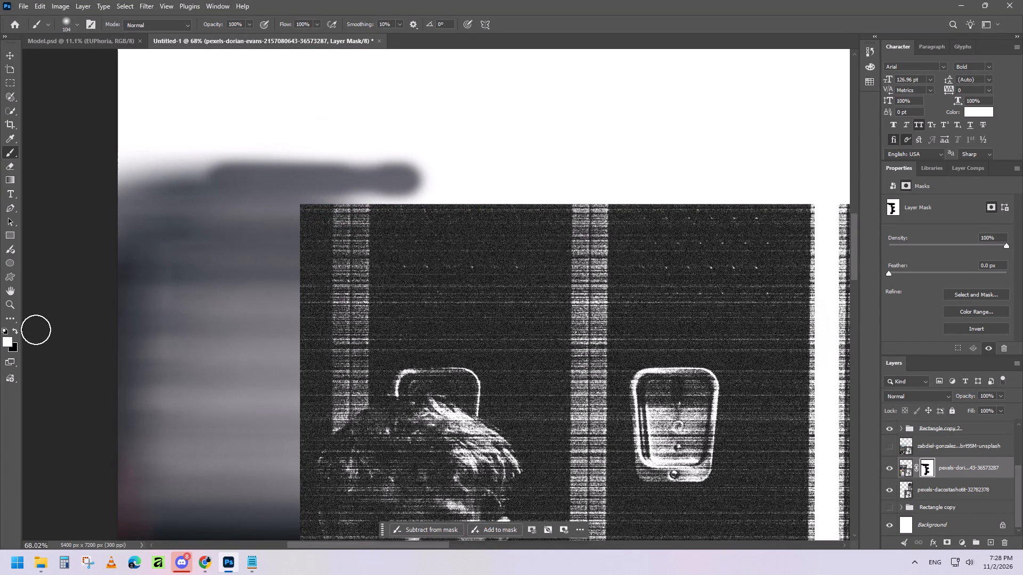
pyautogui.click(14, 330)
pyautogui.moveTo(379, 161); pyautogui.dragTo(350, 191)
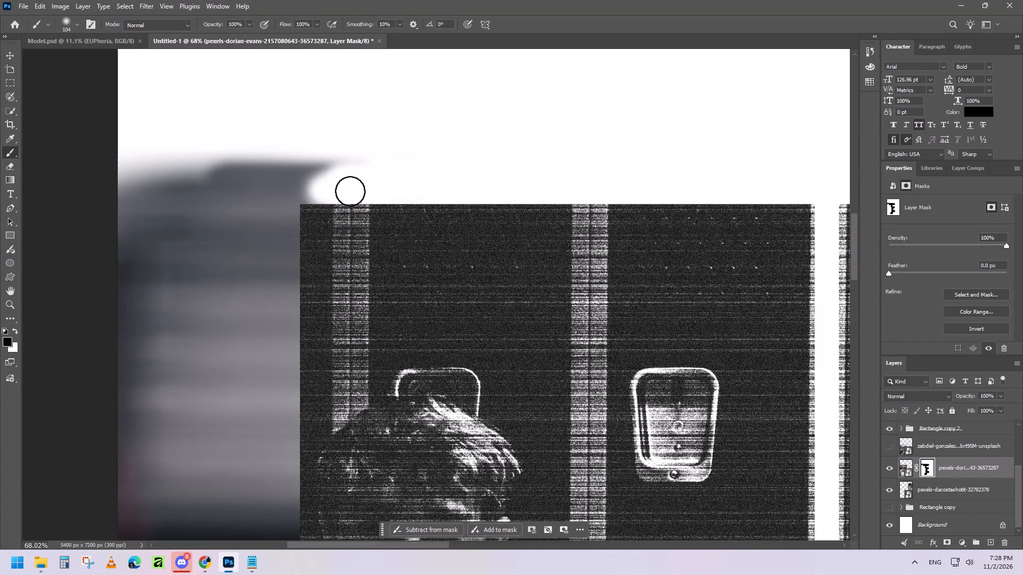
pyautogui.moveTo(350, 191); pyautogui.dragTo(297, 176)
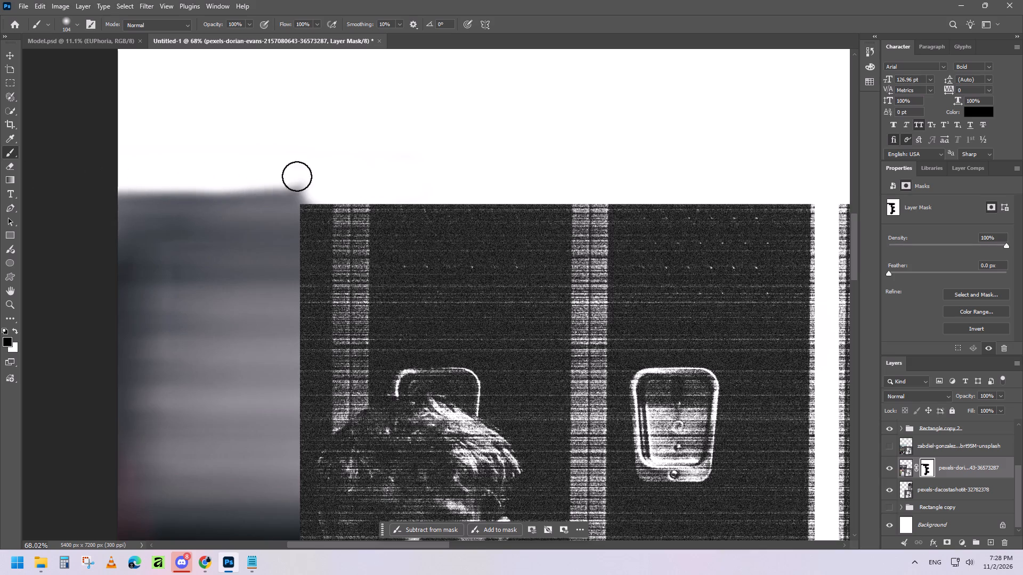
pyautogui.moveTo(297, 176); pyautogui.dragTo(312, 188)
pyautogui.moveTo(312, 189); pyautogui.dragTo(297, 190)
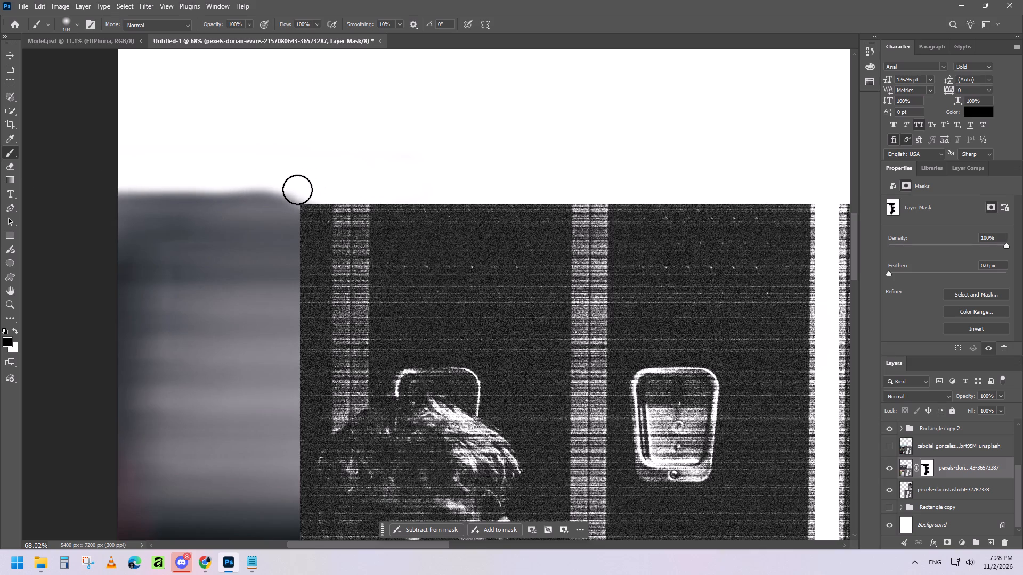
pyautogui.moveTo(297, 190); pyautogui.dragTo(148, 189)
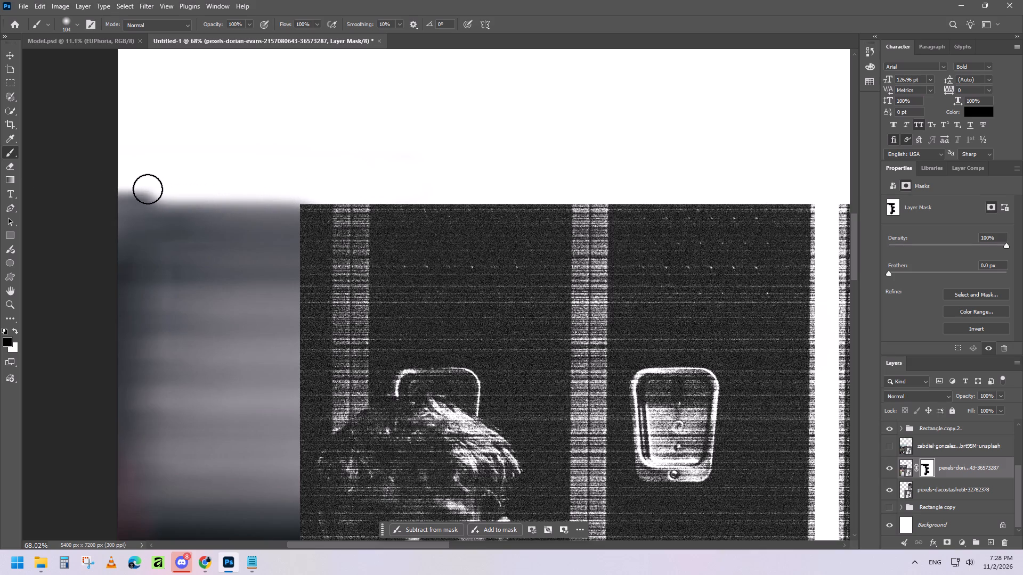
pyautogui.moveTo(148, 189); pyautogui.dragTo(62, 182)
pyautogui.moveTo(313, 191); pyautogui.dragTo(105, 176)
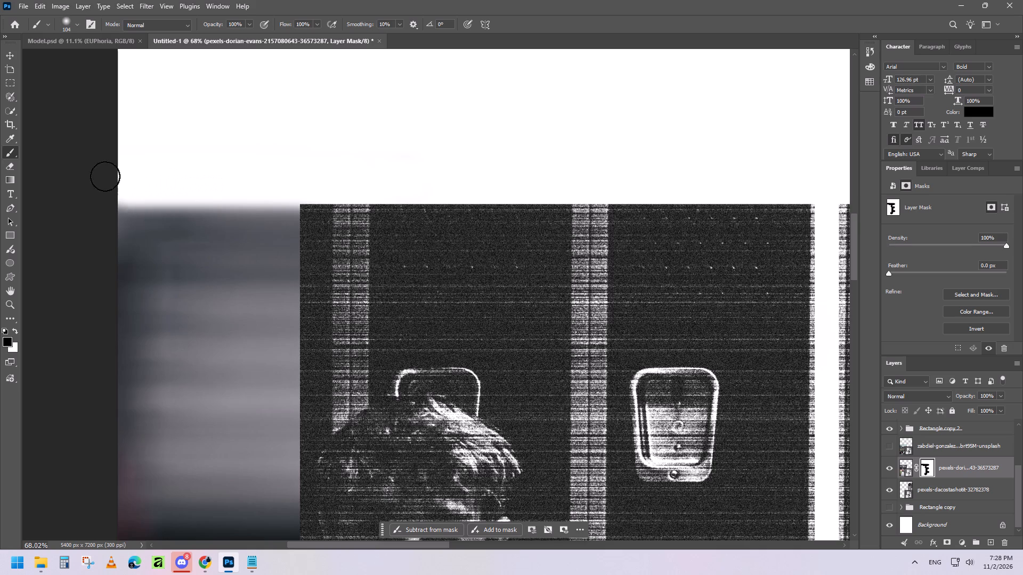
pyautogui.moveTo(105, 176); pyautogui.dragTo(48, 169)
# With a black brush of about 104 px, mask the football-on-grass photo out of the gap beside the middle column, from the upper-left square down to the football.
pyautogui.keyDown('alt'); pyautogui.scroll(-12, 381, 203); pyautogui.keyUp('alt')
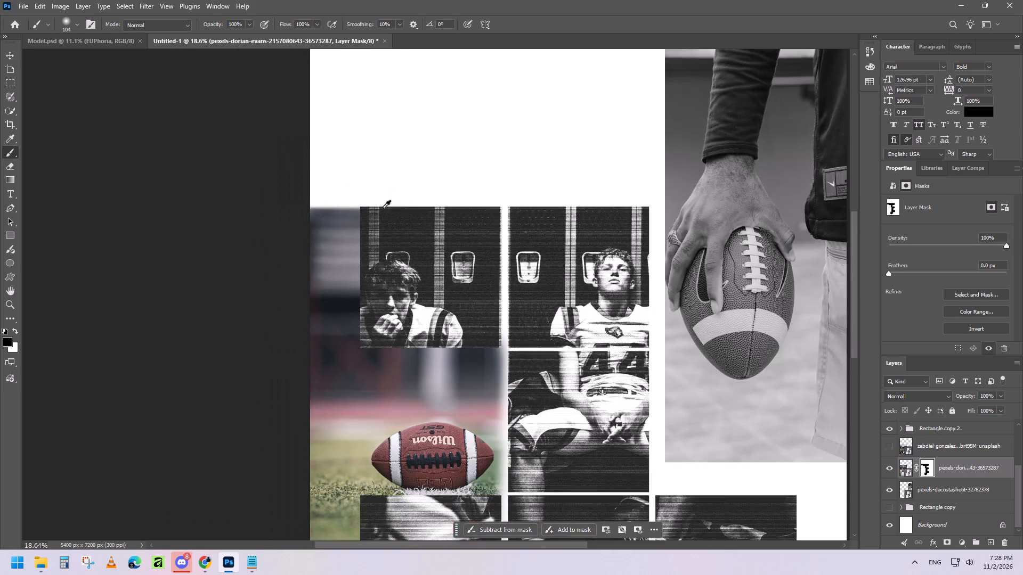
pyautogui.keyDown('alt'); pyautogui.scroll(-5, 383, 208); pyautogui.keyUp('alt')
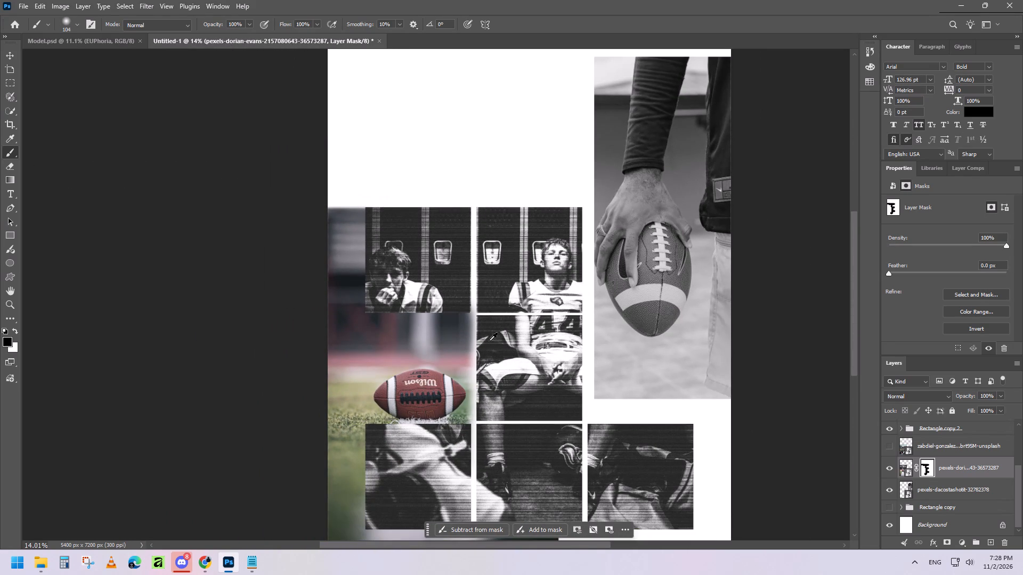
pyautogui.keyDown('alt'); pyautogui.scroll(18, 475, 310); pyautogui.keyUp('alt')
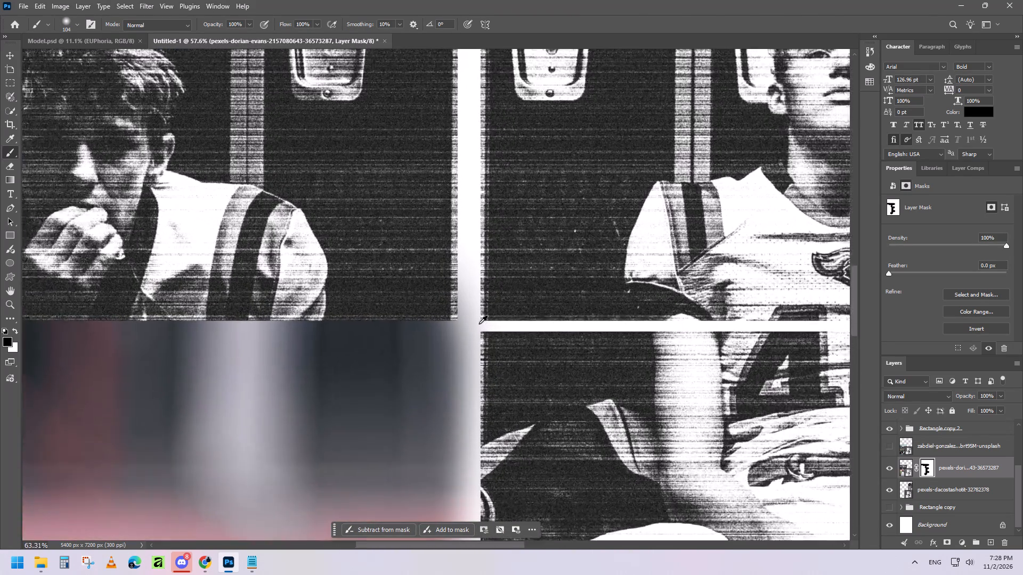
pyautogui.scroll(-10, 669, 423)
pyautogui.scroll(-2, 493, 355)
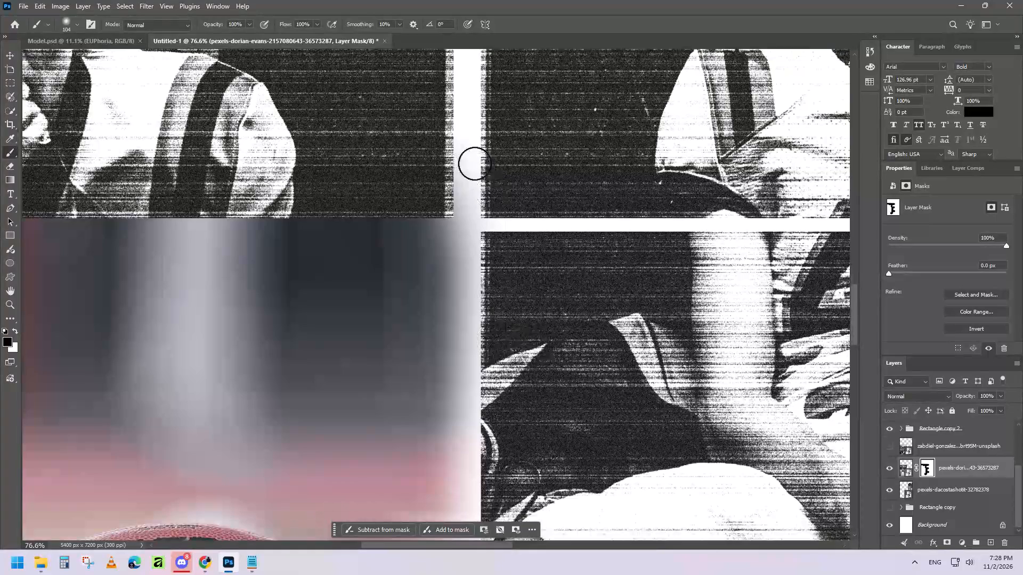
pyautogui.moveTo(472, 158); pyautogui.dragTo(469, 266)
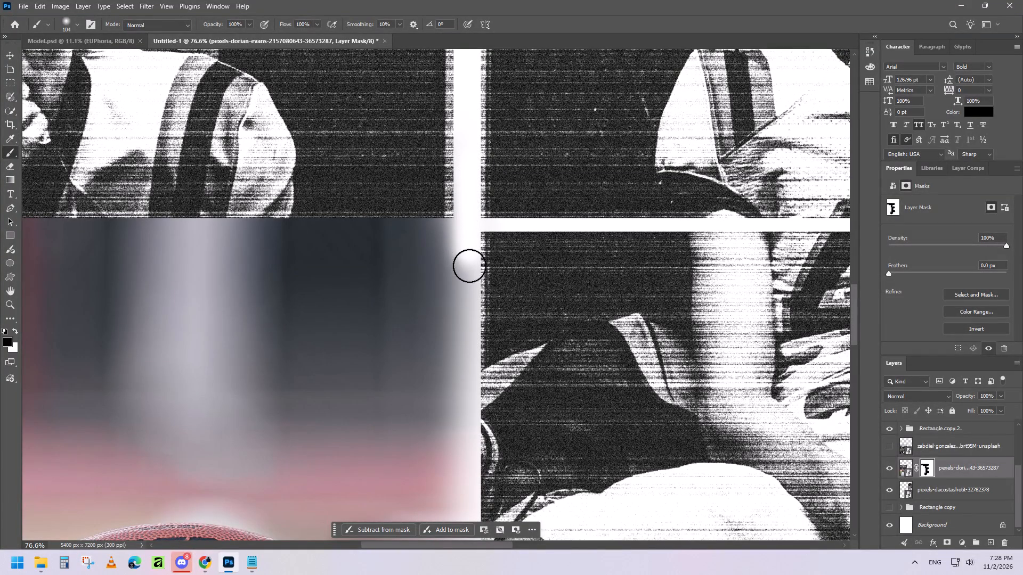
pyautogui.moveTo(469, 266); pyautogui.dragTo(478, 449)
pyautogui.scroll(-11, 512, 374)
pyautogui.keyDown('shift'); pyautogui.moveTo(472, 120); pyautogui.dragTo(472, 174); pyautogui.keyUp('shift')
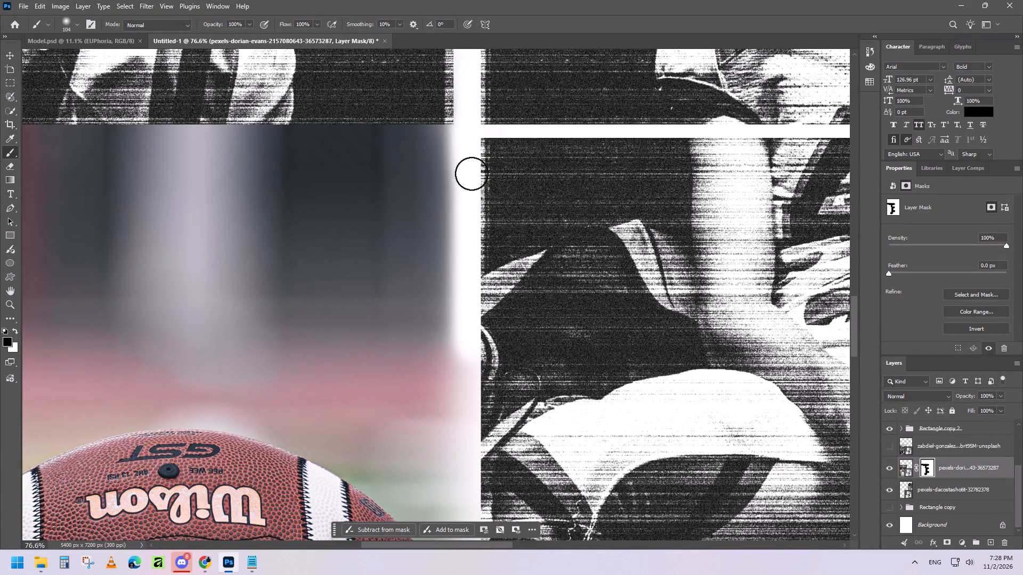
pyautogui.keyDown('shift'); pyautogui.moveTo(472, 174); pyautogui.dragTo(478, 491); pyautogui.keyUp('shift')
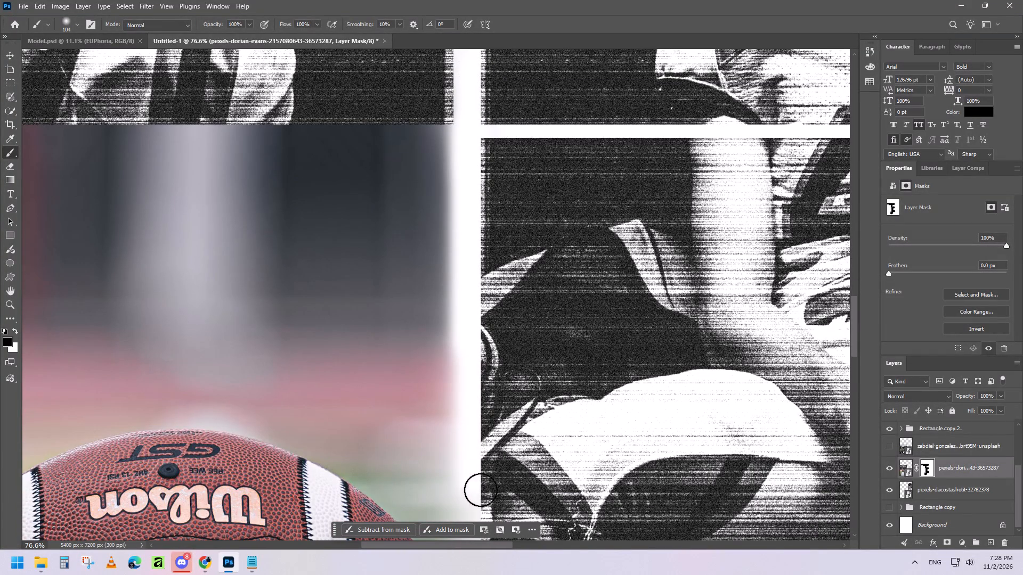
pyautogui.scroll(-5, 514, 266)
pyautogui.keyDown('shift'); pyautogui.moveTo(475, 127); pyautogui.dragTo(475, 170); pyautogui.keyUp('shift')
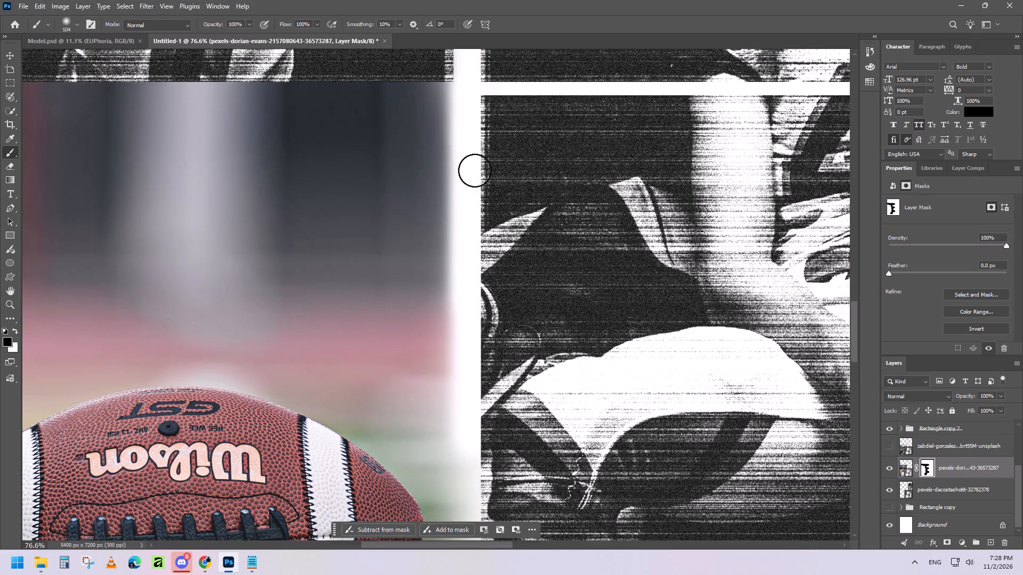
pyautogui.keyDown('shift'); pyautogui.moveTo(475, 170); pyautogui.dragTo(476, 432); pyautogui.keyUp('shift')
pyautogui.keyDown('shift'); pyautogui.moveTo(470, 296); pyautogui.dragTo(475, 521); pyautogui.keyUp('shift')
# Mask the rest of the football-on-grass photo's edge in that vertical gap, from beside the football down to the bottom row of squares.
pyautogui.scroll(-5, 487, 310)
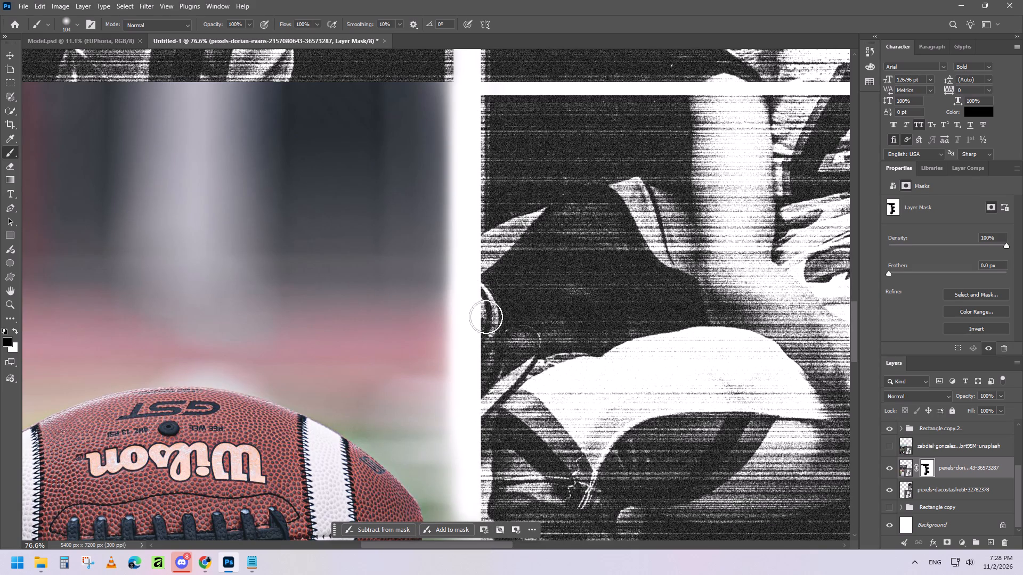
pyautogui.scroll(-8, 486, 317)
pyautogui.keyDown('shift'); pyautogui.moveTo(474, 172); pyautogui.dragTo(471, 431); pyautogui.keyUp('shift')
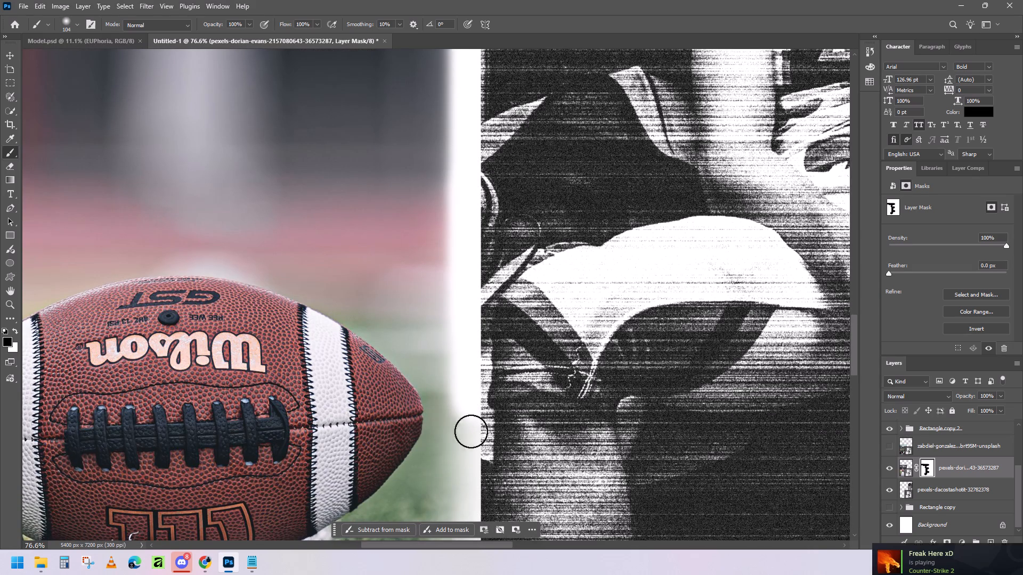
pyautogui.keyDown('shift'); pyautogui.moveTo(471, 431); pyautogui.dragTo(474, 533); pyautogui.keyUp('shift')
pyautogui.scroll(-9, 515, 218)
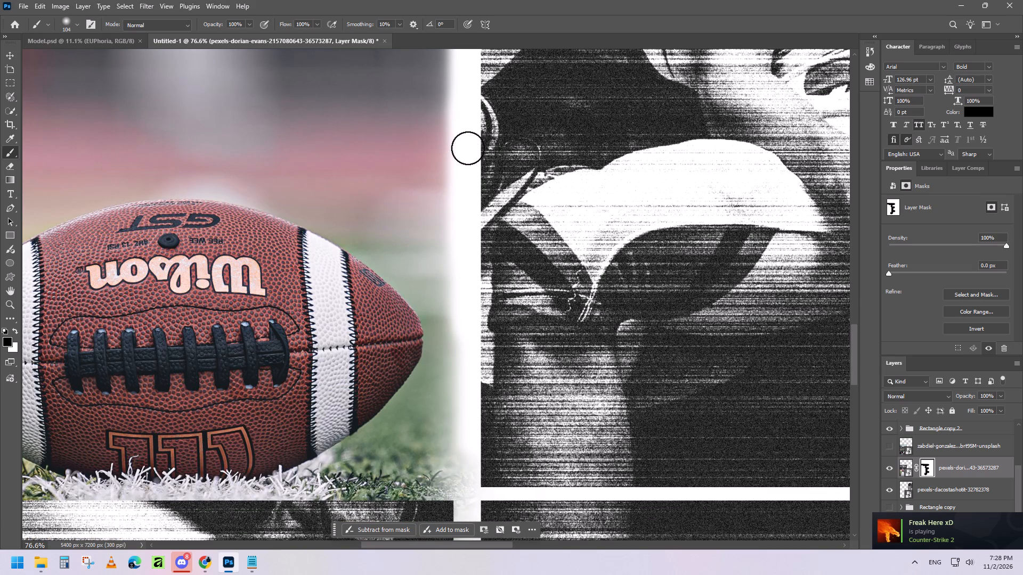
pyautogui.keyDown('shift'); pyautogui.moveTo(471, 146); pyautogui.dragTo(470, 514); pyautogui.keyUp('shift')
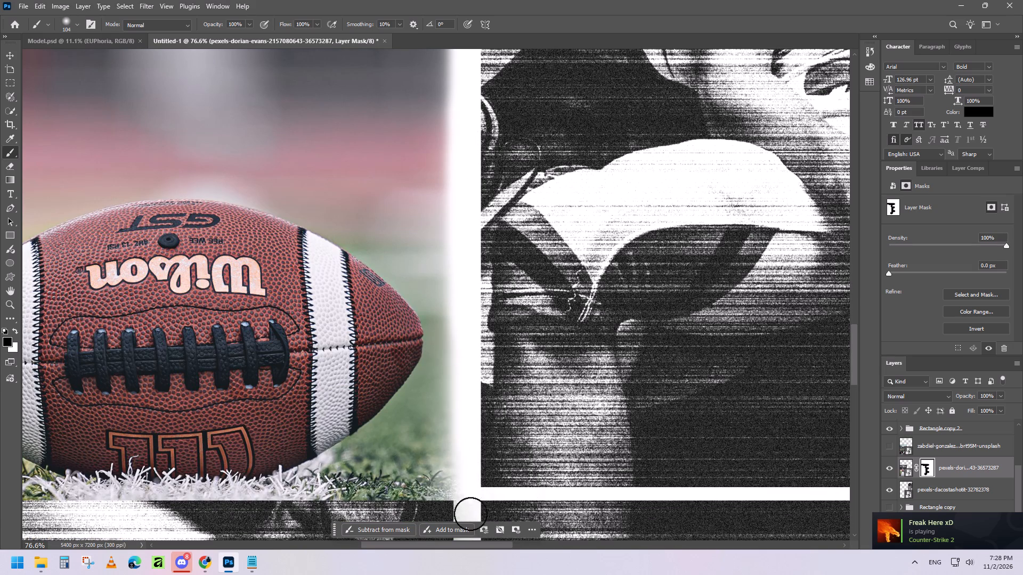
pyautogui.keyDown('shift'); pyautogui.moveTo(470, 514); pyautogui.dragTo(475, 530); pyautogui.keyUp('shift')
pyautogui.scroll(-13, 491, 470)
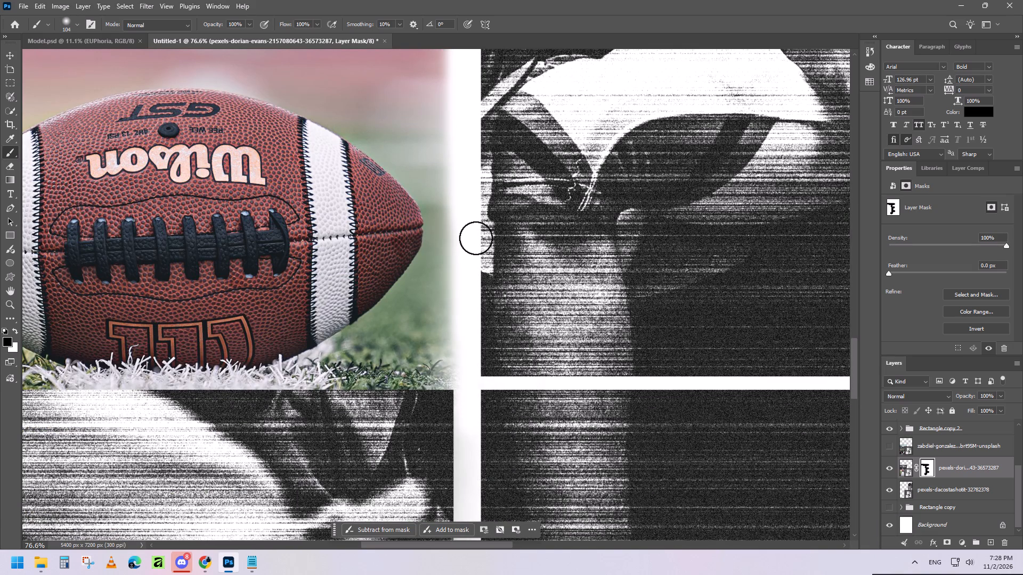
pyautogui.keyDown('shift'); pyautogui.moveTo(473, 234); pyautogui.dragTo(484, 376); pyautogui.keyUp('shift')
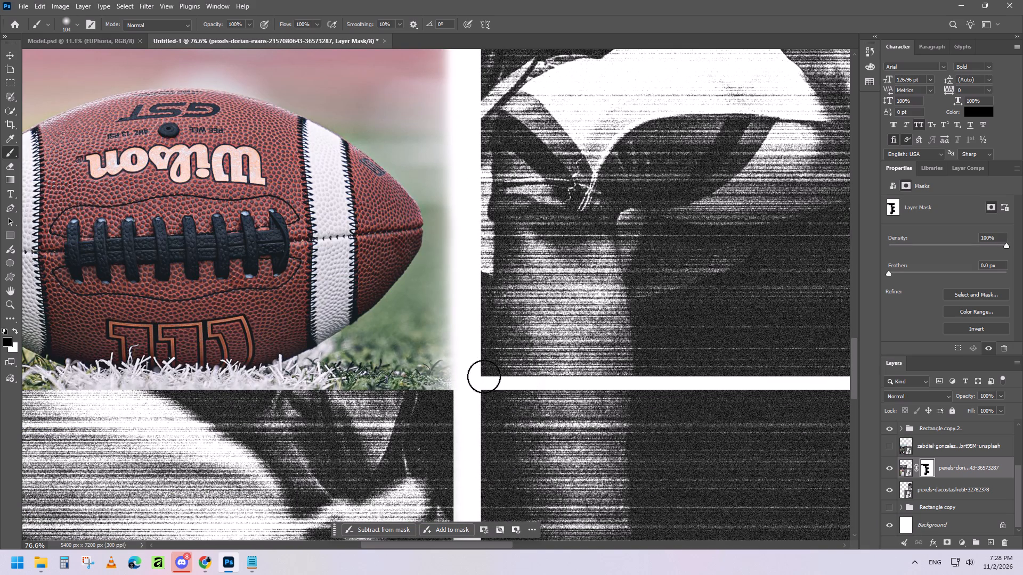
pyautogui.keyDown('shift'); pyautogui.moveTo(484, 376); pyautogui.dragTo(486, 239); pyautogui.keyUp('shift')
pyautogui.keyDown('shift'); pyautogui.moveTo(474, 192); pyautogui.dragTo(475, 213); pyautogui.keyUp('shift')
pyautogui.keyDown('shift'); pyautogui.moveTo(475, 213); pyautogui.dragTo(494, 248); pyautogui.keyUp('shift')
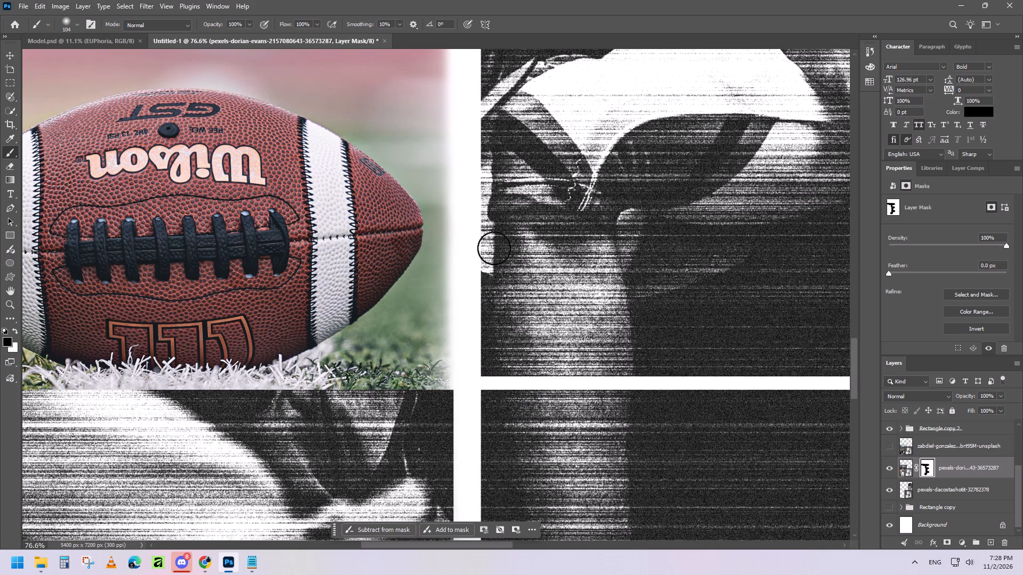
# Go over the full vertical gap between the football photo and the middle column again, masking any leftover haze into the bottom row.
pyautogui.scroll(20, 492, 249)
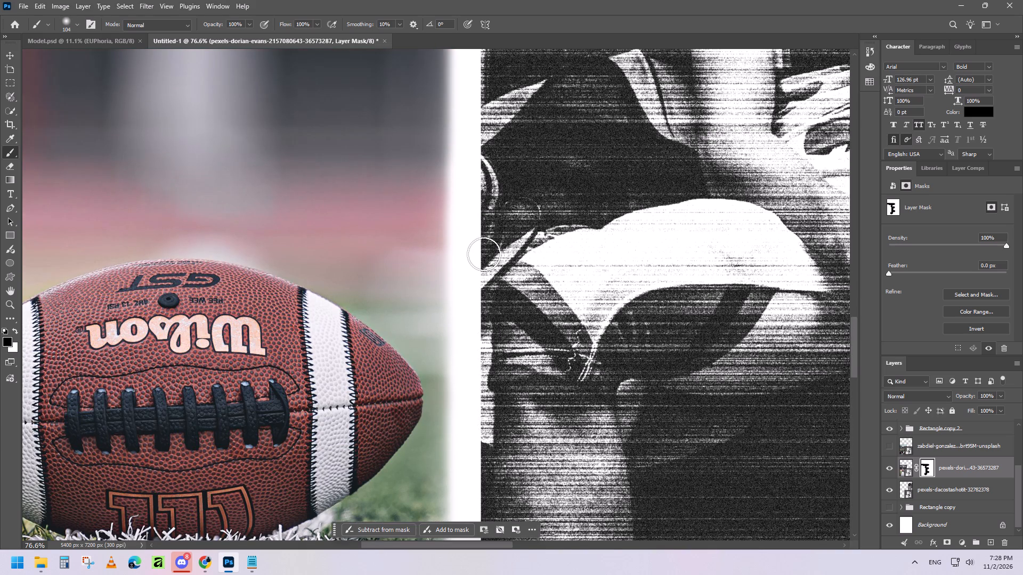
pyautogui.keyDown('alt'); pyautogui.scroll(-7, 484, 254); pyautogui.keyUp('alt')
pyautogui.keyDown('shift'); pyautogui.moveTo(480, 92); pyautogui.dragTo(480, 111); pyautogui.keyUp('shift')
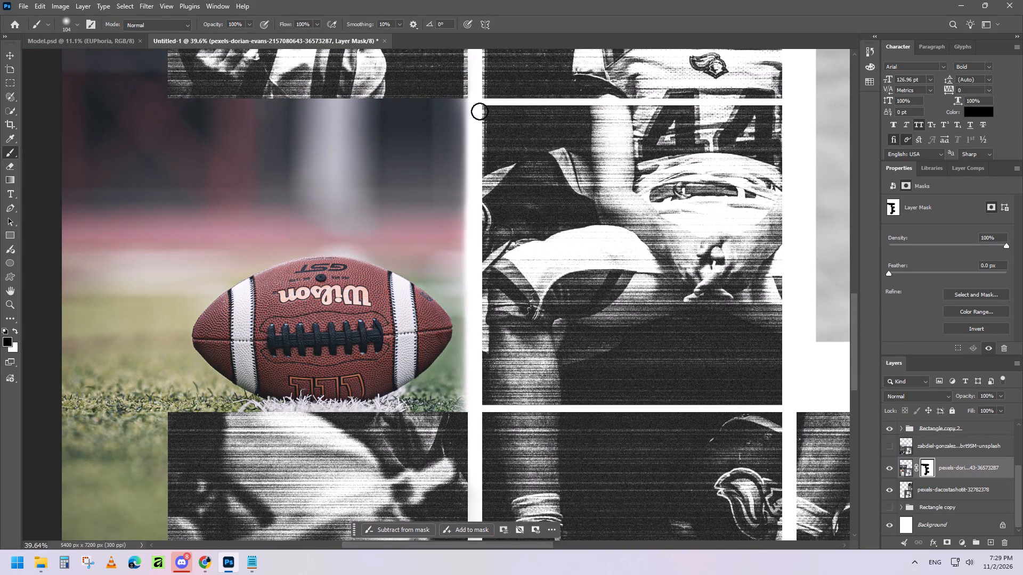
pyautogui.keyDown('shift'); pyautogui.moveTo(480, 111); pyautogui.dragTo(480, 241); pyautogui.keyUp('shift')
pyautogui.keyDown('shift'); pyautogui.moveTo(476, 100); pyautogui.dragTo(476, 119); pyautogui.keyUp('shift')
pyautogui.keyDown('shift'); pyautogui.moveTo(476, 119); pyautogui.dragTo(476, 340); pyautogui.keyUp('shift')
pyautogui.keyDown('shift'); pyautogui.moveTo(476, 340); pyautogui.dragTo(477, 504); pyautogui.keyUp('shift')
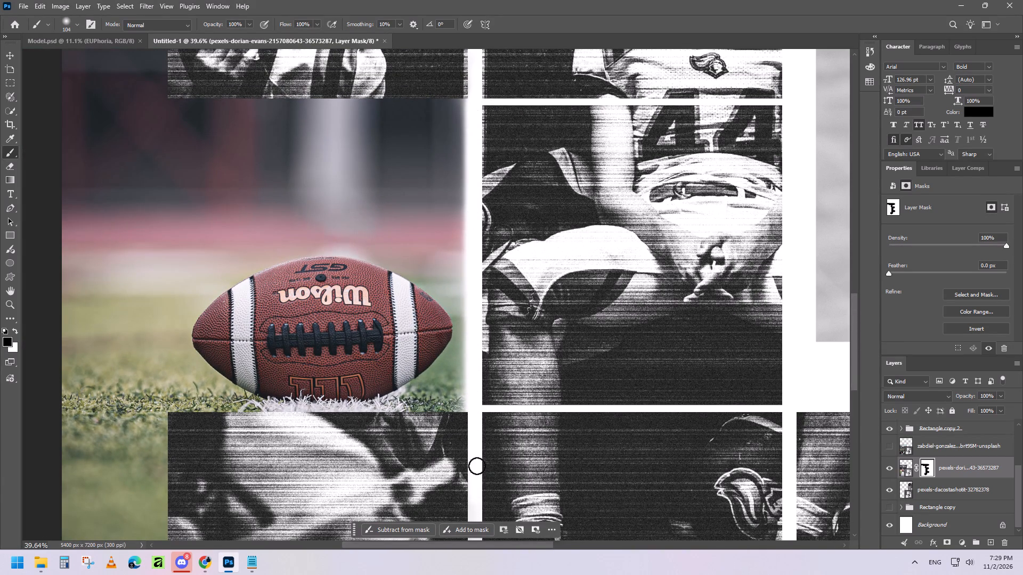
# Examine the whole poster layout and the football-on-grass photo's masked edges, ending at its top edge beside the upper-left square.
pyautogui.keyDown('alt'); pyautogui.scroll(-11, 506, 413); pyautogui.keyUp('alt')
pyautogui.keyDown('alt'); pyautogui.scroll(-2, 515, 497); pyautogui.keyUp('alt')
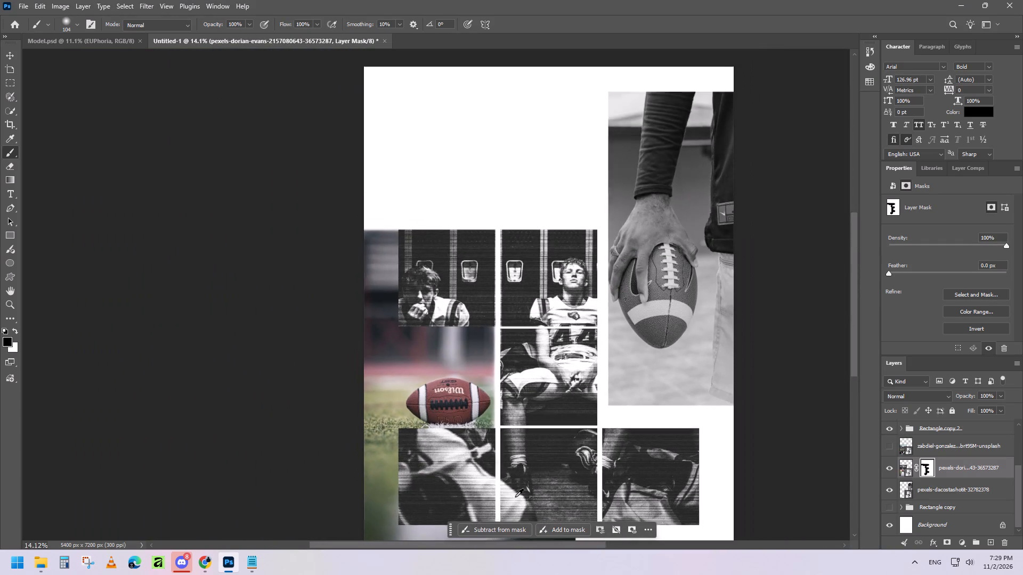
pyautogui.keyDown('alt'); pyautogui.scroll(-4, 515, 497); pyautogui.keyUp('alt')
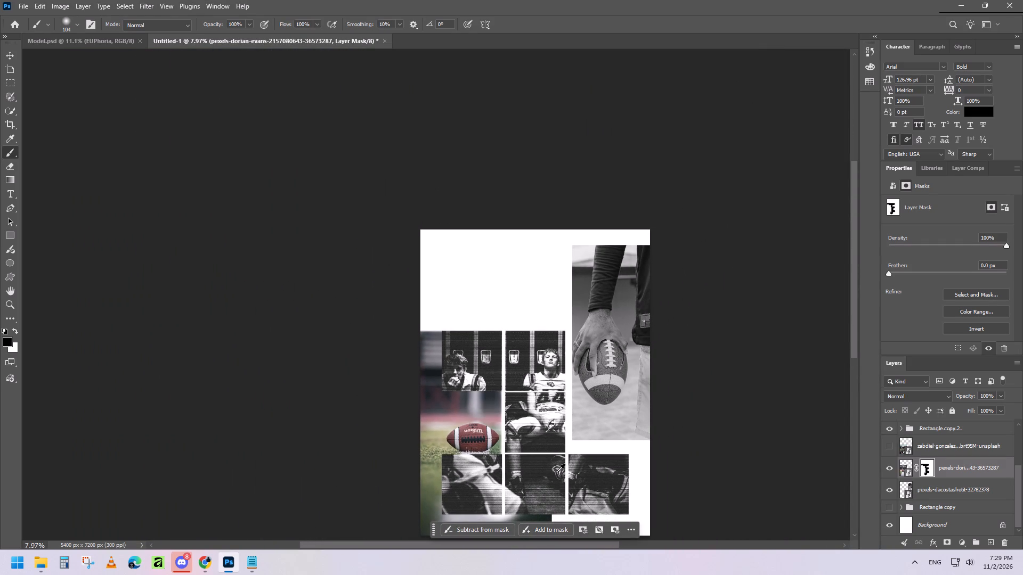
pyautogui.moveTo(853, 324); pyautogui.dragTo(854, 372)
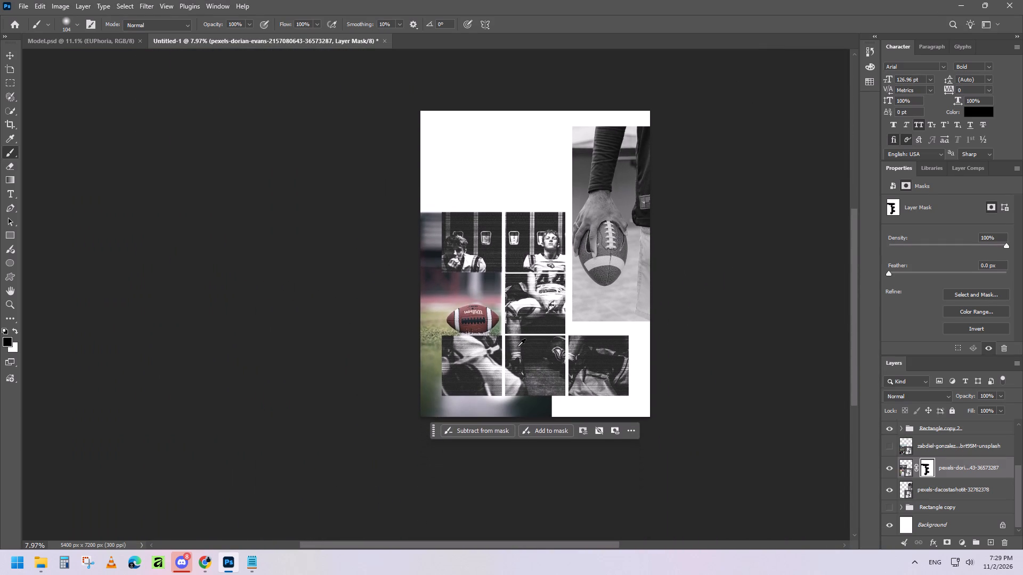
pyautogui.keyDown('alt'); pyautogui.scroll(8, 510, 347); pyautogui.keyUp('alt')
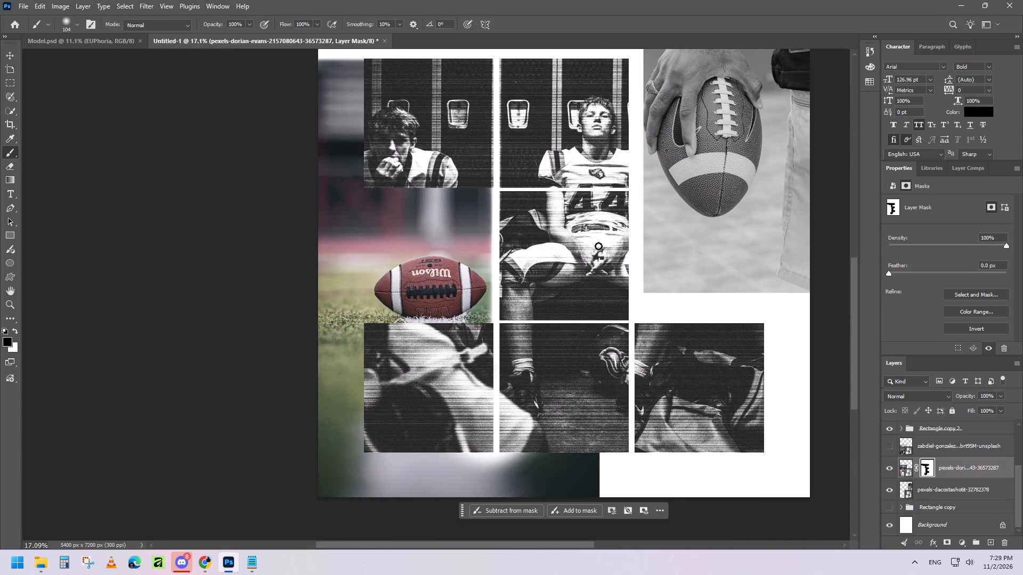
pyautogui.scroll(10, 566, 232)
pyautogui.keyDown('alt'); pyautogui.scroll(13, 351, 168); pyautogui.keyUp('alt')
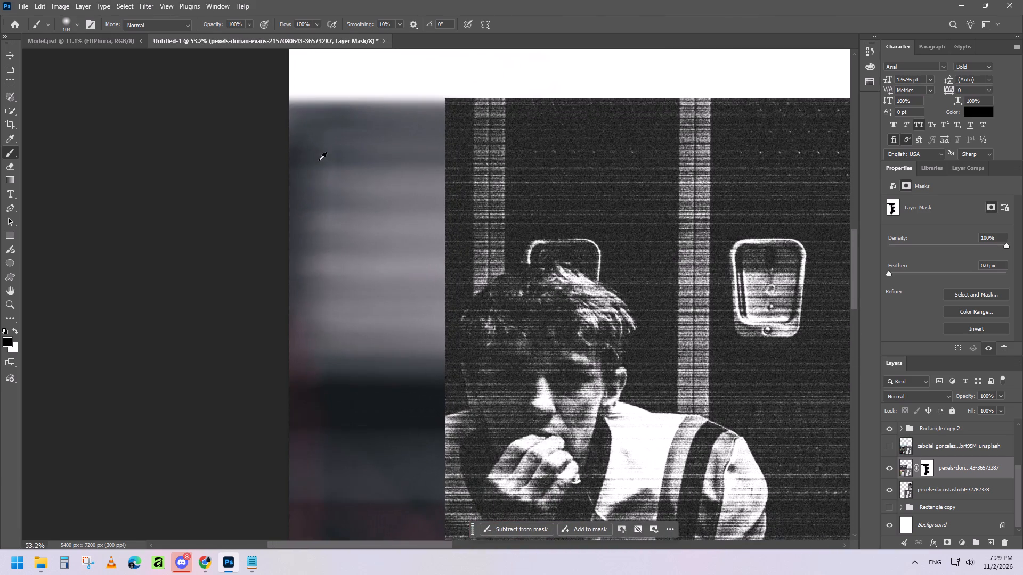
# Restore the football-on-grass photo's top edge beside the upper-left square with the white brush, redoing the first stroke, and return the brush to black.
pyautogui.click(15, 330)
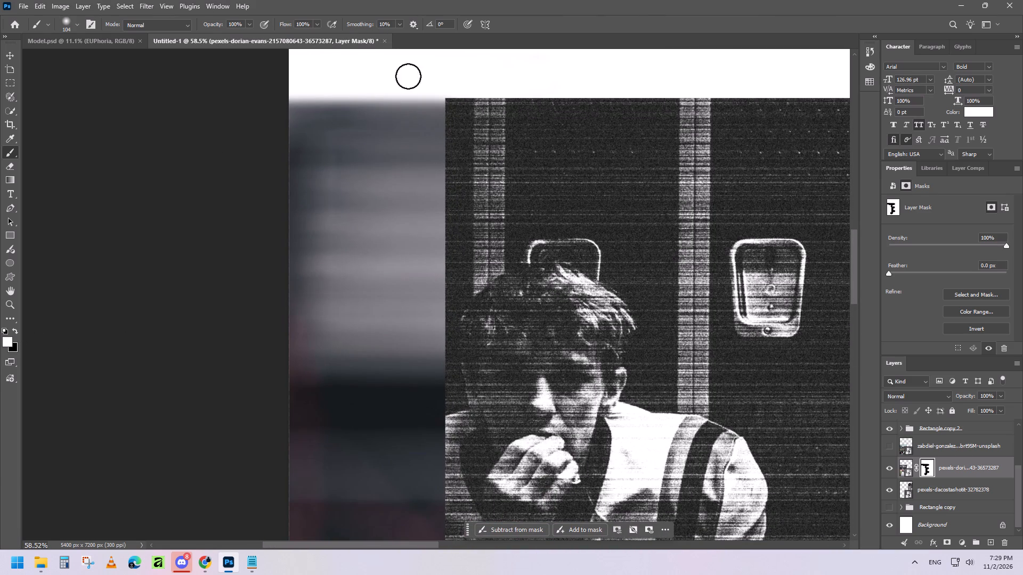
pyautogui.keyDown('shift'); pyautogui.moveTo(298, 110); pyautogui.dragTo(319, 112); pyautogui.keyUp('shift')
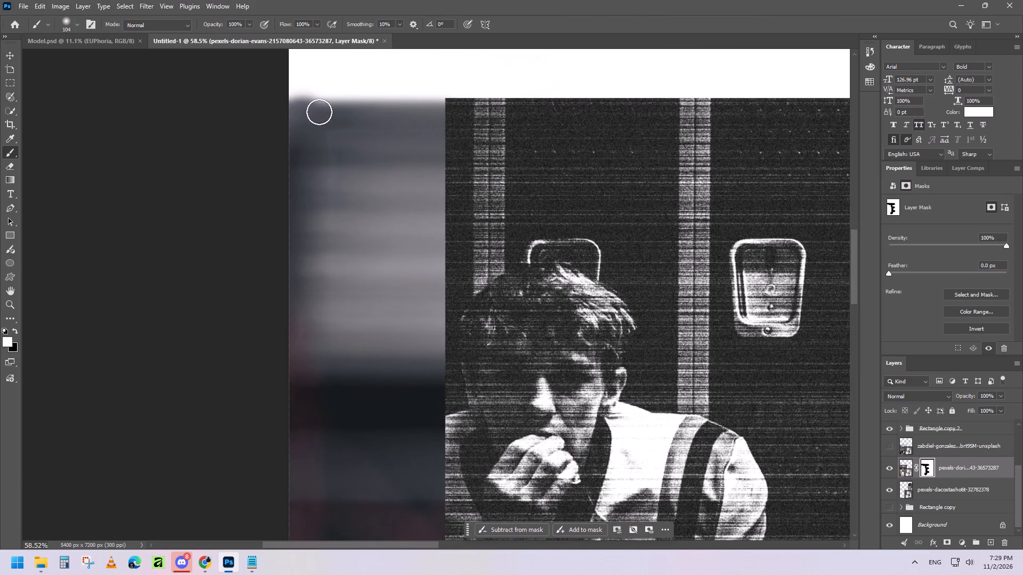
pyautogui.keyDown('shift'); pyautogui.moveTo(319, 112); pyautogui.dragTo(458, 124); pyautogui.keyUp('shift')
pyautogui.rightClick(458, 124)
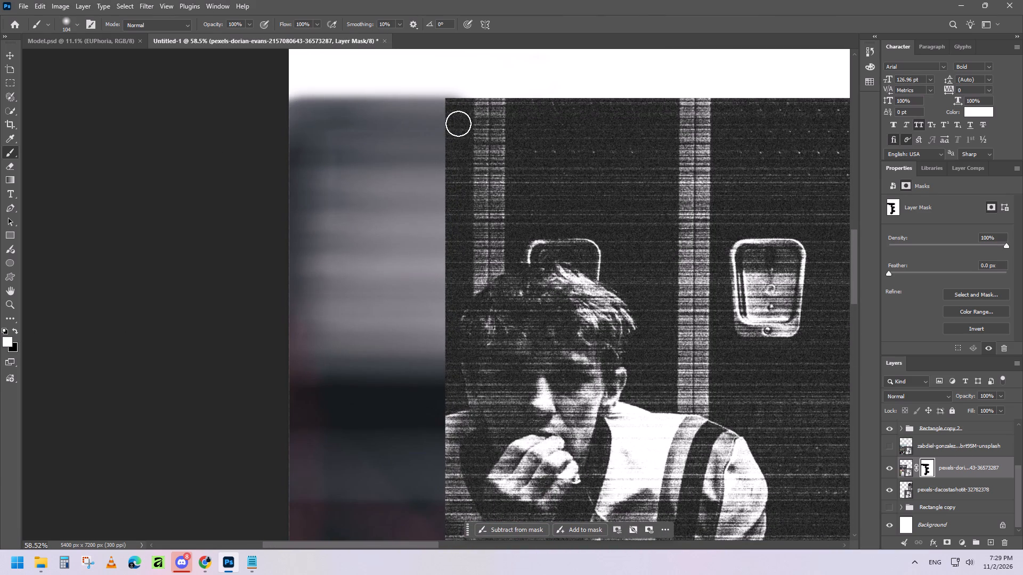
pyautogui.hotkey('ctrl', 'z')
pyautogui.keyDown('shift'); pyautogui.moveTo(297, 117); pyautogui.dragTo(492, 137); pyautogui.keyUp('shift')
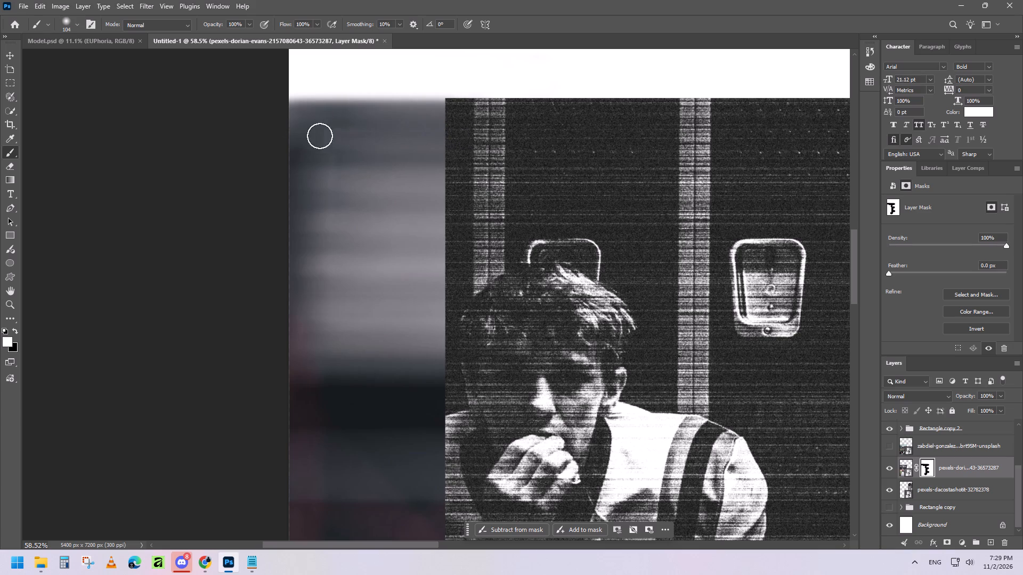
pyautogui.keyDown('shift'); pyautogui.moveTo(299, 122); pyautogui.dragTo(499, 135); pyautogui.keyUp('shift')
pyautogui.keyDown('shift'); pyautogui.moveTo(294, 119); pyautogui.dragTo(488, 124); pyautogui.keyUp('shift')
pyautogui.keyDown('shift'); pyautogui.moveTo(297, 116); pyautogui.dragTo(519, 144); pyautogui.keyUp('shift')
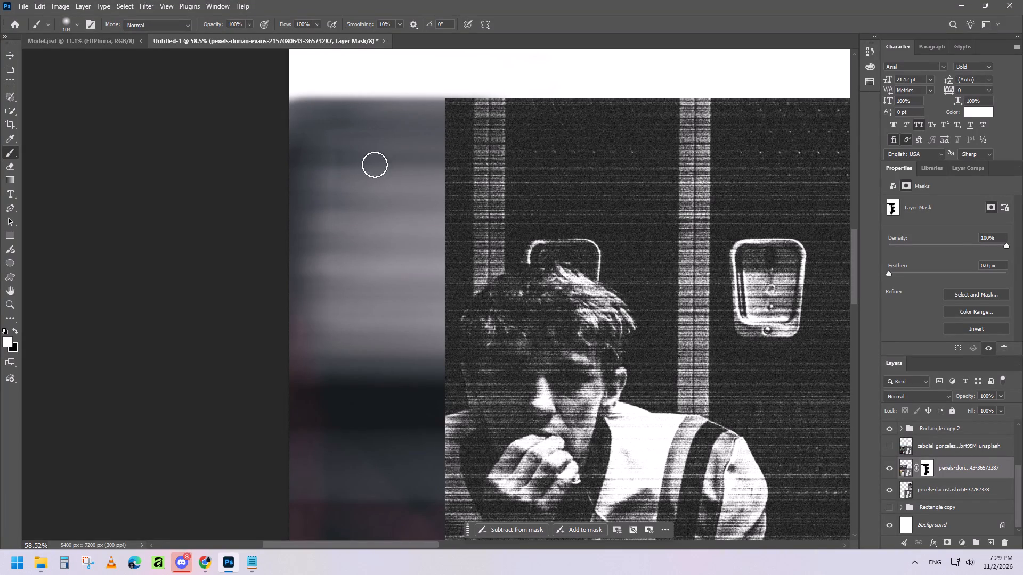
pyautogui.click(16, 331)
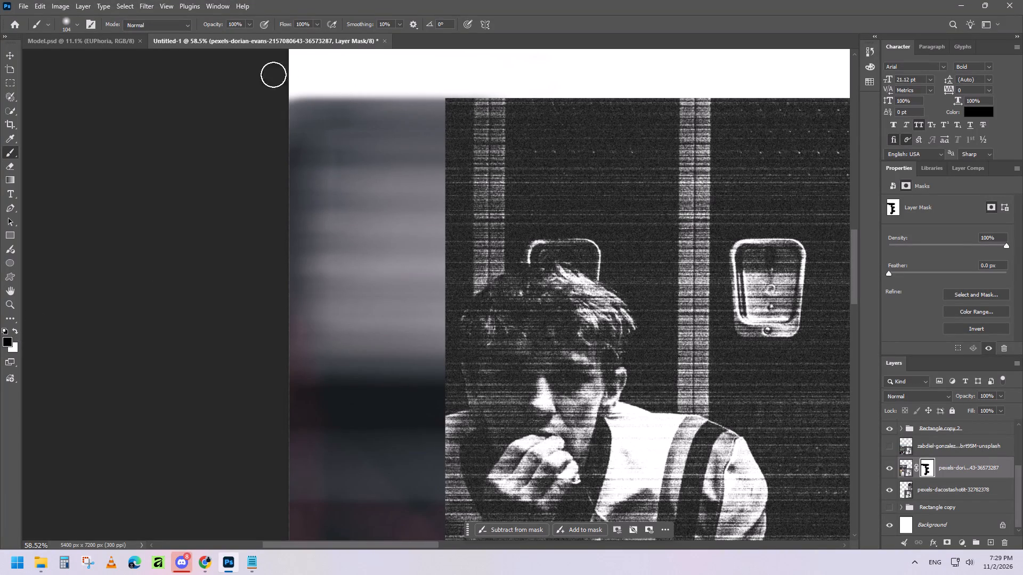
# Mask the football-on-grass photo's top edge with the black brush, from the poster's left edge past the upper-left square's corner.
pyautogui.keyDown('shift'); pyautogui.moveTo(293, 80); pyautogui.dragTo(493, 81); pyautogui.keyUp('shift')
pyautogui.keyDown('shift'); pyautogui.moveTo(493, 81); pyautogui.dragTo(495, 80); pyautogui.keyUp('shift')
pyautogui.keyDown('shift'); pyautogui.moveTo(295, 84); pyautogui.dragTo(397, 85); pyautogui.keyUp('shift')
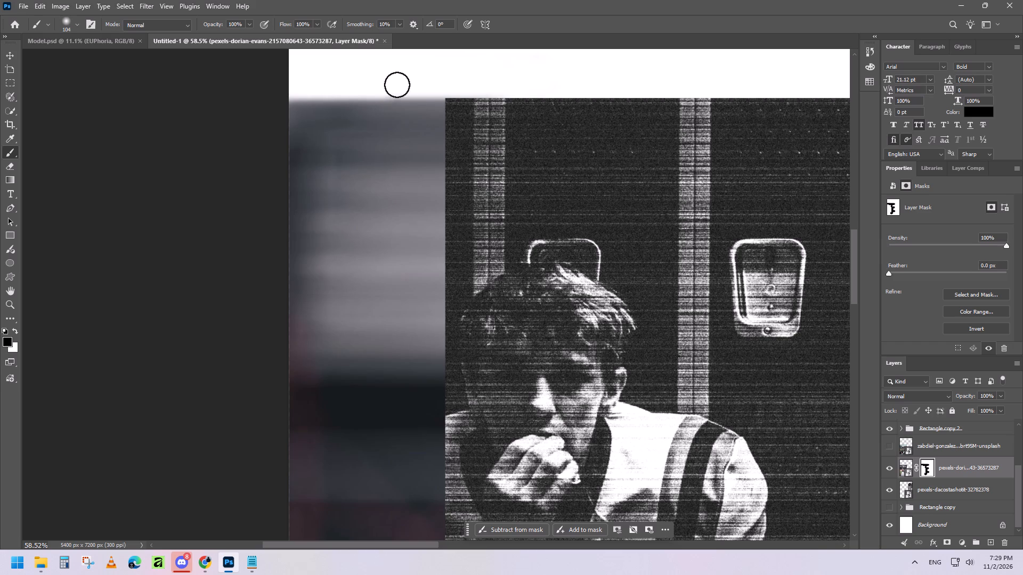
pyautogui.keyDown('shift'); pyautogui.moveTo(397, 85); pyautogui.dragTo(513, 85); pyautogui.keyUp('shift')
# Restore the photo's top-left corner and the spot at the upper-left square's corner with the white brush, and return the brush to black.
pyautogui.click(15, 331)
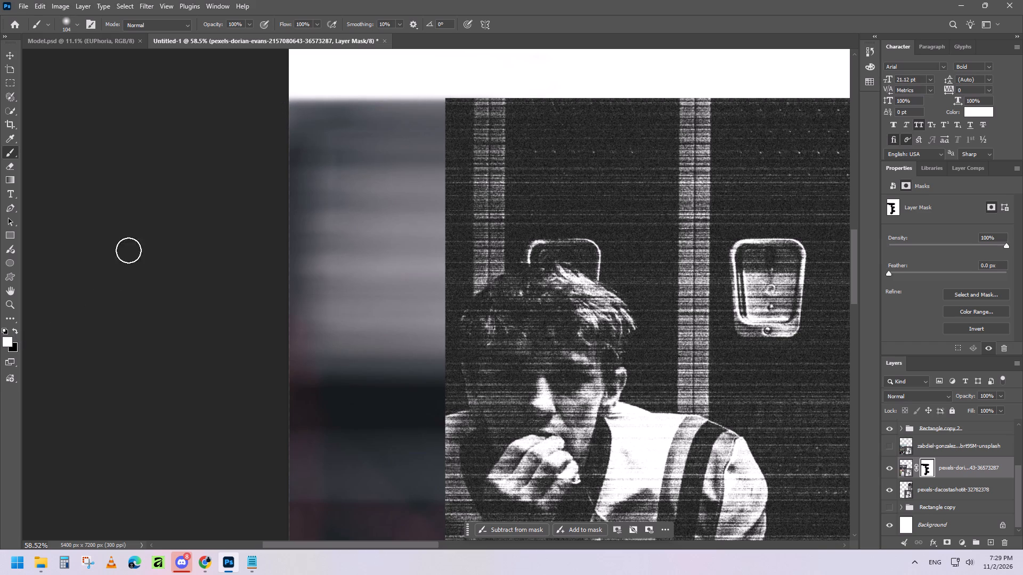
pyautogui.click(290, 111)
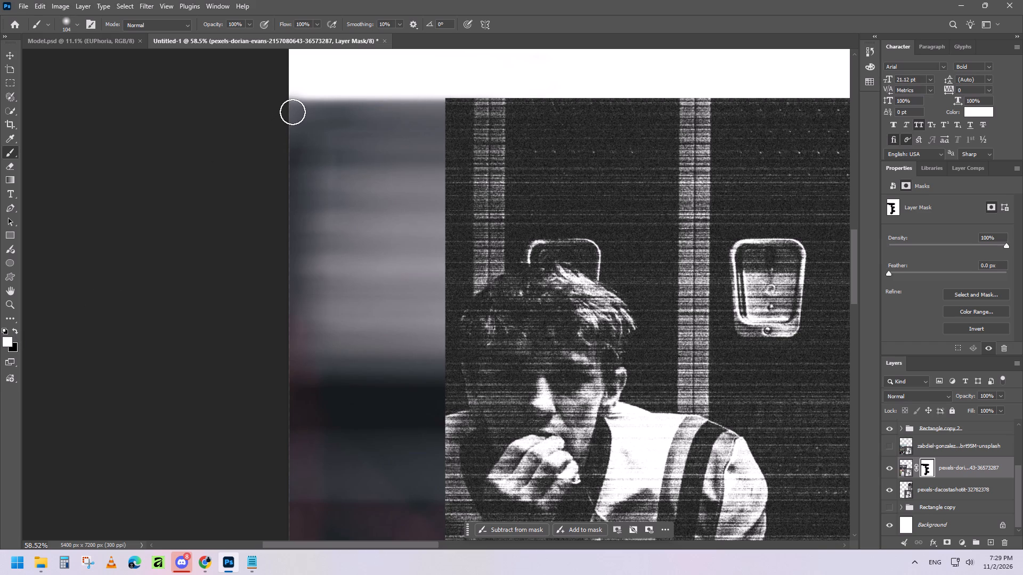
pyautogui.click(293, 112)
pyautogui.tripleClick(291, 113)
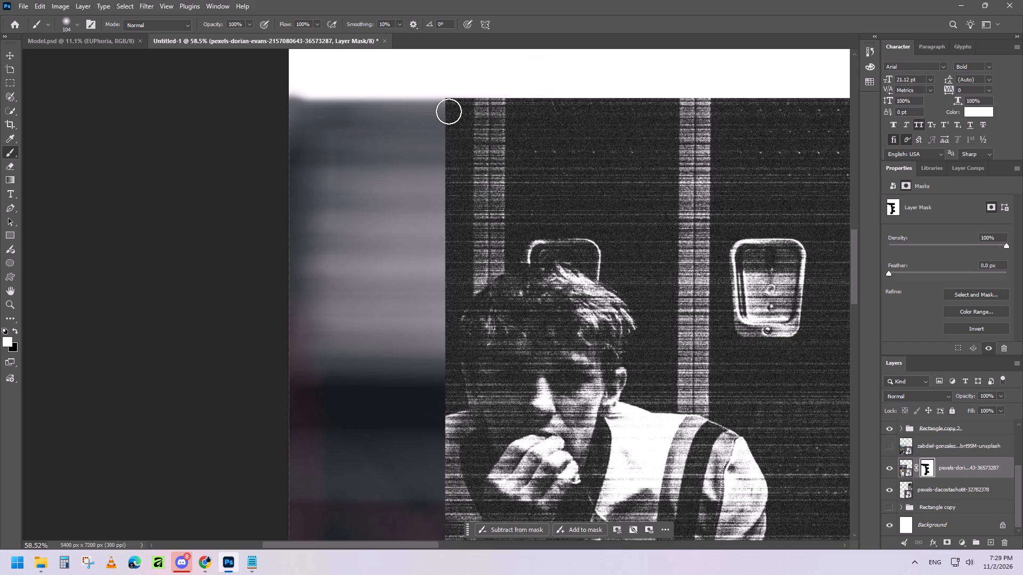
pyautogui.tripleClick(449, 111)
pyautogui.click(14, 331)
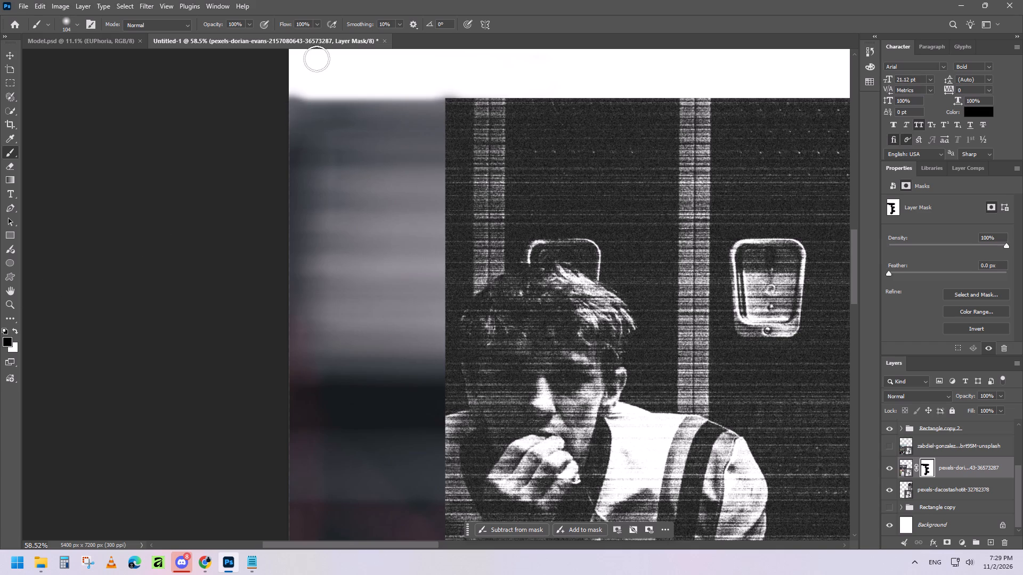
# Mask the photo's top edge beside the upper-left square again, trimming the restored corner spots level.
pyautogui.keyDown('shift'); pyautogui.moveTo(288, 84); pyautogui.dragTo(404, 84); pyautogui.keyUp('shift')
pyautogui.keyDown('shift'); pyautogui.moveTo(404, 84); pyautogui.dragTo(553, 83); pyautogui.keyUp('shift')
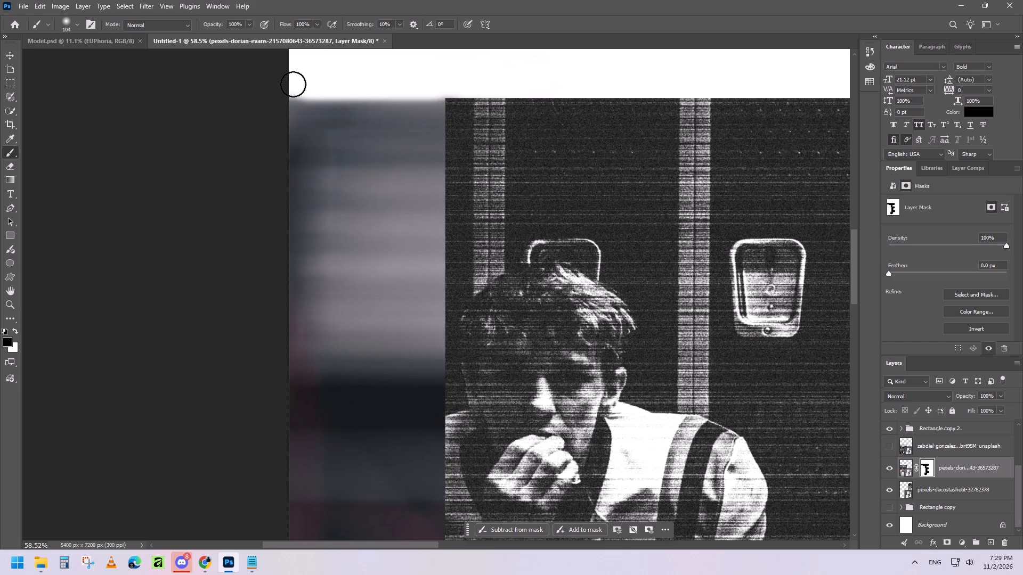
pyautogui.keyDown('shift'); pyautogui.click(293, 84); pyautogui.keyUp('shift')
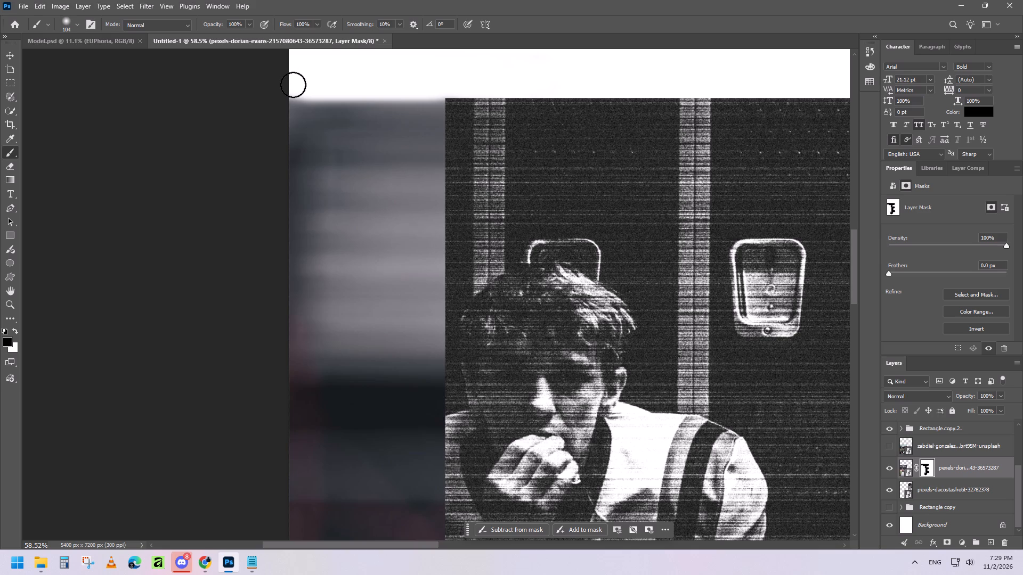
pyautogui.click(293, 87)
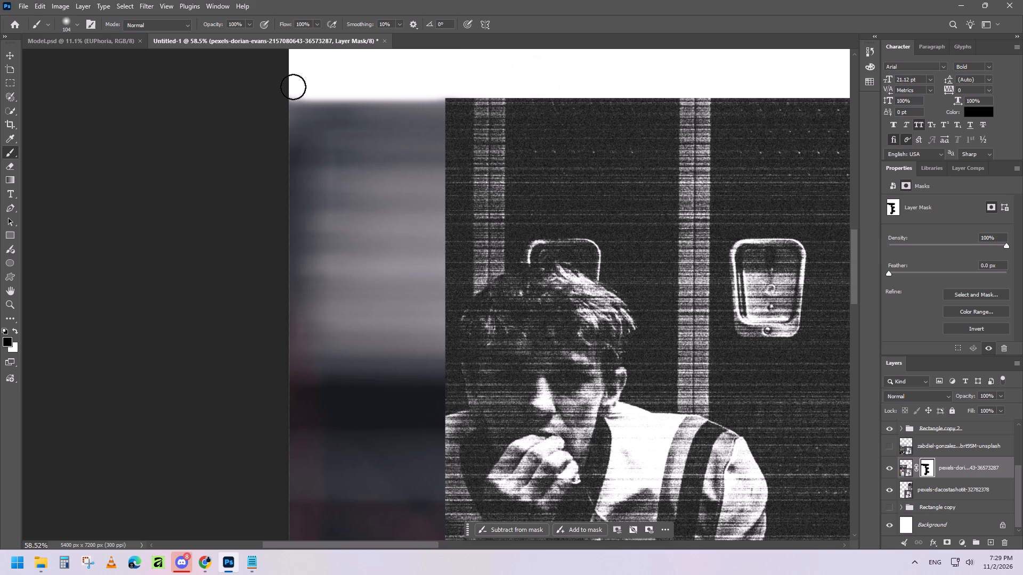
pyautogui.click(301, 86)
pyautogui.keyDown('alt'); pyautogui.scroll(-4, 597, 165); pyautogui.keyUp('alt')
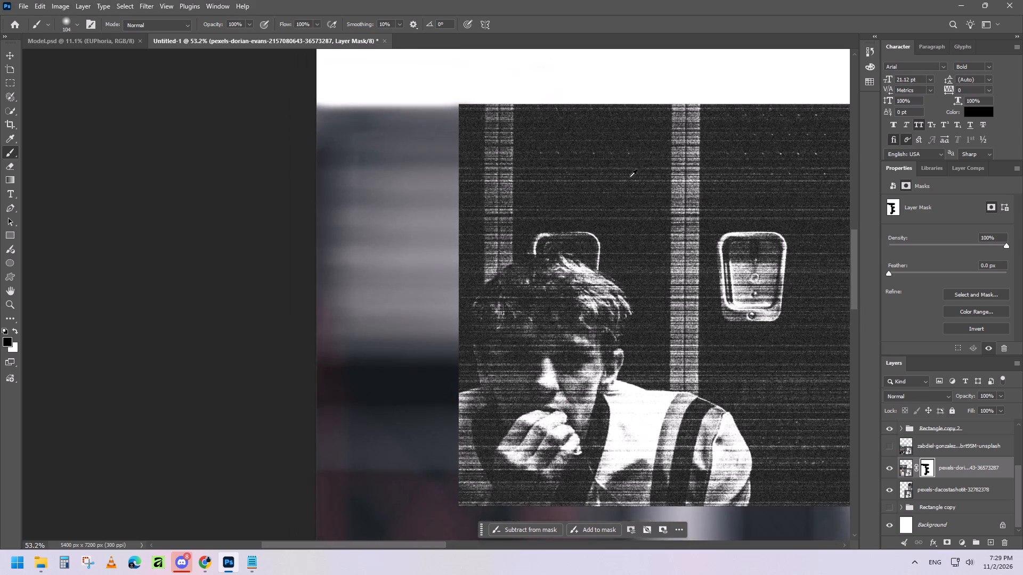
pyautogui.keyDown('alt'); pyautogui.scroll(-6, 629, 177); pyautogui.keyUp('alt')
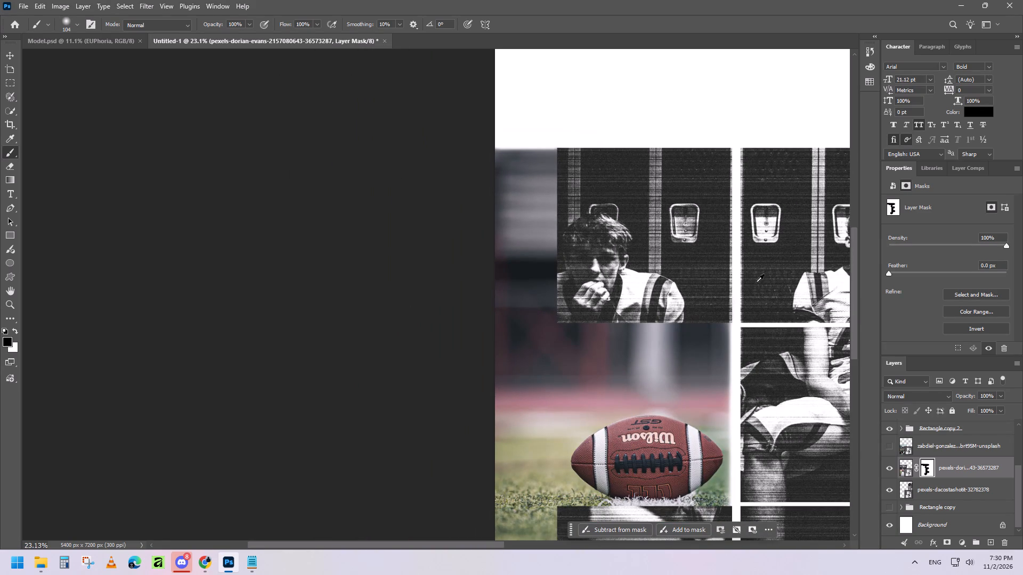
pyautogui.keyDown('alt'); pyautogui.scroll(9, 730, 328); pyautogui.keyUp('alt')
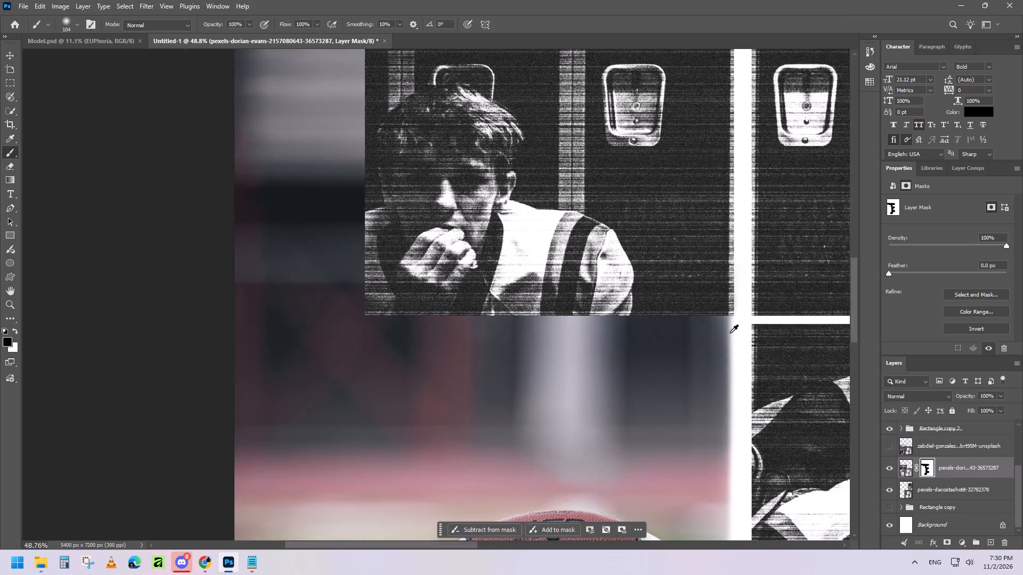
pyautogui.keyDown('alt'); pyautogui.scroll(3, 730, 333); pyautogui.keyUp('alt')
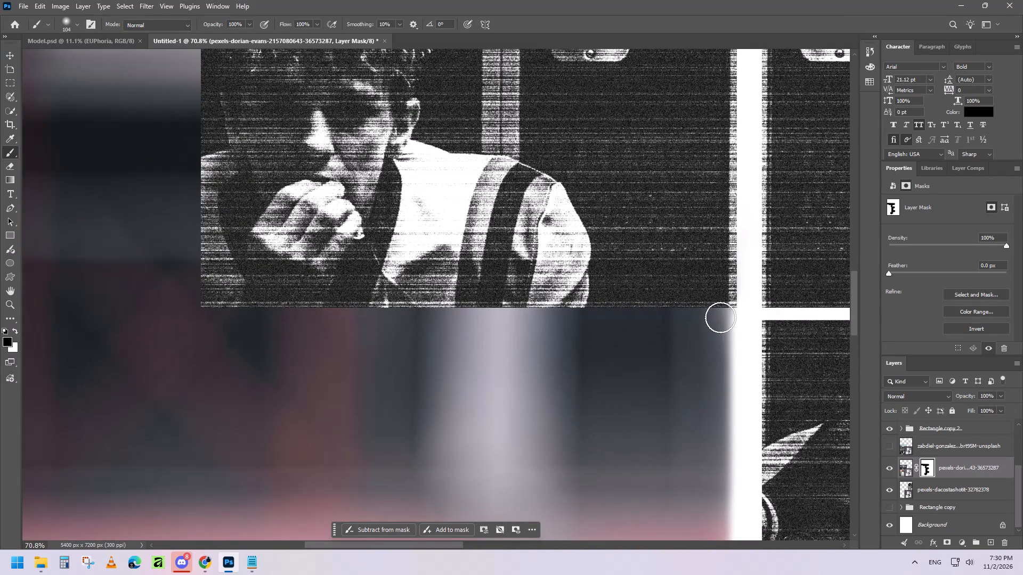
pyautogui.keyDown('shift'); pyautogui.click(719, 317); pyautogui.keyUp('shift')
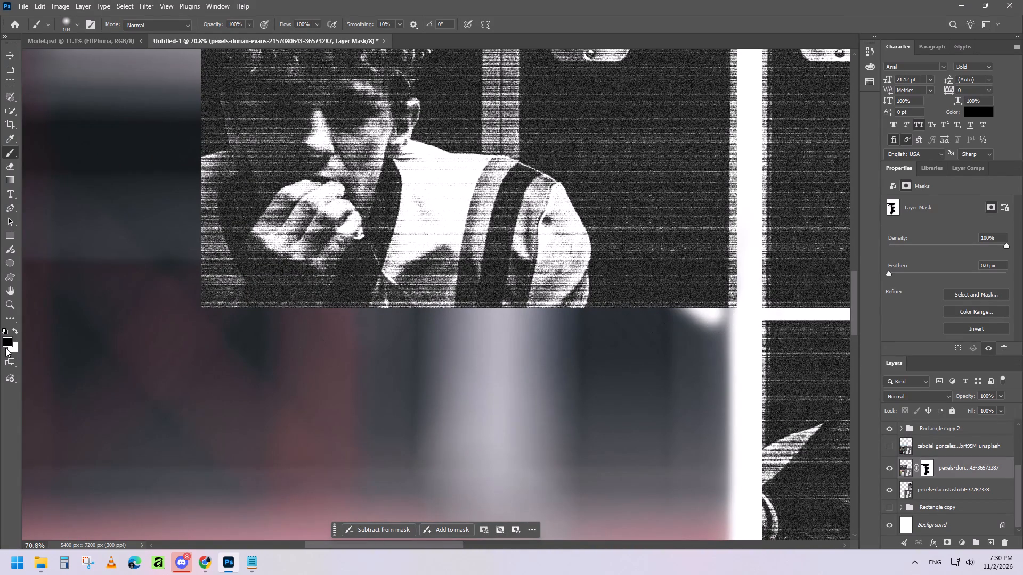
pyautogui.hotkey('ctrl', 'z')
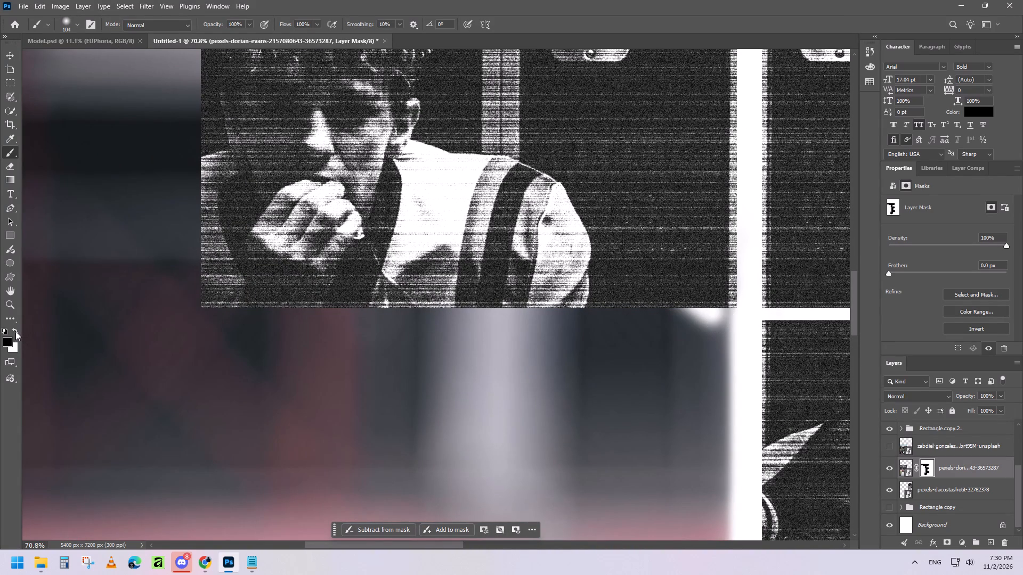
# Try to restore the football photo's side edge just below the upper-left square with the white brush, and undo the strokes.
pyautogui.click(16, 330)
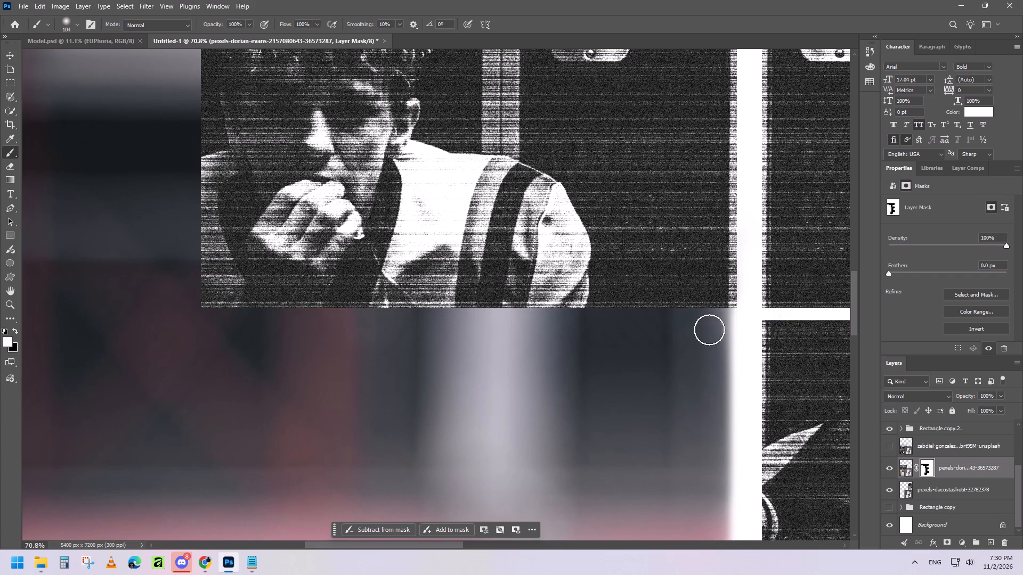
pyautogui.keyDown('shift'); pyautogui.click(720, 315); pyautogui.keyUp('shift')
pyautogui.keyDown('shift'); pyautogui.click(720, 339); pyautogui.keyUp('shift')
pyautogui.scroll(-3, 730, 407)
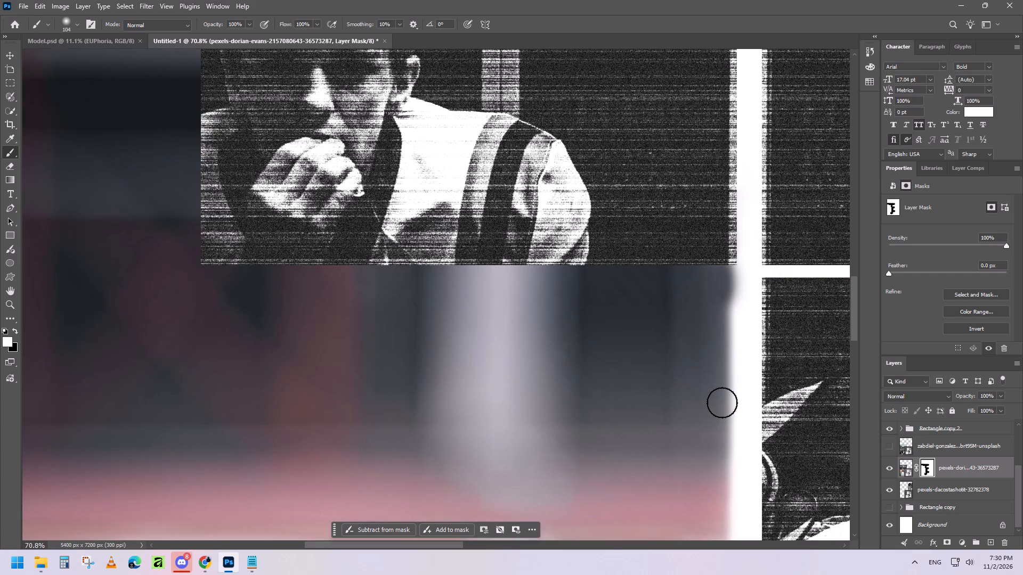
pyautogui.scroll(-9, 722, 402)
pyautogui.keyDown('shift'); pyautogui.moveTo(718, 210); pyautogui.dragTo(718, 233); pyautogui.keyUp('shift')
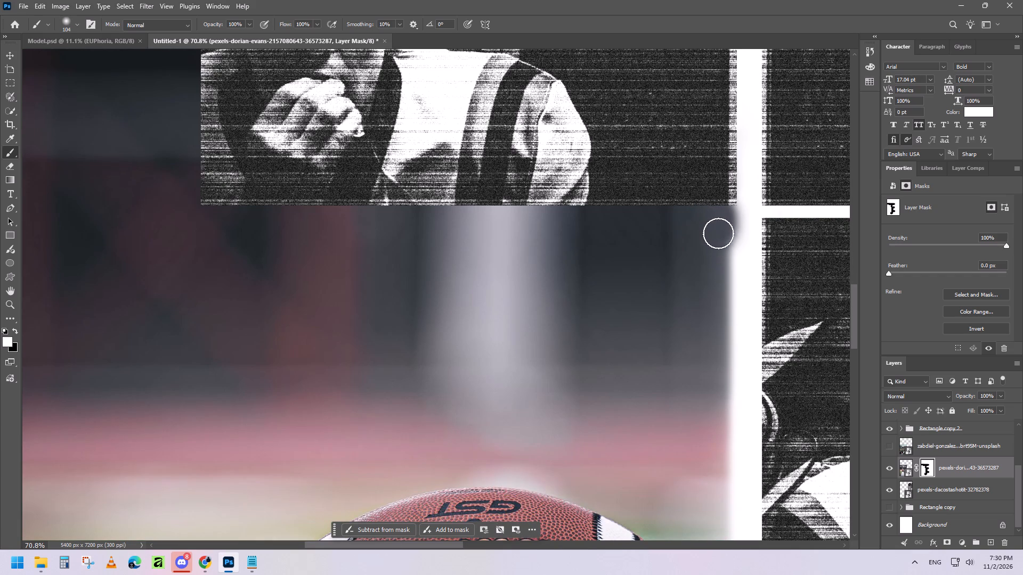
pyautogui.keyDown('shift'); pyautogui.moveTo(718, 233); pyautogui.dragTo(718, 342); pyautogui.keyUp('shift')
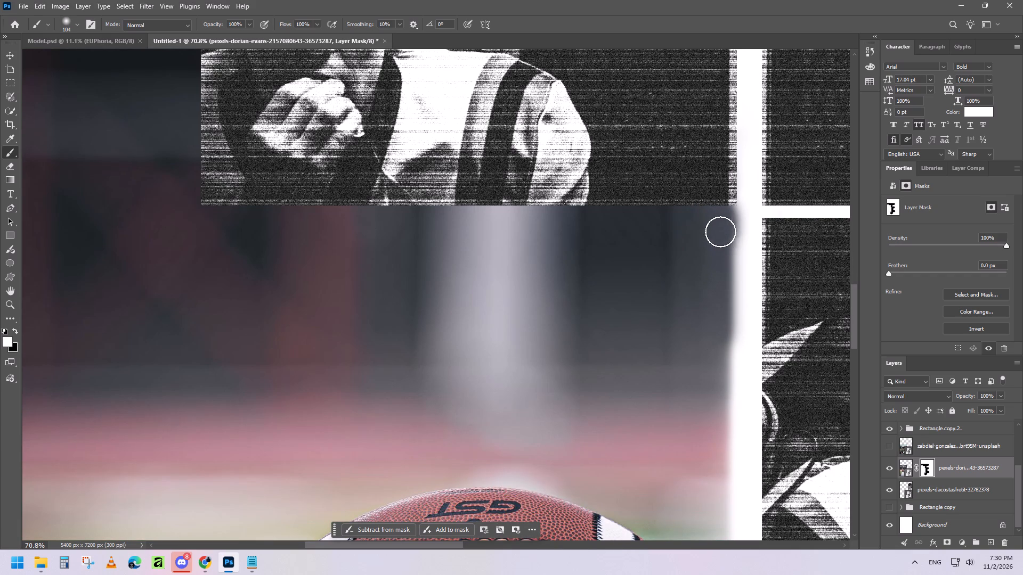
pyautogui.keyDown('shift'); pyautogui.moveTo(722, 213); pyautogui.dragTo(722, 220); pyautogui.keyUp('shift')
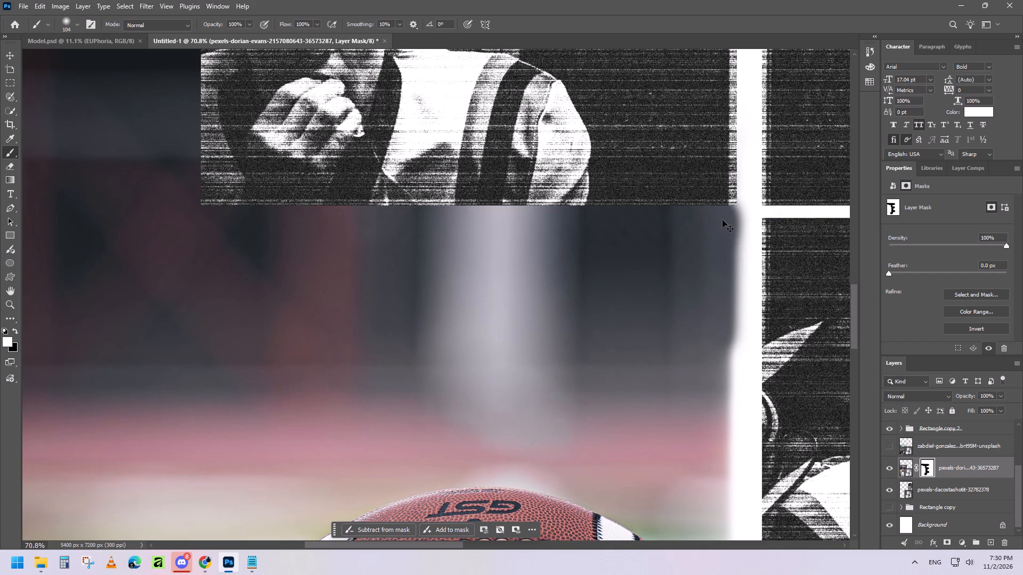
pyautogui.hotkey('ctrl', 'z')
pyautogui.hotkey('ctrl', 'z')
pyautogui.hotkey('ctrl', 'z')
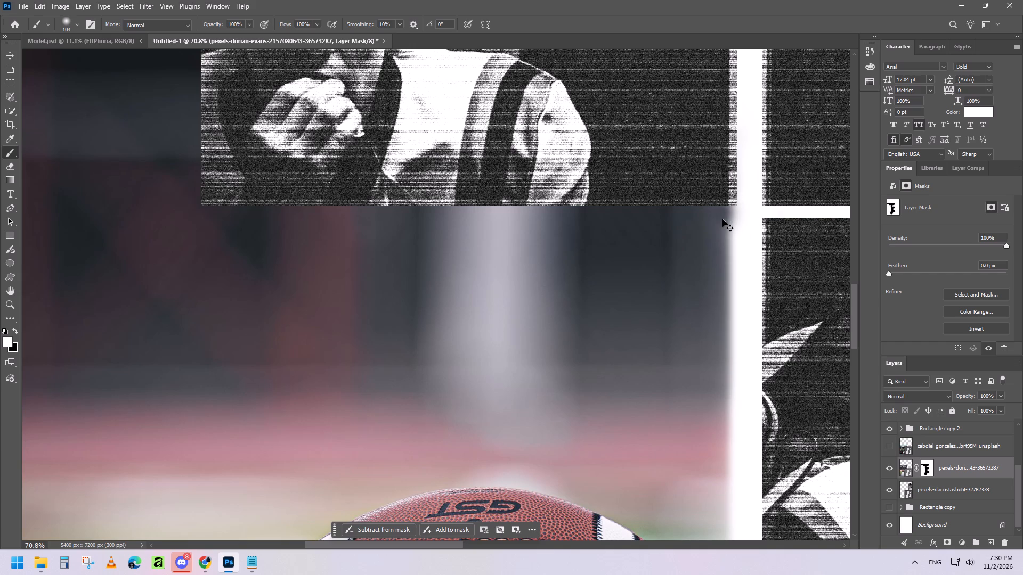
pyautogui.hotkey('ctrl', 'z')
# Restore the football photo's side edge along the vertical gap with the white brush, from the upper-left square down to the bottom row.
pyautogui.scroll(-3, 732, 294)
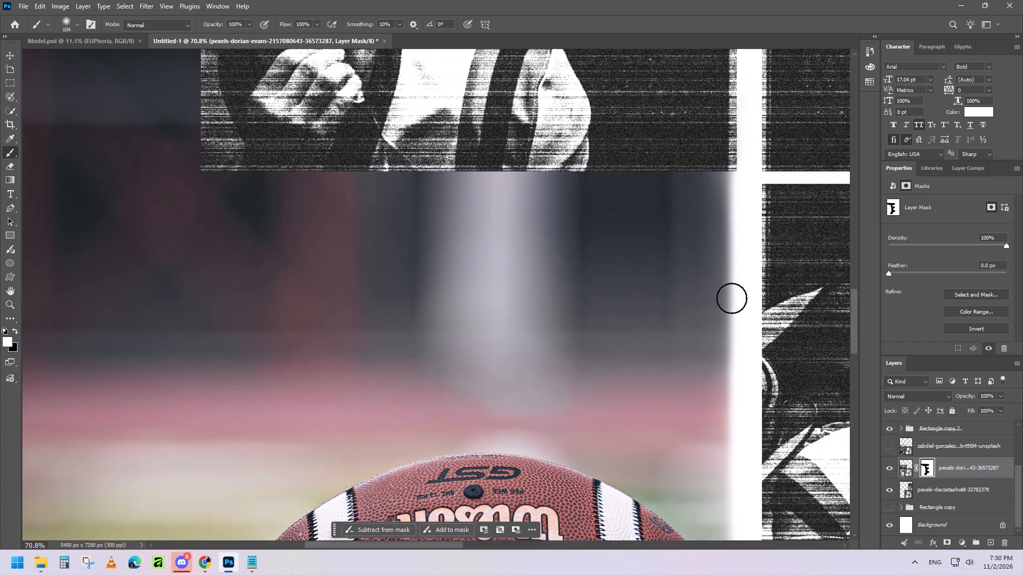
pyautogui.scroll(-8, 732, 298)
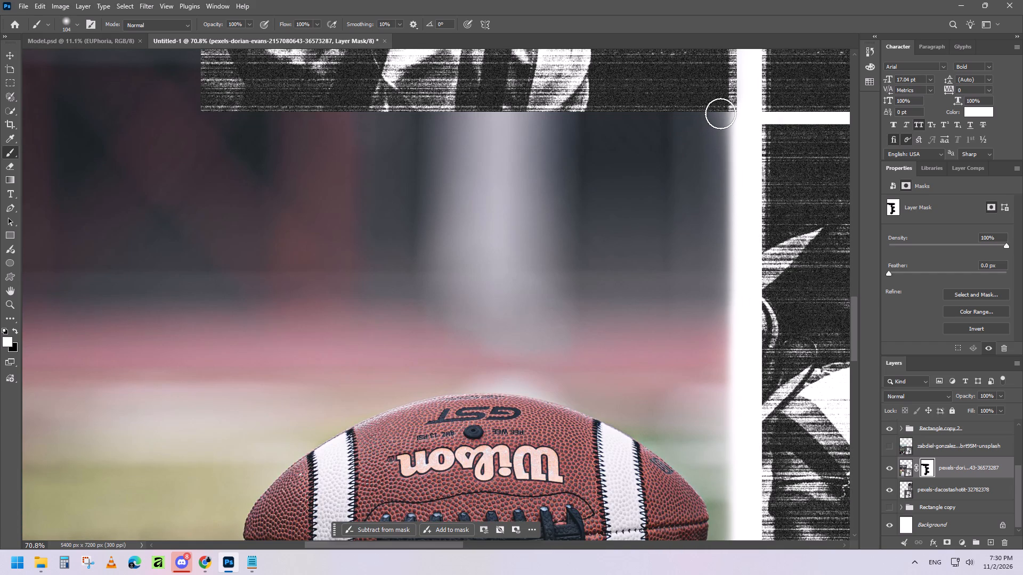
pyautogui.keyDown('shift'); pyautogui.moveTo(720, 113); pyautogui.dragTo(720, 170); pyautogui.keyUp('shift')
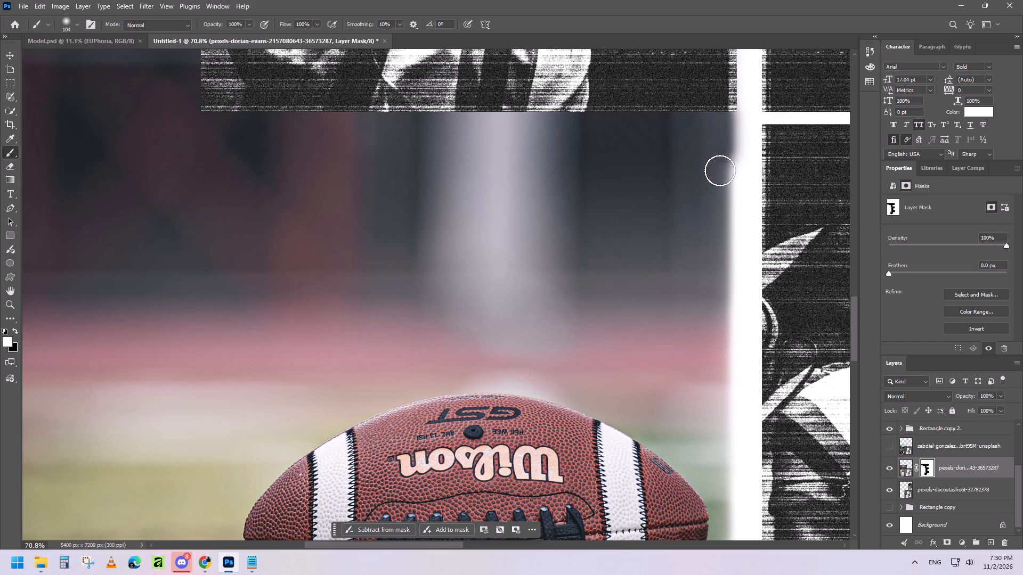
pyautogui.keyDown('shift'); pyautogui.moveTo(720, 170); pyautogui.dragTo(713, 514); pyautogui.keyUp('shift')
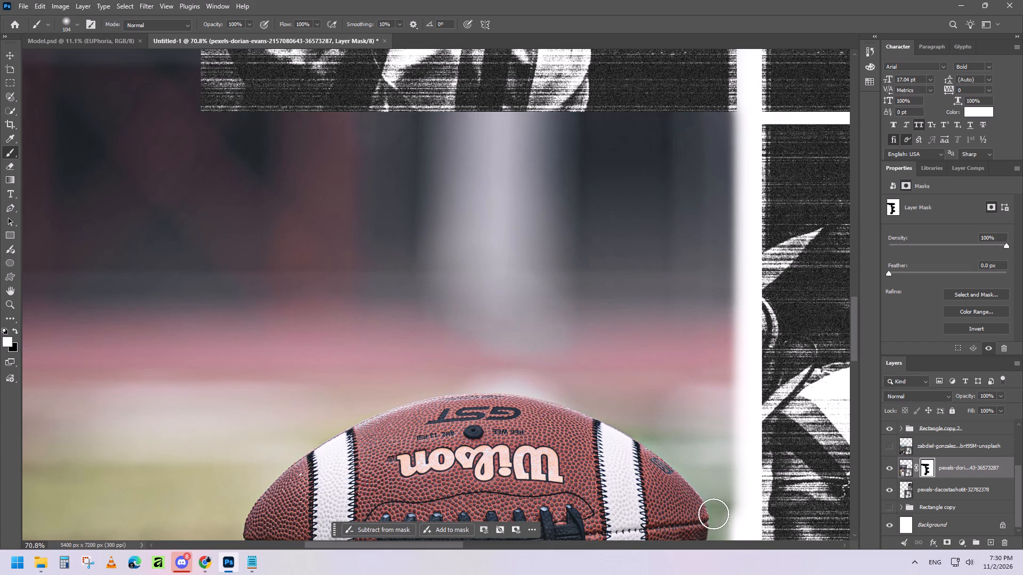
pyautogui.keyDown('shift'); pyautogui.moveTo(713, 514); pyautogui.dragTo(715, 514); pyautogui.keyUp('shift')
pyautogui.keyDown('shift'); pyautogui.scroll(-6, 713, 514); pyautogui.keyUp('shift')
pyautogui.keyDown('shift'); pyautogui.scroll(4, 641, 368); pyautogui.keyUp('shift')
pyautogui.keyDown('shift'); pyautogui.scroll(-2, 668, 377); pyautogui.keyUp('shift')
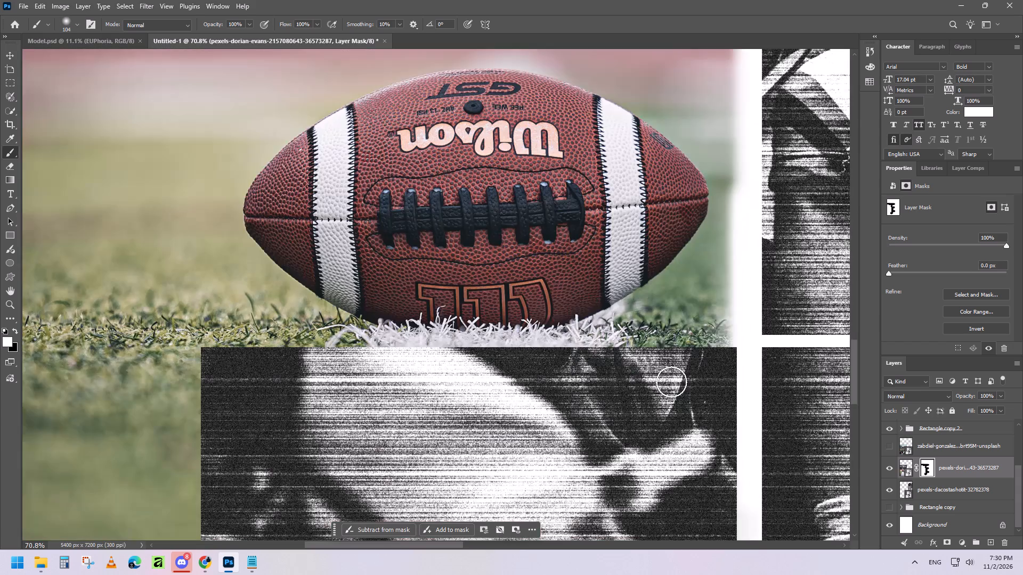
pyautogui.keyDown('shift'); pyautogui.moveTo(720, 187); pyautogui.dragTo(720, 187); pyautogui.keyUp('shift')
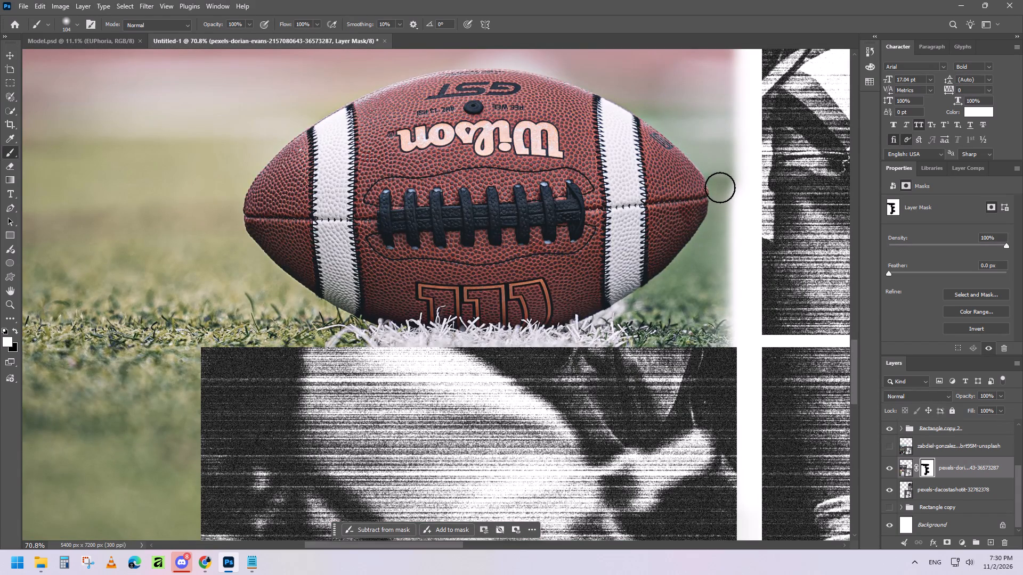
pyautogui.keyDown('shift'); pyautogui.moveTo(720, 187); pyautogui.dragTo(718, 365); pyautogui.keyUp('shift')
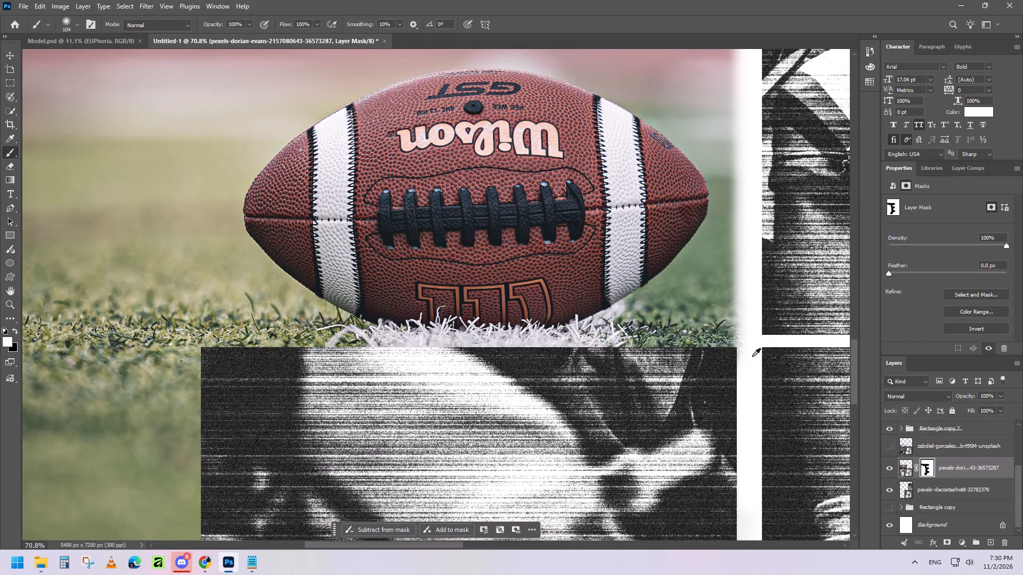
pyautogui.keyDown('shift'); pyautogui.moveTo(753, 351); pyautogui.dragTo(753, 341); pyautogui.keyUp('shift')
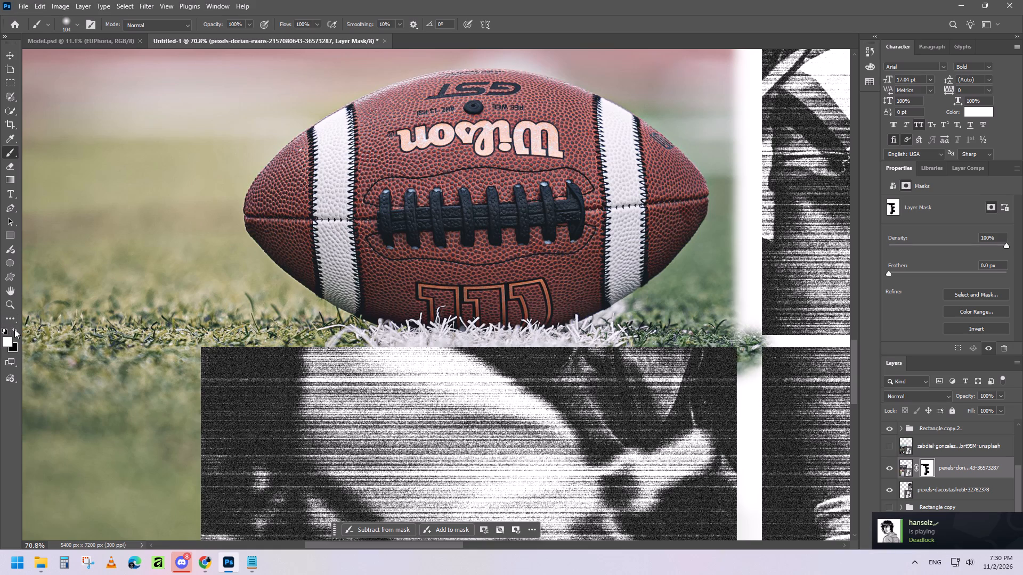
# Mask the football photo's spill out of the vertical gap with the black brush, from the upper-left square down to the bottom row.
pyautogui.click(14, 329)
pyautogui.keyDown('alt'); pyautogui.scroll(-10, 775, 340); pyautogui.keyUp('alt')
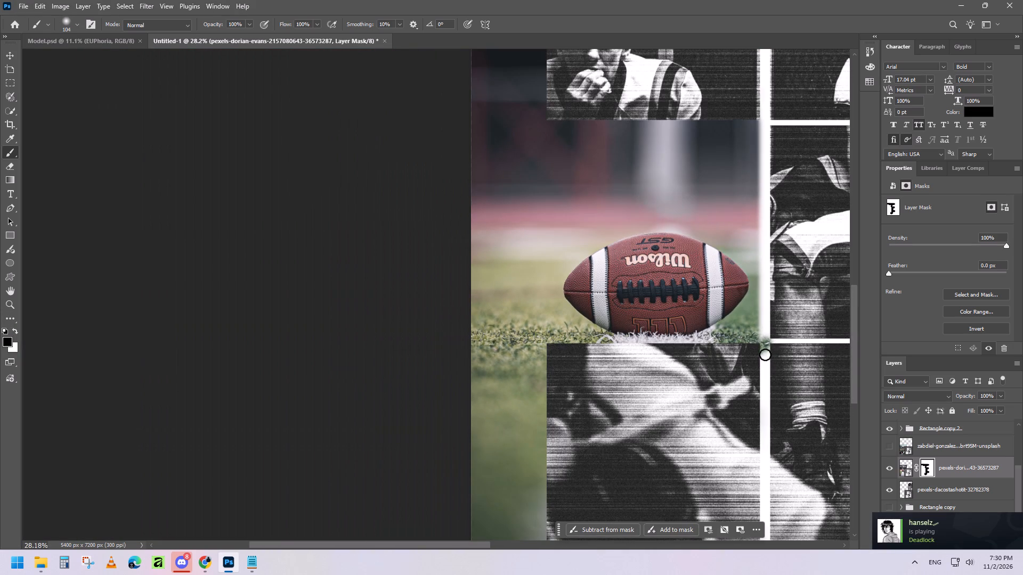
pyautogui.keyDown('shift'); pyautogui.moveTo(765, 355); pyautogui.dragTo(768, 325); pyautogui.keyUp('shift')
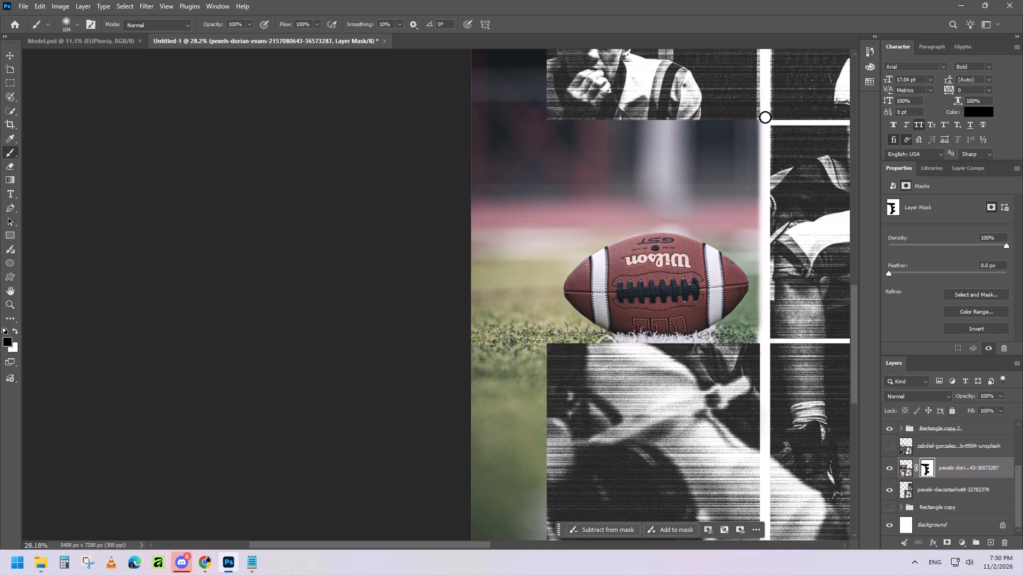
pyautogui.moveTo(766, 117); pyautogui.dragTo(767, 153)
pyautogui.moveTo(767, 153); pyautogui.dragTo(772, 319)
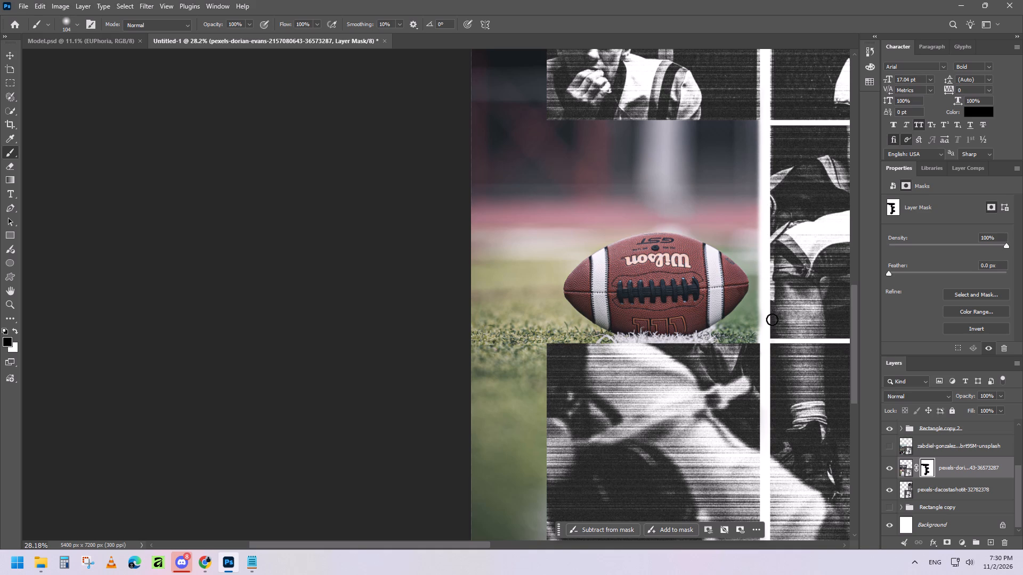
pyautogui.moveTo(772, 319); pyautogui.dragTo(781, 383)
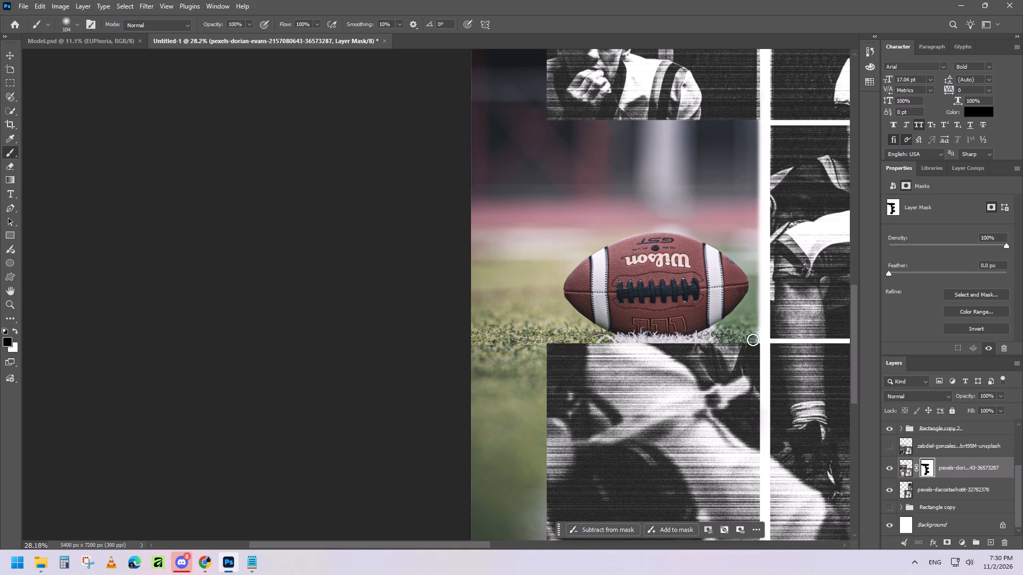
pyautogui.click(753, 340)
pyautogui.hotkey('ctrl', 'z')
# Restore the football photo's grass corner just above the lower-left square's inner corner with the white brush.
pyautogui.click(15, 331)
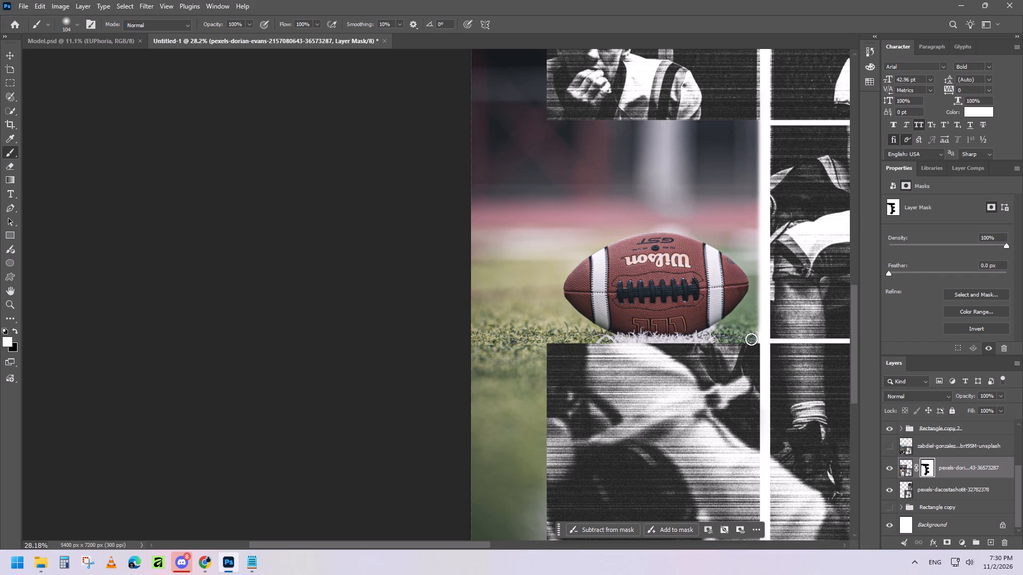
pyautogui.click(752, 340)
pyautogui.click(751, 338)
pyautogui.click(751, 334)
pyautogui.click(751, 339)
pyautogui.tripleClick(751, 343)
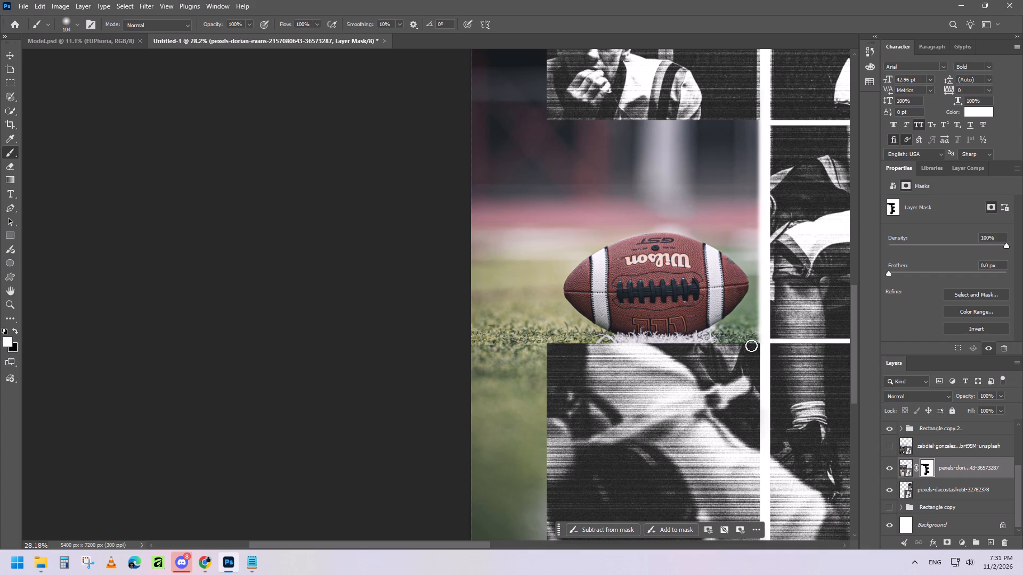
pyautogui.tripleClick(752, 346)
pyautogui.tripleClick(751, 345)
pyautogui.doubleClick(749, 339)
# Mask the leftover grass spill with the black brush where the vertical gap meets the horizontal gap above the bottom row.
pyautogui.keyDown('alt'); pyautogui.scroll(8, 777, 336); pyautogui.keyUp('alt')
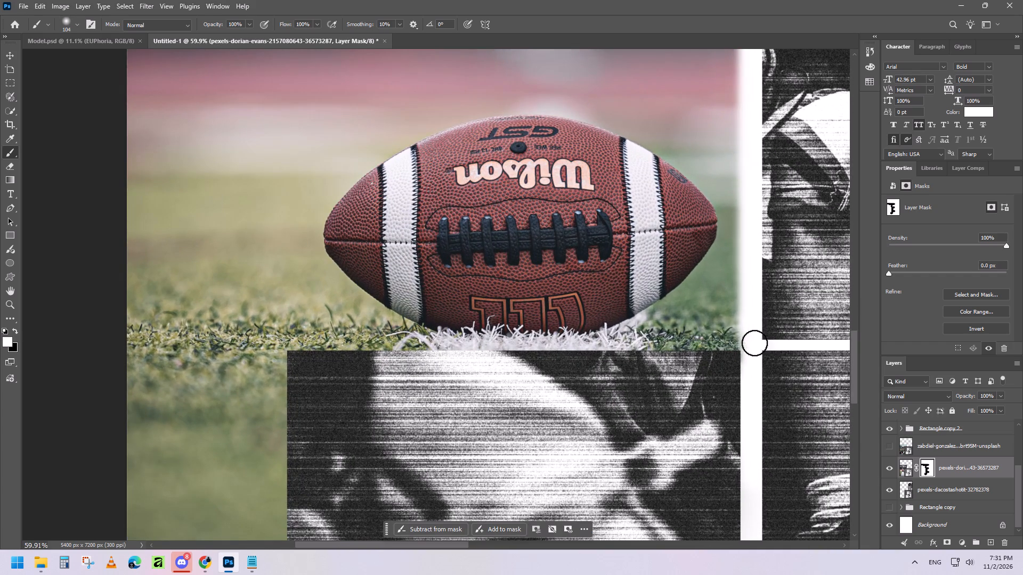
pyautogui.click(17, 331)
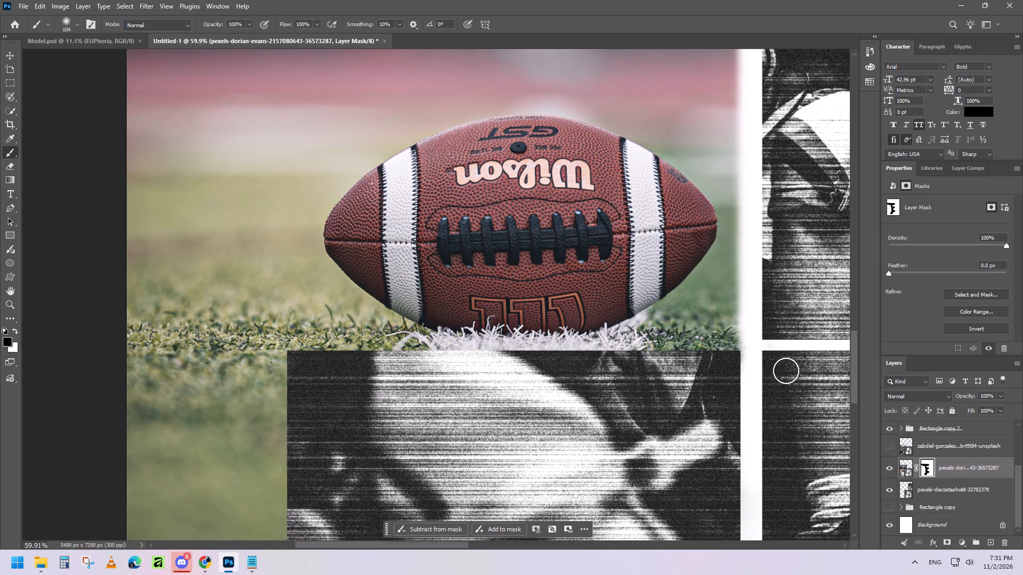
pyautogui.moveTo(754, 344); pyautogui.dragTo(755, 360)
pyautogui.moveTo(755, 360); pyautogui.dragTo(757, 337)
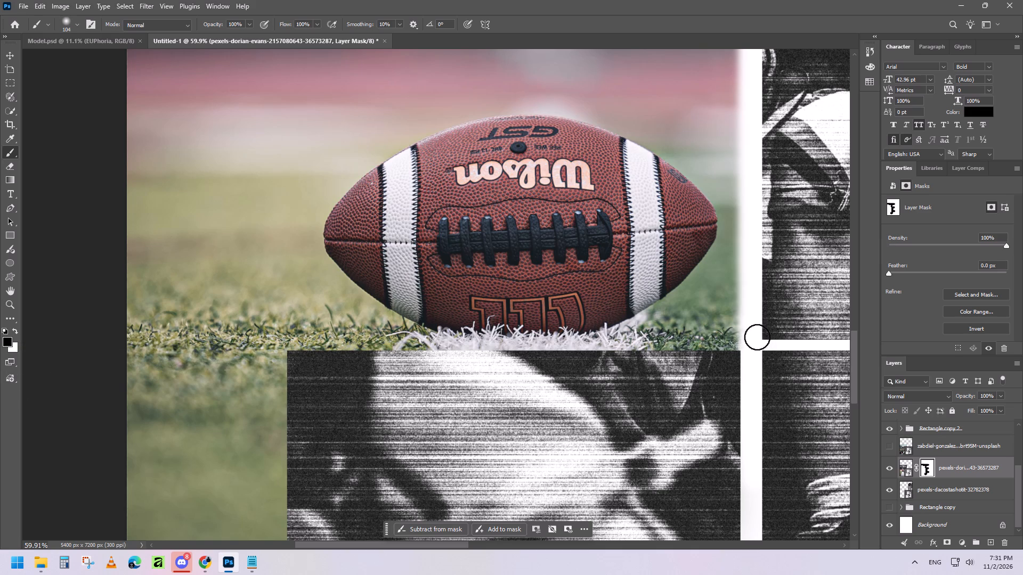
pyautogui.moveTo(757, 337); pyautogui.dragTo(761, 332)
# Inspect the masked football photo's edges along the gaps and review the whole poster layout.
pyautogui.scroll(20, 758, 241)
pyautogui.scroll(8, 758, 241)
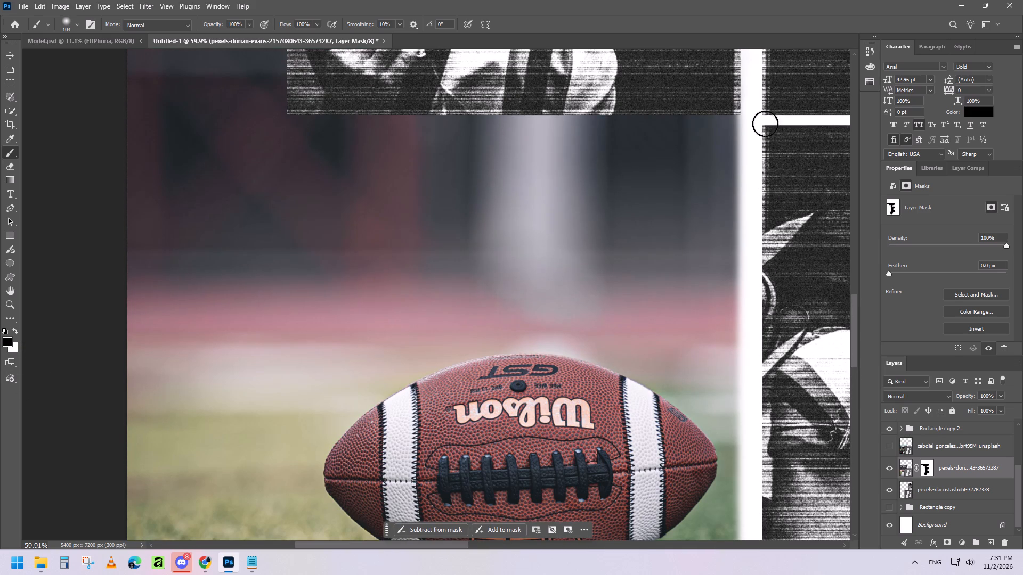
pyautogui.scroll(-18, 781, 232)
pyautogui.keyDown('alt'); pyautogui.scroll(-4, 779, 248); pyautogui.keyUp('alt')
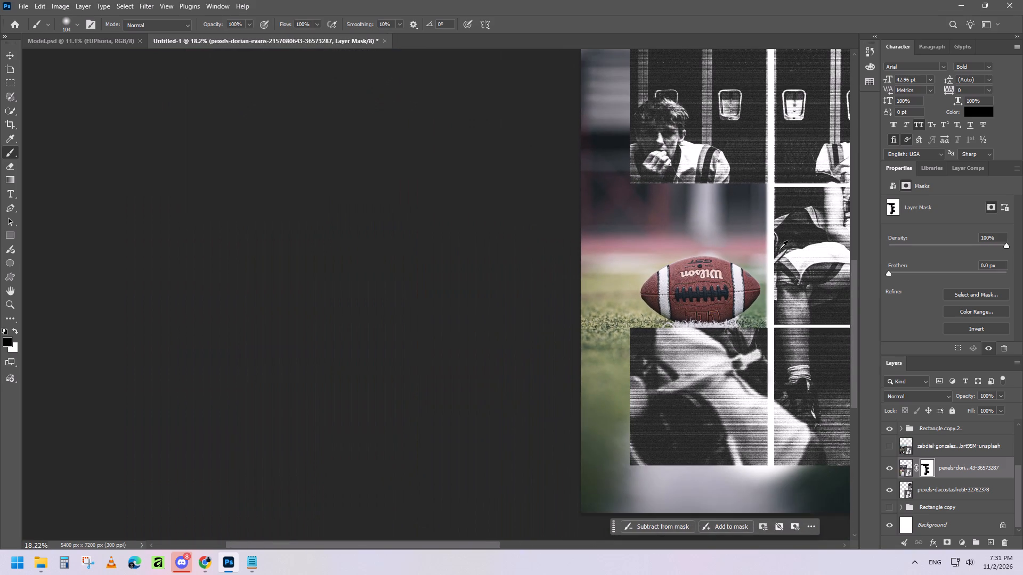
pyautogui.keyDown('alt'); pyautogui.scroll(-7, 780, 249); pyautogui.keyUp('alt')
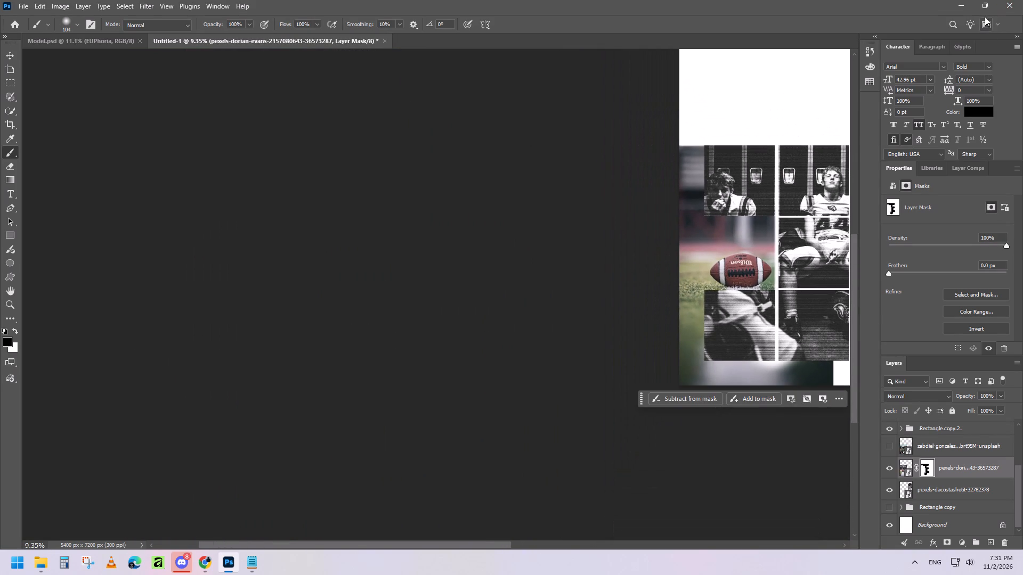
pyautogui.moveTo(333, 543); pyautogui.dragTo(420, 543)
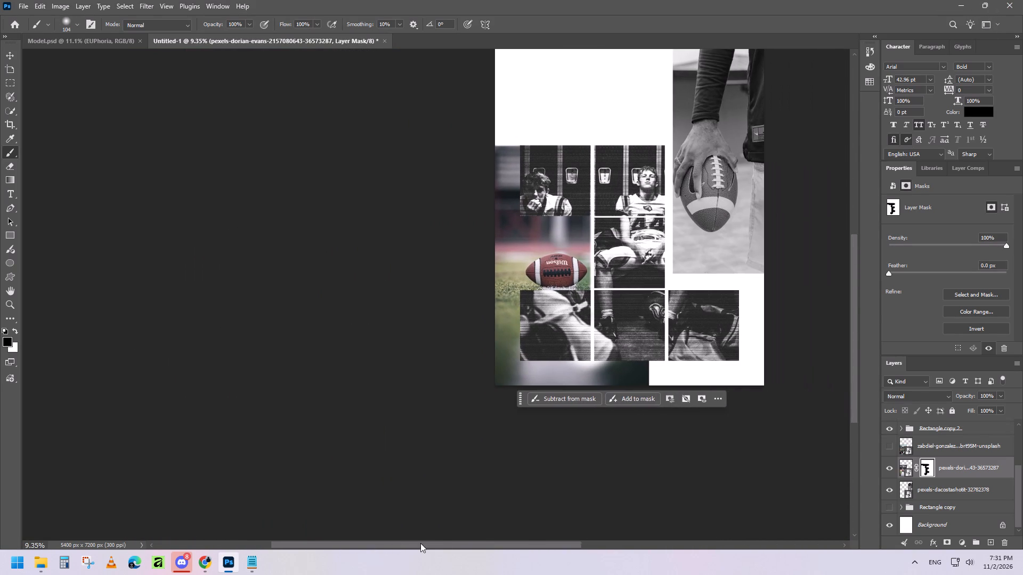
pyautogui.moveTo(420, 543); pyautogui.dragTo(452, 543)
pyautogui.keyDown('alt'); pyautogui.scroll(8, 443, 406); pyautogui.keyUp('alt')
pyautogui.keyDown('alt'); pyautogui.scroll(7, 563, 351); pyautogui.keyUp('alt')
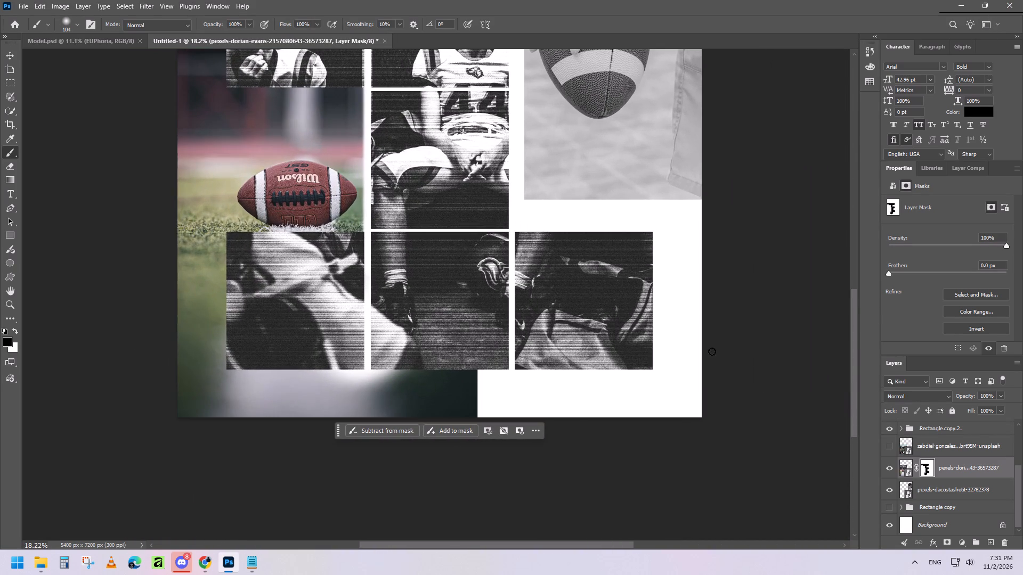
pyautogui.moveTo(852, 357); pyautogui.dragTo(862, 310)
pyautogui.keyDown('alt'); pyautogui.scroll(-4, 407, 356); pyautogui.keyUp('alt')
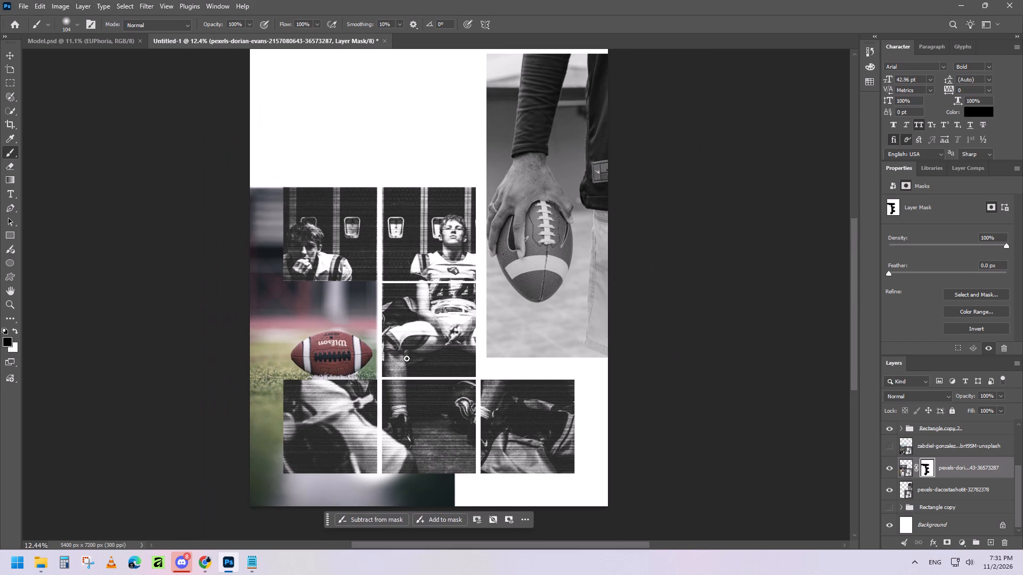
pyautogui.click(210, 565)
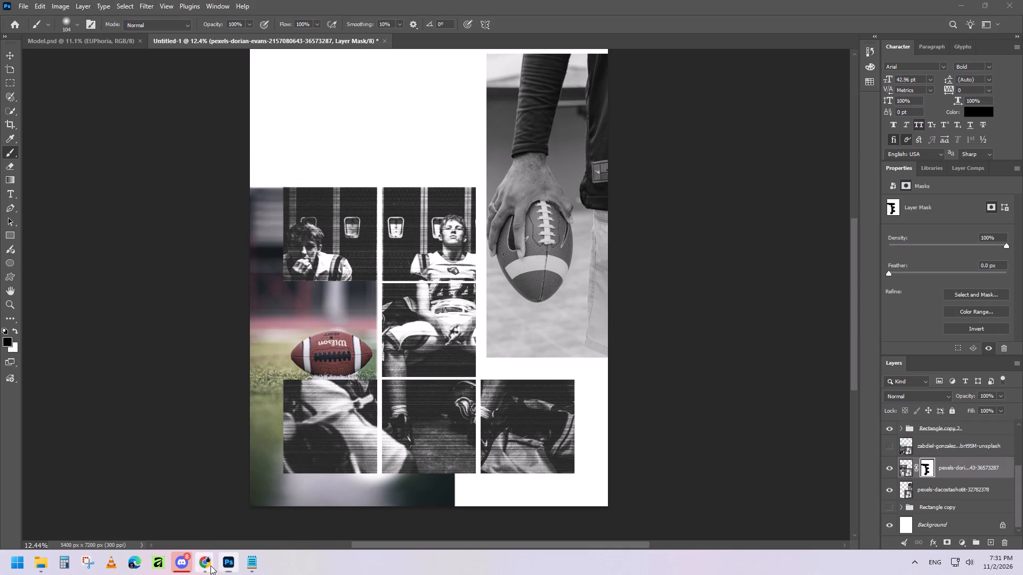
pyautogui.click(267, 516)
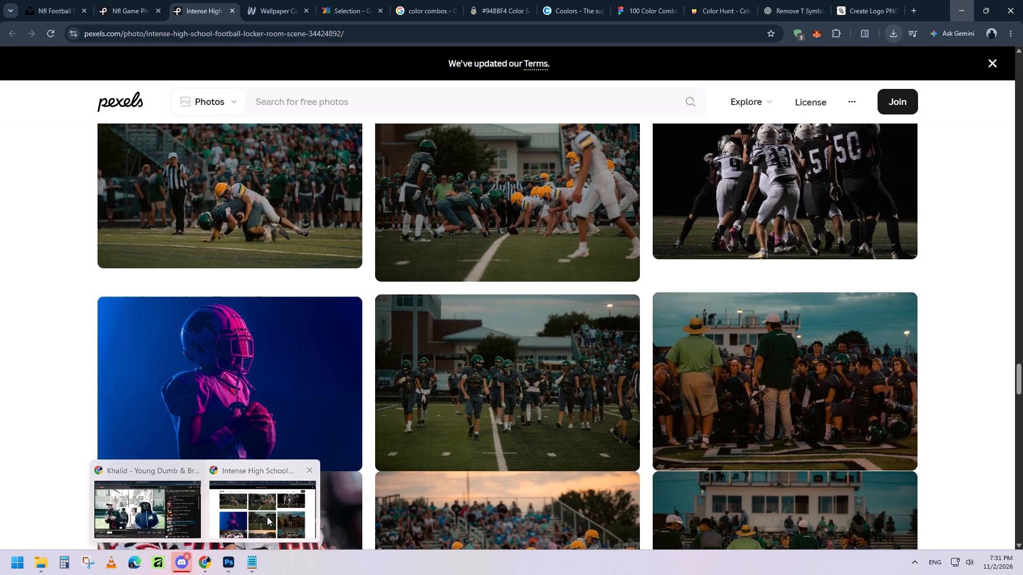
pyautogui.click(789, 0)
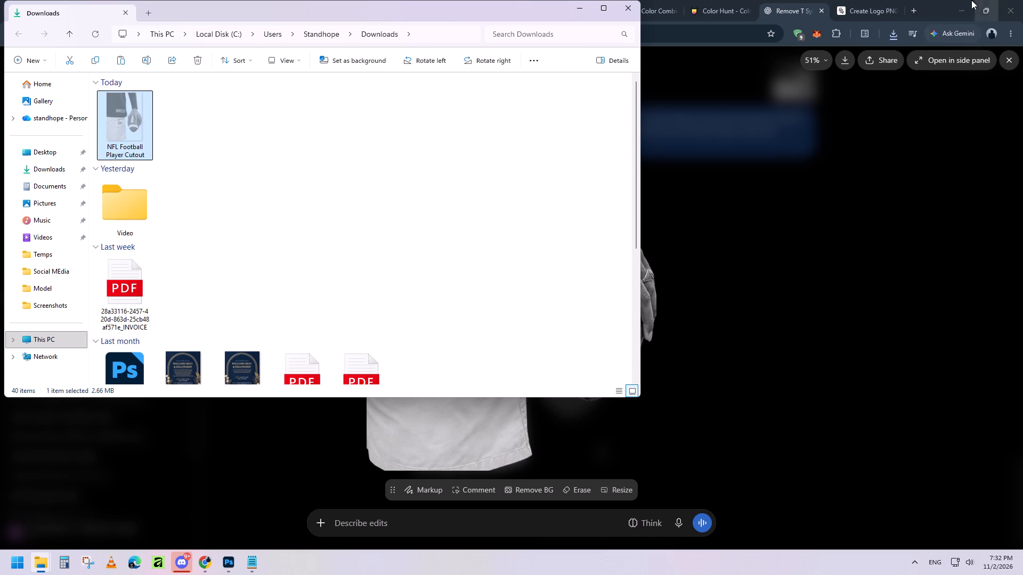
pyautogui.click(629, 6)
pyautogui.click(965, 0)
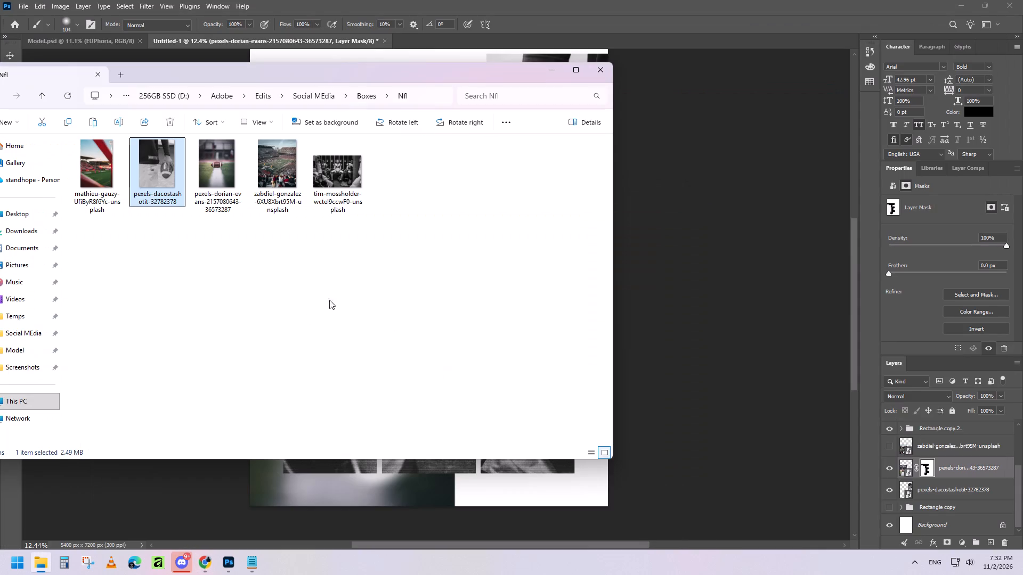
pyautogui.click(431, 313)
pyautogui.hotkey('ctrl', 'v')
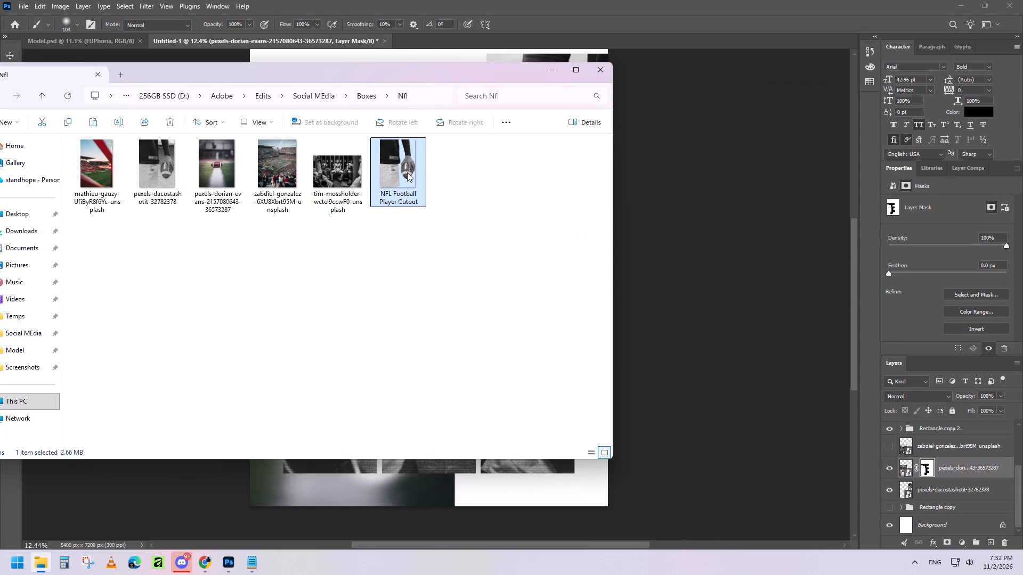
# Place NFL Football Player Cutout from the Nfl folder into the Photoshop poster, above the masked football photo layer.
pyautogui.moveTo(404, 170); pyautogui.dragTo(678, 248)
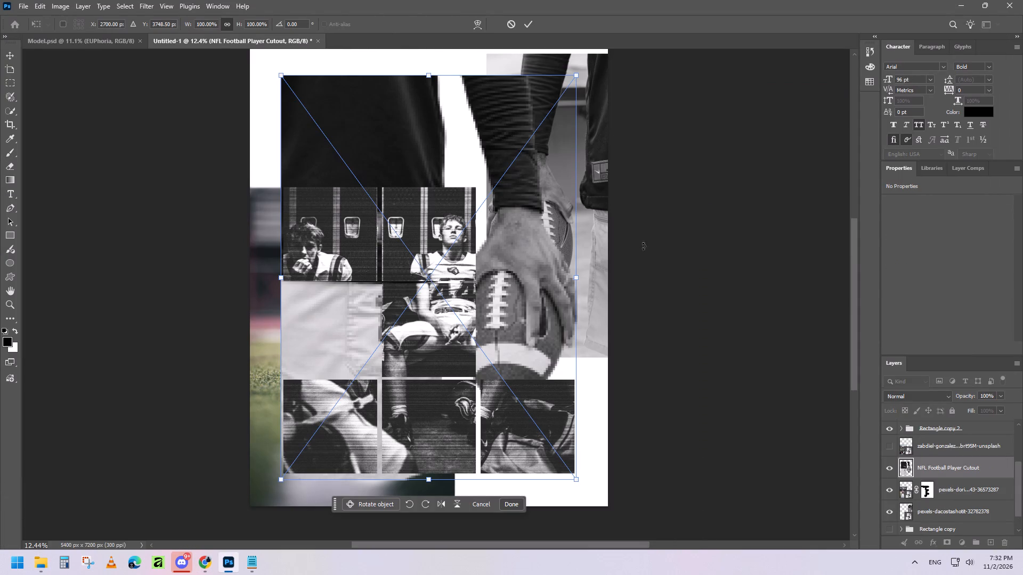
pyautogui.click(530, 27)
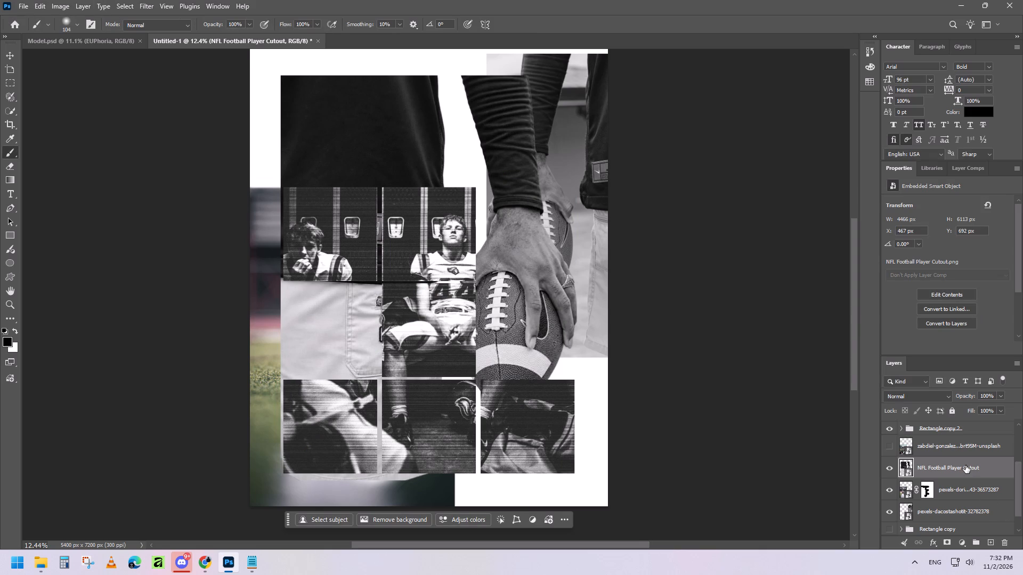
pyautogui.click(965, 445)
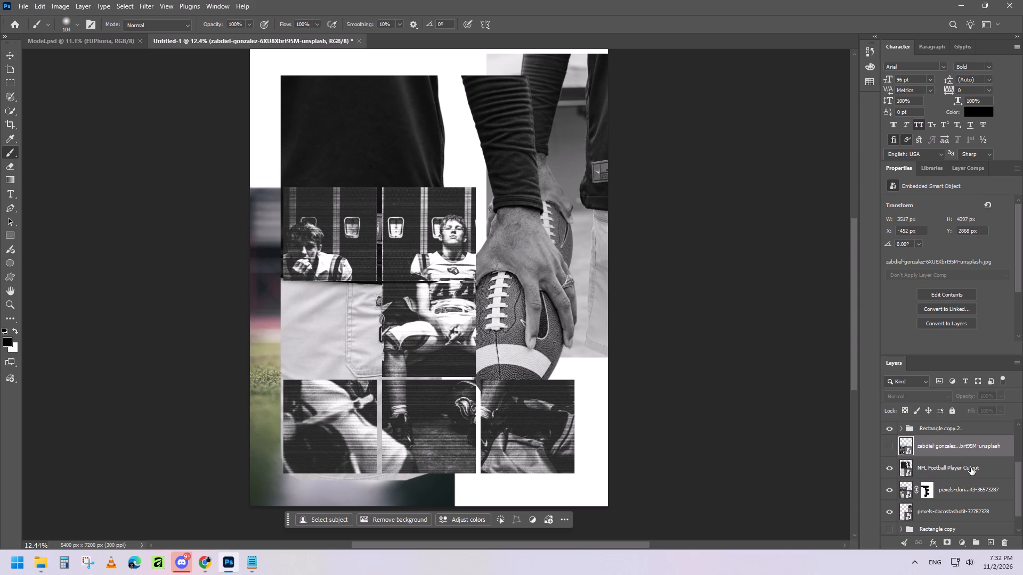
pyautogui.click(972, 471)
pyautogui.click(890, 468)
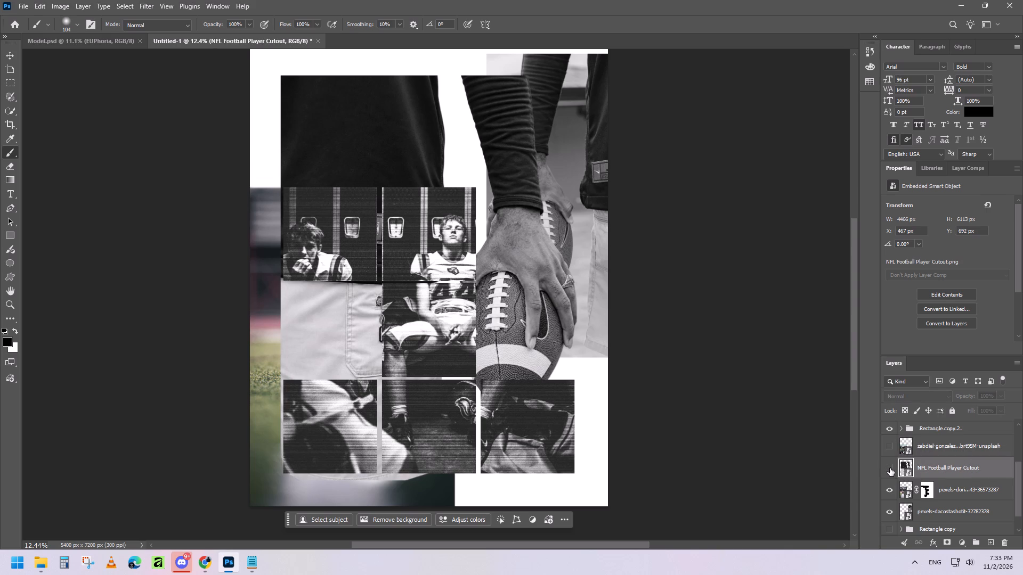
pyautogui.click(890, 468)
# Delete the original pexels-dacostashotit-32782378 photo layer.
pyautogui.scroll(-1, 970, 528)
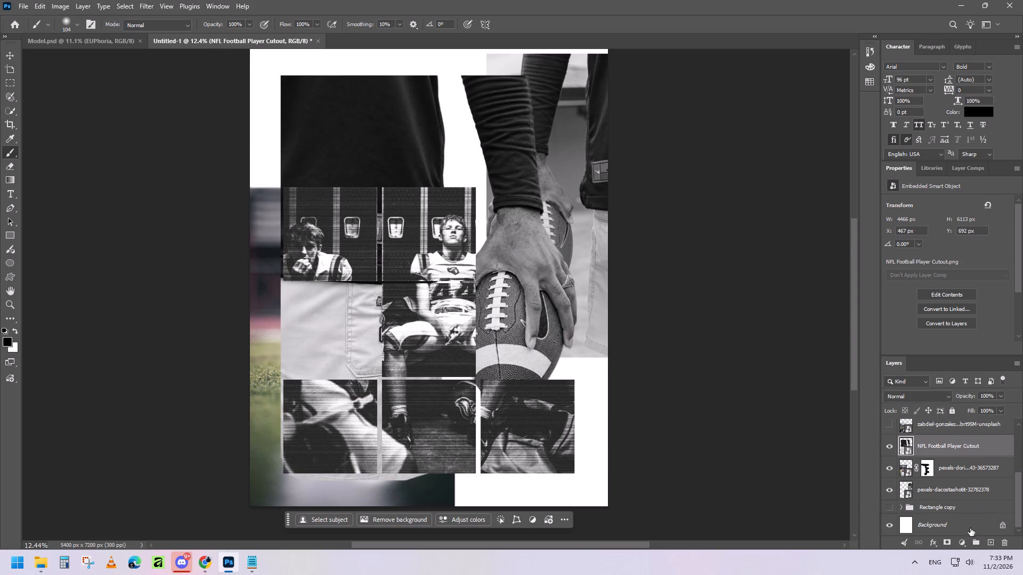
pyautogui.scroll(-1, 970, 528)
pyautogui.click(974, 487)
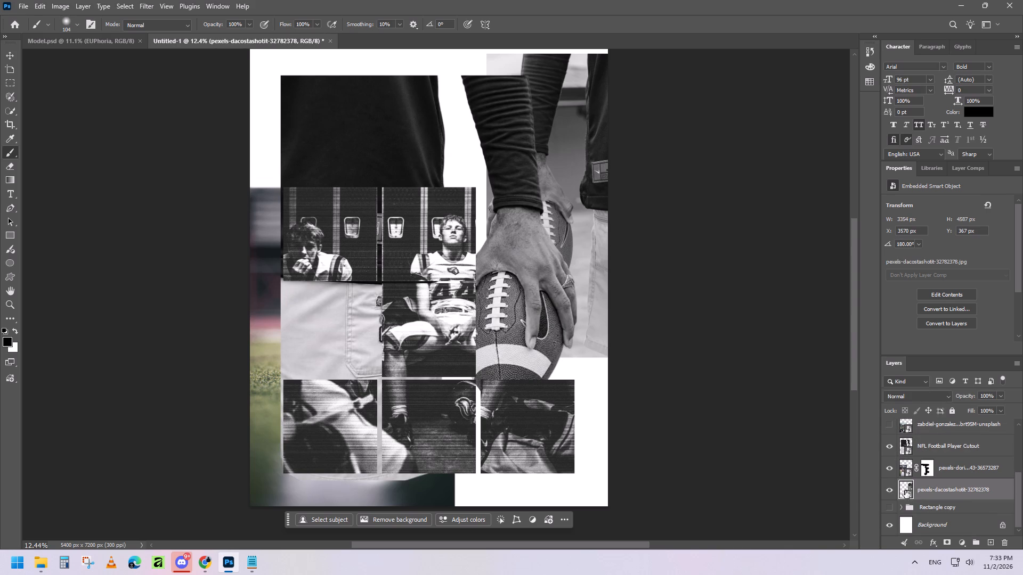
pyautogui.click(889, 489)
pyautogui.click(889, 489)
pyautogui.press('Delete')
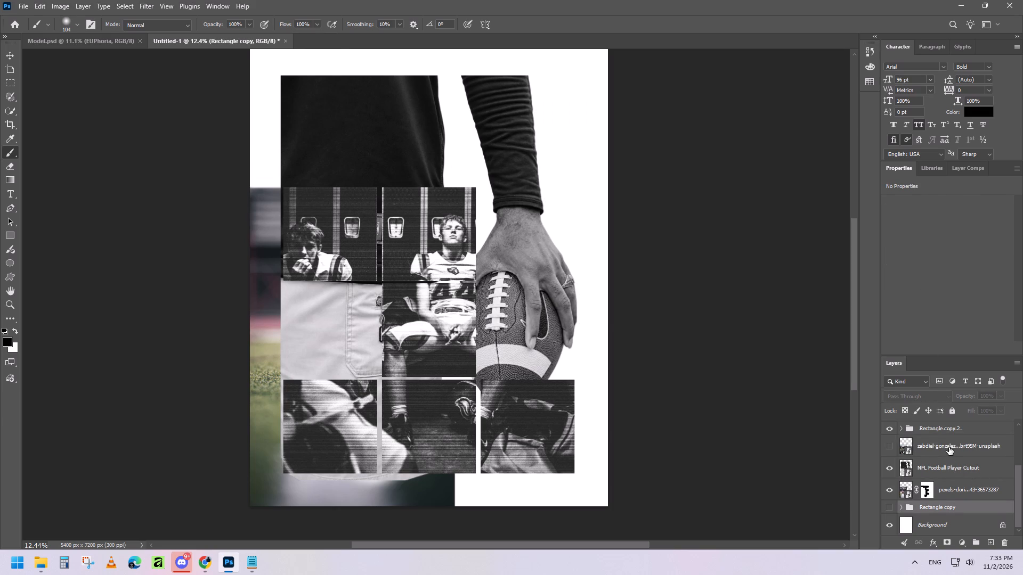
# Move the NFL Football Player Cutout toward the poster's right edge and slightly up, to about X 1391 px, Y 544 px.
pyautogui.click(958, 464)
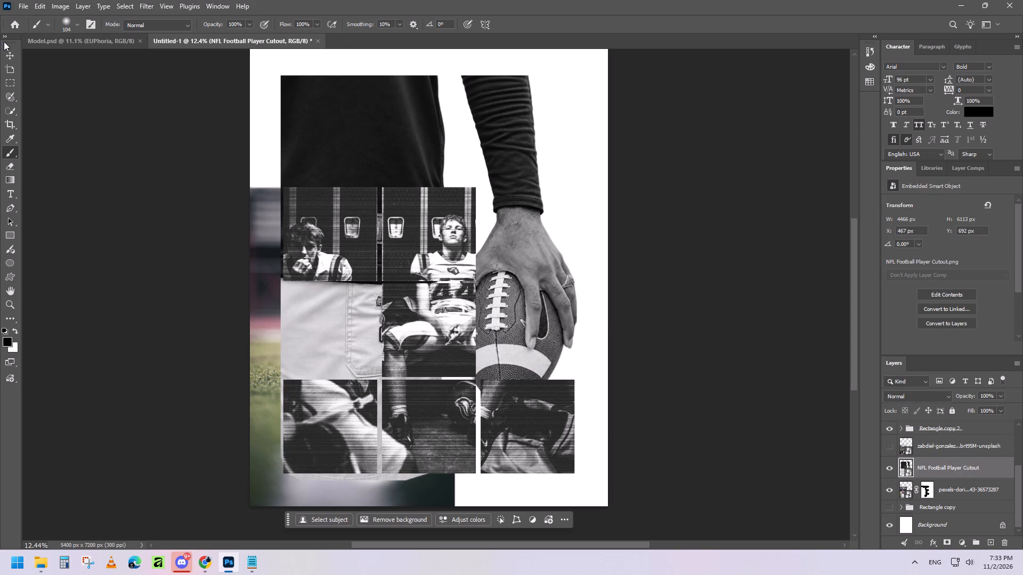
pyautogui.click(8, 53)
pyautogui.click(399, 136)
pyautogui.rightClick(424, 136)
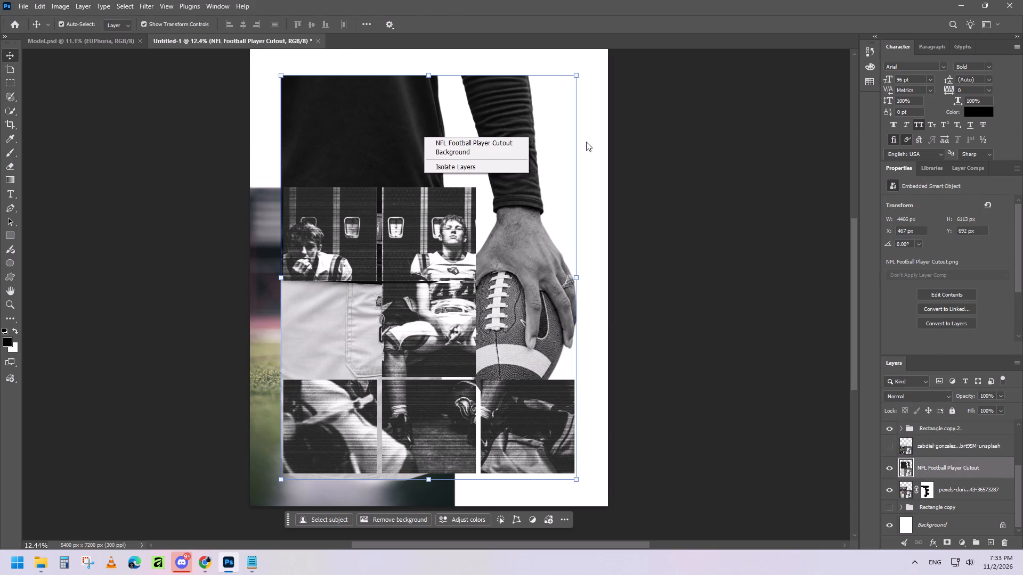
pyautogui.click(116, 139)
pyautogui.click(393, 149)
pyautogui.click(656, 192)
pyautogui.moveTo(434, 146); pyautogui.dragTo(475, 146)
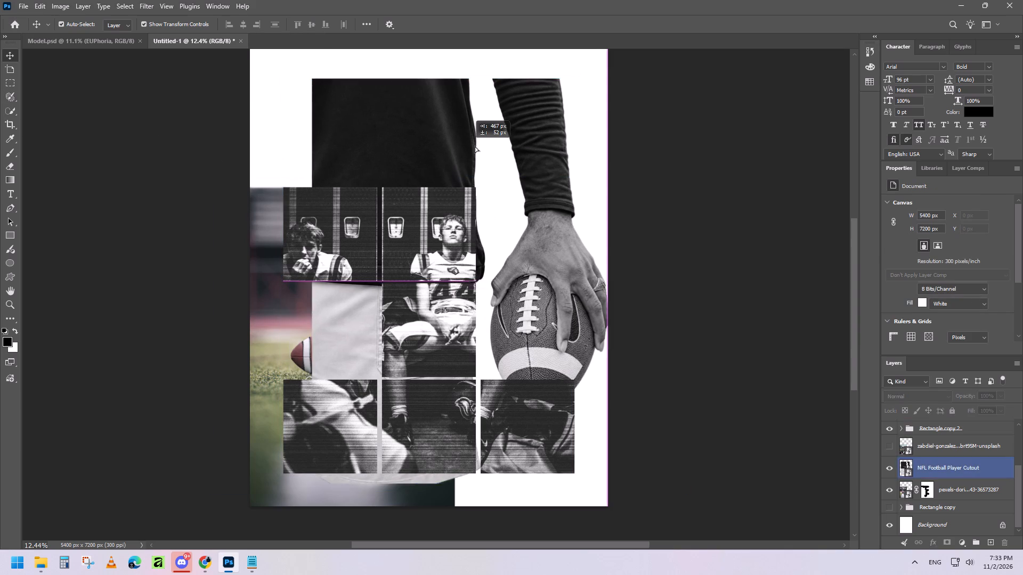
pyautogui.moveTo(475, 146); pyautogui.dragTo(496, 135)
pyautogui.rightClick(456, 126)
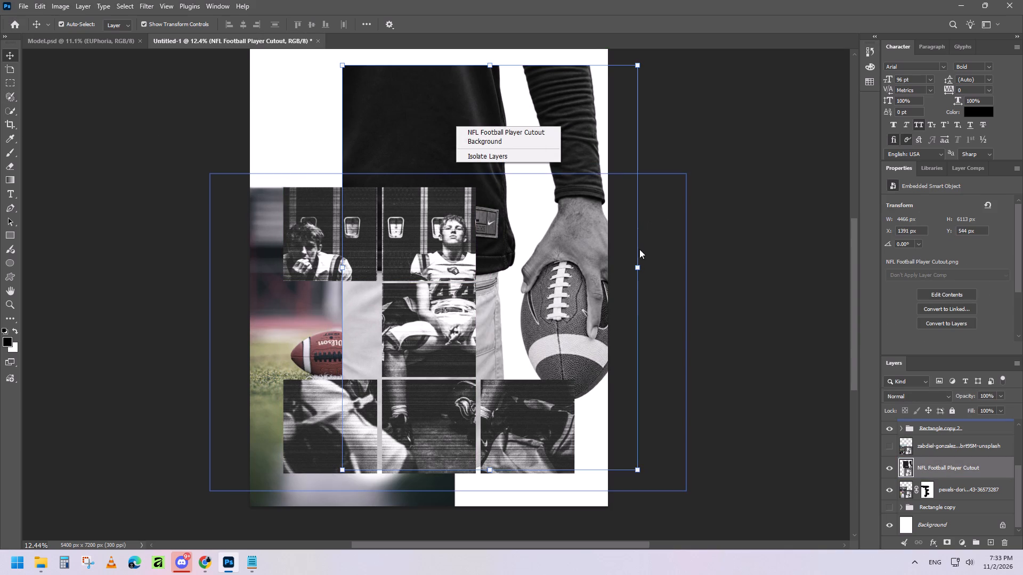
pyautogui.rightClick(951, 463)
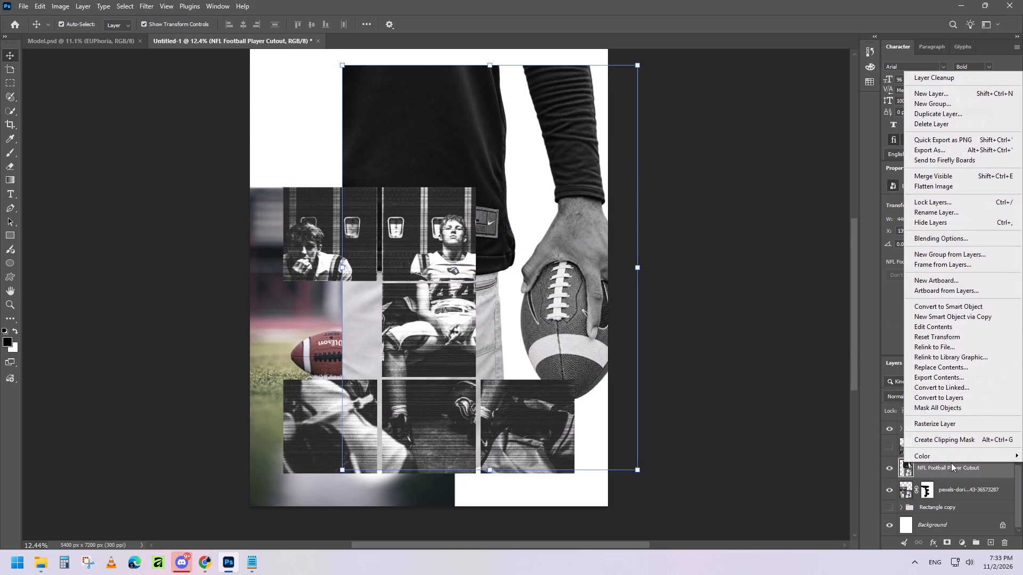
pyautogui.click(762, 240)
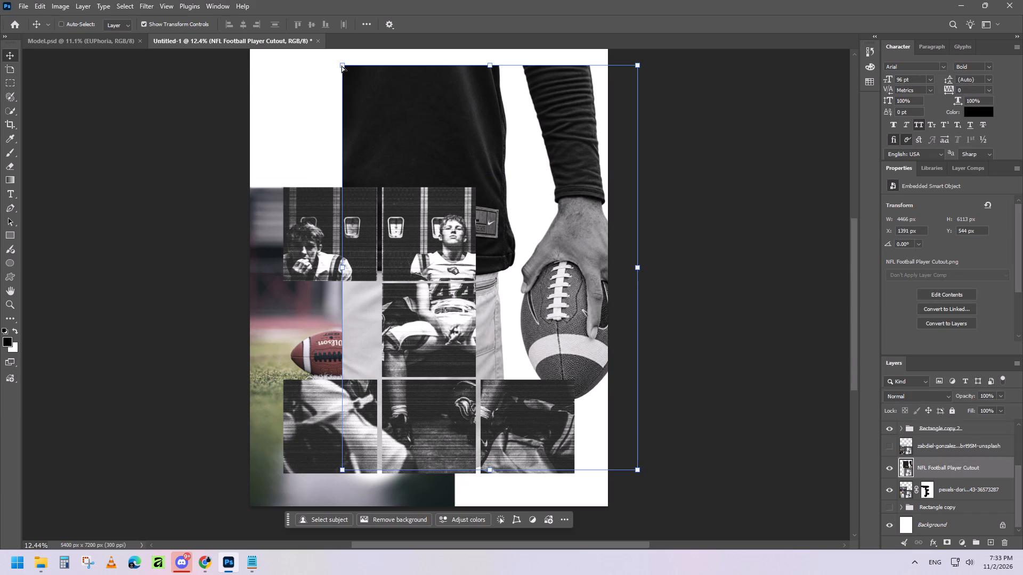
# Flip the NFL Football Player Cutout horizontally.
pyautogui.hotkey('ctrl', 't')
pyautogui.rightClick(592, 202)
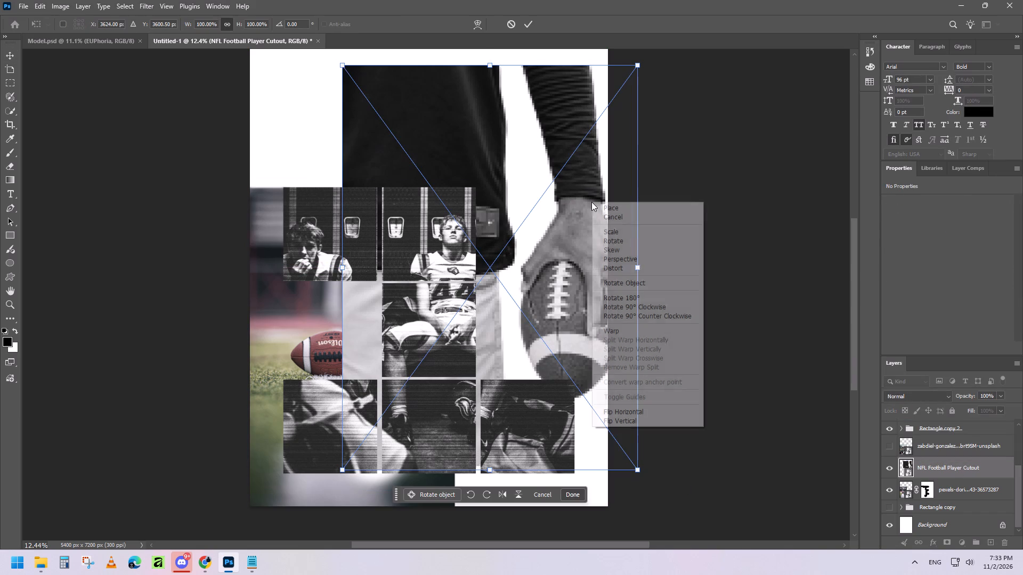
pyautogui.click(652, 408)
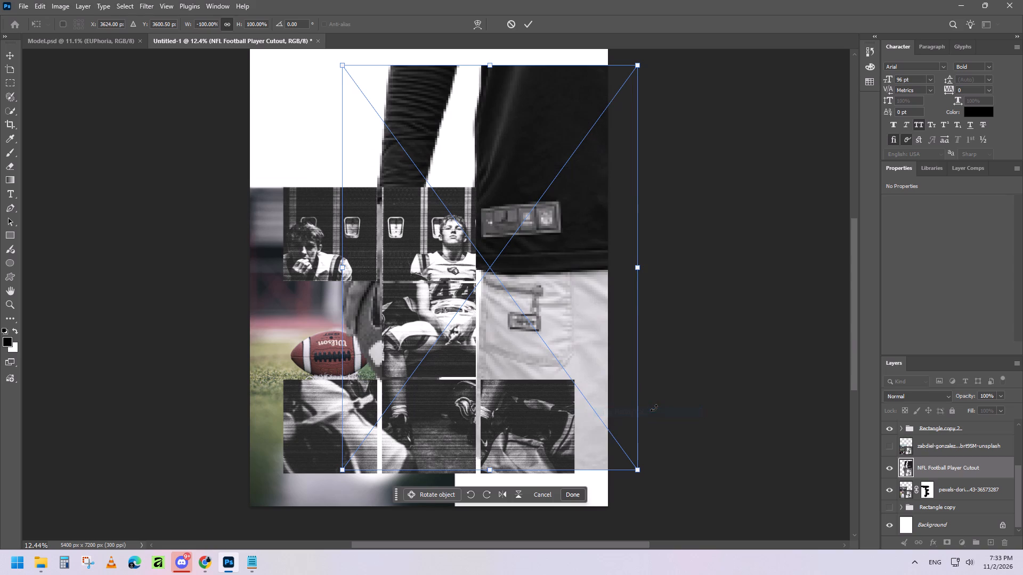
pyautogui.click(529, 26)
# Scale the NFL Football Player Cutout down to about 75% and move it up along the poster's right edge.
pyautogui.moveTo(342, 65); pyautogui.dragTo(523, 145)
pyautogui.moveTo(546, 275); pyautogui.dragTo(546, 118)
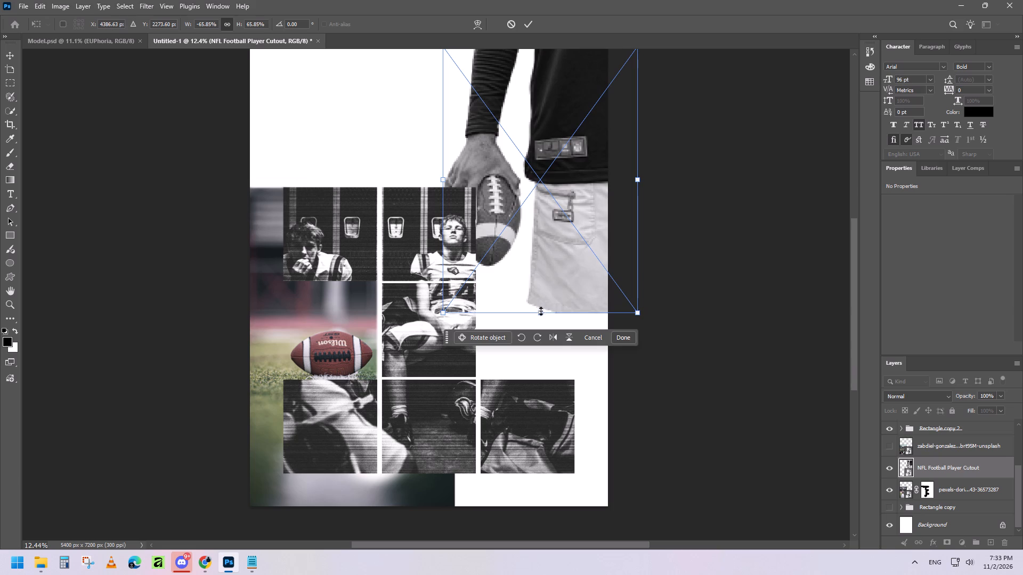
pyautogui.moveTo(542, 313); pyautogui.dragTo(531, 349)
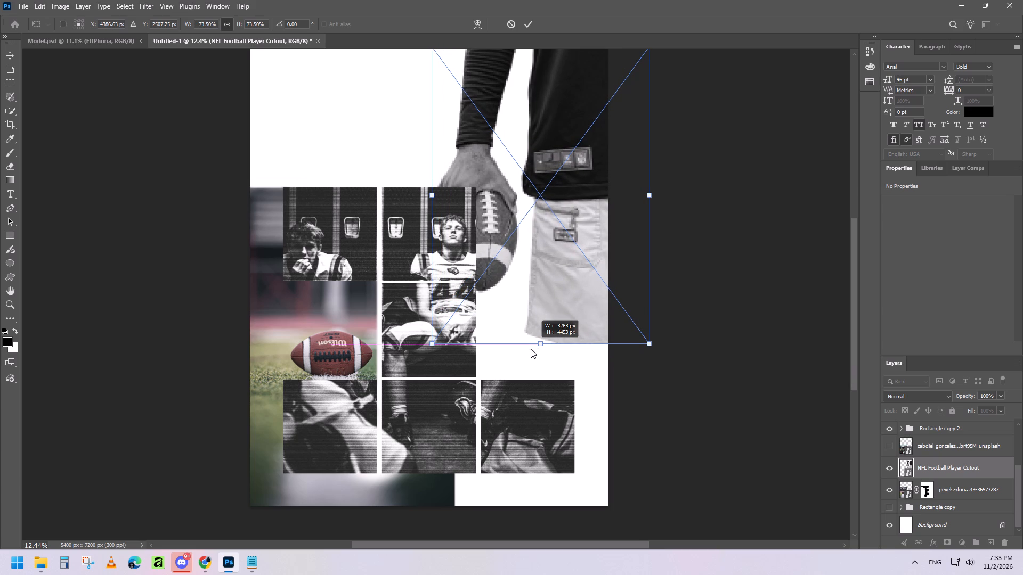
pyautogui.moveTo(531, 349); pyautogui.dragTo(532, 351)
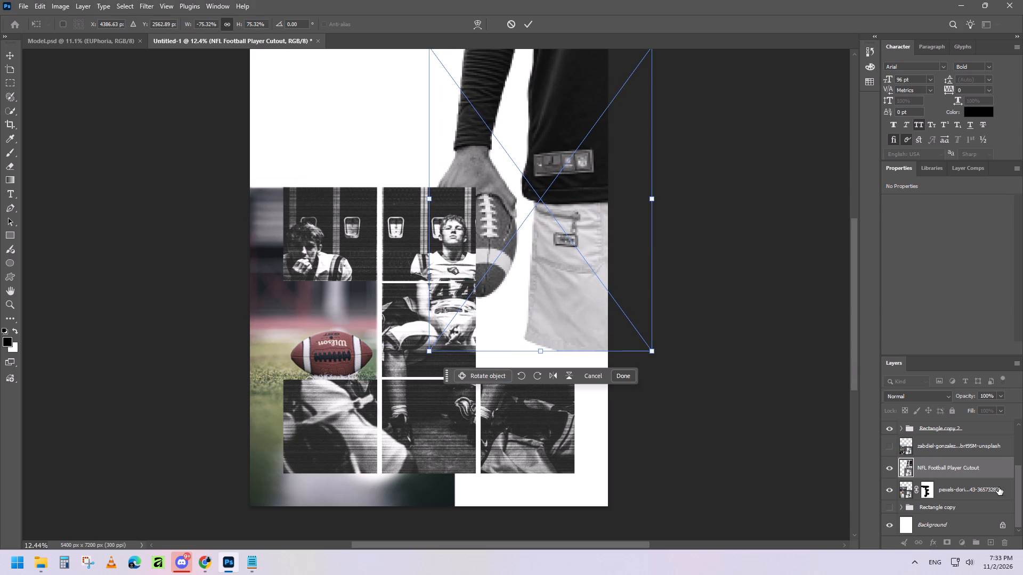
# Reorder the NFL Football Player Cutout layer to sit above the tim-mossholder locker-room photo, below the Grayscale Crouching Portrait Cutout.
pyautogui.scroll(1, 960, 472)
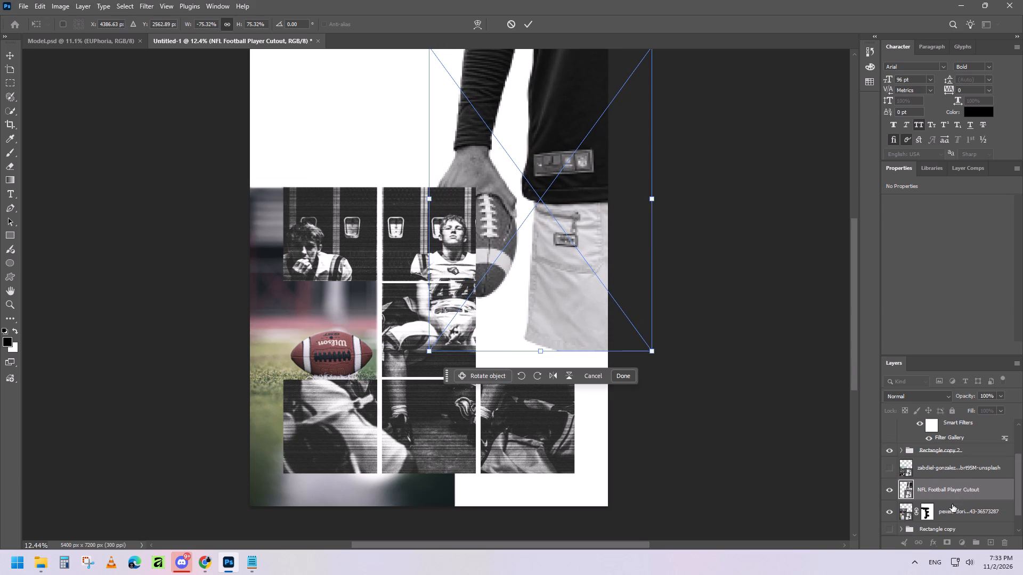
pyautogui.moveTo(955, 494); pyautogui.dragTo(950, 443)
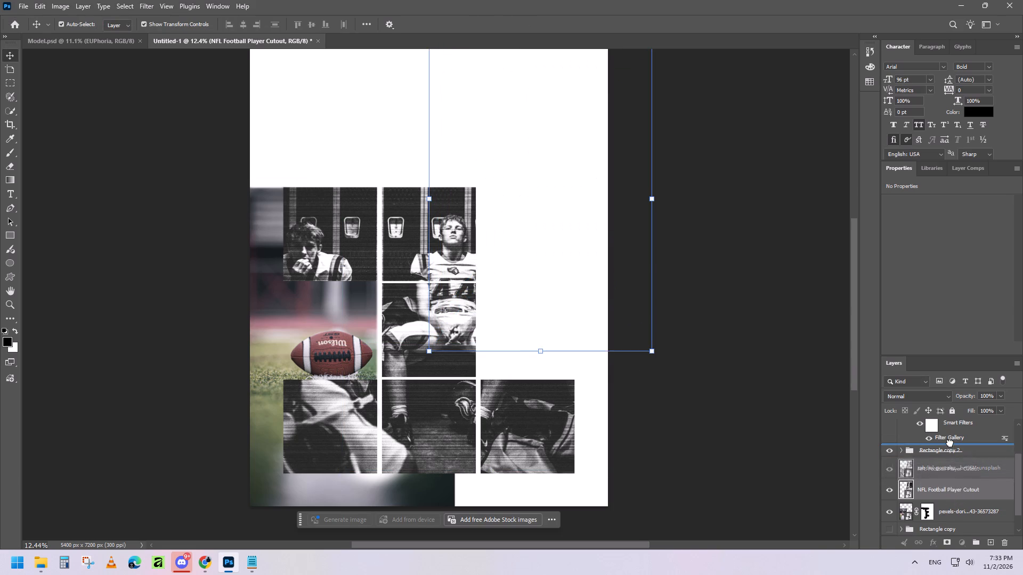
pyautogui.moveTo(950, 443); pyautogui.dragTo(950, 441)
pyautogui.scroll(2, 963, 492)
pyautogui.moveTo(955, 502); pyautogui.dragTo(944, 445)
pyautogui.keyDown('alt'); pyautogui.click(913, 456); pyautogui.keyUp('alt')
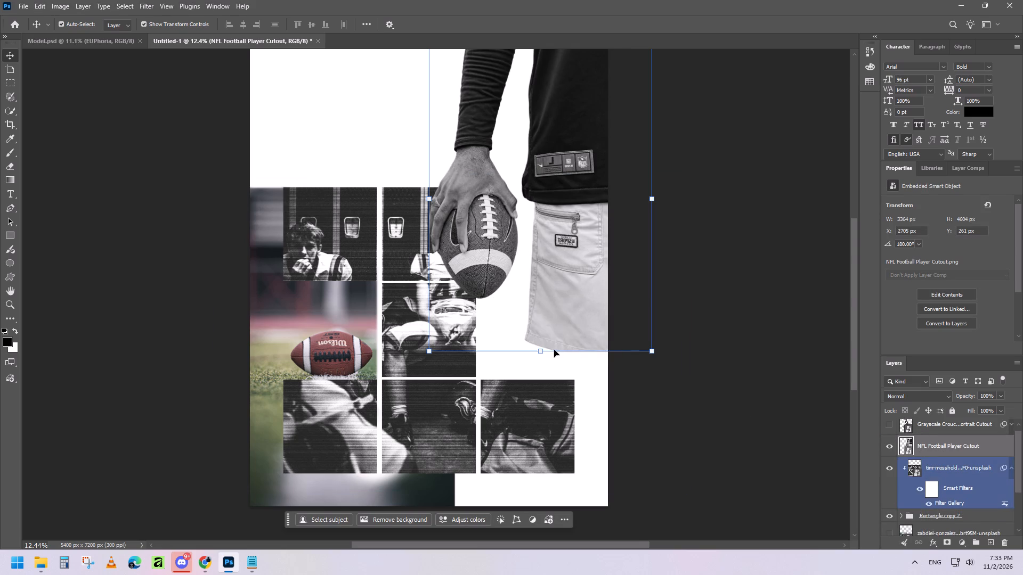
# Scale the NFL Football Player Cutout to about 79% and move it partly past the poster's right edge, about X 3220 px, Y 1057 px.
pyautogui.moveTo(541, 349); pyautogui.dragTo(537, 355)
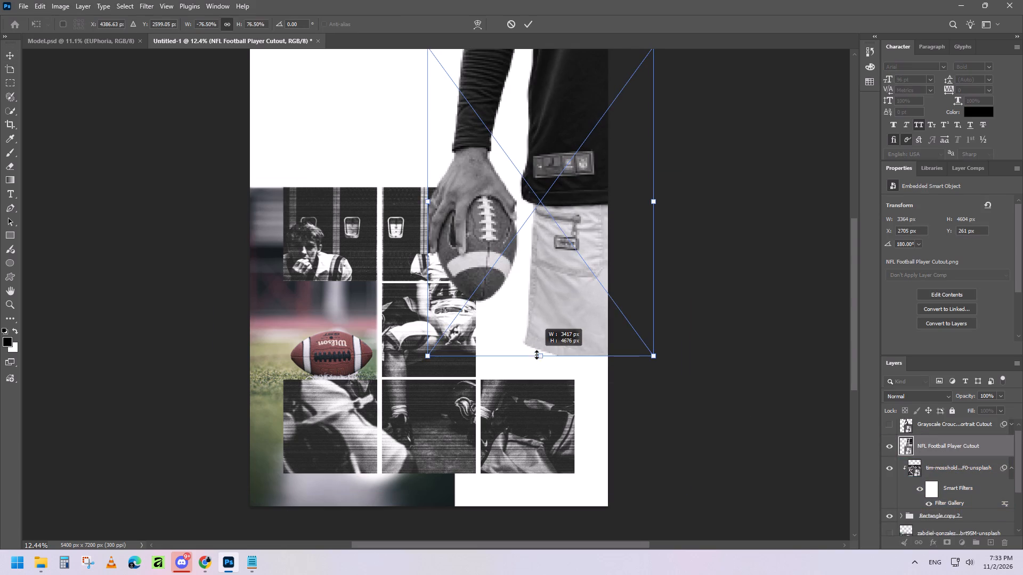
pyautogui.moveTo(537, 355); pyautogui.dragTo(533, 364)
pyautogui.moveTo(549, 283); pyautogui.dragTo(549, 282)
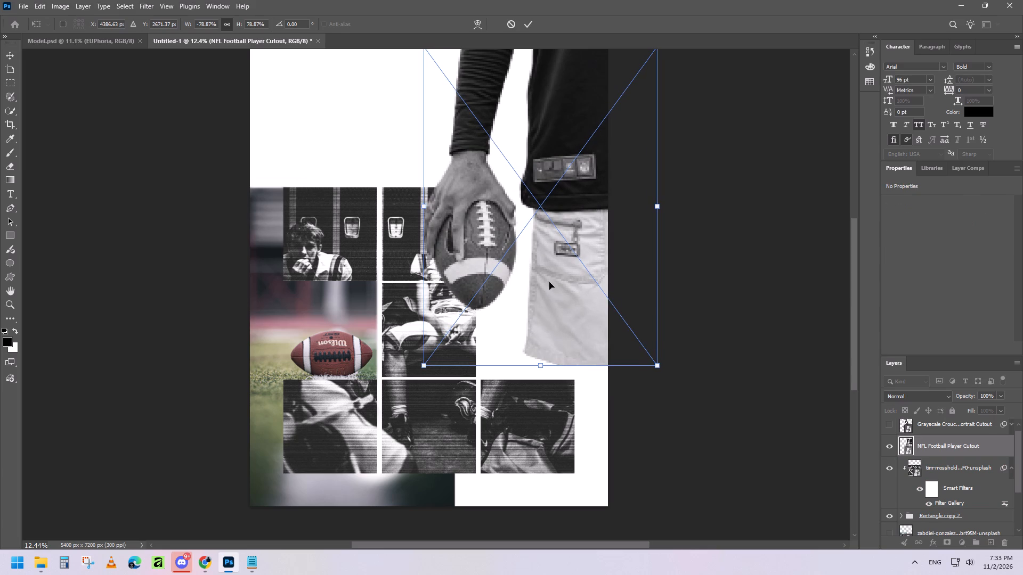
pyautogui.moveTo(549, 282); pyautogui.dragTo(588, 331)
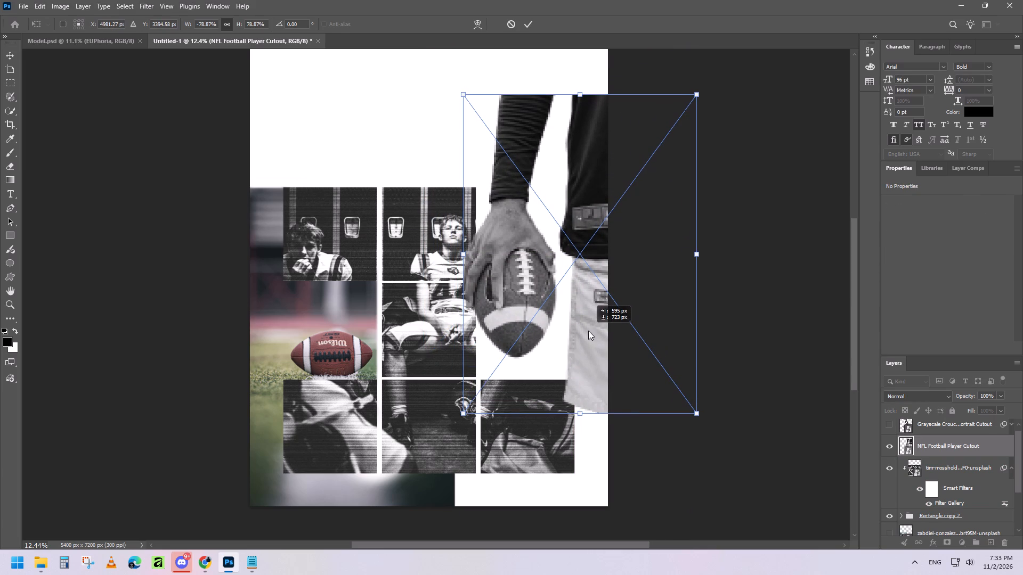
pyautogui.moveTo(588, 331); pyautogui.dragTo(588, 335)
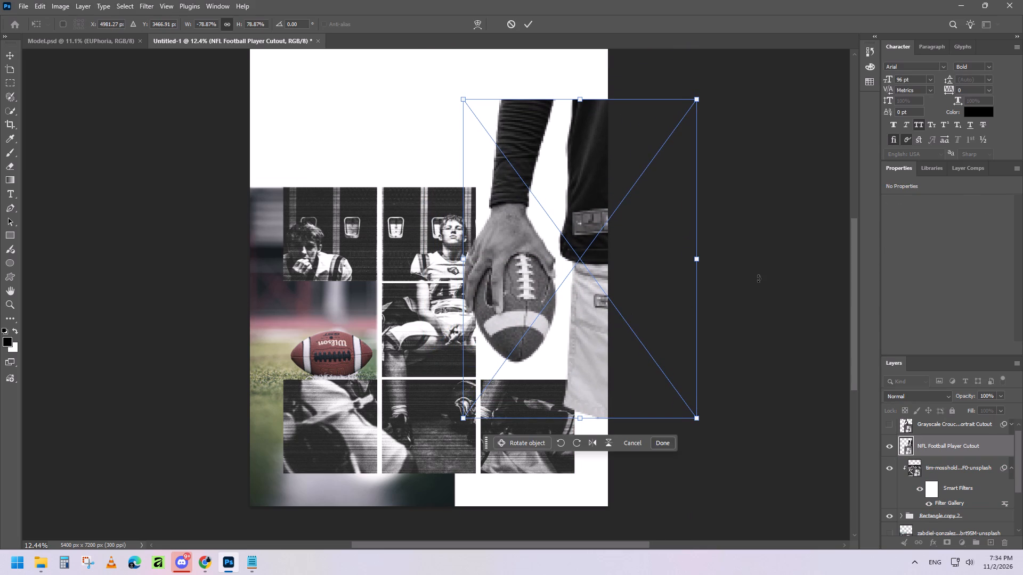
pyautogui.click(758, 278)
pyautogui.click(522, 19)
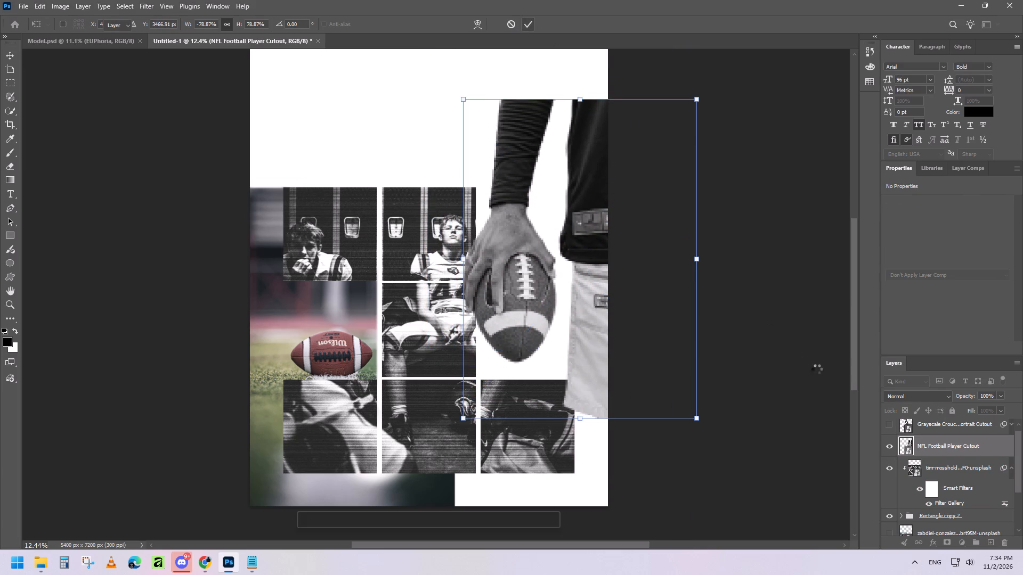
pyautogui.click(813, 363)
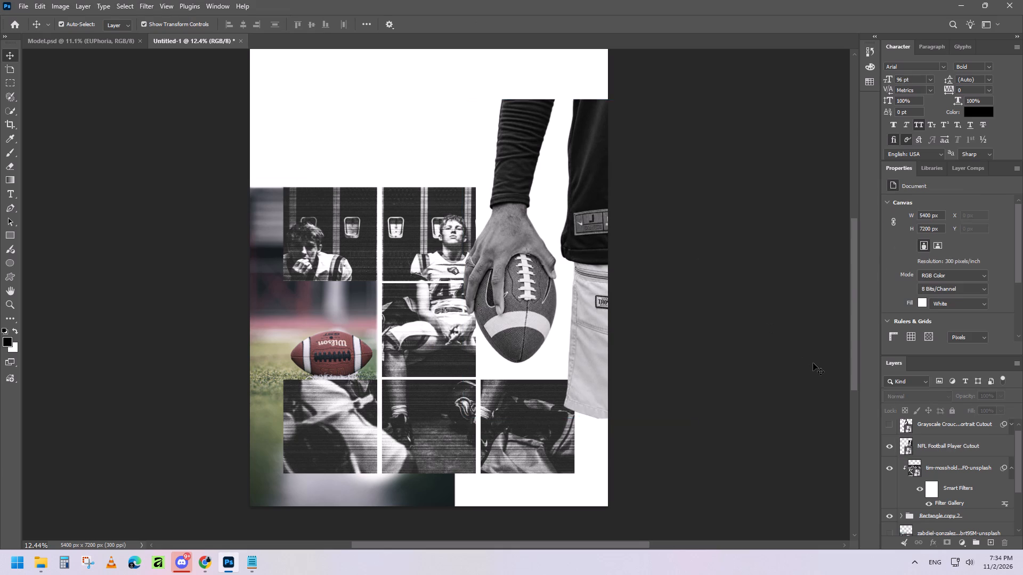
# Delete the NFL Football Player Cutout layer from the poster.
pyautogui.click(591, 228)
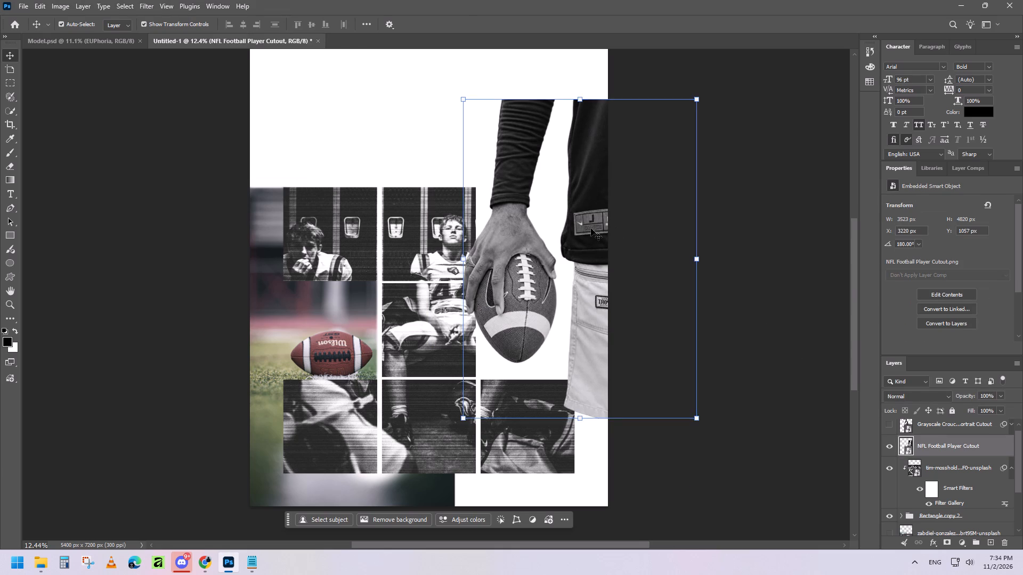
pyautogui.press('Delete')
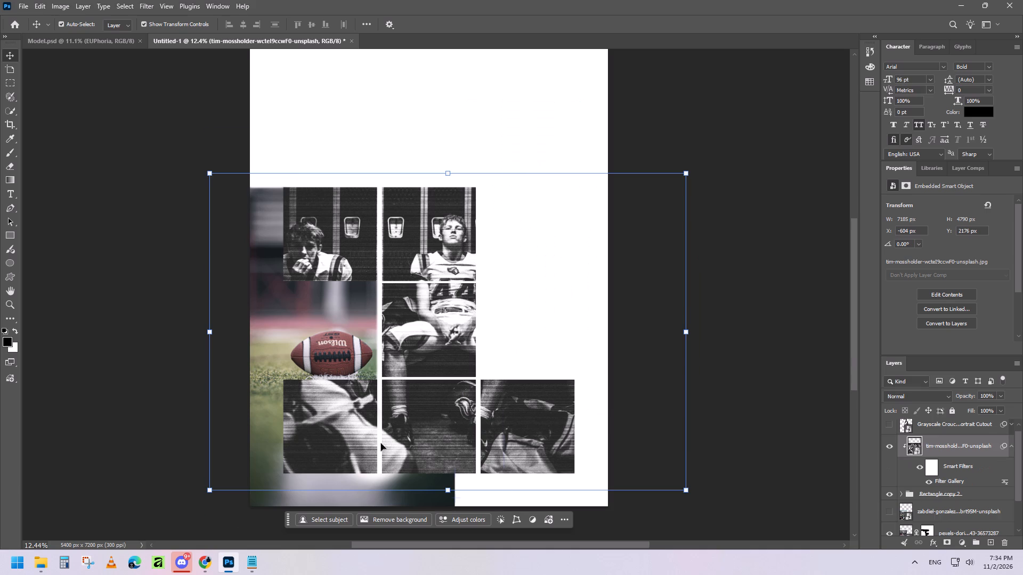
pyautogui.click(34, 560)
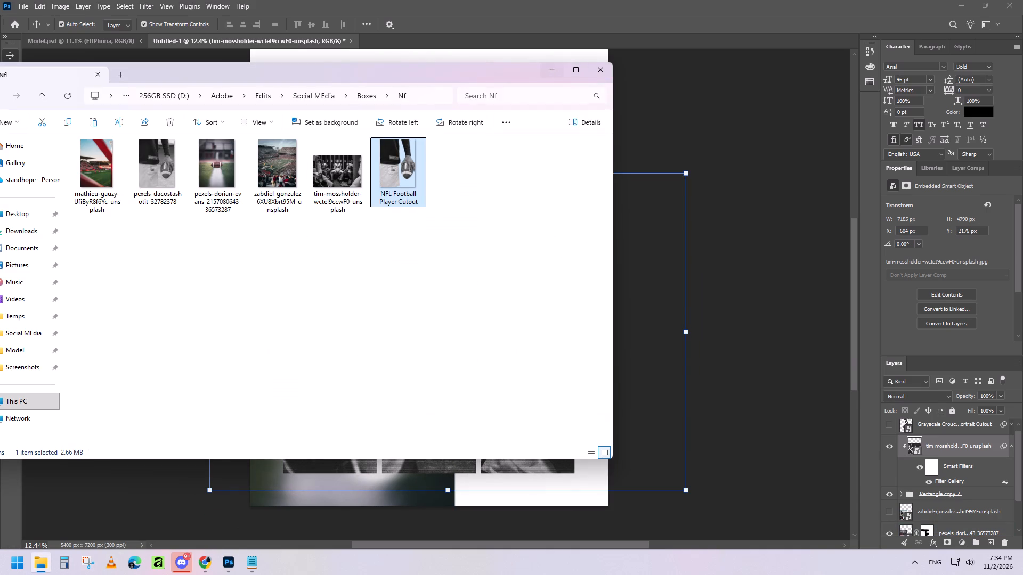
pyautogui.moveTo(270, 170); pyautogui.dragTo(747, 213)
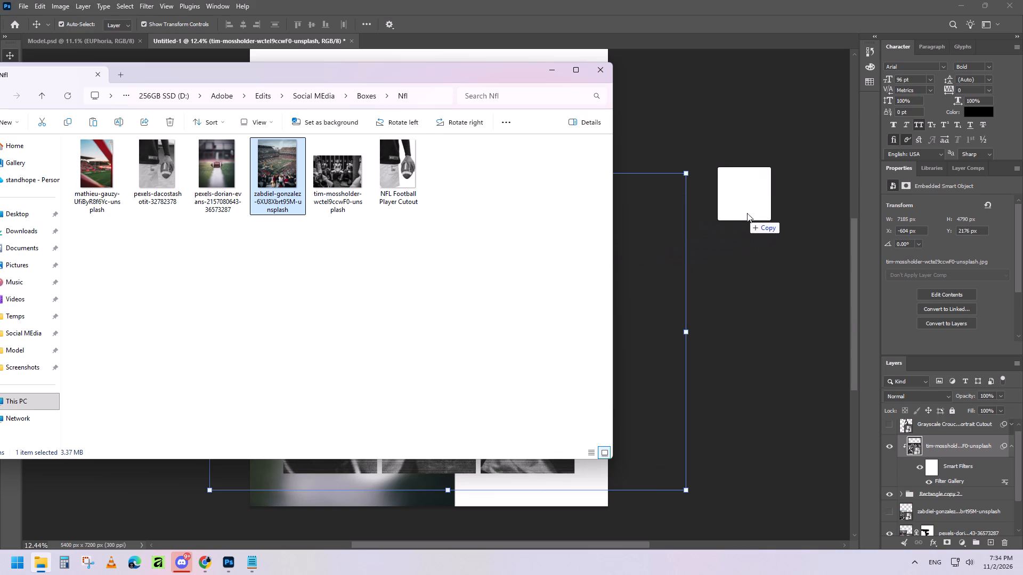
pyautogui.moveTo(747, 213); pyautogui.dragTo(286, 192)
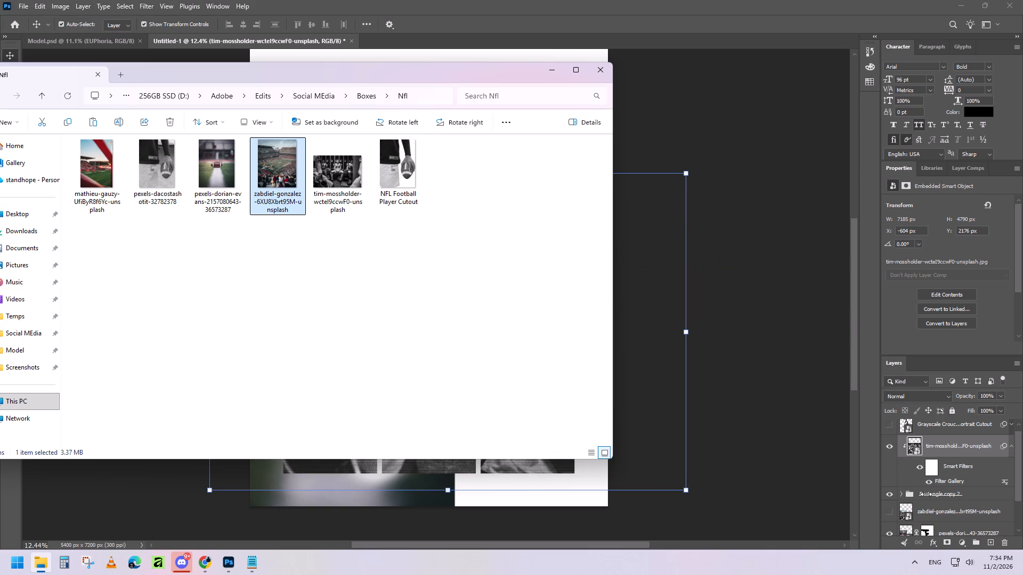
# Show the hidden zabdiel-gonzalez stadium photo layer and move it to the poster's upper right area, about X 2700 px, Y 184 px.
pyautogui.click(890, 512)
pyautogui.click(888, 512)
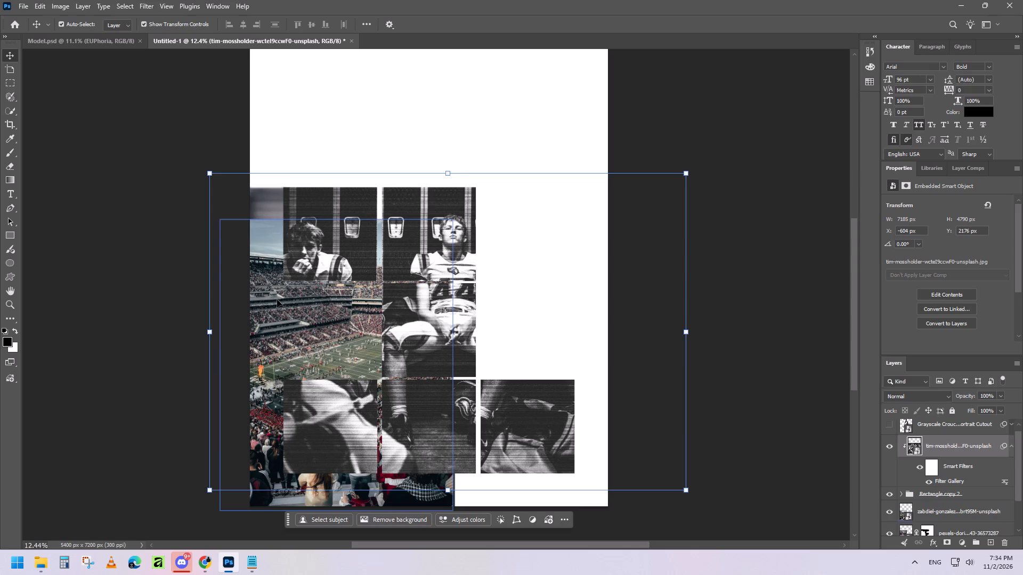
pyautogui.moveTo(277, 300); pyautogui.dragTo(498, 133)
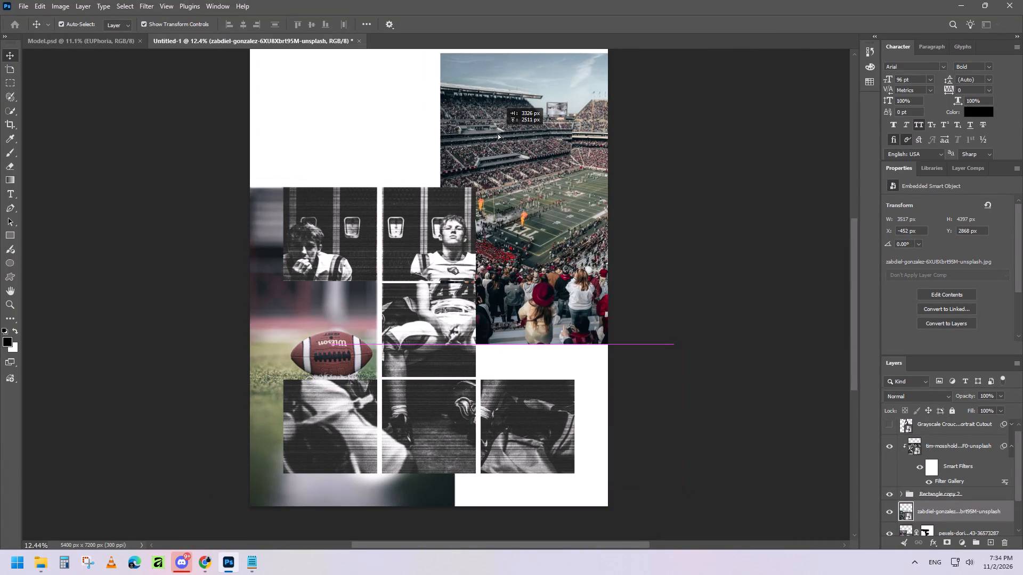
pyautogui.moveTo(498, 133); pyautogui.dragTo(490, 126)
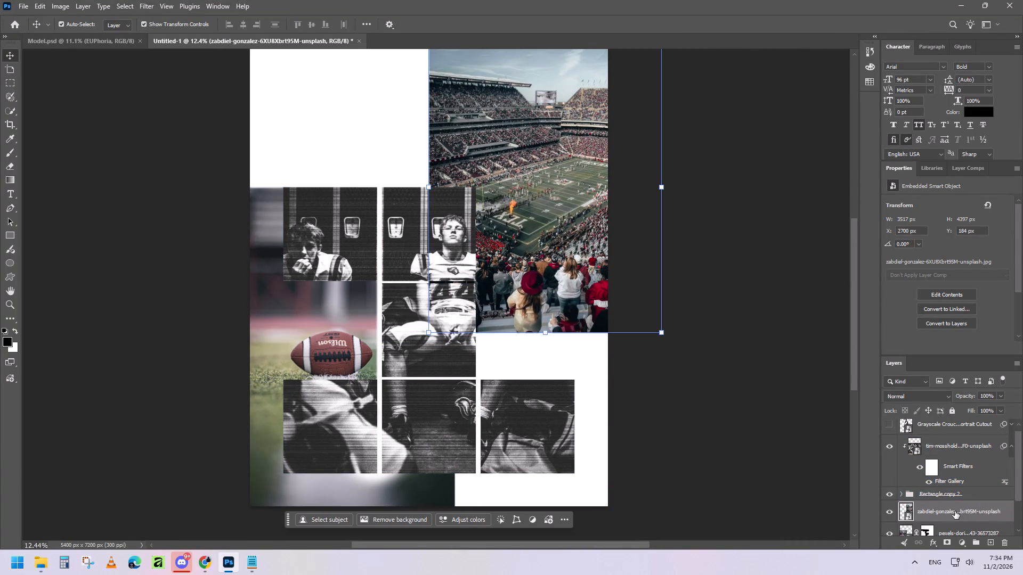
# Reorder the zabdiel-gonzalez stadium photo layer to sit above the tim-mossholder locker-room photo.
pyautogui.moveTo(955, 511); pyautogui.dragTo(956, 439)
pyautogui.scroll(2, 961, 495)
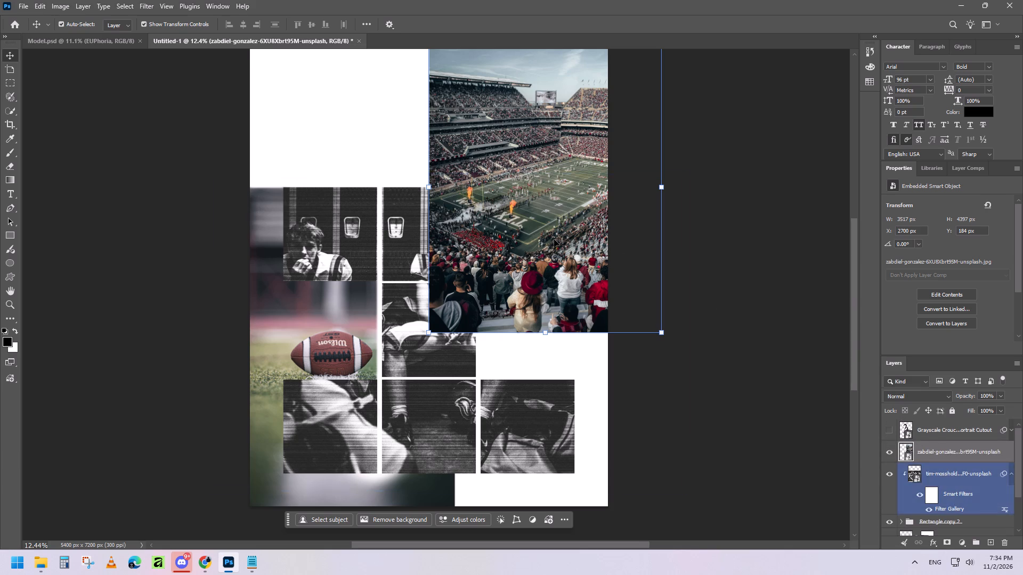
# Scale the stadium photo down to about 18.4%, positioning it over the poster's right edge beside the locker-room grid.
pyautogui.moveTo(553, 240); pyautogui.dragTo(580, 262)
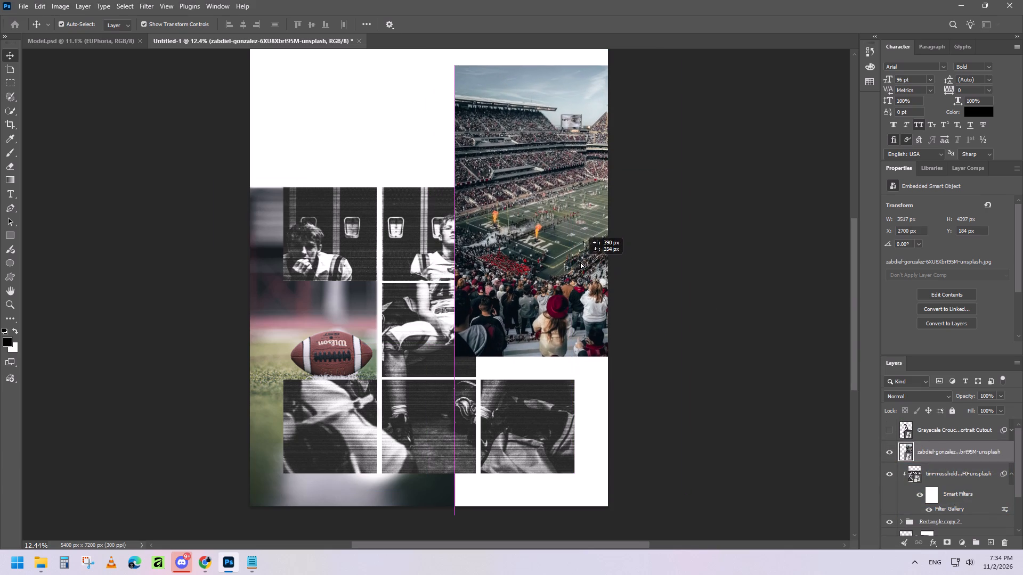
pyautogui.moveTo(580, 262); pyautogui.dragTo(579, 264)
pyautogui.moveTo(579, 264); pyautogui.dragTo(578, 269)
pyautogui.moveTo(452, 70); pyautogui.dragTo(570, 160)
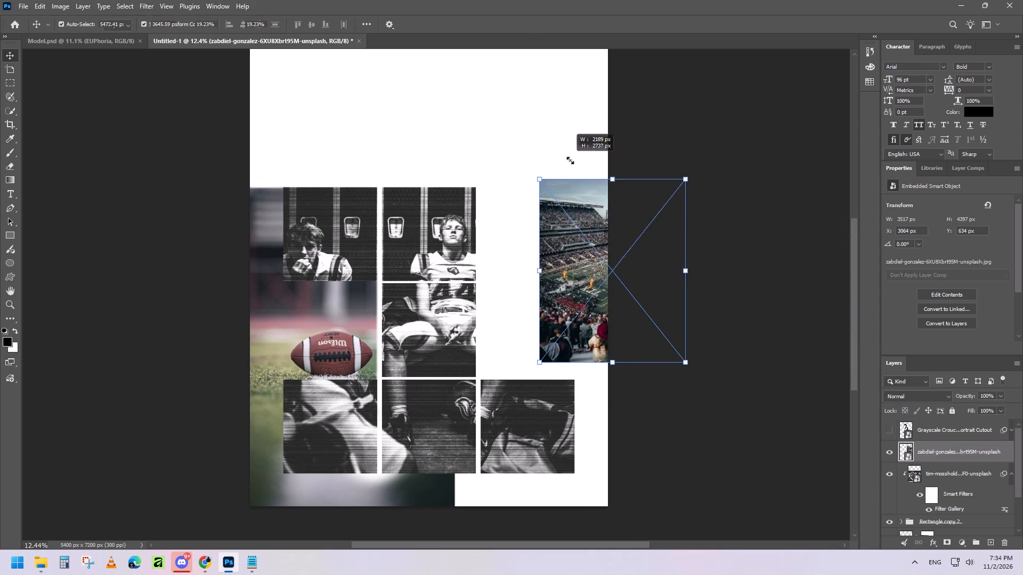
pyautogui.moveTo(570, 160); pyautogui.dragTo(573, 163)
pyautogui.moveTo(586, 250); pyautogui.dragTo(557, 194)
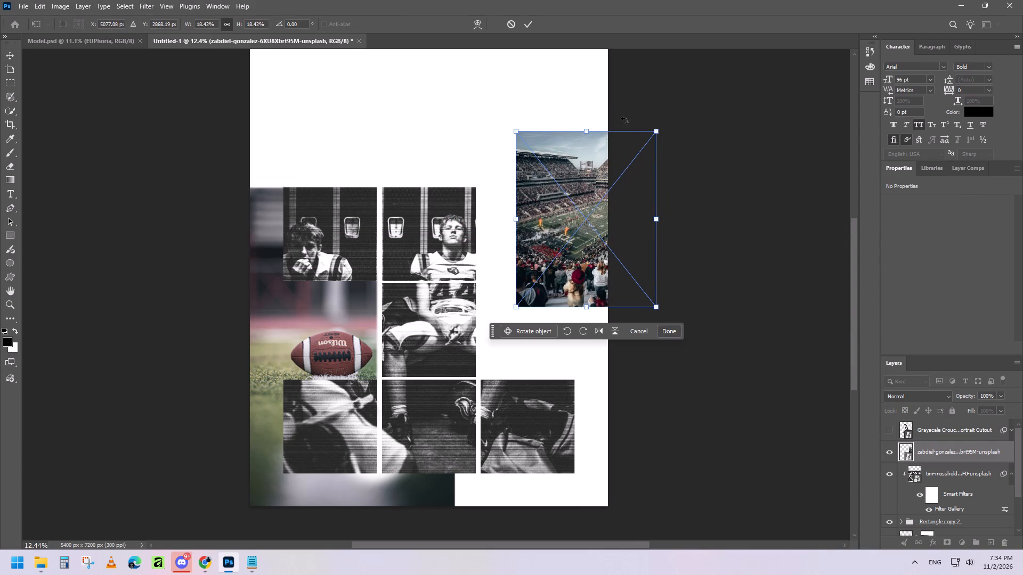
# Move the stadium photo to the poster's top-left corner, partly off the canvas at about X -363 px, Y -812 px.
pyautogui.moveTo(513, 26); pyautogui.dragTo(563, 87)
pyautogui.moveTo(563, 87); pyautogui.dragTo(704, 193)
pyautogui.moveTo(608, 239); pyautogui.dragTo(346, 109)
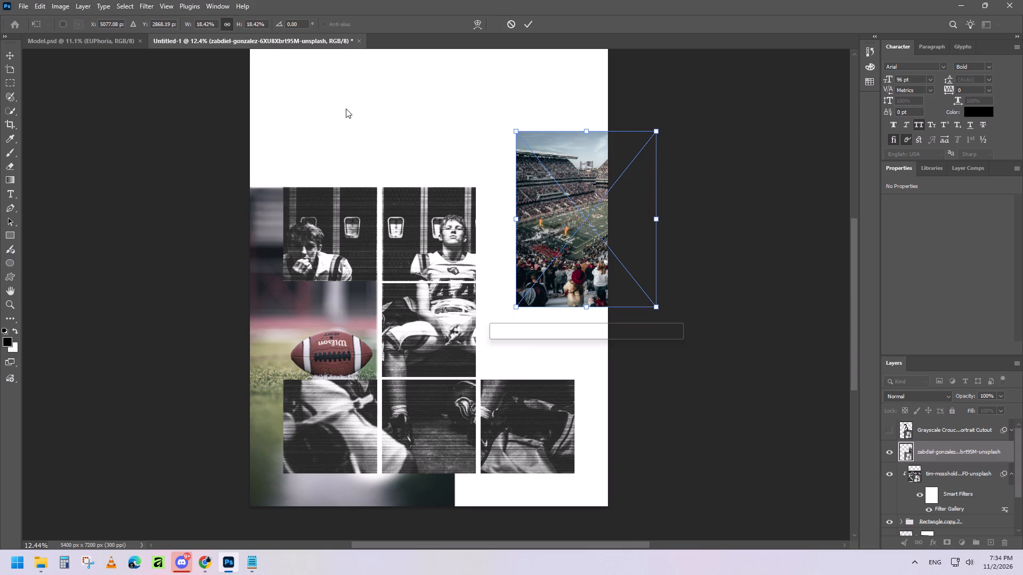
pyautogui.moveTo(346, 109); pyautogui.dragTo(321, 103)
pyautogui.moveTo(585, 177); pyautogui.dragTo(303, 78)
pyautogui.click(528, 23)
pyautogui.moveTo(312, 142); pyautogui.dragTo(311, 106)
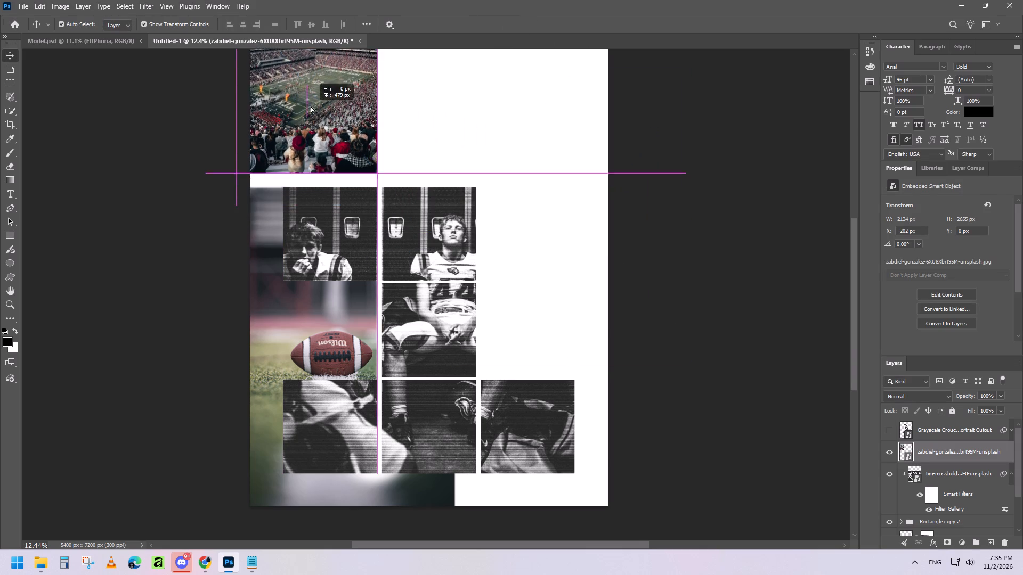
pyautogui.moveTo(311, 106); pyautogui.dragTo(302, 88)
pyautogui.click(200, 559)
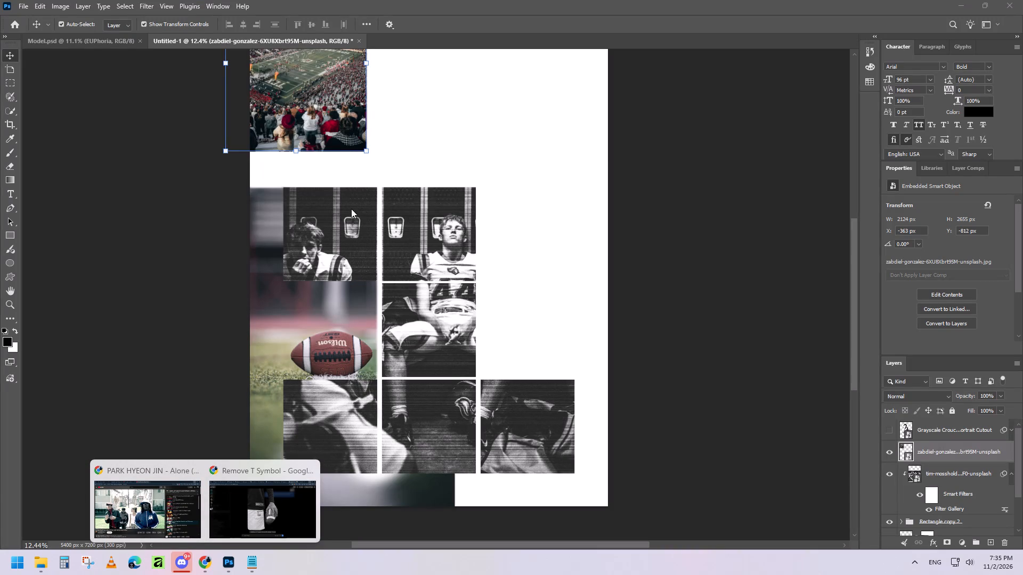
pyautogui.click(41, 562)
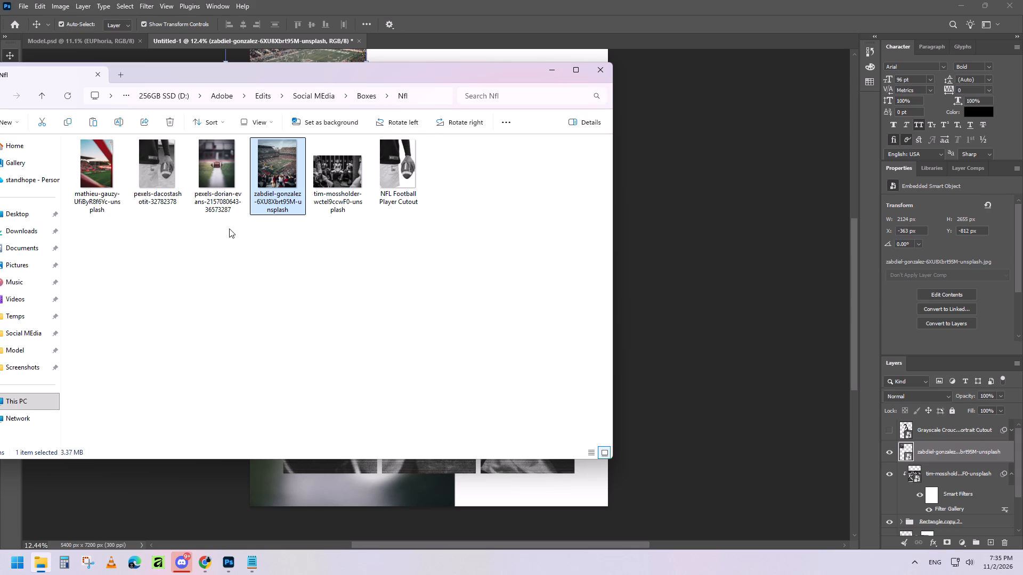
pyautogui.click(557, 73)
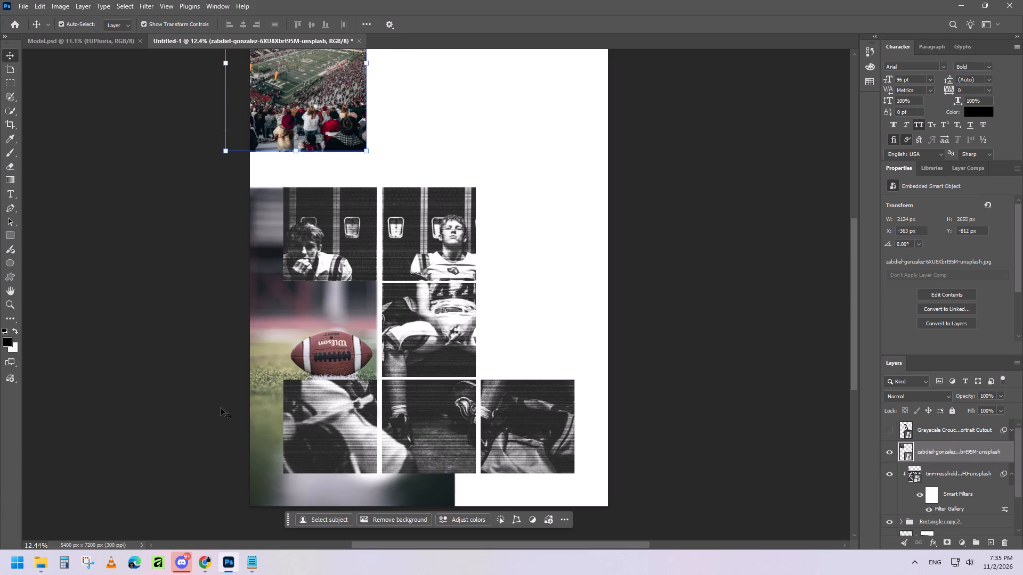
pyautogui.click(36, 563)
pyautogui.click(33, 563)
# Switch to the Chrome window playing the YouTube music mix.
pyautogui.click(210, 562)
pyautogui.click(147, 503)
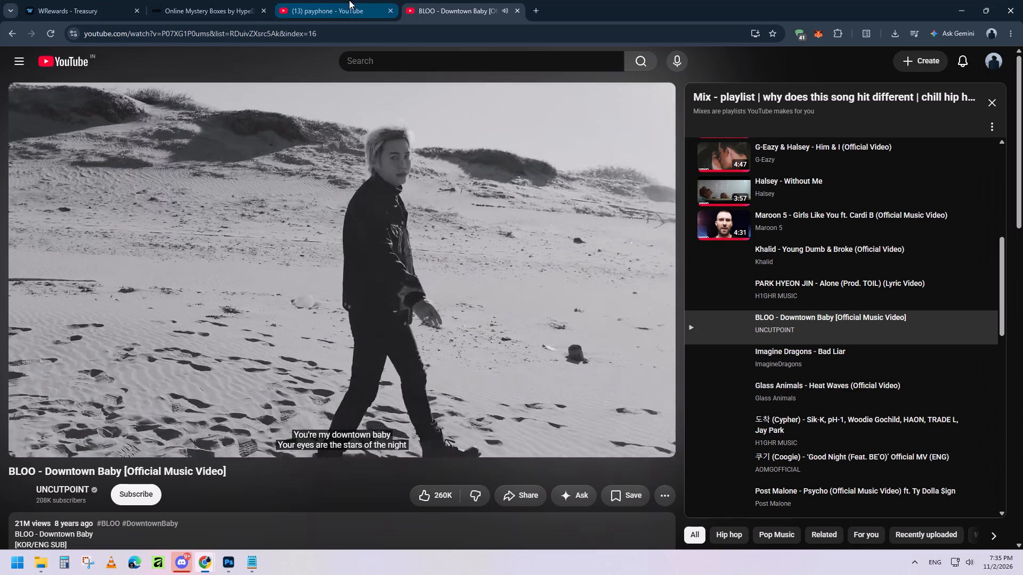
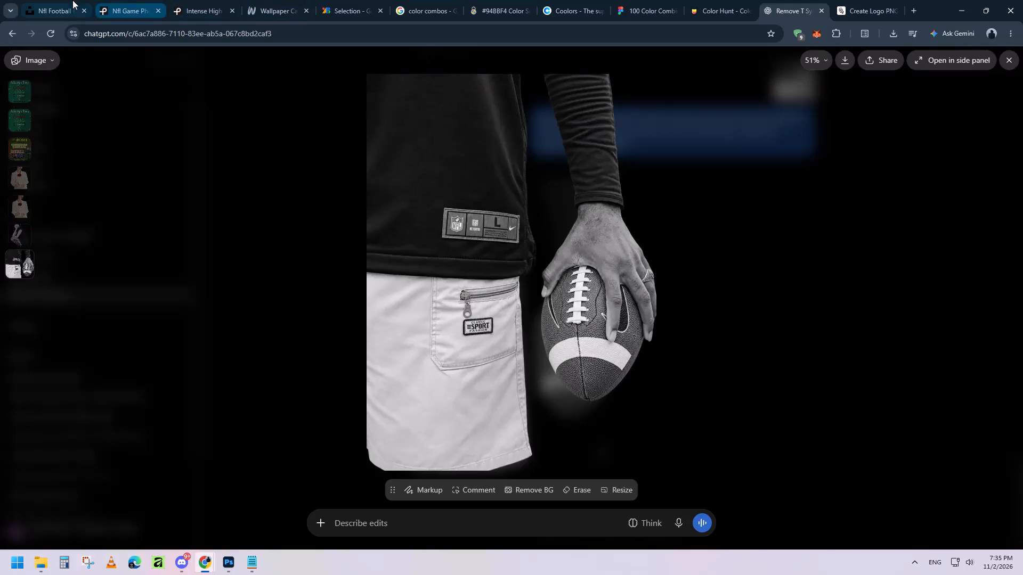
# Look through the open stock photo tabs and the Pexels "nfl game" results for a suitable football image.
pyautogui.click(49, 0)
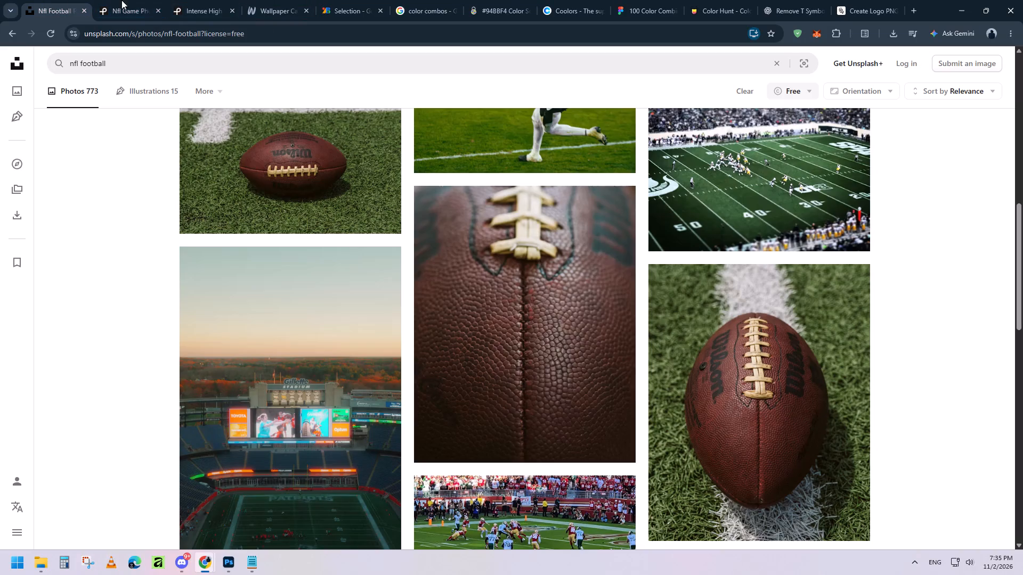
pyautogui.click(145, 0)
pyautogui.click(224, 0)
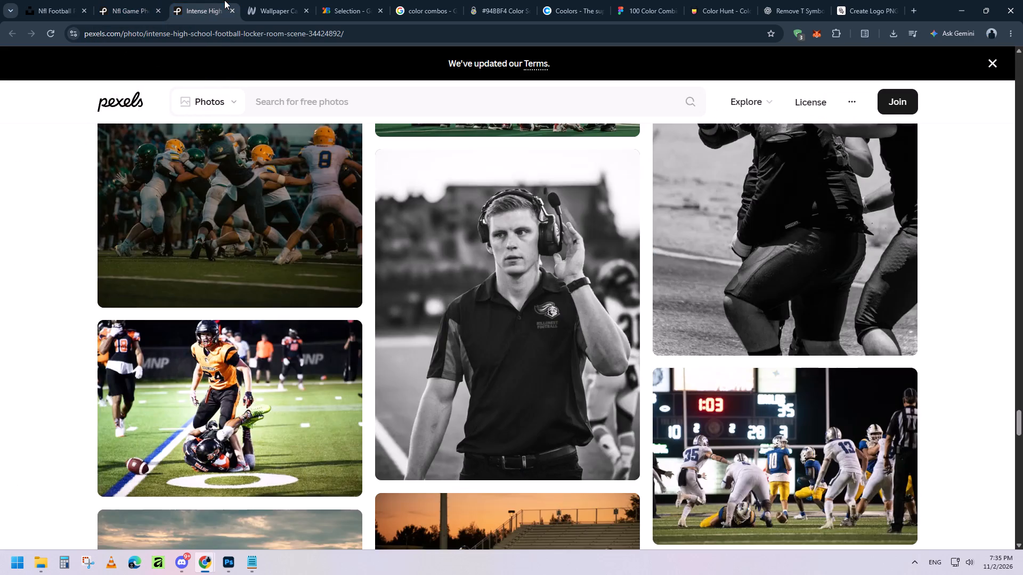
pyautogui.click(152, 0)
pyautogui.scroll(5, 356, 437)
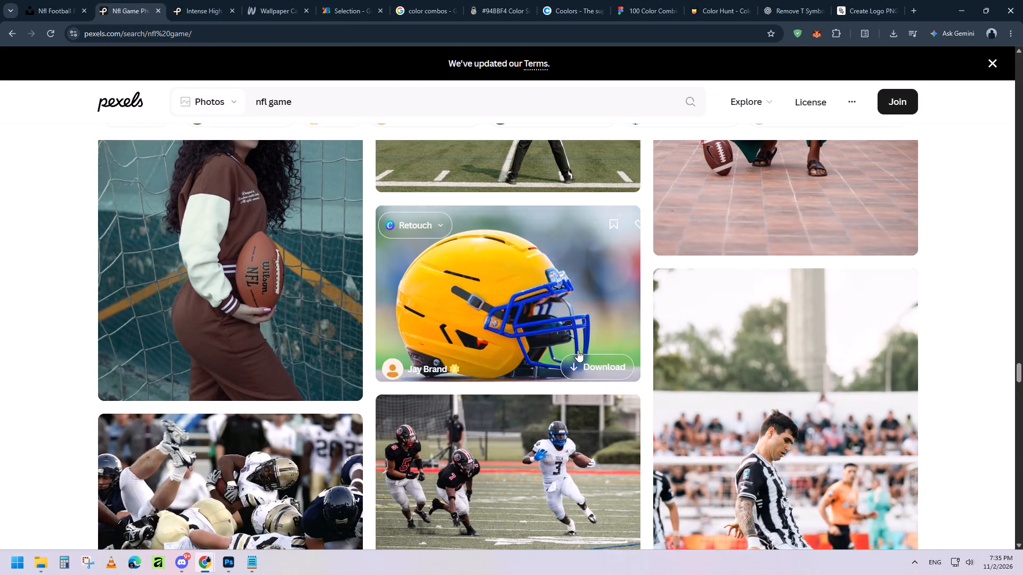
pyautogui.scroll(16, 578, 350)
pyautogui.scroll(6, 578, 350)
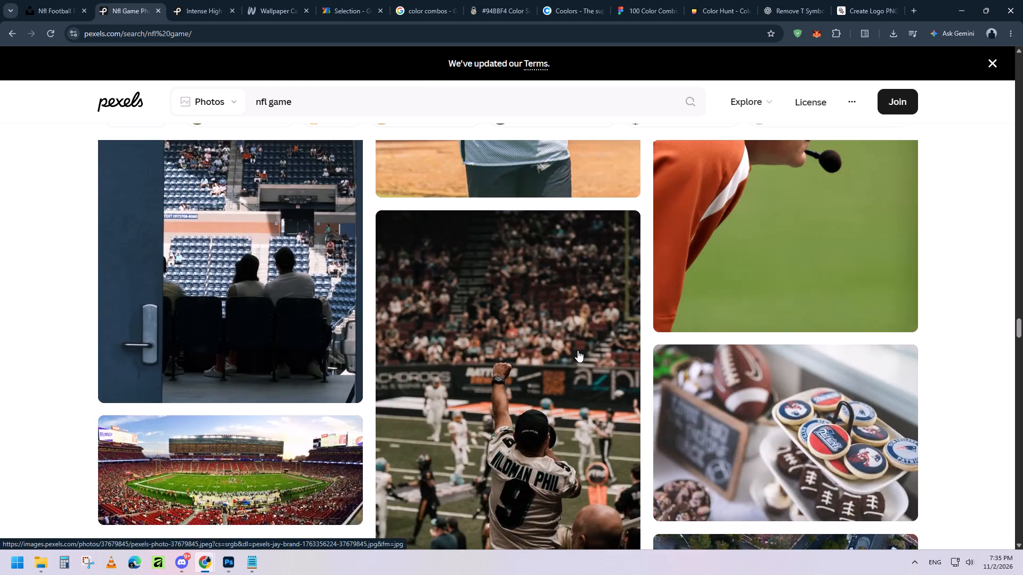
pyautogui.scroll(5, 578, 350)
pyautogui.scroll(-15, 578, 350)
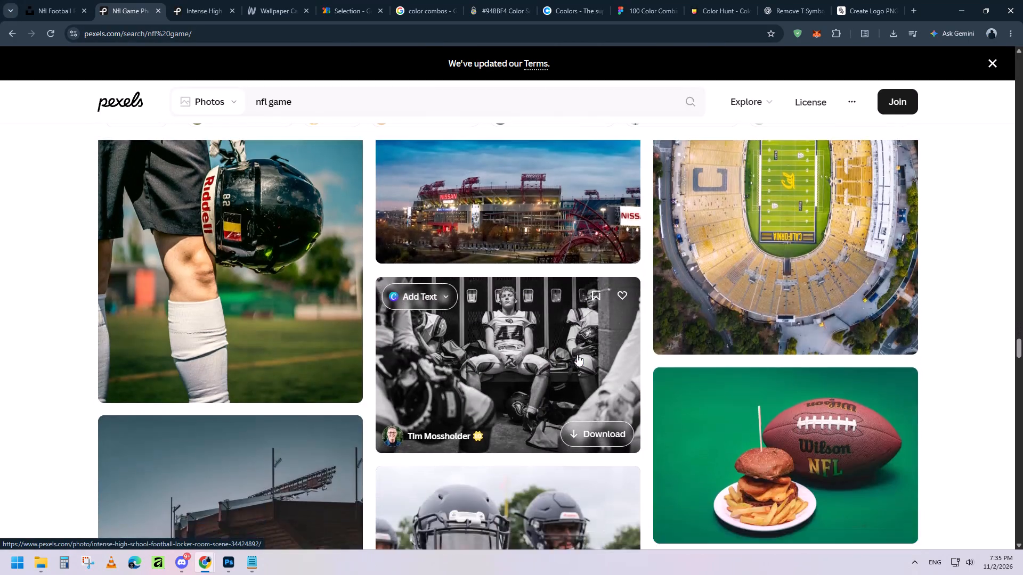
pyautogui.scroll(20, 577, 355)
pyautogui.scroll(12, 577, 355)
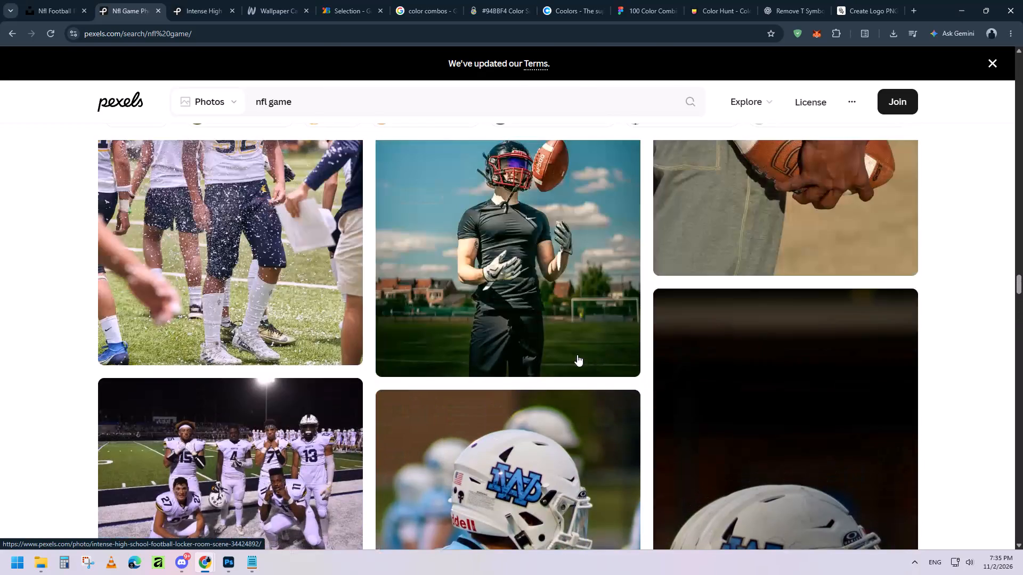
pyautogui.scroll(-5, 577, 355)
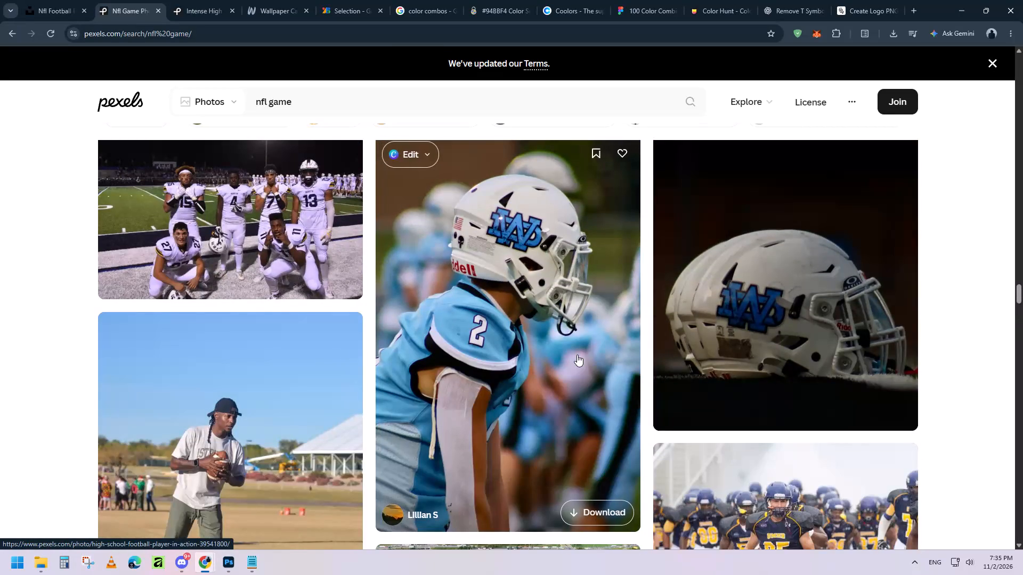
pyautogui.scroll(18, 577, 355)
pyautogui.scroll(10, 577, 355)
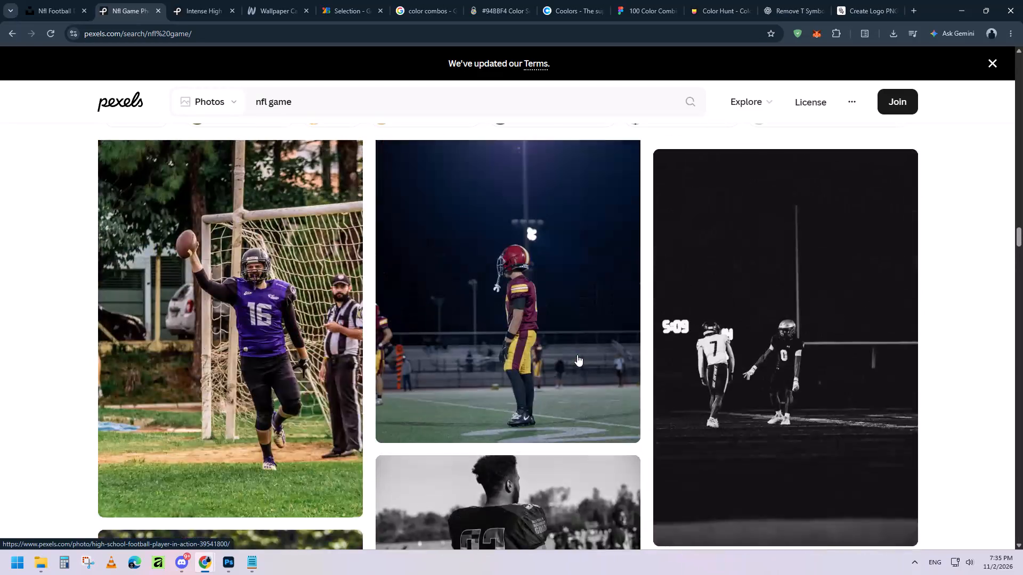
pyautogui.scroll(13, 577, 355)
pyautogui.scroll(-5, 577, 355)
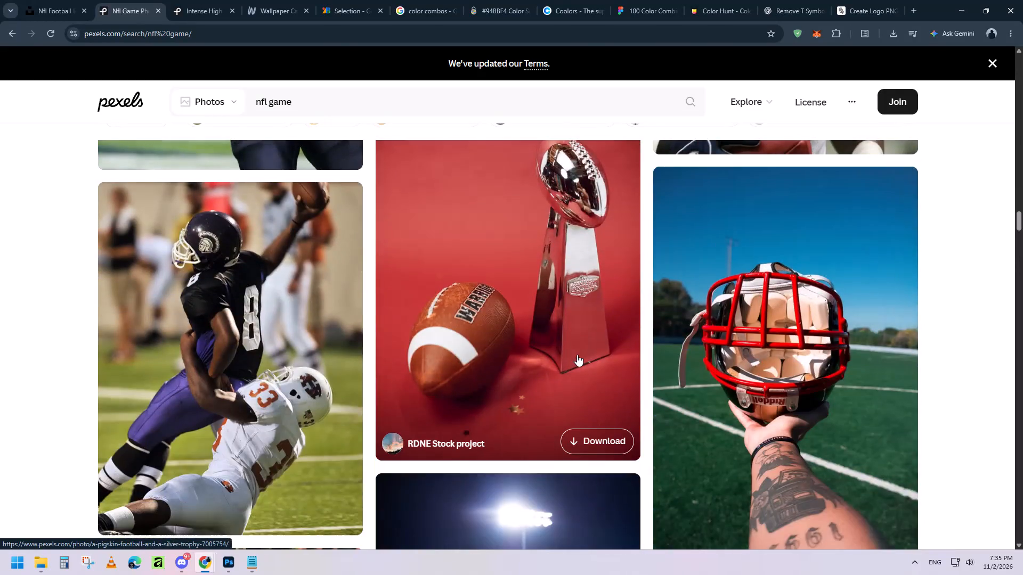
pyautogui.scroll(20, 577, 355)
pyautogui.scroll(8, 577, 355)
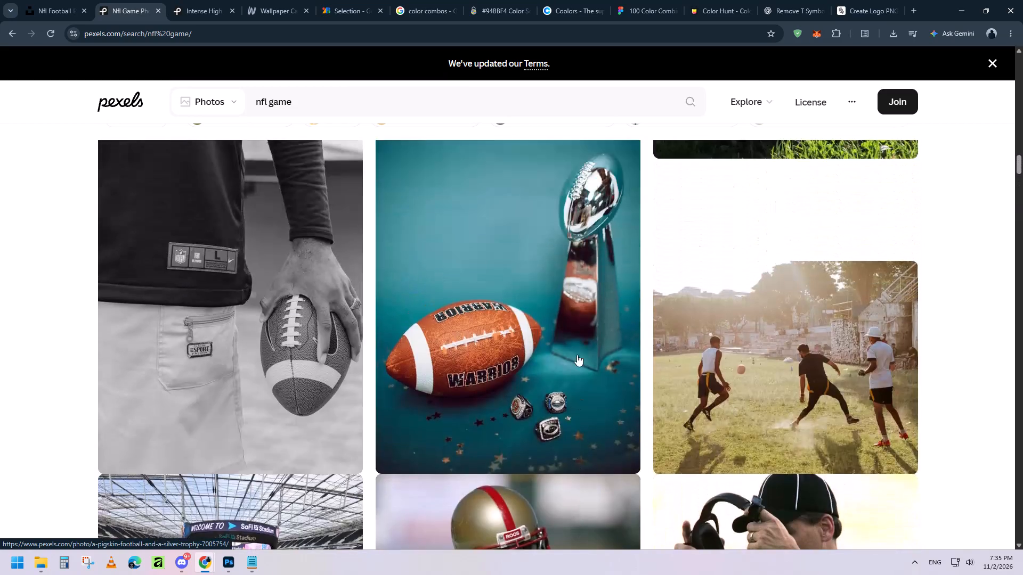
pyautogui.scroll(20, 577, 355)
pyautogui.scroll(2, 577, 355)
pyautogui.scroll(-4, 577, 355)
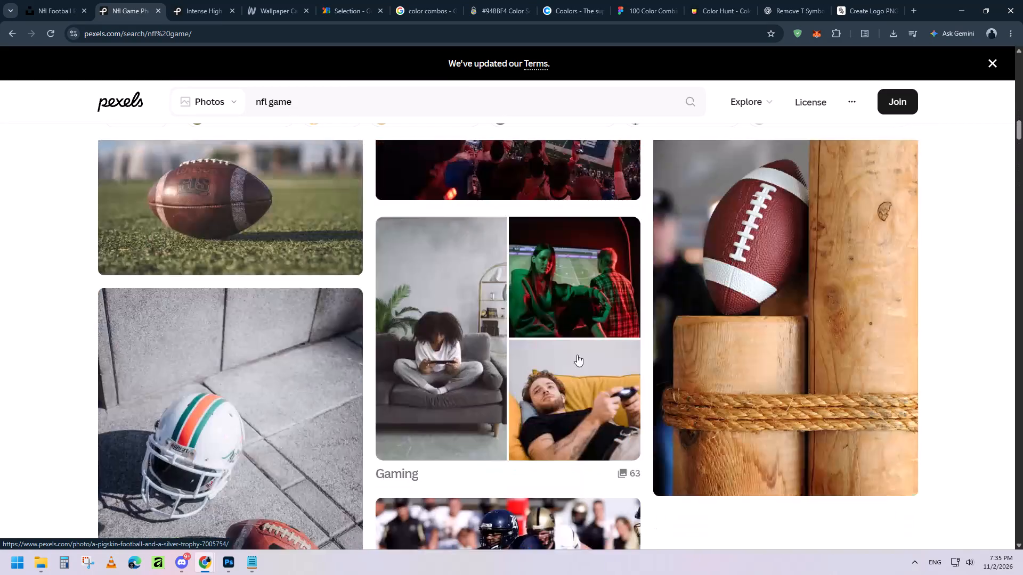
pyautogui.scroll(-5, 577, 355)
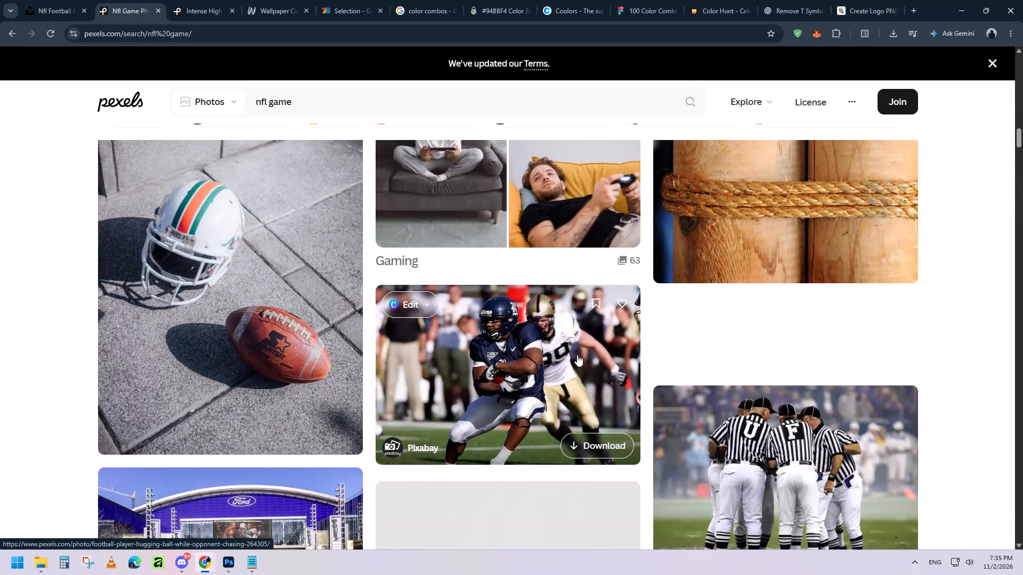
# Download the Pexels photo of the white helmet with orange and green stripes beside a football on grey paving.
pyautogui.rightClick(240, 276)
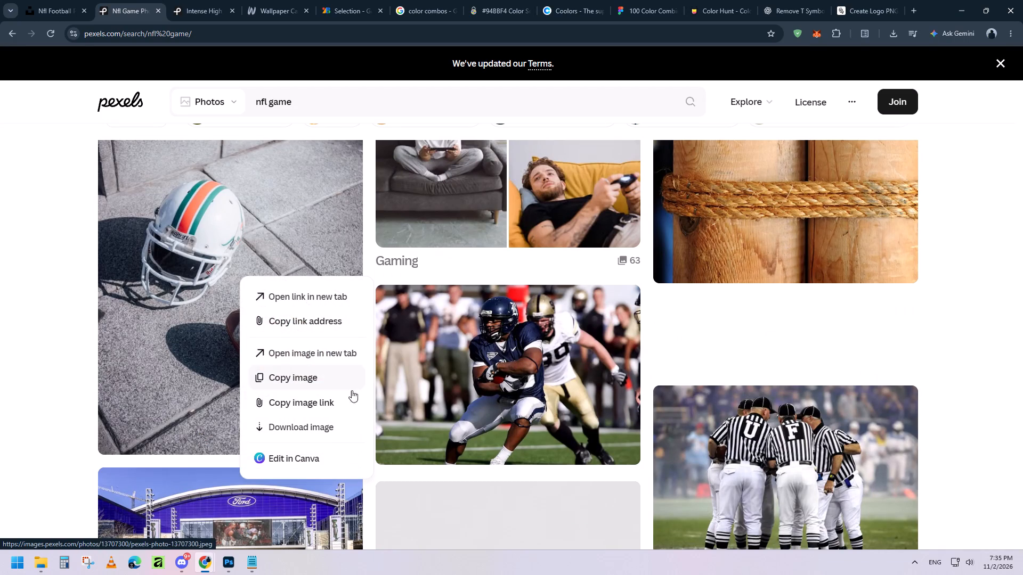
pyautogui.click(0, 372)
pyautogui.click(335, 434)
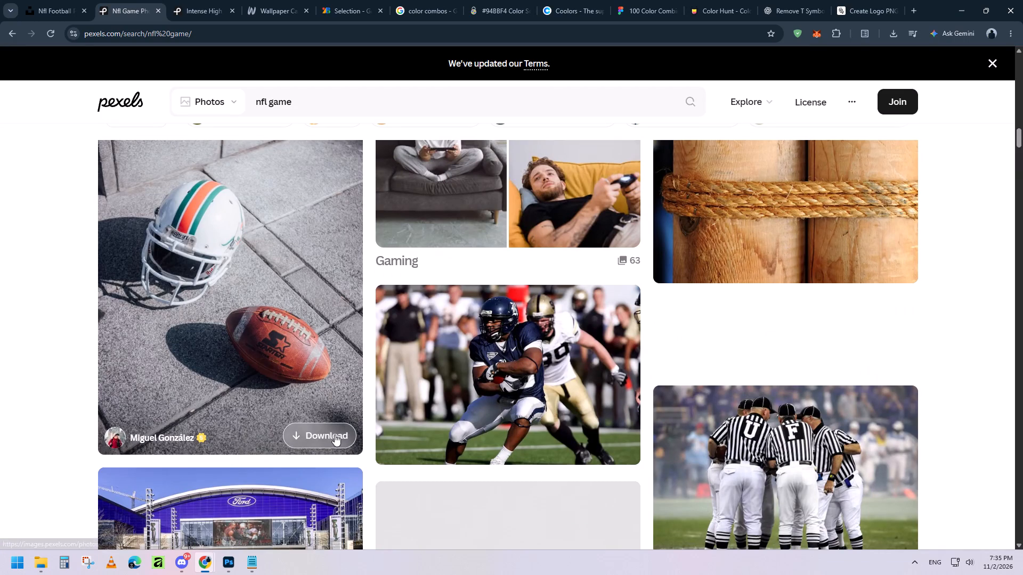
pyautogui.scroll(-6, 1014, 416)
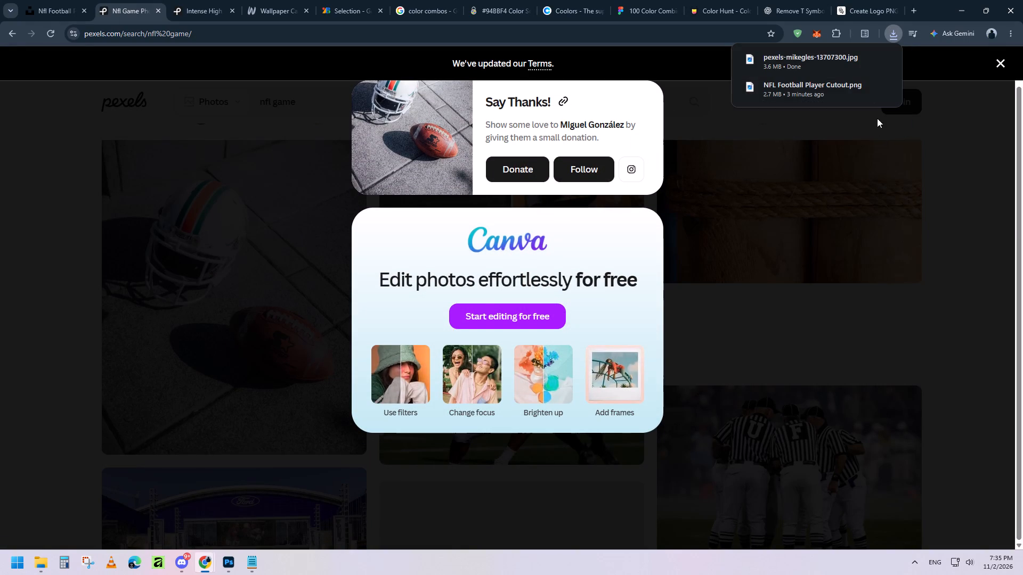
pyautogui.click(1000, 282)
# Find and download the Pexels photo of the white number 11 helmet behind a brown football on the pavement.
pyautogui.scroll(-15, 971, 389)
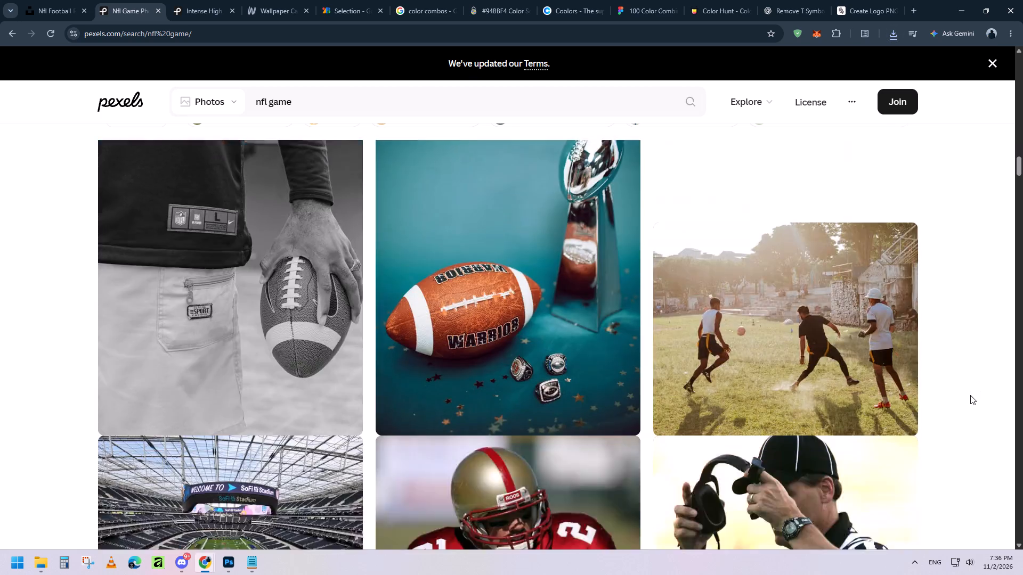
pyautogui.scroll(-20, 970, 395)
pyautogui.scroll(-16, 970, 395)
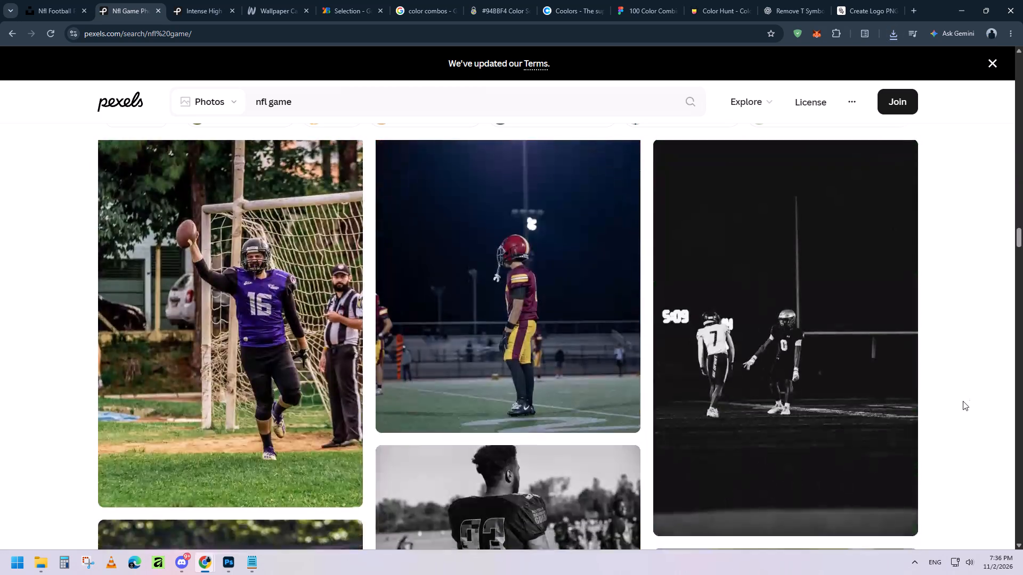
pyautogui.scroll(-20, 963, 401)
pyautogui.scroll(-11, 963, 401)
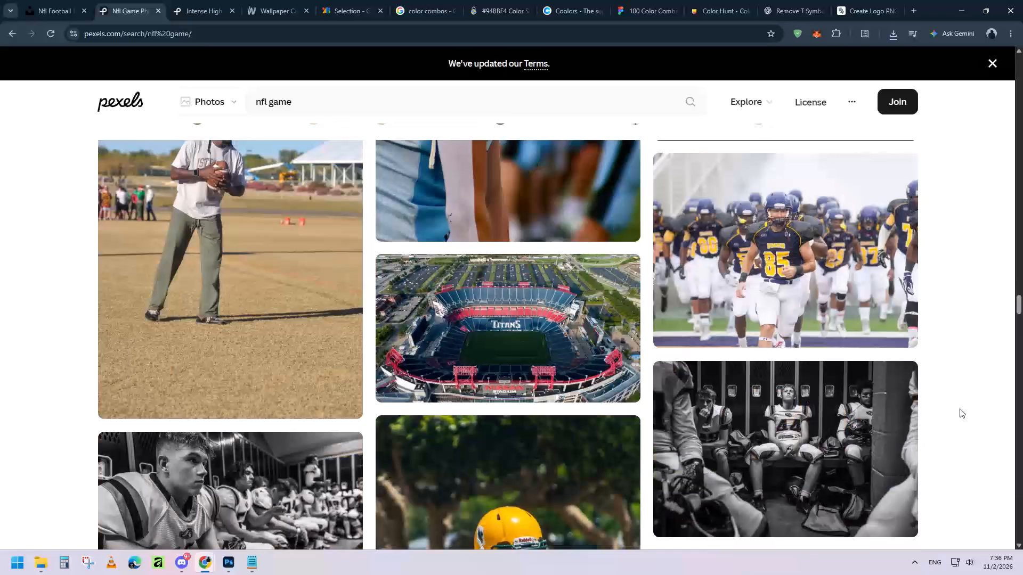
pyautogui.scroll(-9, 960, 408)
pyautogui.scroll(-19, 959, 410)
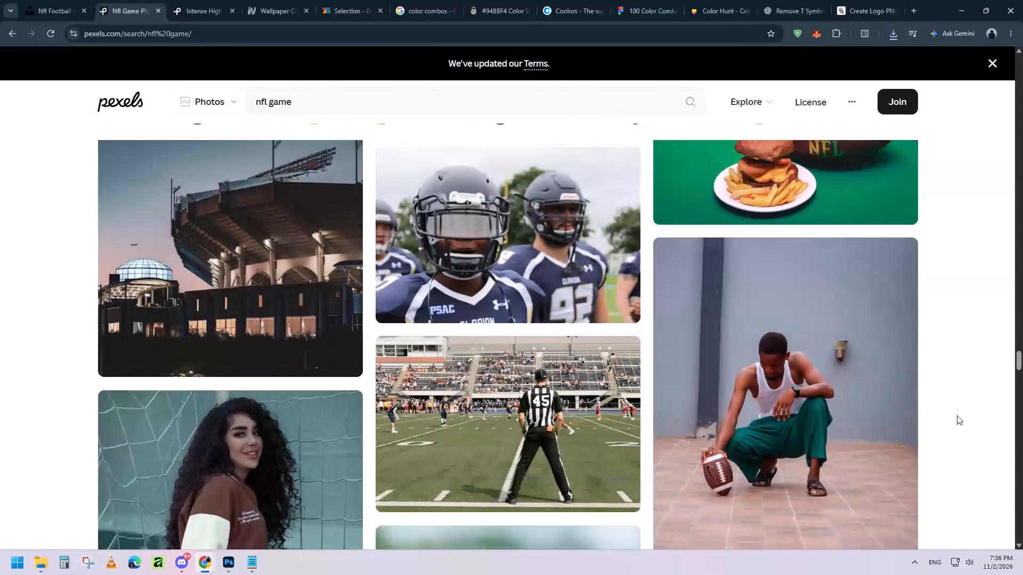
pyautogui.scroll(-19, 957, 416)
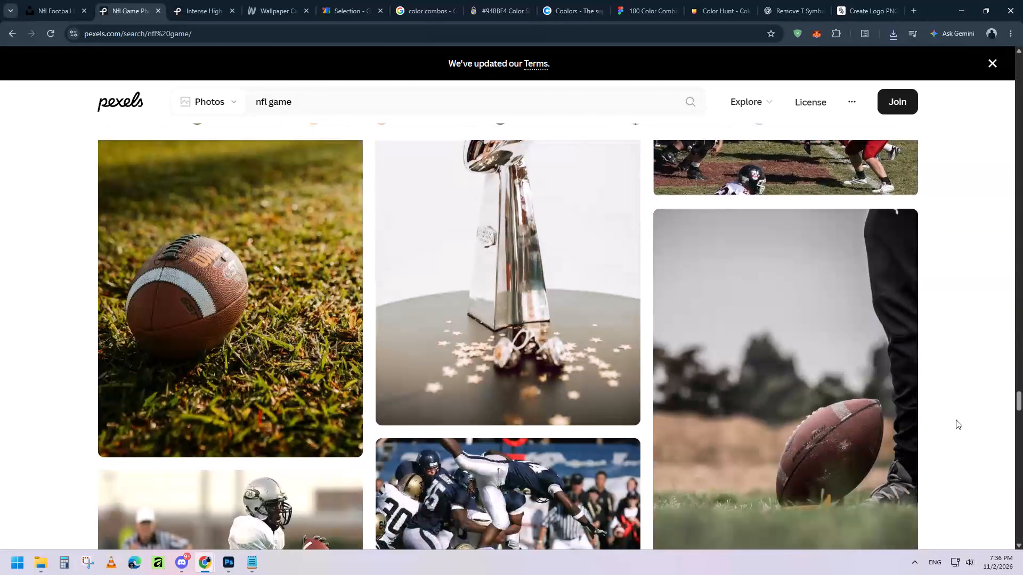
pyautogui.scroll(-14, 956, 420)
pyautogui.scroll(3, 953, 423)
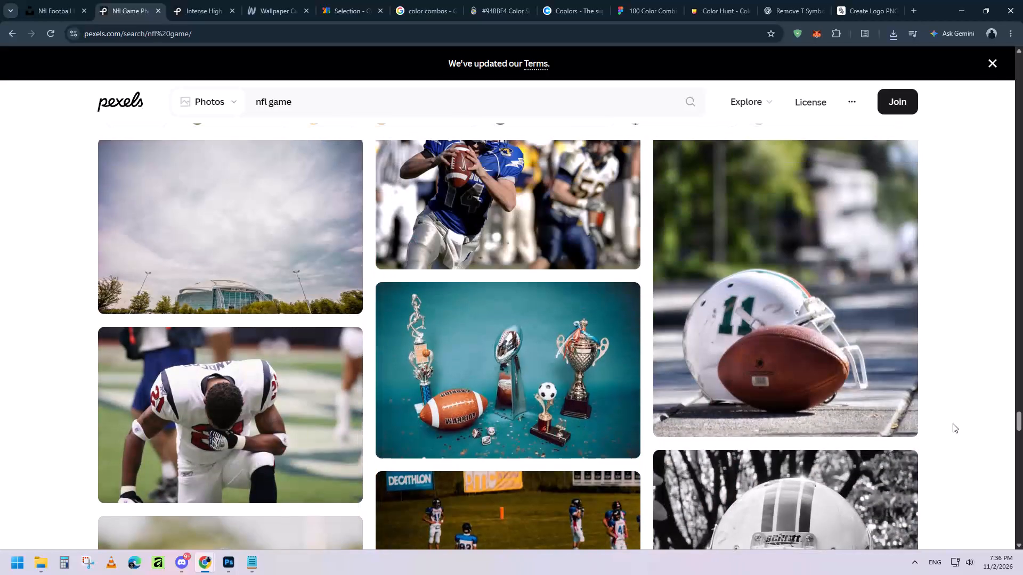
pyautogui.click(875, 415)
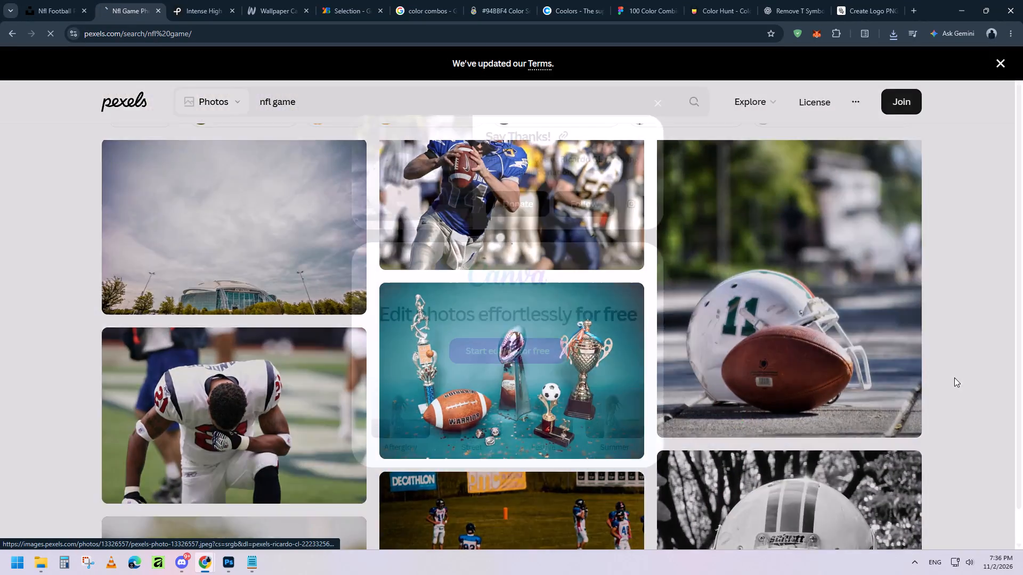
pyautogui.click(659, 102)
# Examine the remaining Pexels "nfl game" results for more usable football photos.
pyautogui.scroll(-6, 993, 458)
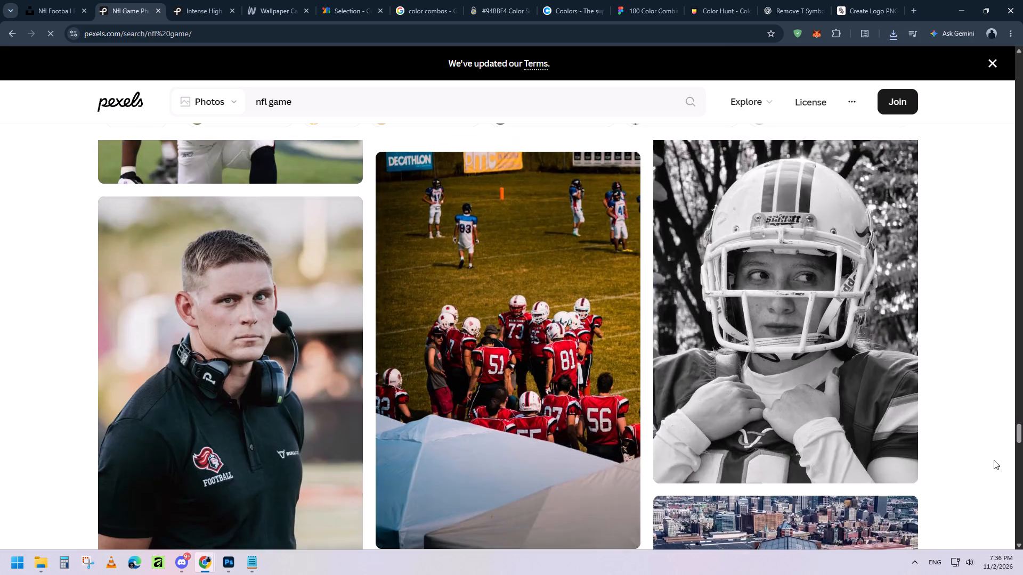
pyautogui.scroll(-10, 994, 460)
pyautogui.scroll(-16, 989, 471)
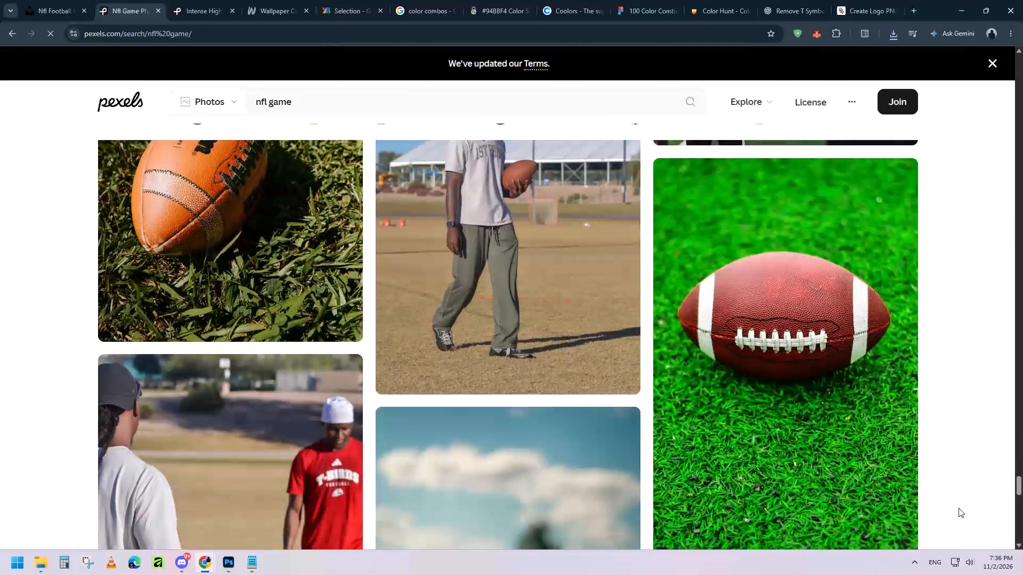
pyautogui.scroll(-10, 958, 508)
pyautogui.scroll(-14, 952, 513)
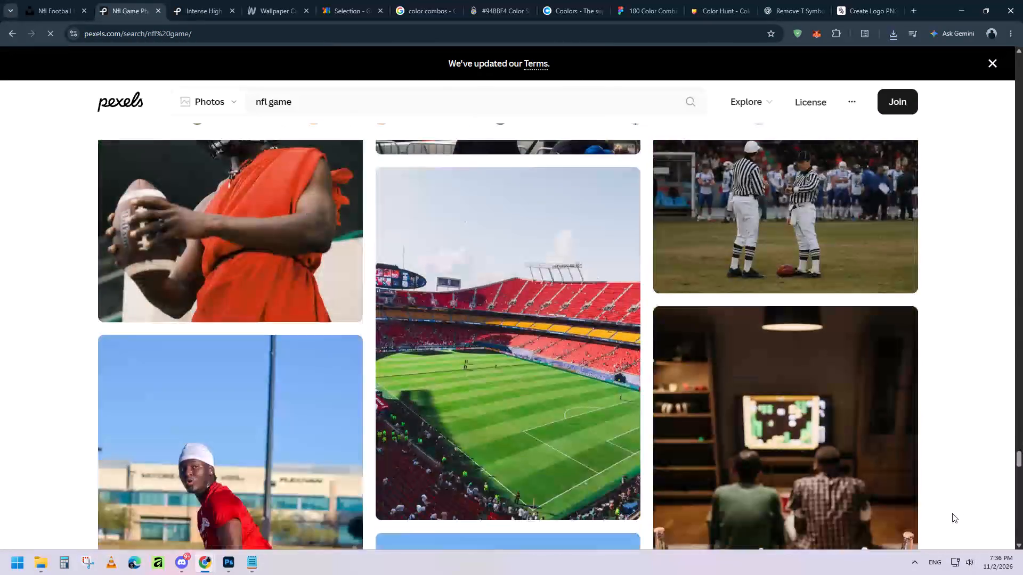
pyautogui.scroll(-20, 952, 513)
pyautogui.scroll(-3, 952, 513)
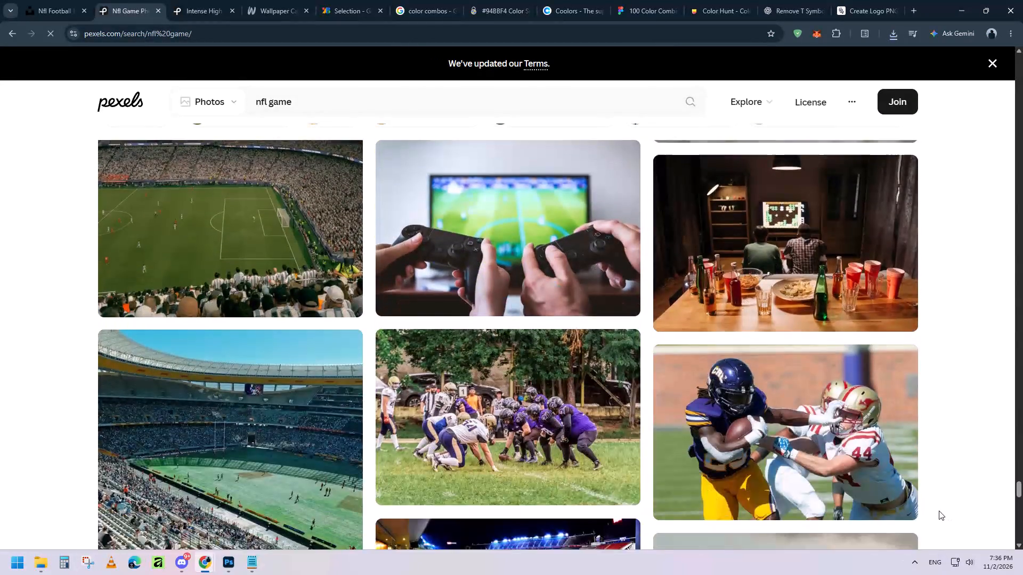
pyautogui.scroll(-10, 939, 511)
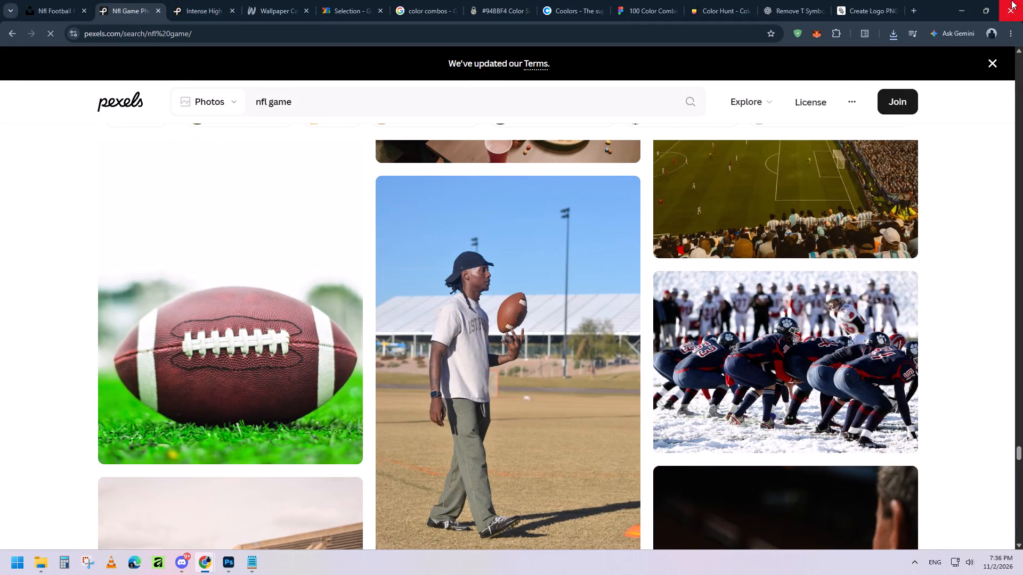
# Reduce the browser to a smaller window and show the latest downloaded photo in the Downloads folder.
pyautogui.click(985, 0)
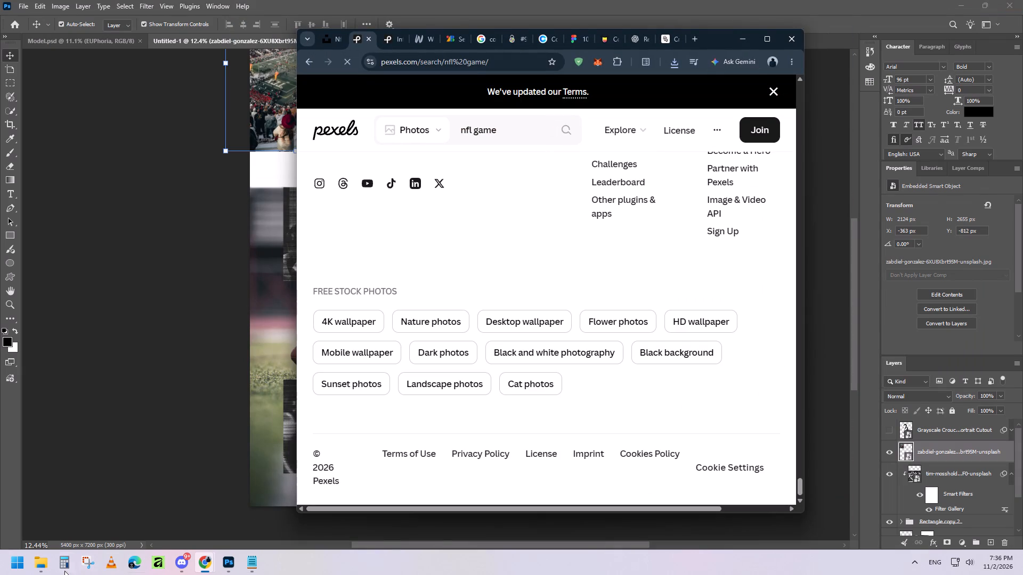
pyautogui.click(39, 570)
pyautogui.click(39, 571)
pyautogui.click(677, 64)
pyautogui.click(636, 104)
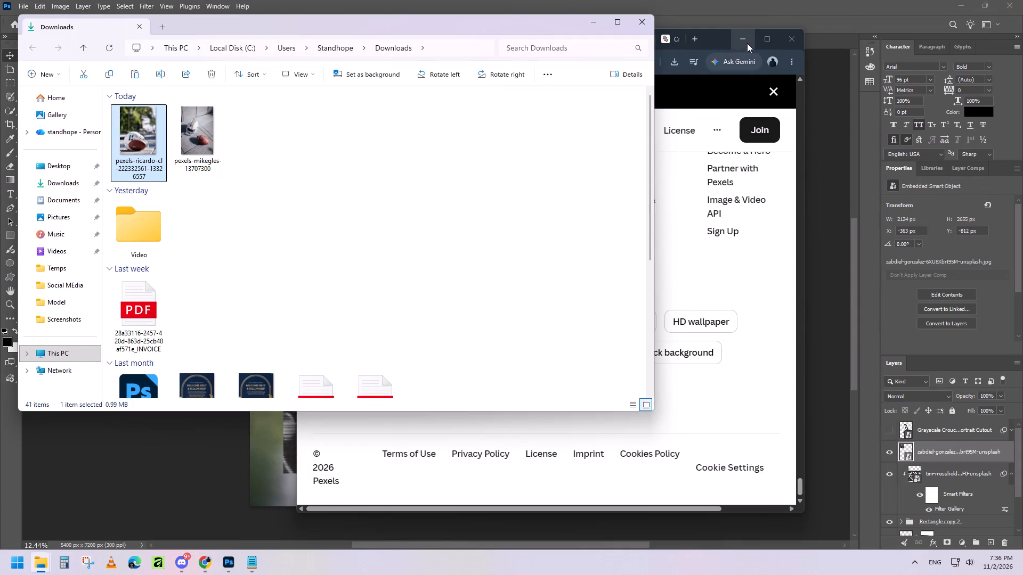
pyautogui.click(747, 42)
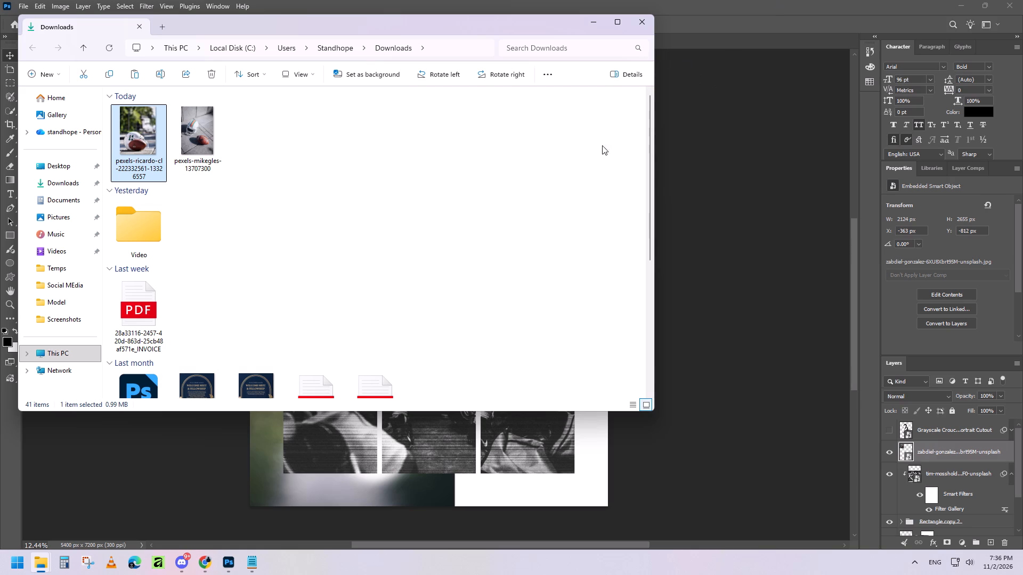
pyautogui.click(205, 561)
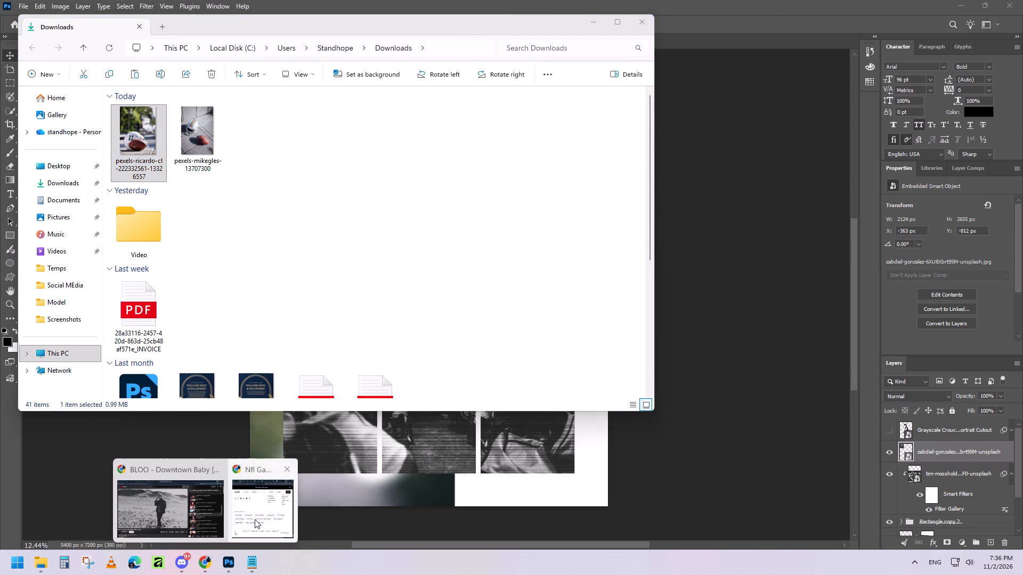
pyautogui.click(255, 519)
pyautogui.click(637, 42)
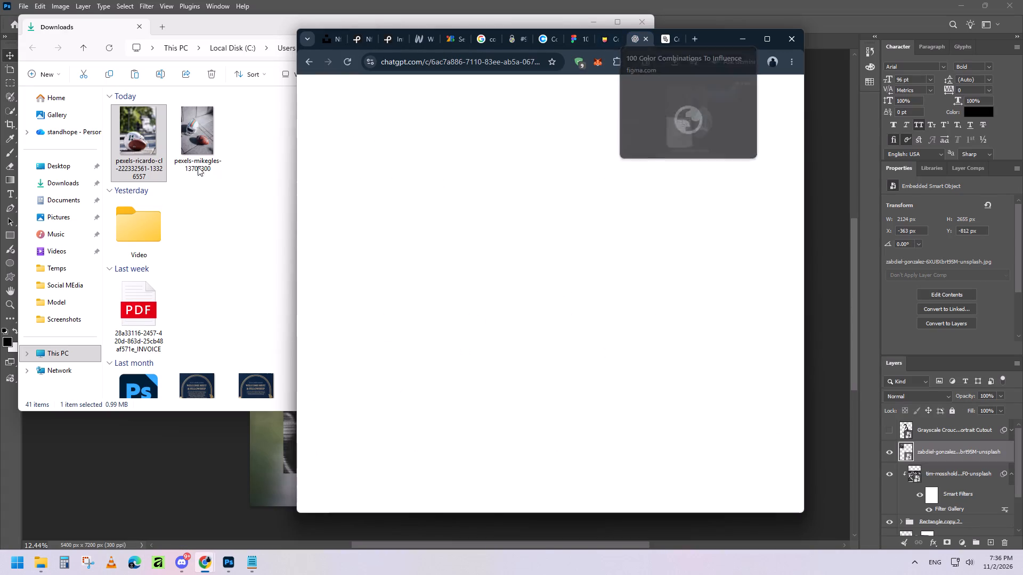
pyautogui.moveTo(127, 140); pyautogui.dragTo(538, 493)
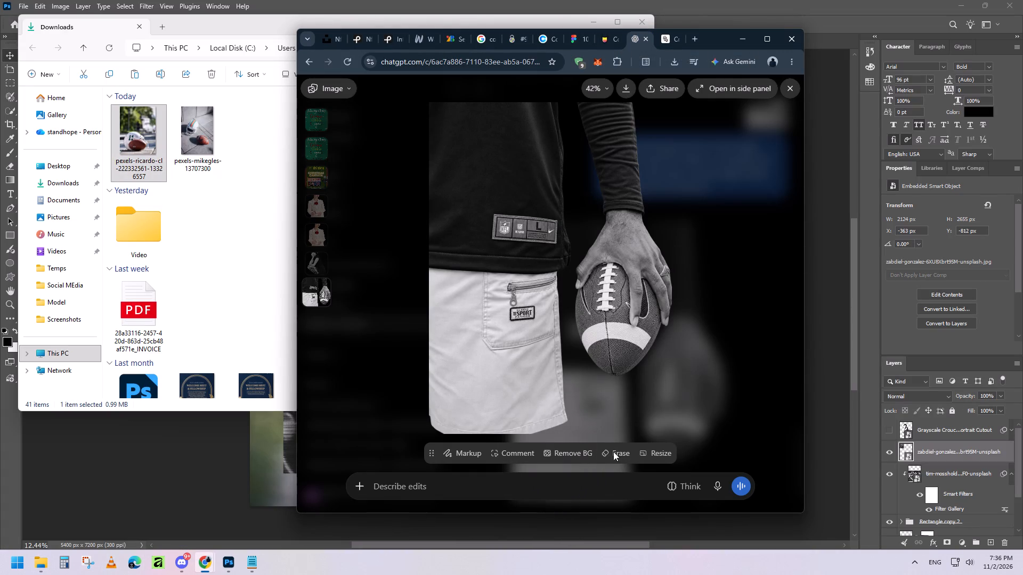
pyautogui.click(793, 89)
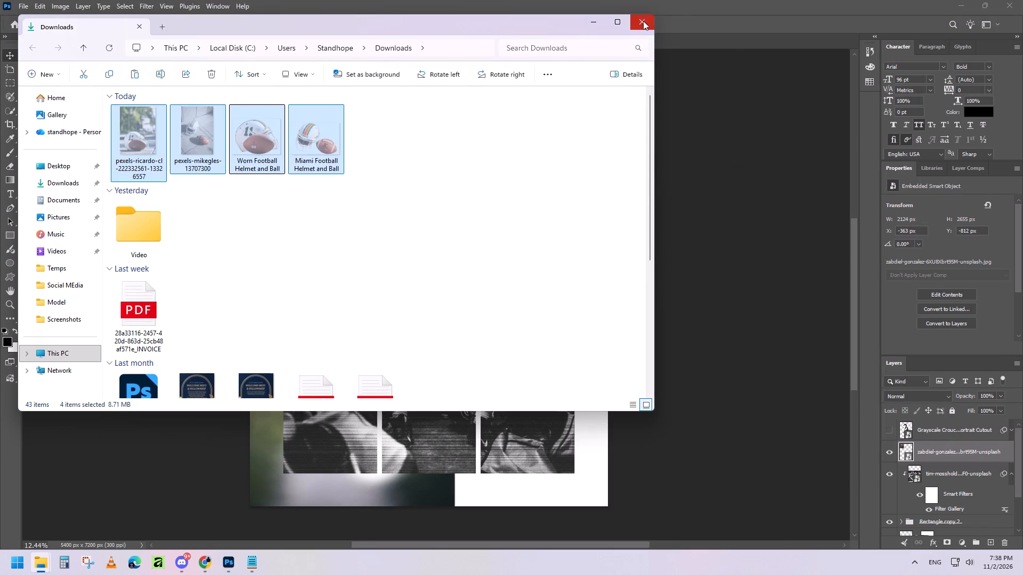
pyautogui.click(40, 562)
pyautogui.click(410, 331)
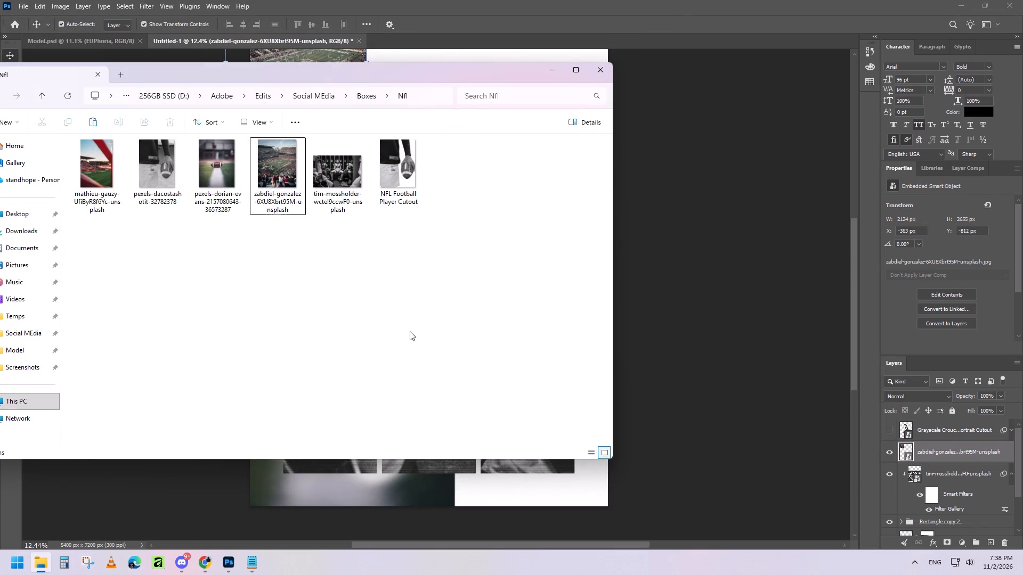
pyautogui.hotkey('ctrl', 'v')
pyautogui.click(494, 309)
# Place the Worn Football Helmet and Ball and Miami Football Helmet and Ball images from the Nfl folder into the Untitled-1 Photoshop document.
pyautogui.moveTo(478, 185); pyautogui.dragTo(715, 242)
pyautogui.click(530, 22)
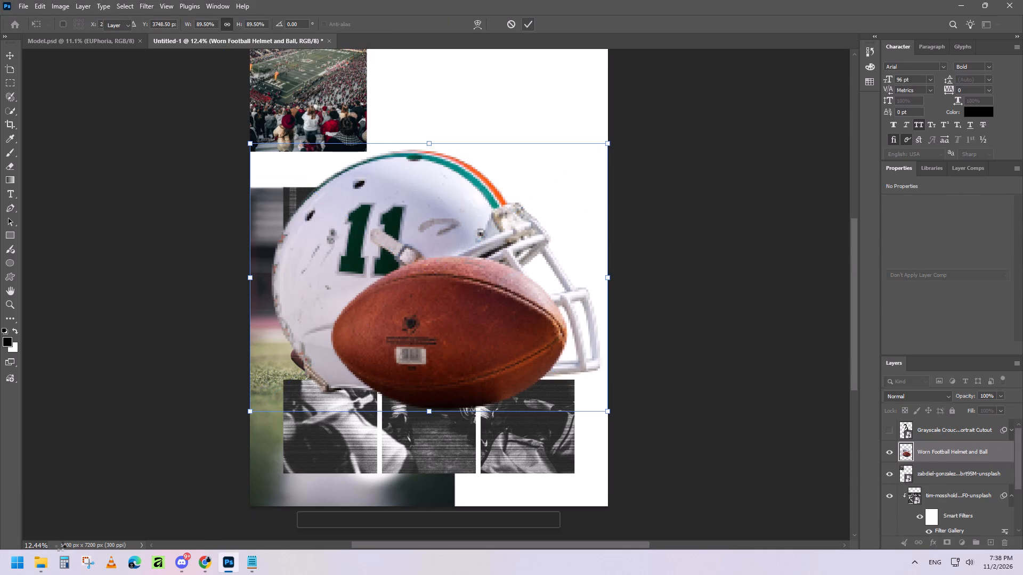
pyautogui.click(42, 562)
pyautogui.moveTo(509, 192); pyautogui.dragTo(678, 216)
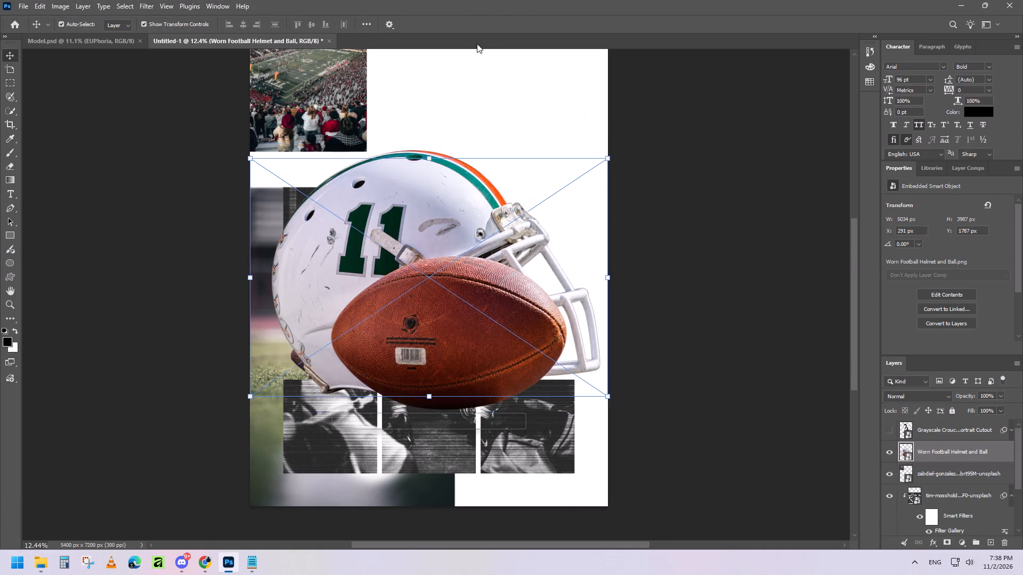
pyautogui.click(533, 22)
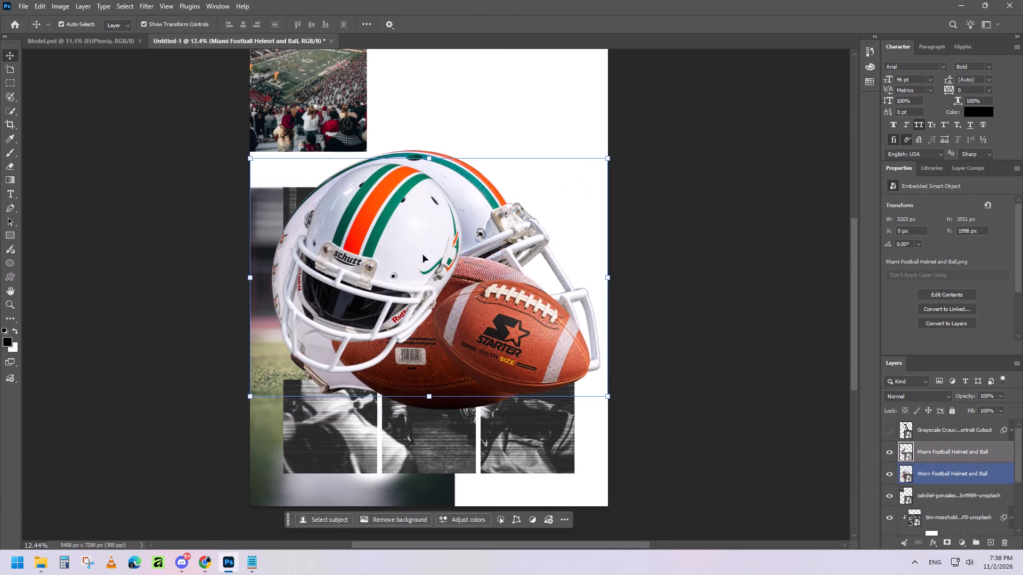
# Move the Miami helmet image to the canvas's upper right and the number 11 helmet image to its lower left.
pyautogui.moveTo(423, 255); pyautogui.dragTo(513, 129)
pyautogui.moveTo(384, 327); pyautogui.dragTo(321, 397)
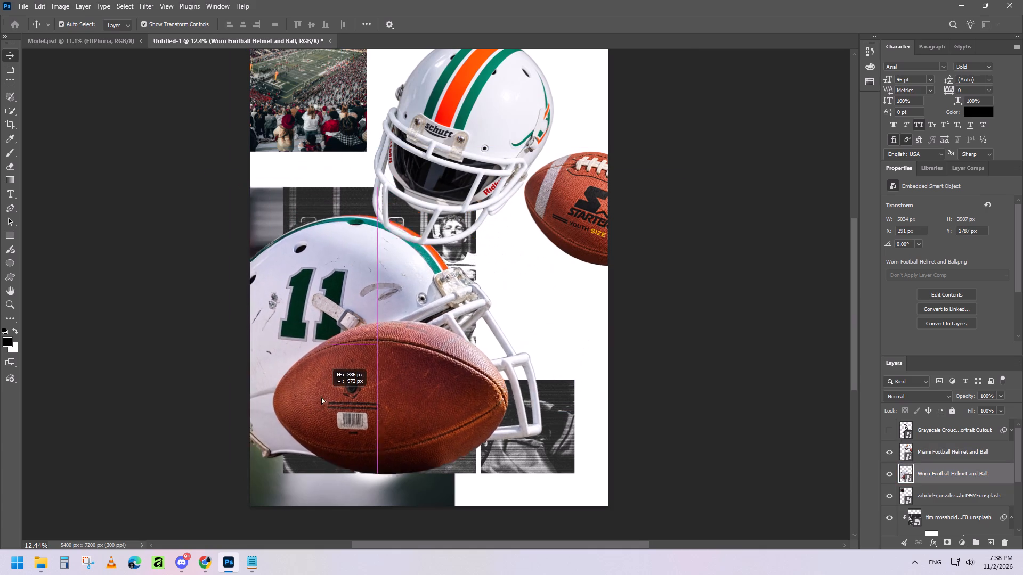
pyautogui.moveTo(321, 397); pyautogui.dragTo(317, 405)
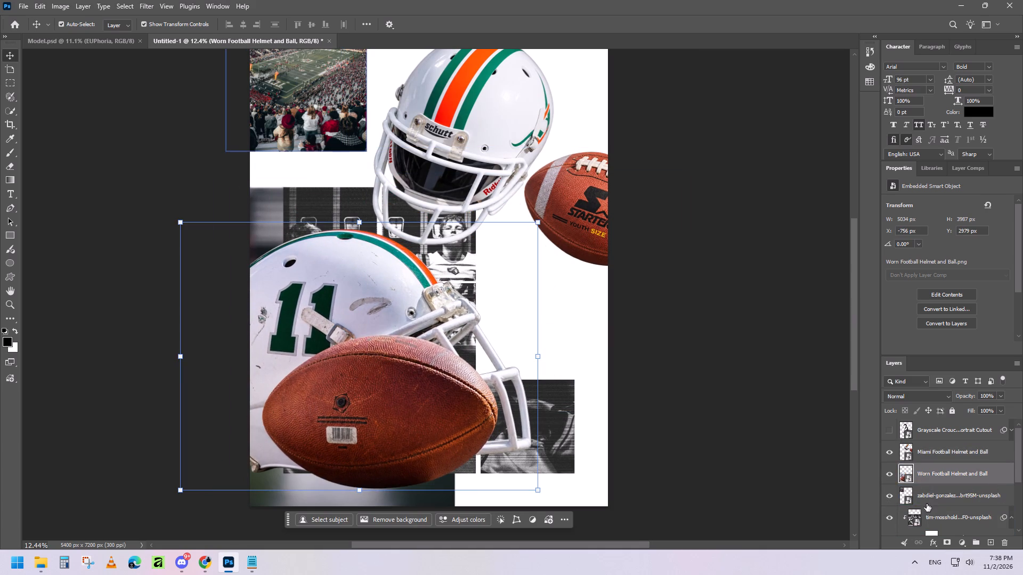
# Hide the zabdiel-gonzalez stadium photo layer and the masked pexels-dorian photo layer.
pyautogui.click(891, 495)
pyautogui.scroll(-5, 947, 500)
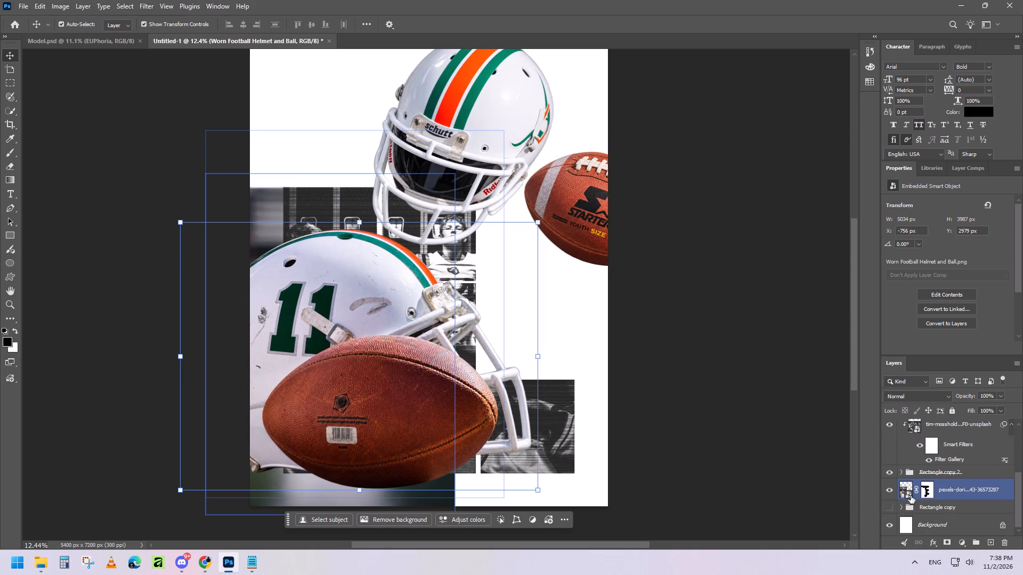
pyautogui.click(890, 488)
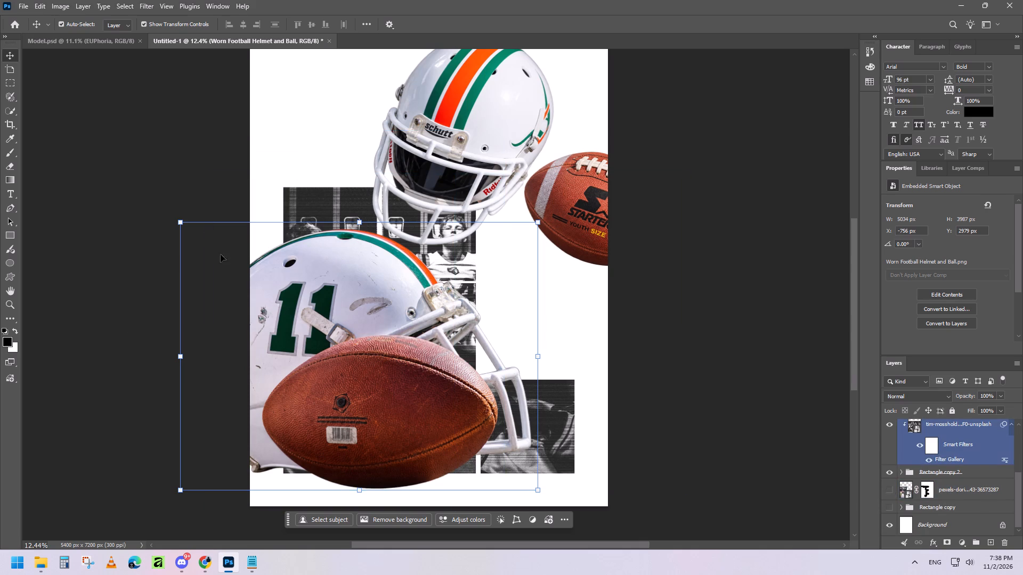
# Move the Worn Football Helmet and Ball layer below the Rectangle copy 2 group, so it sits behind the photo tiles.
pyautogui.scroll(3, 960, 478)
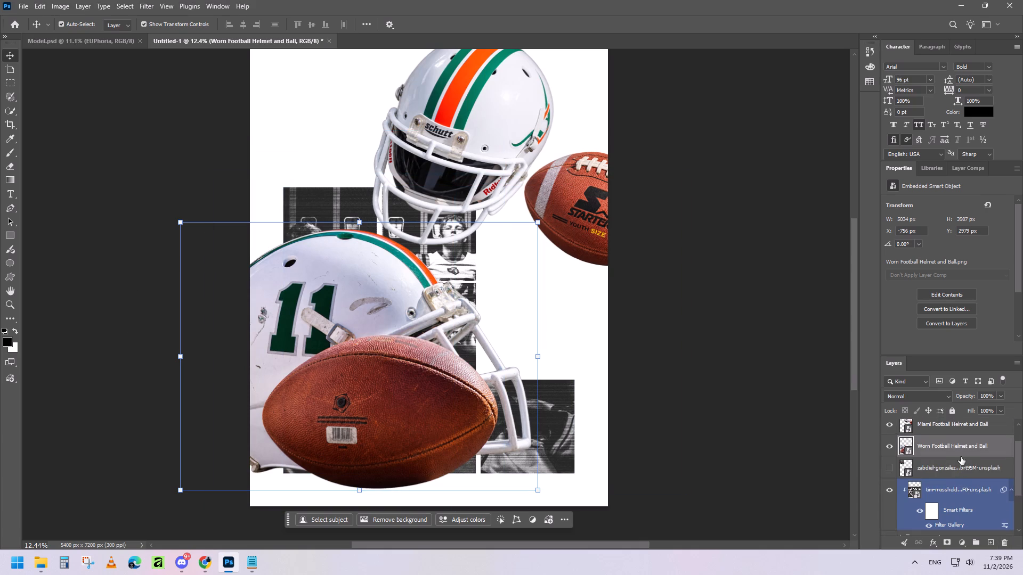
pyautogui.moveTo(965, 446); pyautogui.dragTo(968, 531)
pyautogui.scroll(-2, 972, 525)
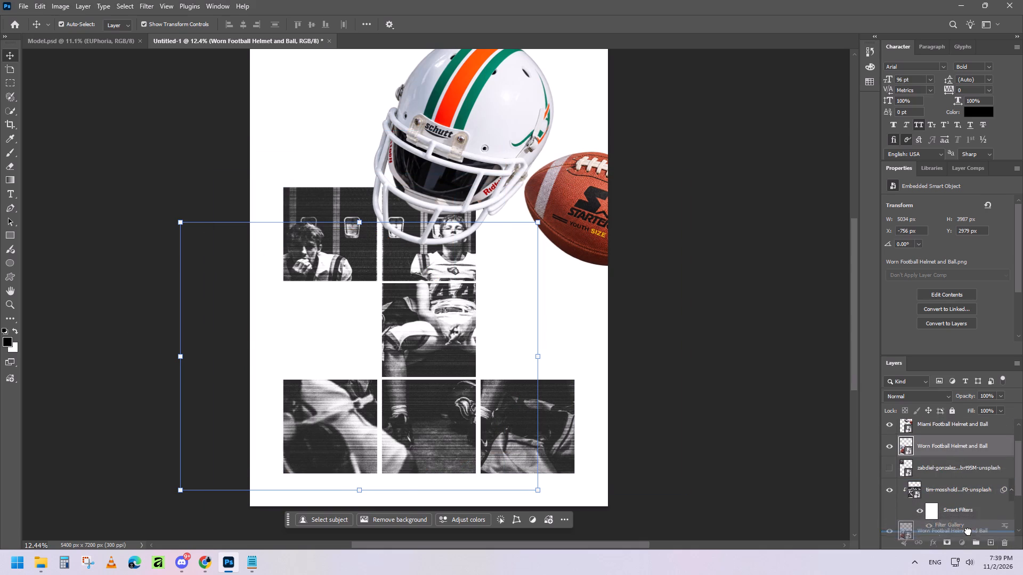
pyautogui.moveTo(968, 531); pyautogui.dragTo(954, 503)
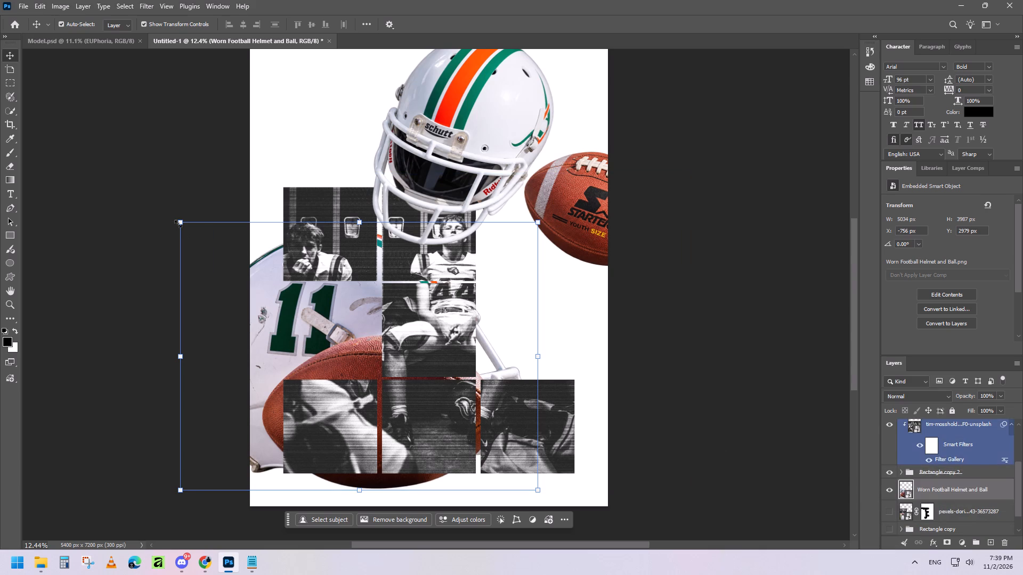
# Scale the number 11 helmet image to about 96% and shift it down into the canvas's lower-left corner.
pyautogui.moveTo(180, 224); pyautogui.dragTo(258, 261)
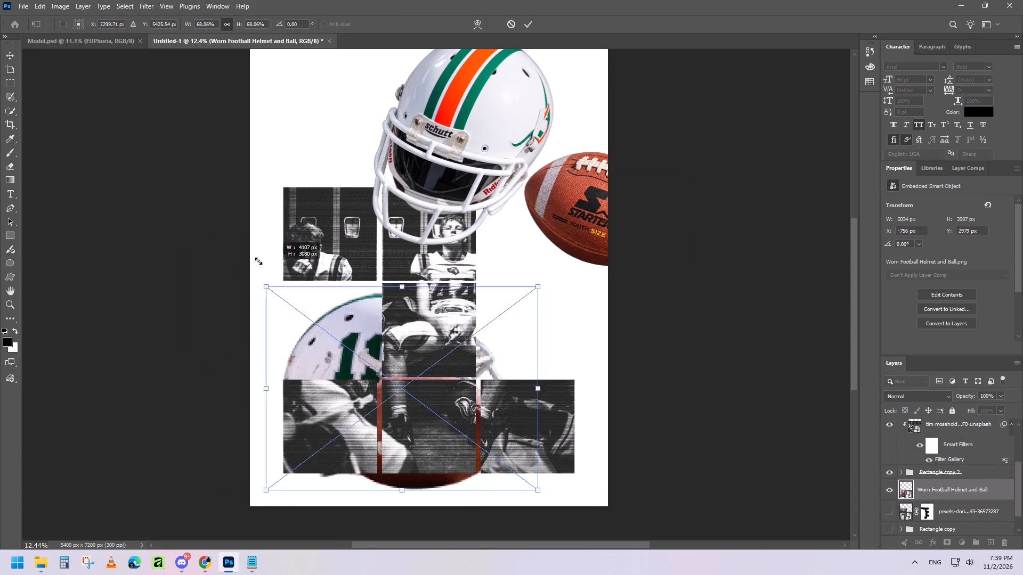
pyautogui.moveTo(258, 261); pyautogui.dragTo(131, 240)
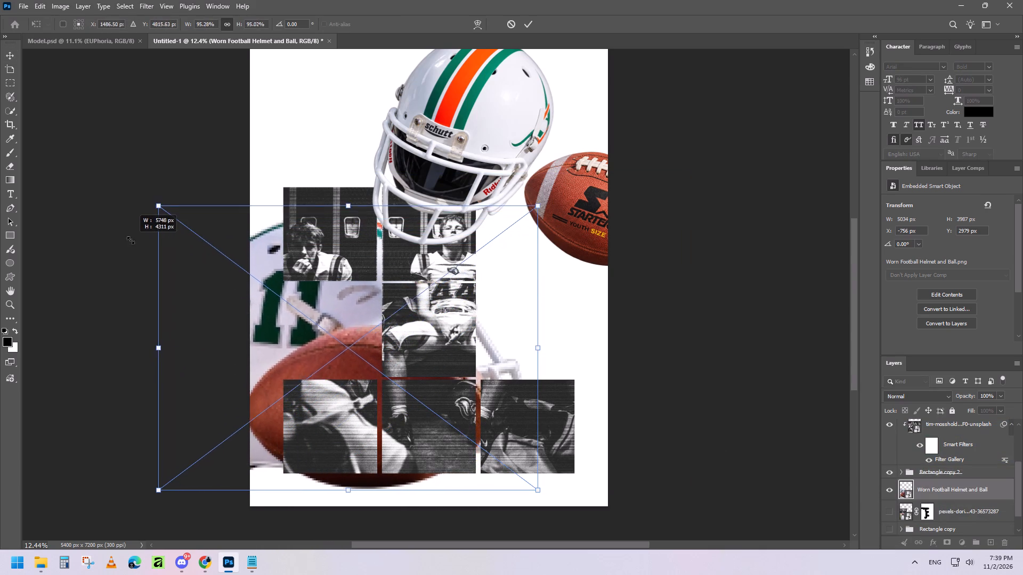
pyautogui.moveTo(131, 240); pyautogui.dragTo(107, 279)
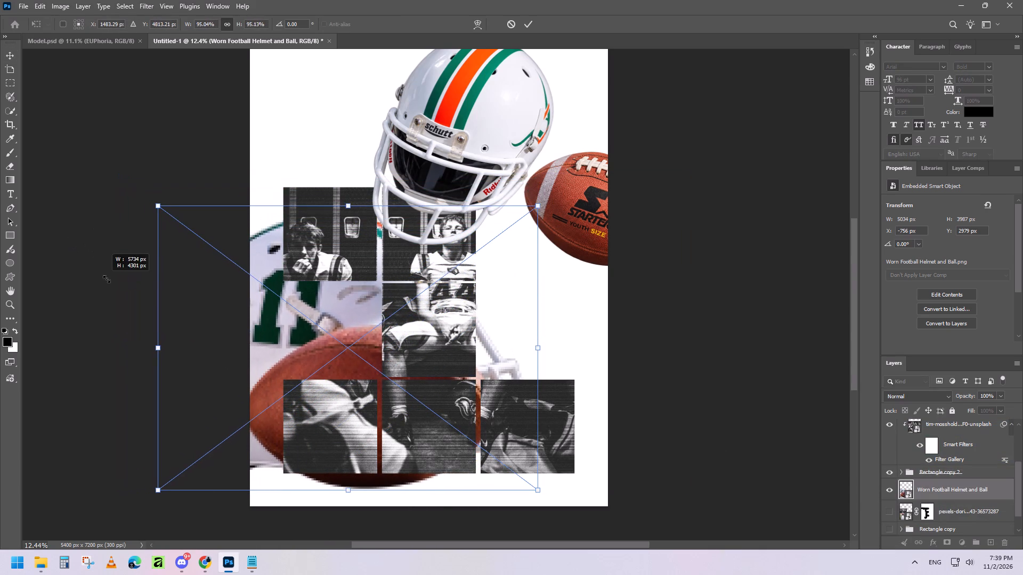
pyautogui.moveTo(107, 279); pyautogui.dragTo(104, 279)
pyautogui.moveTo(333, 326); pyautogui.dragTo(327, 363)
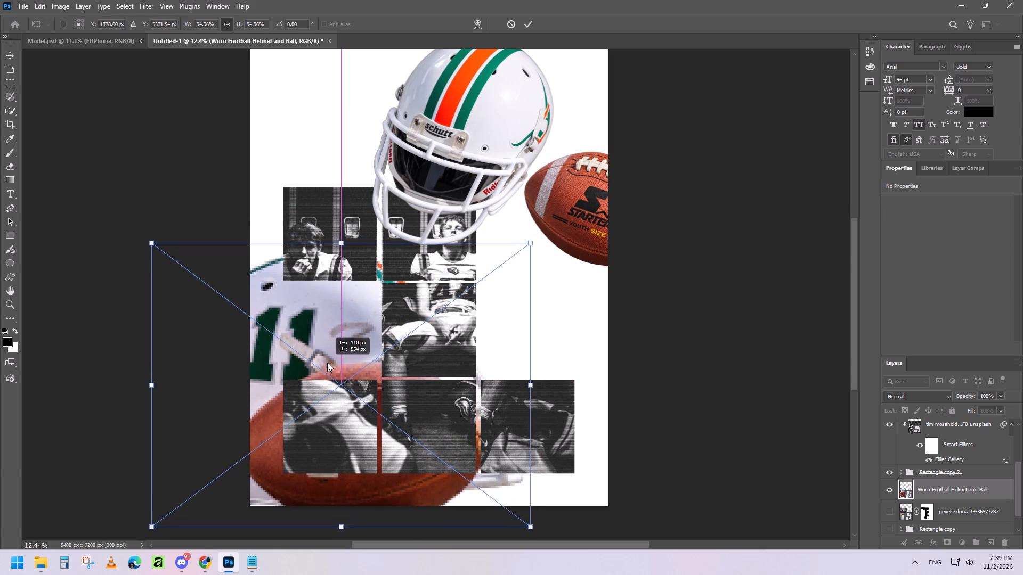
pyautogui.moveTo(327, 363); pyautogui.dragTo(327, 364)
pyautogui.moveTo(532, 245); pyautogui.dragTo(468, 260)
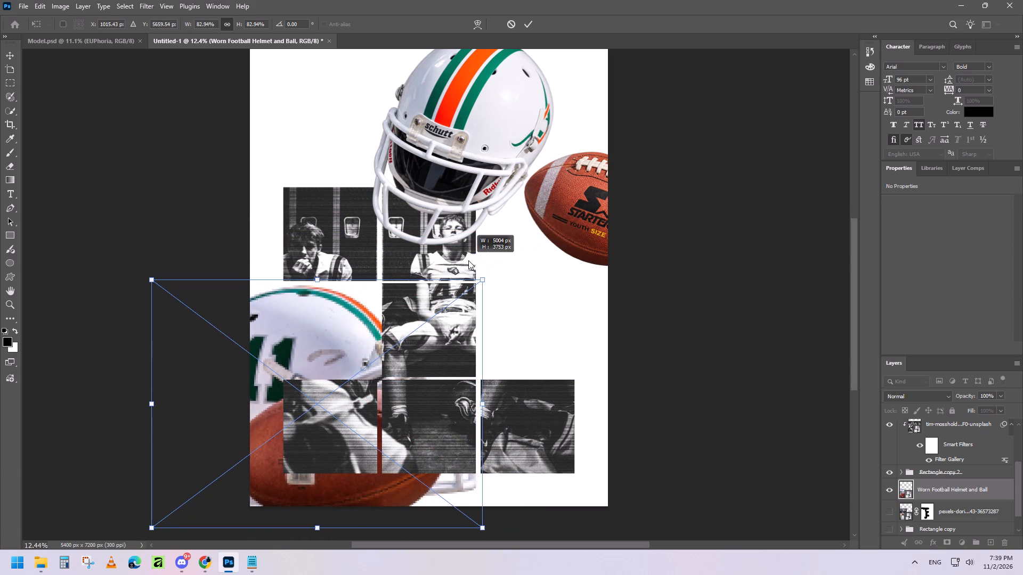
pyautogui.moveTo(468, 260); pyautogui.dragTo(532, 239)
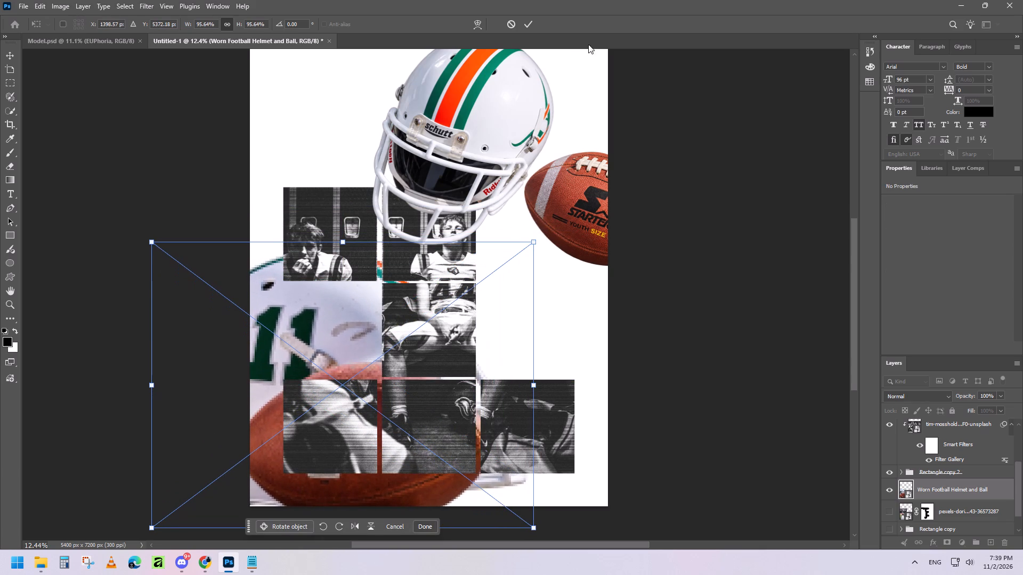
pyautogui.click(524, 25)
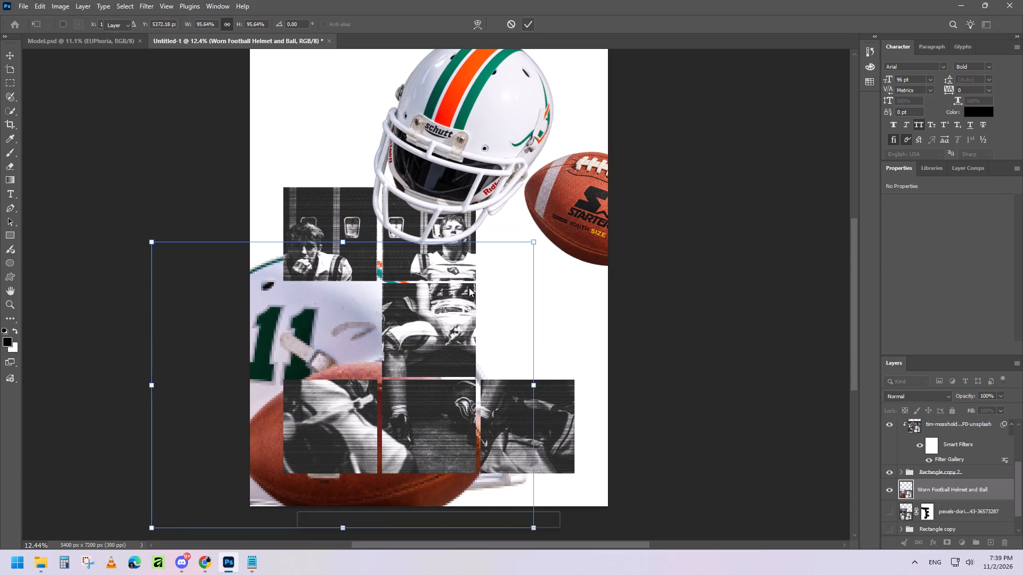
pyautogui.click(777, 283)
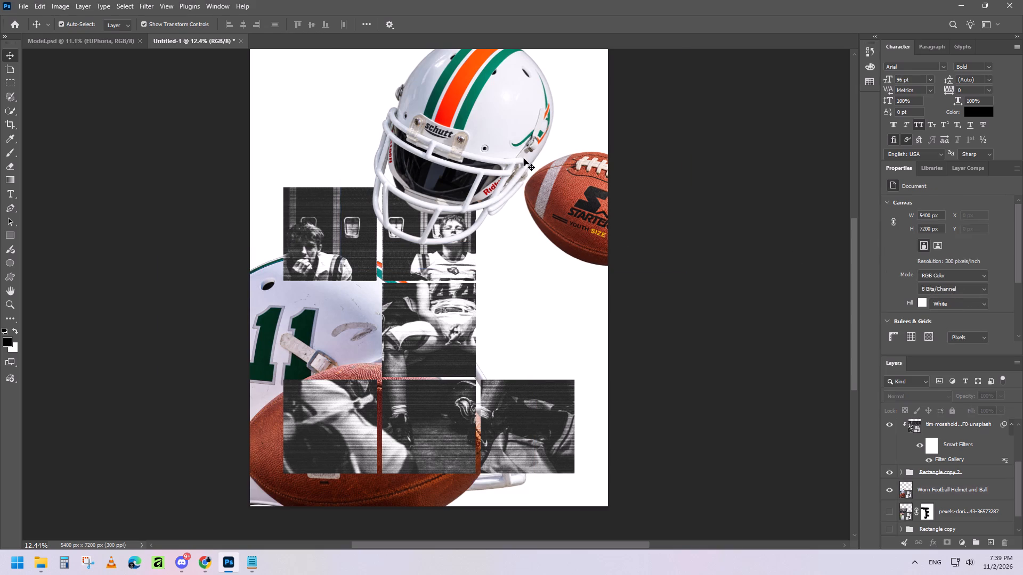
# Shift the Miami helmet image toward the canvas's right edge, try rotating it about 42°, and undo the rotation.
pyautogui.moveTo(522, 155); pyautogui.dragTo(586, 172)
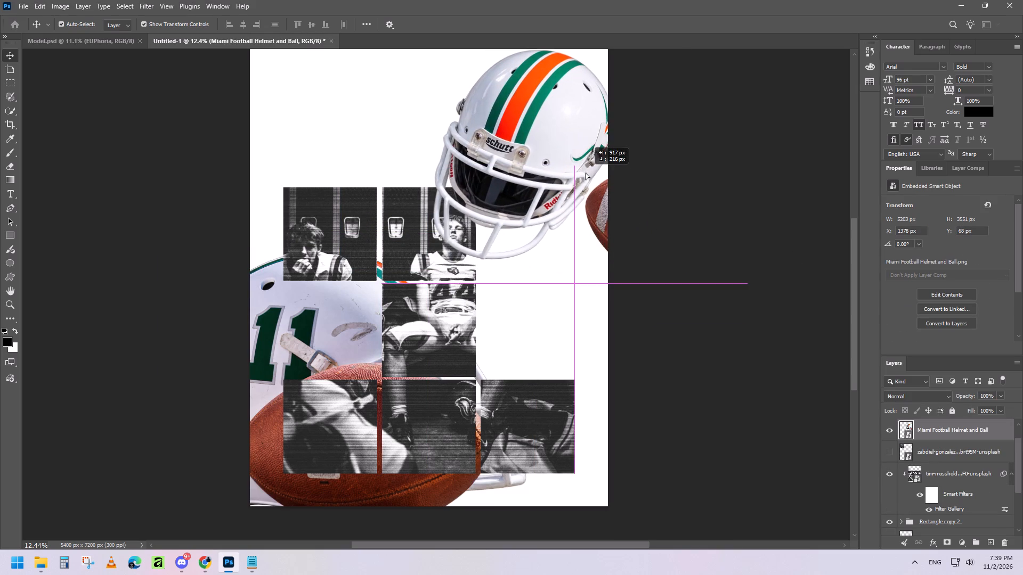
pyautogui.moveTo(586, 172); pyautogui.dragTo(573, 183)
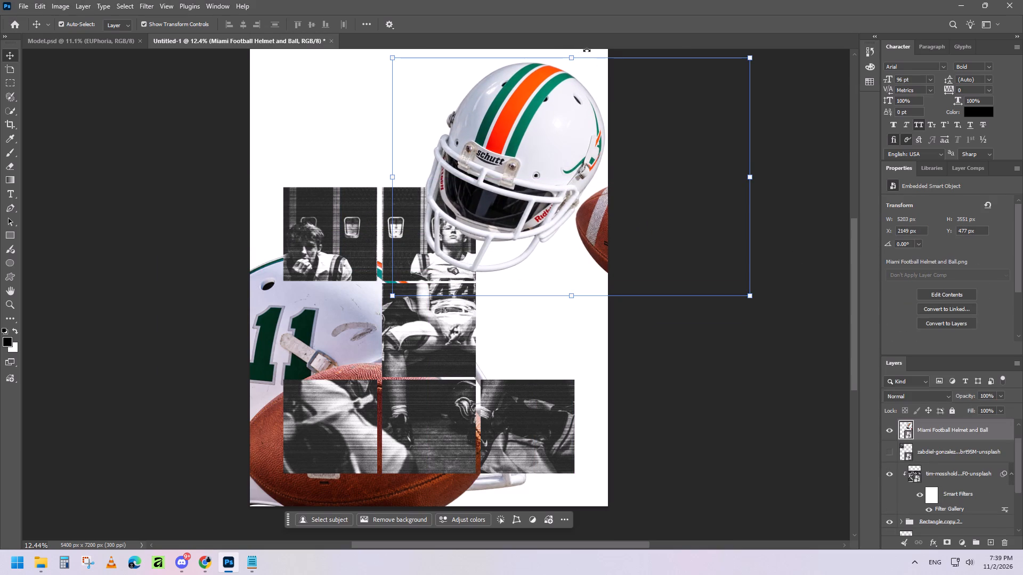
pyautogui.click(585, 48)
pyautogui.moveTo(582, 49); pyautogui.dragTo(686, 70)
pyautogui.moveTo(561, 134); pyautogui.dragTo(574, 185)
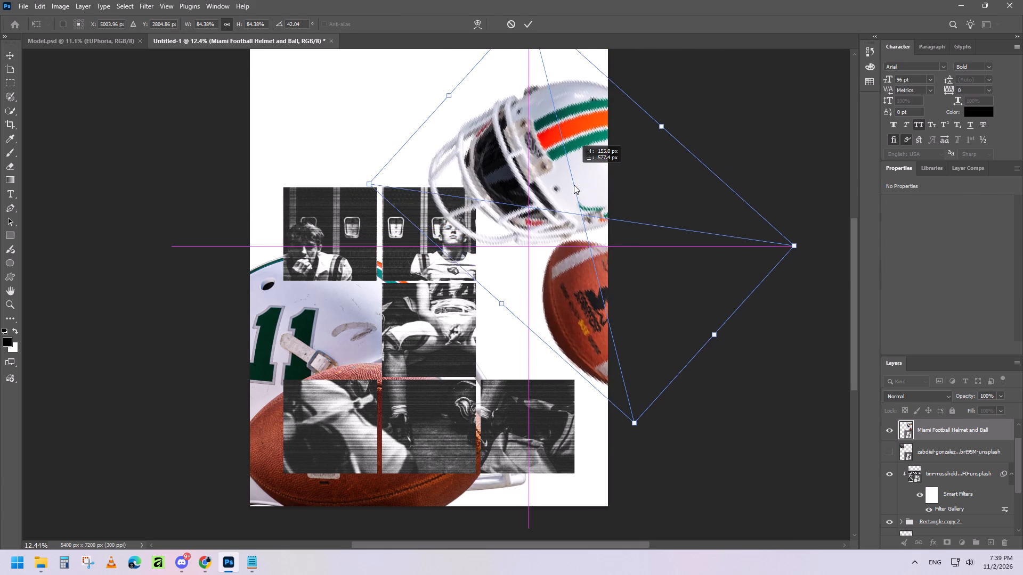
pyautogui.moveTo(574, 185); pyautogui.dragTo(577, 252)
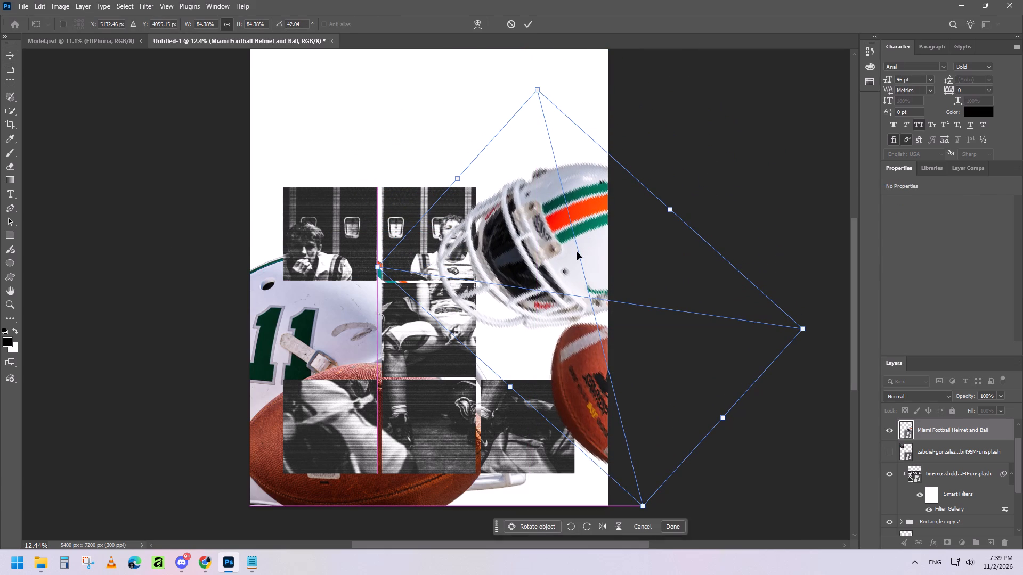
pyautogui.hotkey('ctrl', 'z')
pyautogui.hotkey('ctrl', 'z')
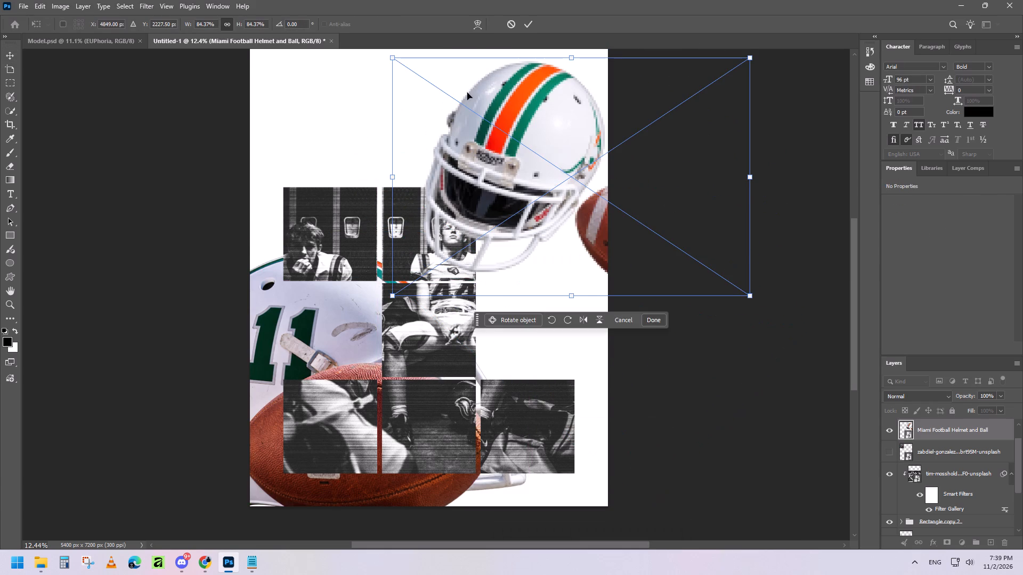
# Scale the Miami helmet image to about 48% and place it above the upper row of photo tiles.
pyautogui.moveTo(554, 154); pyautogui.dragTo(555, 241)
pyautogui.moveTo(398, 142); pyautogui.dragTo(530, 221)
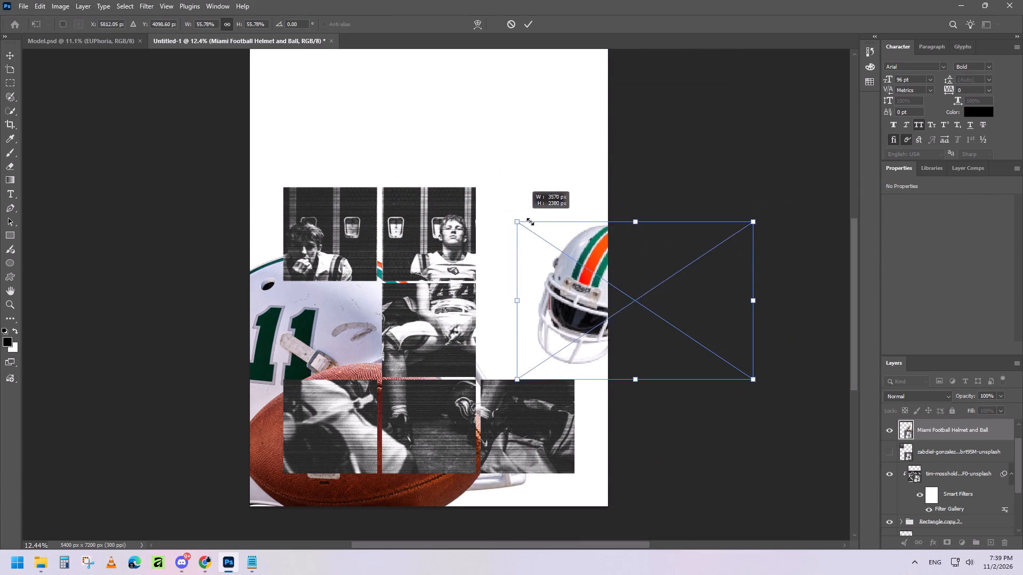
pyautogui.moveTo(530, 221); pyautogui.dragTo(556, 235)
pyautogui.moveTo(654, 299); pyautogui.dragTo(577, 214)
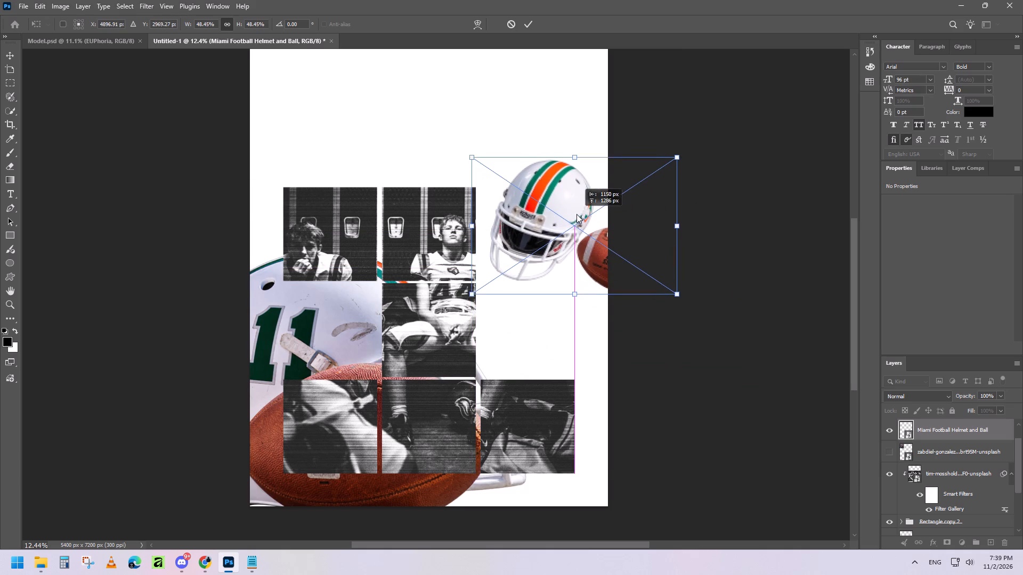
pyautogui.moveTo(577, 214); pyautogui.dragTo(566, 256)
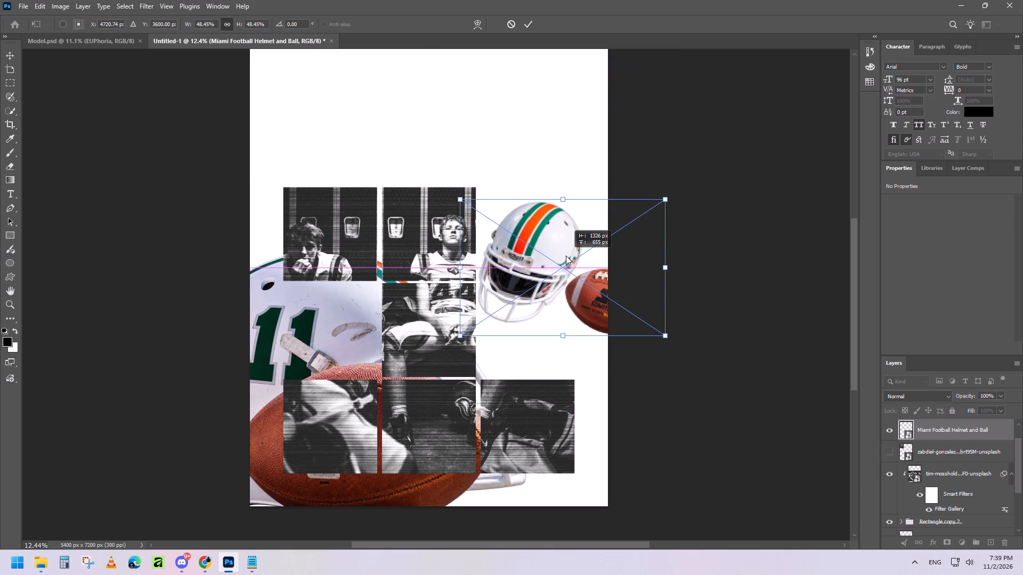
pyautogui.moveTo(566, 256); pyautogui.dragTo(388, 97)
pyautogui.click(288, 352)
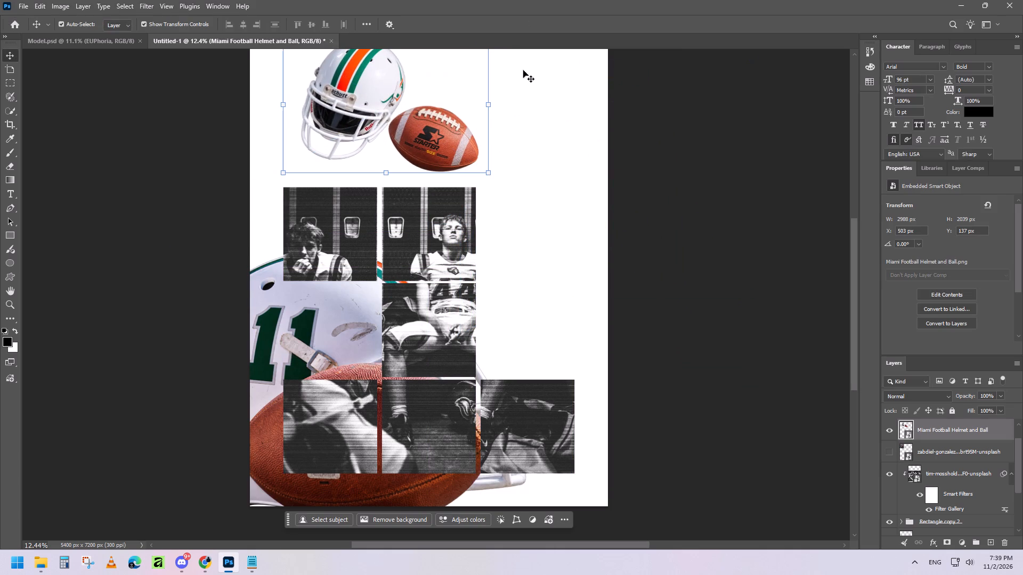
# Move the number 11 helmet image to the gap beside the middle tile at the canvas's right edge, scaling it to about 47%.
pyautogui.moveTo(274, 347); pyautogui.dragTo(515, 207)
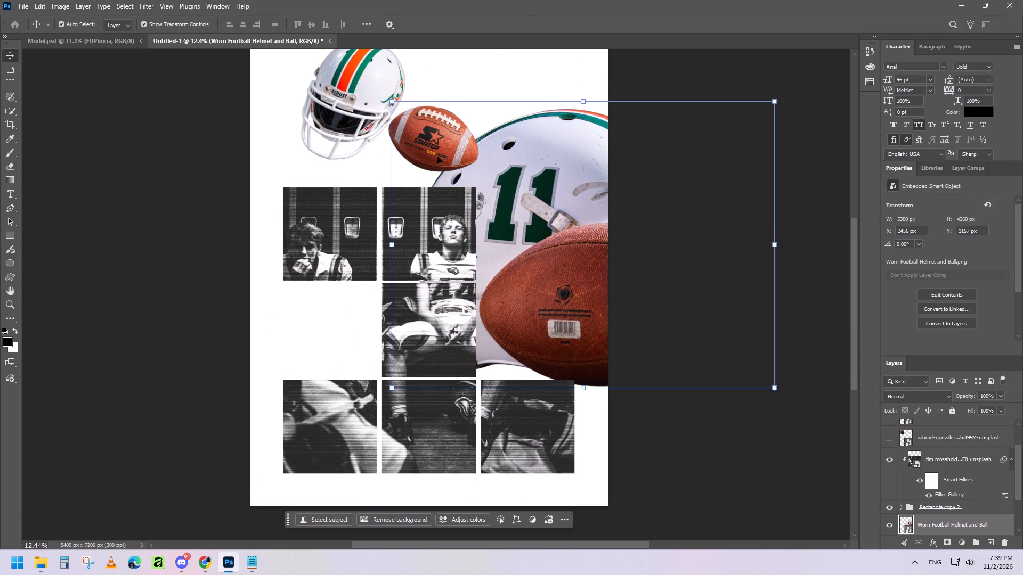
pyautogui.moveTo(393, 103); pyautogui.dragTo(549, 175)
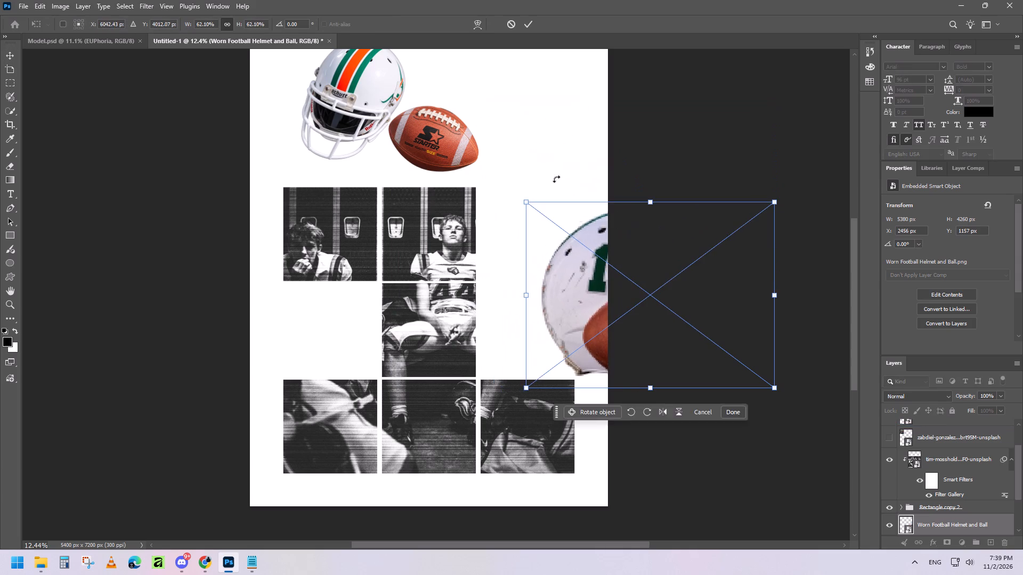
pyautogui.moveTo(692, 298); pyautogui.dragTo(626, 258)
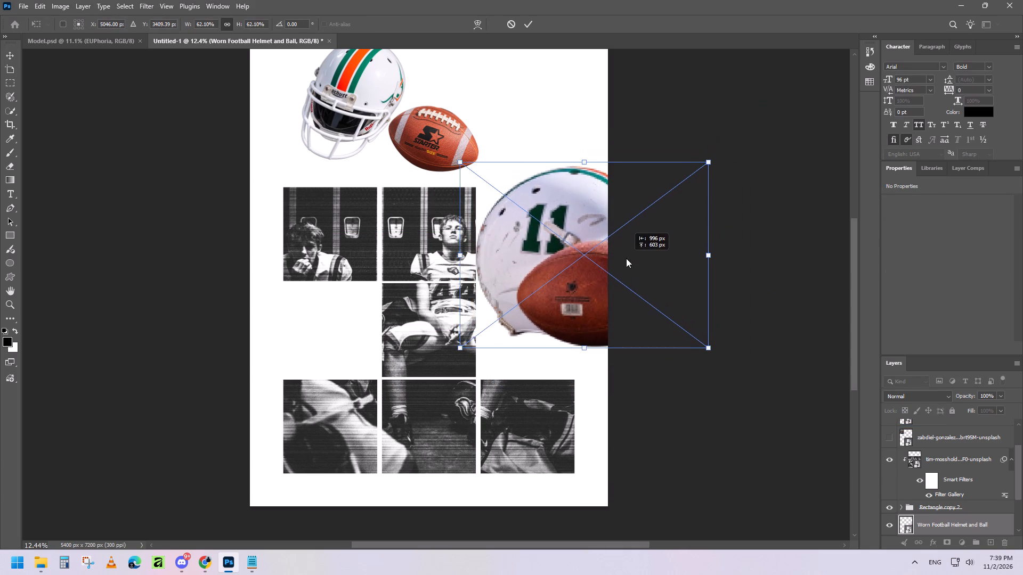
pyautogui.moveTo(626, 258); pyautogui.dragTo(626, 259)
pyautogui.moveTo(459, 162); pyautogui.dragTo(525, 201)
pyautogui.moveTo(659, 270); pyautogui.dragTo(642, 261)
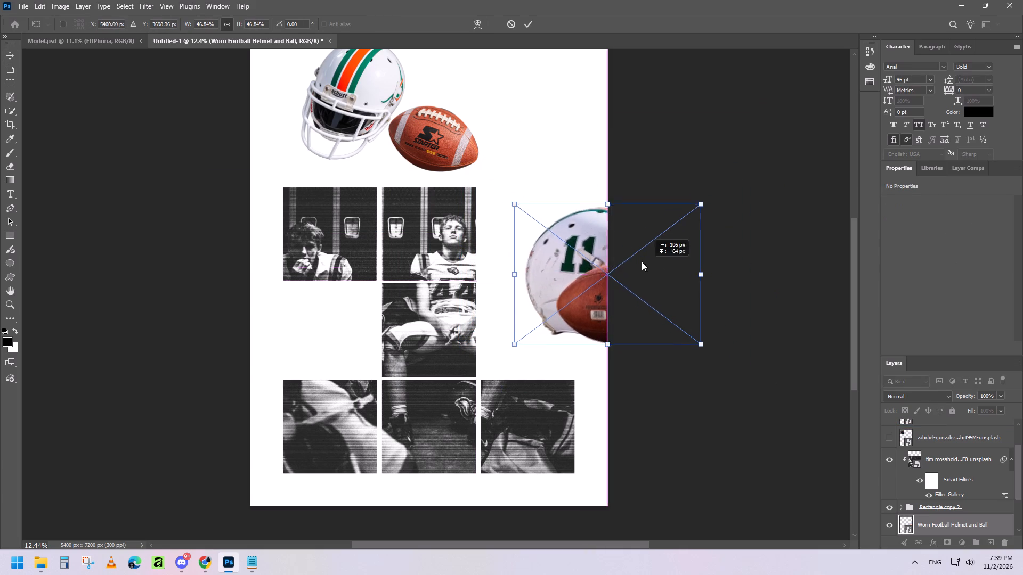
pyautogui.moveTo(642, 261); pyautogui.dragTo(632, 257)
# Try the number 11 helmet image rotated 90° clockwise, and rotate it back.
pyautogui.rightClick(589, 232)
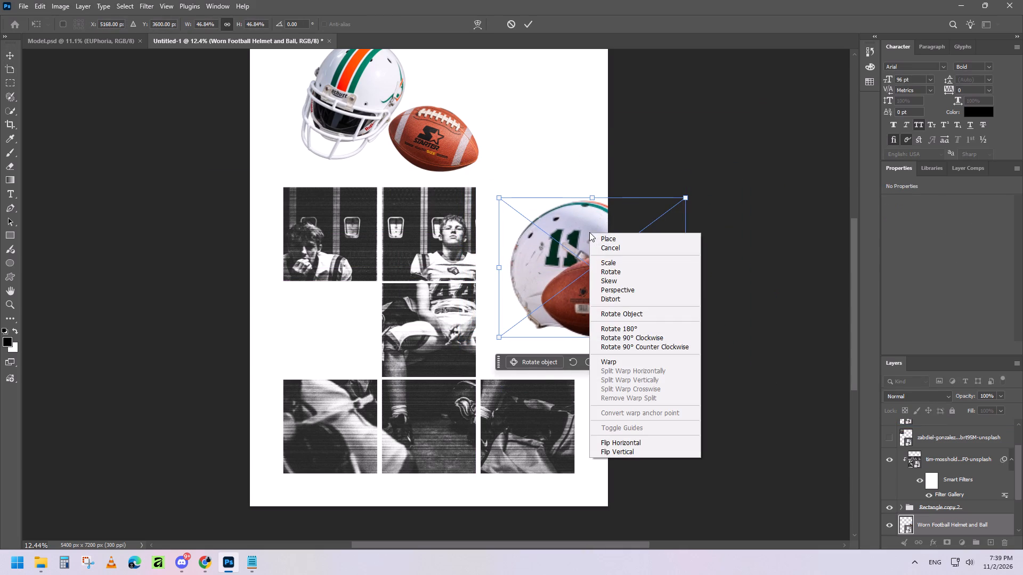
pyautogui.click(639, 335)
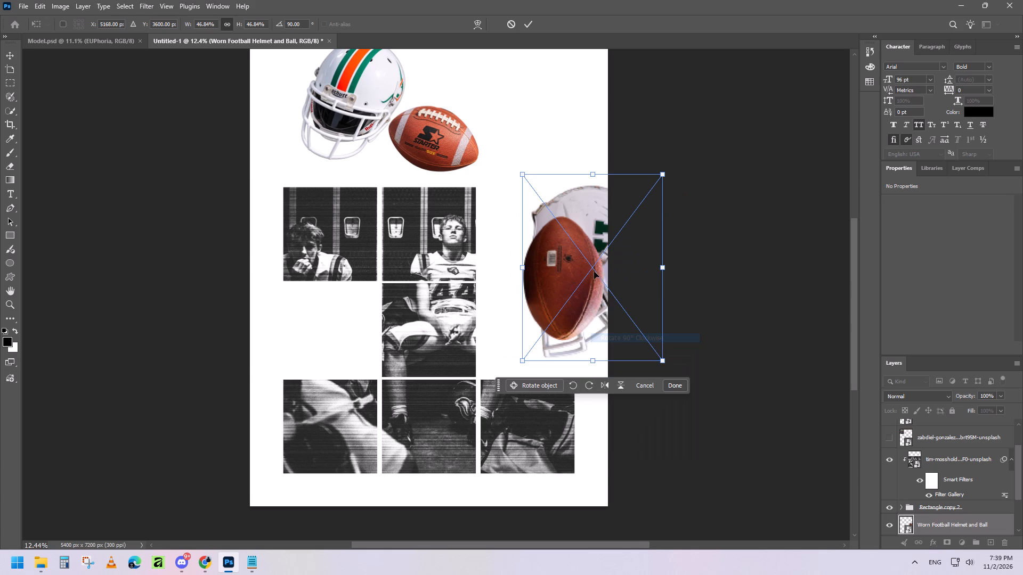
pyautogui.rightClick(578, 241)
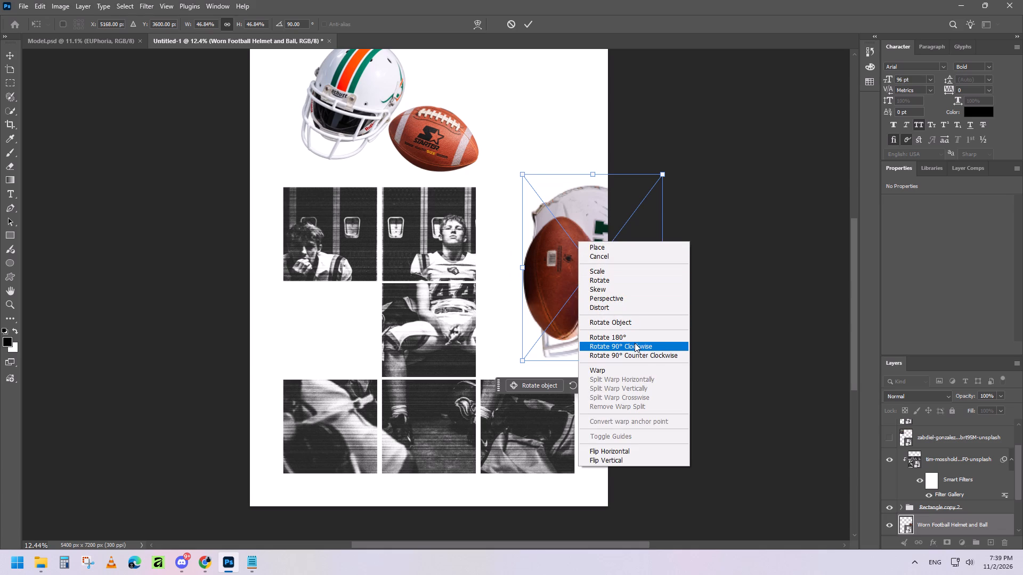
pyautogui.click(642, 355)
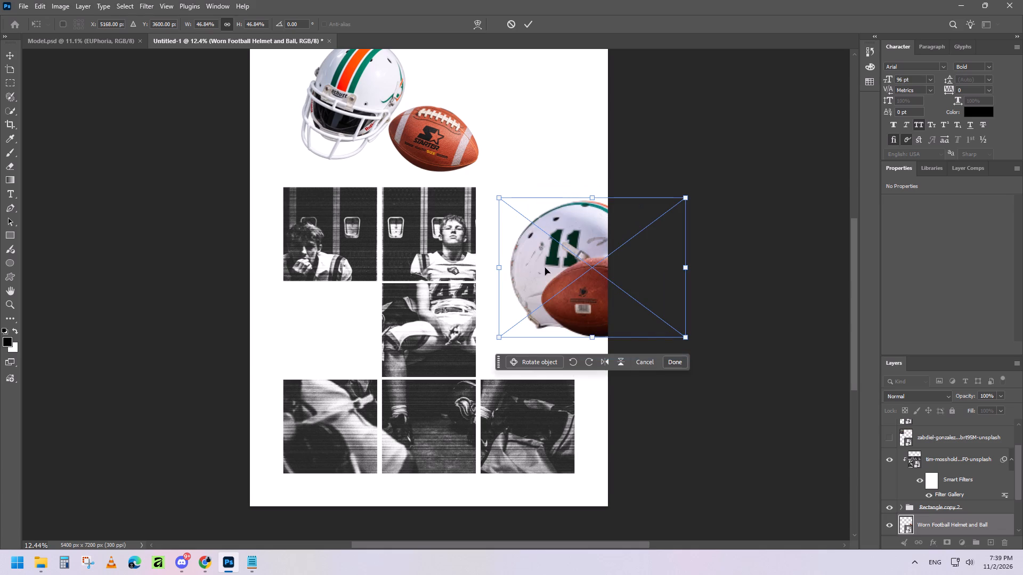
# Rotate the number 11 helmet image counter-clockwise to about -88° and scale it to about 55%, filling the gap beside the middle tile.
pyautogui.rightClick(545, 268)
pyautogui.click(613, 380)
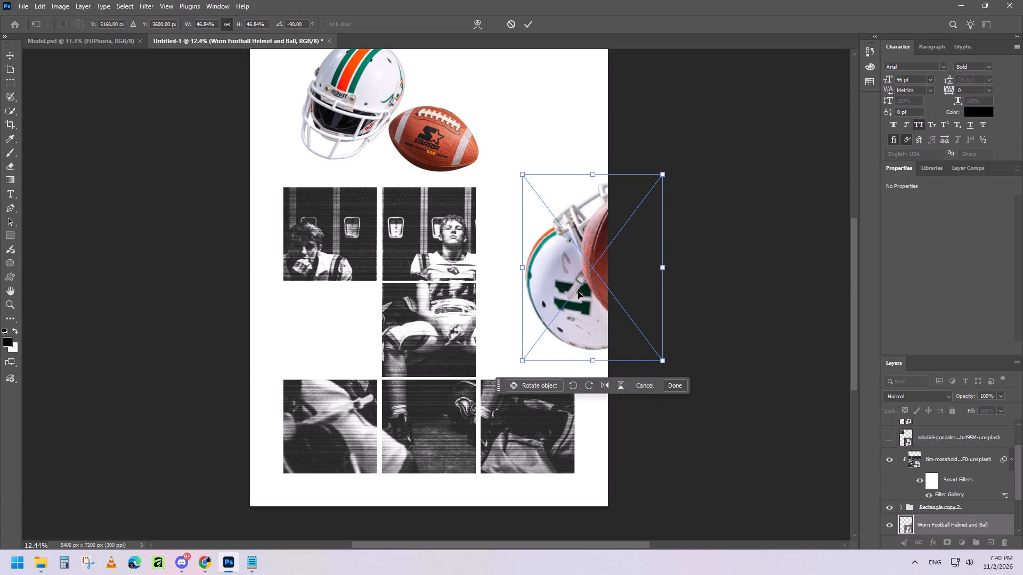
pyautogui.moveTo(578, 292); pyautogui.dragTo(545, 293)
pyautogui.moveTo(491, 268); pyautogui.dragTo(485, 267)
pyautogui.moveTo(634, 157); pyautogui.dragTo(639, 158)
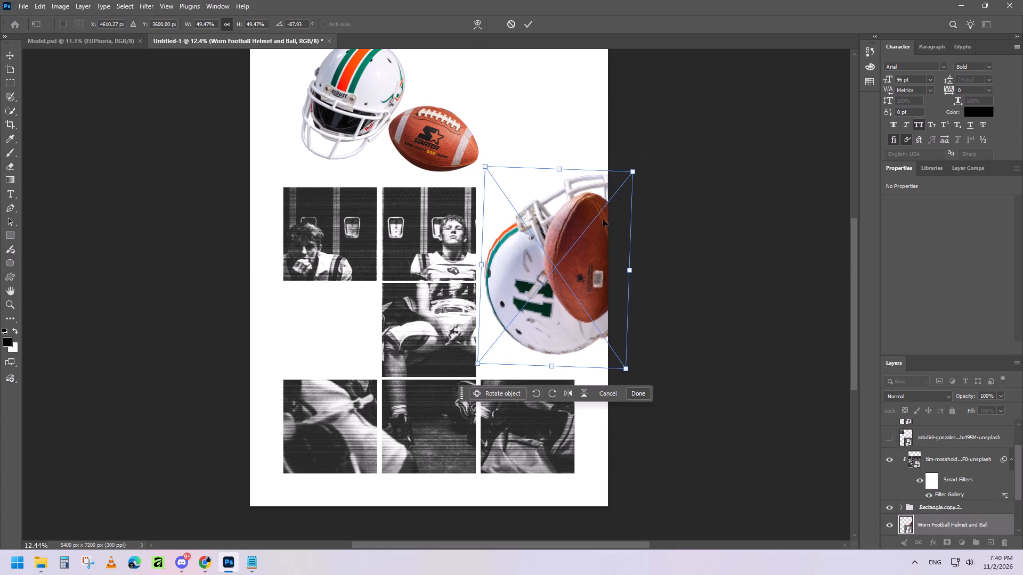
pyautogui.moveTo(547, 266); pyautogui.dragTo(549, 250)
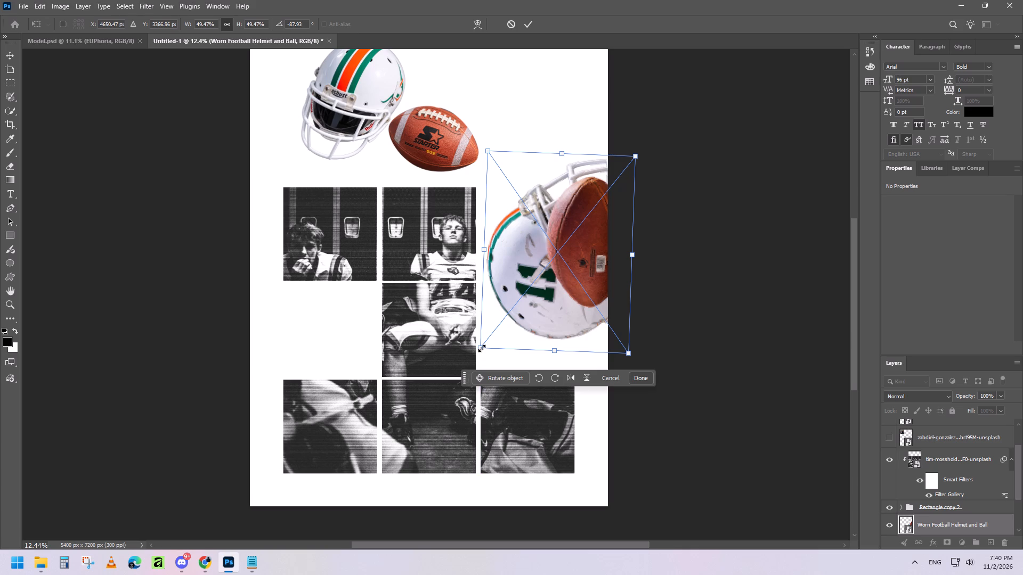
pyautogui.moveTo(482, 348); pyautogui.dragTo(456, 357)
pyautogui.moveTo(529, 307); pyautogui.dragTo(522, 346)
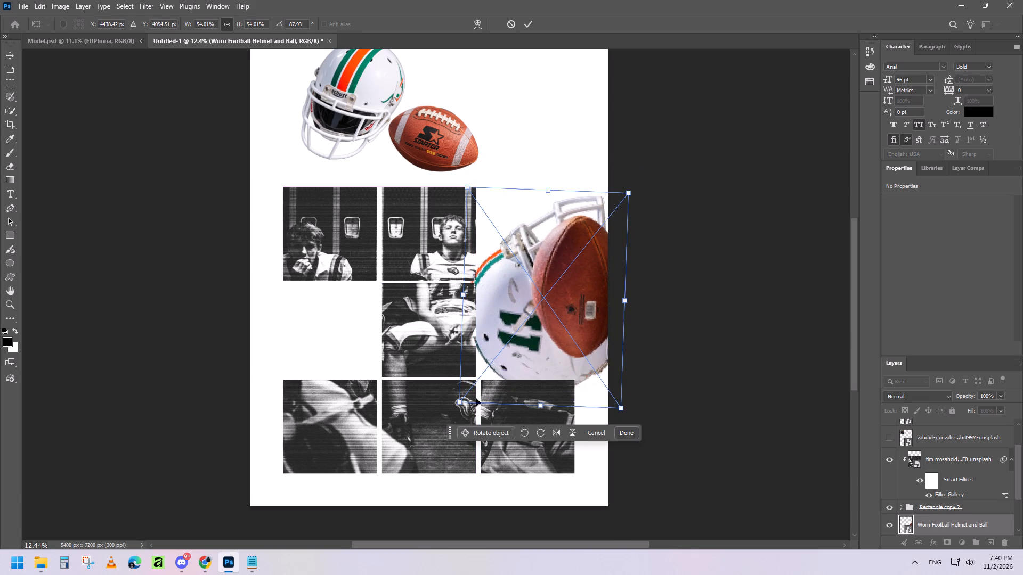
pyautogui.moveTo(460, 402); pyautogui.dragTo(454, 406)
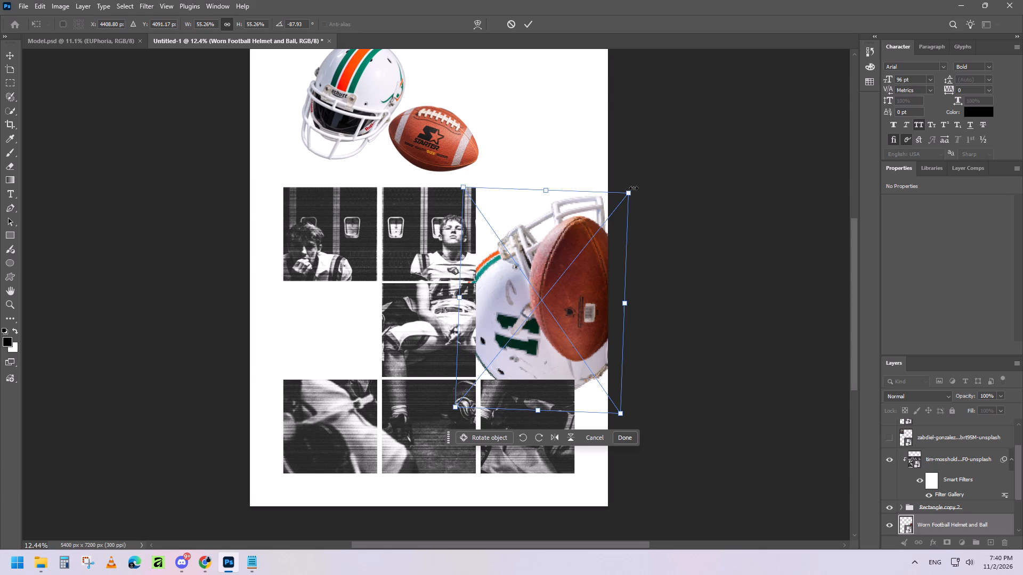
# Rotate the number 11 helmet image by 180°.
pyautogui.rightClick(584, 252)
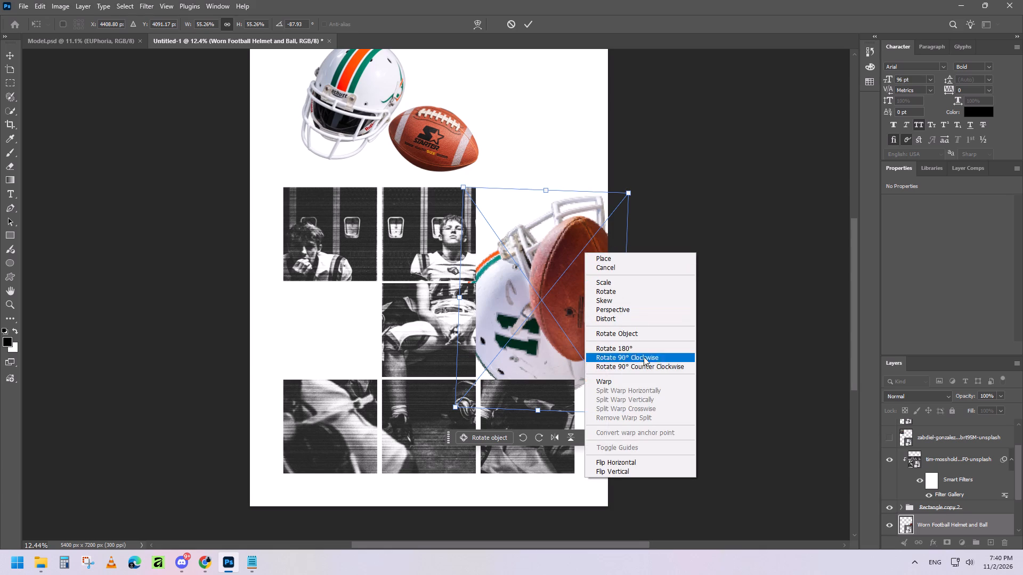
pyautogui.click(640, 350)
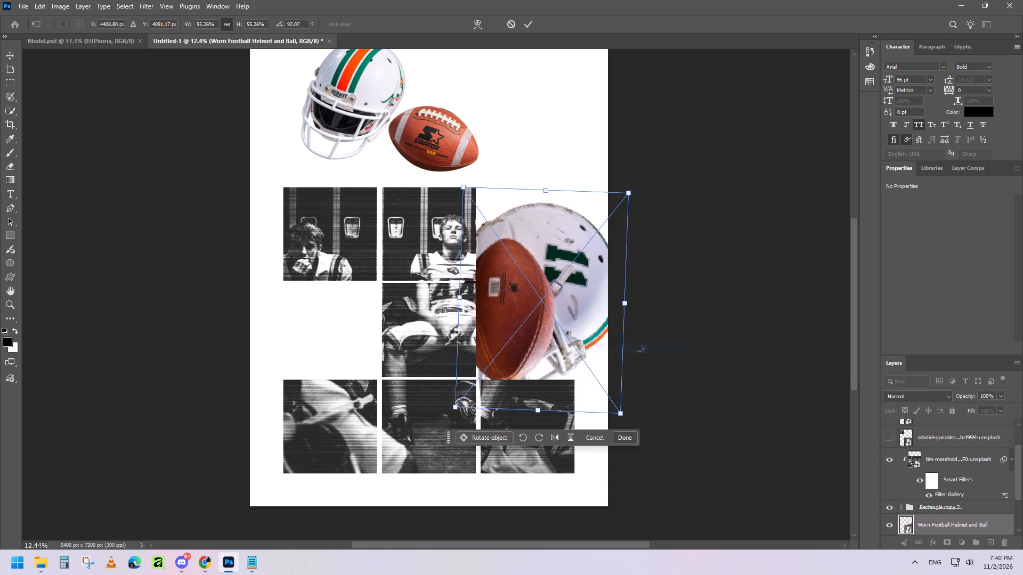
# Rotate the number 11 helmet image in 90° clockwise turns until it stands upright at about 2°.
pyautogui.rightClick(599, 229)
pyautogui.click(657, 335)
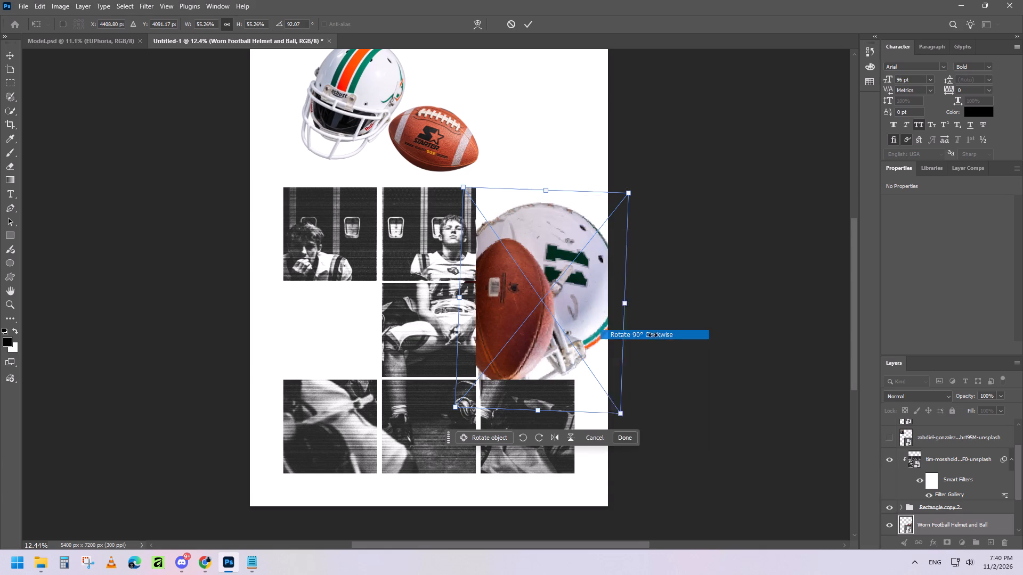
pyautogui.rightClick(590, 290)
pyautogui.click(654, 393)
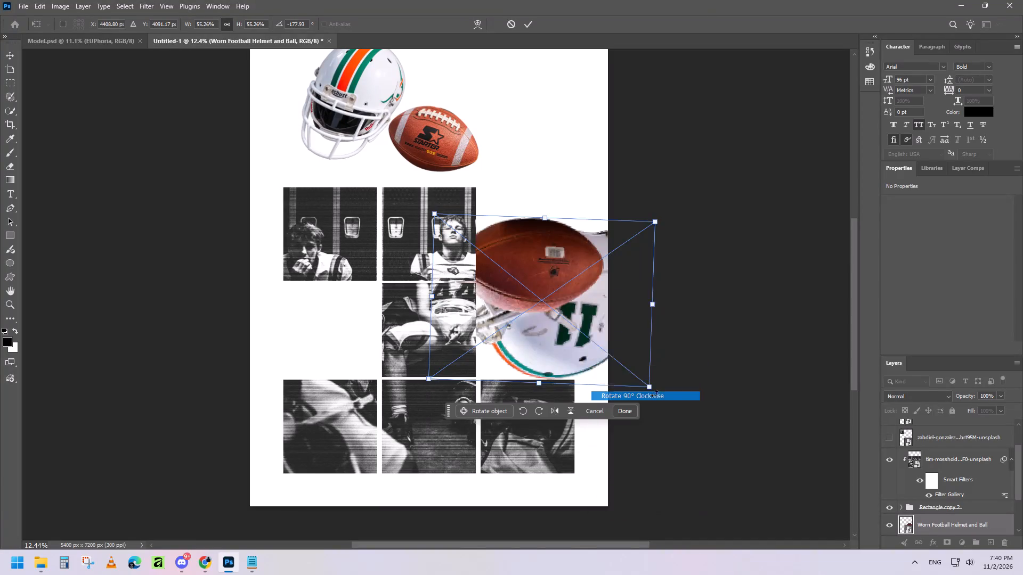
pyautogui.rightClick(557, 290)
pyautogui.click(644, 396)
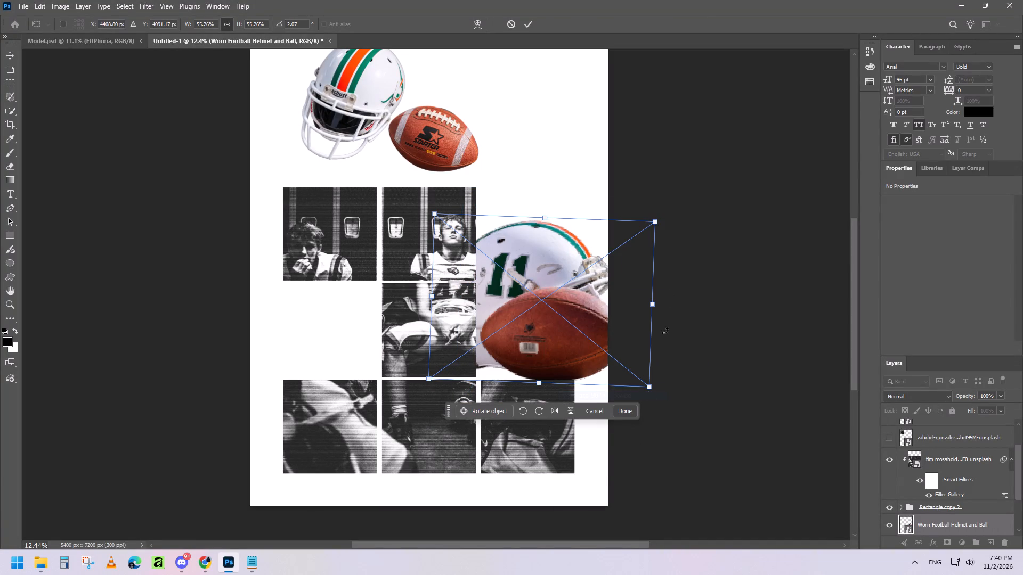
# Tilt the number 11 helmet image to about -8.4°, scale it to about 62%, and shift it down toward the bottom-right tile.
pyautogui.moveTo(663, 212); pyautogui.dragTo(661, 194)
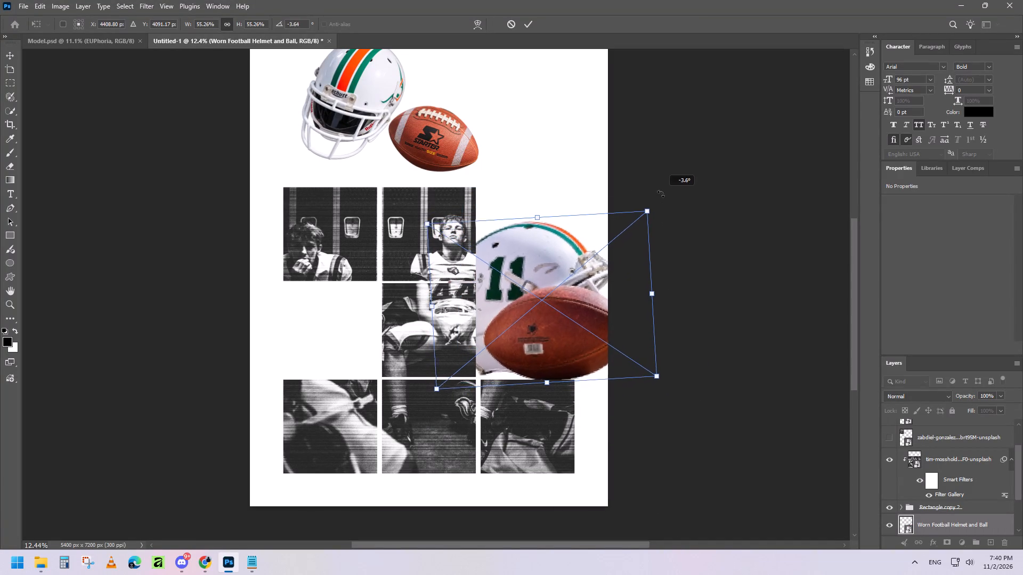
pyautogui.moveTo(661, 194); pyautogui.dragTo(661, 191)
pyautogui.moveTo(560, 315); pyautogui.dragTo(576, 314)
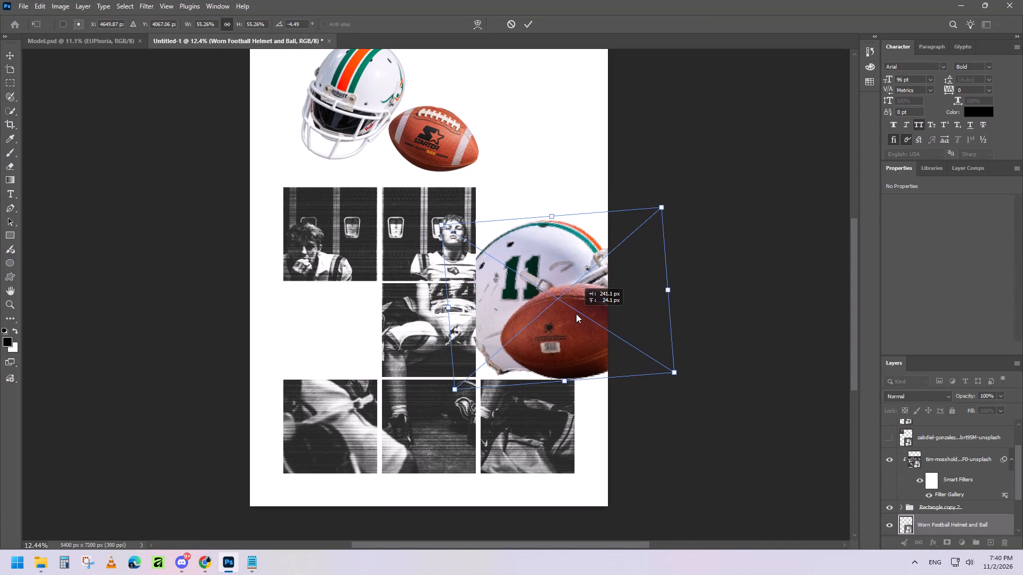
pyautogui.moveTo(576, 314); pyautogui.dragTo(574, 315)
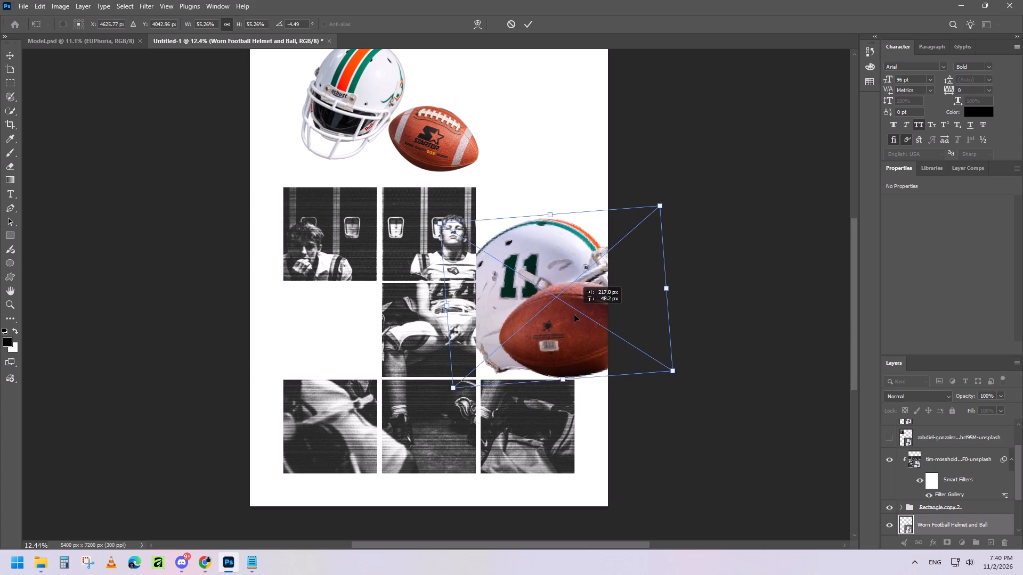
pyautogui.moveTo(574, 315); pyautogui.dragTo(565, 336)
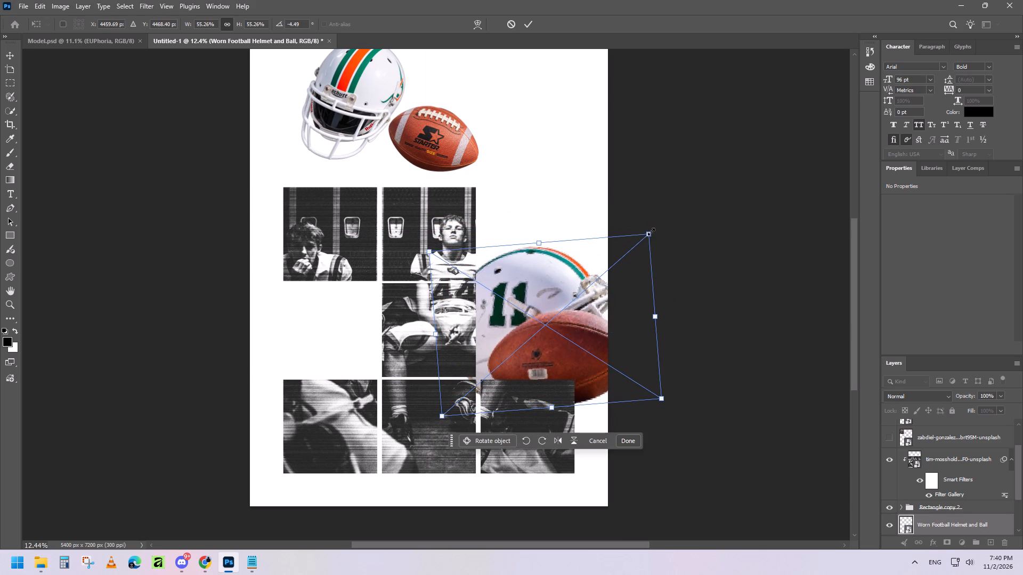
pyautogui.moveTo(651, 229); pyautogui.dragTo(672, 204)
pyautogui.moveTo(581, 289); pyautogui.dragTo(577, 289)
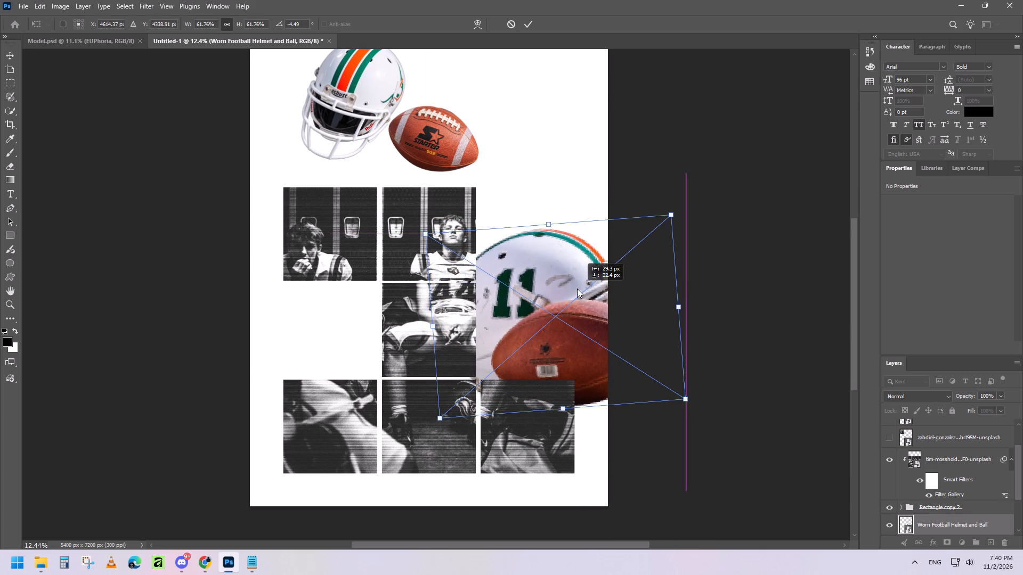
pyautogui.moveTo(577, 289); pyautogui.dragTo(574, 289)
pyautogui.moveTo(365, 112); pyautogui.dragTo(356, 130)
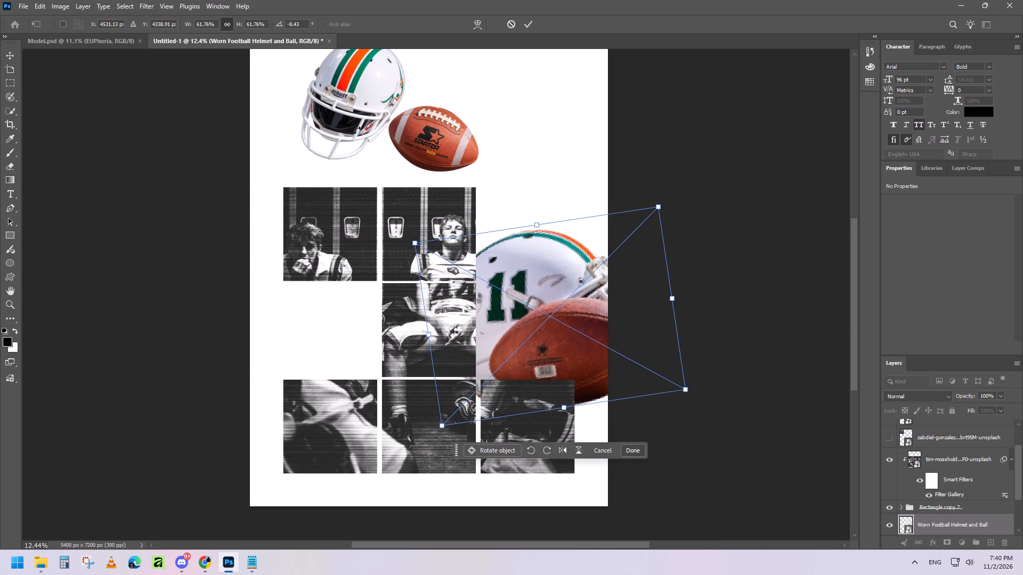
pyautogui.click(529, 23)
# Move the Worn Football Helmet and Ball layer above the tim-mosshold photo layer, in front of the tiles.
pyautogui.moveTo(956, 528); pyautogui.dragTo(953, 467)
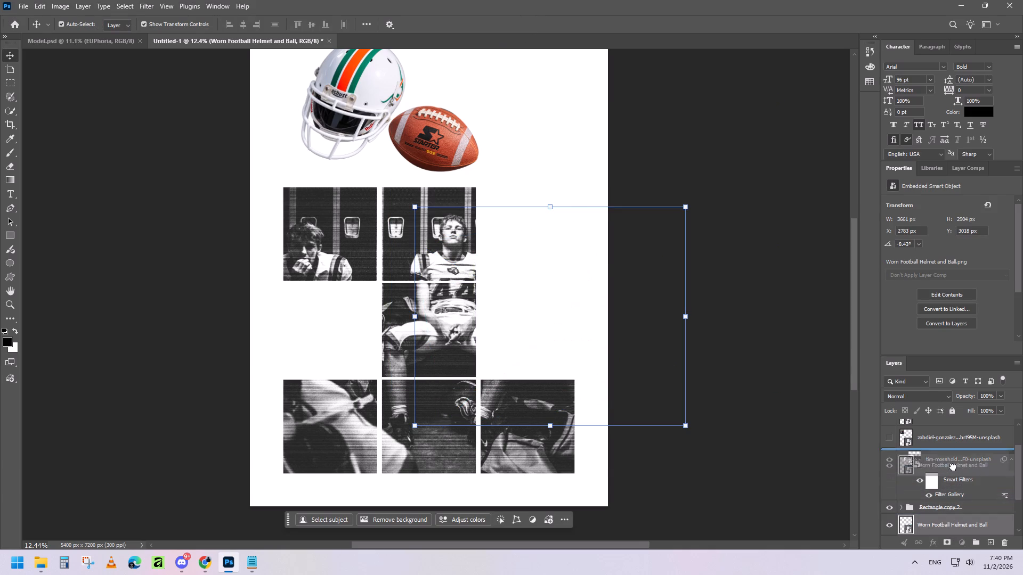
pyautogui.moveTo(953, 467); pyautogui.dragTo(953, 451)
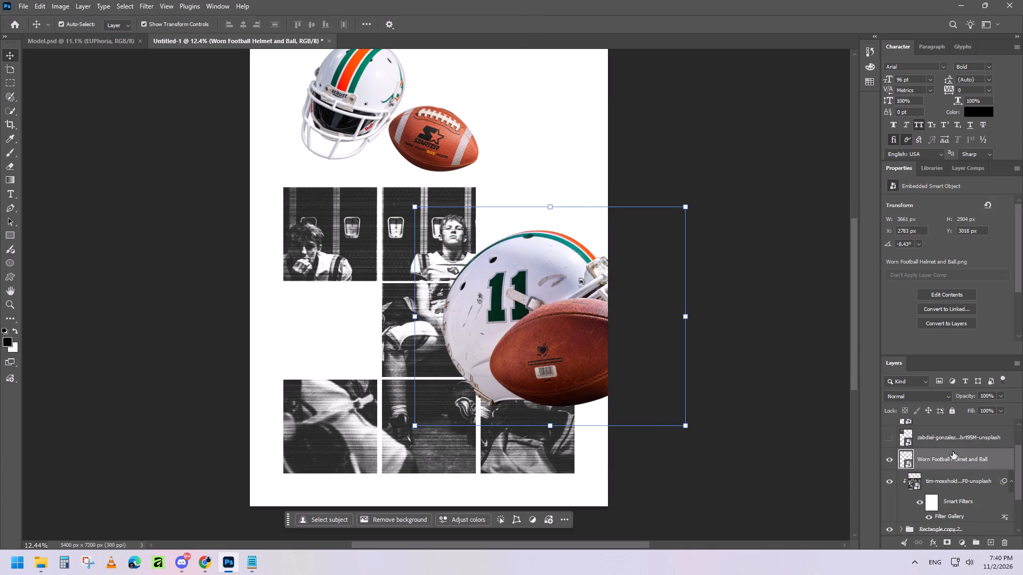
# Scale the number 11 helmet image to about 57%, tilt it to about -7.8°, and place it overlapping the middle tile at the canvas's right edge.
pyautogui.moveTo(413, 204); pyautogui.dragTo(427, 215)
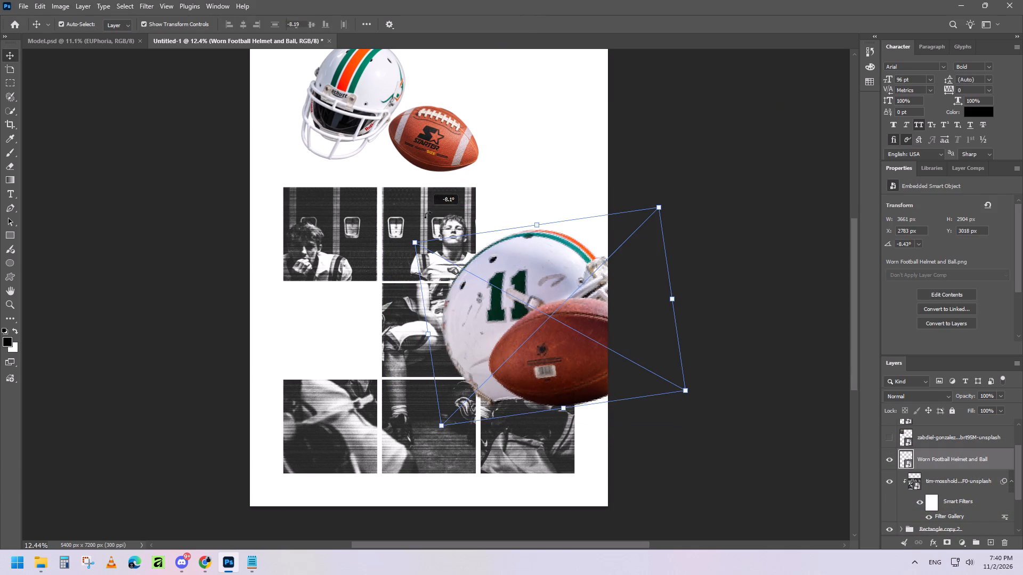
pyautogui.moveTo(427, 215); pyautogui.dragTo(433, 218)
pyautogui.moveTo(416, 241); pyautogui.dragTo(435, 259)
pyautogui.moveTo(623, 348); pyautogui.dragTo(623, 333)
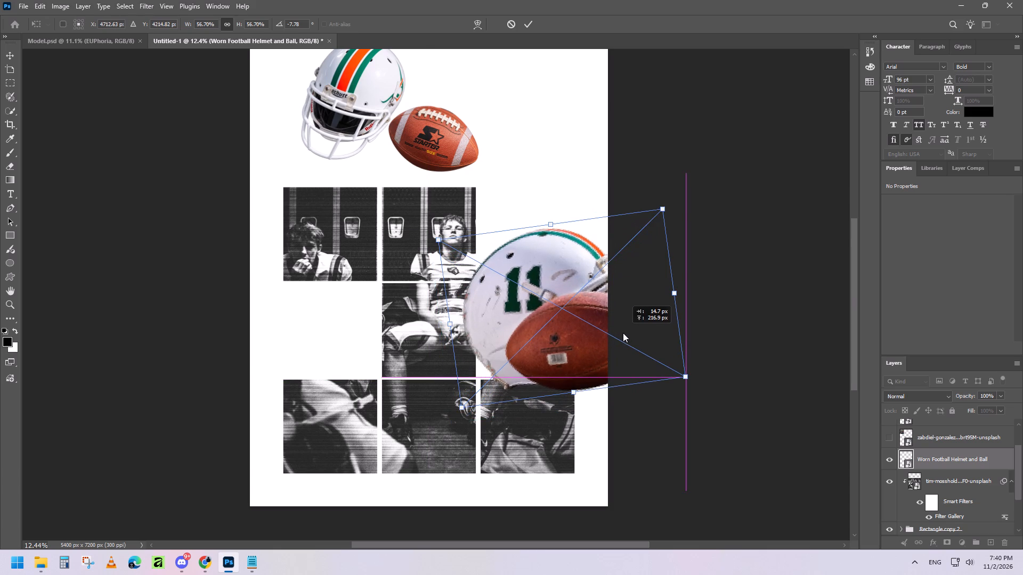
pyautogui.moveTo(623, 333); pyautogui.dragTo(615, 341)
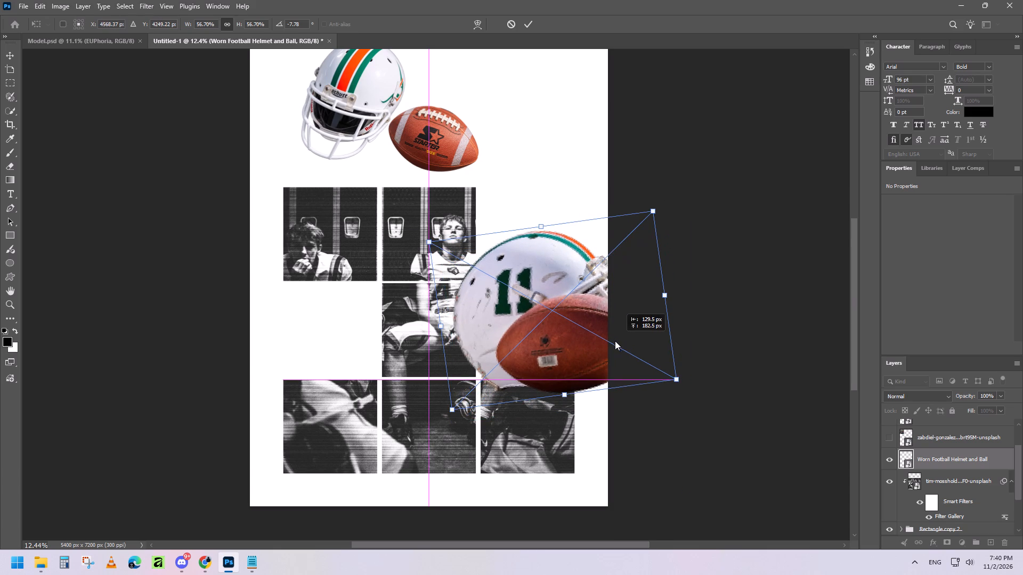
pyautogui.moveTo(615, 341); pyautogui.dragTo(613, 341)
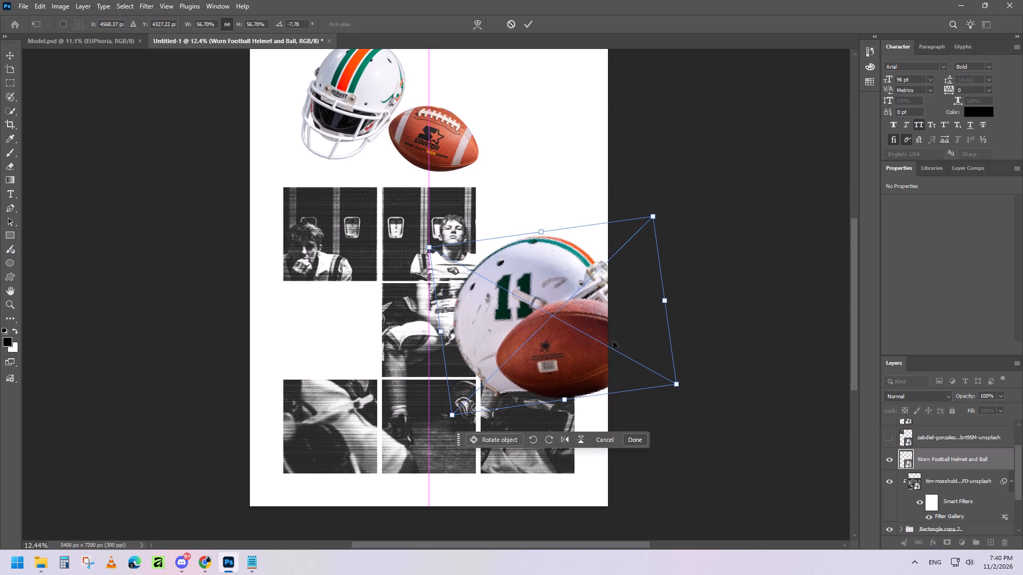
pyautogui.click(527, 23)
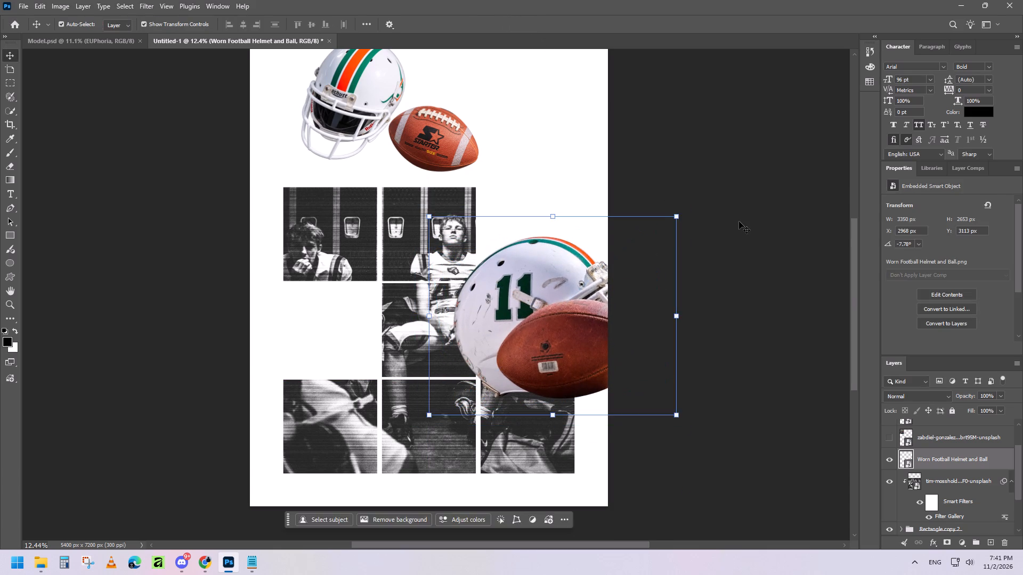
pyautogui.click(739, 221)
pyautogui.click(548, 341)
# Move the Miami helmet and football image to the canvas's left edge beside the middle tile, scaling it to about 67%.
pyautogui.moveTo(351, 101); pyautogui.dragTo(289, 317)
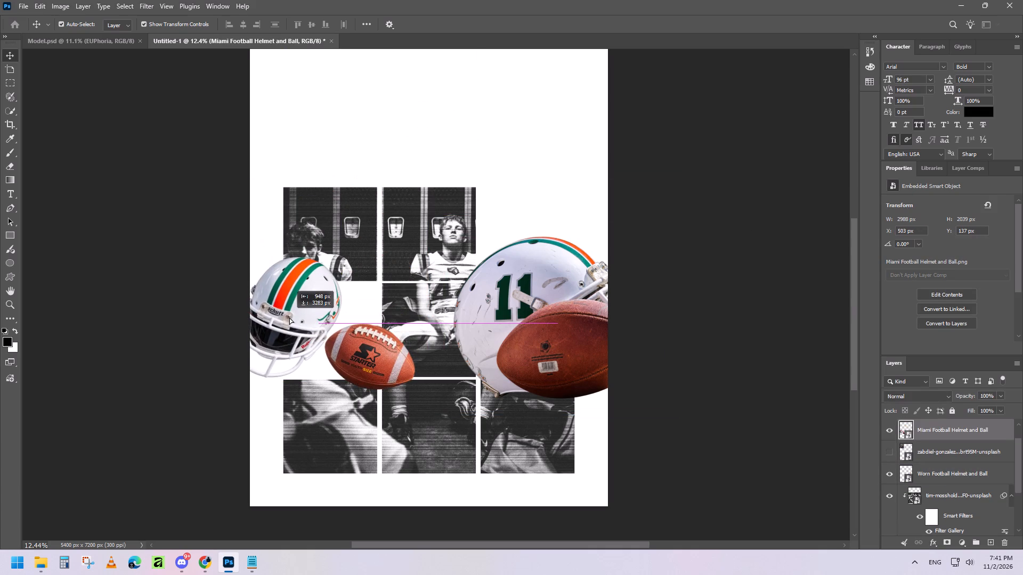
pyautogui.moveTo(289, 317); pyautogui.dragTo(294, 318)
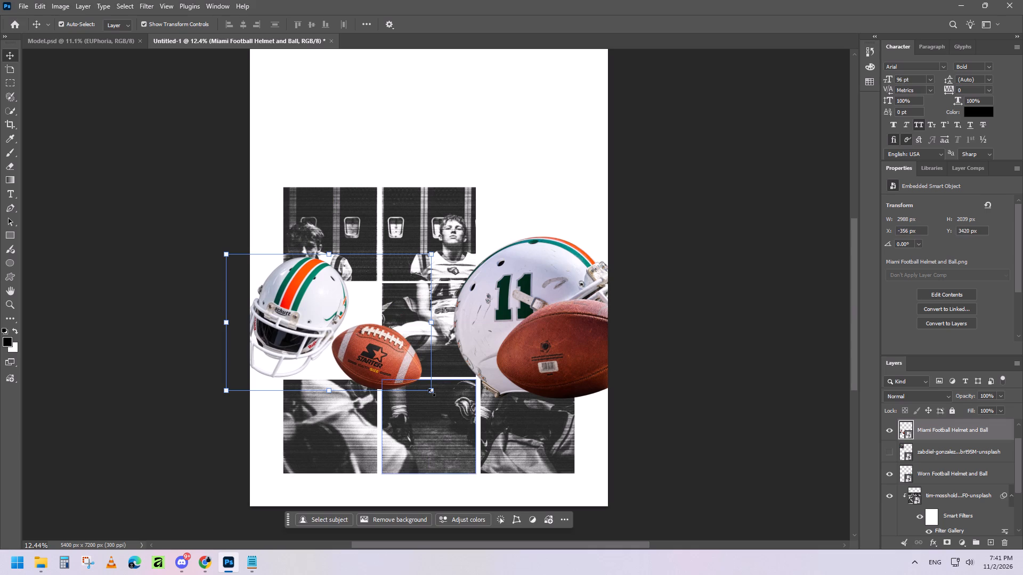
pyautogui.moveTo(432, 392); pyautogui.dragTo(464, 406)
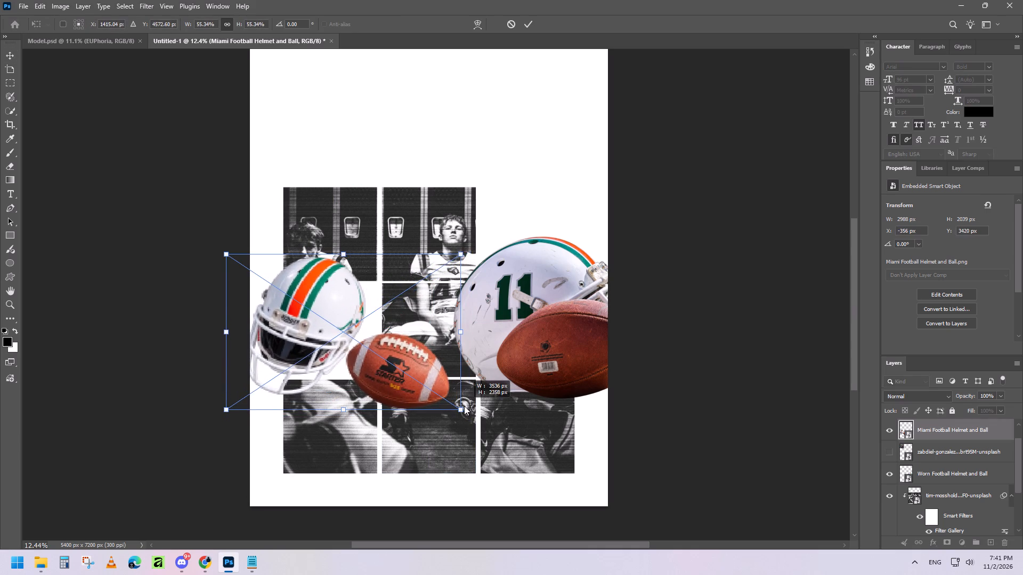
pyautogui.moveTo(464, 406); pyautogui.dragTo(519, 430)
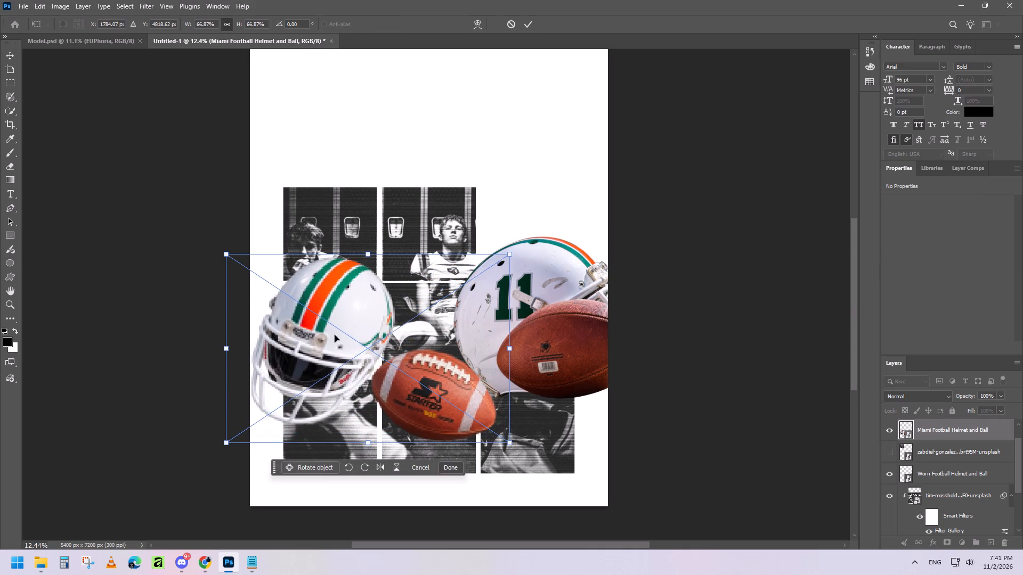
pyautogui.moveTo(335, 335); pyautogui.dragTo(286, 334)
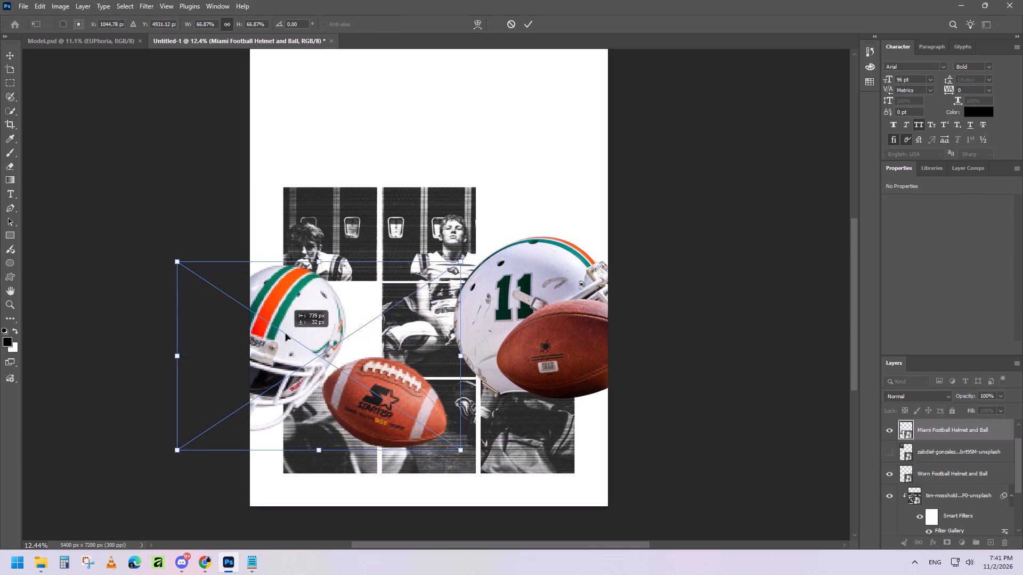
pyautogui.moveTo(286, 334); pyautogui.dragTo(288, 333)
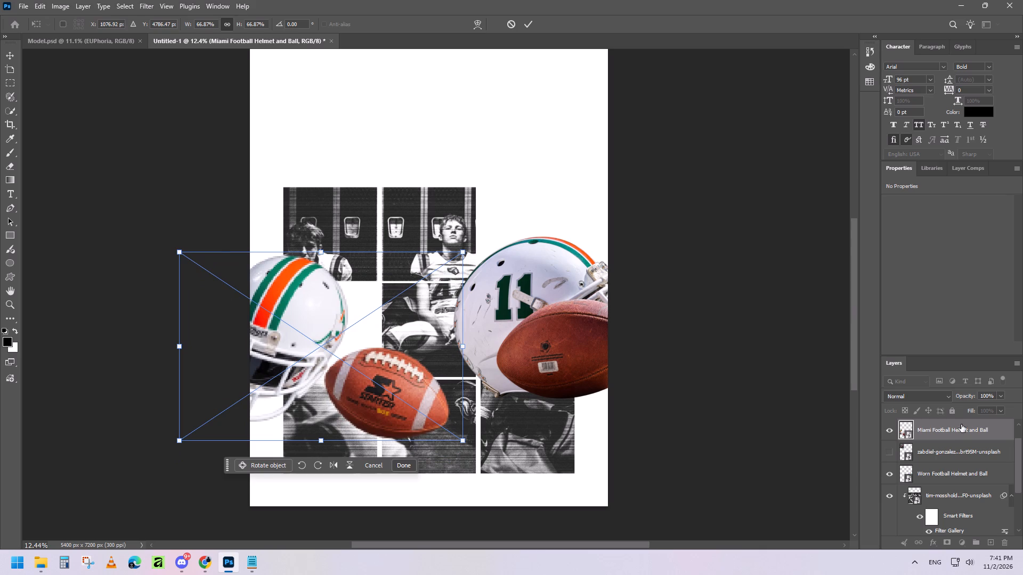
# Move the Miami Football Helmet and Ball layer below the Rectangle copy 2 group, behind the photo tiles.
pyautogui.moveTo(961, 424); pyautogui.dragTo(966, 491)
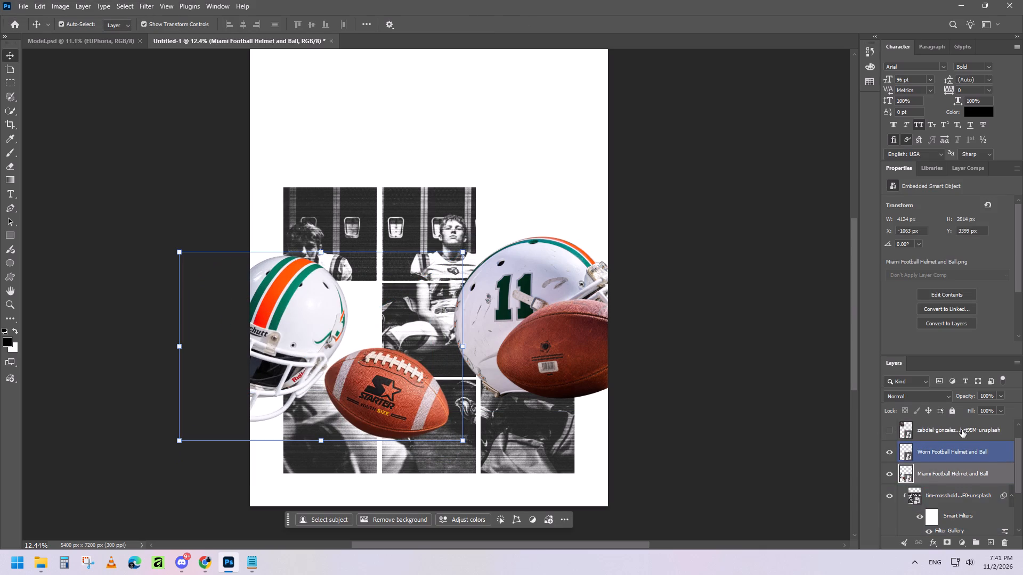
pyautogui.click(962, 453)
pyautogui.click(962, 476)
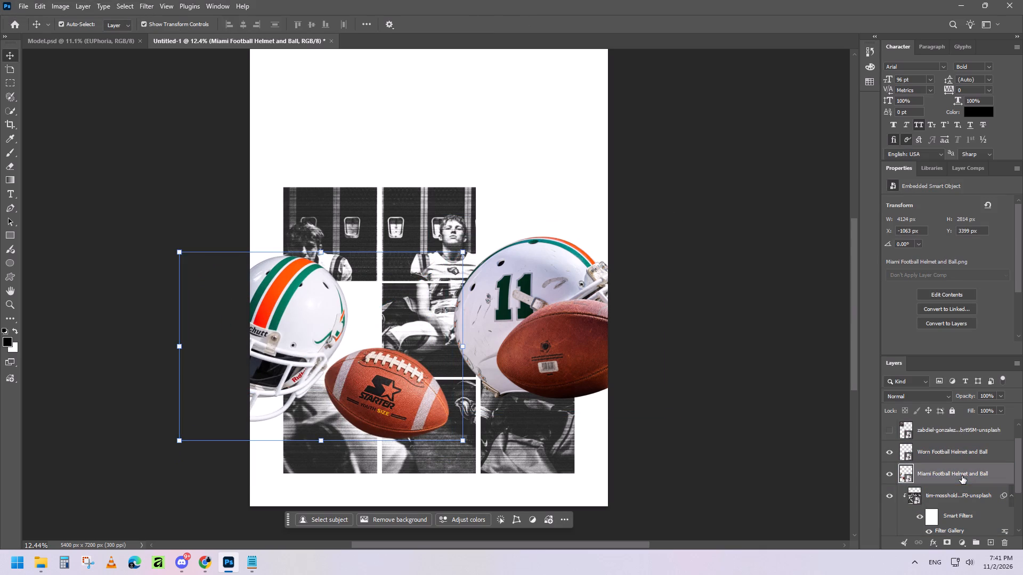
pyautogui.scroll(-1, 967, 496)
pyautogui.moveTo(956, 446); pyautogui.dragTo(956, 514)
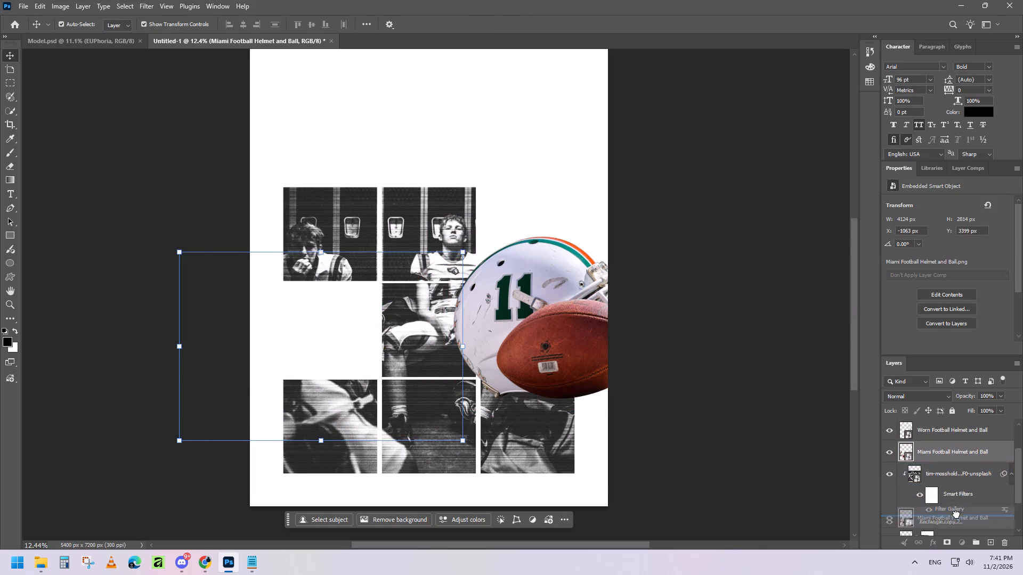
pyautogui.moveTo(956, 514); pyautogui.dragTo(957, 535)
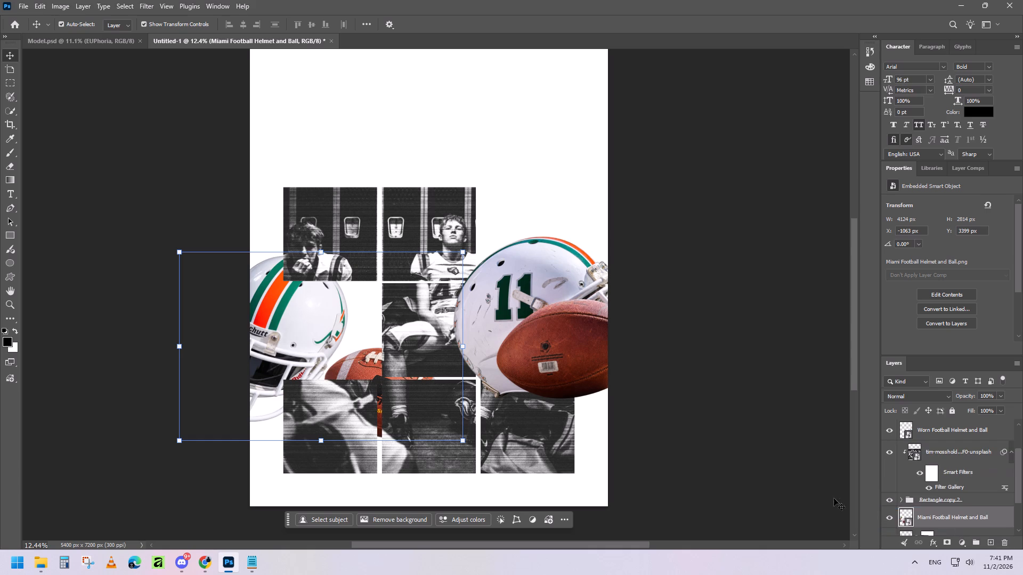
pyautogui.click(794, 332)
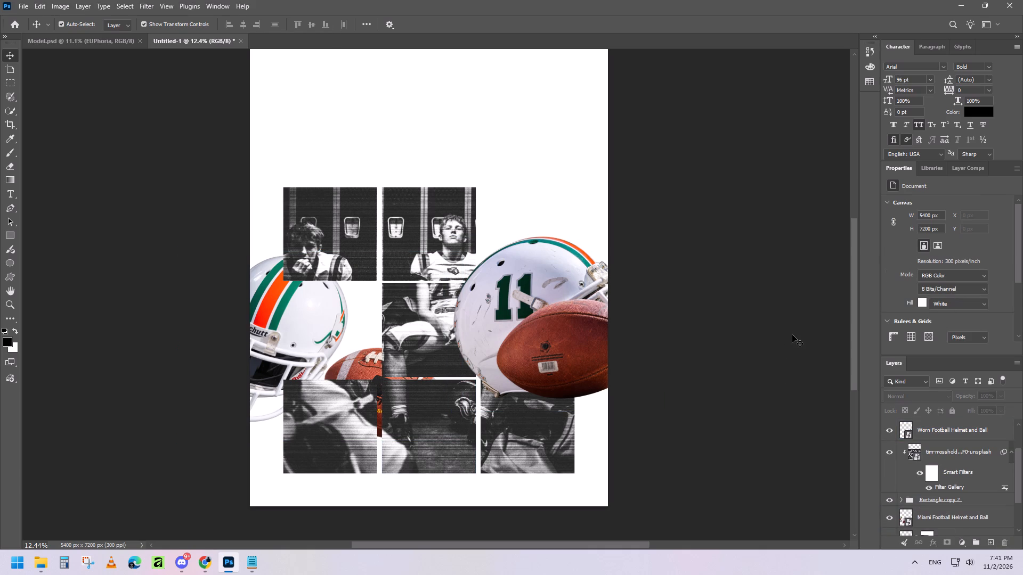
# Move the Miami helmet and football image up to the canvas's upper-right corner, above the number 11 helmet.
pyautogui.click(299, 321)
pyautogui.moveTo(303, 346); pyautogui.dragTo(470, 179)
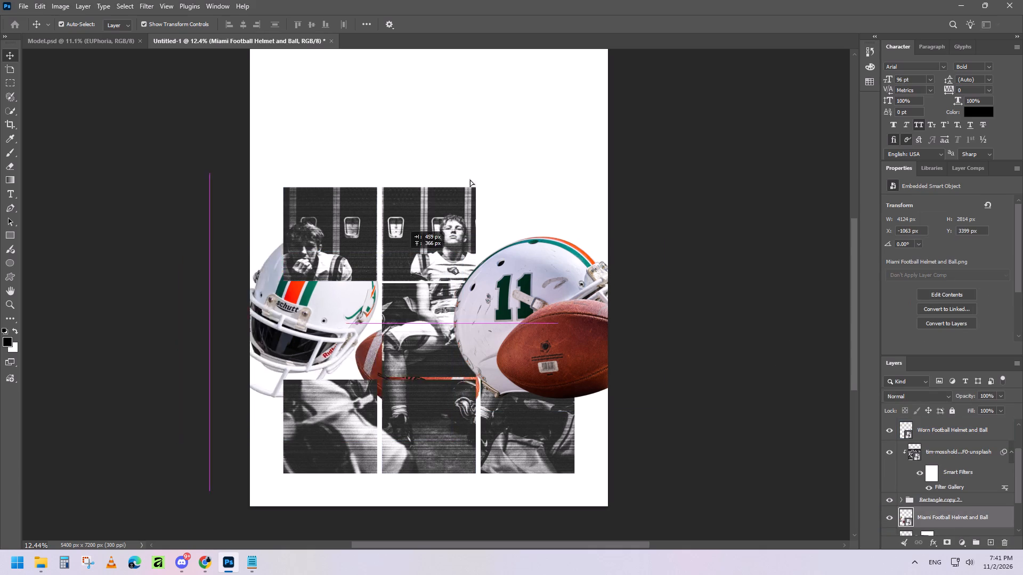
pyautogui.moveTo(470, 179); pyautogui.dragTo(554, 104)
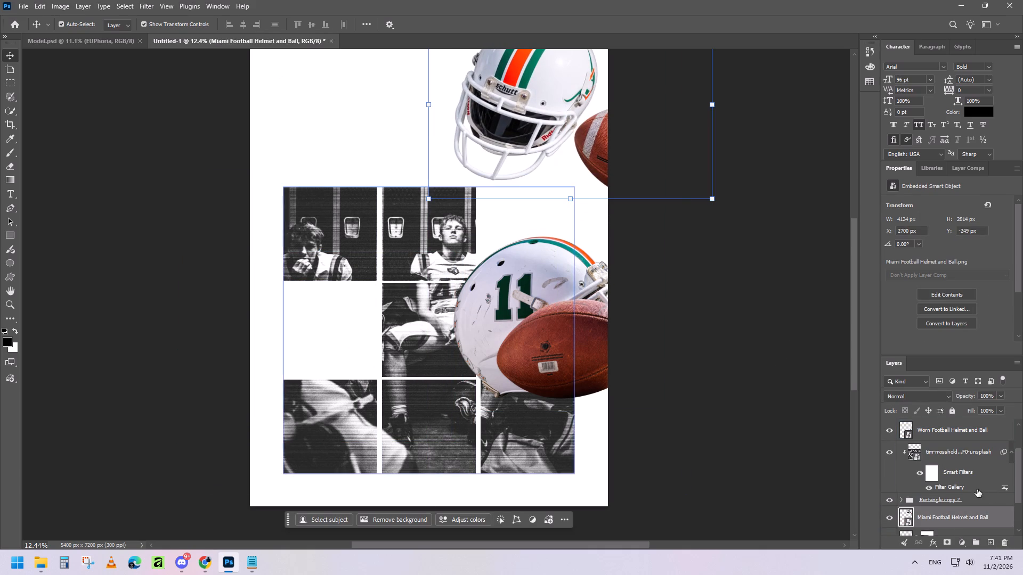
# Show the hidden stadium crowd photo layer and shift the photo slightly further up and left on the canvas.
pyautogui.scroll(2, 977, 489)
pyautogui.scroll(2, 890, 451)
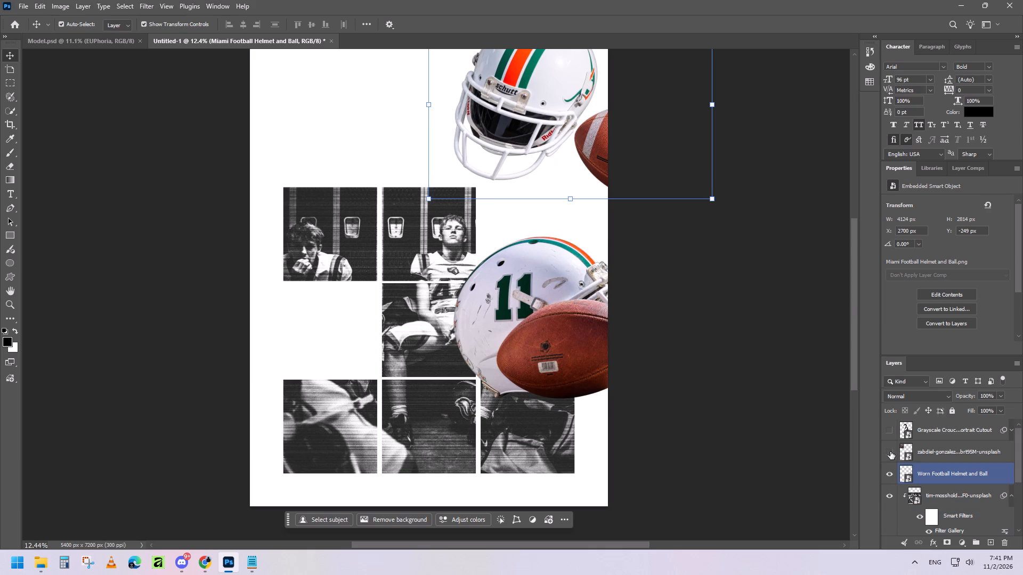
pyautogui.click(891, 452)
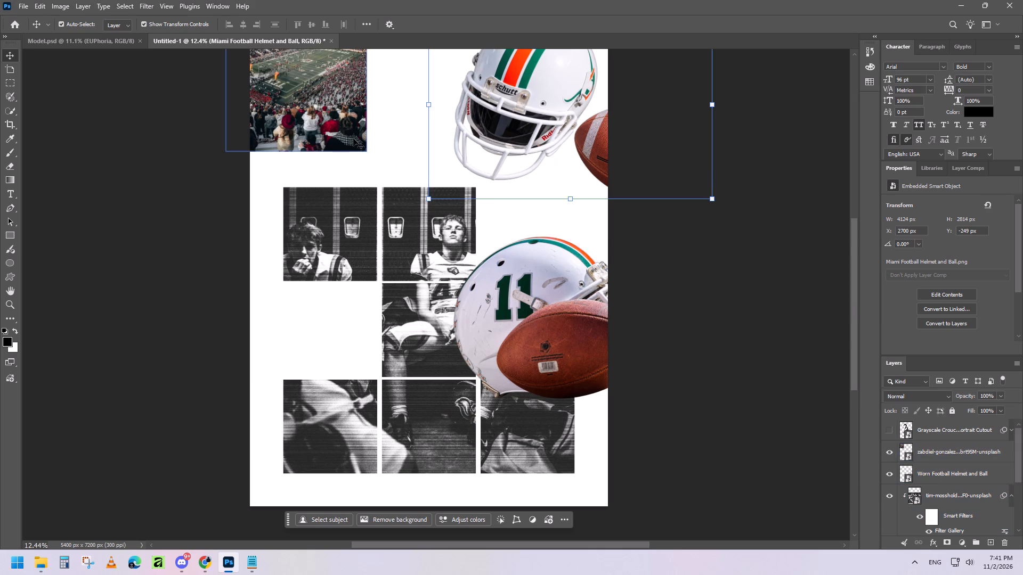
pyautogui.moveTo(311, 102); pyautogui.dragTo(300, 81)
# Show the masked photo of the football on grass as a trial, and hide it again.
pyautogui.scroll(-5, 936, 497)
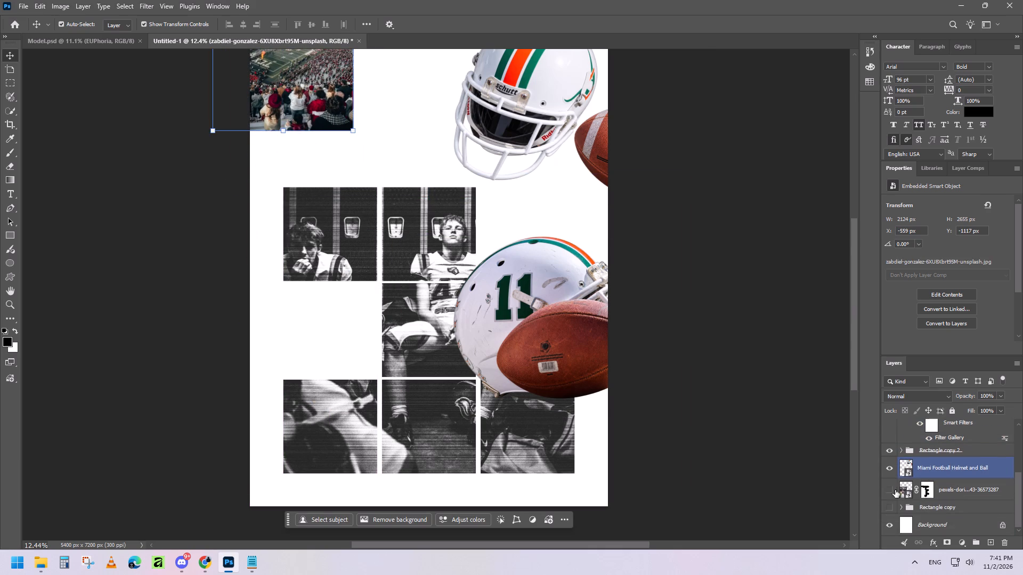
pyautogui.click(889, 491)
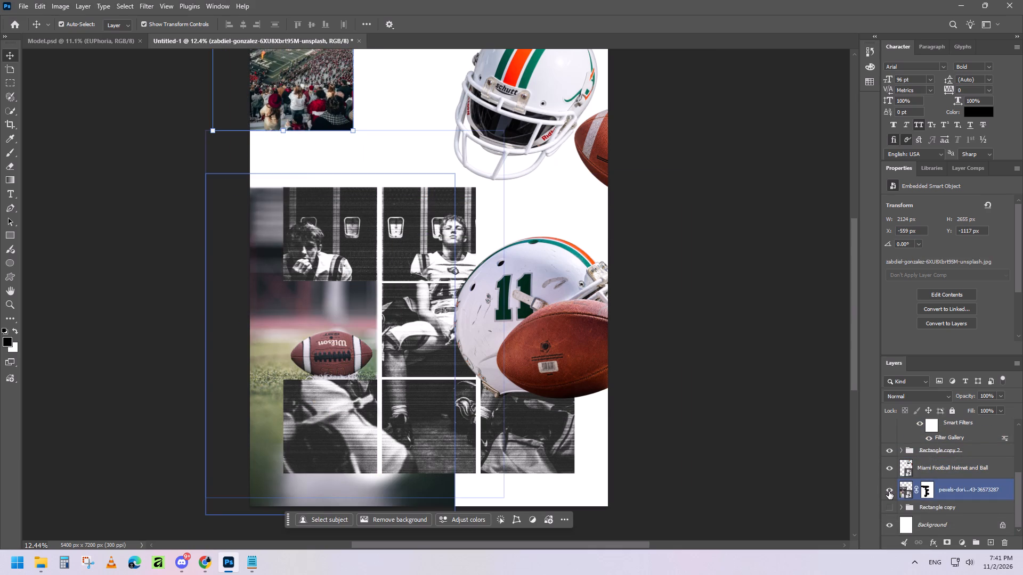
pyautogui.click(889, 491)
# Move the stadium crowd photo down to the canvas's left edge, over the photo tiles, at about X -133, Y 3217 px.
pyautogui.moveTo(285, 74); pyautogui.dragTo(321, 407)
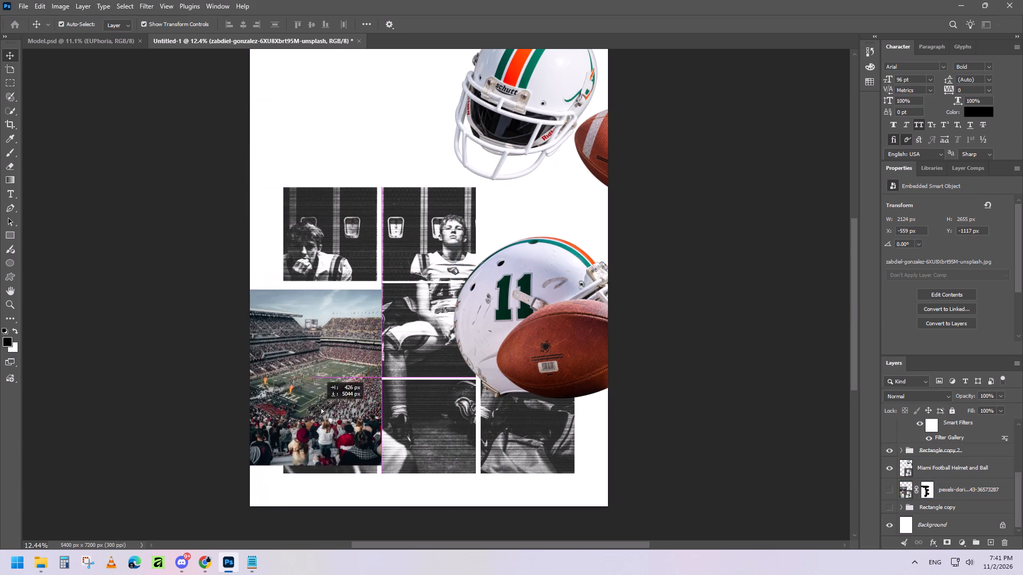
pyautogui.moveTo(321, 407); pyautogui.dragTo(316, 358)
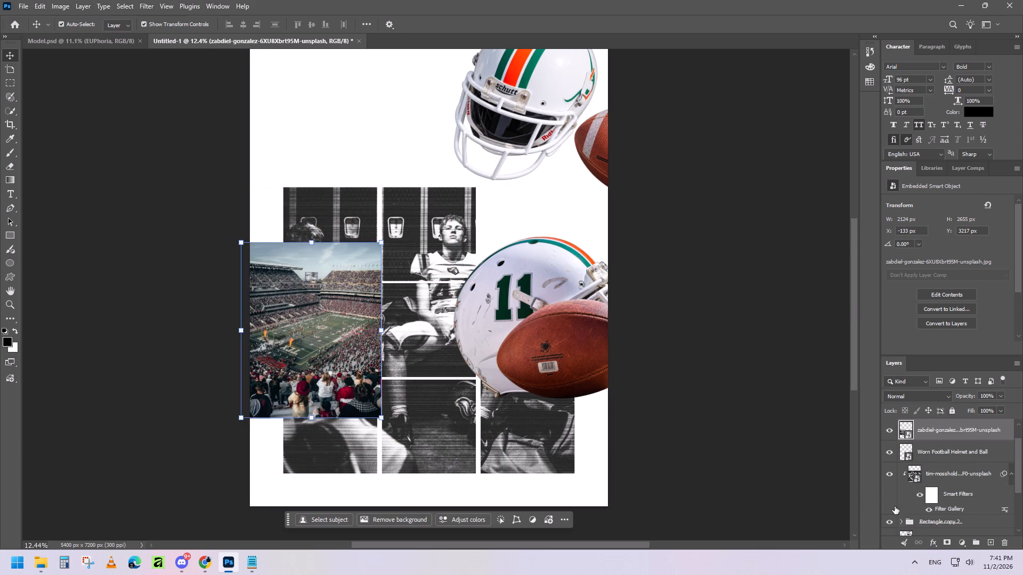
pyautogui.click(969, 572)
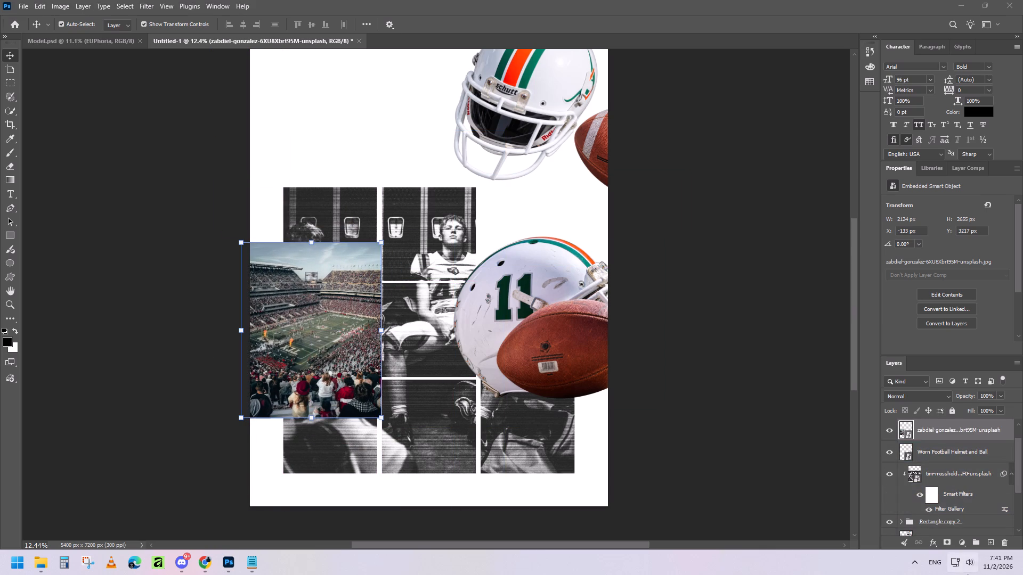
# Move the stadium photo layer below the Rectangle copy 2 group, directly above the Miami Football Helmet and Ball layer.
pyautogui.scroll(-1, 946, 479)
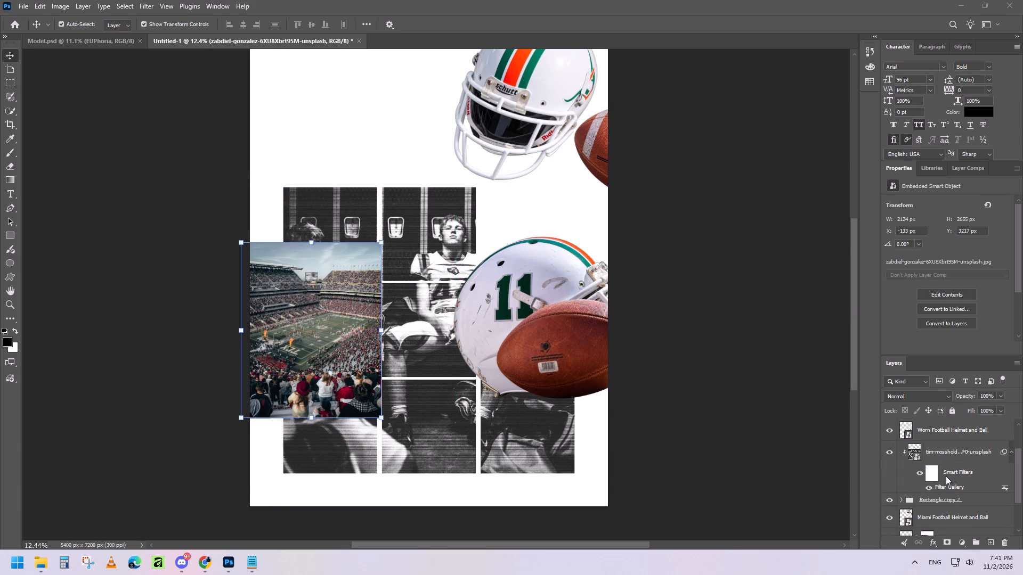
pyautogui.scroll(2, 947, 472)
pyautogui.moveTo(955, 450); pyautogui.dragTo(957, 525)
pyautogui.click(949, 447)
pyautogui.scroll(-1, 959, 453)
pyautogui.moveTo(959, 431); pyautogui.dragTo(959, 507)
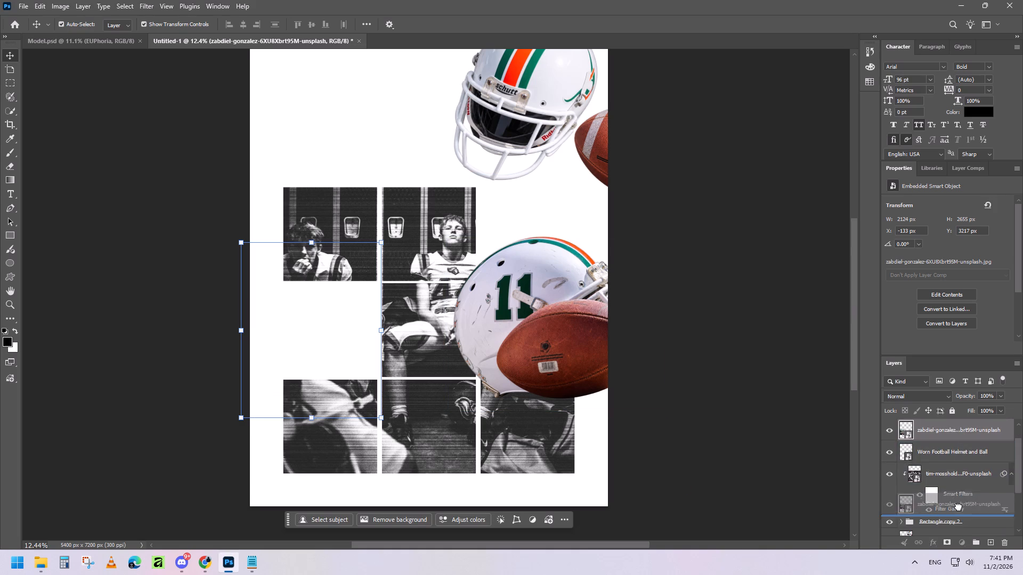
pyautogui.moveTo(959, 507); pyautogui.dragTo(959, 510)
pyautogui.scroll(-1, 964, 528)
pyautogui.moveTo(956, 479); pyautogui.dragTo(956, 505)
# Enlarge the stadium photo to about 28.57% and shift it right so it fills the canvas's lower-left area behind the tiles.
pyautogui.moveTo(313, 420); pyautogui.dragTo(313, 491)
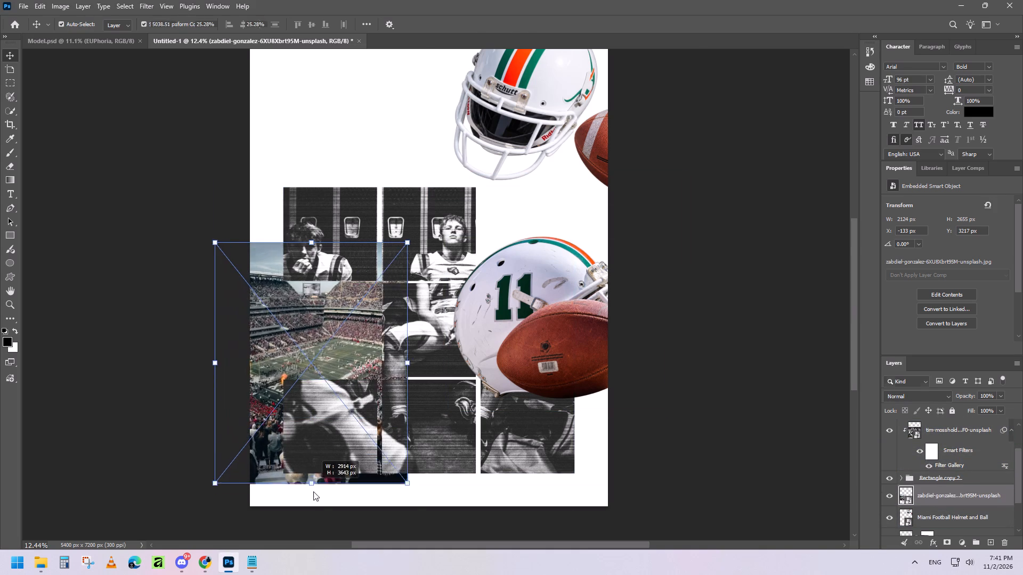
pyautogui.moveTo(313, 491); pyautogui.dragTo(318, 517)
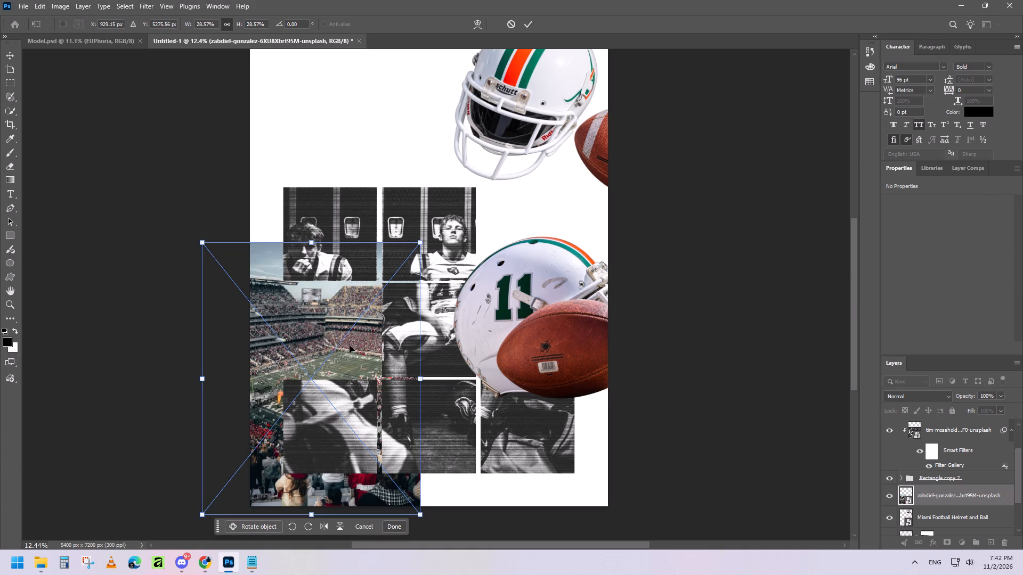
pyautogui.moveTo(349, 346); pyautogui.dragTo(363, 343)
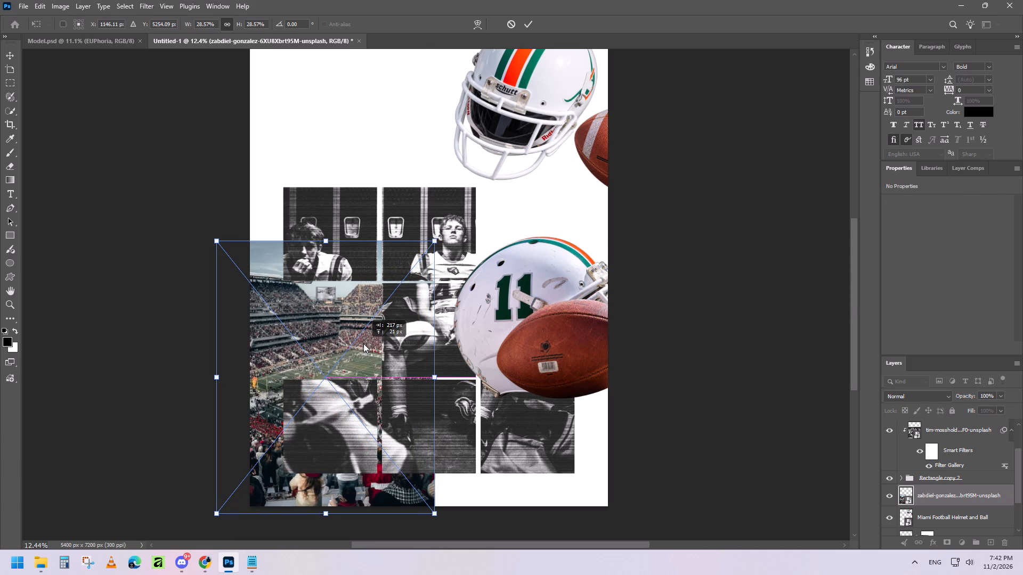
pyautogui.moveTo(363, 343); pyautogui.dragTo(378, 342)
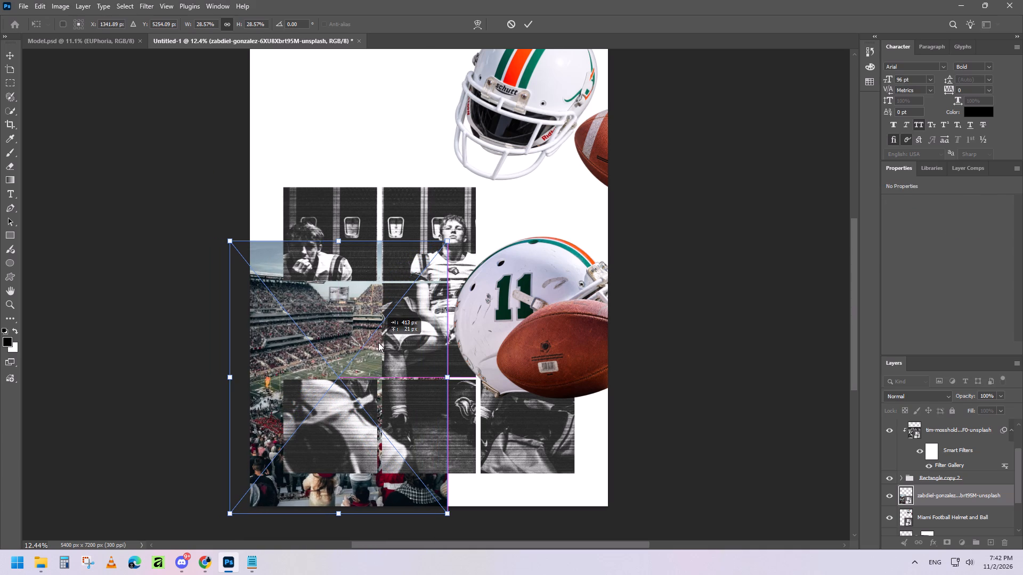
pyautogui.moveTo(378, 342); pyautogui.dragTo(379, 342)
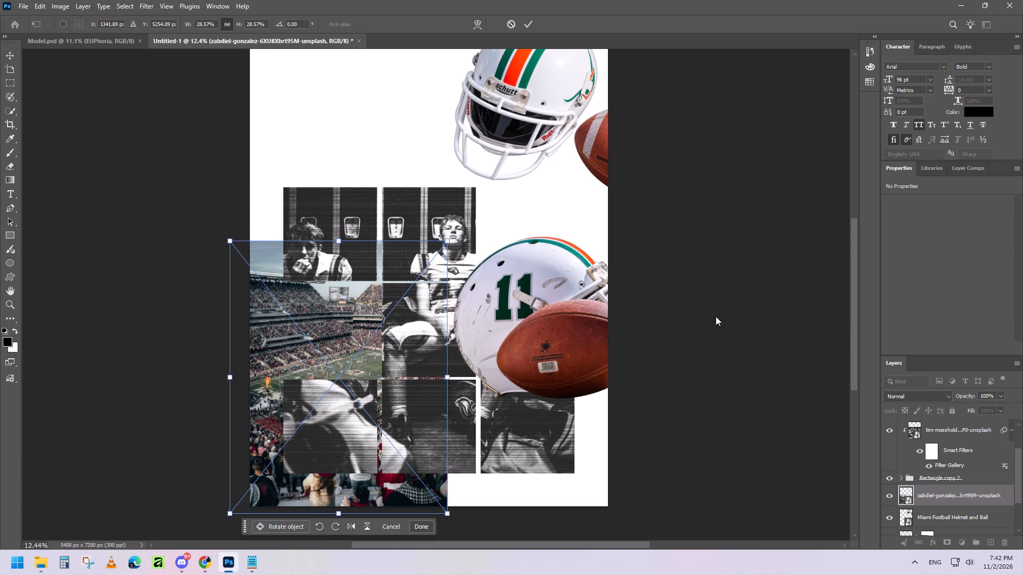
pyautogui.click(697, 315)
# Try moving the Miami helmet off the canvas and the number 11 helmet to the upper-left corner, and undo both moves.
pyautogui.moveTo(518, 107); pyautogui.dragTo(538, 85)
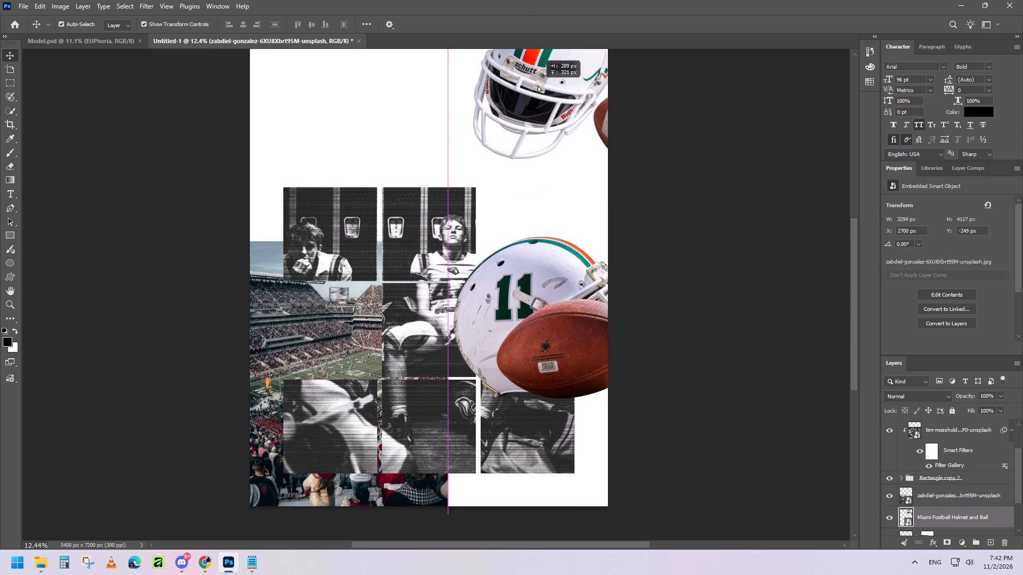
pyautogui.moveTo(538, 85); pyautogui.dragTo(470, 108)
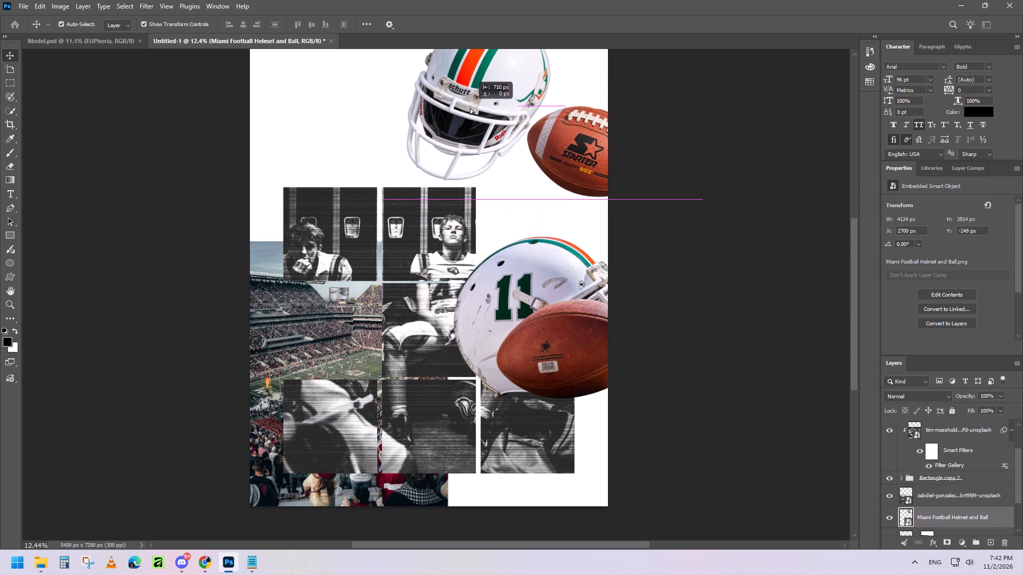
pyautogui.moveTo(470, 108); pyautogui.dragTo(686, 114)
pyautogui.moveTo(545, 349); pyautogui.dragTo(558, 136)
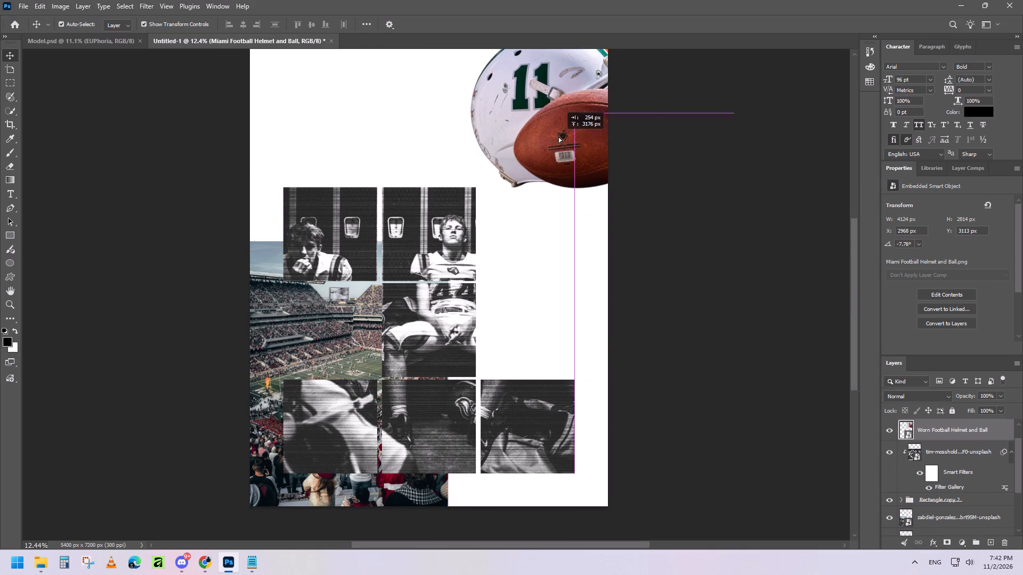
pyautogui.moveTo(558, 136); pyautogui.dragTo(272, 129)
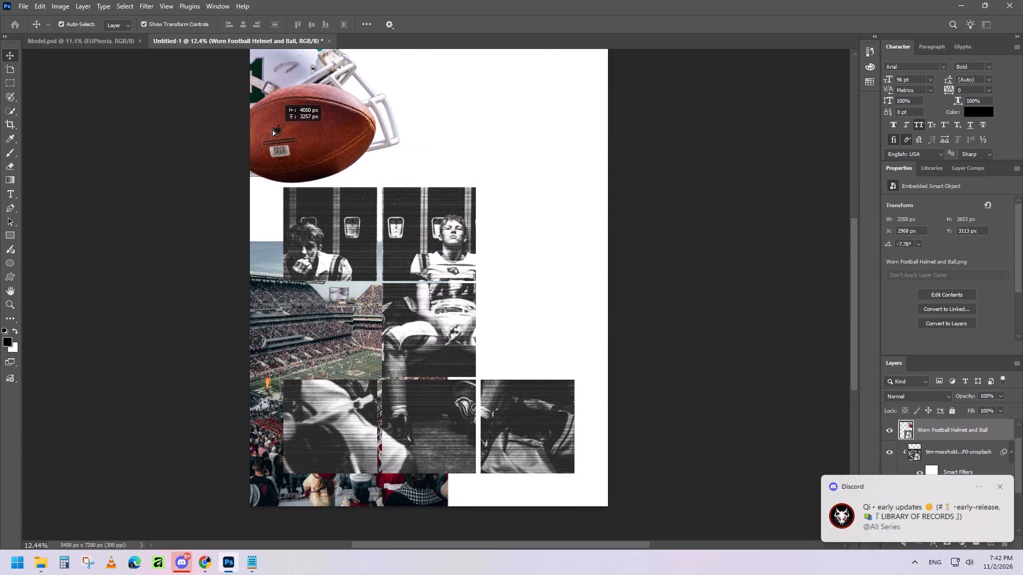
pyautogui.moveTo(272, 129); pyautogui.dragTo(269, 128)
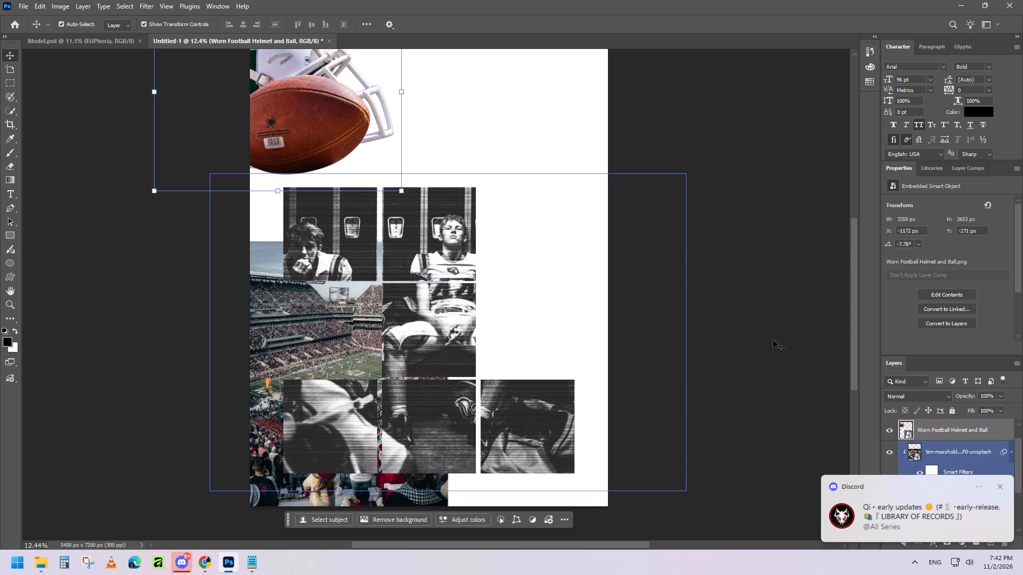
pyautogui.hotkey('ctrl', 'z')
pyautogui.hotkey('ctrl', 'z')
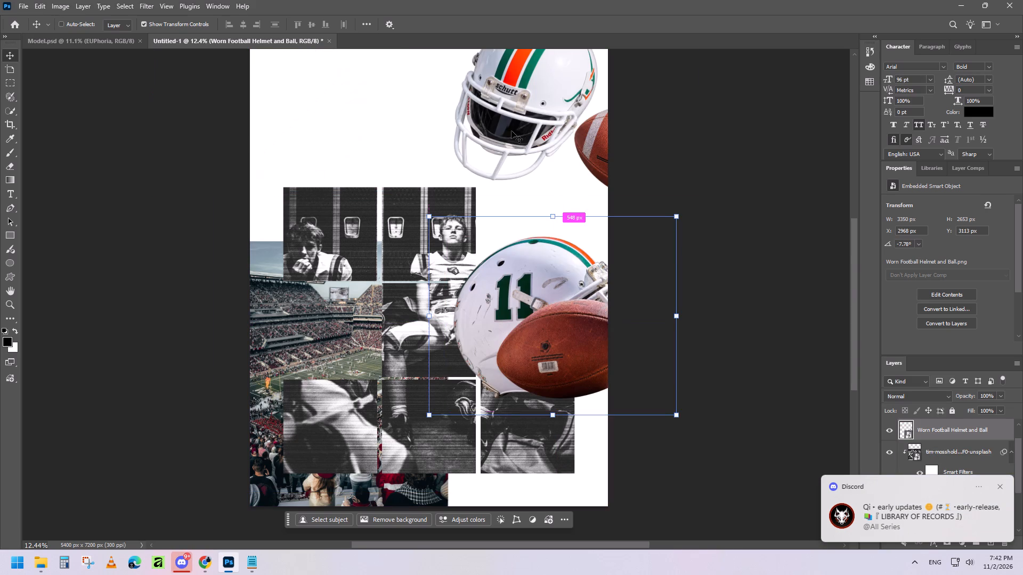
# Move the Miami helmet and football image left, enlarge it to about 72.90%, and lower it so it tucks behind the upper tiles.
pyautogui.moveTo(566, 116); pyautogui.dragTo(532, 116)
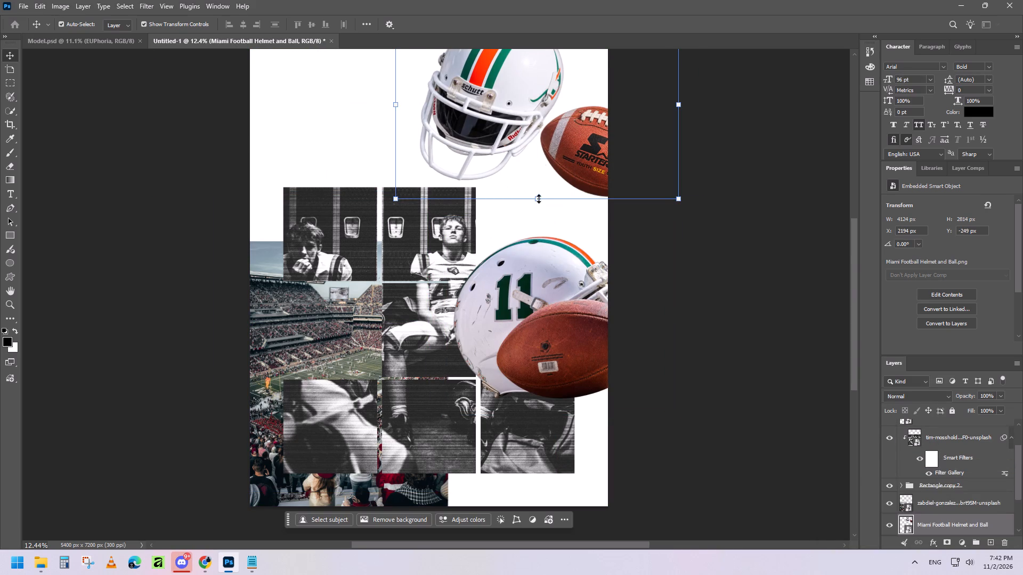
pyautogui.moveTo(539, 199); pyautogui.dragTo(523, 216)
pyautogui.moveTo(495, 125); pyautogui.dragTo(468, 138)
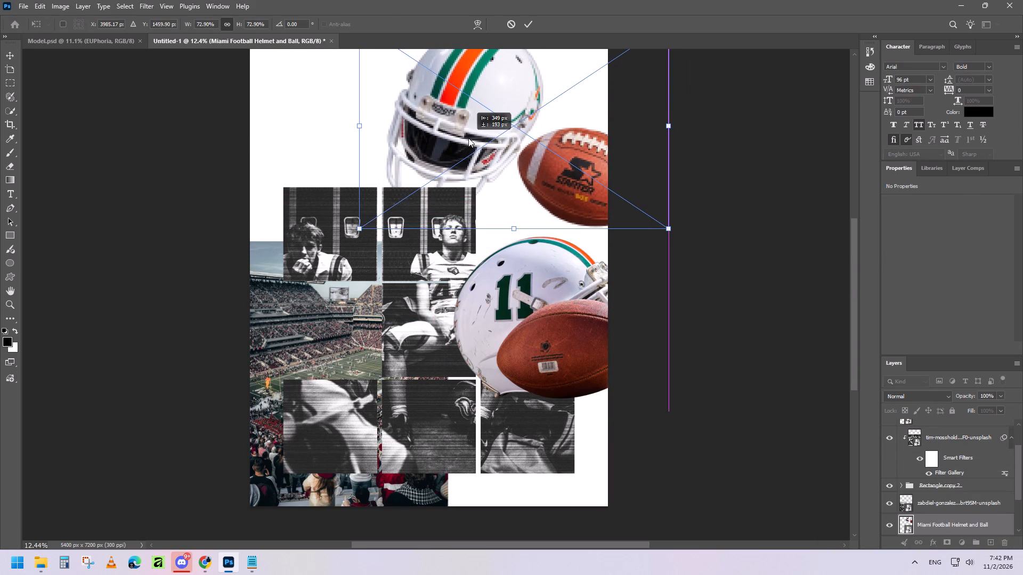
pyautogui.moveTo(468, 138); pyautogui.dragTo(472, 138)
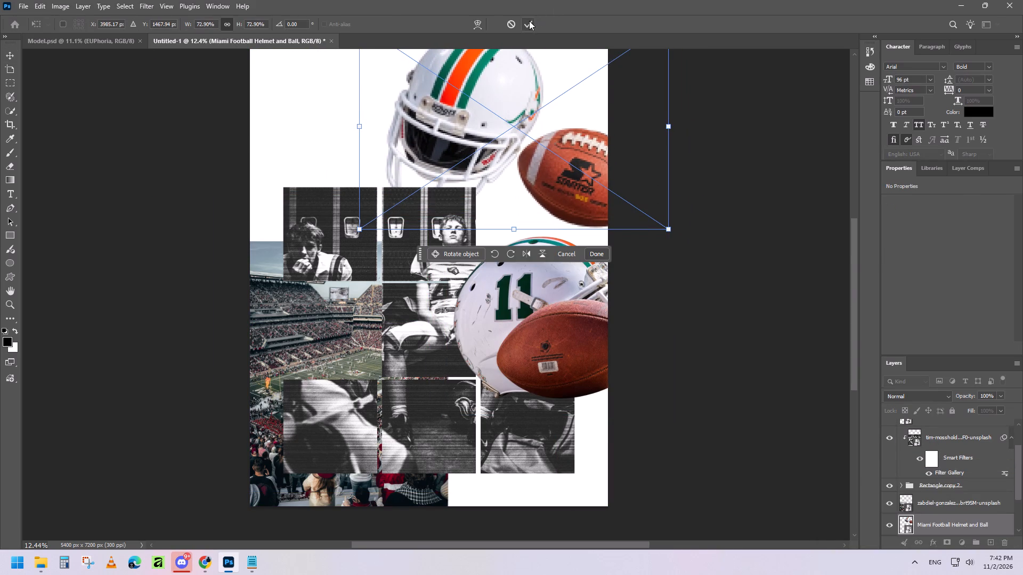
pyautogui.click(529, 21)
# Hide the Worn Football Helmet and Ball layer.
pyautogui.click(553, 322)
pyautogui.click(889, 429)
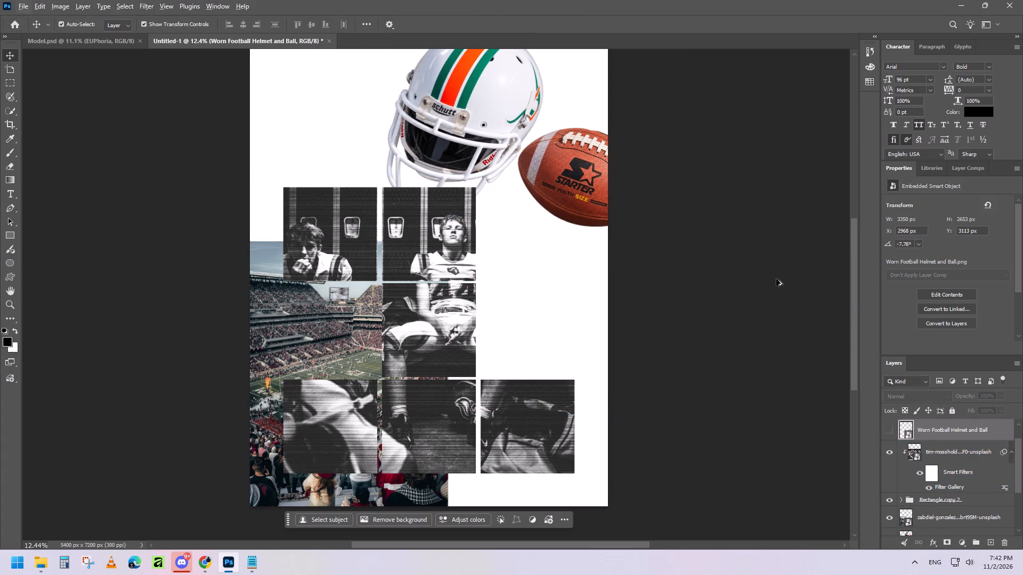
# Try the Miami helmet and football at several spots, settling it at the canvas's top edge at about X 1575, Y -200 px.
pyautogui.keyDown('alt'); pyautogui.scroll(-2, 776, 279); pyautogui.keyUp('alt')
pyautogui.moveTo(475, 147); pyautogui.dragTo(490, 144)
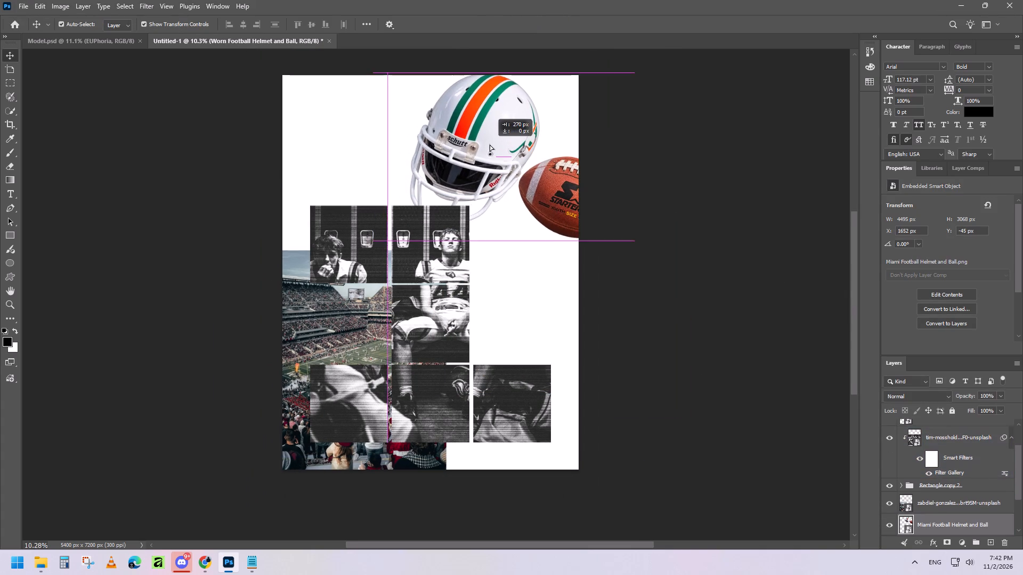
pyautogui.moveTo(490, 144); pyautogui.dragTo(518, 199)
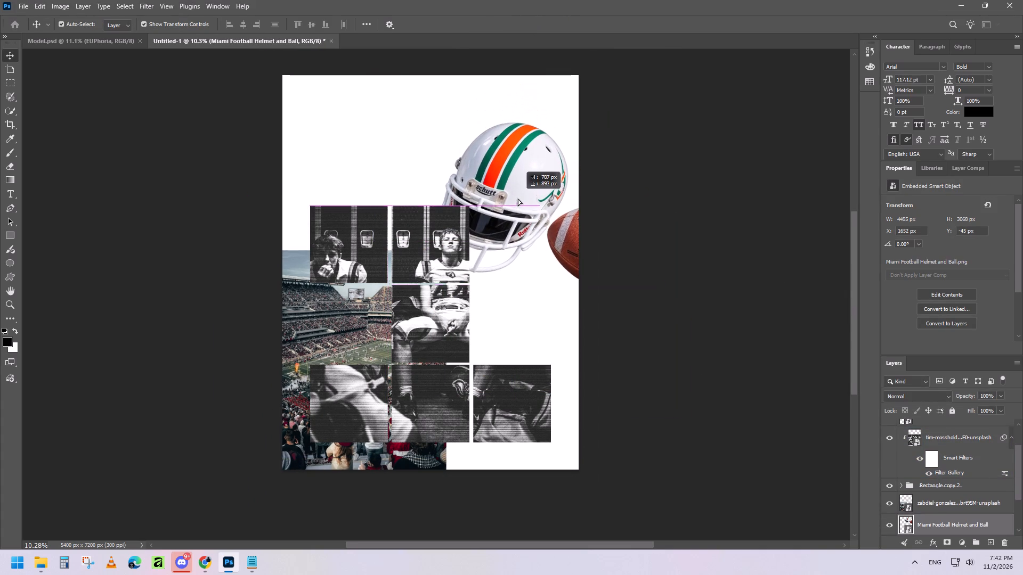
pyautogui.moveTo(518, 199); pyautogui.dragTo(521, 184)
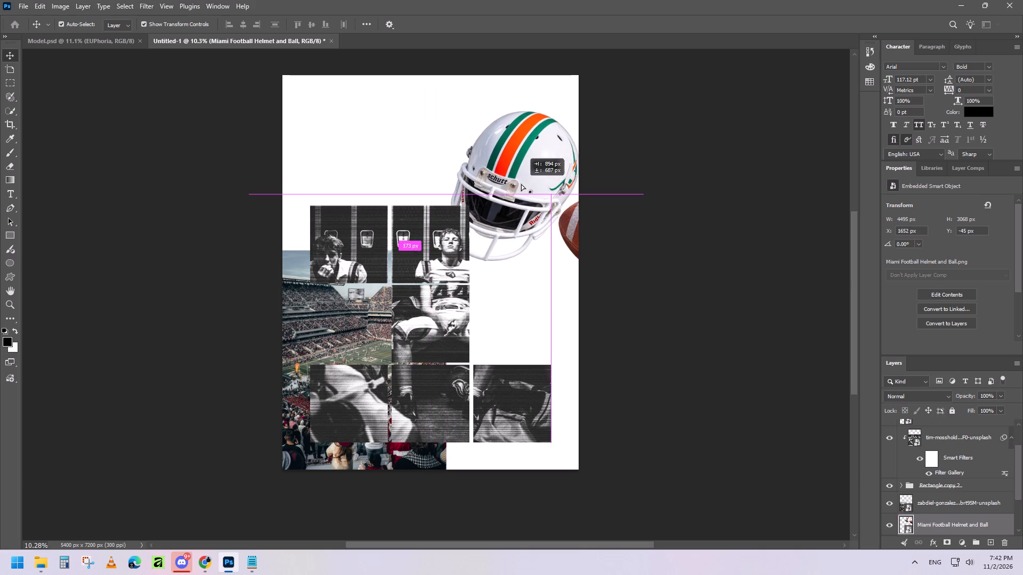
pyautogui.moveTo(521, 184); pyautogui.dragTo(362, 126)
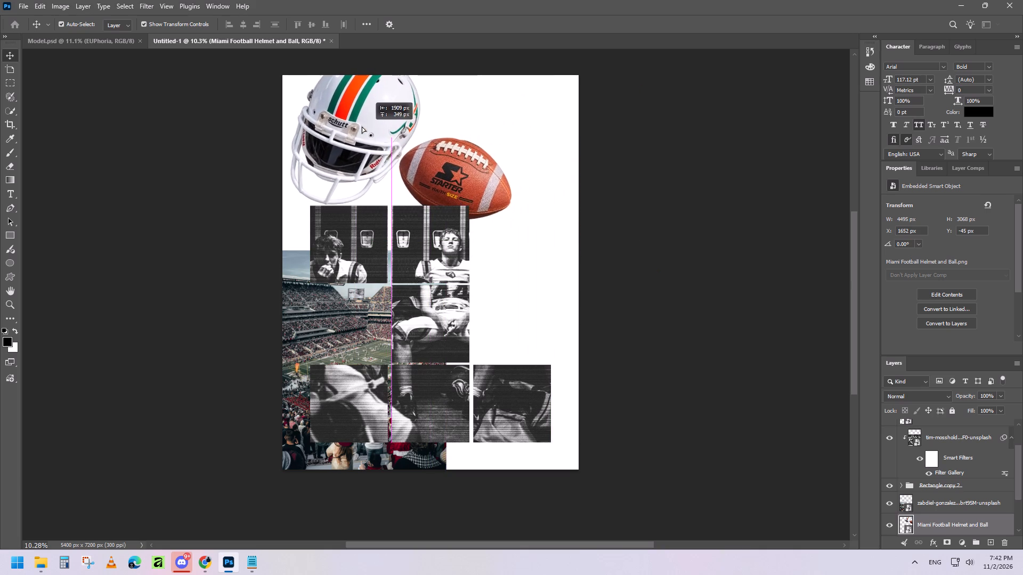
pyautogui.moveTo(362, 126); pyautogui.dragTo(470, 139)
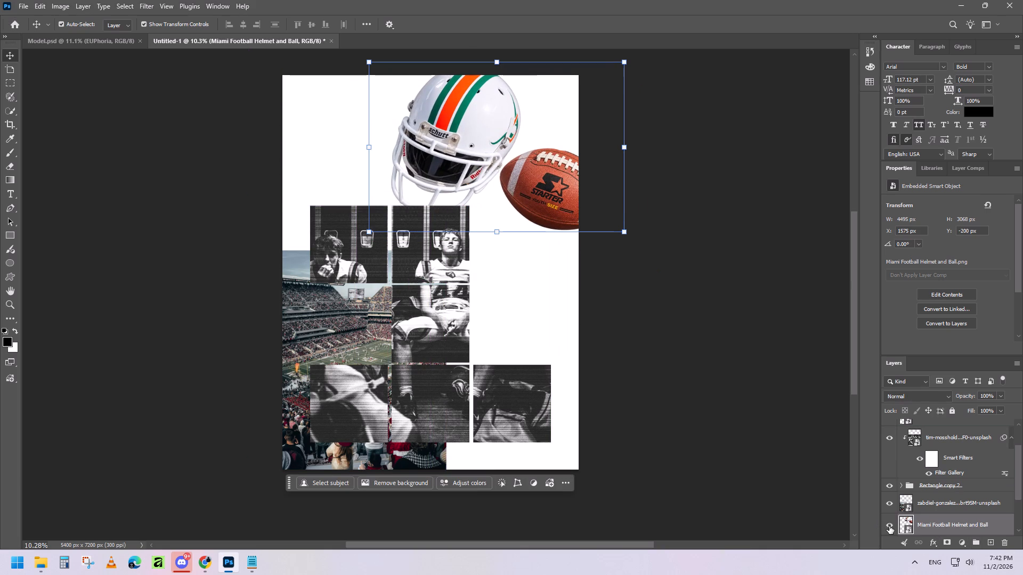
# Hide the Miami Football Helmet and Ball layer and show the Worn Football Helmet and Ball layer instead.
pyautogui.click(889, 526)
pyautogui.scroll(2, 931, 525)
pyautogui.click(887, 454)
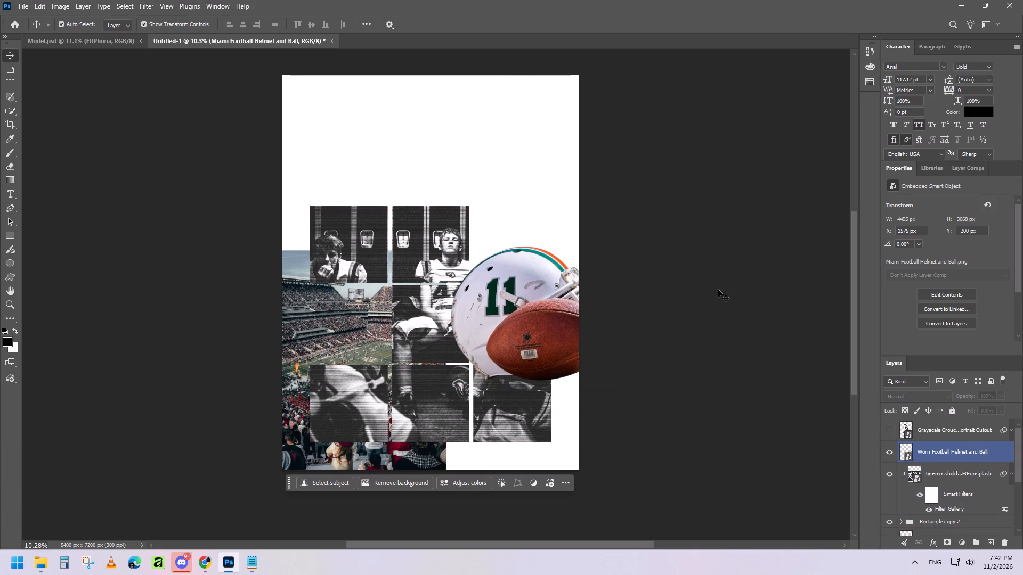
# Move the number 11 helmet and football up above the lower tile row, to about X 2989, Y 2636 px.
pyautogui.moveTo(523, 288); pyautogui.dragTo(519, 272)
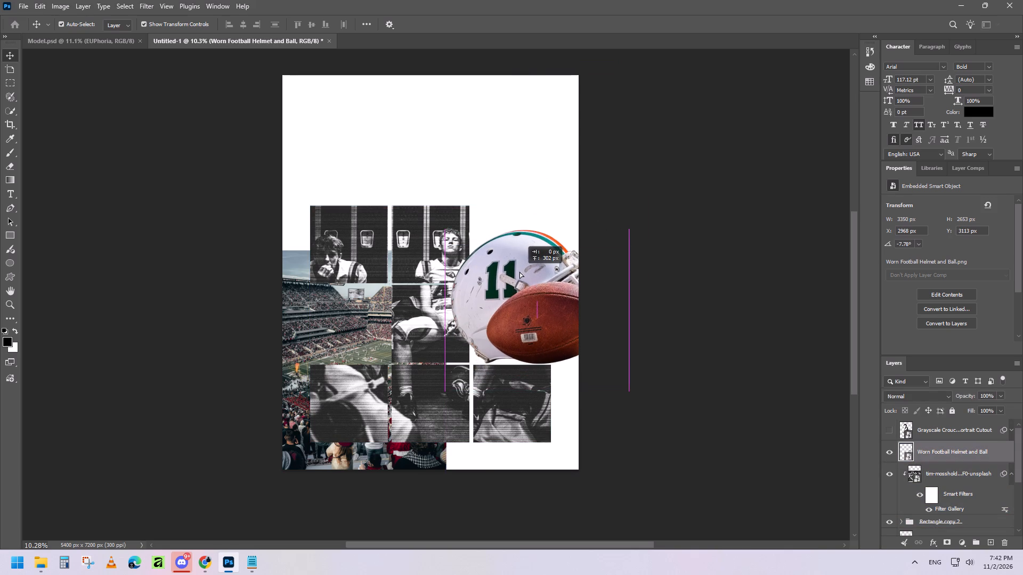
pyautogui.moveTo(519, 272); pyautogui.dragTo(519, 271)
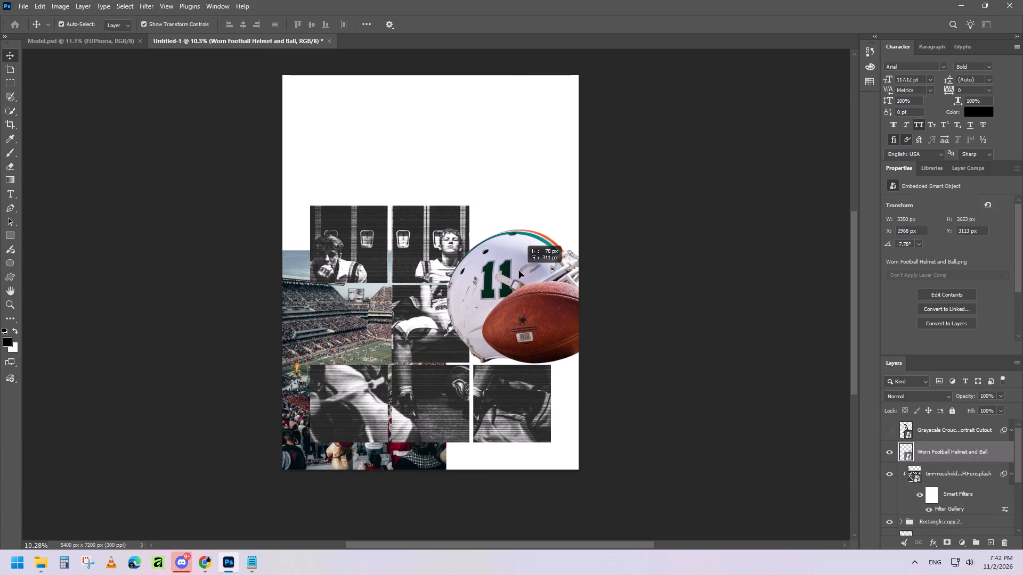
pyautogui.moveTo(519, 271); pyautogui.dragTo(520, 265)
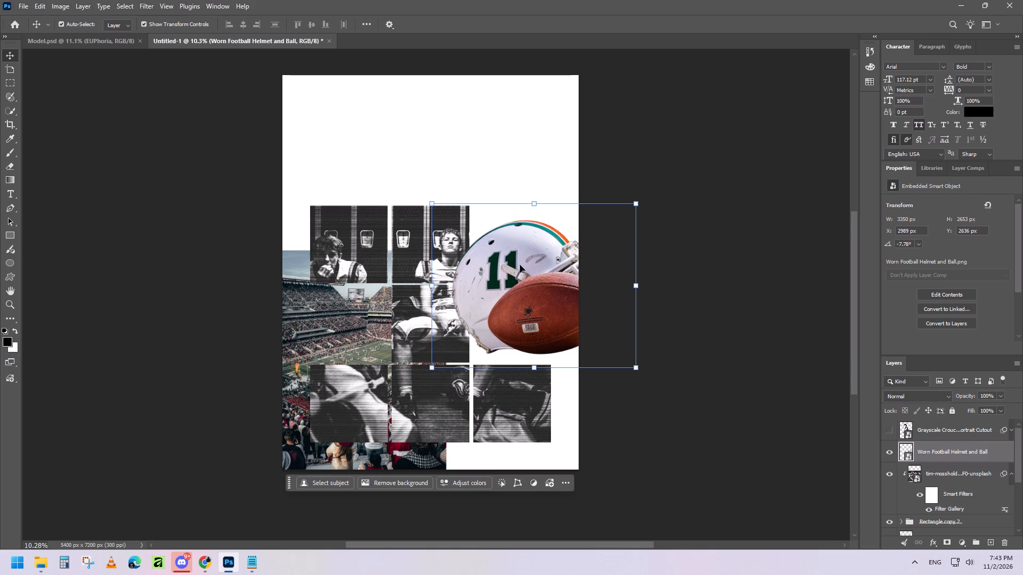
# Duplicate the stadium photo layer and add a layer mask to the copy.
pyautogui.scroll(-2, 949, 506)
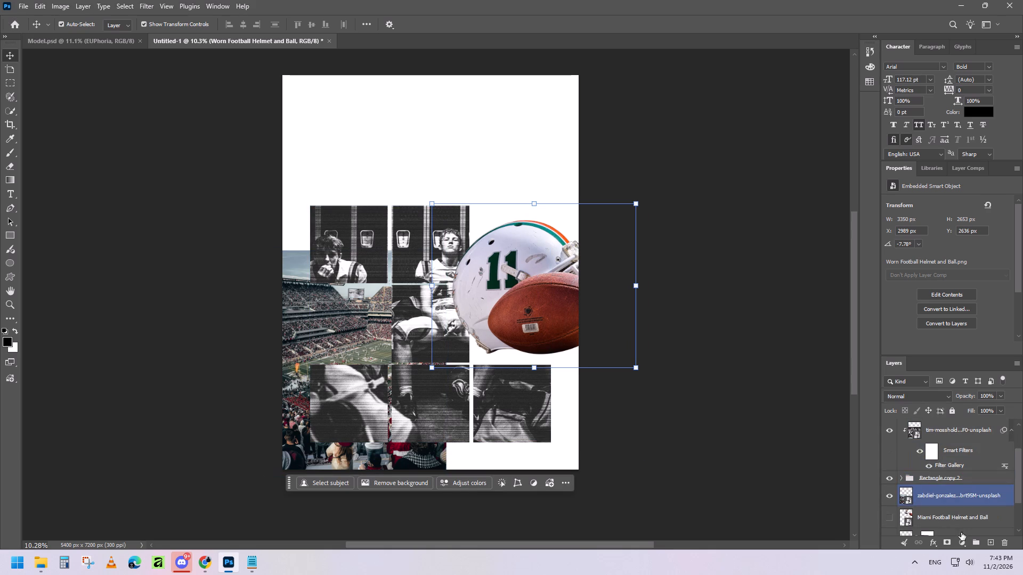
pyautogui.click(954, 494)
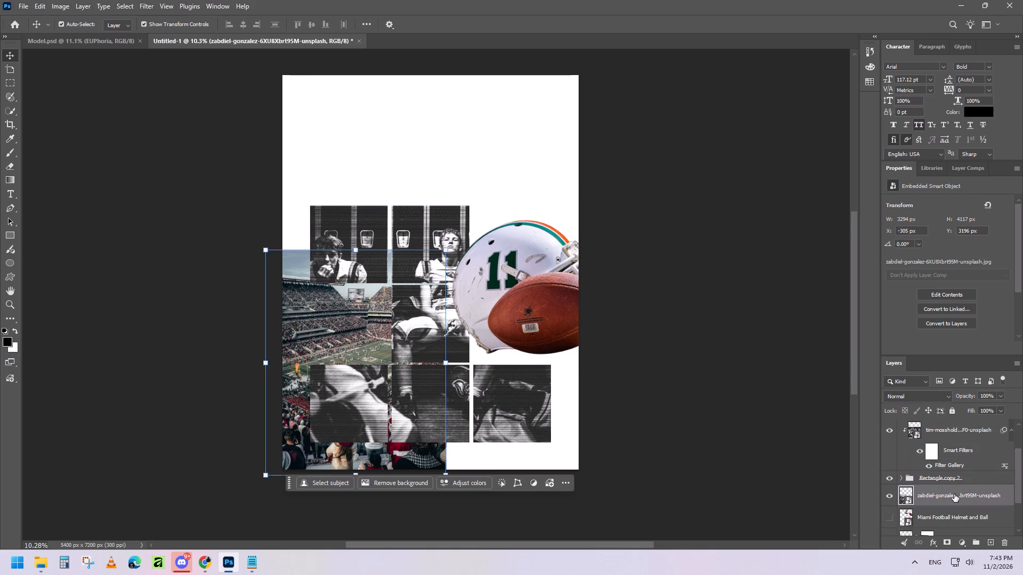
pyautogui.hotkey('ctrl', 'j')
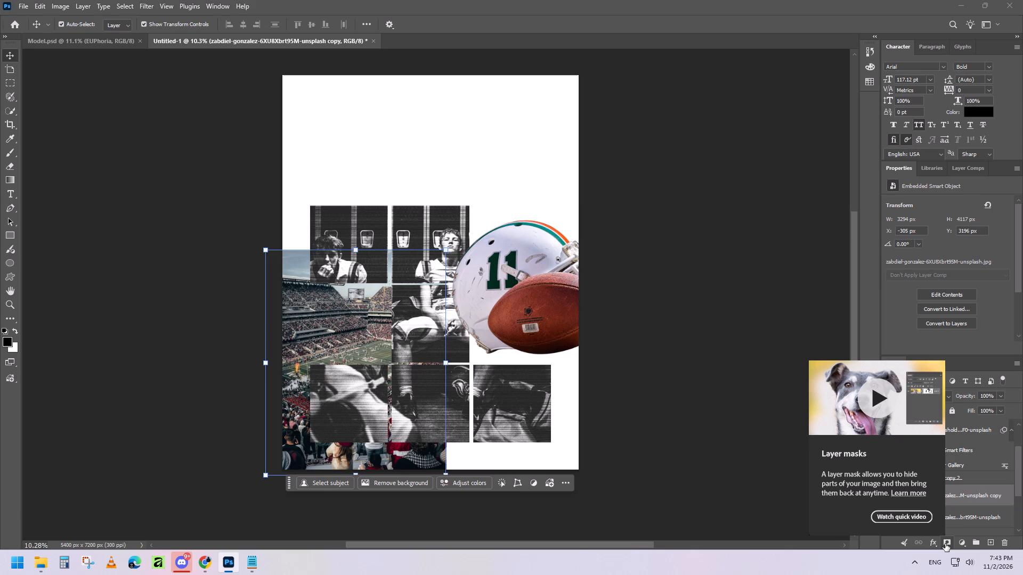
pyautogui.click(945, 544)
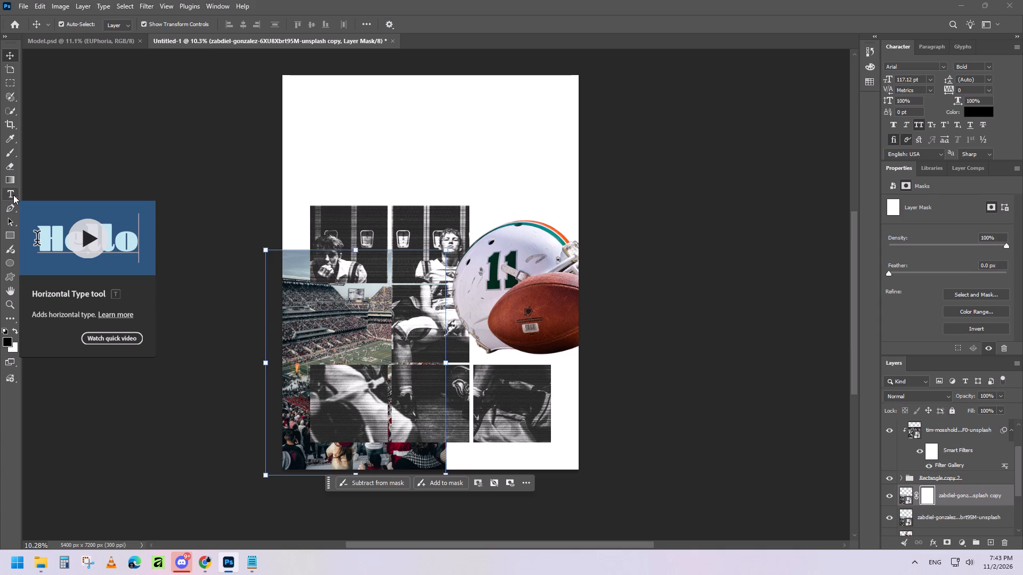
# Select a narrow rectangular strip, about 83 by 3510 px, down the vertical gap between the first and second tile columns.
pyautogui.click(9, 84)
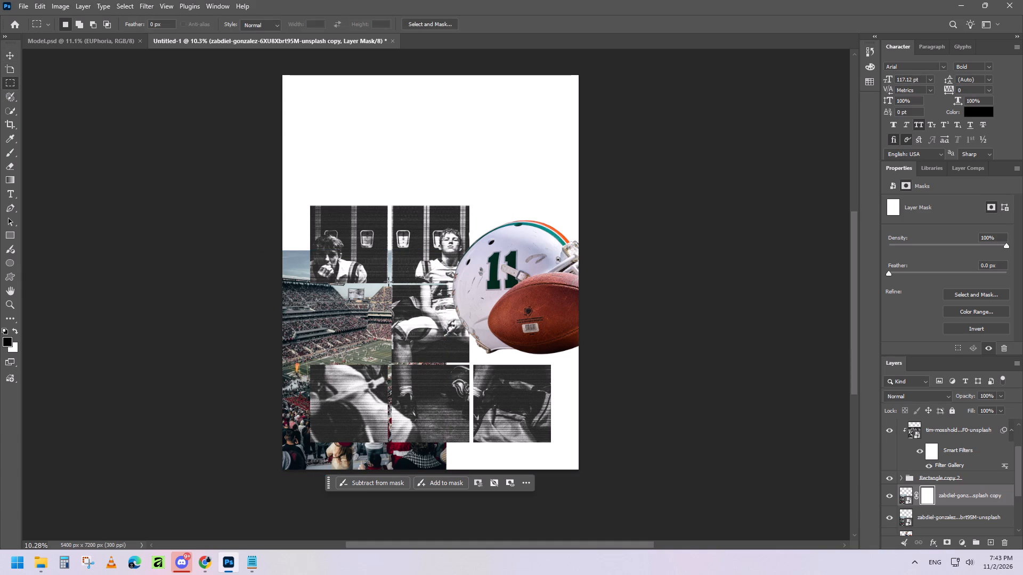
pyautogui.keyDown('alt'); pyautogui.scroll(6, 417, 278); pyautogui.keyUp('alt')
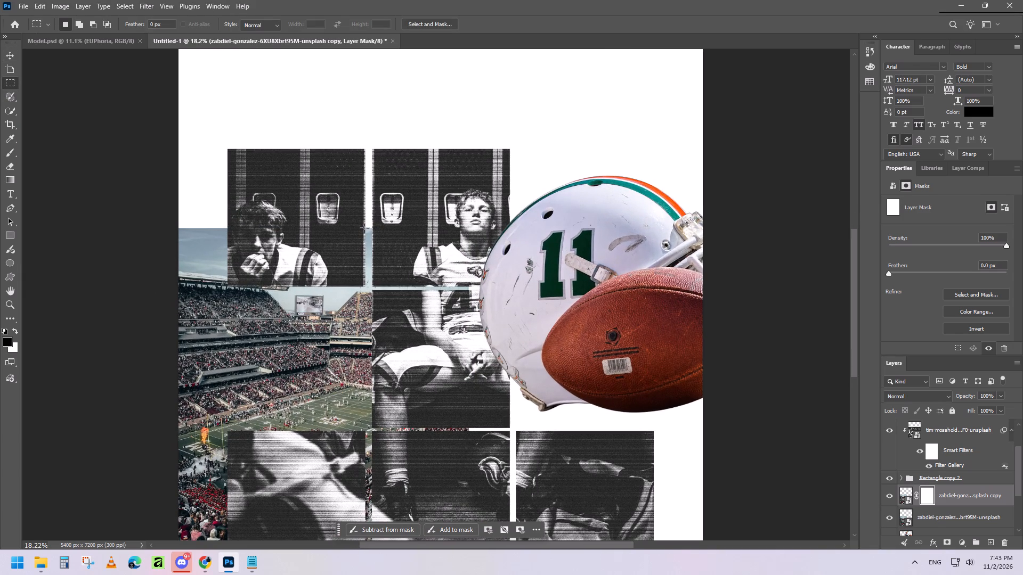
pyautogui.scroll(-3, 371, 314)
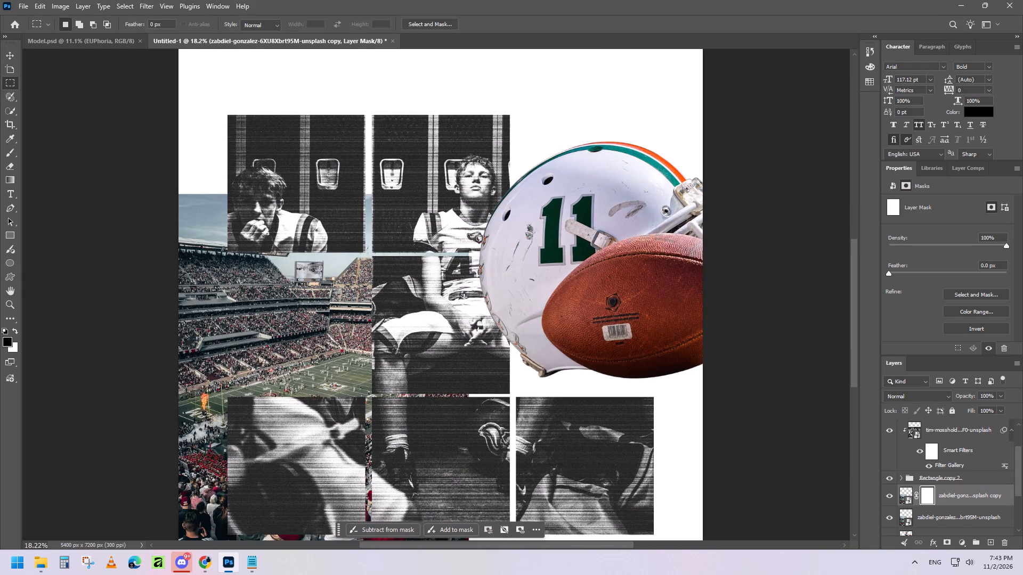
pyautogui.scroll(-6, 371, 315)
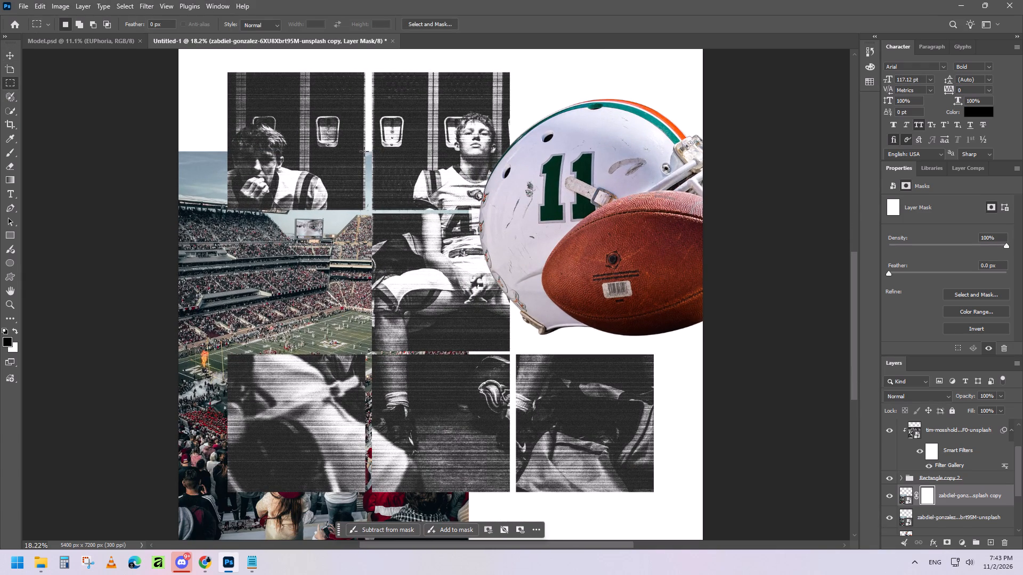
pyautogui.moveTo(364, 151); pyautogui.dragTo(372, 202)
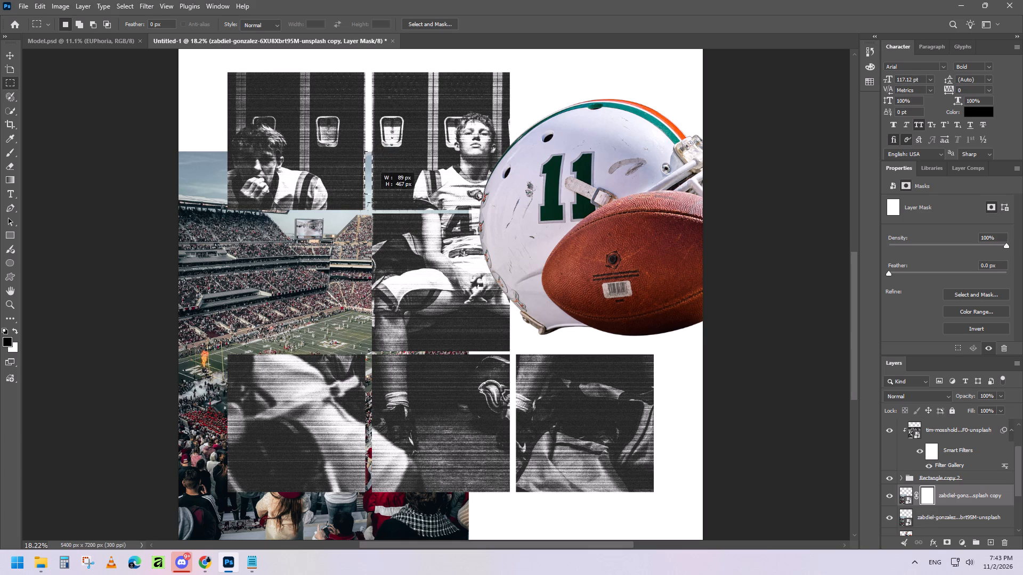
pyautogui.moveTo(372, 202); pyautogui.dragTo(372, 373)
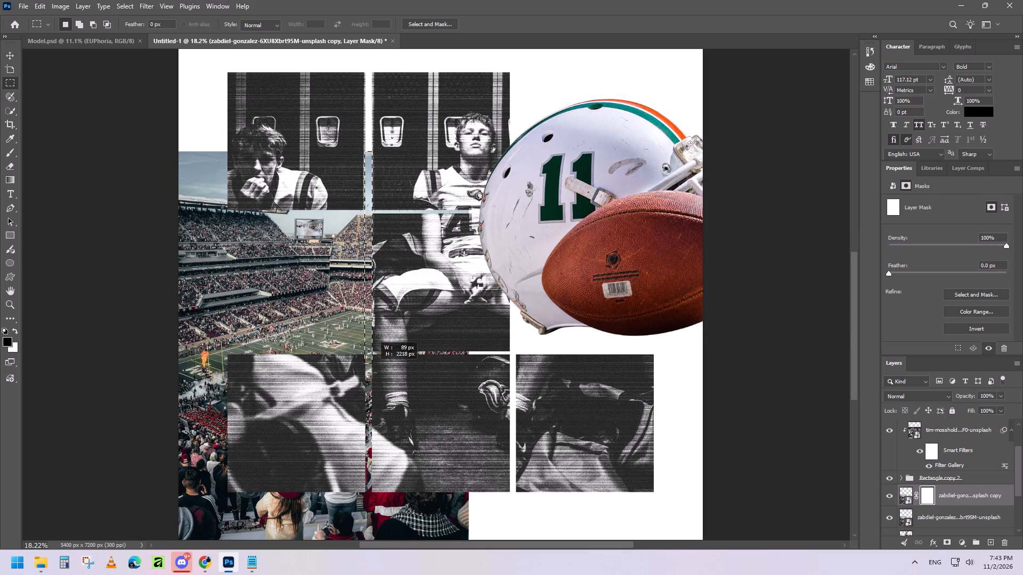
pyautogui.moveTo(372, 373); pyautogui.dragTo(371, 491)
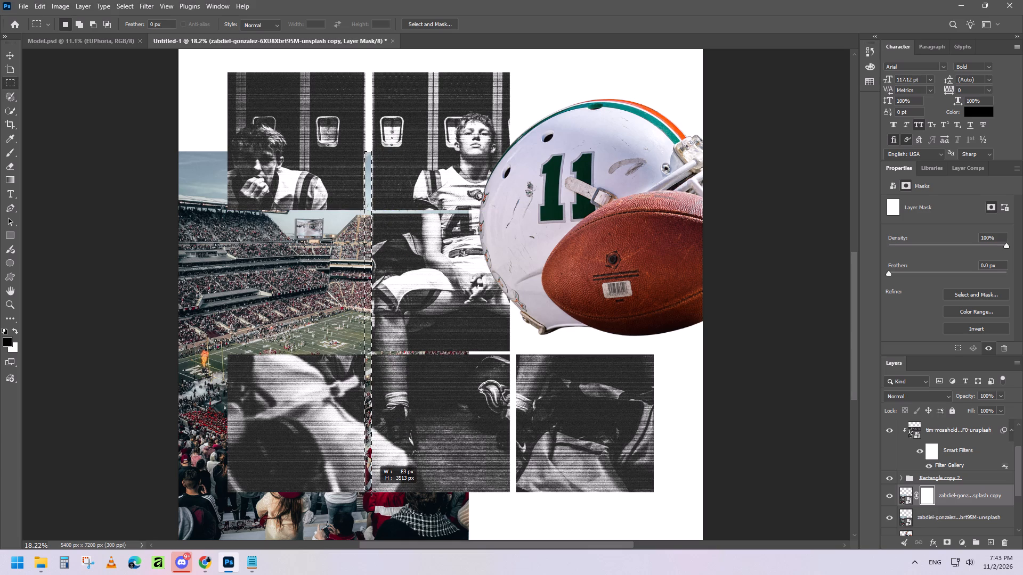
pyautogui.moveTo(371, 491); pyautogui.dragTo(371, 493)
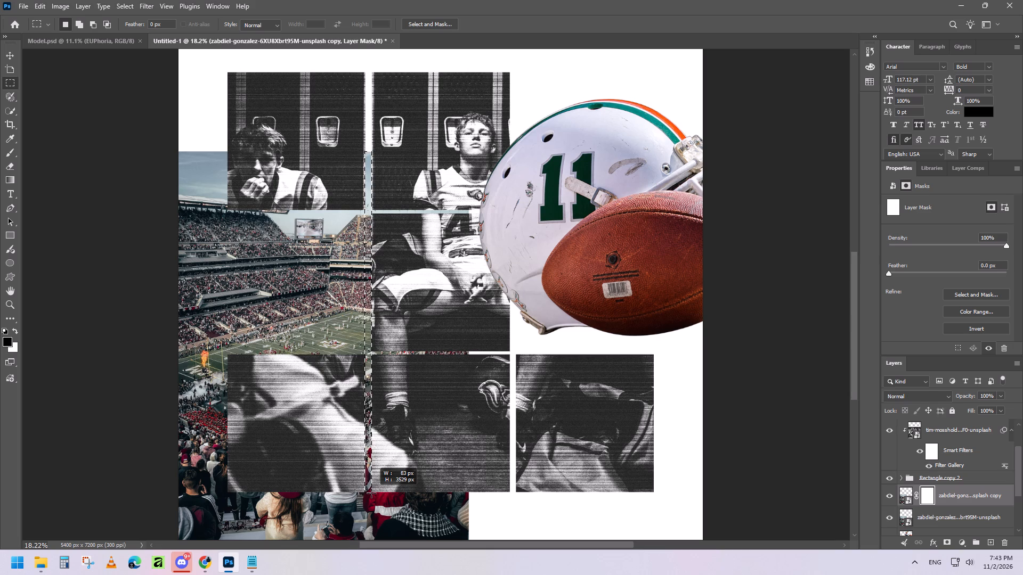
pyautogui.moveTo(371, 493); pyautogui.dragTo(371, 491)
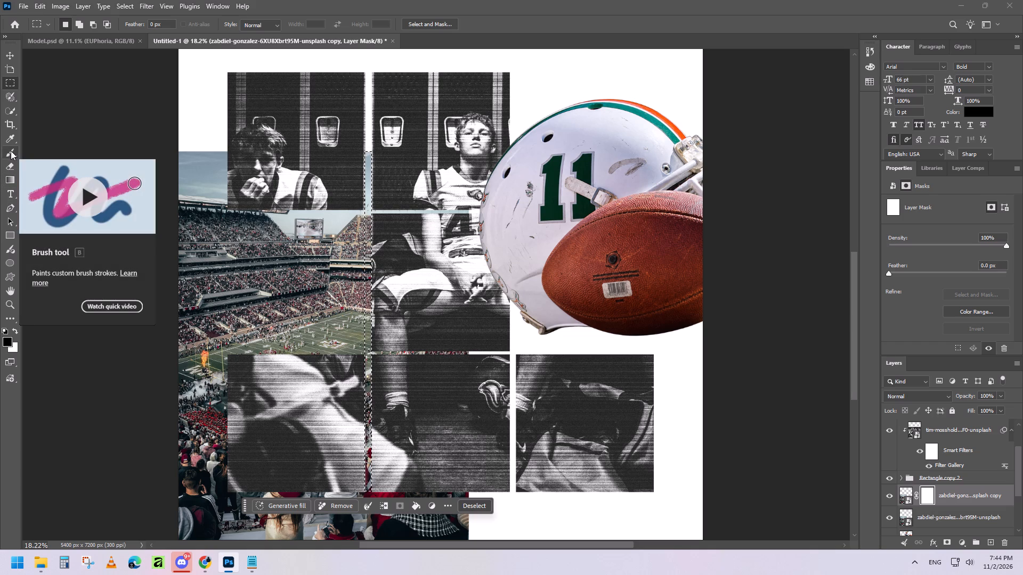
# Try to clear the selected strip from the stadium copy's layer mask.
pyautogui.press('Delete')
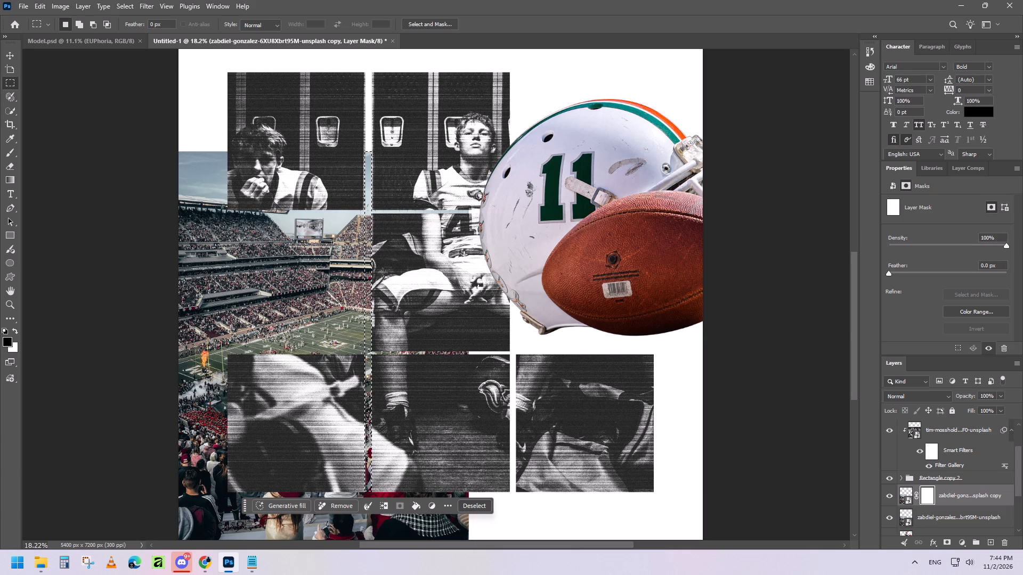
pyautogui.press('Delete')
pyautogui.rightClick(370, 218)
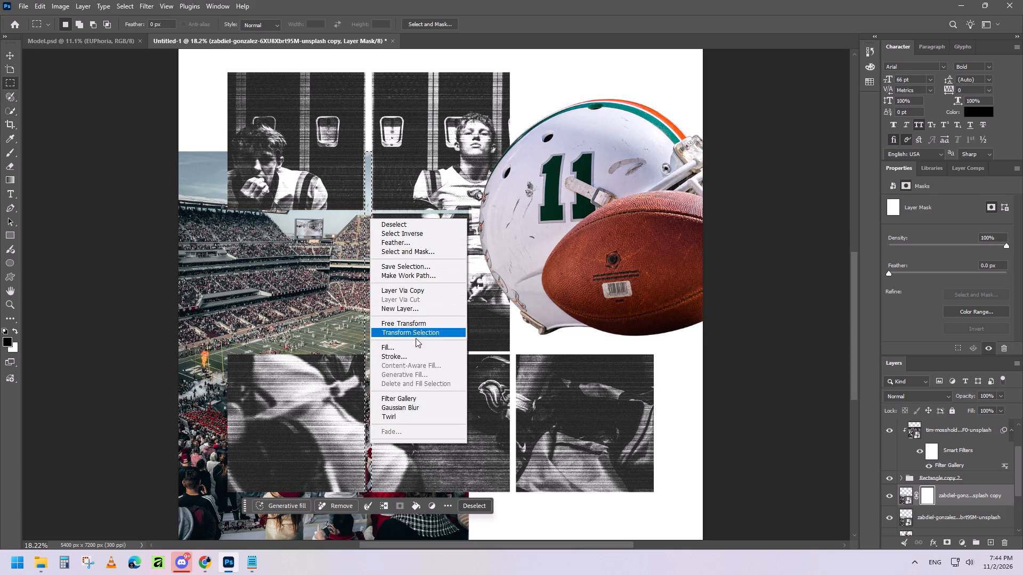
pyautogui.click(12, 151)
# Hide the original stadium layer, brush black over the selected strip on the stadium copy's mask, and deselect.
pyautogui.click(10, 148)
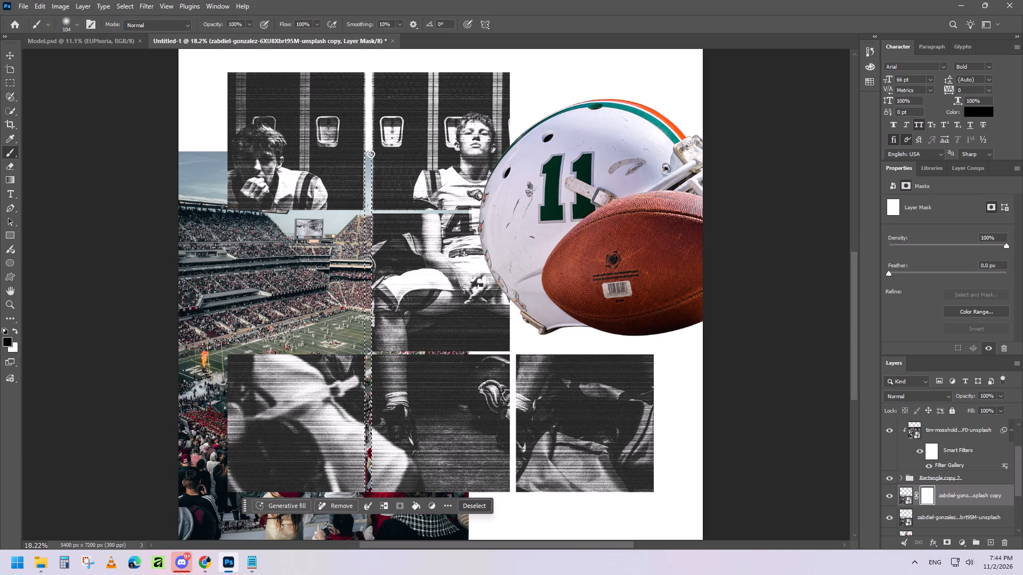
pyautogui.moveTo(368, 153); pyautogui.dragTo(368, 180)
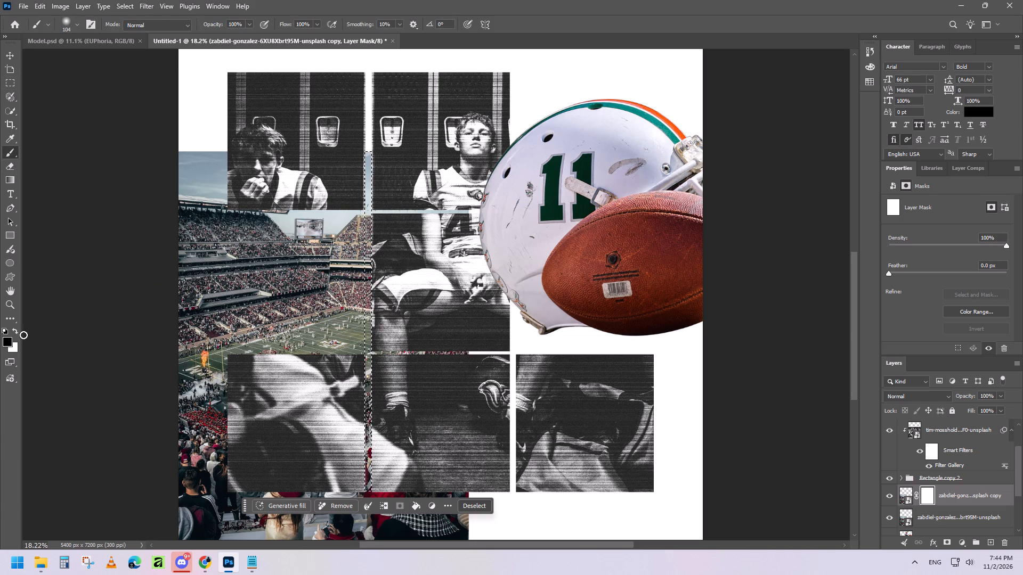
pyautogui.click(888, 519)
pyautogui.moveTo(368, 149); pyautogui.dragTo(363, 202)
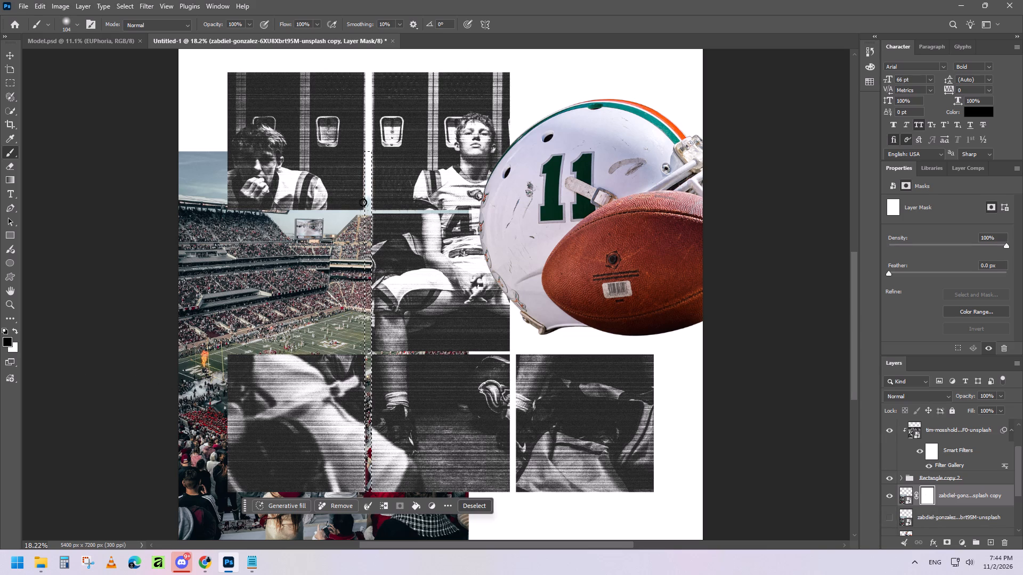
pyautogui.moveTo(363, 202); pyautogui.dragTo(374, 192)
pyautogui.moveTo(374, 192); pyautogui.dragTo(372, 360)
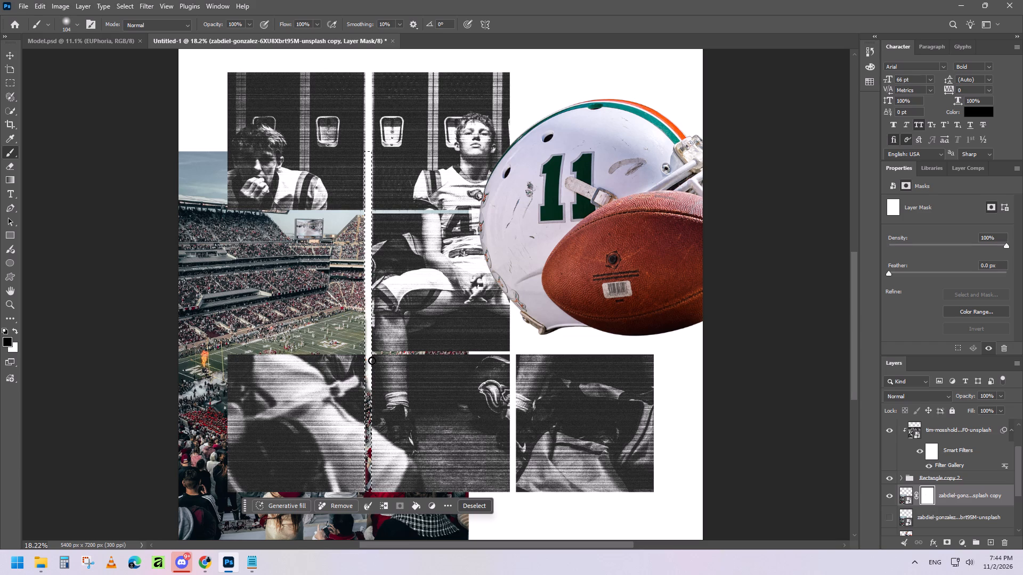
pyautogui.moveTo(372, 360); pyautogui.dragTo(371, 292)
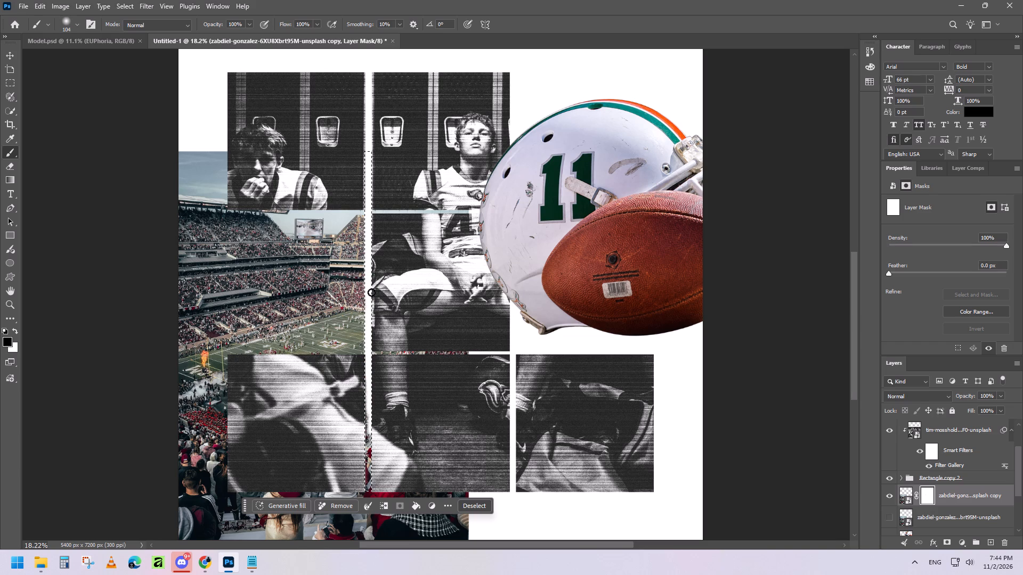
pyautogui.moveTo(371, 292); pyautogui.dragTo(370, 525)
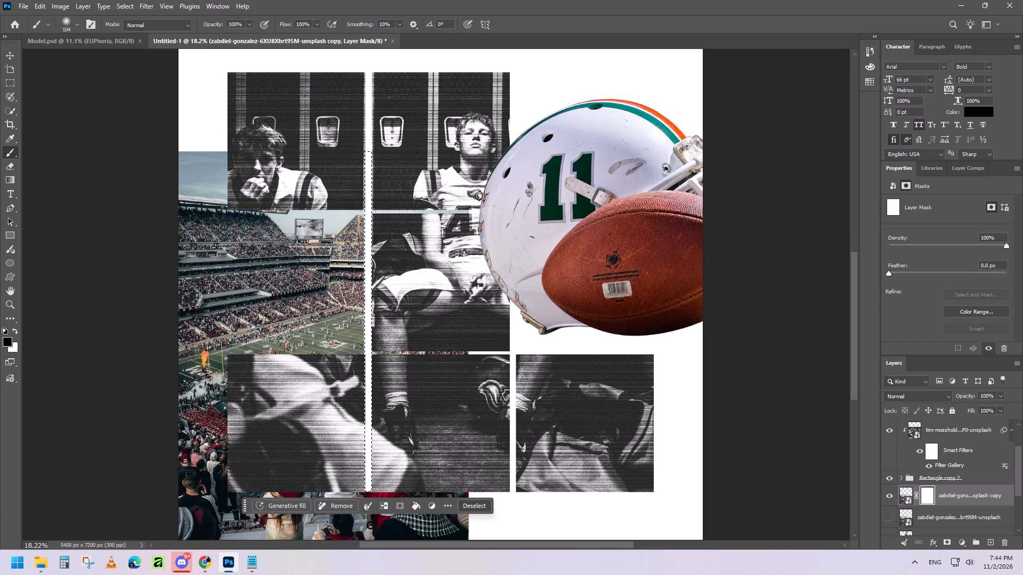
pyautogui.moveTo(370, 525); pyautogui.dragTo(363, 93)
pyautogui.moveTo(363, 93); pyautogui.dragTo(370, 343)
pyautogui.moveTo(370, 343); pyautogui.dragTo(364, 391)
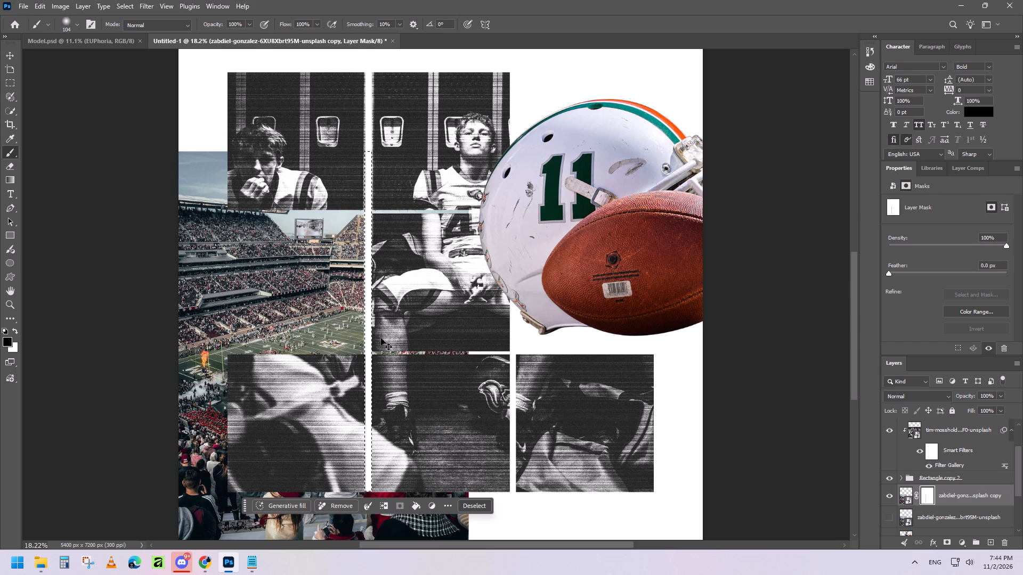
pyautogui.hotkey('ctrl', 'd')
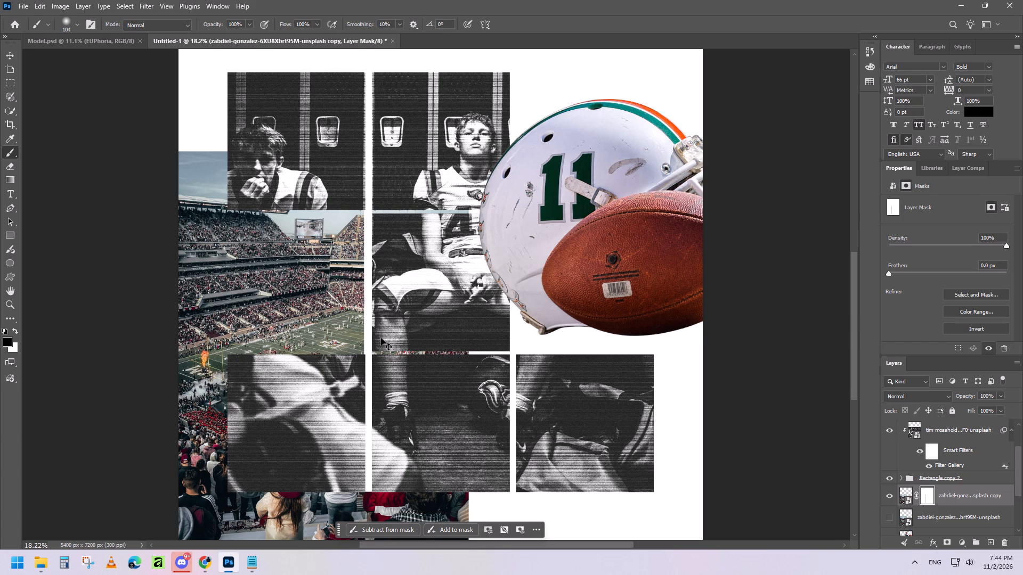
# Brush black on the stadium copy's mask along the two horizontal gaps above and below the middle tile of the second column.
pyautogui.keyDown('alt'); pyautogui.scroll(13, 376, 338); pyautogui.keyUp('alt')
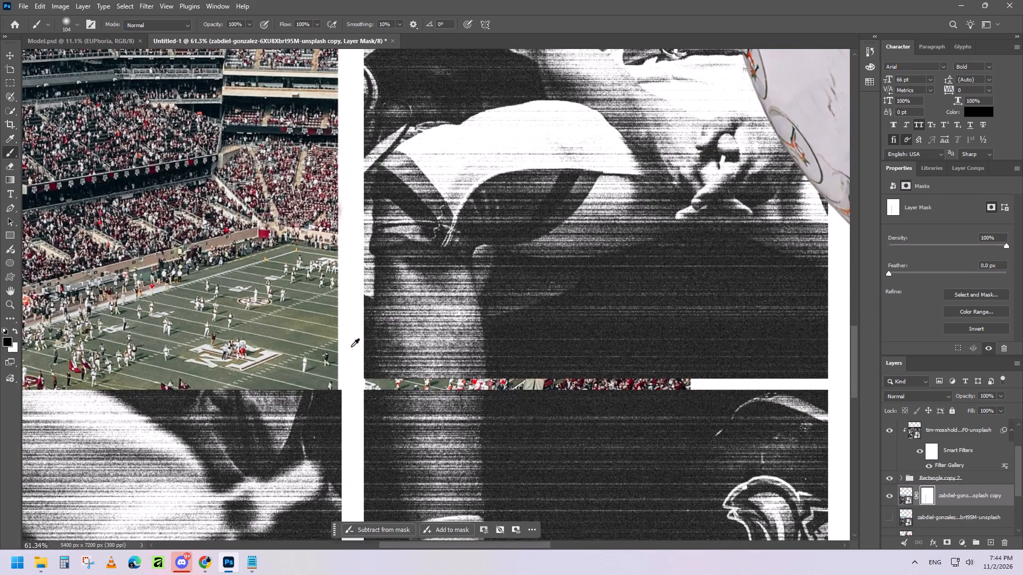
pyautogui.keyDown('alt'); pyautogui.scroll(-8, 346, 351); pyautogui.keyUp('alt')
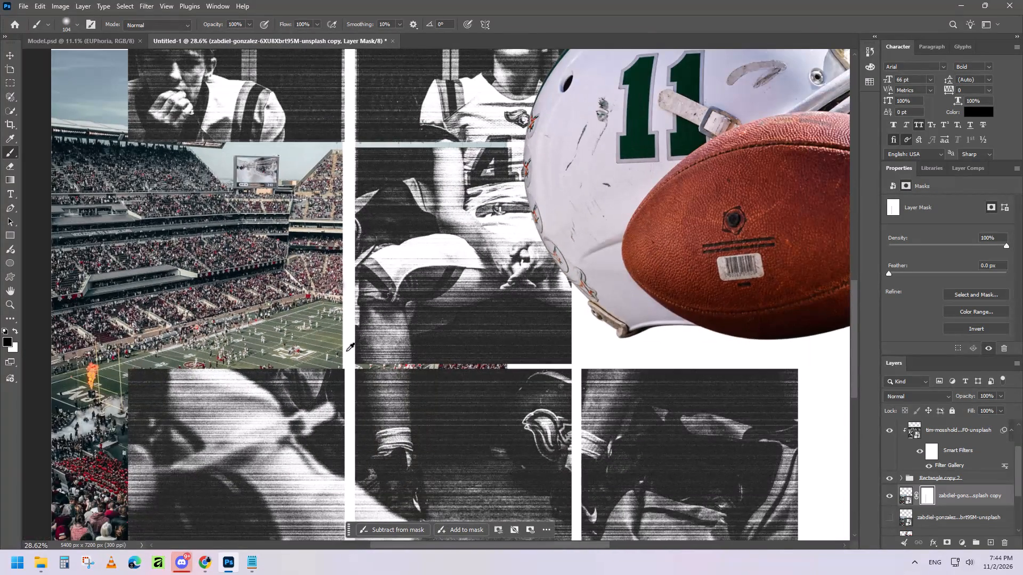
pyautogui.keyDown('alt'); pyautogui.scroll(-5, 346, 351); pyautogui.keyUp('alt')
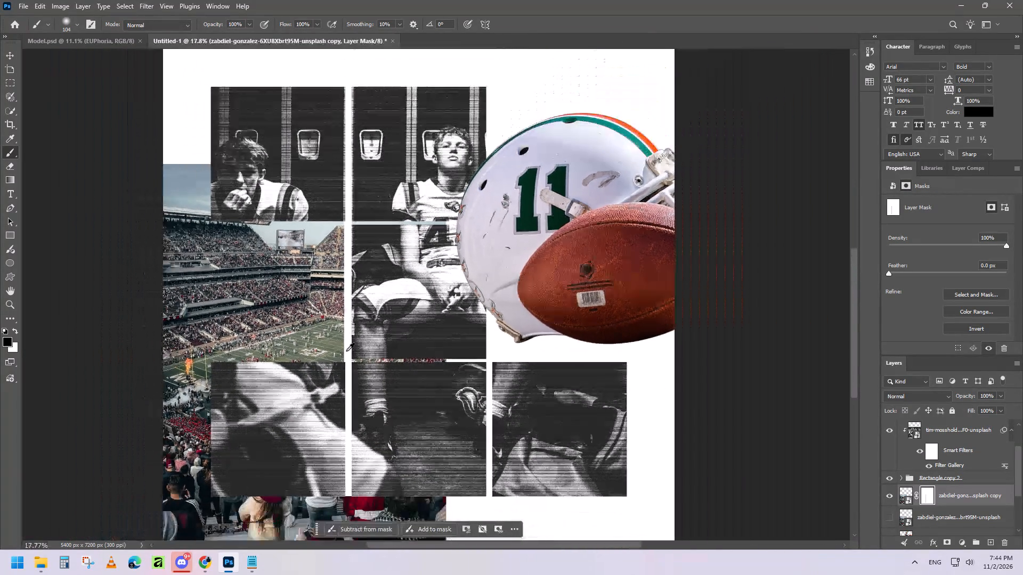
pyautogui.keyDown('alt'); pyautogui.scroll(-1, 346, 351); pyautogui.keyUp('alt')
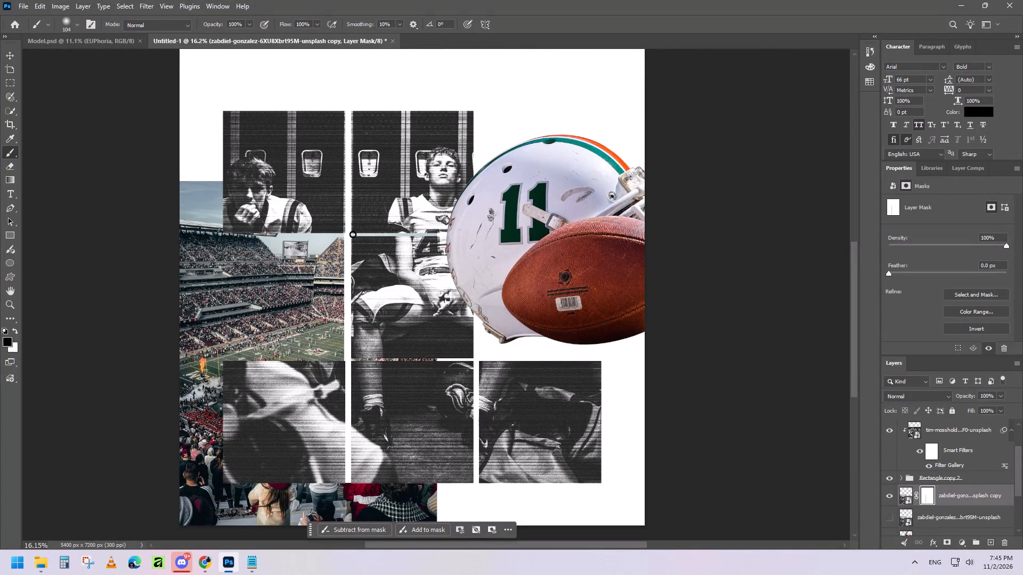
pyautogui.moveTo(353, 234); pyautogui.dragTo(442, 235)
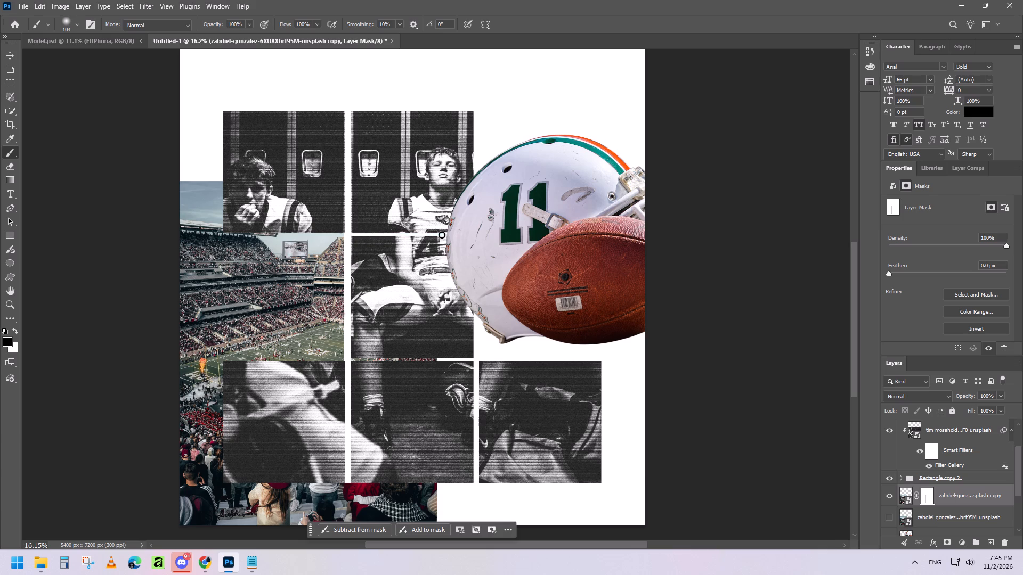
pyautogui.moveTo(442, 235); pyautogui.dragTo(443, 235)
pyautogui.moveTo(353, 359); pyautogui.dragTo(395, 359)
pyautogui.moveTo(395, 359); pyautogui.dragTo(486, 359)
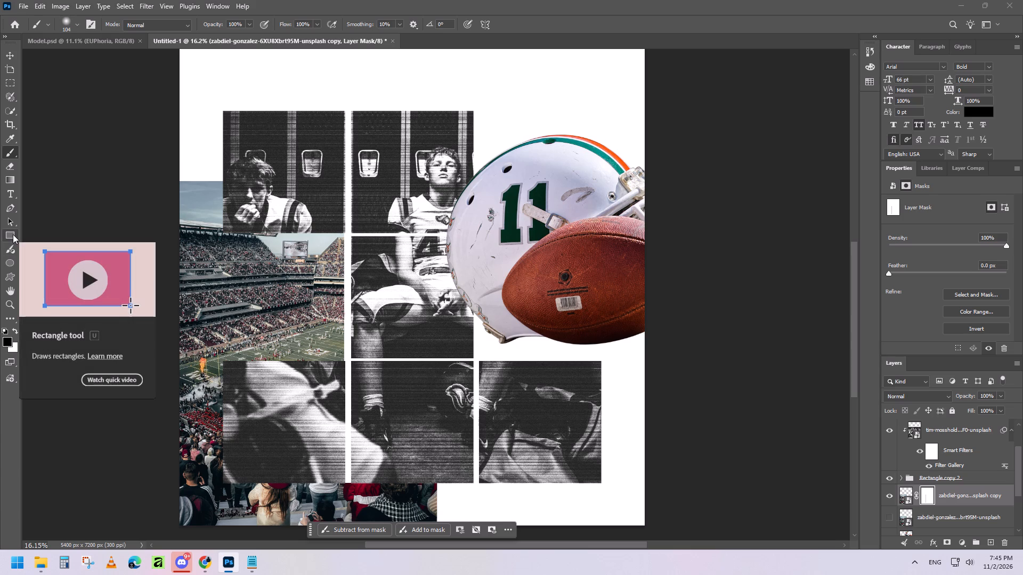
# Select a narrow strip about 1500 px tall along the stadium's right edge, between the first column's upper and lower tiles.
pyautogui.click(9, 80)
pyautogui.keyDown('alt'); pyautogui.scroll(6, 339, 294); pyautogui.keyUp('alt')
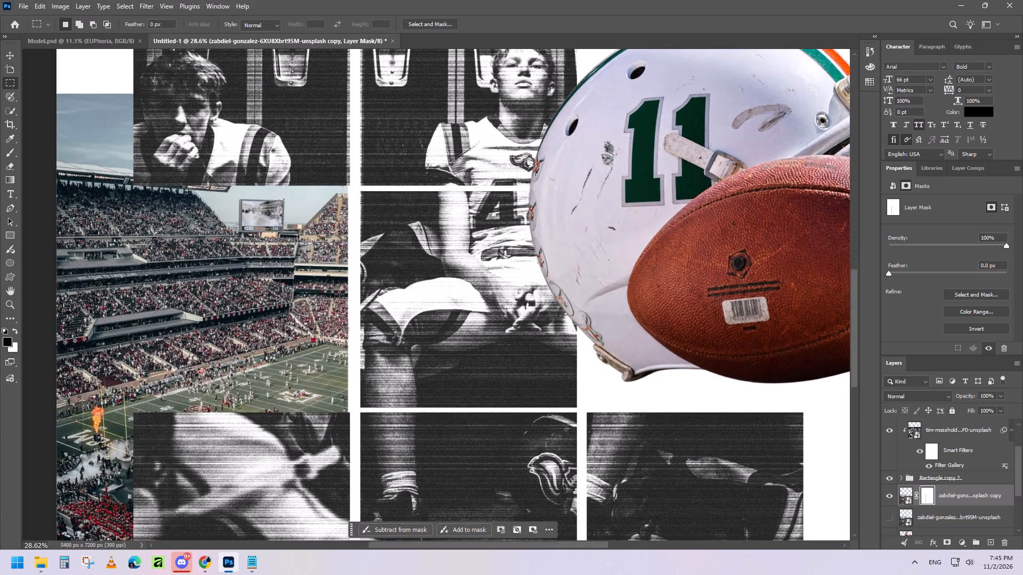
pyautogui.keyDown('alt'); pyautogui.scroll(5, 338, 254); pyautogui.keyUp('alt')
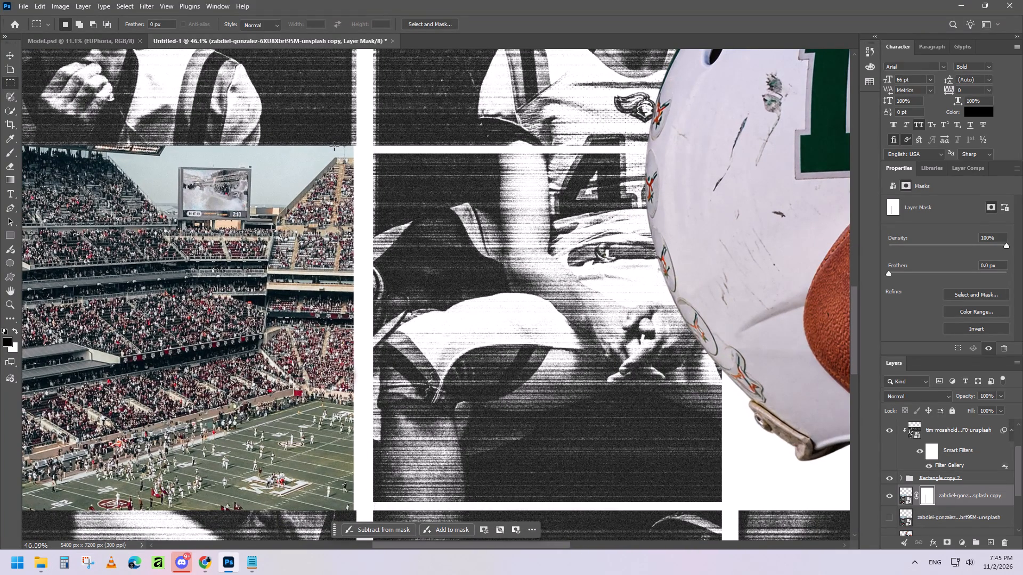
pyautogui.moveTo(334, 146); pyautogui.dragTo(356, 160)
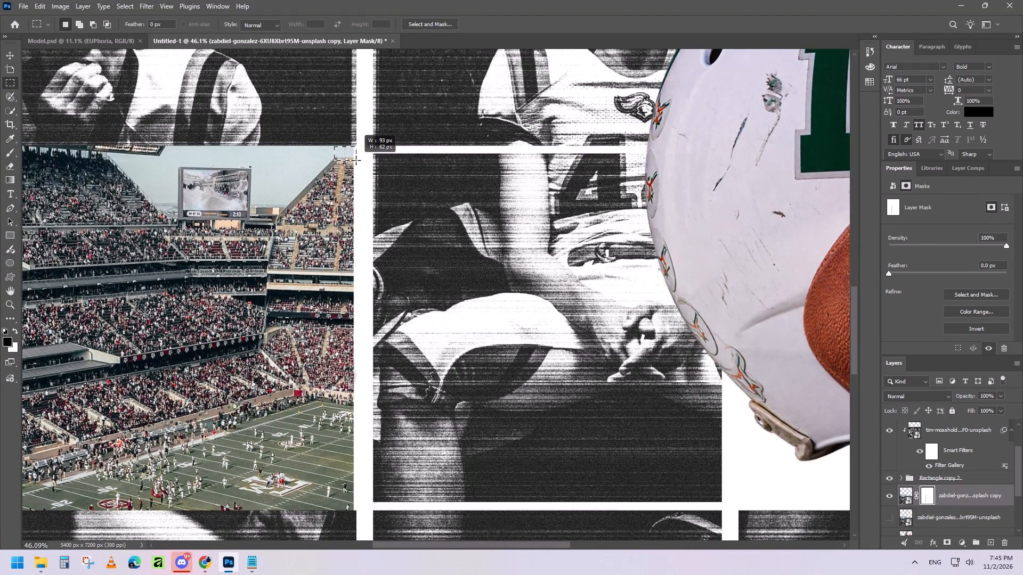
pyautogui.moveTo(356, 160); pyautogui.dragTo(355, 246)
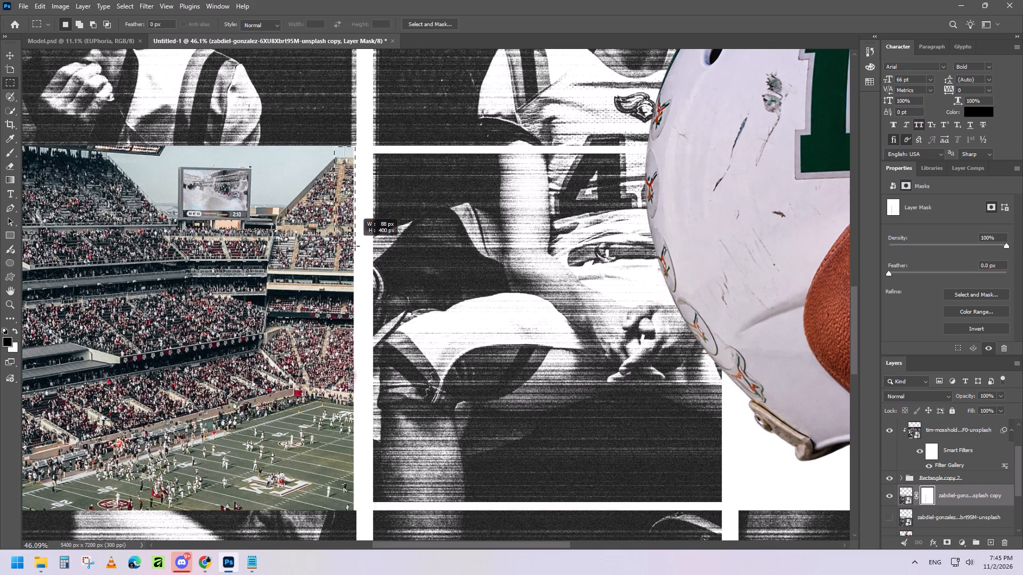
pyautogui.moveTo(355, 246); pyautogui.dragTo(353, 513)
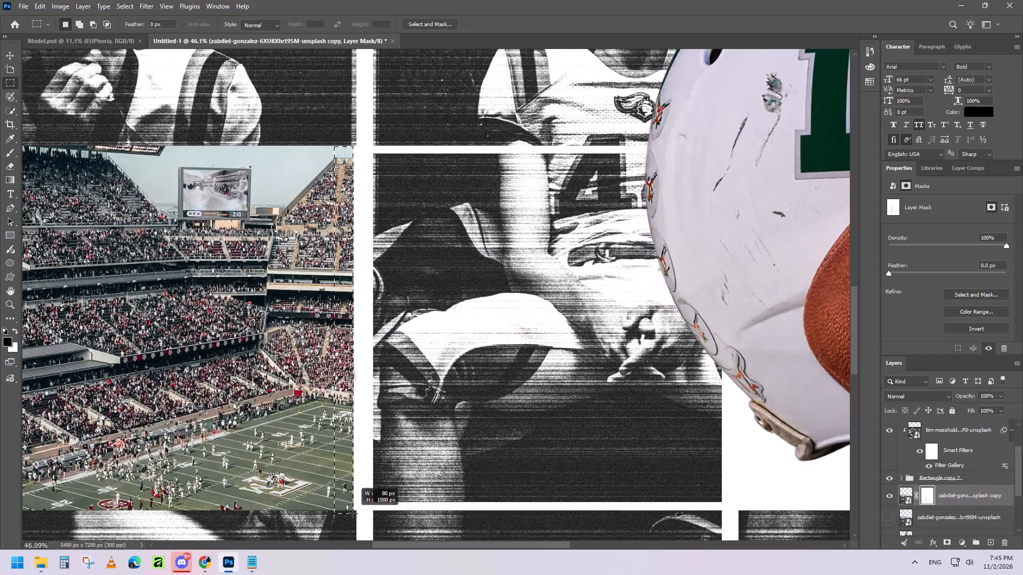
pyautogui.moveTo(353, 513); pyautogui.dragTo(356, 510)
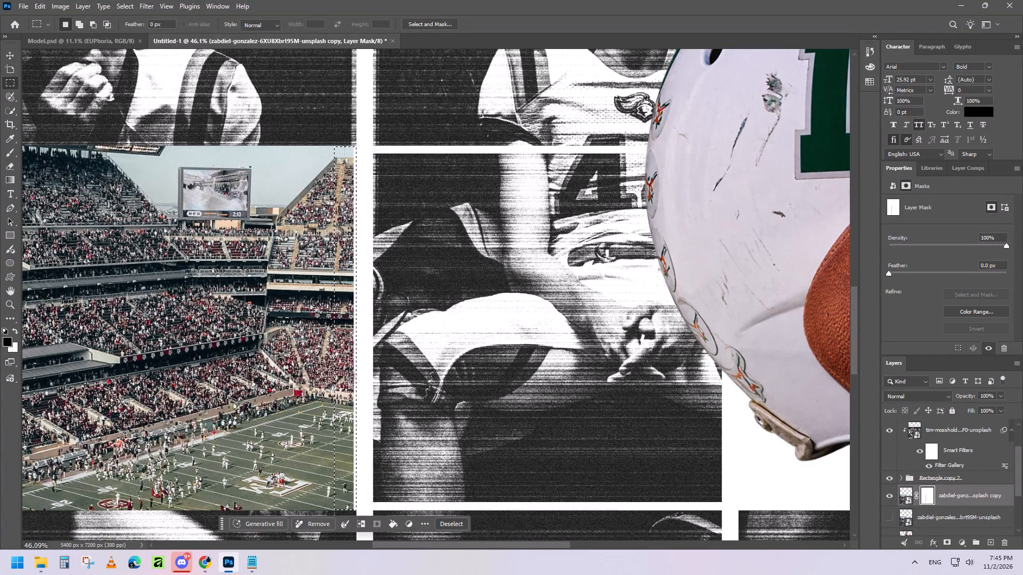
# Brush white over the selected strip on the stadium copy's mask to restore the photo's edge, and deselect.
pyautogui.click(17, 331)
pyautogui.click(10, 152)
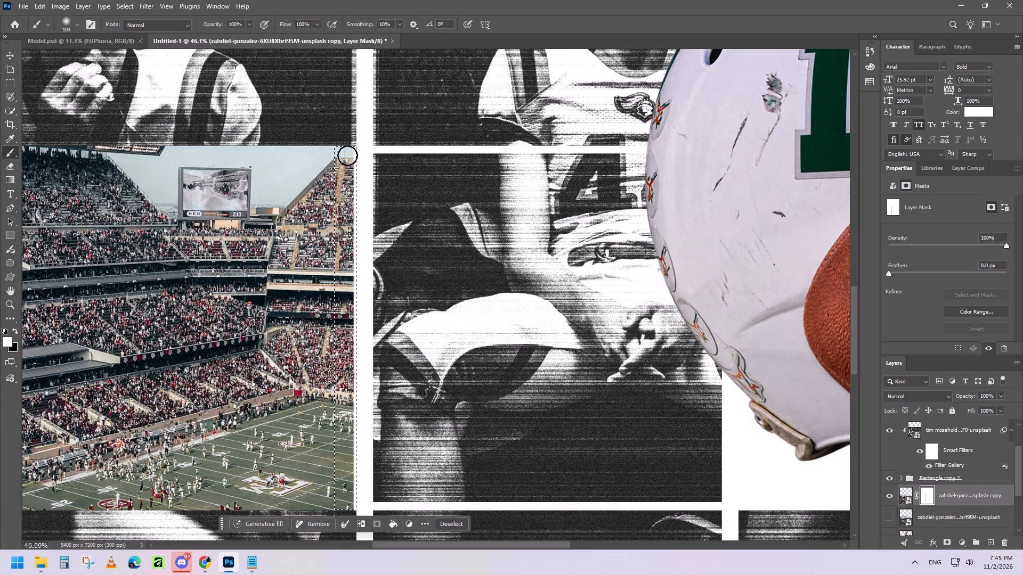
pyautogui.moveTo(346, 150); pyautogui.dragTo(350, 216)
pyautogui.moveTo(350, 216); pyautogui.dragTo(350, 350)
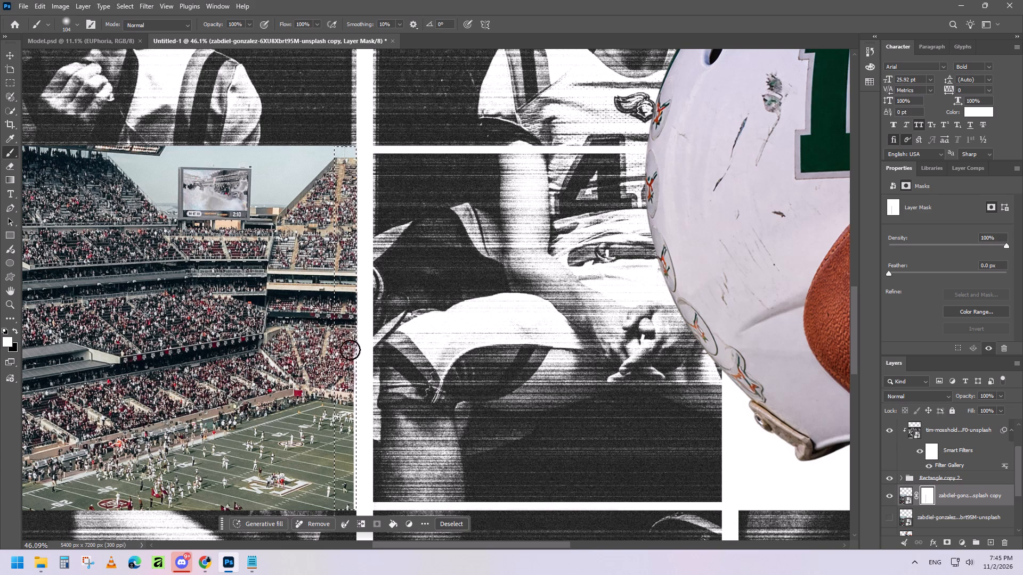
pyautogui.moveTo(350, 350); pyautogui.dragTo(348, 463)
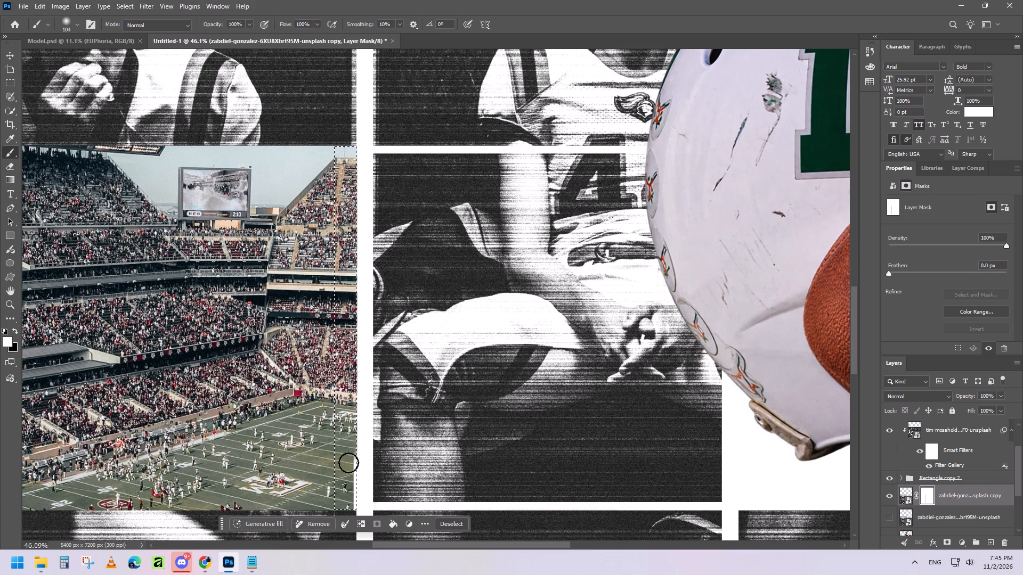
pyautogui.moveTo(348, 463); pyautogui.dragTo(359, 269)
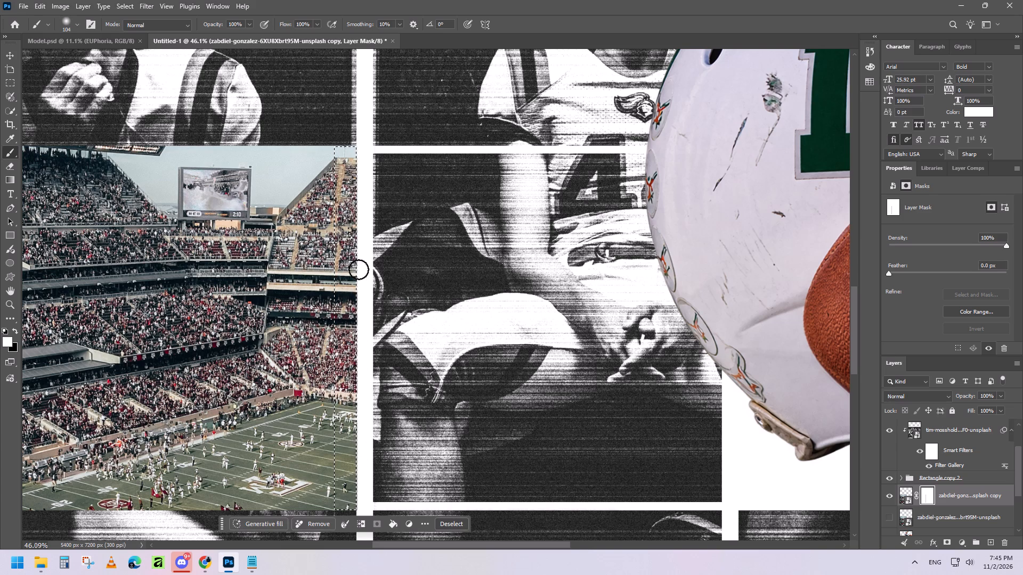
pyautogui.moveTo(359, 269); pyautogui.dragTo(358, 132)
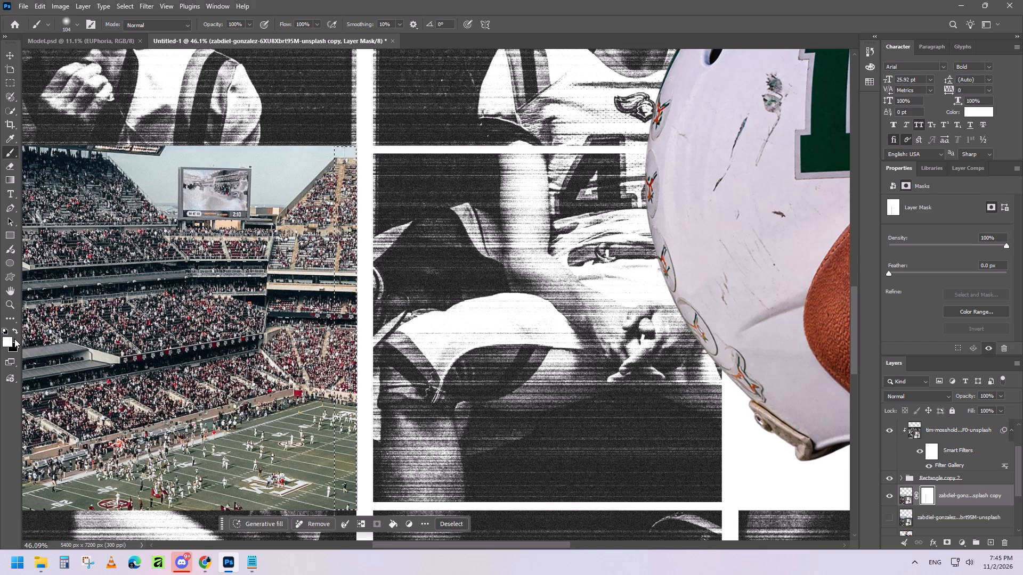
pyautogui.hotkey('ctrl', 'd')
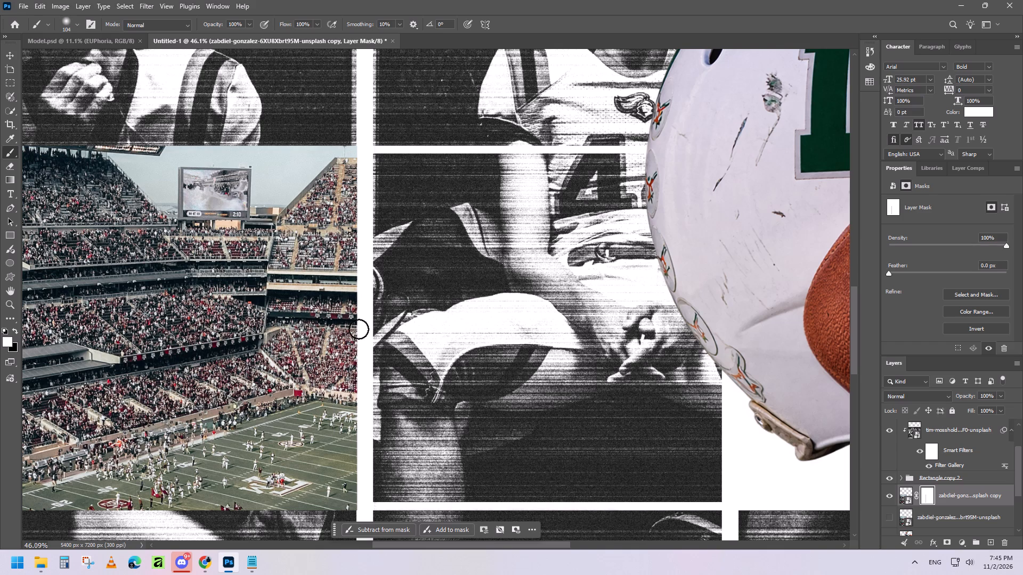
# Select the stadium copy's image instead of its mask and nudge it left to X -309 px.
pyautogui.keyDown('alt'); pyautogui.scroll(-3, 298, 371); pyautogui.keyUp('alt')
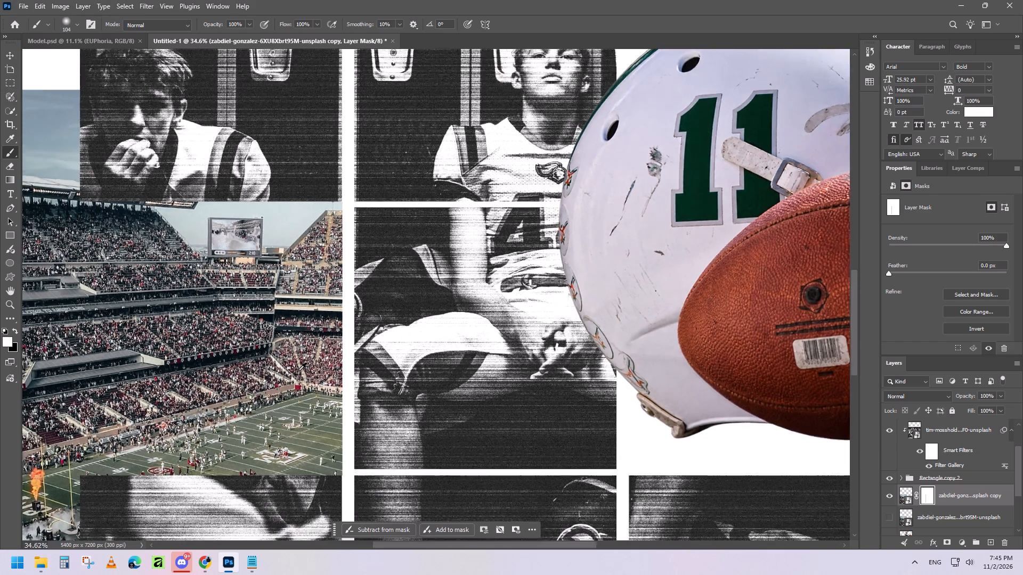
pyautogui.keyDown('alt'); pyautogui.scroll(-1, 298, 371); pyautogui.keyUp('alt')
pyautogui.keyDown('alt'); pyautogui.scroll(7, 298, 371); pyautogui.keyUp('alt')
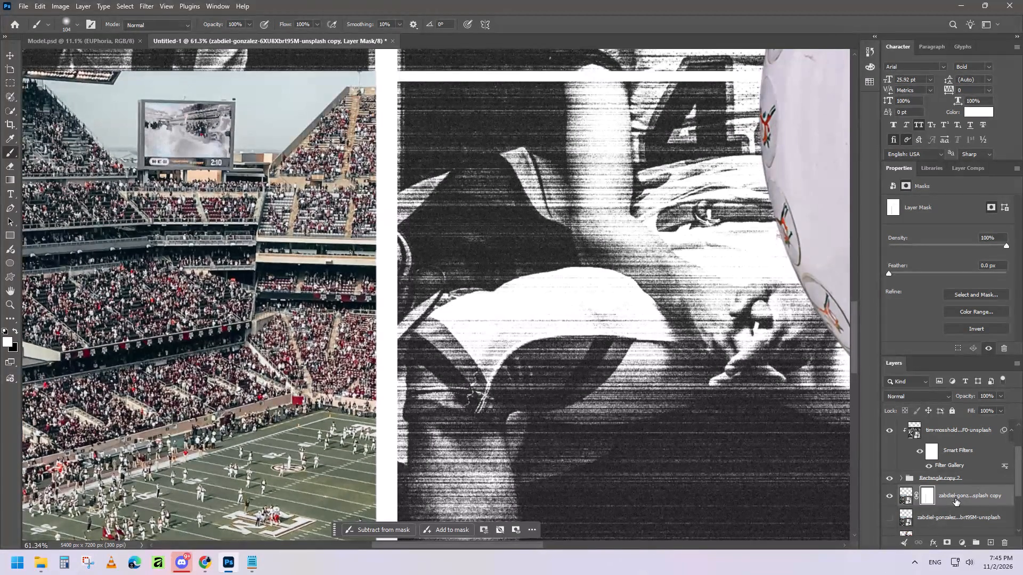
pyautogui.click(907, 495)
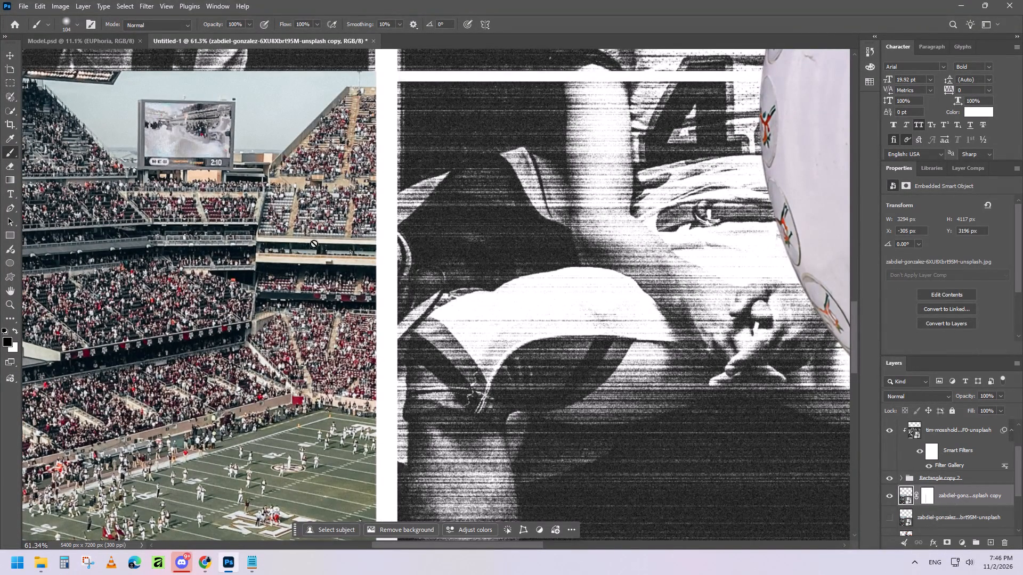
pyautogui.click(7, 54)
pyautogui.click(327, 188)
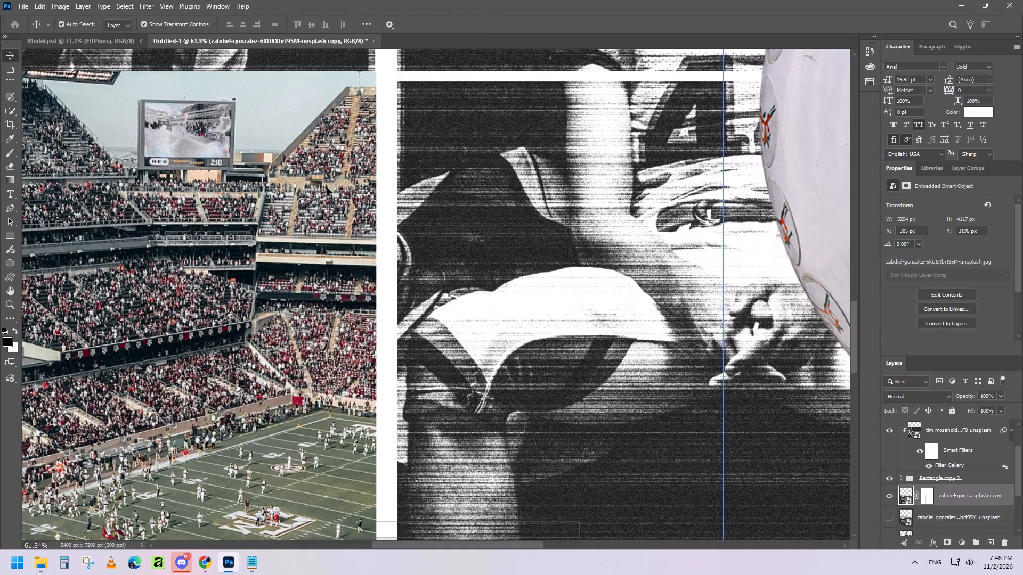
pyautogui.press('Left')
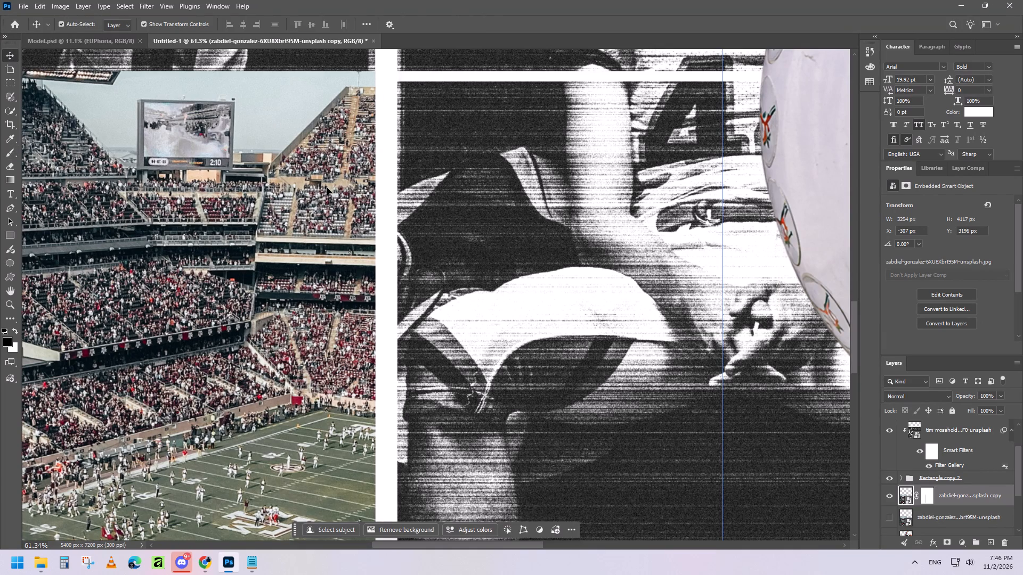
pyautogui.press('Left')
pyautogui.press('Right')
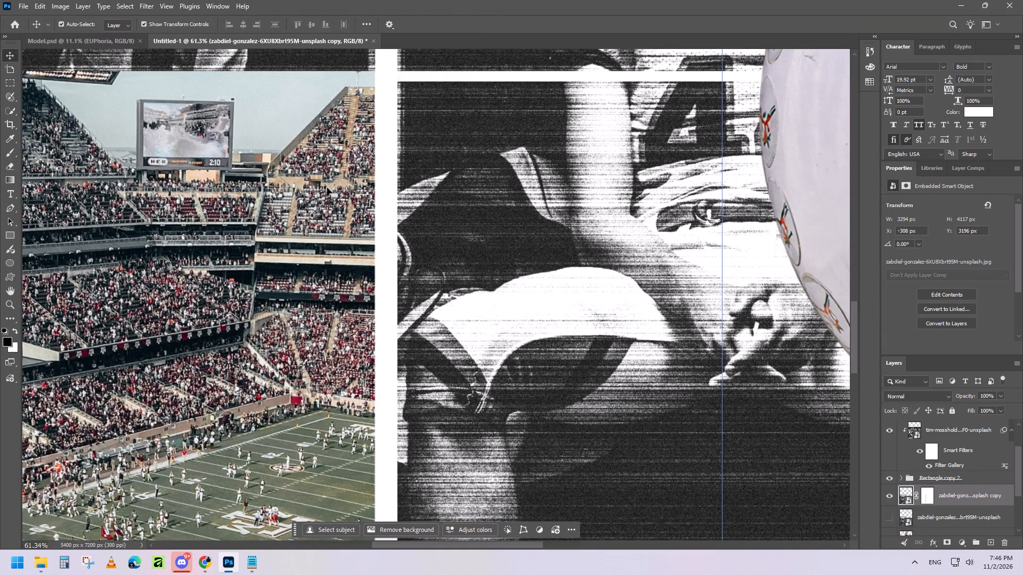
pyautogui.press('Right')
pyautogui.press('Left')
# Scale the Worn Football Helmet and Ball to 50.14%, rotate it to -7.21°, and move it to about X 4823, Y 3505 px.
pyautogui.keyDown('alt'); pyautogui.scroll(-5, 330, 285); pyautogui.keyUp('alt')
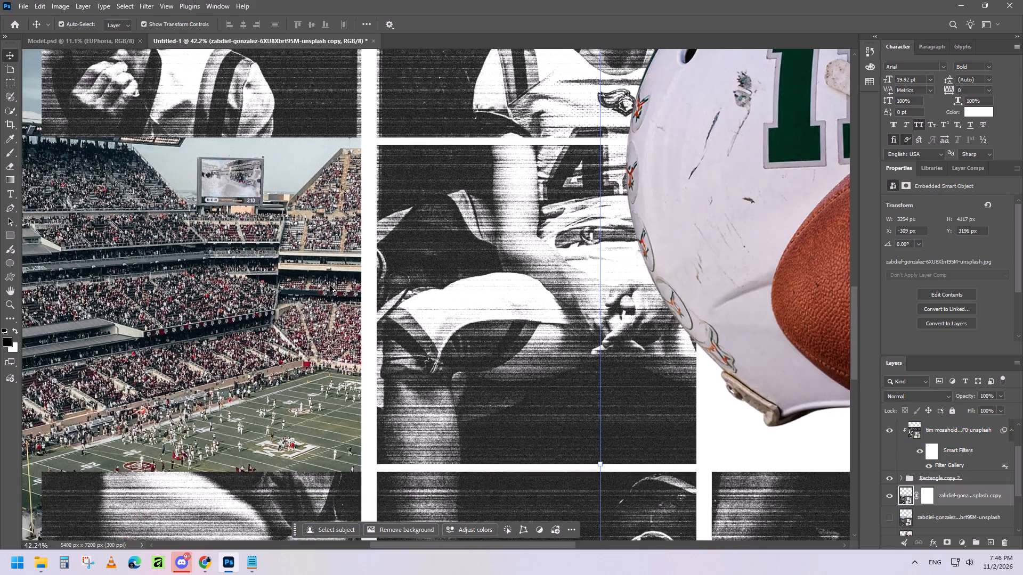
pyautogui.keyDown('alt'); pyautogui.scroll(-8, 330, 285); pyautogui.keyUp('alt')
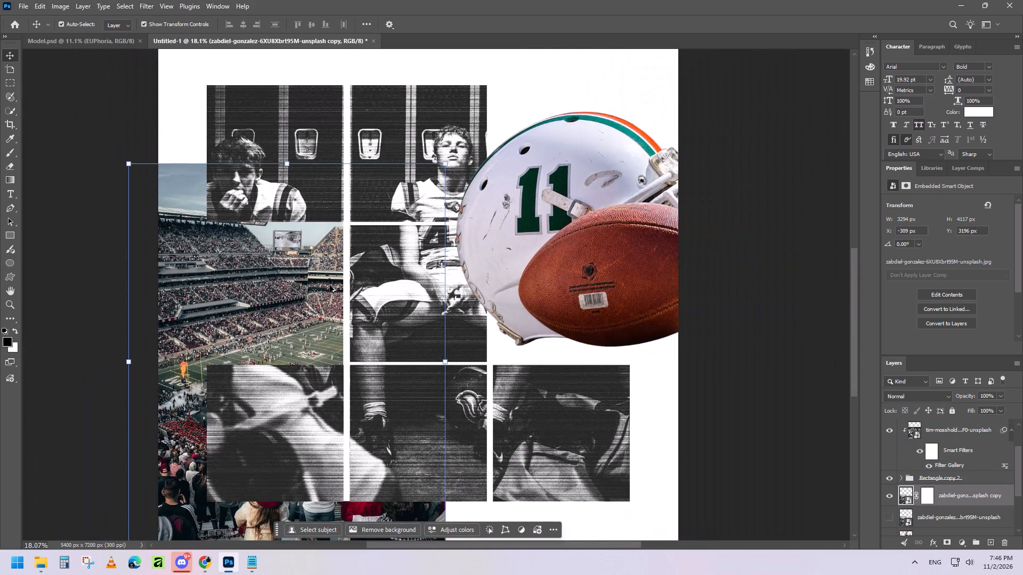
pyautogui.keyDown('alt'); pyautogui.scroll(-2, 330, 285); pyautogui.keyUp('alt')
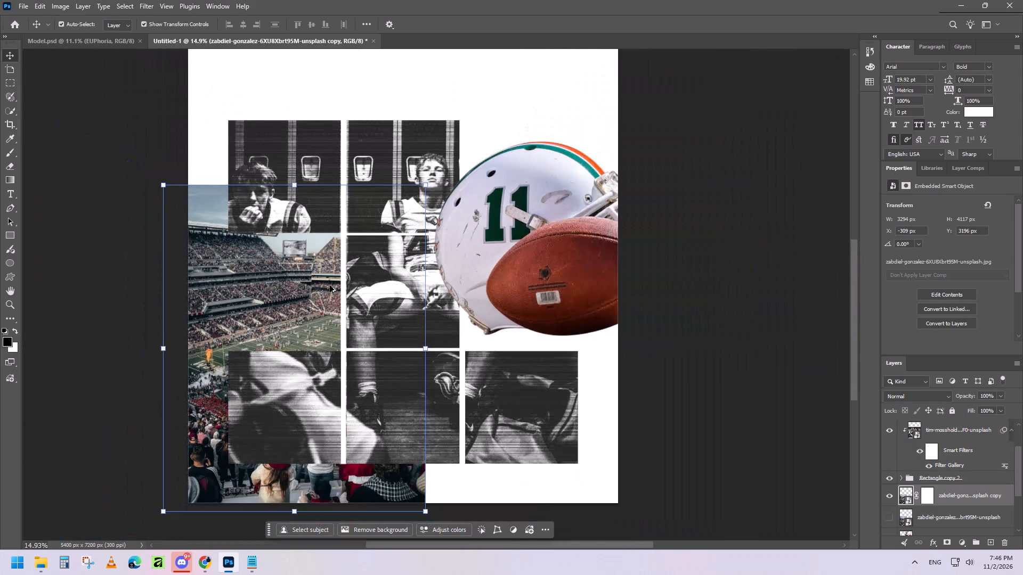
pyautogui.click(6, 55)
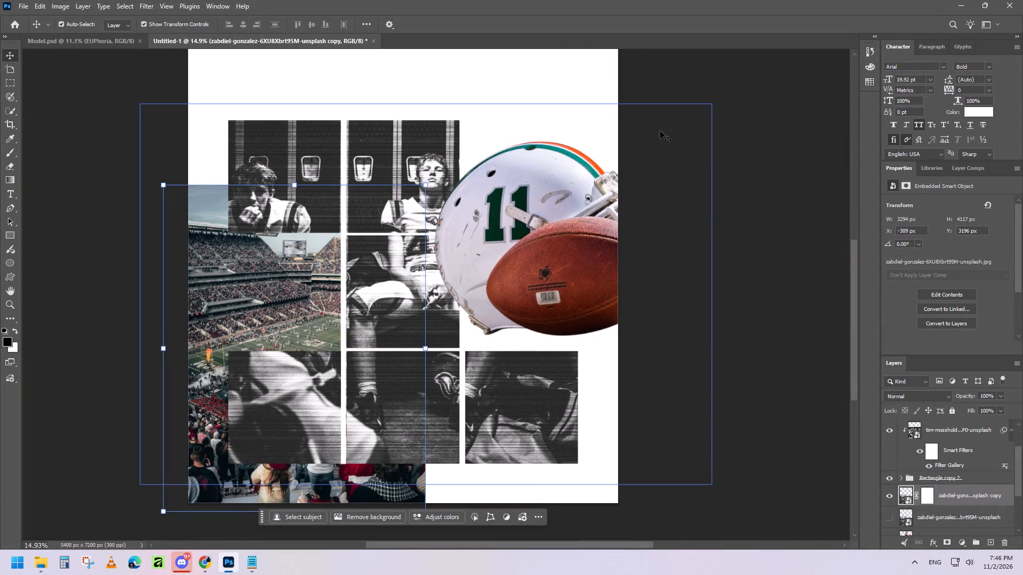
pyautogui.click(670, 131)
pyautogui.click(784, 131)
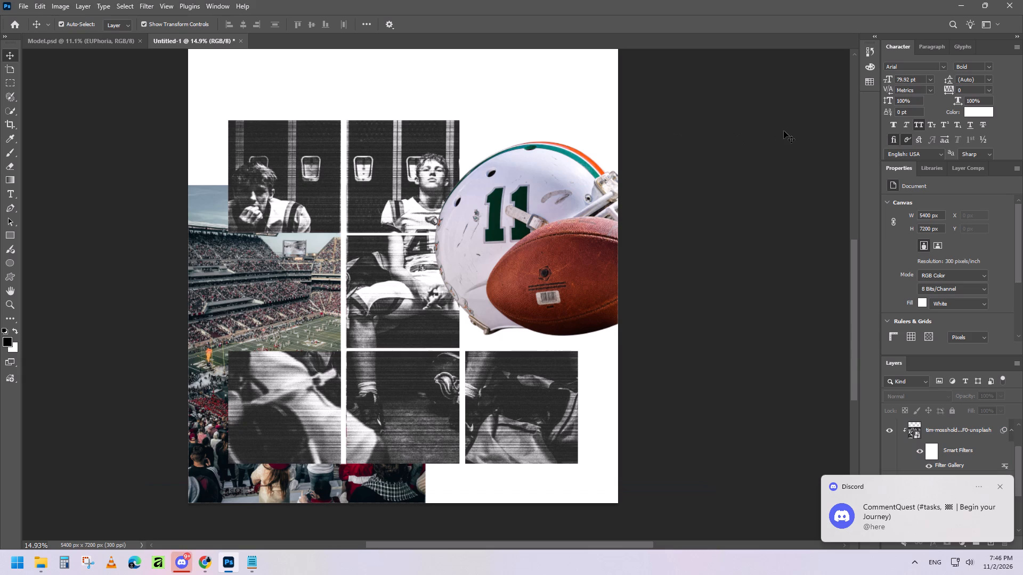
pyautogui.click(562, 229)
pyautogui.hotkey('ctrl', 't')
pyautogui.moveTo(435, 355); pyautogui.dragTo(483, 348)
pyautogui.click(771, 228)
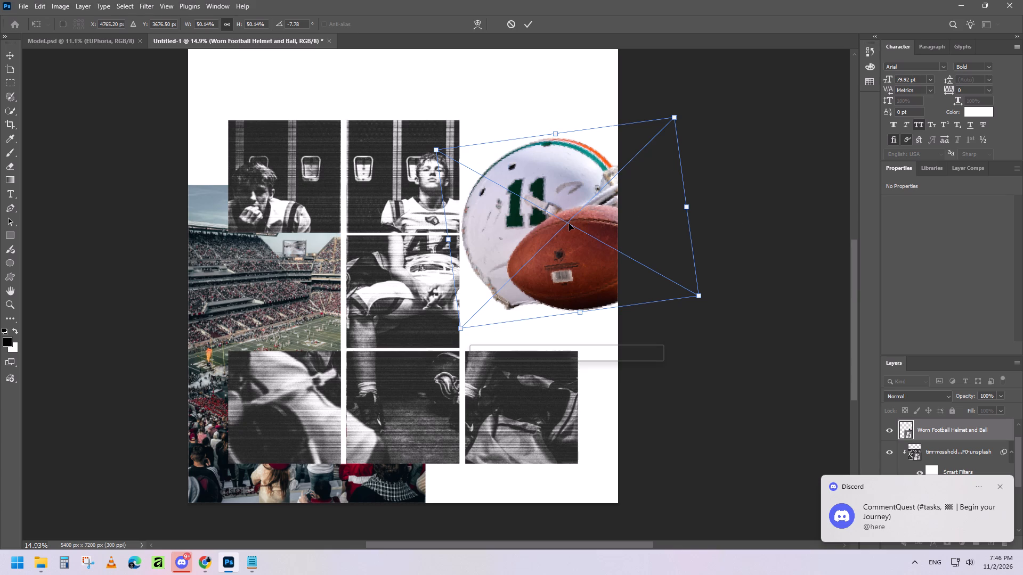
pyautogui.moveTo(569, 224); pyautogui.dragTo(573, 210)
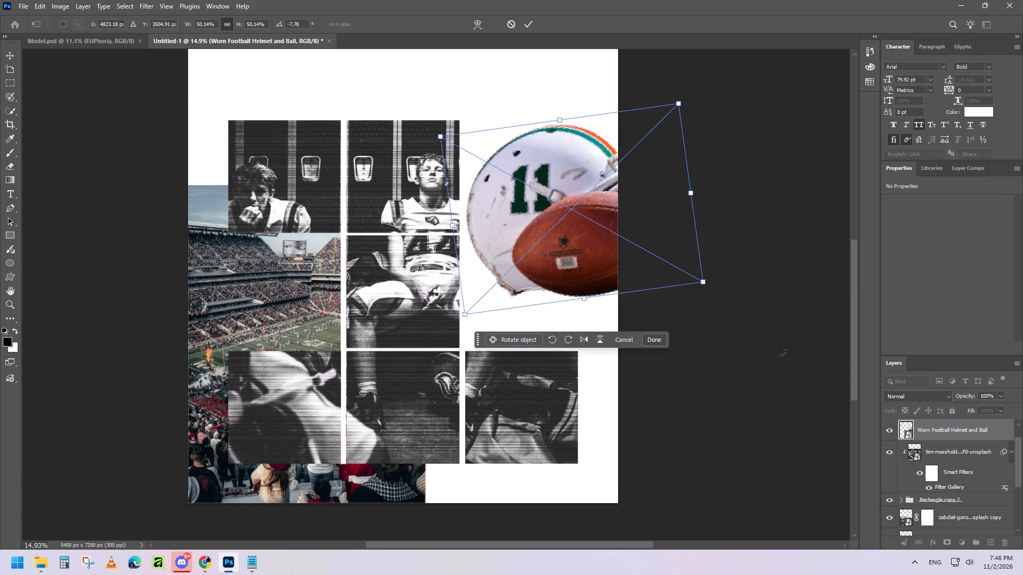
pyautogui.click(783, 354)
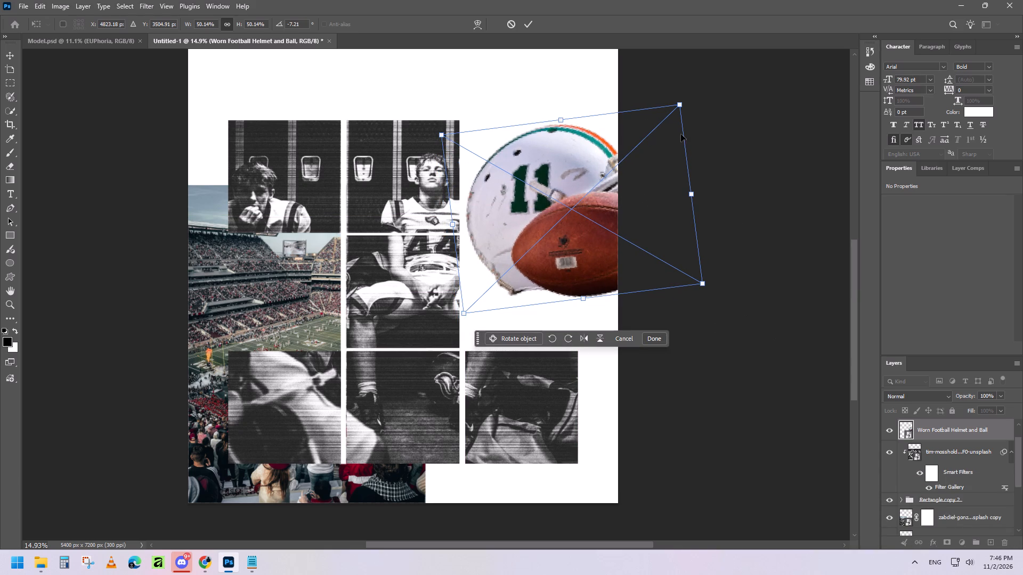
pyautogui.click(527, 21)
pyautogui.click(802, 308)
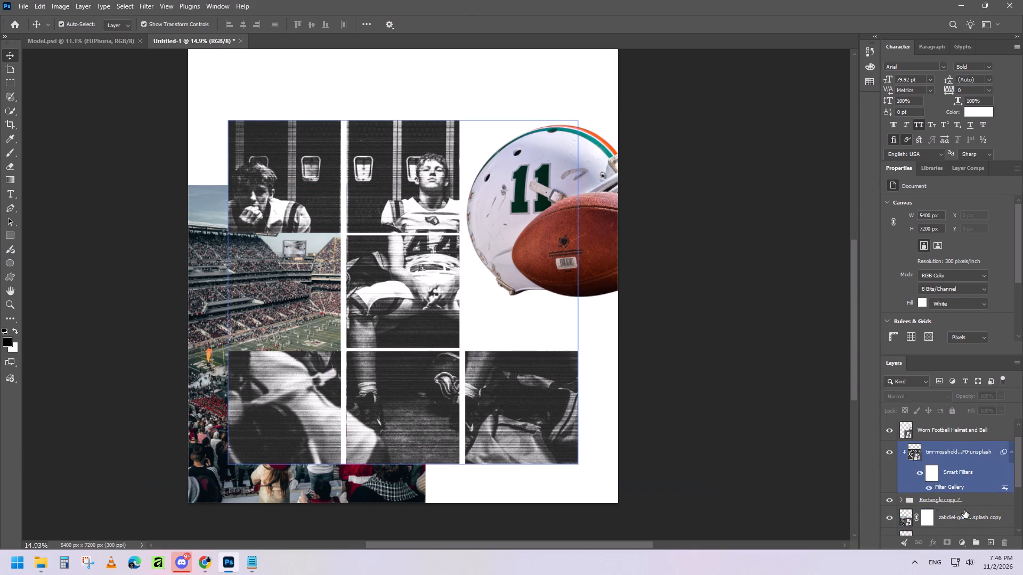
# Delete the hidden masked pexels photo layer above the Rectangle copy group.
pyautogui.scroll(-3, 975, 514)
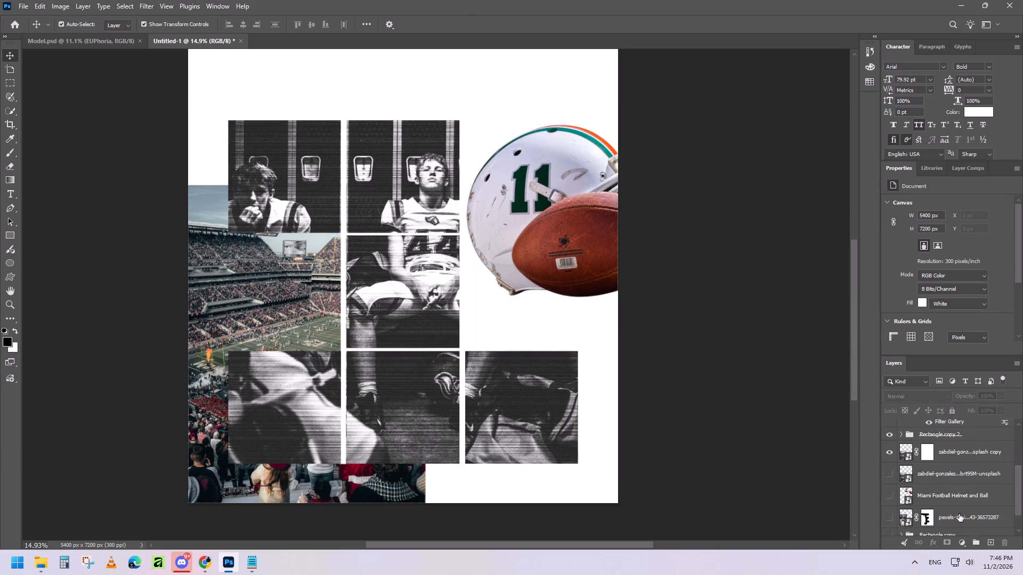
pyautogui.scroll(-1, 961, 518)
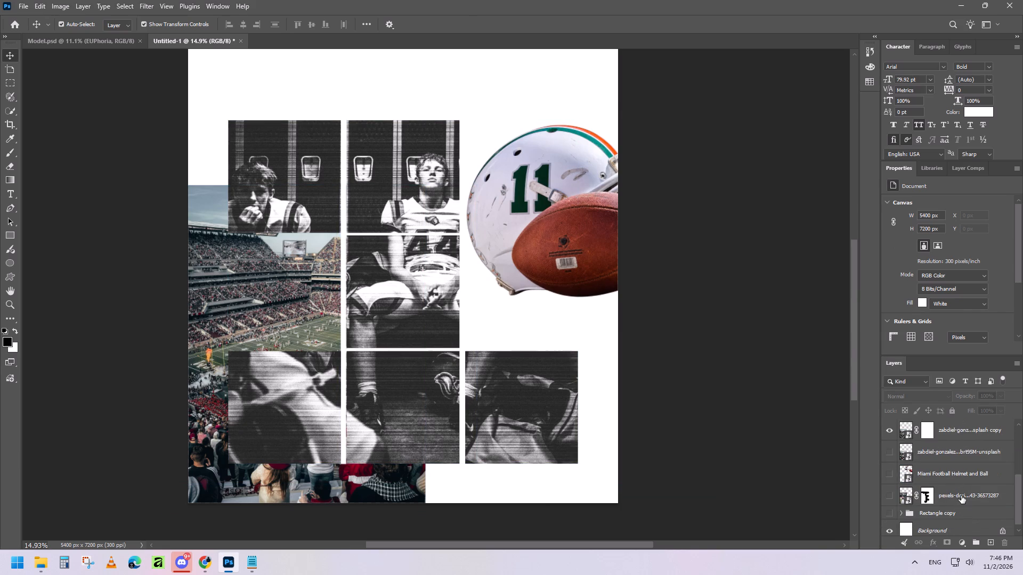
pyautogui.click(961, 496)
pyautogui.press('Delete')
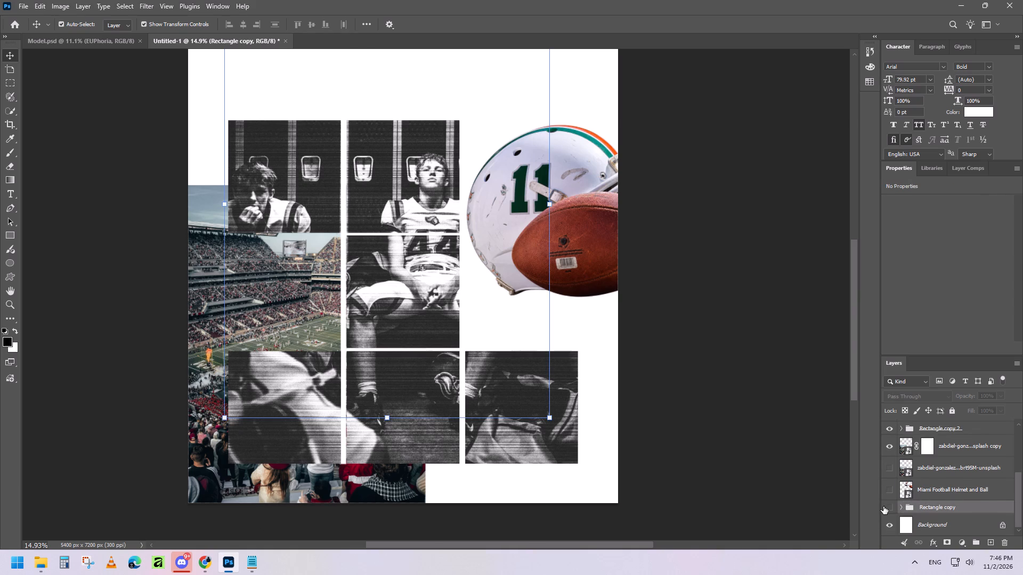
# Show the Rectangle copy group briefly to check its contents, and hide it again.
pyautogui.click(889, 508)
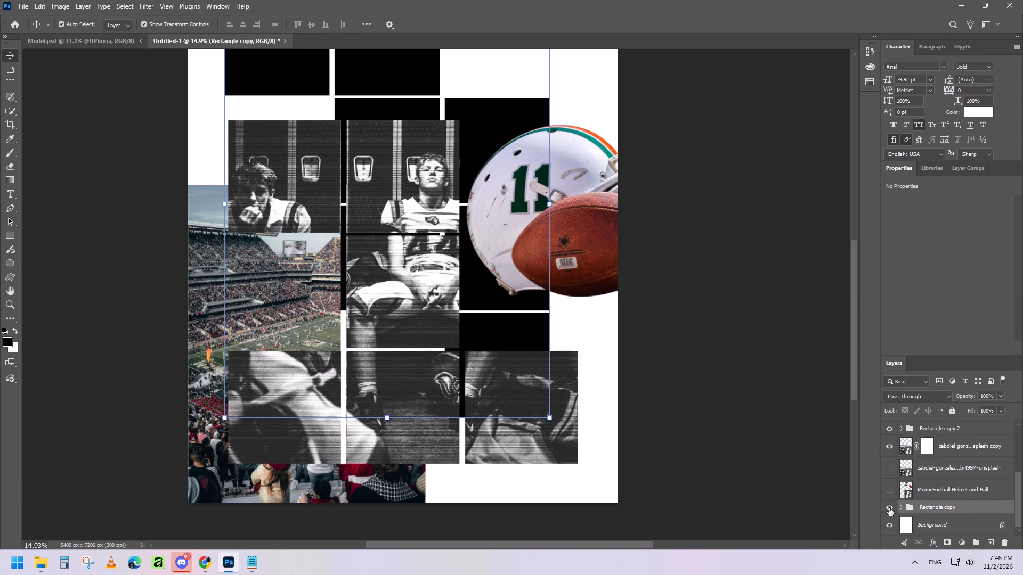
pyautogui.click(889, 508)
pyautogui.scroll(1, 949, 508)
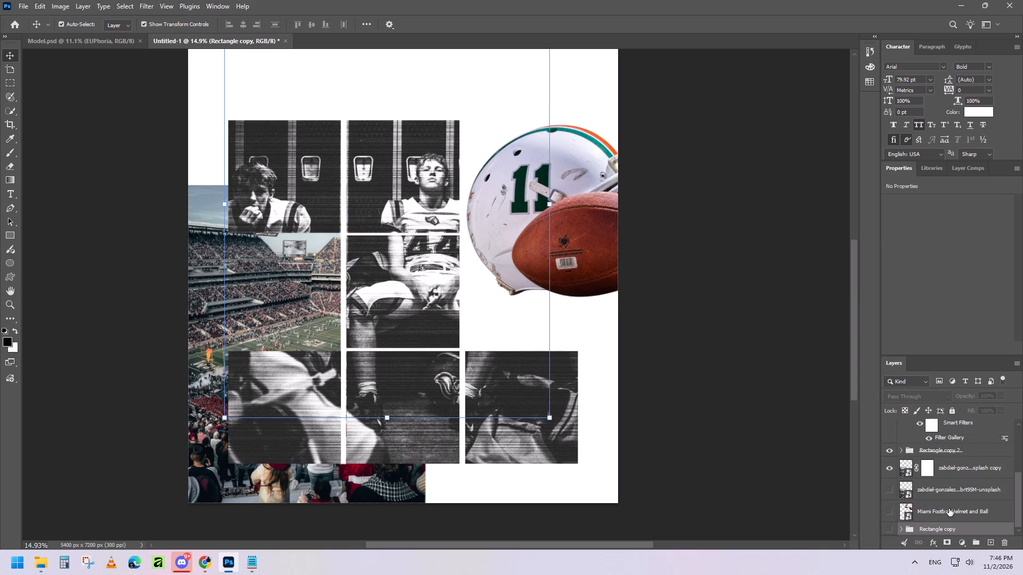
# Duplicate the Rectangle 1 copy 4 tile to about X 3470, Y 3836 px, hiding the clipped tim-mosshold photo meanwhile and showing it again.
pyautogui.click(899, 451)
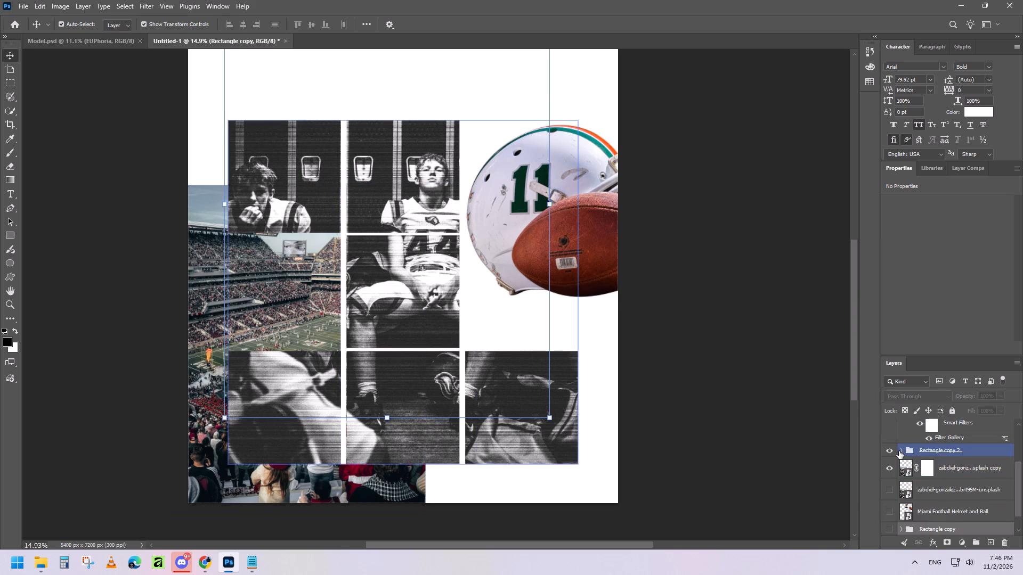
pyautogui.click(902, 451)
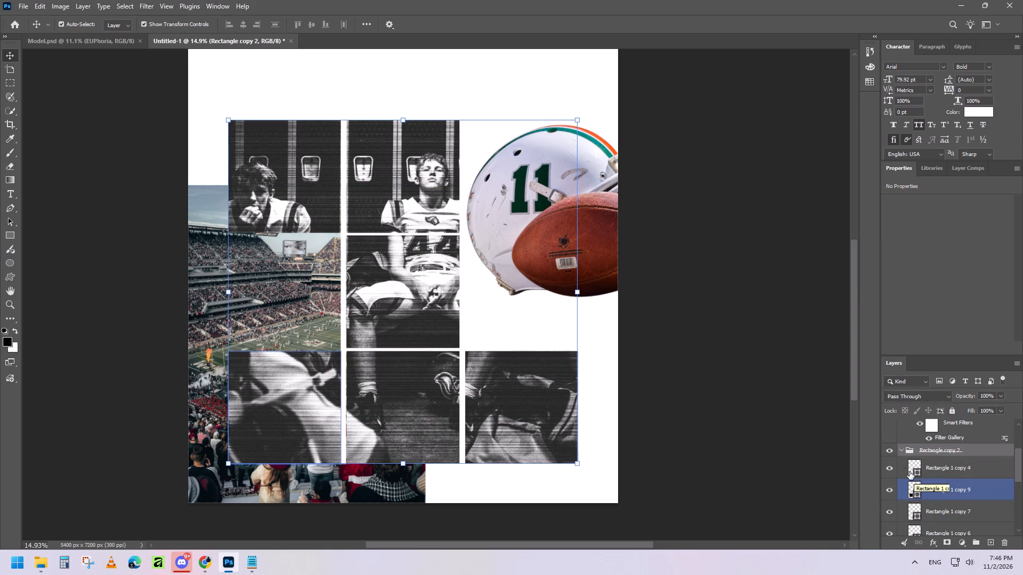
pyautogui.scroll(2, 900, 461)
pyautogui.click(889, 445)
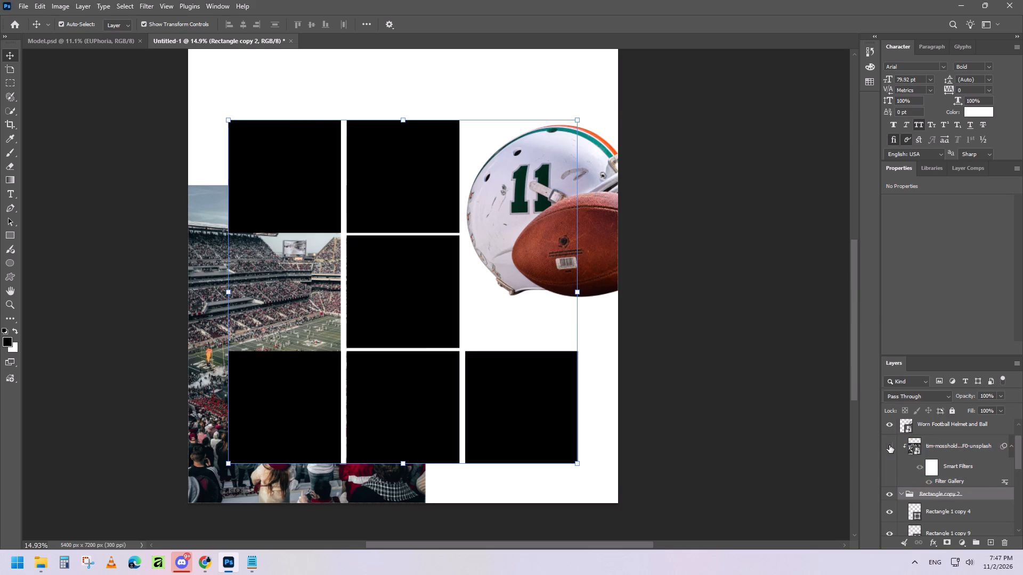
pyautogui.click(545, 418)
pyautogui.keyDown('alt'); pyautogui.moveTo(529, 412); pyautogui.dragTo(526, 292); pyautogui.keyUp('alt')
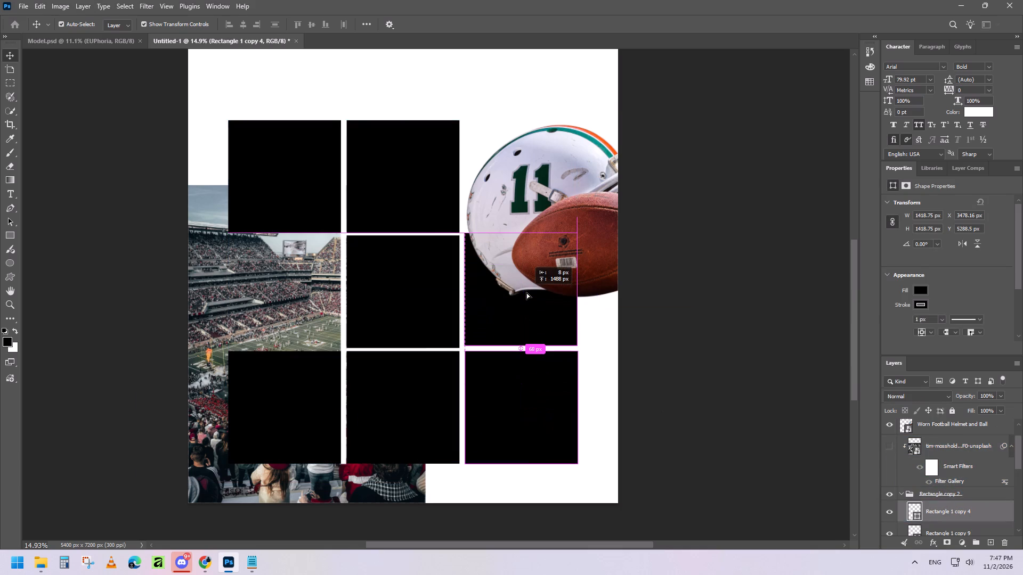
pyautogui.keyDown('alt'); pyautogui.moveTo(526, 292); pyautogui.dragTo(527, 296); pyautogui.keyUp('alt')
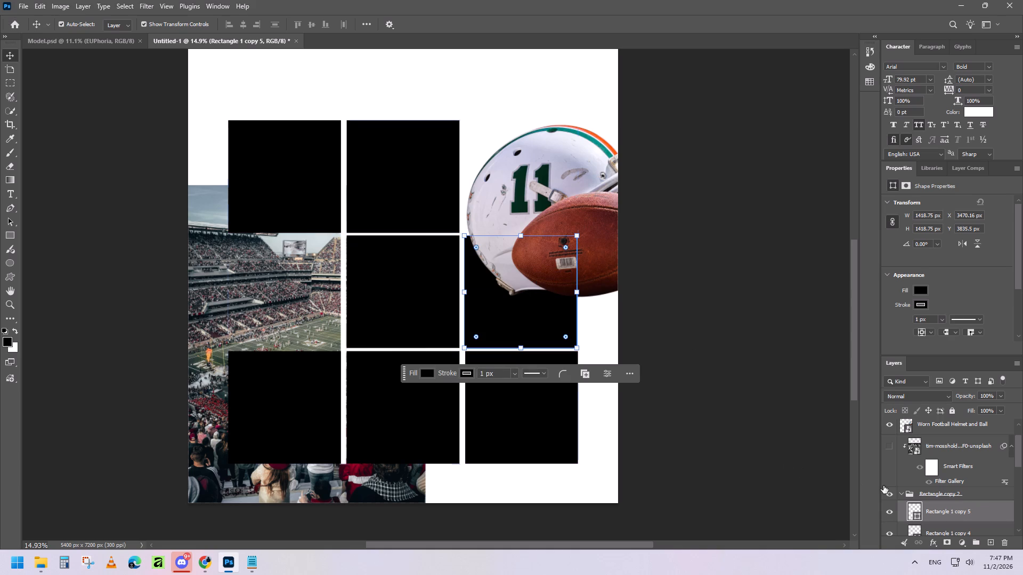
pyautogui.click(887, 441)
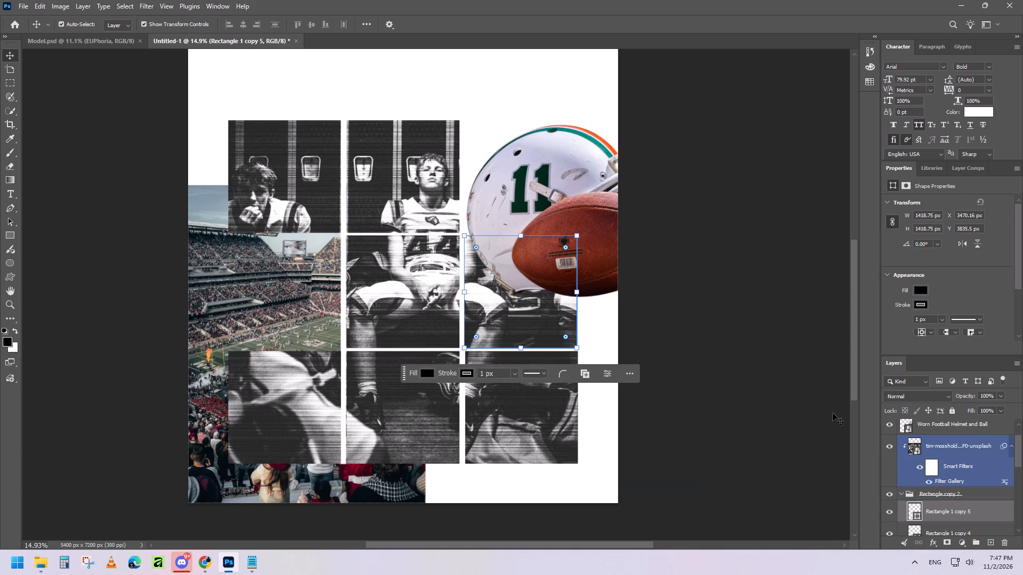
pyautogui.click(826, 366)
# Add a 16 px Stroke effect positioned outside to the Worn Football Helmet and Ball layer.
pyautogui.click(570, 190)
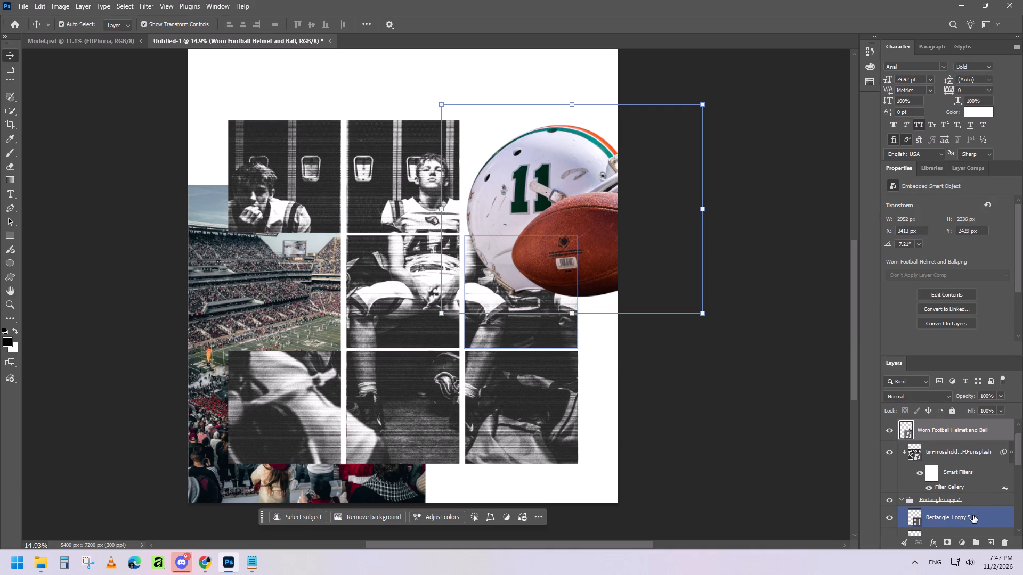
pyautogui.click(934, 545)
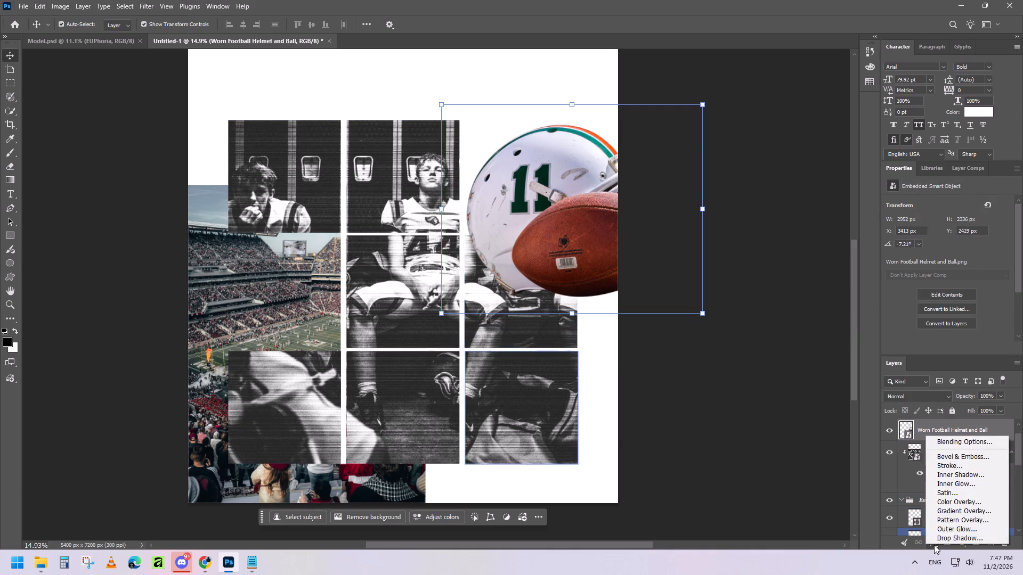
pyautogui.click(970, 465)
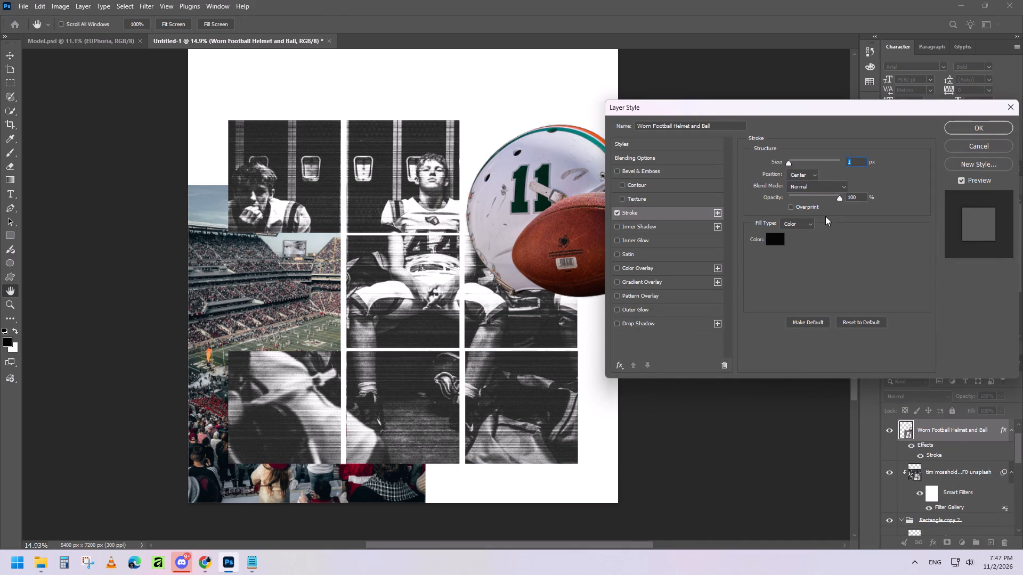
pyautogui.moveTo(789, 162); pyautogui.dragTo(794, 162)
pyautogui.moveTo(796, 162); pyautogui.dragTo(805, 162)
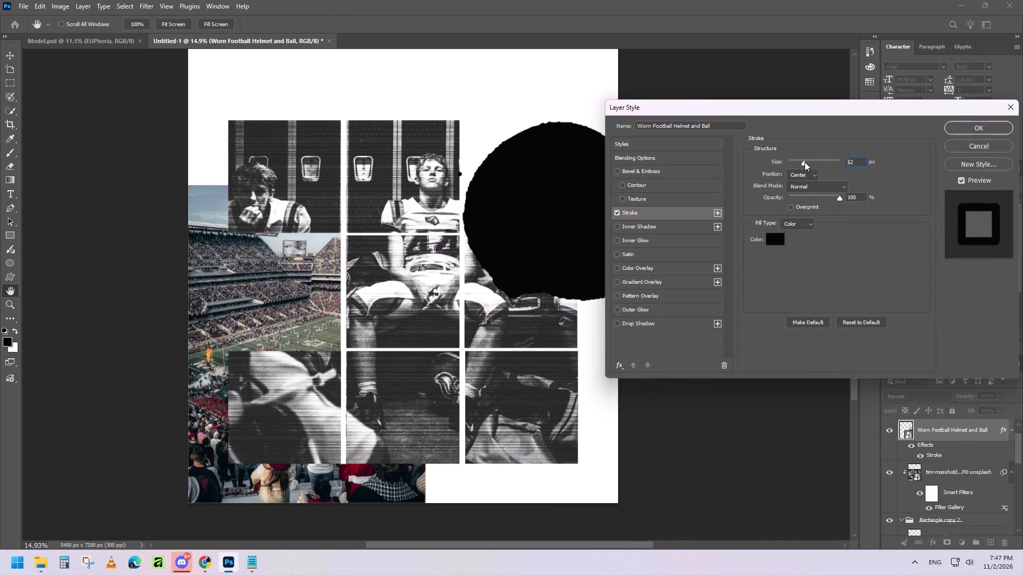
pyautogui.moveTo(805, 162); pyautogui.dragTo(806, 162)
pyautogui.moveTo(805, 162); pyautogui.dragTo(794, 162)
pyautogui.click(806, 177)
pyautogui.click(805, 183)
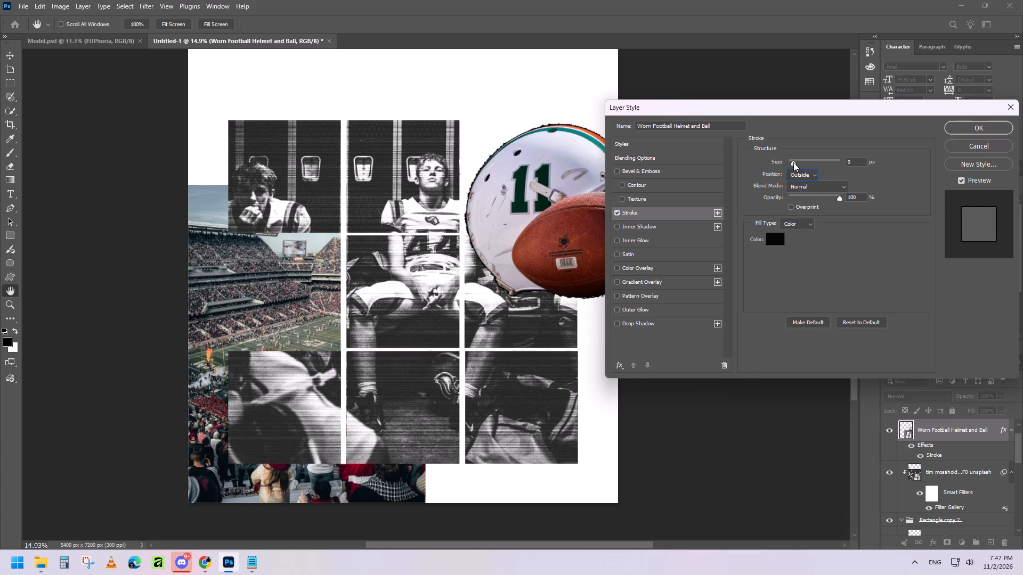
pyautogui.click(793, 162)
pyautogui.click(796, 163)
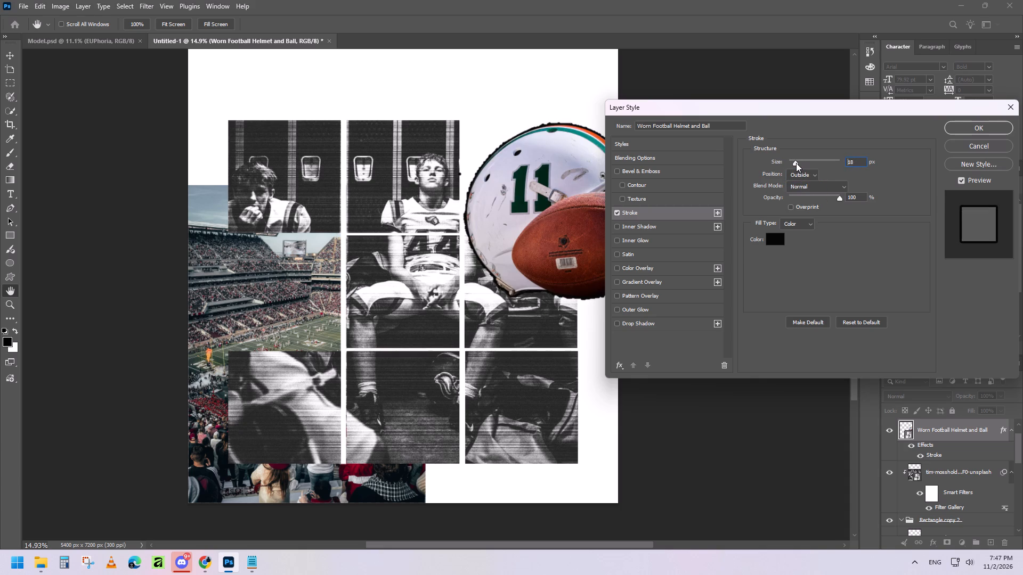
# Set the helmet stroke's color to light grey #e2dddd.
pyautogui.click(778, 237)
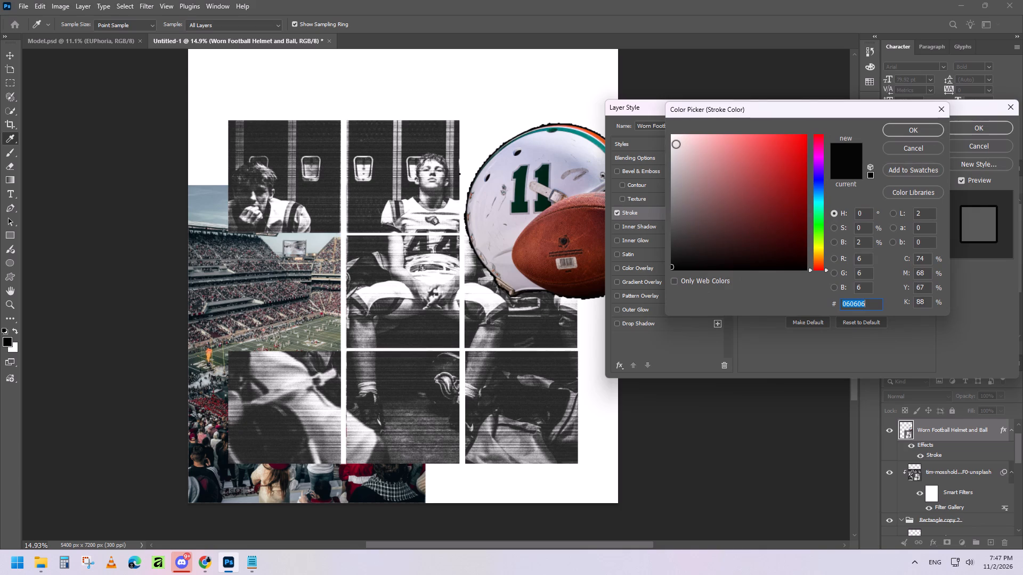
pyautogui.moveTo(676, 144); pyautogui.dragTo(672, 138)
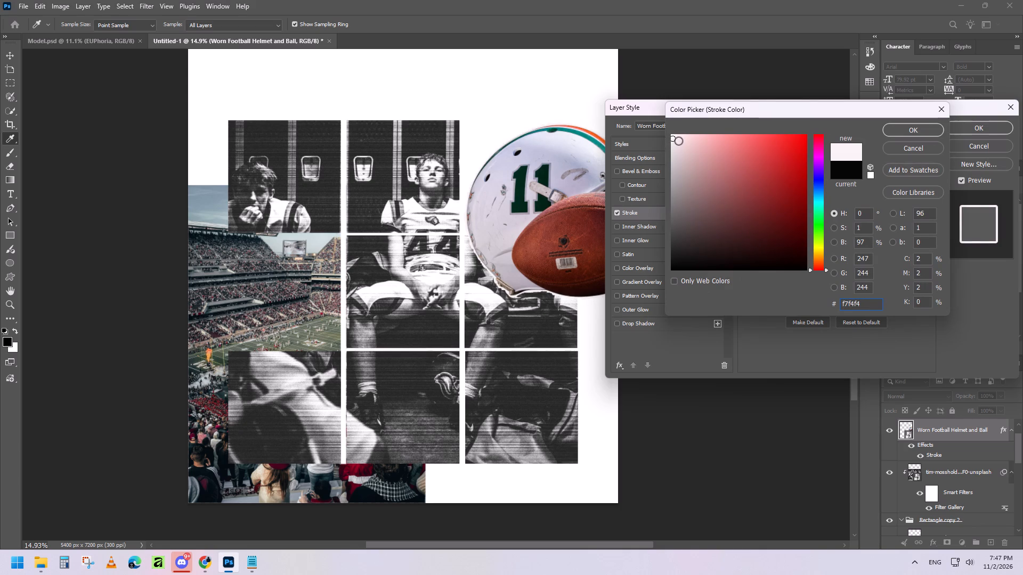
pyautogui.moveTo(671, 138); pyautogui.dragTo(674, 150)
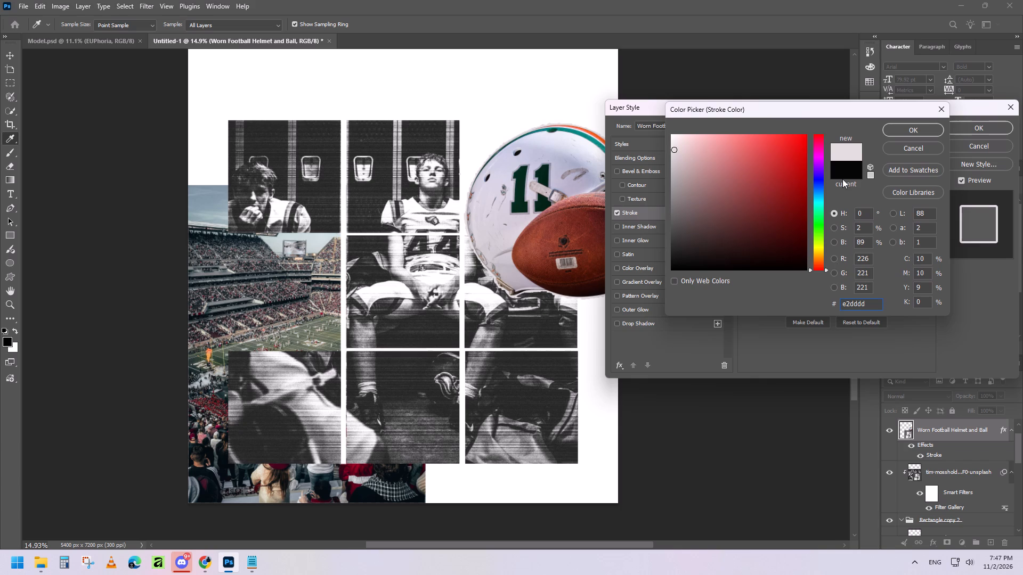
pyautogui.click(907, 131)
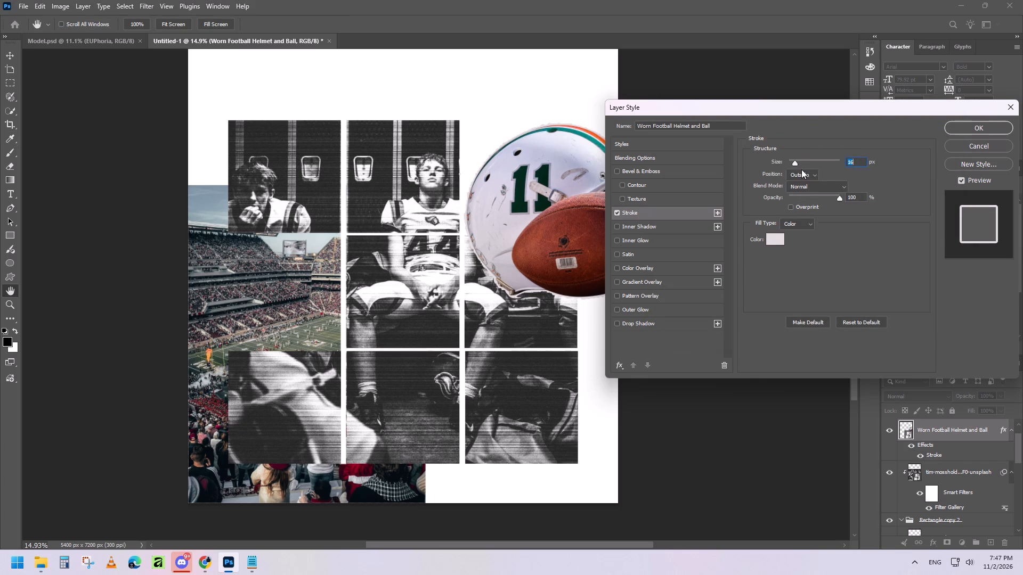
# Set the helmet stroke's size to 24 px and apply the layer style.
pyautogui.click(794, 162)
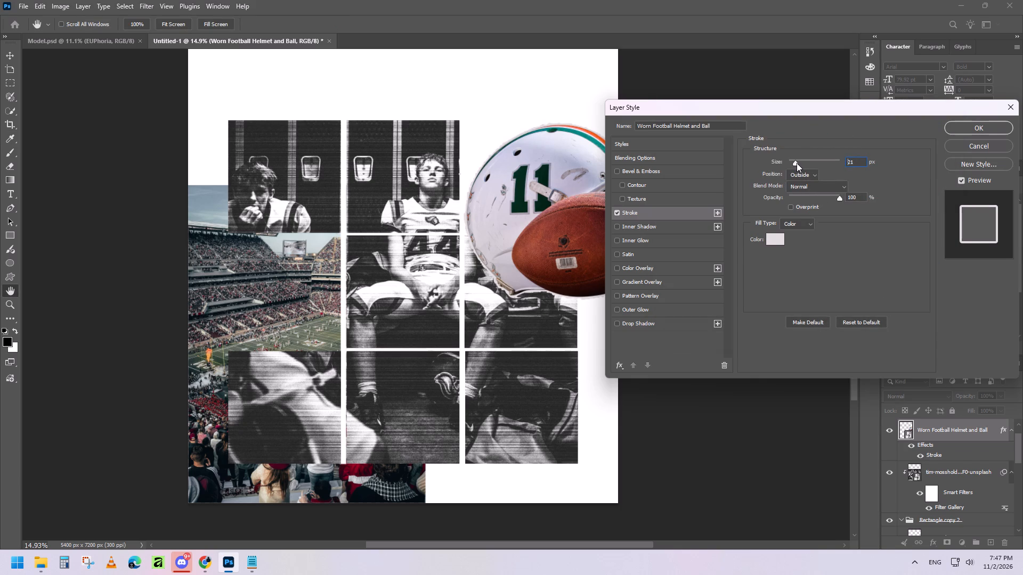
pyautogui.click(797, 163)
pyautogui.click(971, 126)
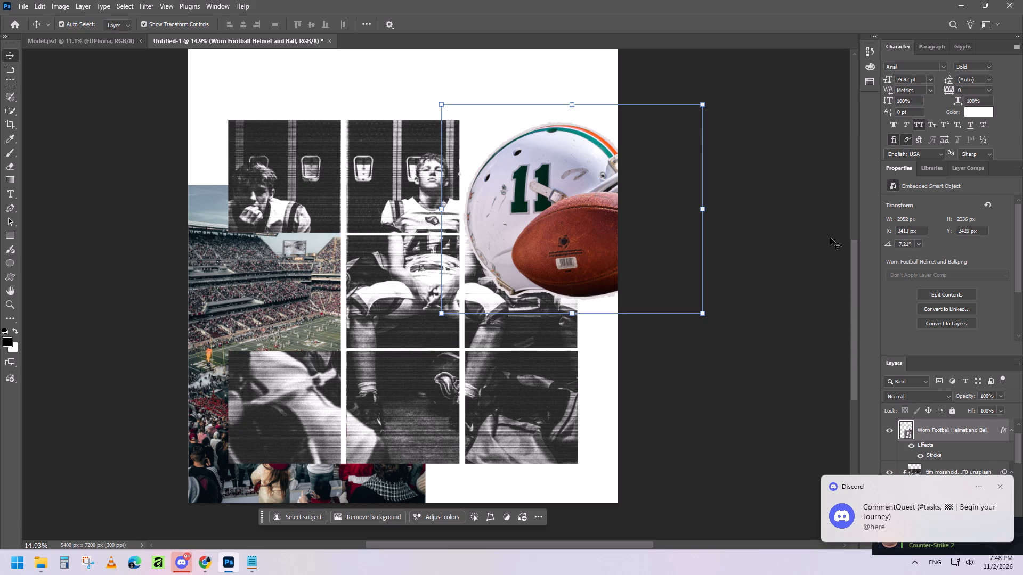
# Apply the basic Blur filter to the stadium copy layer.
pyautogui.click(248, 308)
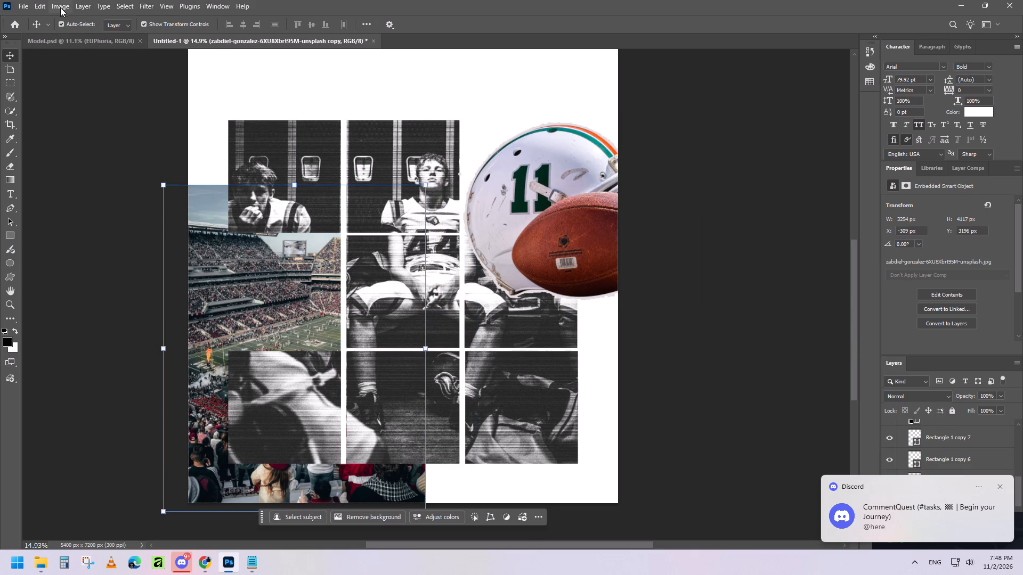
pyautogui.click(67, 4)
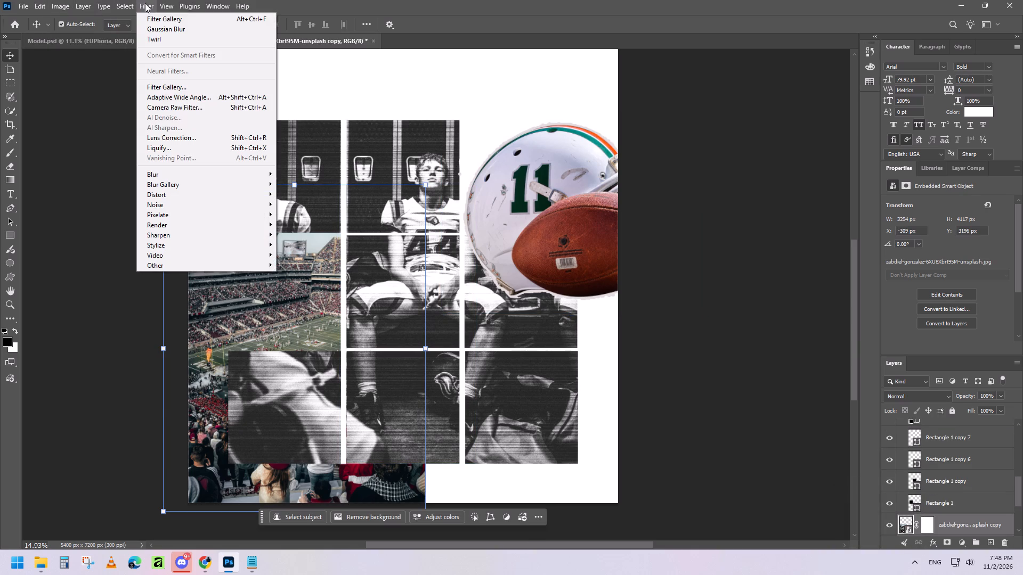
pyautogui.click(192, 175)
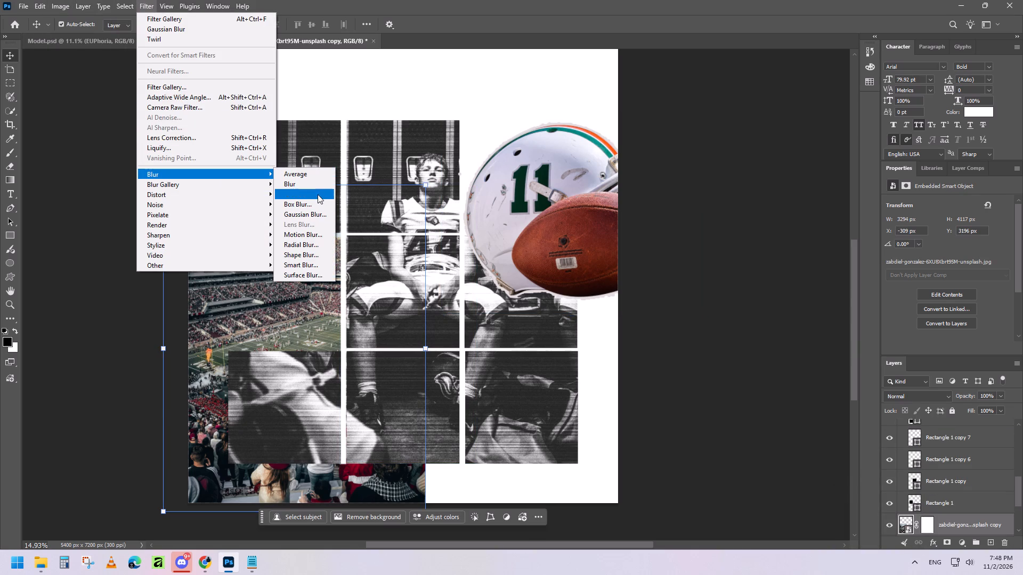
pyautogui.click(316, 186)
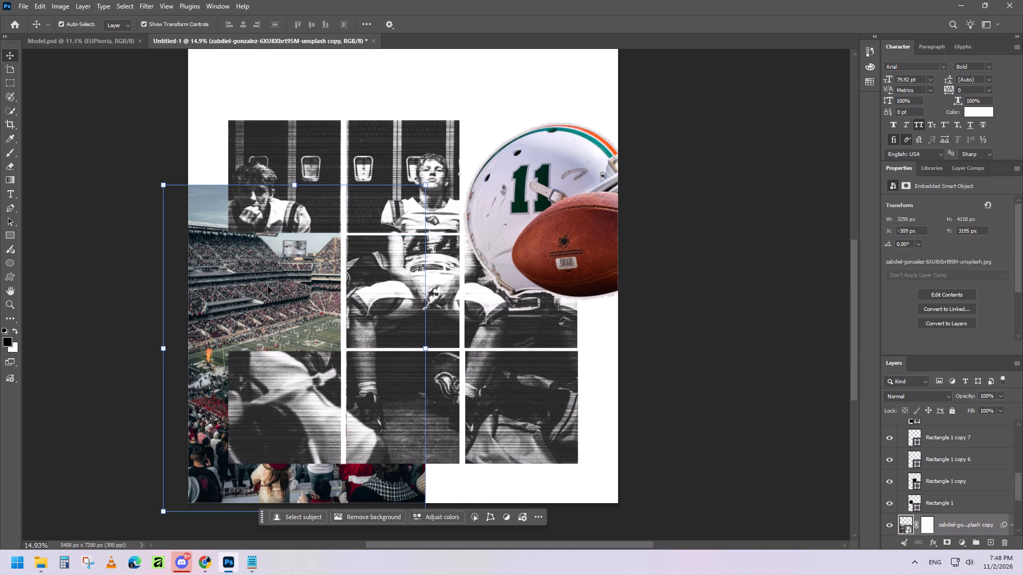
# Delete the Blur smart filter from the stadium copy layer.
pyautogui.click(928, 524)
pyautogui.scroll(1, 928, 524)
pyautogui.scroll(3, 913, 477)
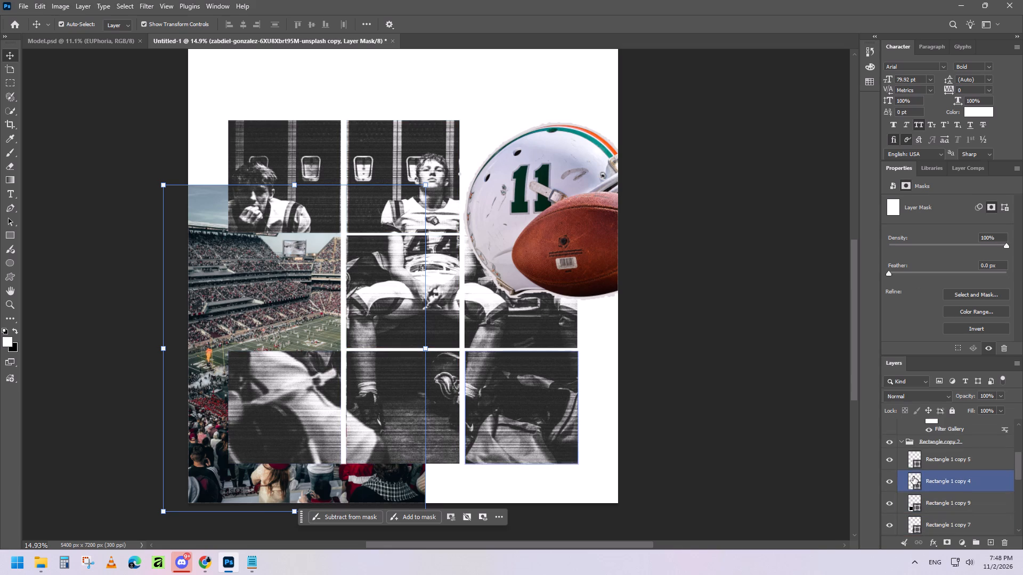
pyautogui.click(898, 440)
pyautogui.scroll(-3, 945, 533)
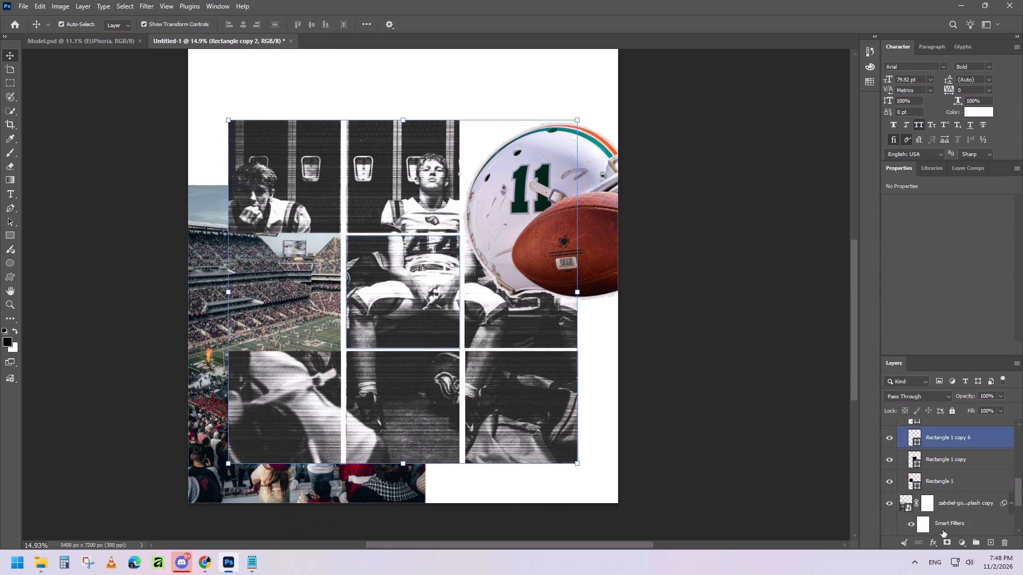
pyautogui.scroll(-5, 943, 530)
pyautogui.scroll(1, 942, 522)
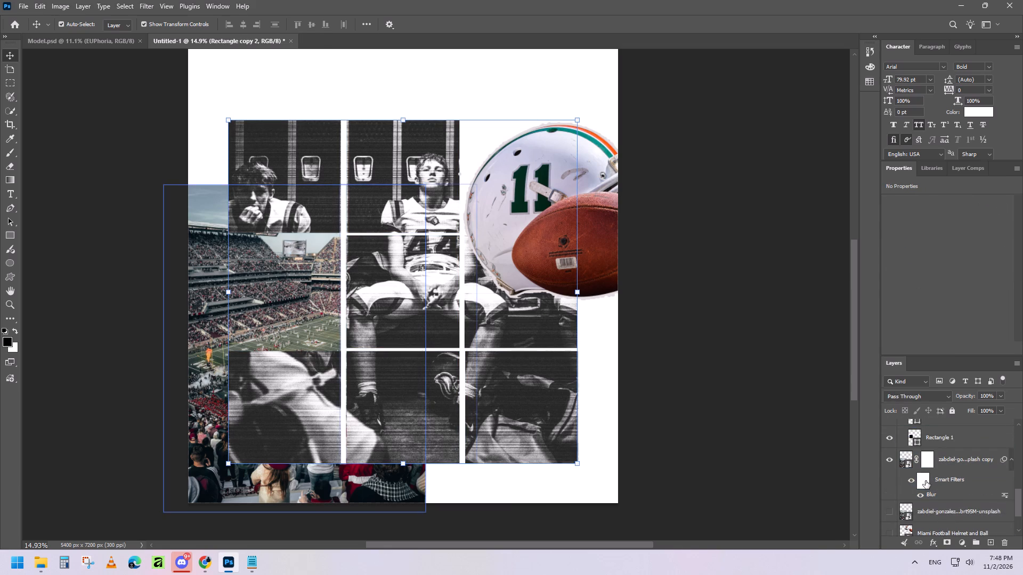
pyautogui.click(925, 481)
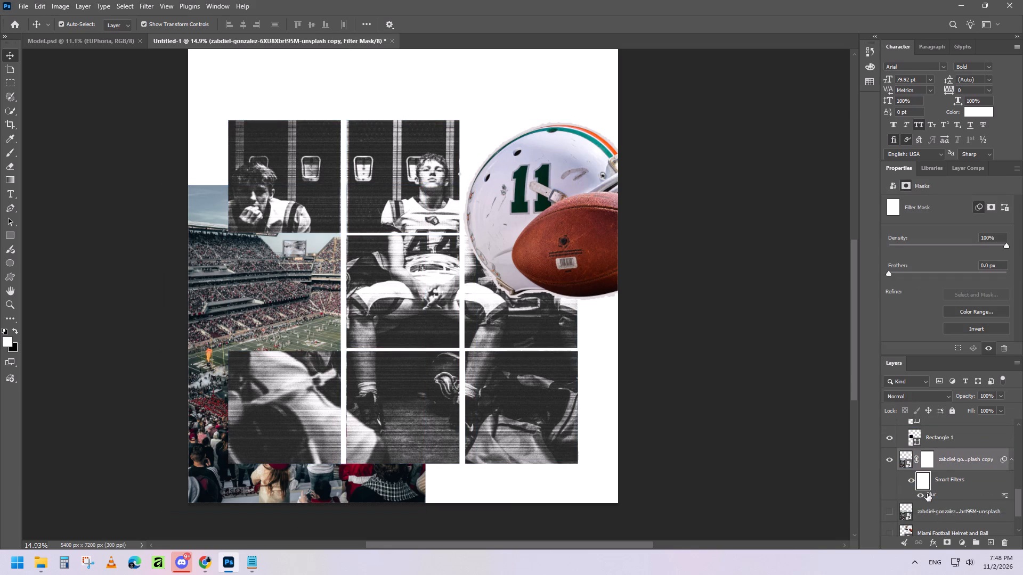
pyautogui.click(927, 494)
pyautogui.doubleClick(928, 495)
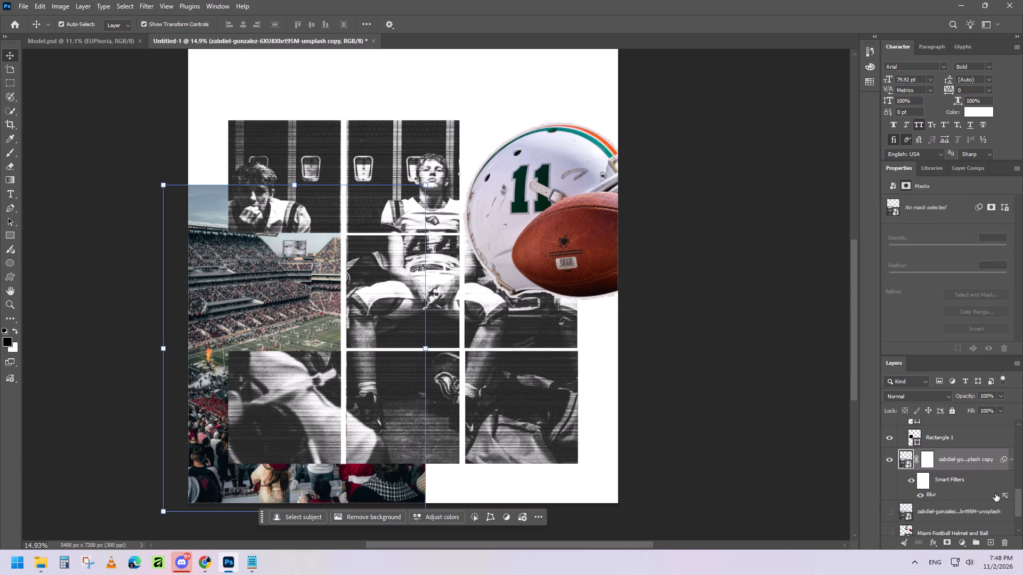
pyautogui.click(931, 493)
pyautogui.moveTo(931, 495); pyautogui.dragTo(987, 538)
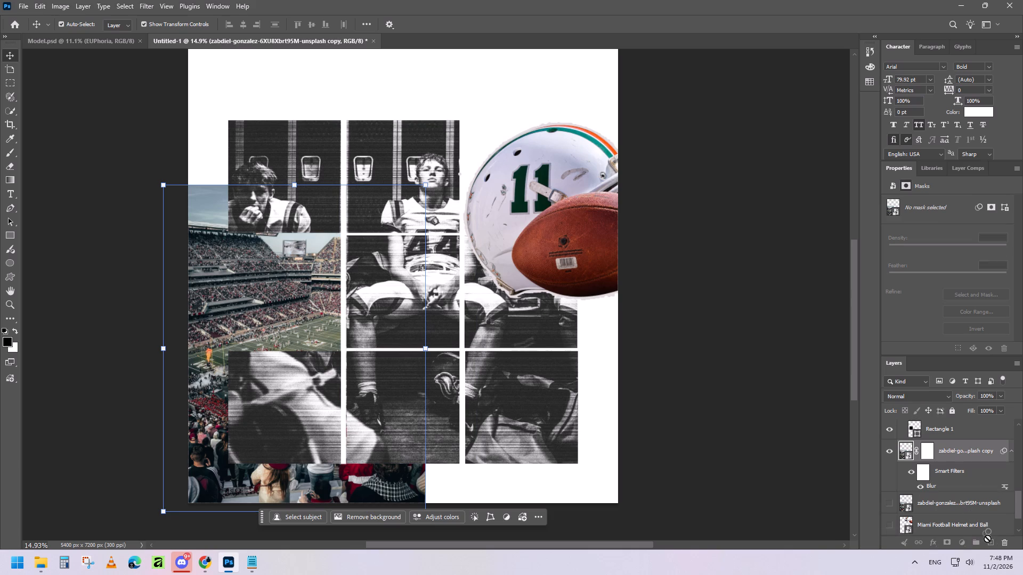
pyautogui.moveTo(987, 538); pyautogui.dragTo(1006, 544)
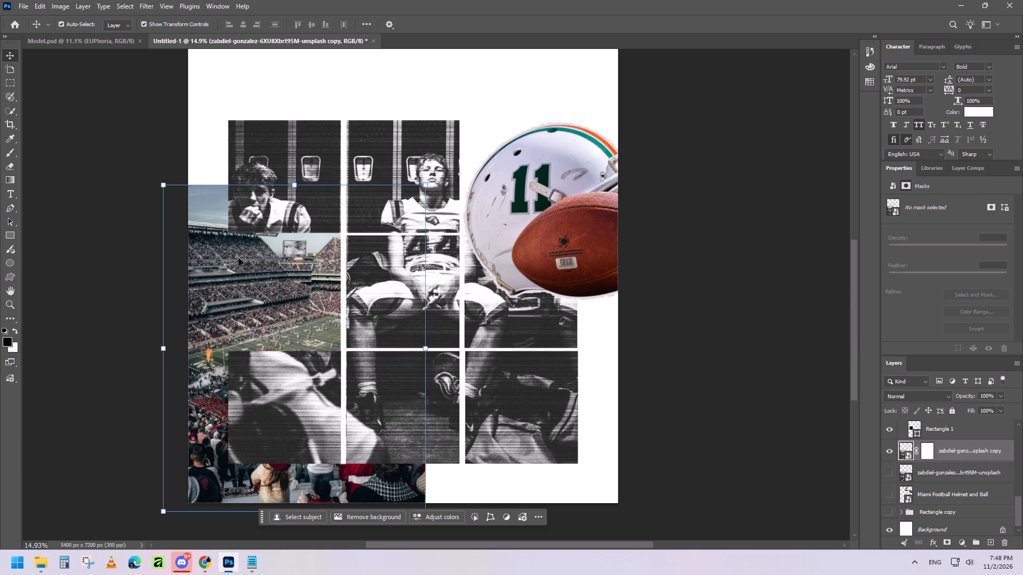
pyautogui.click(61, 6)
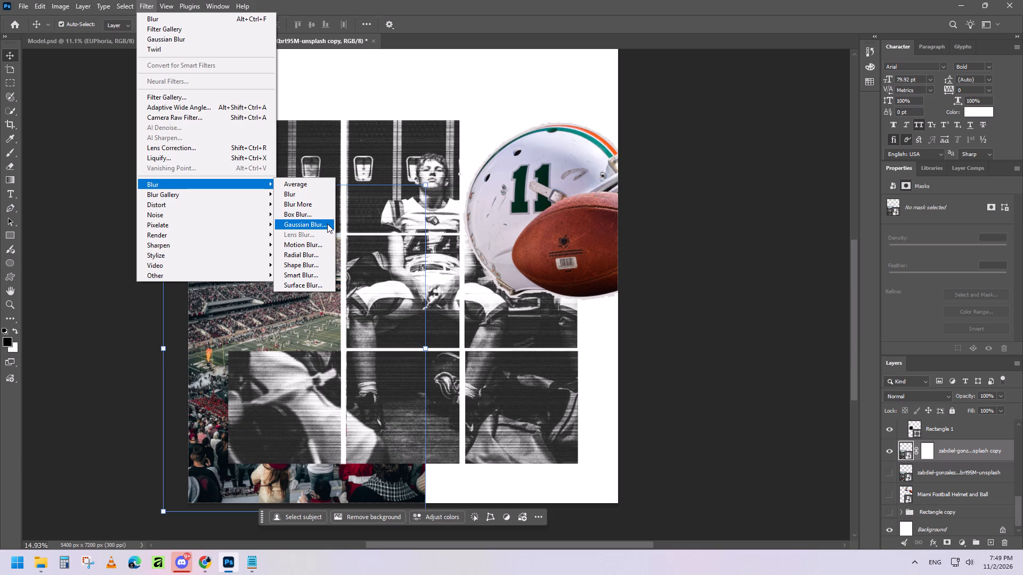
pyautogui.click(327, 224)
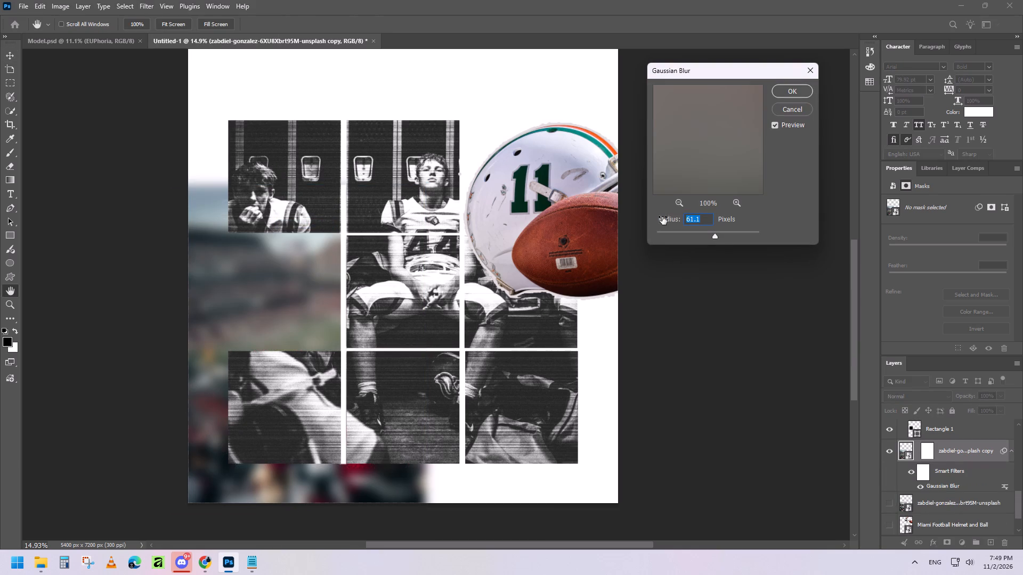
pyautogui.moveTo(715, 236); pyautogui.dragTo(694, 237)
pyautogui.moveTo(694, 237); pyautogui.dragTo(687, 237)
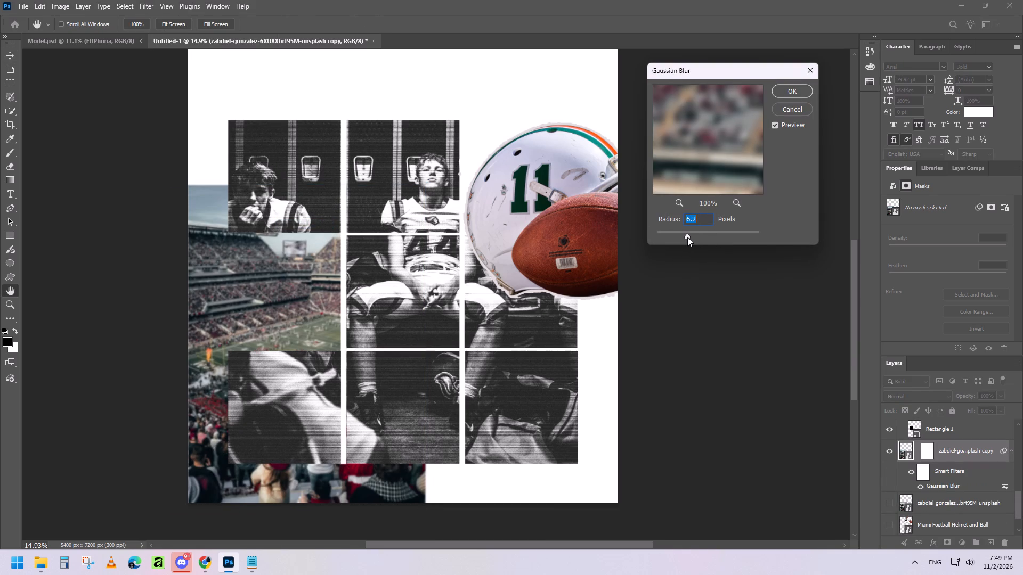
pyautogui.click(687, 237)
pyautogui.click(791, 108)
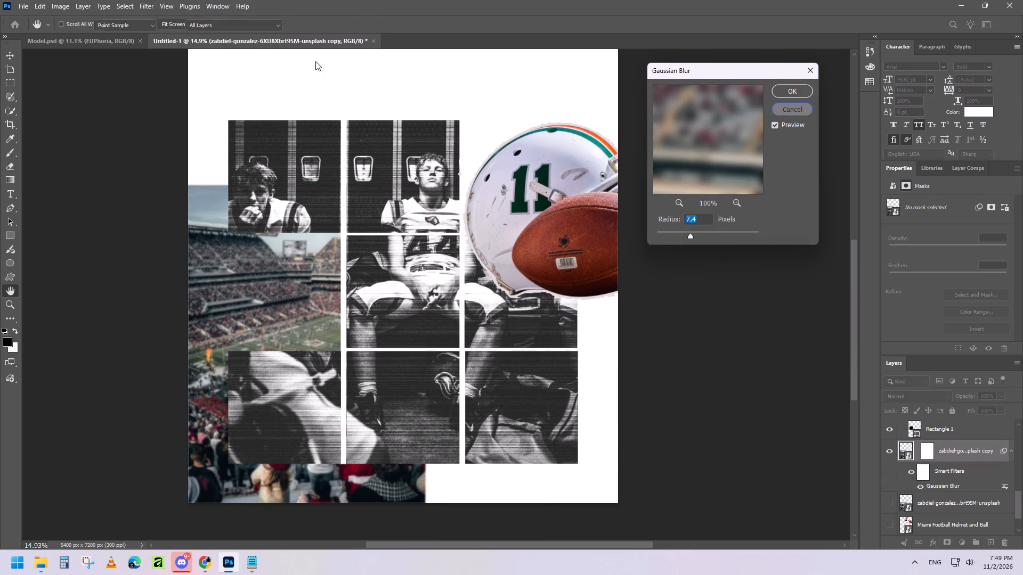
# Apply a Motion Blur to the stadium copy layer with an angle of -26° and a distance of 30 pixels.
pyautogui.click(152, 9)
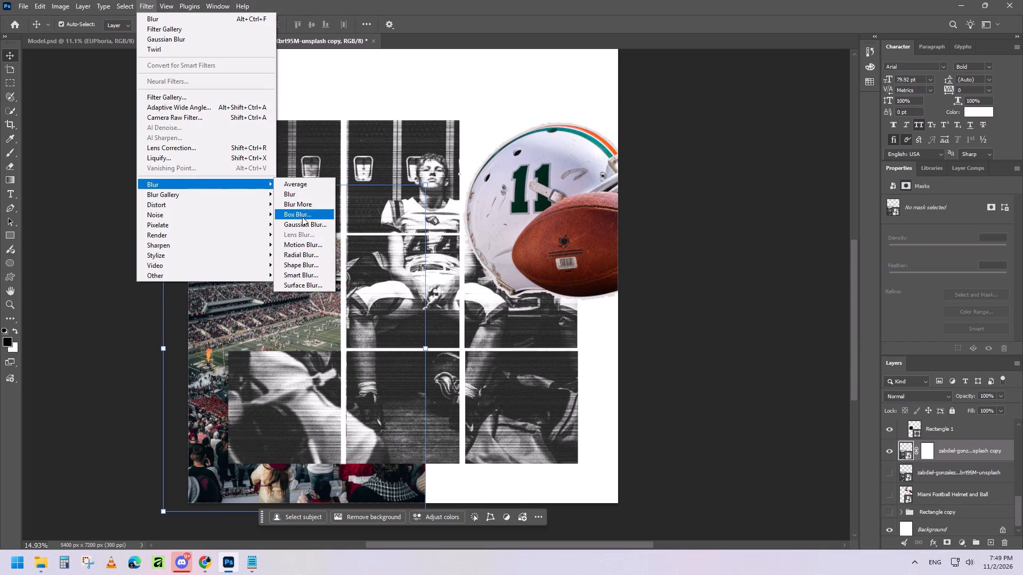
pyautogui.click(314, 245)
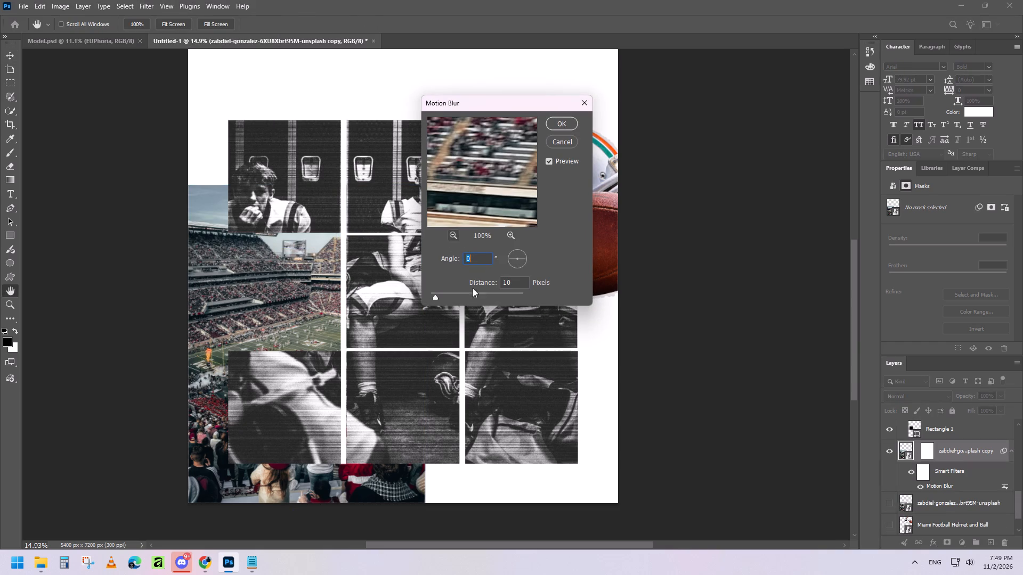
pyautogui.moveTo(435, 297); pyautogui.dragTo(440, 297)
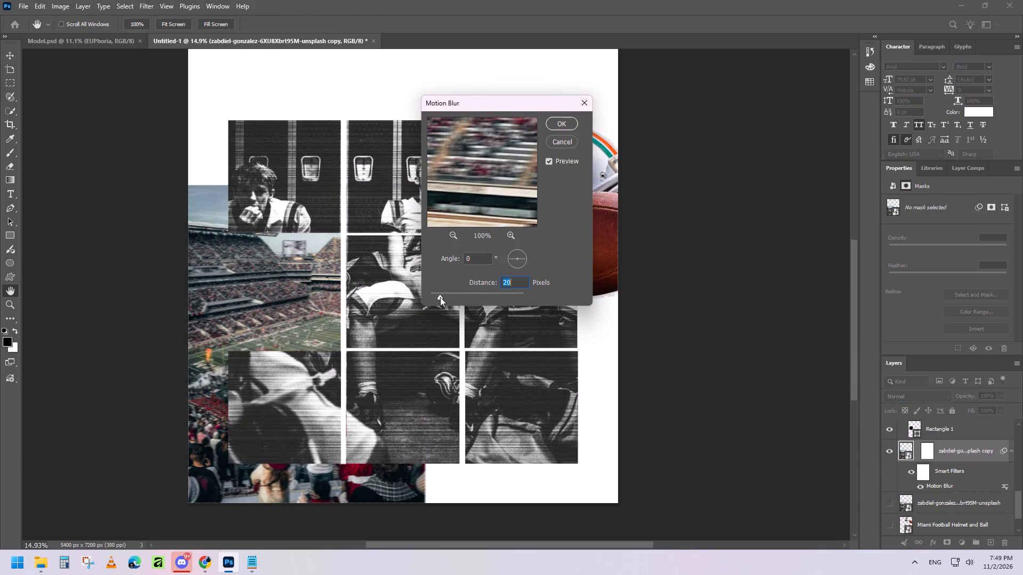
pyautogui.click(441, 297)
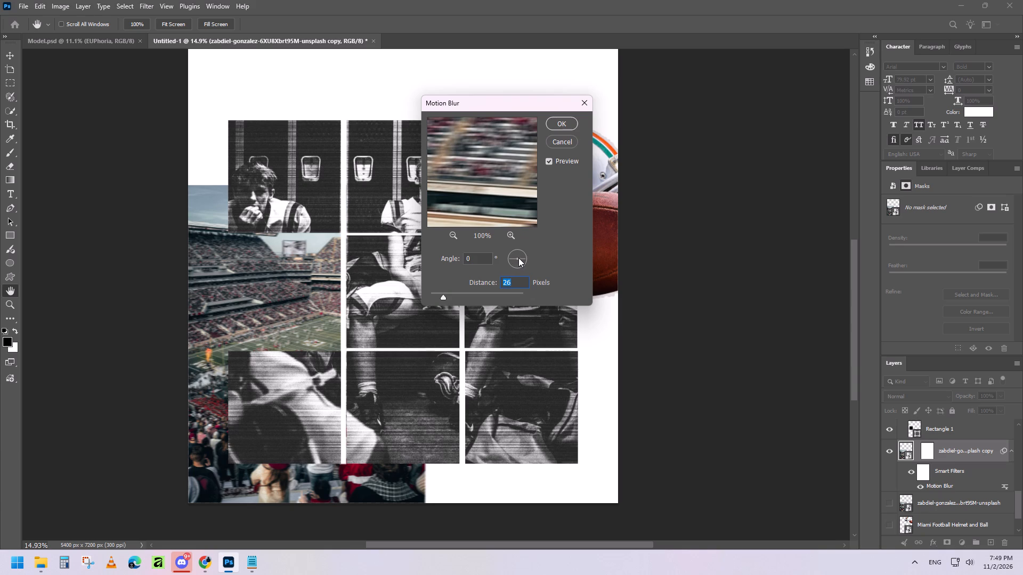
pyautogui.click(518, 258)
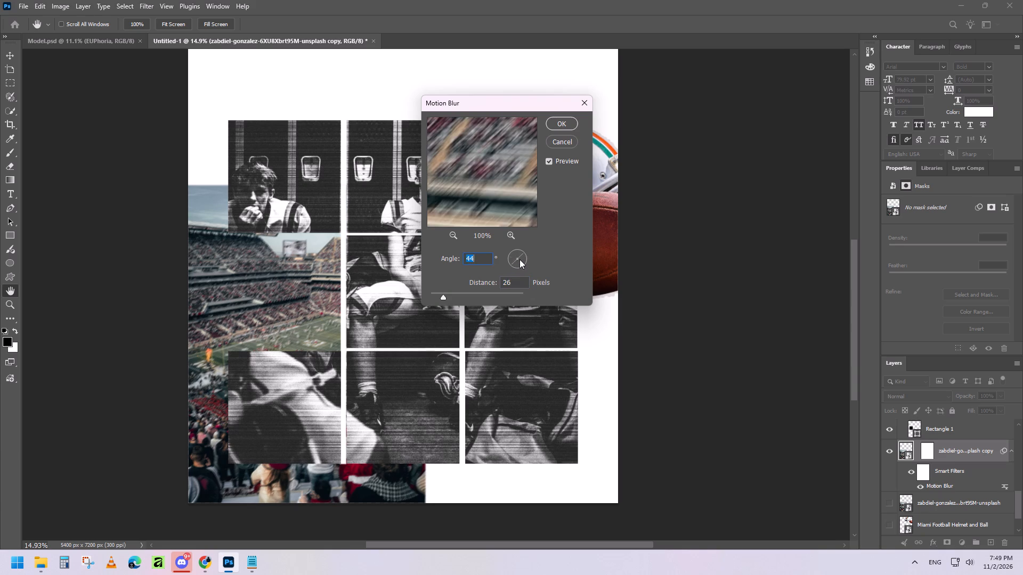
pyautogui.click(519, 259)
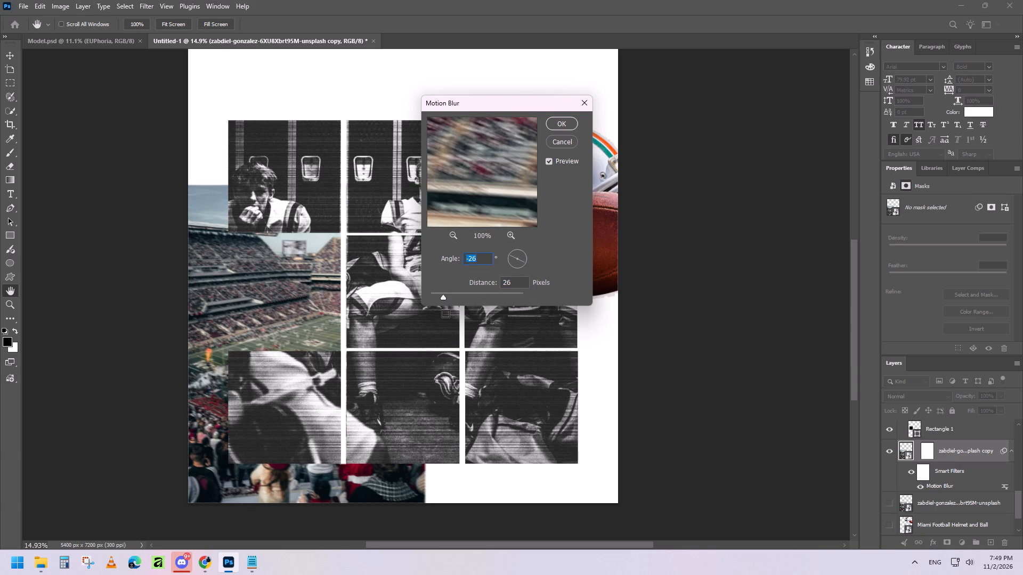
pyautogui.click(442, 297)
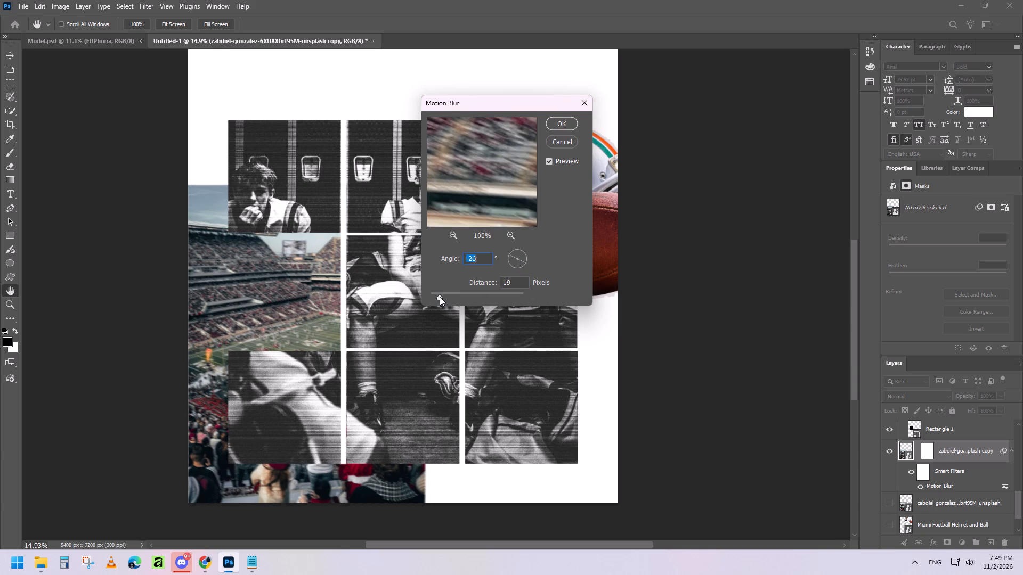
pyautogui.click(440, 297)
pyautogui.click(440, 298)
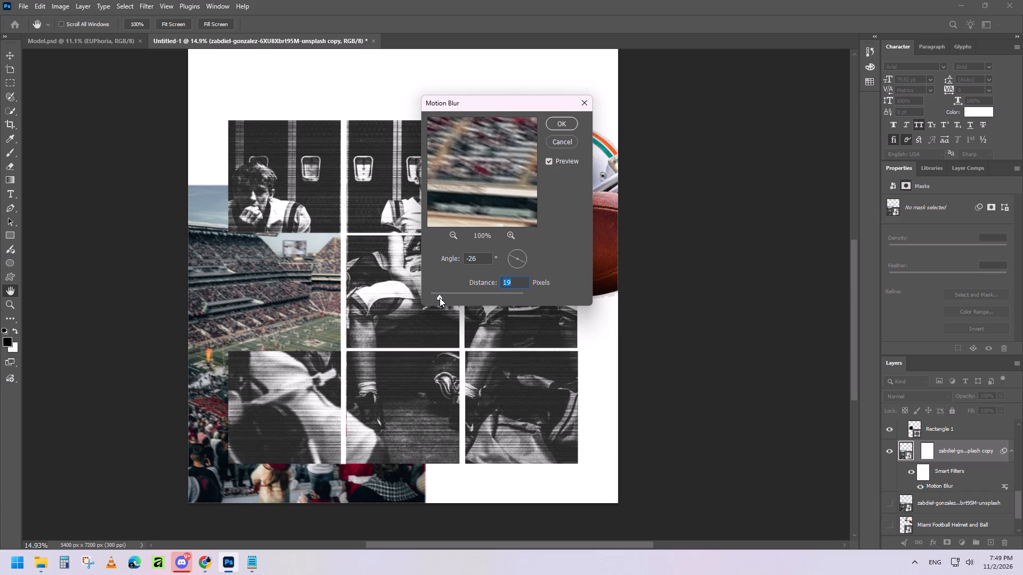
pyautogui.click(442, 299)
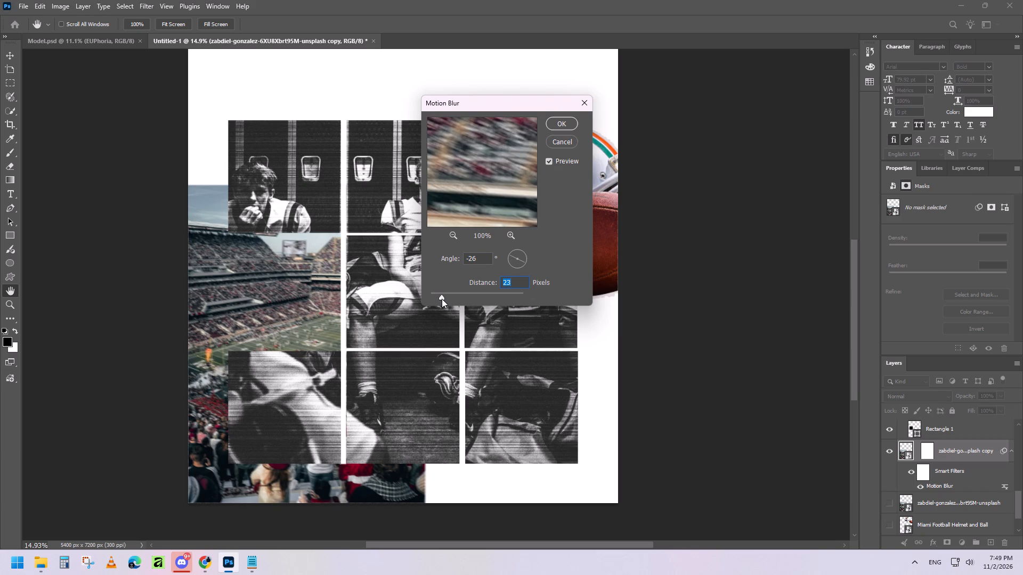
pyautogui.click(442, 299)
pyautogui.click(441, 299)
pyautogui.click(442, 299)
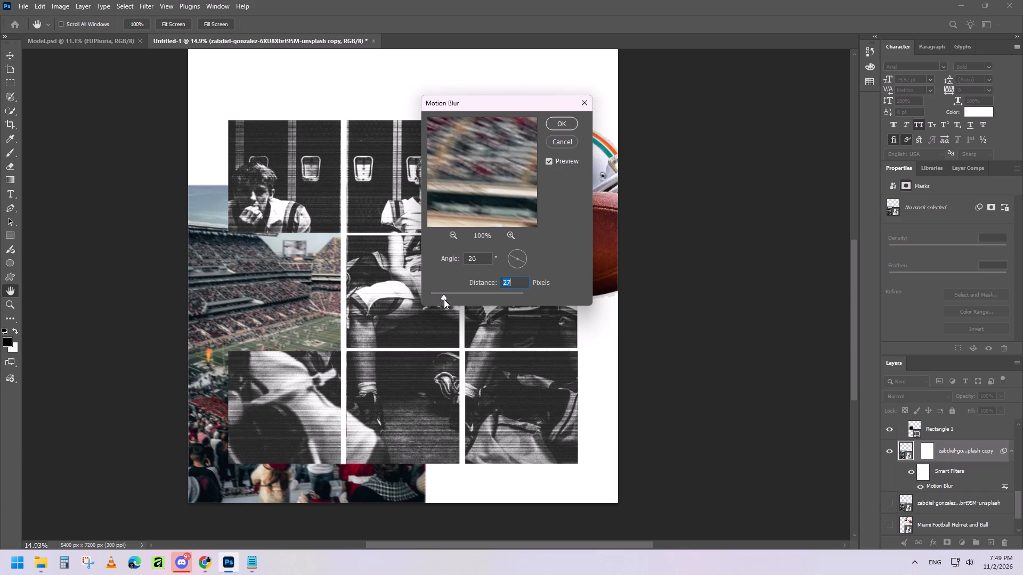
pyautogui.click(444, 300)
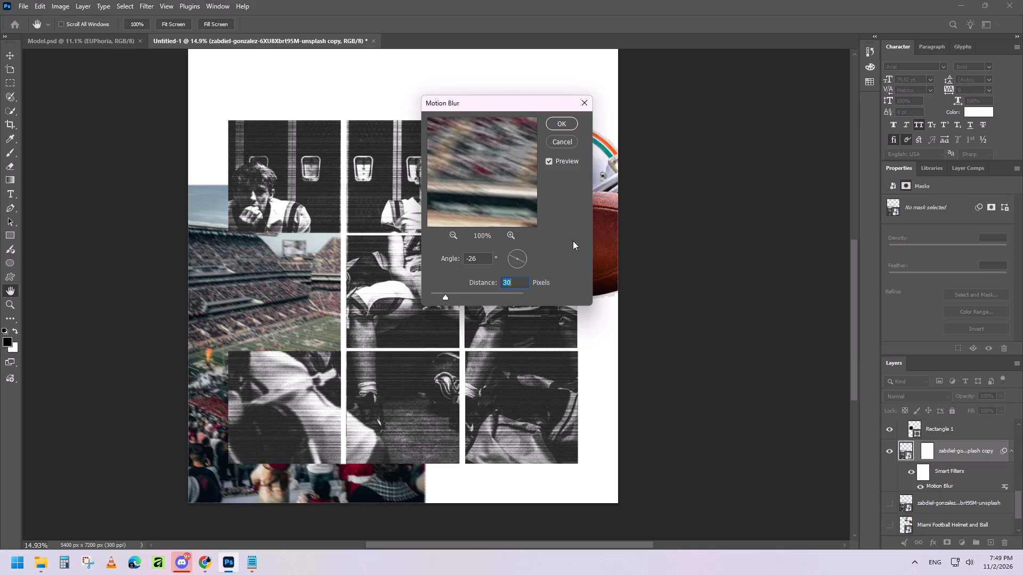
pyautogui.click(563, 125)
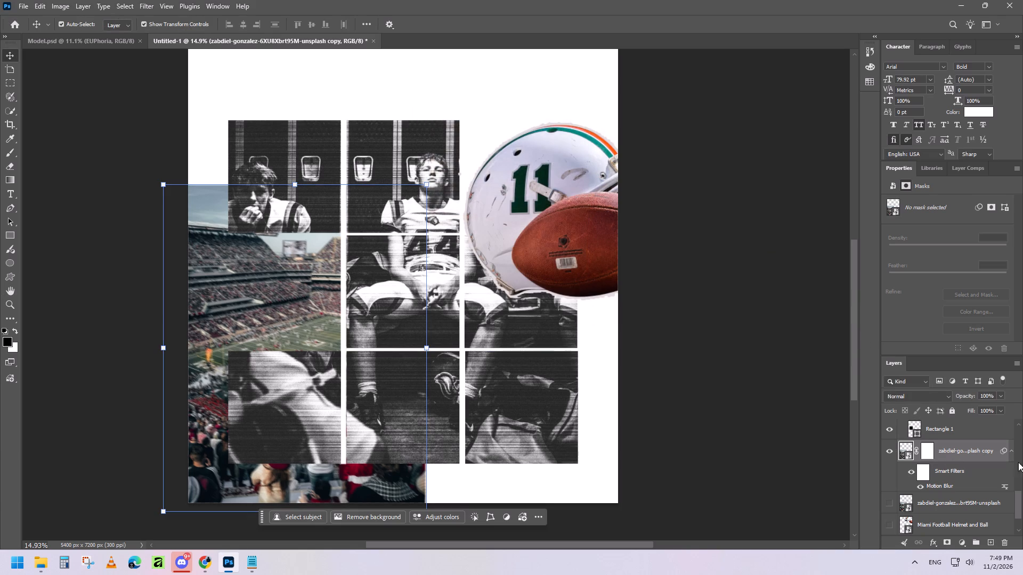
# Nudge the stadium copy layer down slightly to a Y position of 3201 px and deselect it.
pyautogui.click(904, 447)
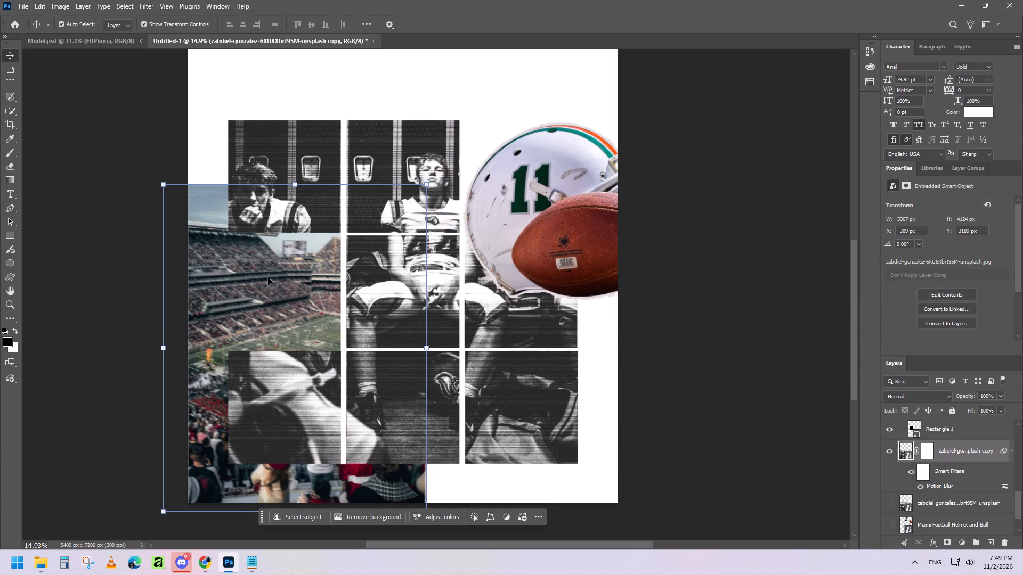
pyautogui.press('Down')
pyautogui.press('Down')
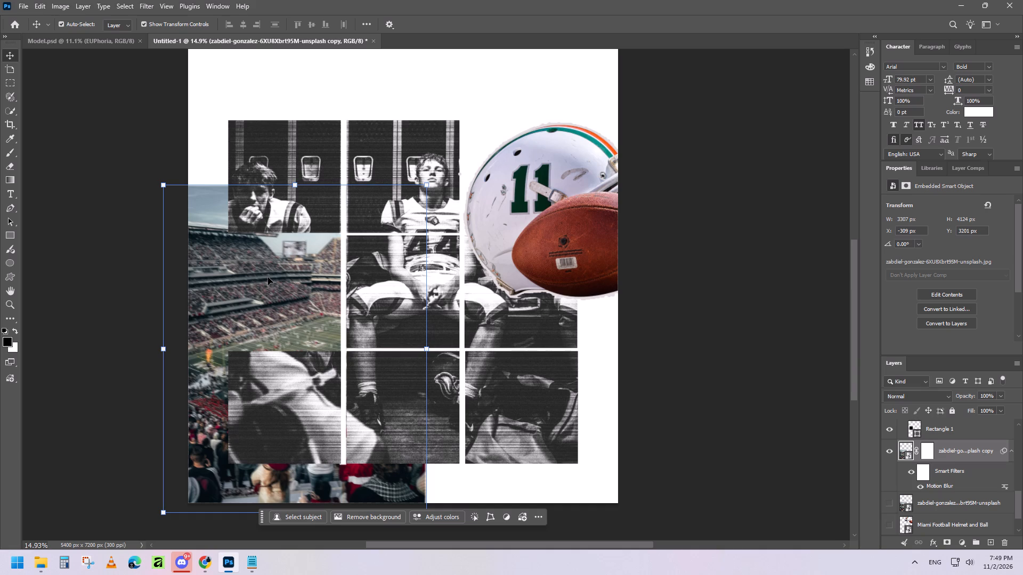
pyautogui.click(793, 324)
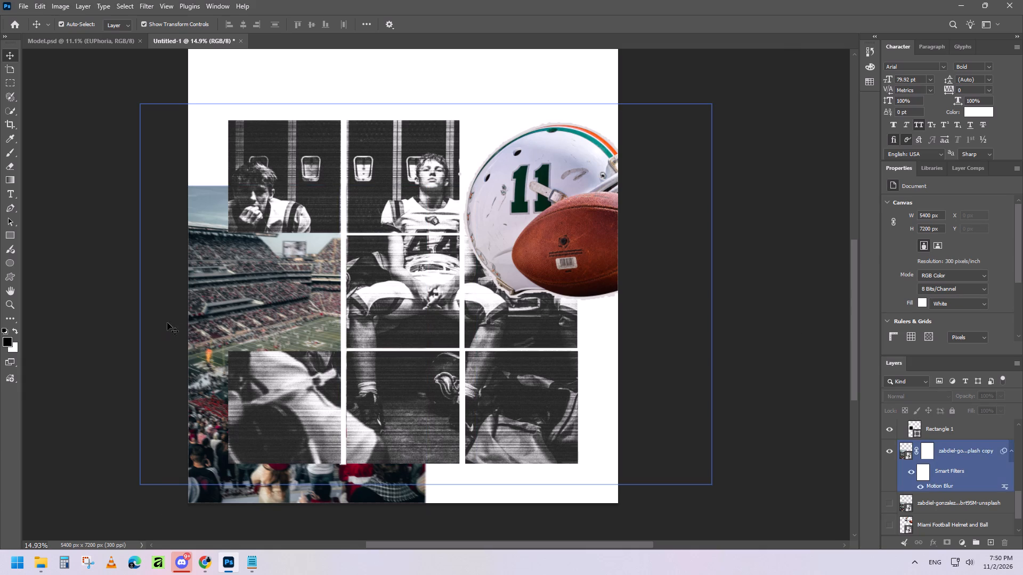
# Change the helmet and ball layer's stroke color to white #ffffff and apply the layer style.
pyautogui.click(522, 206)
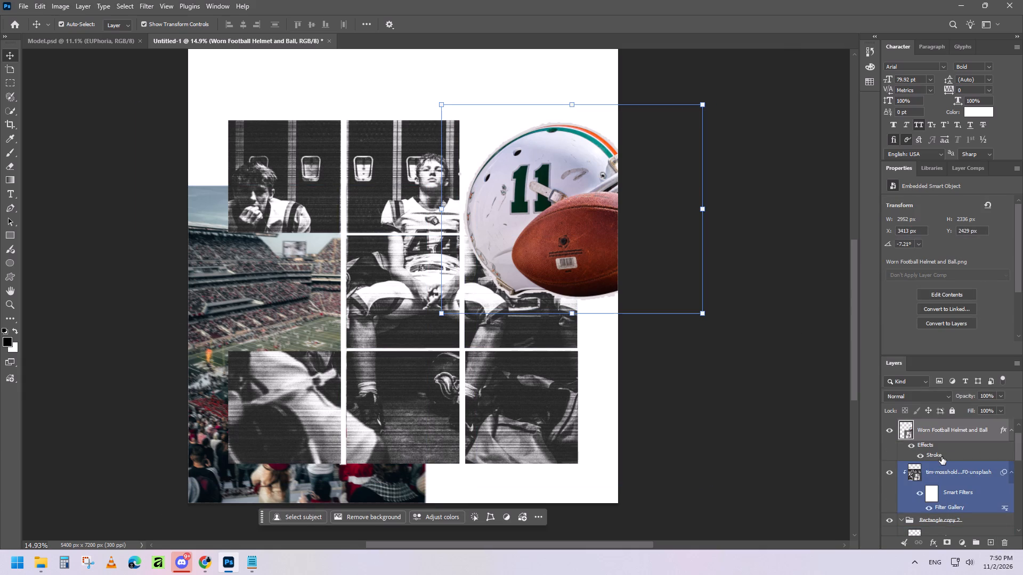
pyautogui.doubleClick(941, 457)
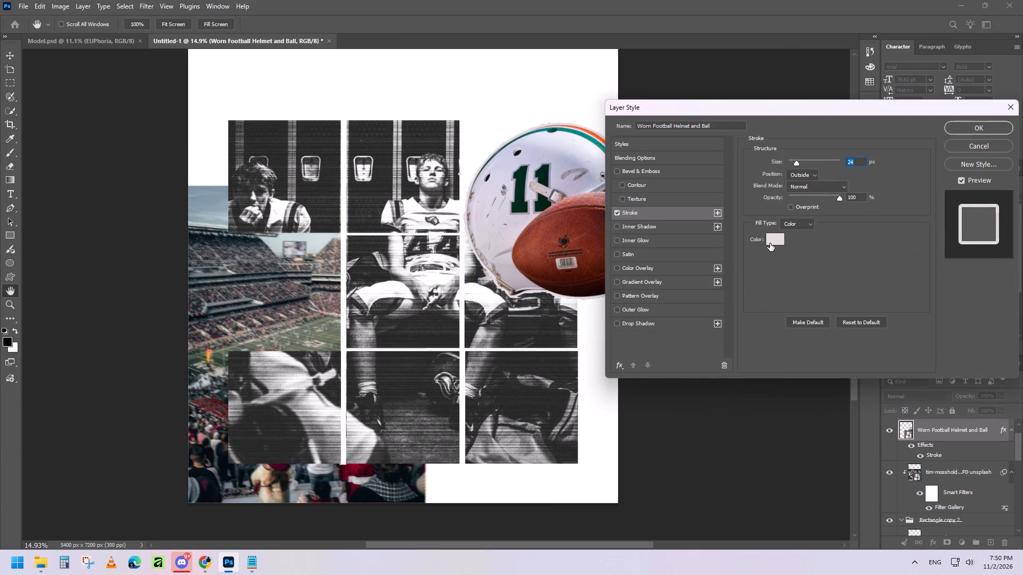
pyautogui.doubleClick(771, 241)
pyautogui.moveTo(675, 142); pyautogui.dragTo(656, 118)
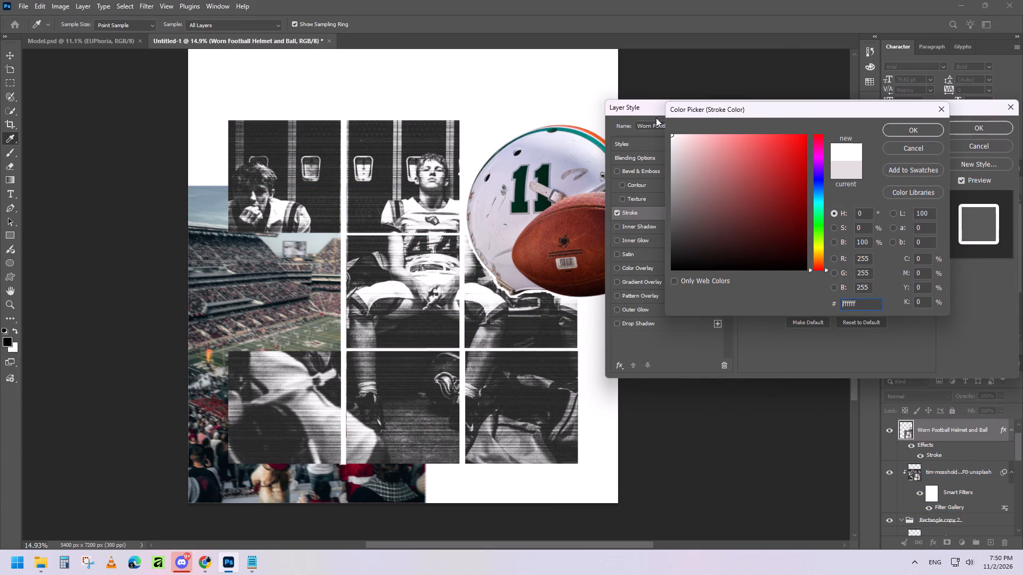
pyautogui.click(921, 128)
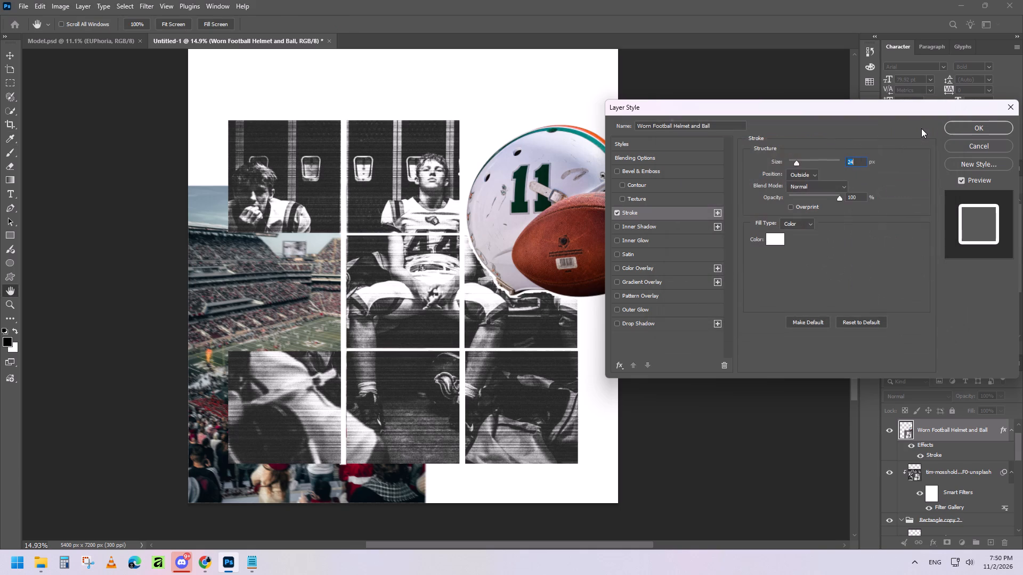
pyautogui.click(990, 122)
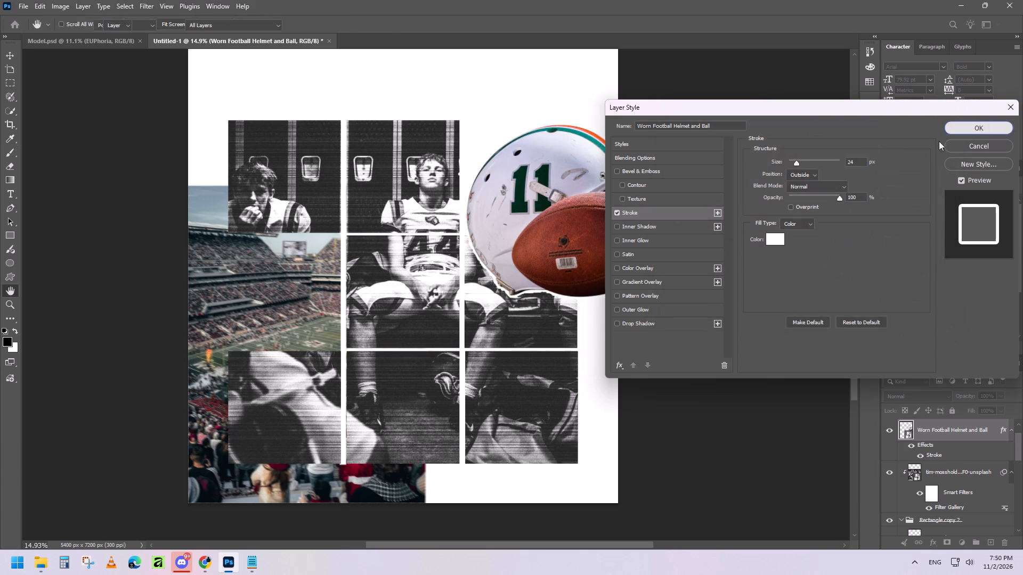
pyautogui.click(816, 212)
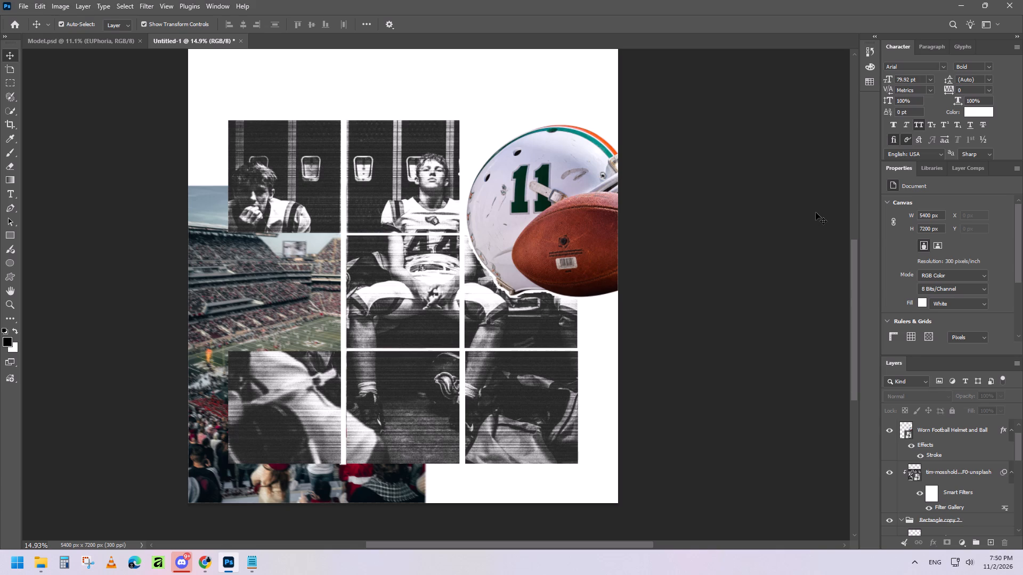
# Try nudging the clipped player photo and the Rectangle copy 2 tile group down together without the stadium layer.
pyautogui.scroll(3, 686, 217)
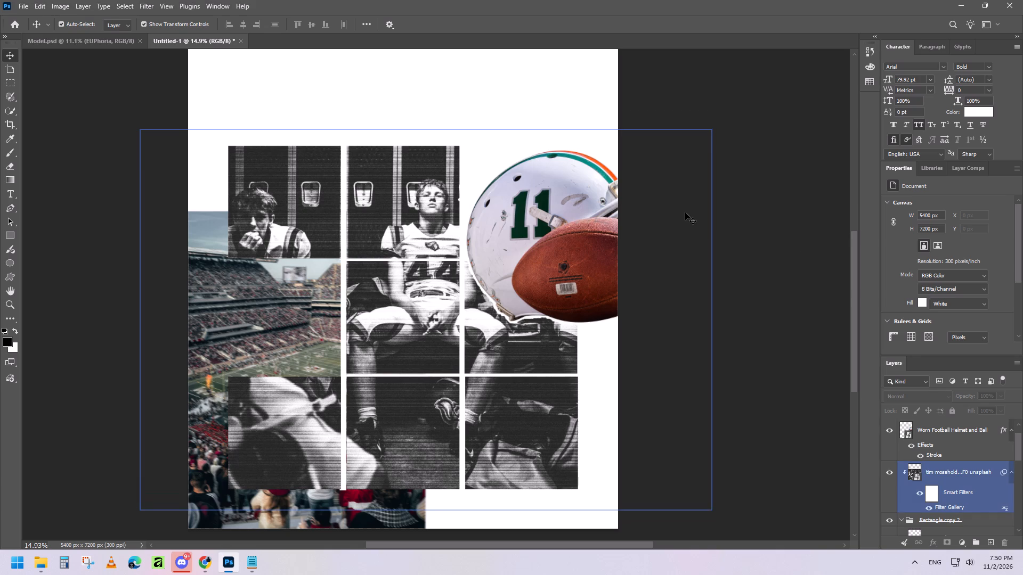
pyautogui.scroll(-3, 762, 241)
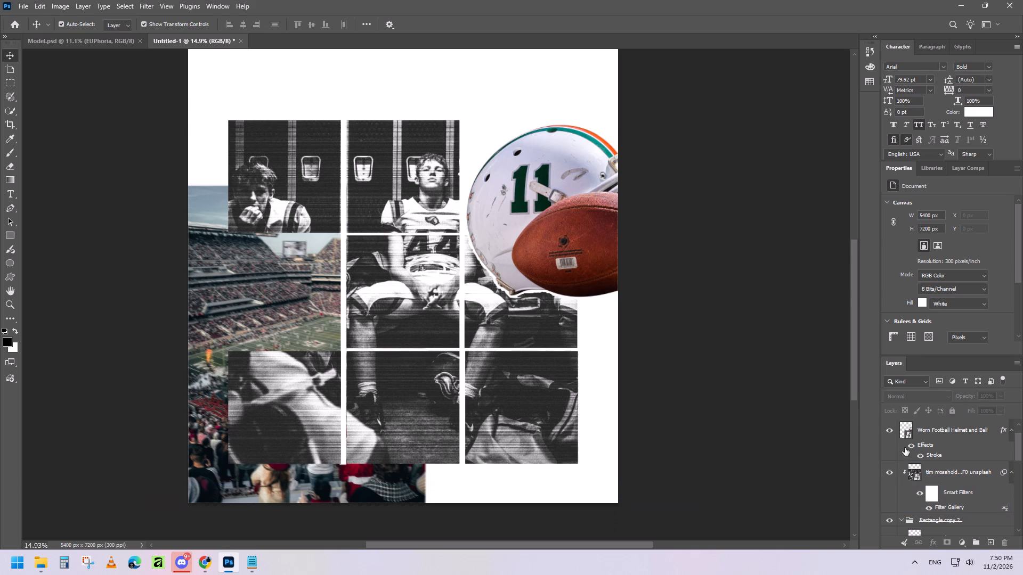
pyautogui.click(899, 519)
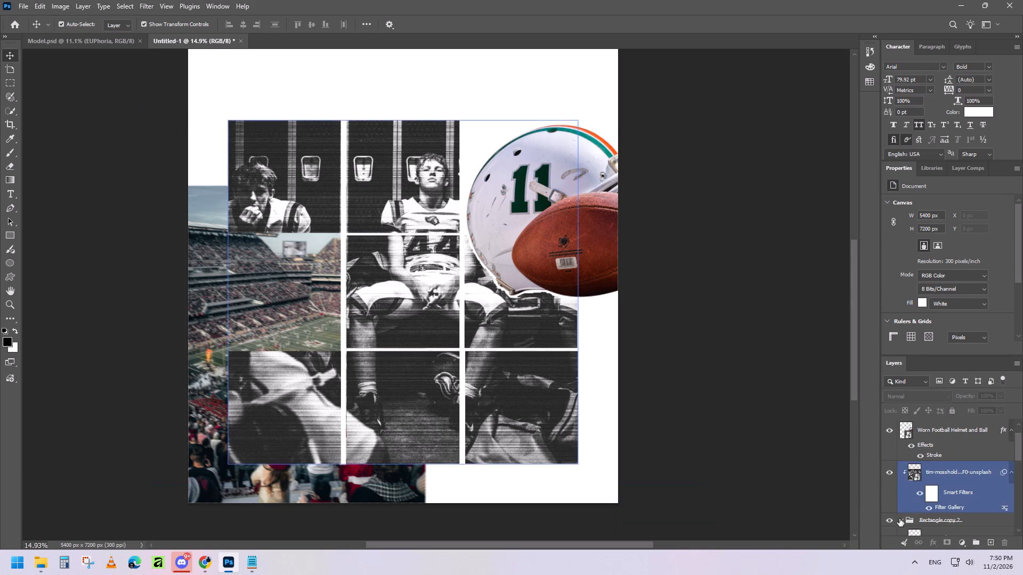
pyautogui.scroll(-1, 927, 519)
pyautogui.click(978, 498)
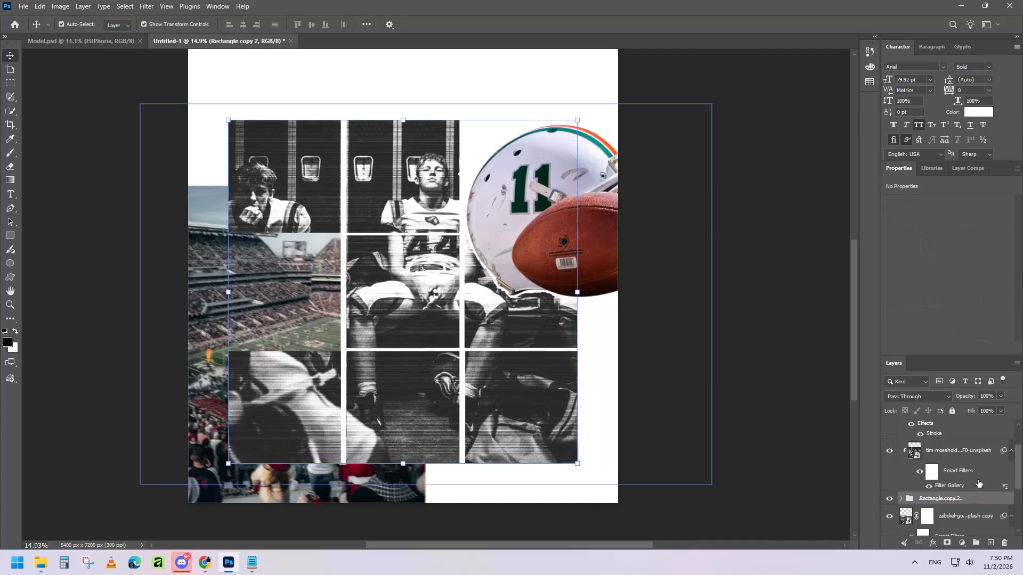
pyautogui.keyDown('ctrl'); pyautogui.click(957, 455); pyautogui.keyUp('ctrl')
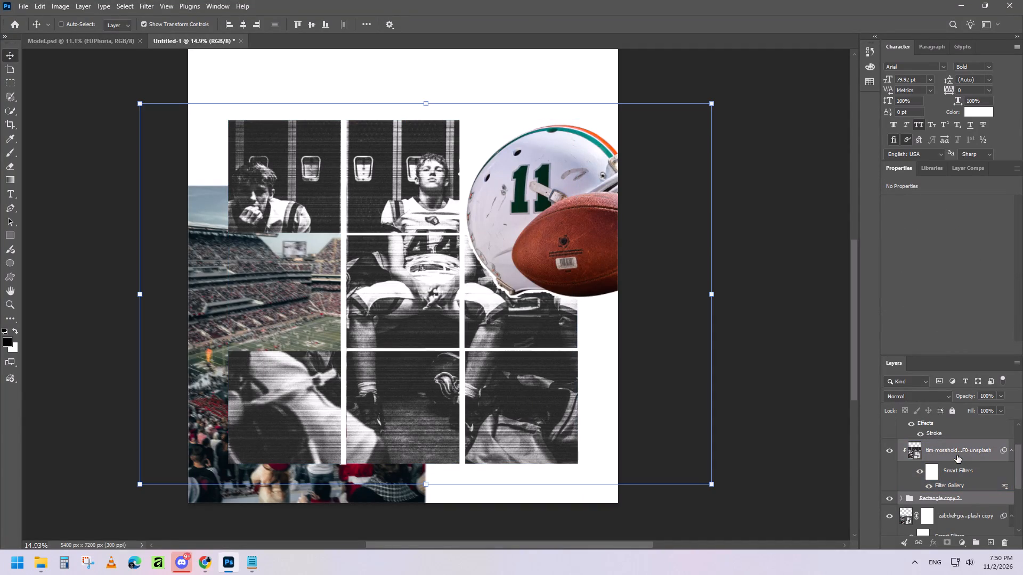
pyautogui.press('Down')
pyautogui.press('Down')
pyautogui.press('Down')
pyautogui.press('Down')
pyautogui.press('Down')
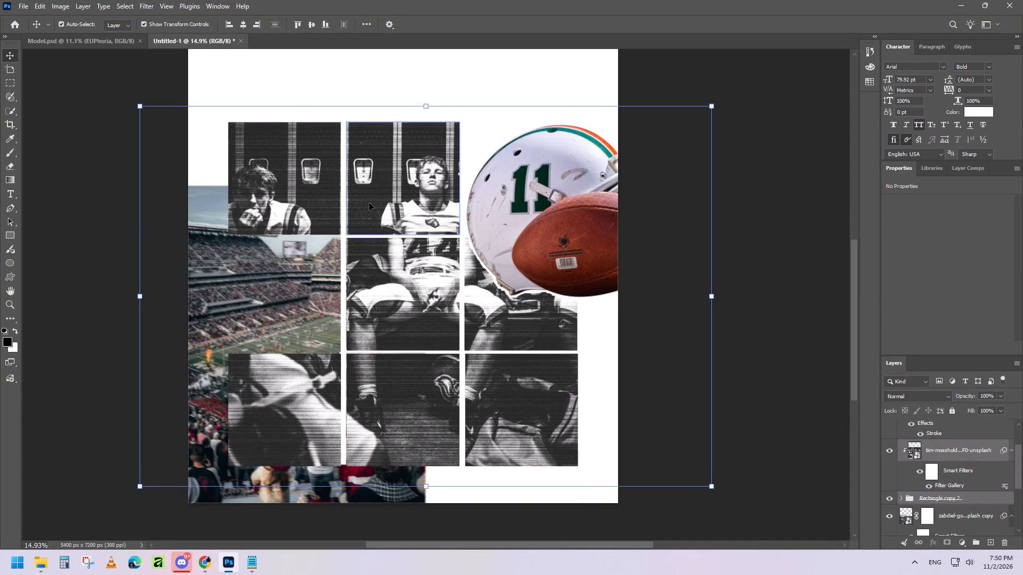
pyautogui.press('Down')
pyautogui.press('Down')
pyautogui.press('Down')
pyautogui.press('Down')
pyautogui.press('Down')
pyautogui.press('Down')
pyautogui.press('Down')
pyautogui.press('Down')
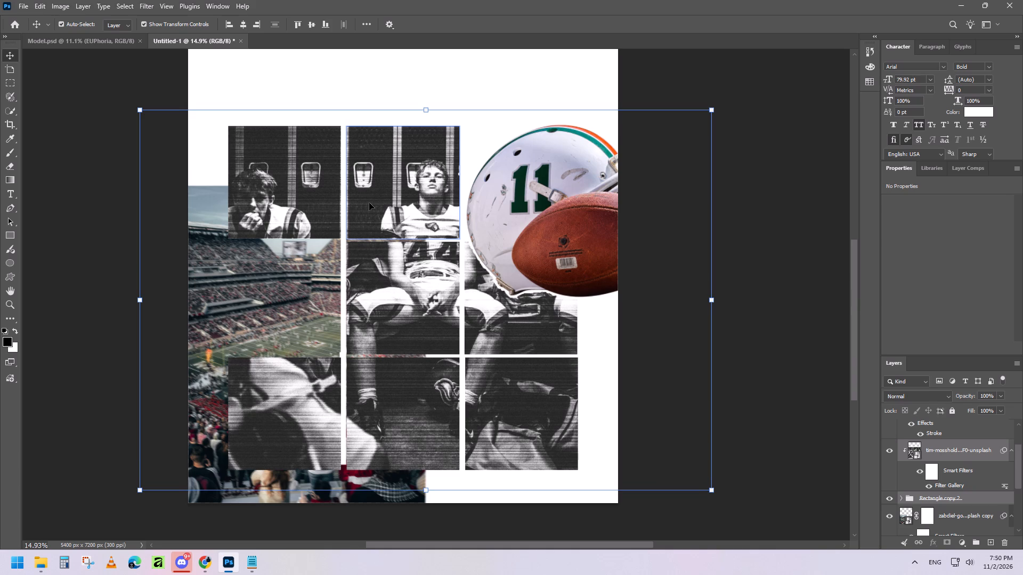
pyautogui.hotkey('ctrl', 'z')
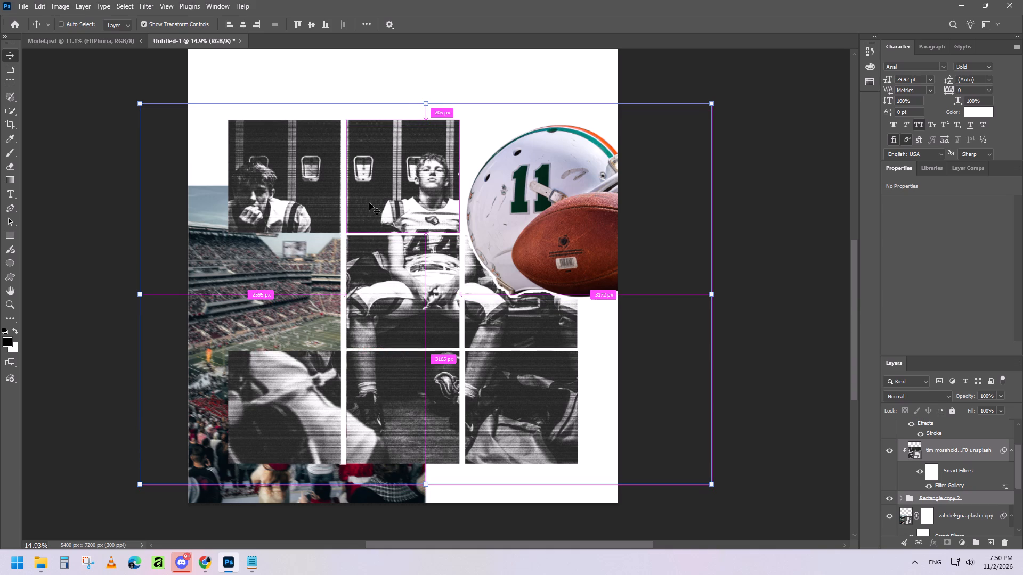
# Add the stadium copy layer to the selected player photo and tile group, and nudge all three down the canvas together.
pyautogui.keyDown('ctrl'); pyautogui.click(976, 522); pyautogui.keyUp('ctrl')
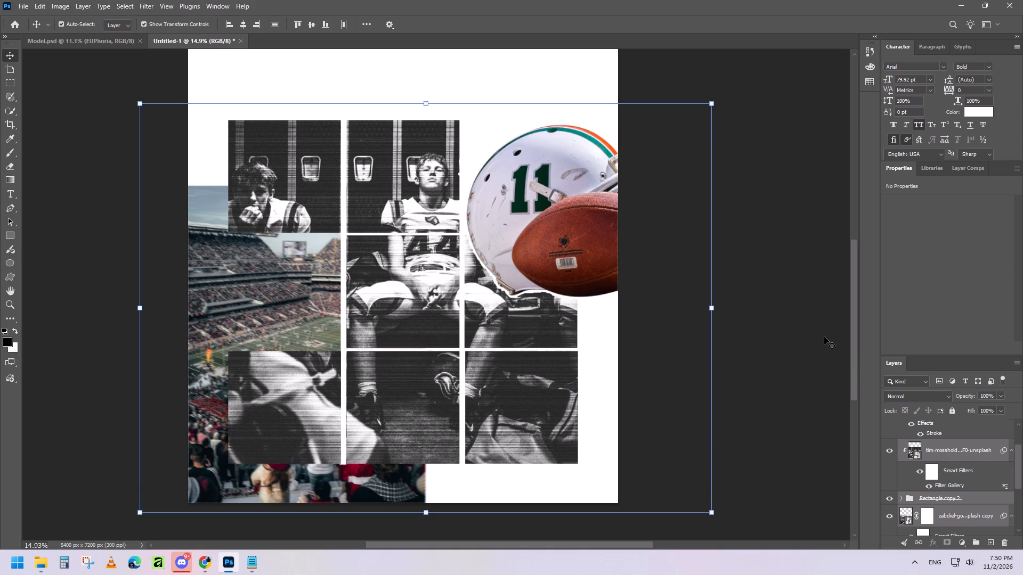
pyautogui.press('Down')
pyautogui.press('Down')
pyautogui.press('Down')
pyautogui.press('Down')
pyautogui.press('Down')
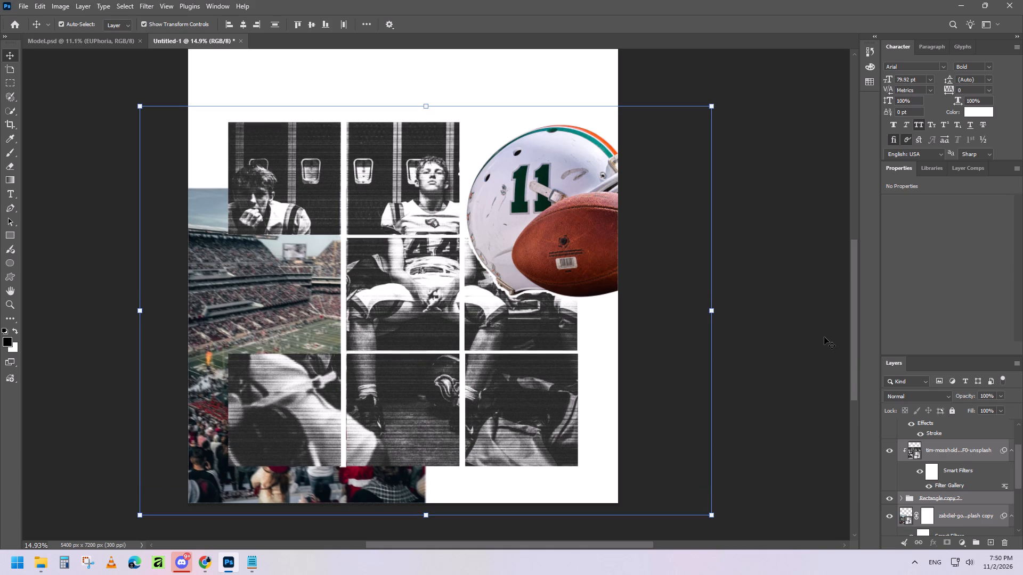
pyautogui.press('Down')
pyautogui.press('Down')
pyautogui.press('Down')
pyautogui.press('Down')
pyautogui.press('Down')
pyautogui.press('Down')
pyautogui.press('Down')
pyautogui.press('Down')
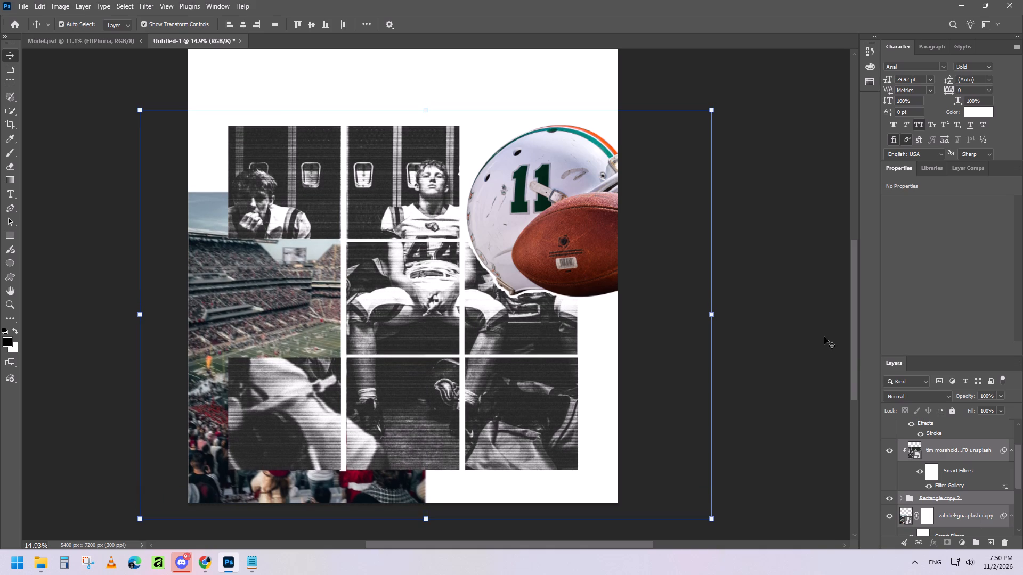
pyautogui.press('Down')
pyautogui.press('Down')
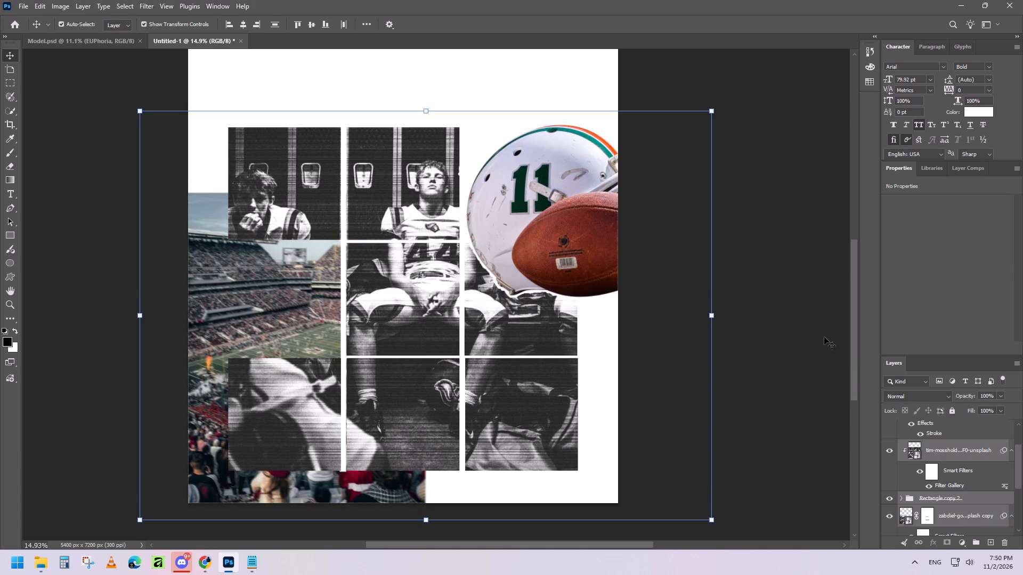
pyautogui.press('Down')
pyautogui.press('Down')
pyautogui.press('Down')
pyautogui.press('Down')
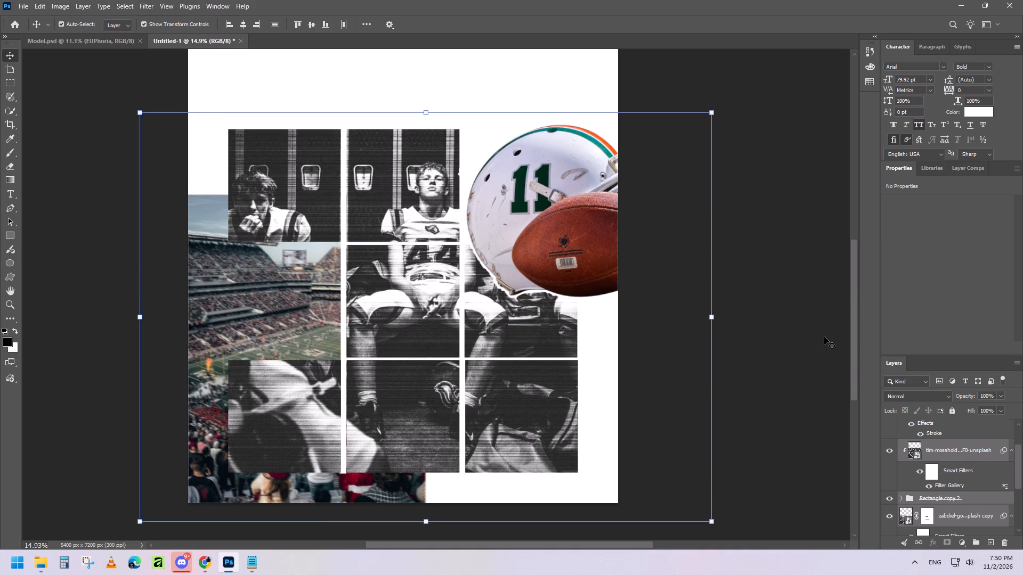
pyautogui.press('Down')
pyautogui.press('Down')
pyautogui.press('Down')
pyautogui.press('Down')
pyautogui.press('Down')
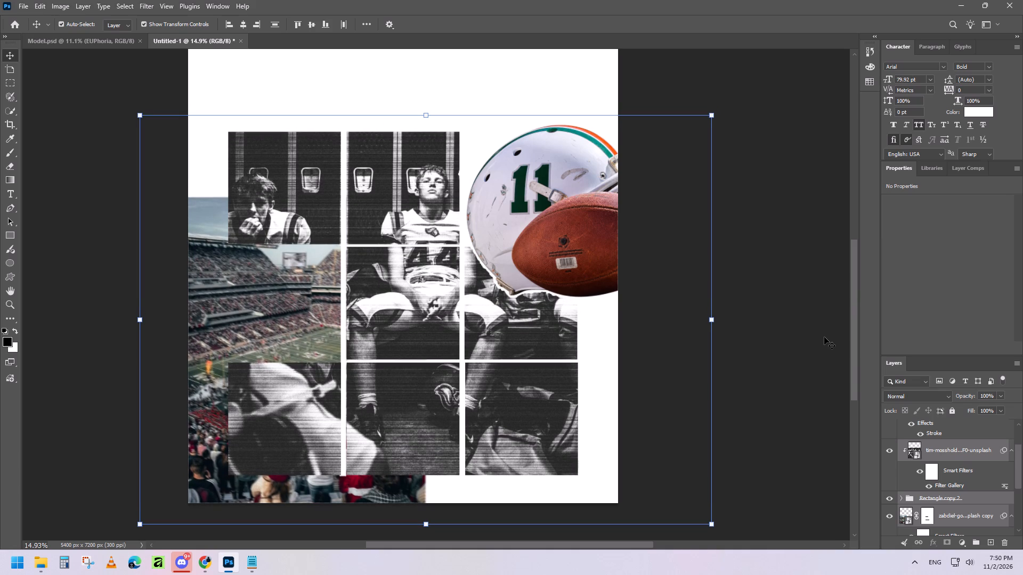
# Fine-tune the vertical position of the selected player photo, tile group and stadium copy, ending slightly higher, and deselect them.
pyautogui.press('Down')
pyautogui.press('Down')
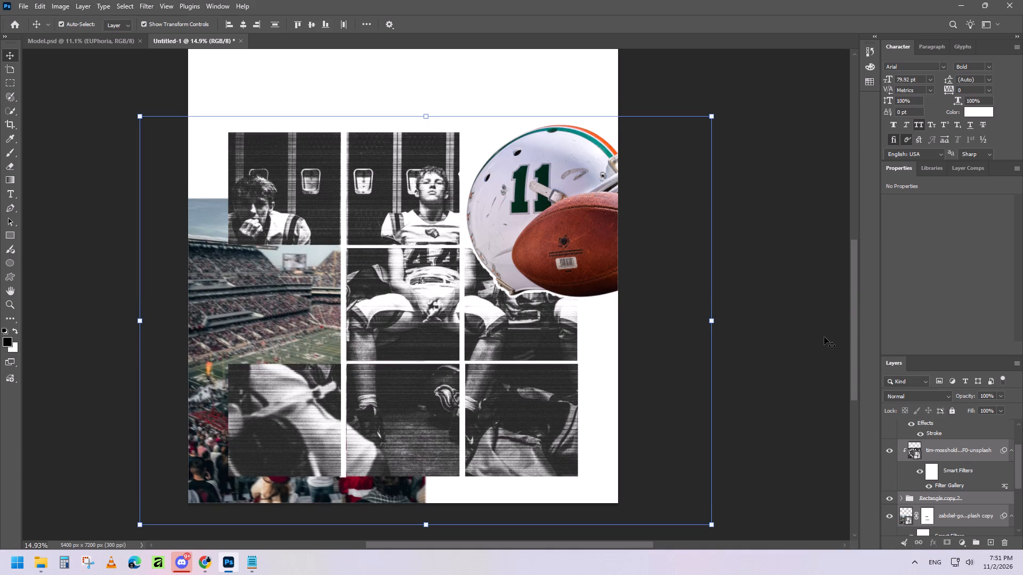
pyautogui.press('Up')
pyautogui.press('Up')
pyautogui.press('Up')
pyautogui.press('Up')
pyautogui.press('Up')
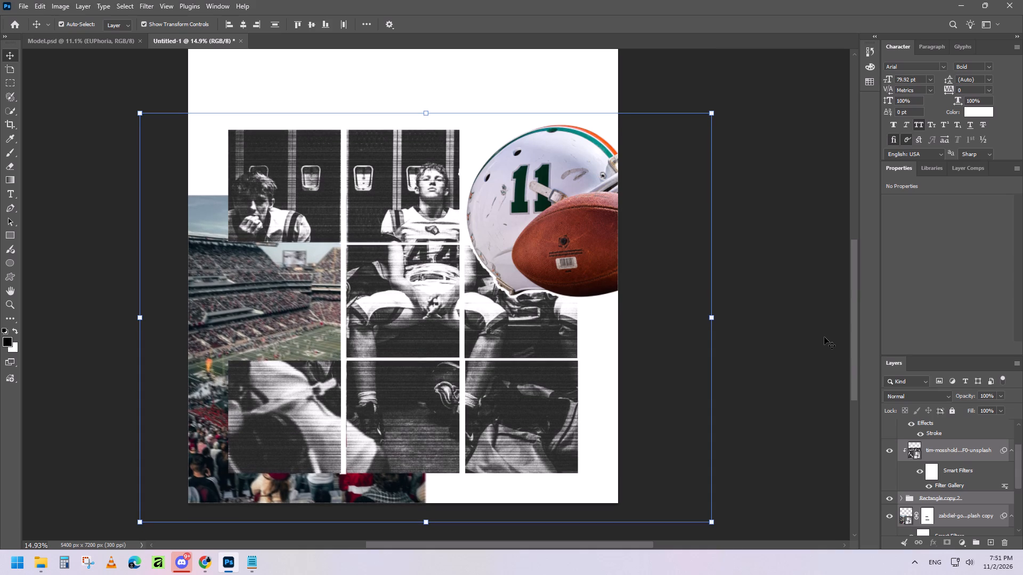
pyautogui.click(817, 409)
# Nudge the Worn Football Helmet and Ball layer down to a Y position of 2471 px.
pyautogui.click(575, 190)
pyautogui.press('Down')
pyautogui.press('Down')
pyautogui.press('Down')
pyautogui.press('Down')
pyautogui.press('Down')
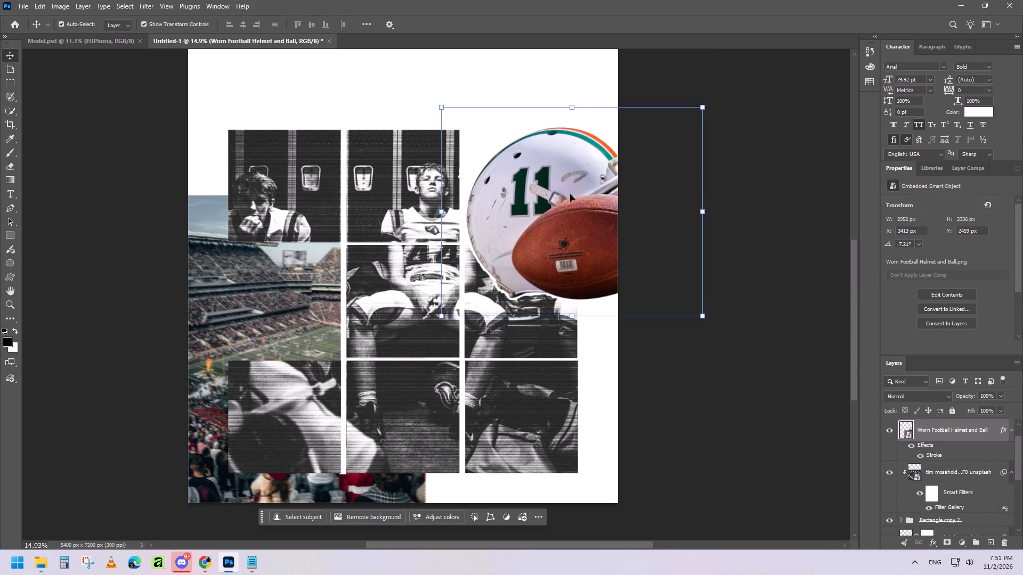
pyautogui.press('Down')
pyautogui.press('Down')
# Rotate the helmet and ball to -6.83° and scale it down proportionally to 46.65%.
pyautogui.moveTo(442, 108); pyautogui.dragTo(449, 112)
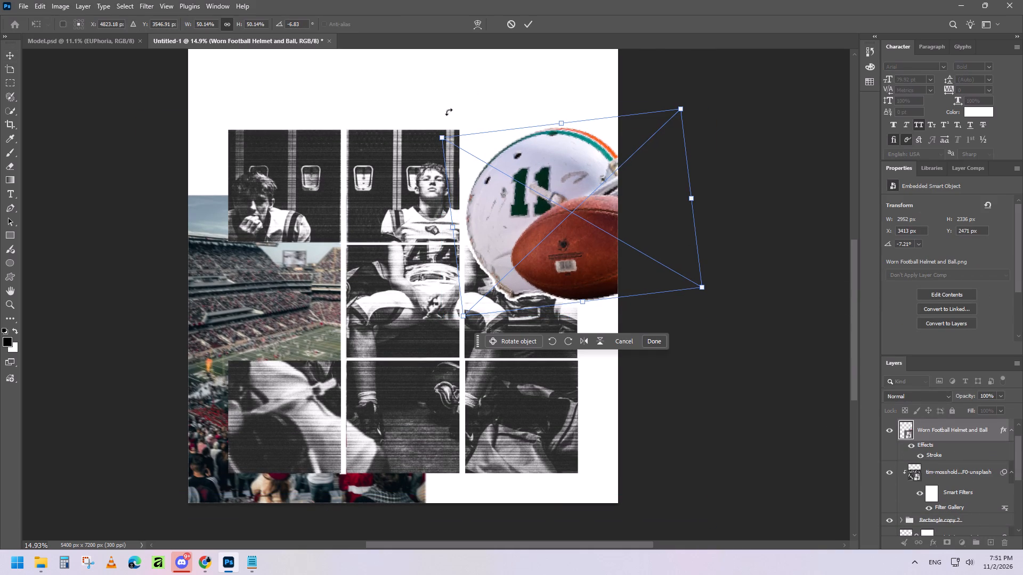
pyautogui.moveTo(441, 136); pyautogui.dragTo(456, 148)
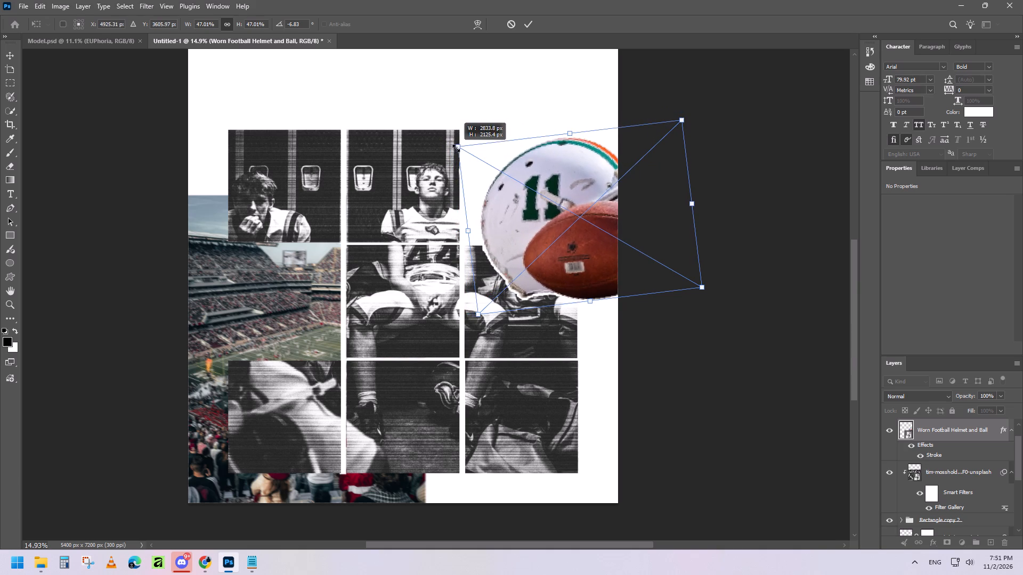
pyautogui.moveTo(456, 148); pyautogui.dragTo(457, 149)
# Nudge the helmet and ball left and down to X 4883.60 px, Y 3639.63 px, apply the transform and deselect.
pyautogui.press('Left')
pyautogui.press('Left')
pyautogui.press('Left')
pyautogui.press('Down')
pyautogui.press('Down')
pyautogui.press('Left')
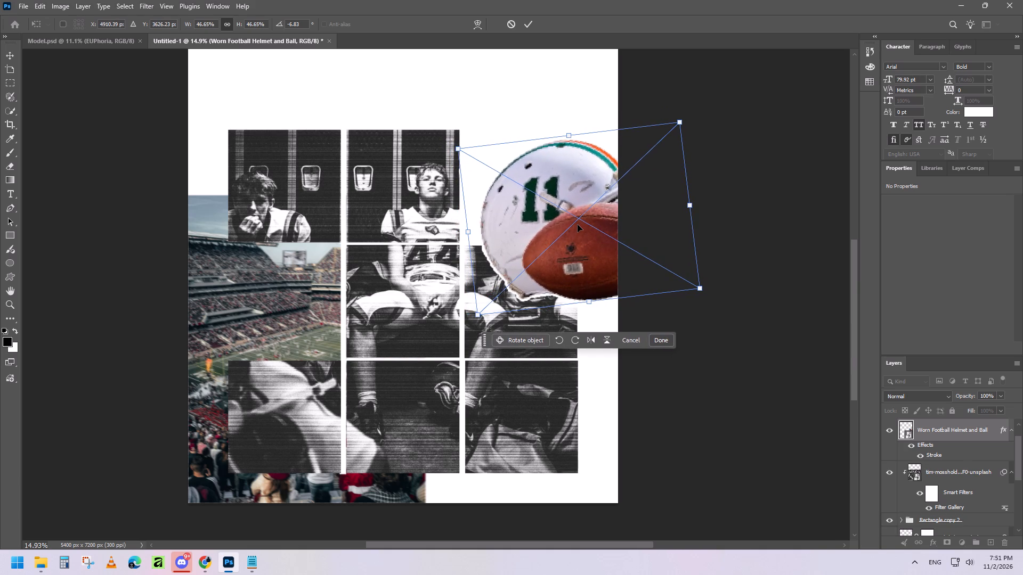
pyautogui.press('Left')
pyautogui.press('Left')
pyautogui.press('Left')
pyautogui.press('Down')
pyautogui.press('Down')
pyautogui.press('Left')
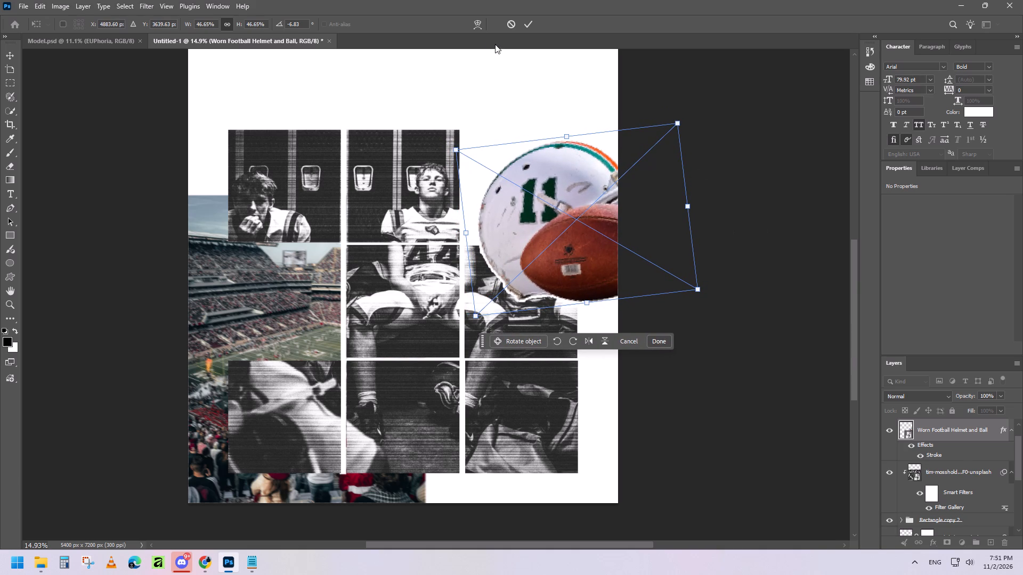
pyautogui.click(529, 24)
pyautogui.click(773, 244)
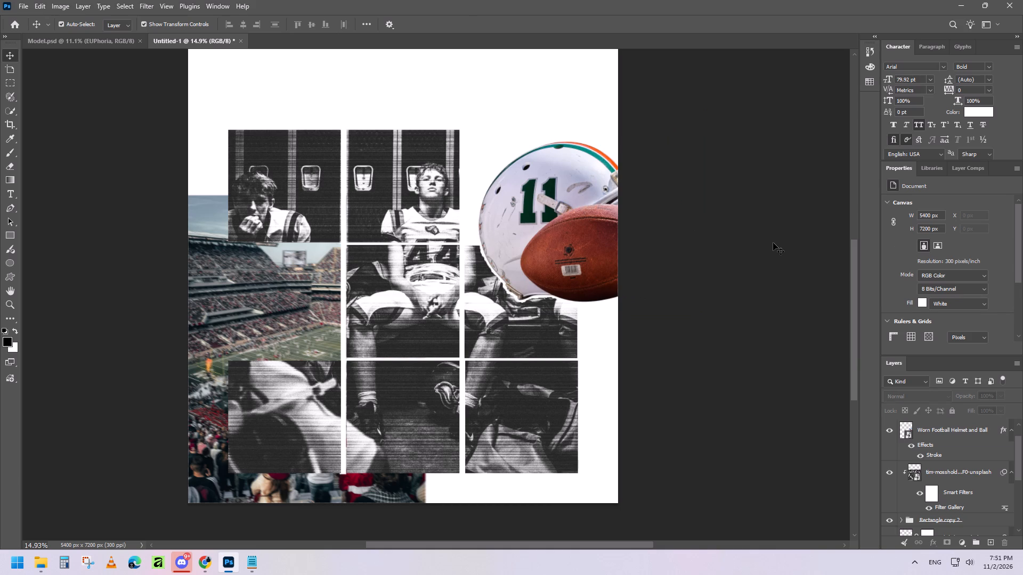
# Select the clipped player photo, Rectangle copy 2 group and stadium copy layer, and nudge them up the canvas together.
pyautogui.scroll(14, 765, 256)
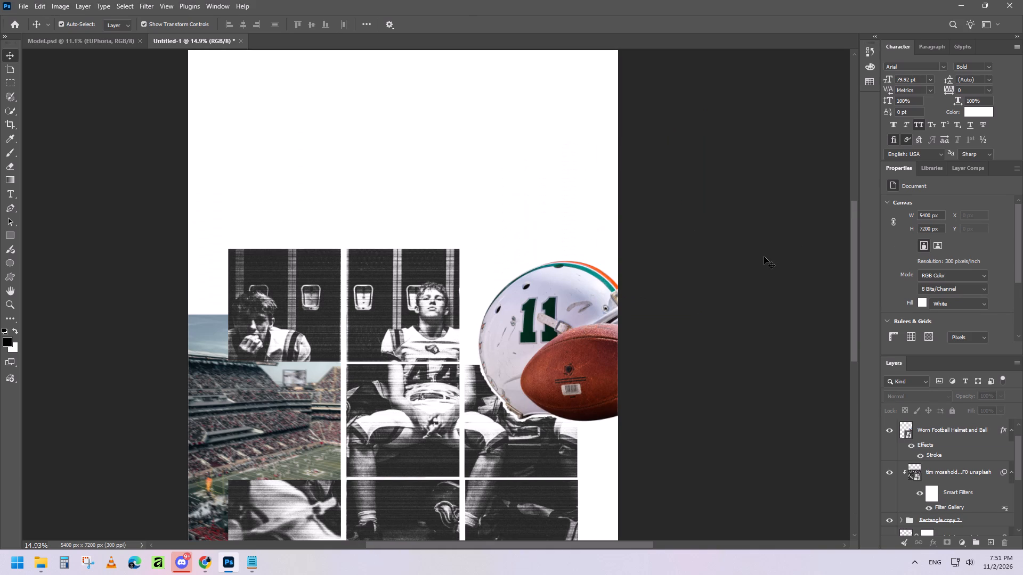
pyautogui.keyDown('alt'); pyautogui.scroll(-4, 763, 256); pyautogui.keyUp('alt')
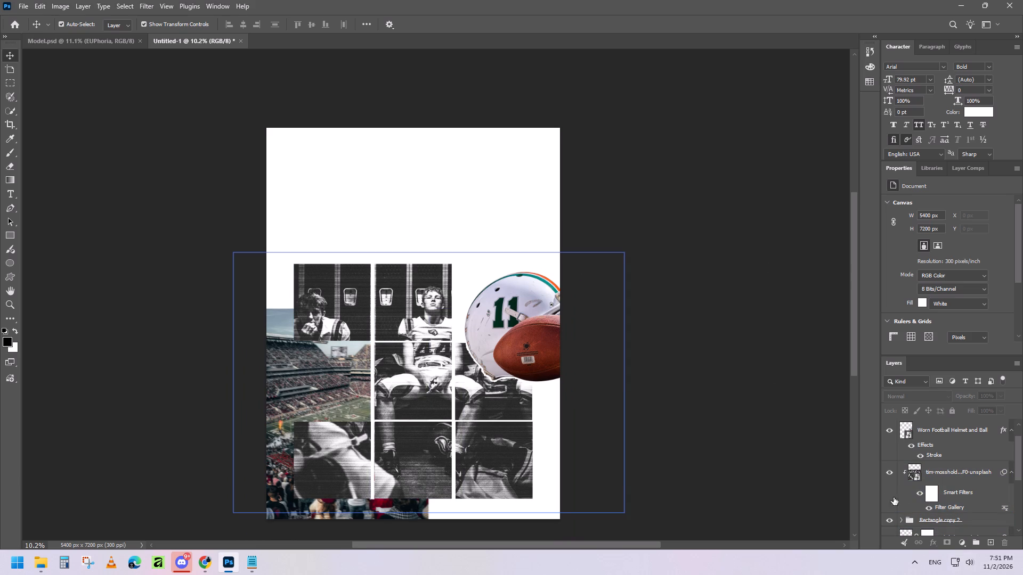
pyautogui.click(978, 484)
pyautogui.scroll(-2, 978, 484)
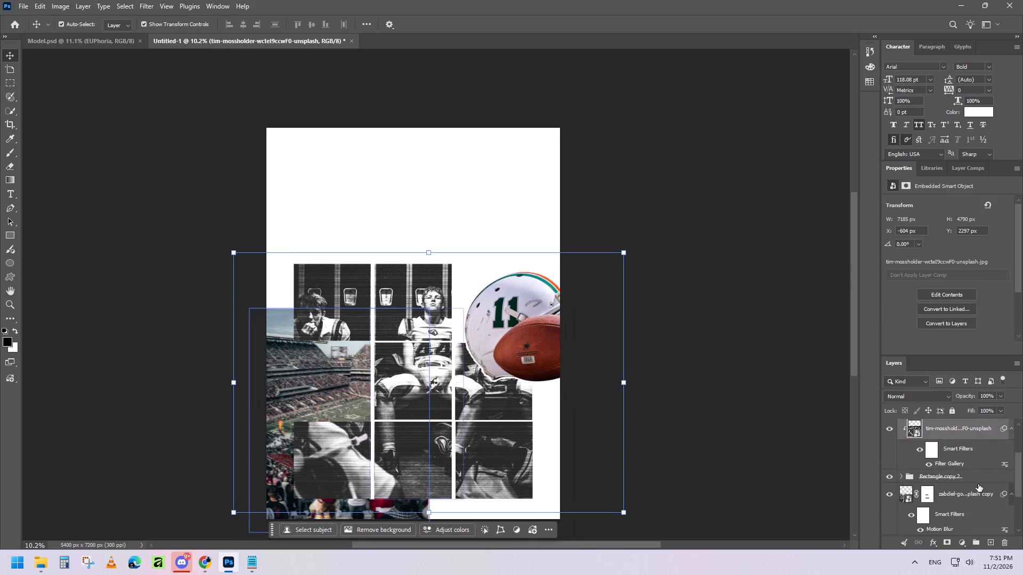
pyautogui.keyDown('ctrl'); pyautogui.click(977, 475); pyautogui.keyUp('ctrl')
pyautogui.keyDown('ctrl'); pyautogui.click(977, 499); pyautogui.keyUp('ctrl')
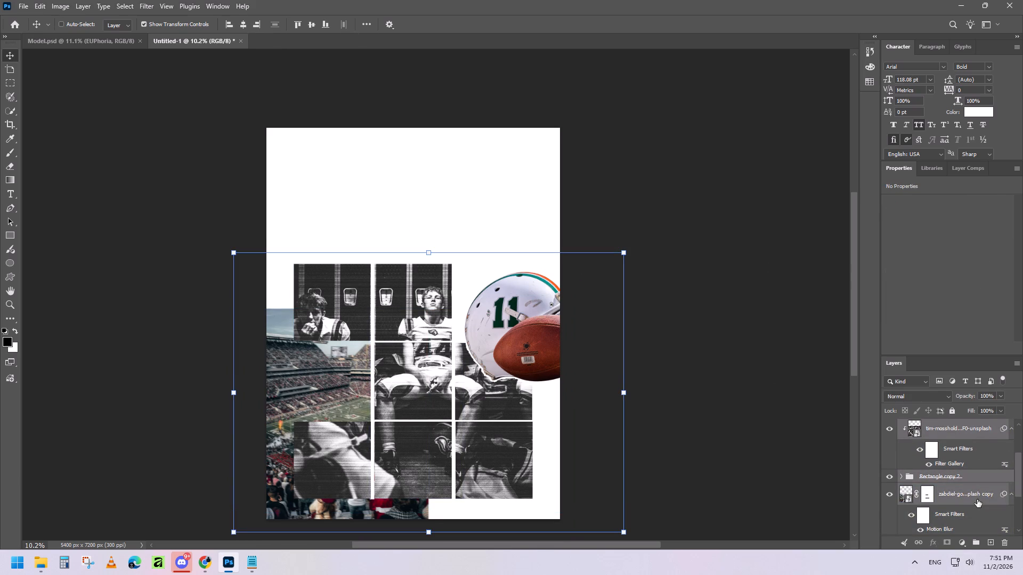
pyautogui.scroll(-4, 977, 499)
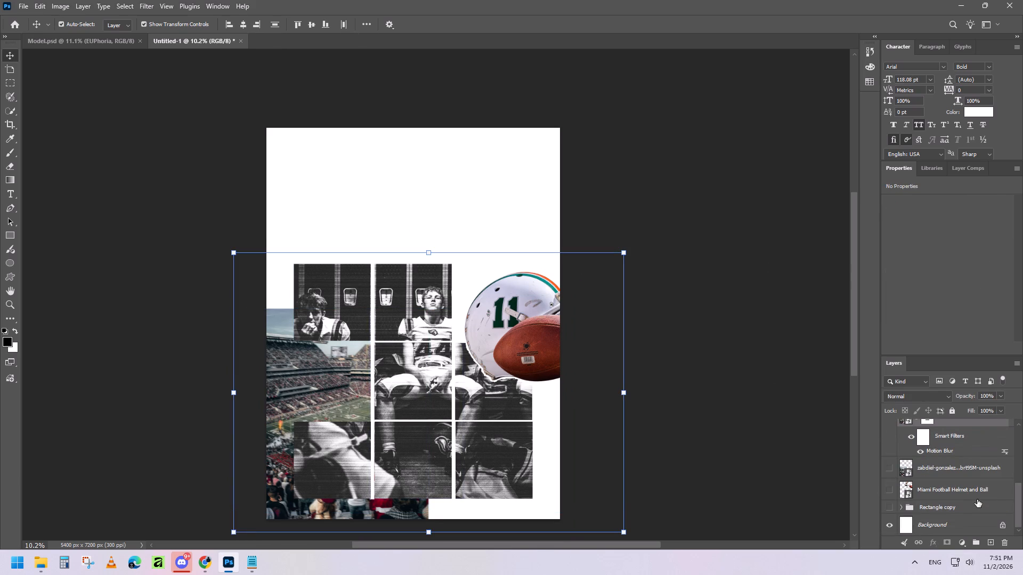
pyautogui.press('Up')
pyautogui.press('Up')
pyautogui.press('Up')
pyautogui.press('Up')
pyautogui.press('Up')
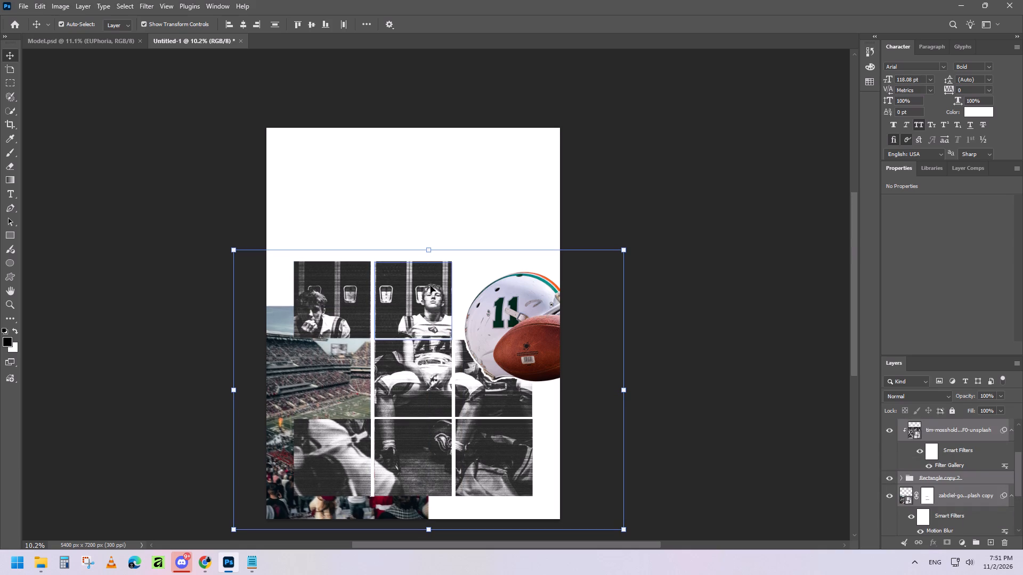
pyautogui.press('Up')
pyautogui.press('Up')
pyautogui.press('Up')
pyautogui.press('Up')
pyautogui.press('Up')
pyautogui.press('Up')
pyautogui.press('Up')
pyautogui.press('Up')
pyautogui.press('Up')
pyautogui.press('Up')
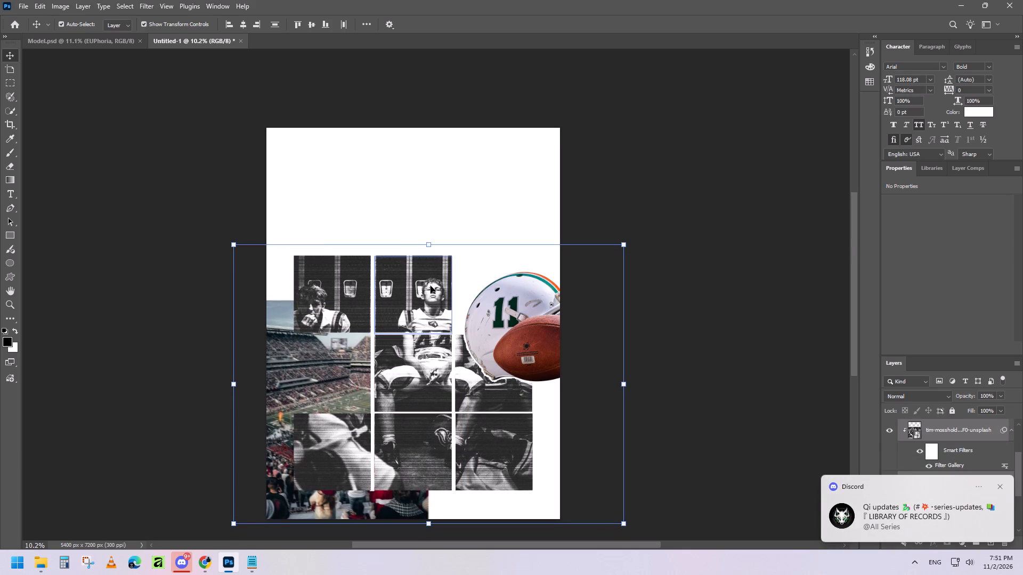
pyautogui.press('Up')
pyautogui.press('Up')
pyautogui.press('Up')
pyautogui.press('Up')
pyautogui.press('Up')
pyautogui.press('Up')
pyautogui.press('Up')
pyautogui.press('Up')
pyautogui.press('Up')
pyautogui.press('Up')
pyautogui.press('Up')
pyautogui.press('Up')
pyautogui.press('Up')
pyautogui.press('Up')
pyautogui.press('Up')
pyautogui.press('Up')
pyautogui.press('Up')
pyautogui.press('Up')
pyautogui.press('Up')
pyautogui.press('Up')
pyautogui.press('Up')
pyautogui.press('Up')
pyautogui.press('Up')
pyautogui.press('Up')
pyautogui.press('Up')
pyautogui.press('Up')
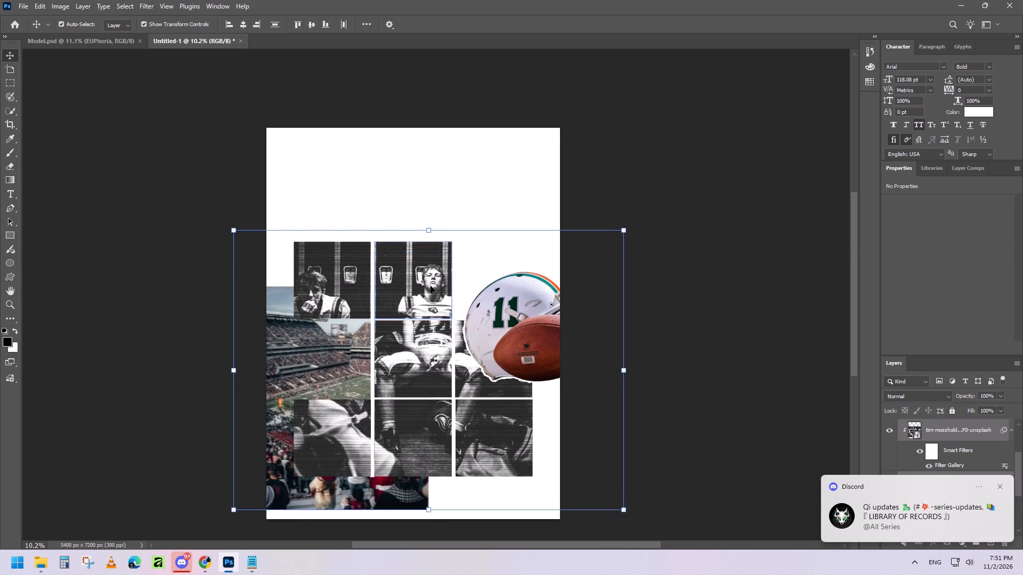
# Nudge the three selected layers back down until the stadium photo's lower edge meets the bottom of the canvas.
pyautogui.press('Down')
pyautogui.press('Down')
pyautogui.press('Down')
pyautogui.press('Down')
pyautogui.press('Down')
pyautogui.press('Down')
pyautogui.press('Down')
pyautogui.press('Down')
pyautogui.press('Down')
pyautogui.press('Down')
pyautogui.press('Down')
pyautogui.press('Down')
pyautogui.press('Down')
pyautogui.press('Down')
pyautogui.press('Down')
pyautogui.press('Down')
pyautogui.press('Down')
pyautogui.press('Down')
pyautogui.press('Down')
pyautogui.press('Down')
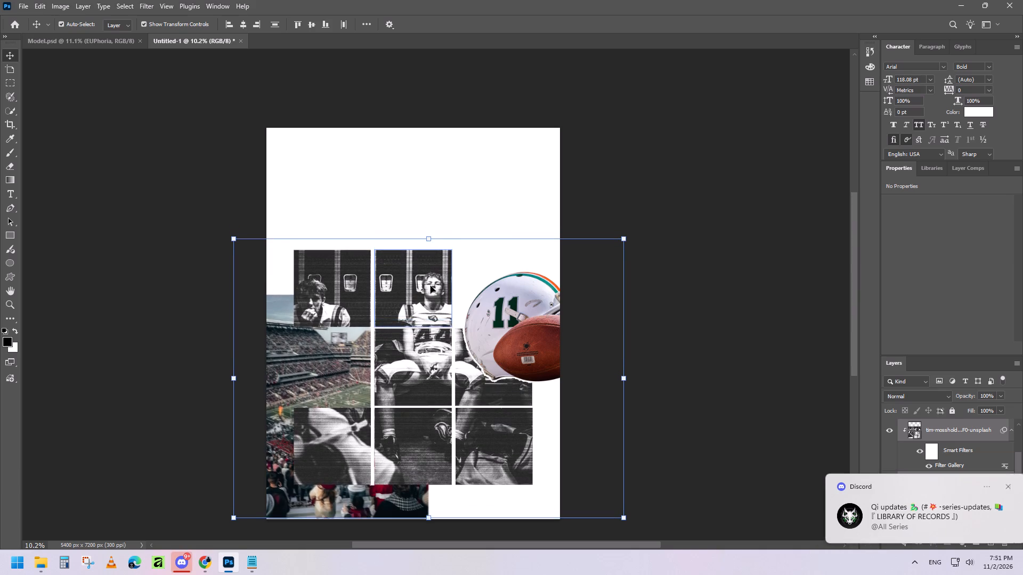
pyautogui.press('Down')
pyautogui.press('Down')
pyautogui.press('Down')
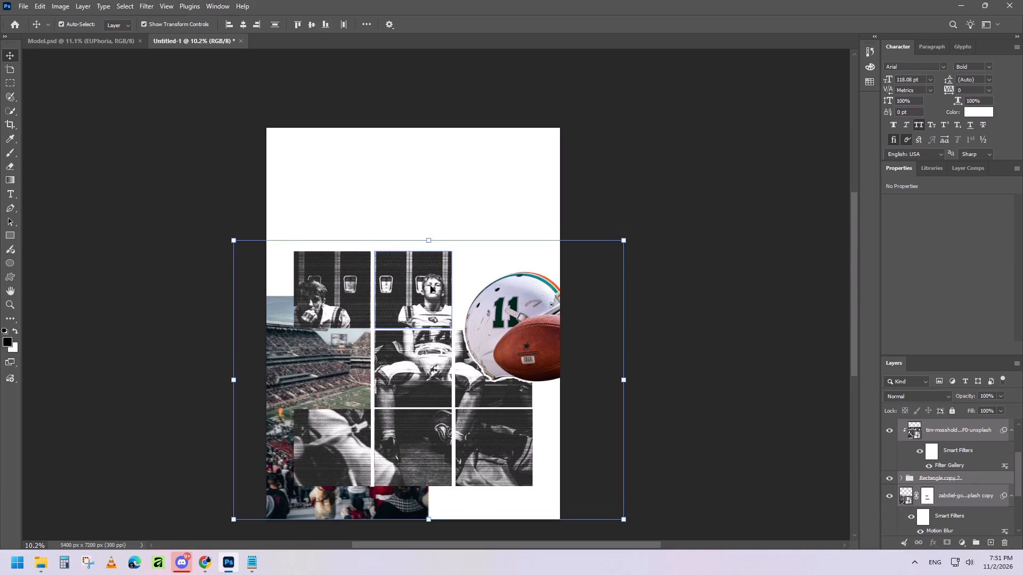
# Start enlarging the three selected layers proportionally to 109.89% and nudge them up to a Y position of 4308.35 px.
pyautogui.click(428, 239)
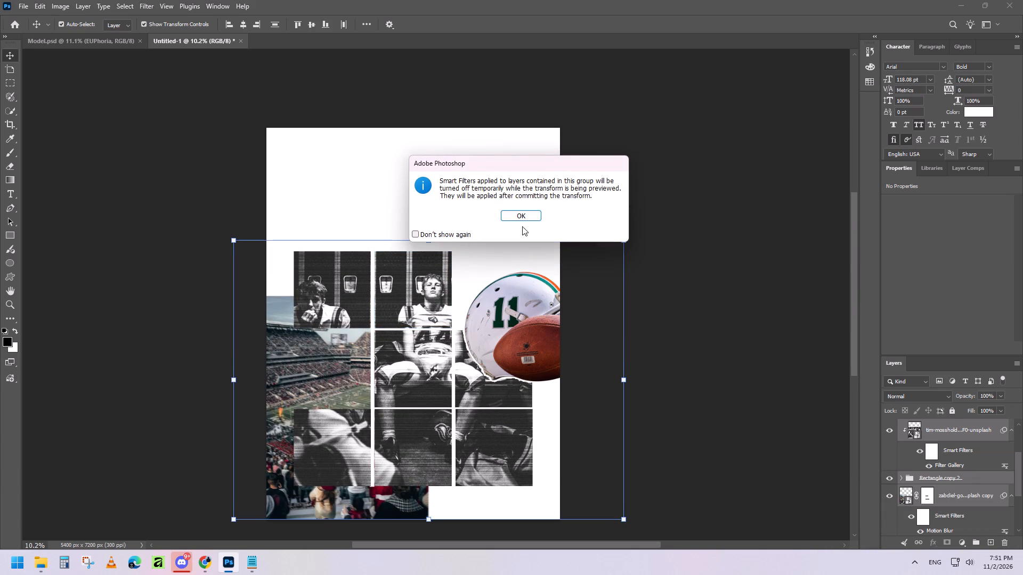
pyautogui.click(520, 214)
pyautogui.moveTo(429, 239); pyautogui.dragTo(430, 232)
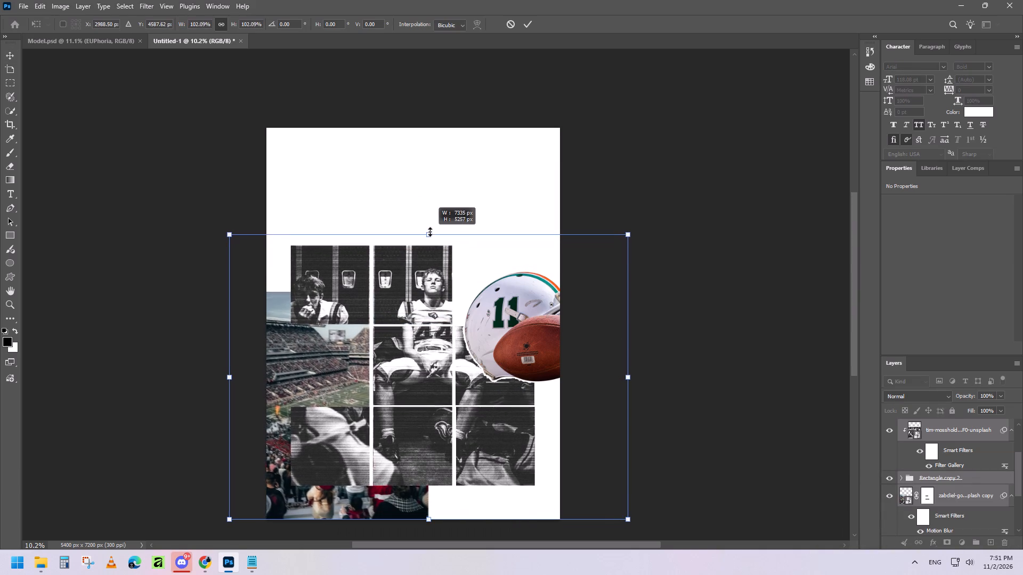
pyautogui.moveTo(430, 232); pyautogui.dragTo(430, 221)
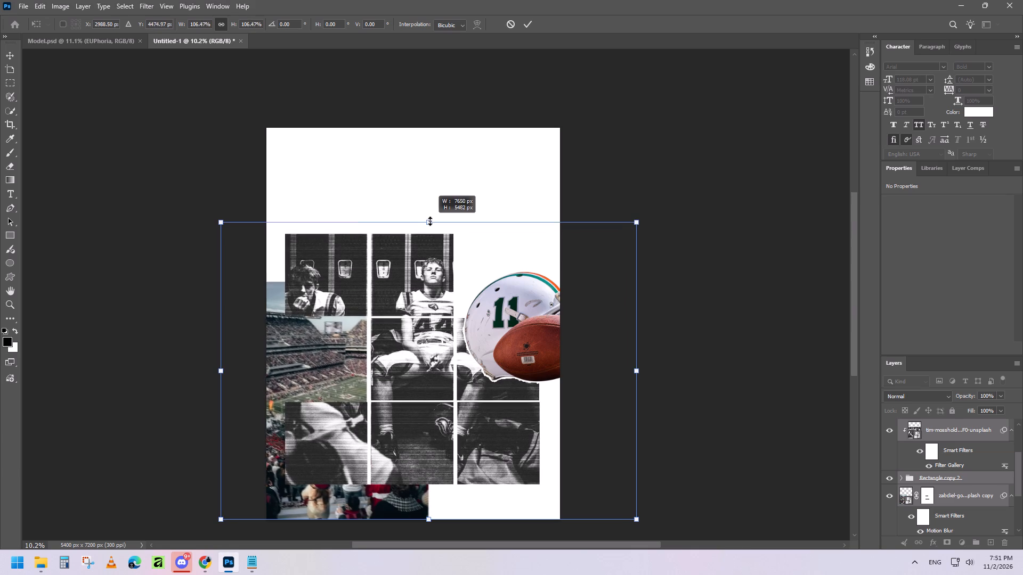
pyautogui.moveTo(430, 221); pyautogui.dragTo(432, 211)
pyautogui.press('Up')
pyautogui.press('Up')
pyautogui.press('Up')
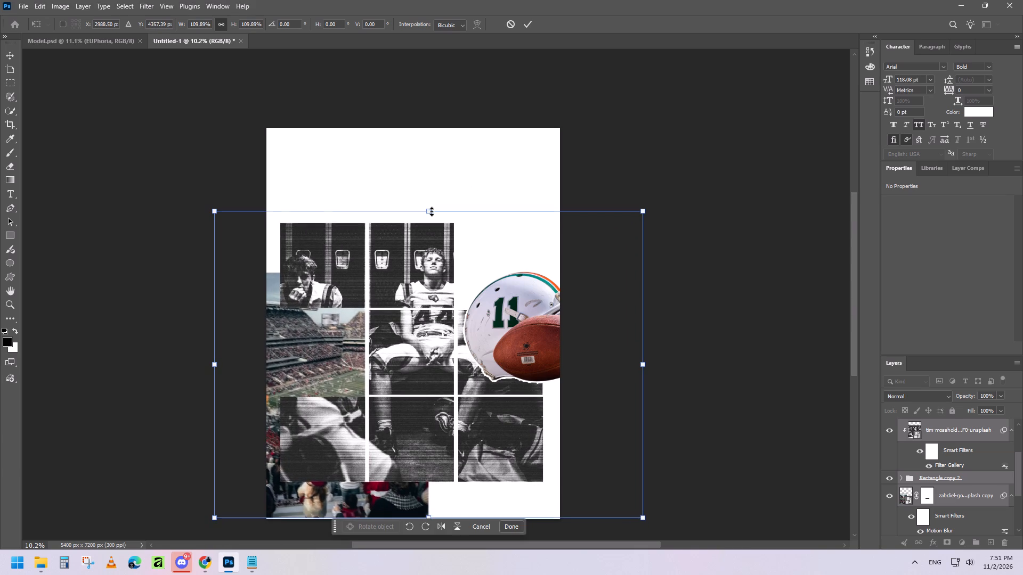
pyautogui.press('Up')
pyautogui.press('Up')
pyautogui.press('Up')
pyautogui.press('Up')
pyautogui.press('Up')
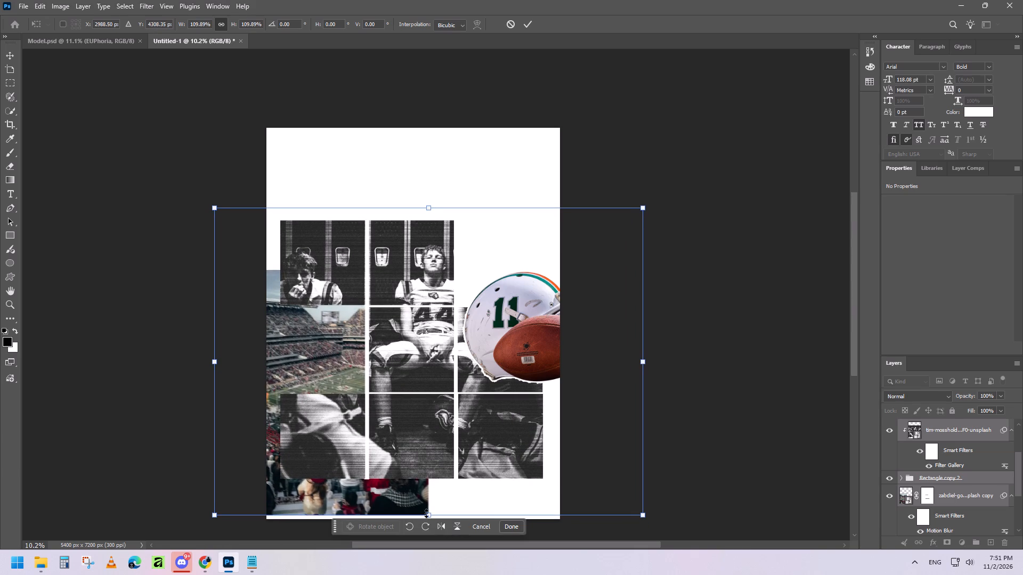
# Extend the enlargement downward to 113.39%, nudge the layers up to Y 4378.74 px, apply the transform and deselect.
pyautogui.moveTo(429, 514); pyautogui.dragTo(429, 521)
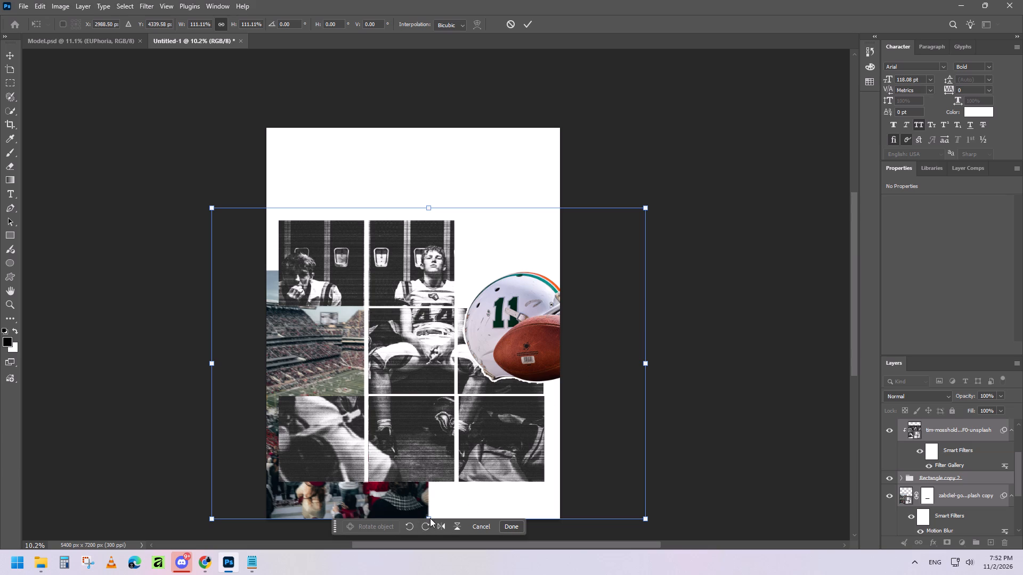
pyautogui.moveTo(427, 517); pyautogui.dragTo(429, 524)
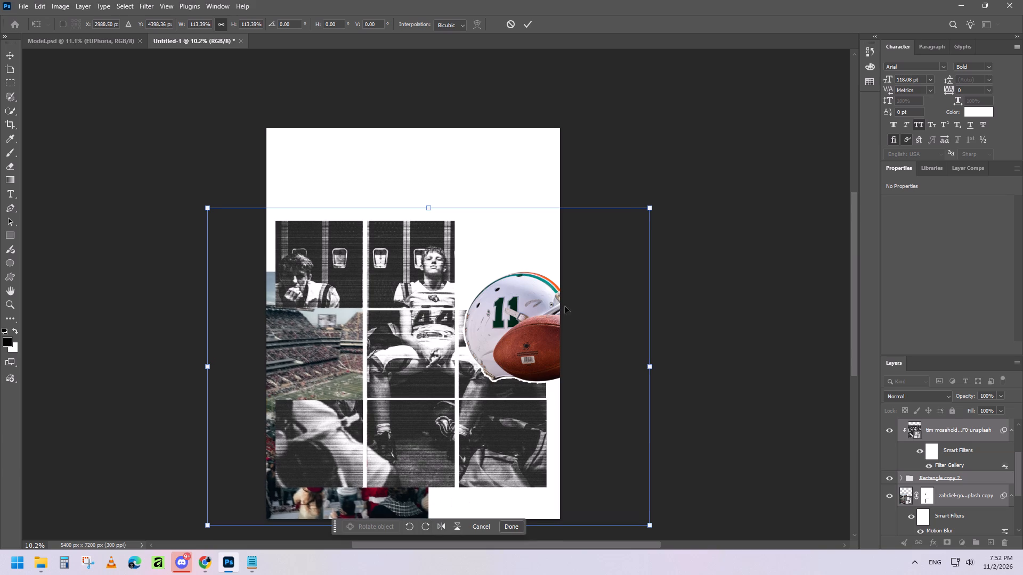
pyautogui.press('Up')
pyautogui.press('Up')
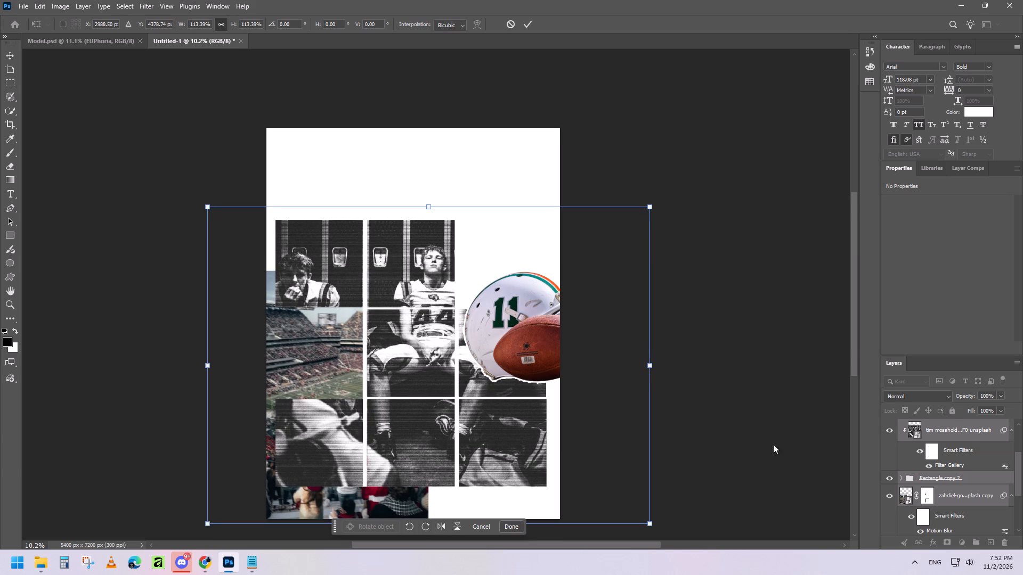
pyautogui.click(526, 23)
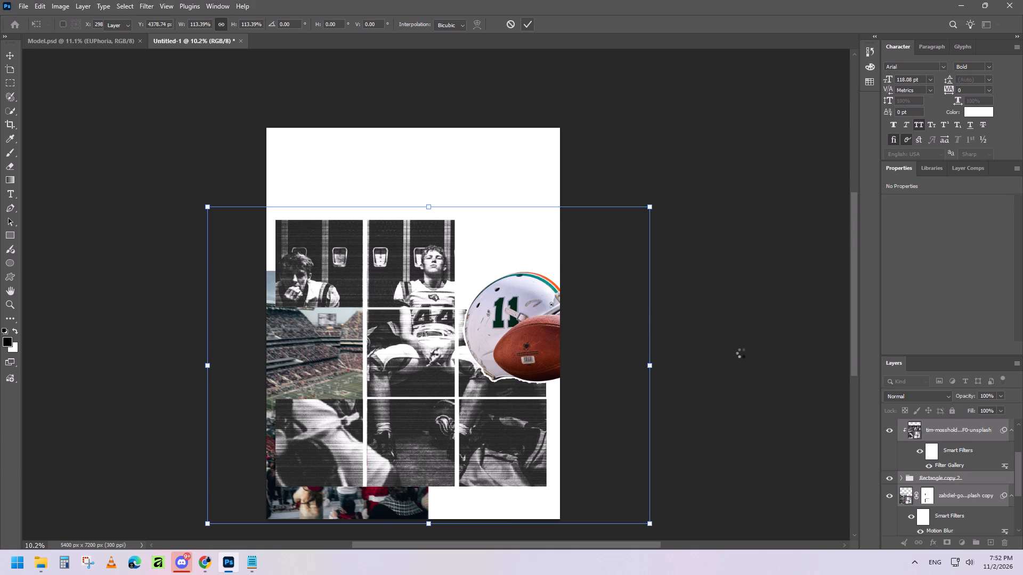
pyautogui.click(756, 313)
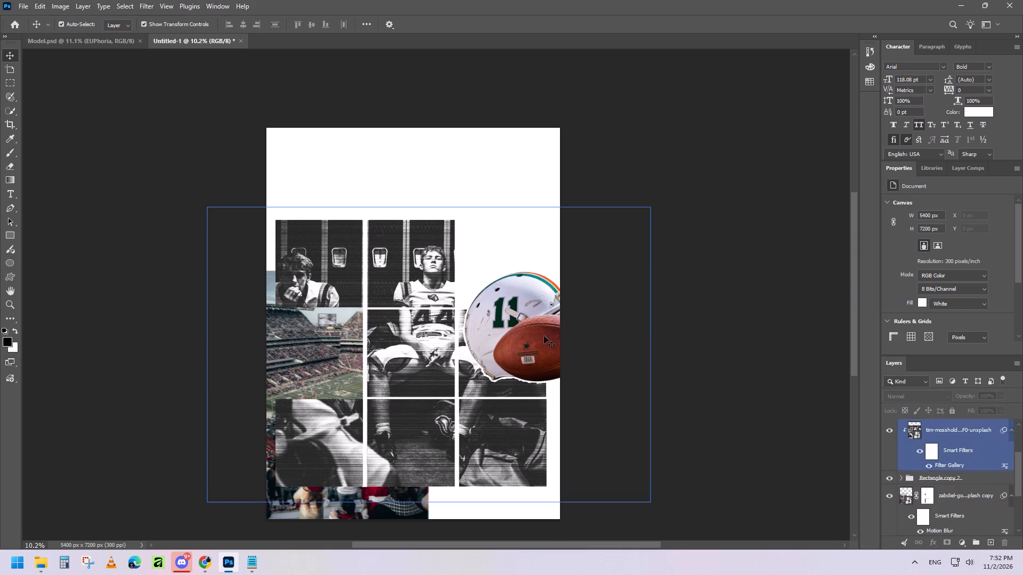
# Move the helmet and ball layer up the canvas, beside the seated player in the middle column of tiles.
pyautogui.click(517, 325)
pyautogui.press('Up')
pyautogui.press('Up')
pyautogui.press('Up')
pyautogui.press('Up')
pyautogui.press('Up')
pyautogui.press('Up')
pyautogui.press('Up')
pyautogui.press('Up')
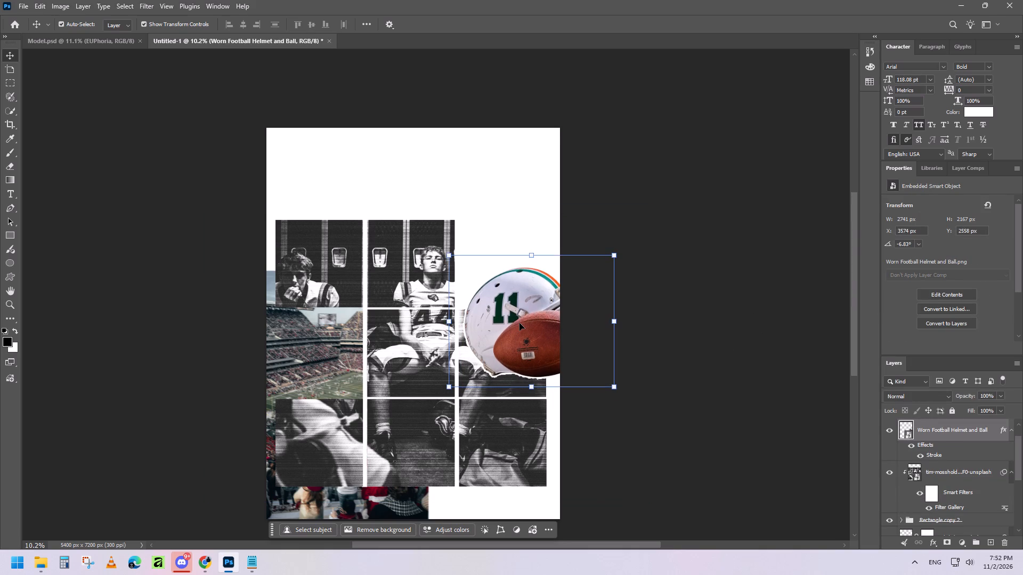
pyautogui.moveTo(519, 323); pyautogui.dragTo(522, 301)
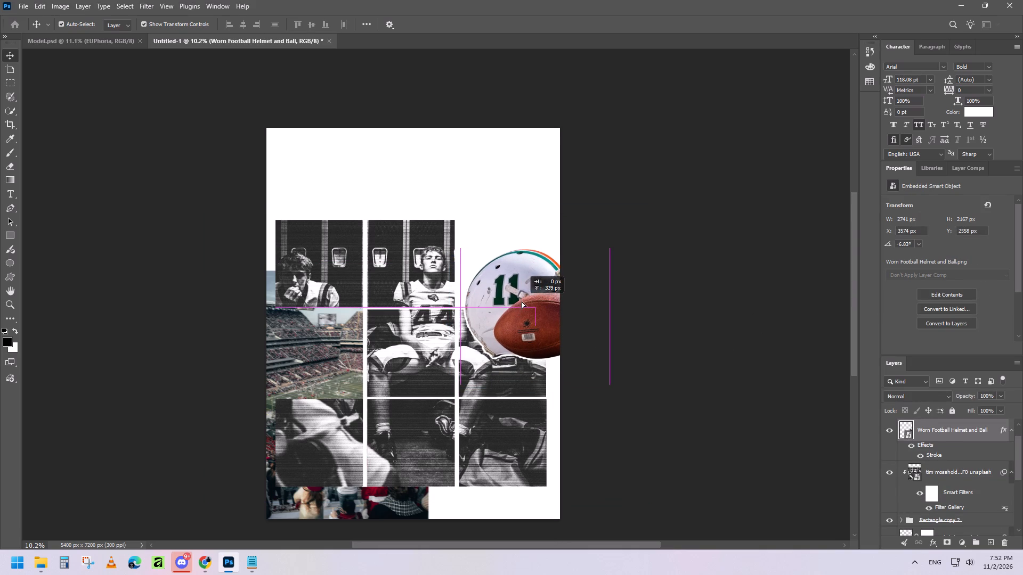
pyautogui.moveTo(522, 301); pyautogui.dragTo(522, 299)
# Rotate the helmet and ball to -9.14°, raise it to a Y position of 1954 px, apply the transform and deselect.
pyautogui.moveTo(620, 223); pyautogui.dragTo(619, 218)
pyautogui.moveTo(539, 307); pyautogui.dragTo(539, 300)
pyautogui.press('Up')
pyautogui.click(675, 300)
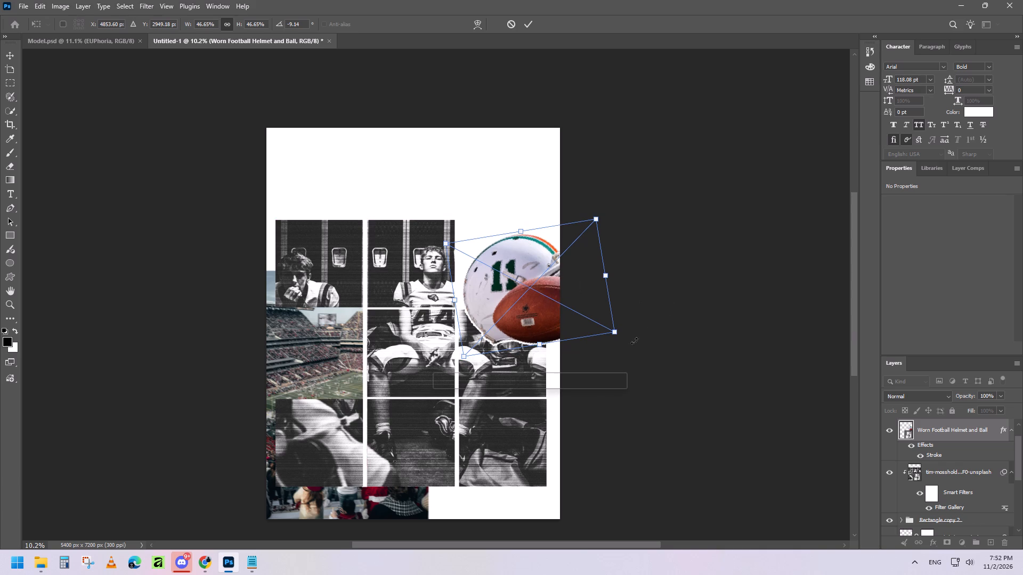
pyautogui.keyDown('alt'); pyautogui.scroll(-1, 600, 374); pyautogui.keyUp('alt')
pyautogui.scroll(-1, 735, 371)
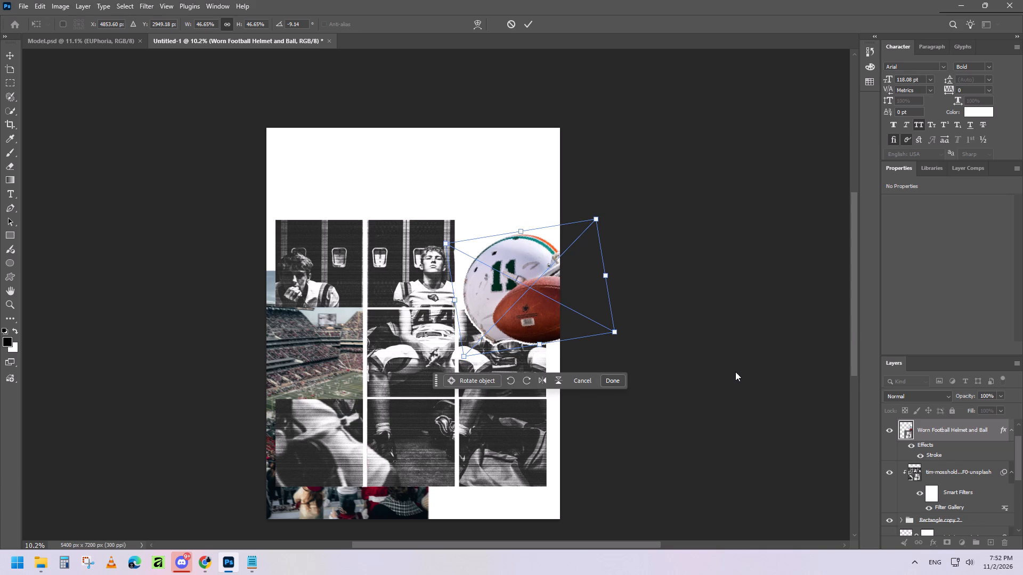
pyautogui.scroll(-1, 735, 372)
pyautogui.click(530, 20)
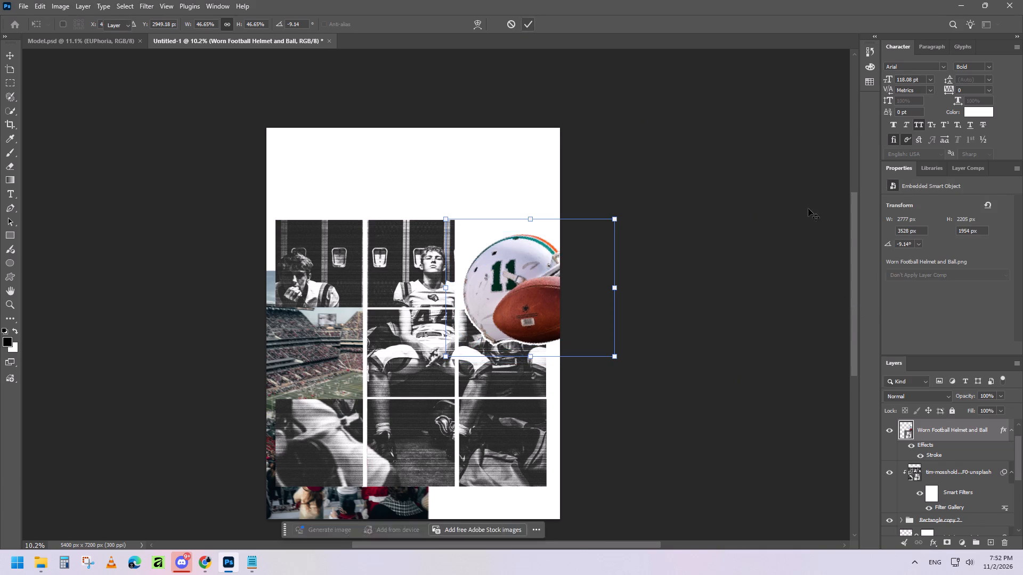
pyautogui.moveTo(855, 228); pyautogui.dragTo(857, 239)
pyautogui.keyDown('alt'); pyautogui.scroll(-1, 704, 261); pyautogui.keyUp('alt')
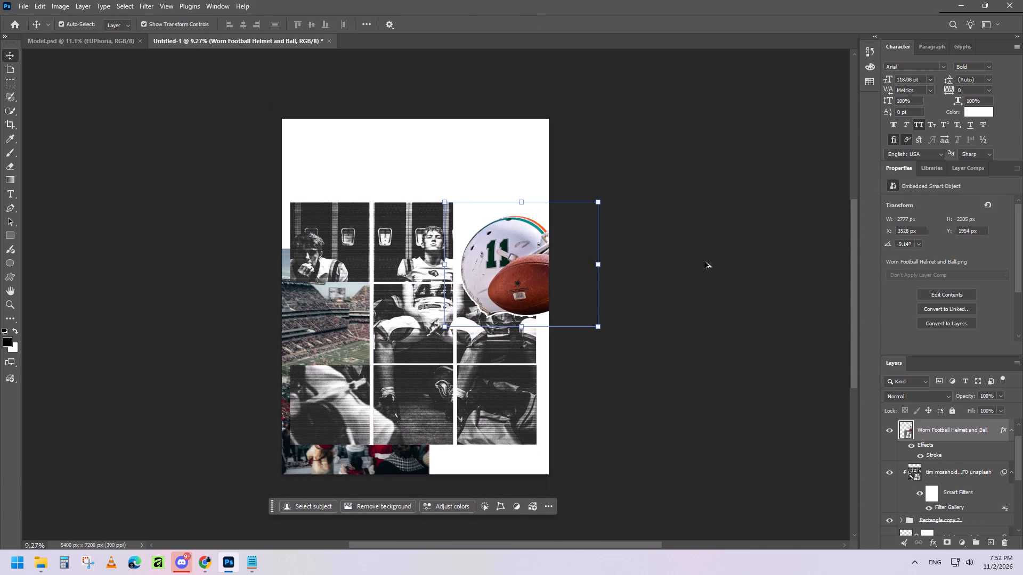
pyautogui.keyDown('alt'); pyautogui.scroll(2, 704, 261); pyautogui.keyUp('alt')
pyautogui.click(743, 265)
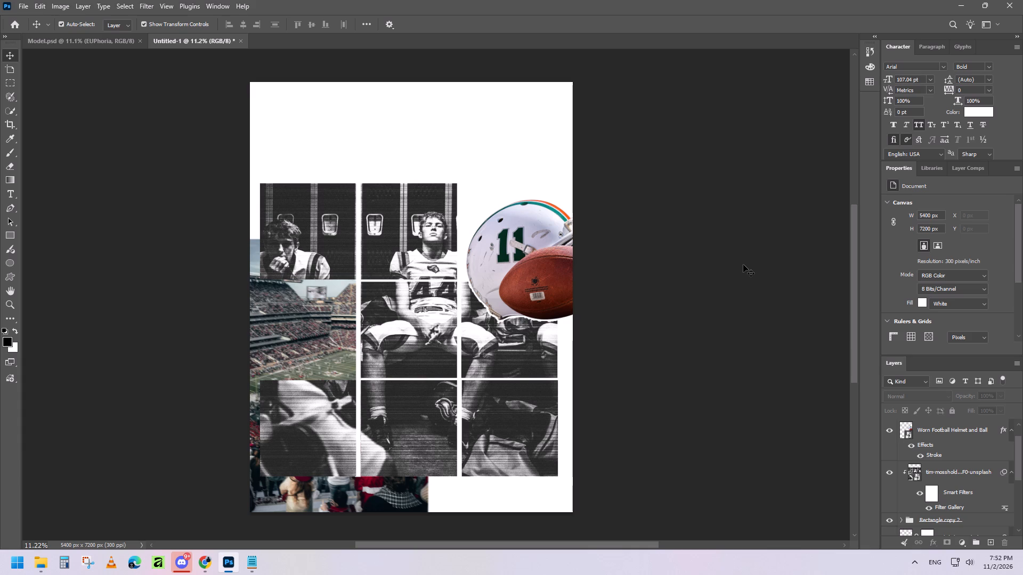
# Paint white on the stadium layer's mask within a small rectangular selection at the lower end of the first vertical gutter, then deselect.
pyautogui.keyDown('alt'); pyautogui.scroll(6, 357, 486); pyautogui.keyUp('alt')
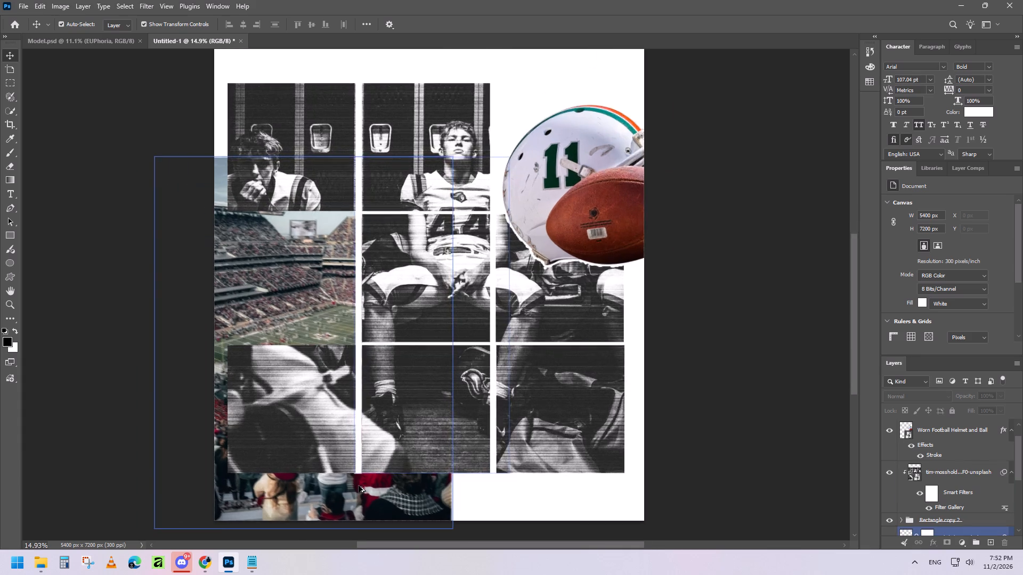
pyautogui.keyDown('alt'); pyautogui.scroll(16, 359, 486); pyautogui.keyUp('alt')
pyautogui.keyDown('alt'); pyautogui.scroll(5, 350, 455); pyautogui.keyUp('alt')
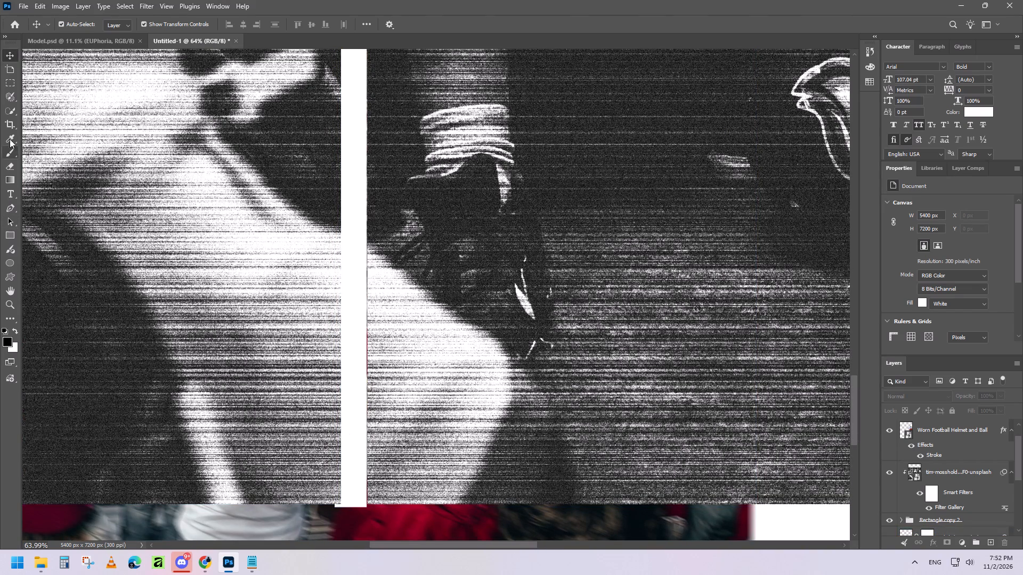
pyautogui.click(10, 79)
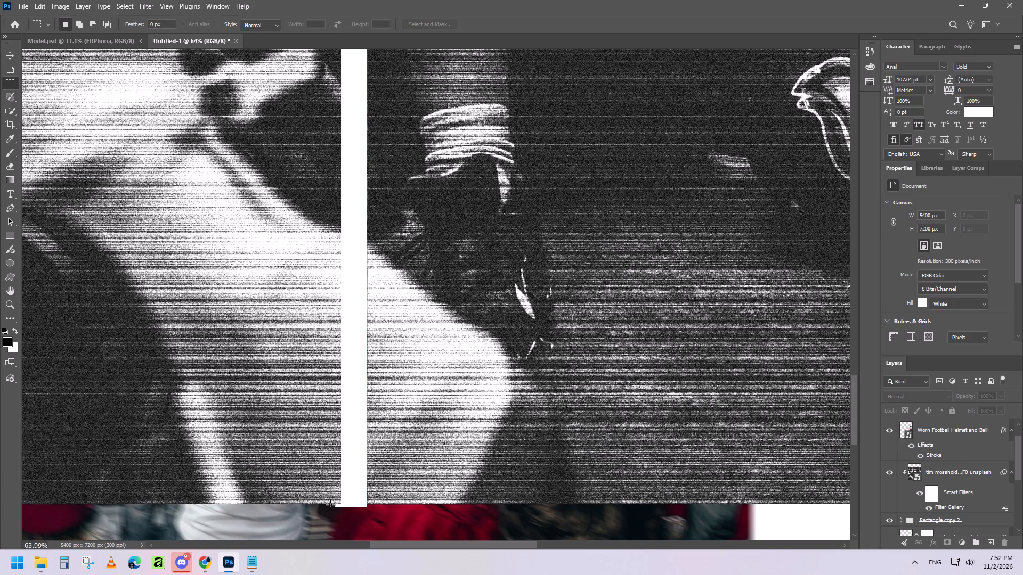
pyautogui.moveTo(330, 504); pyautogui.dragTo(383, 520)
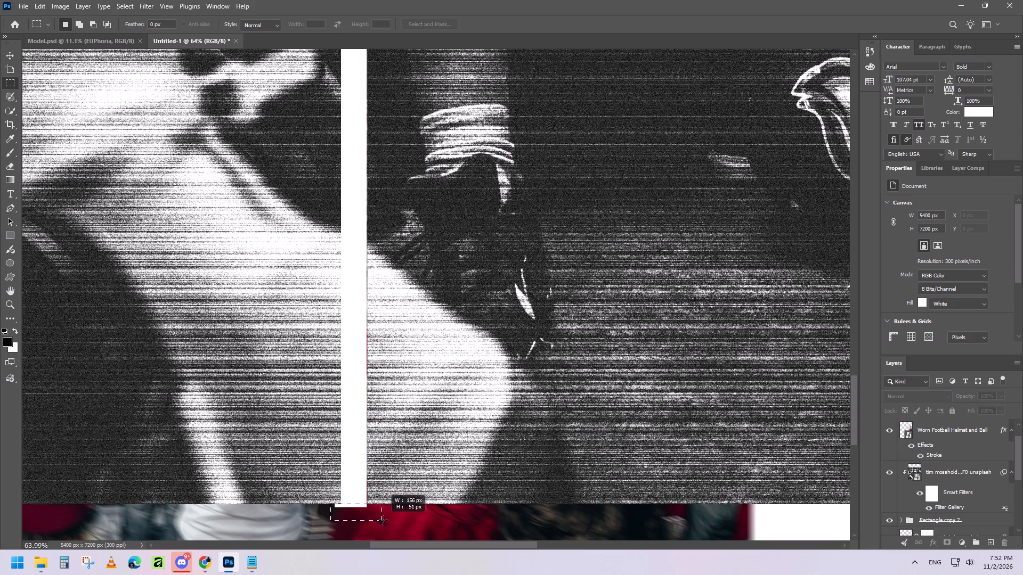
pyautogui.moveTo(383, 520); pyautogui.dragTo(384, 520)
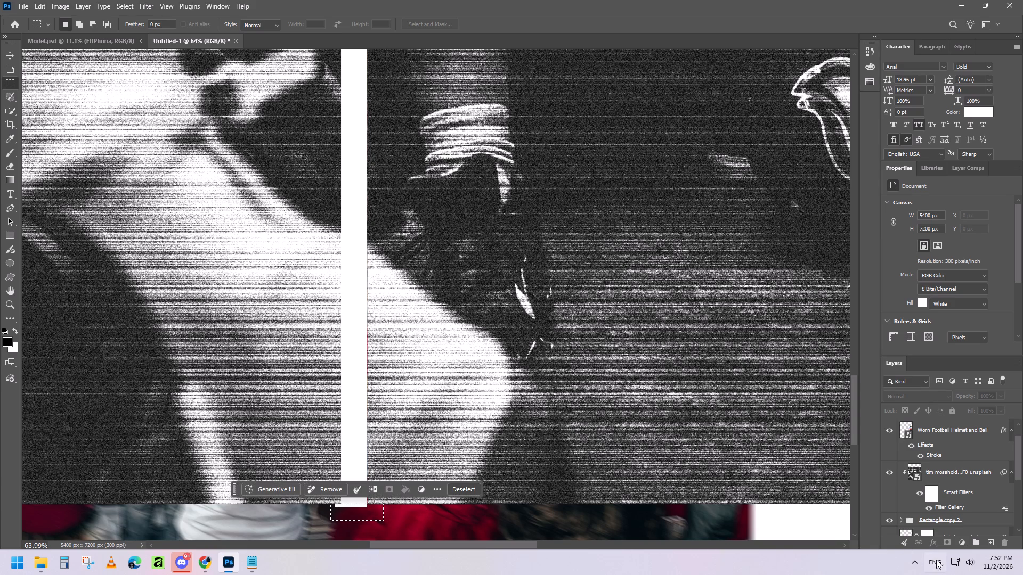
pyautogui.scroll(5, 978, 492)
pyautogui.scroll(-3, 978, 494)
pyautogui.click(967, 496)
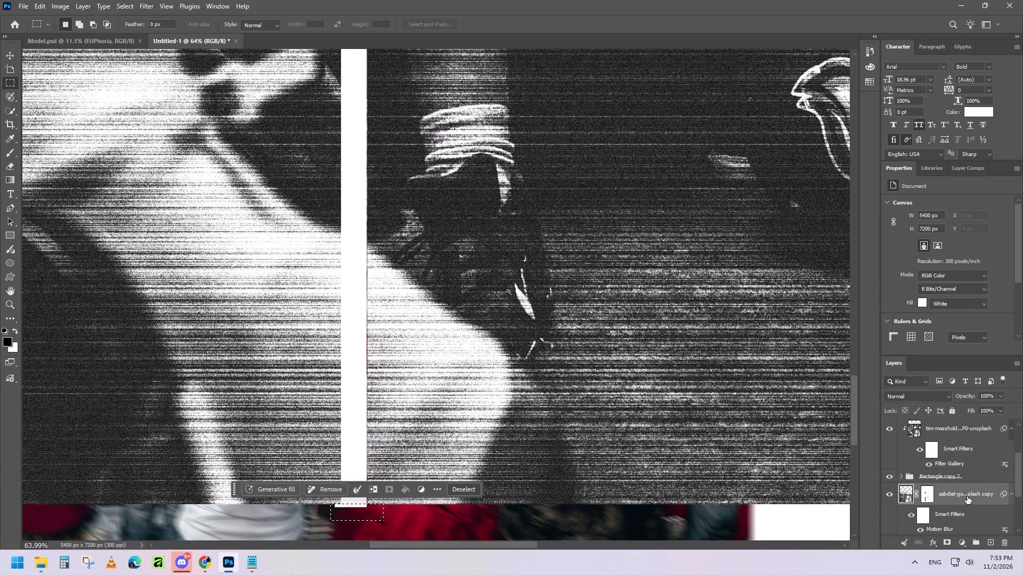
pyautogui.click(930, 495)
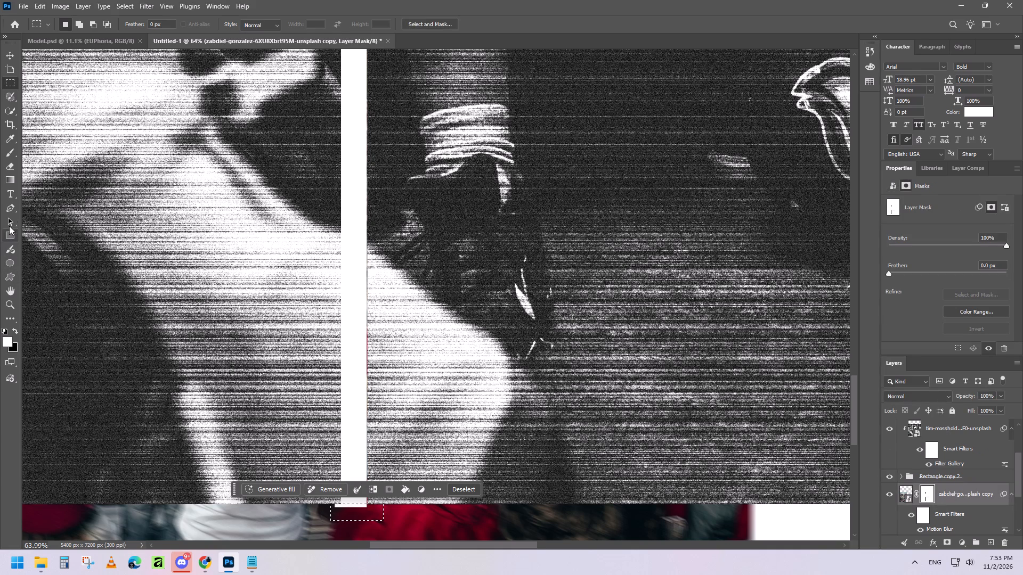
pyautogui.click(14, 151)
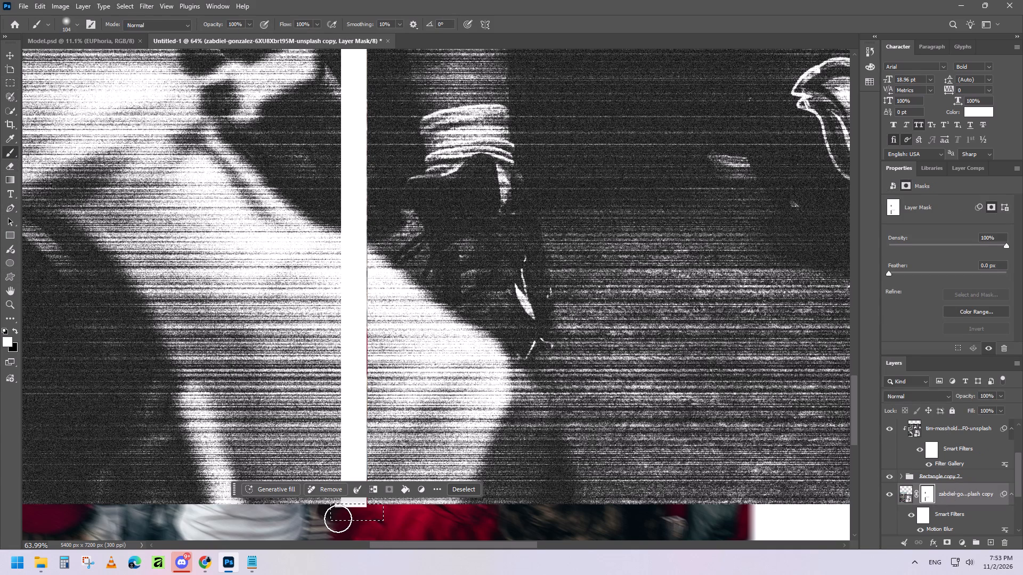
pyautogui.moveTo(337, 518); pyautogui.dragTo(358, 519)
pyautogui.moveTo(358, 519); pyautogui.dragTo(399, 519)
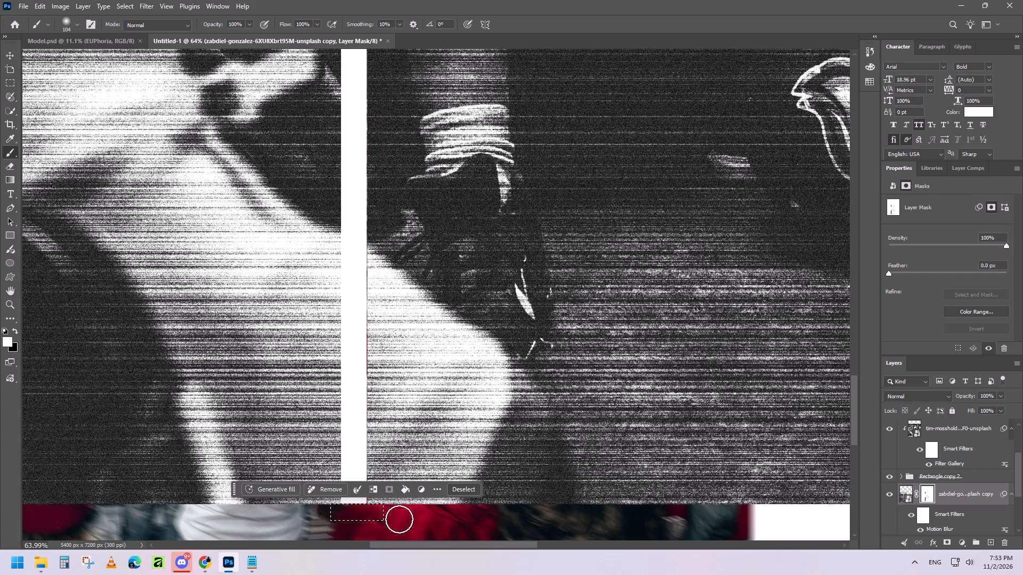
pyautogui.moveTo(399, 519); pyautogui.dragTo(350, 518)
pyautogui.click(462, 490)
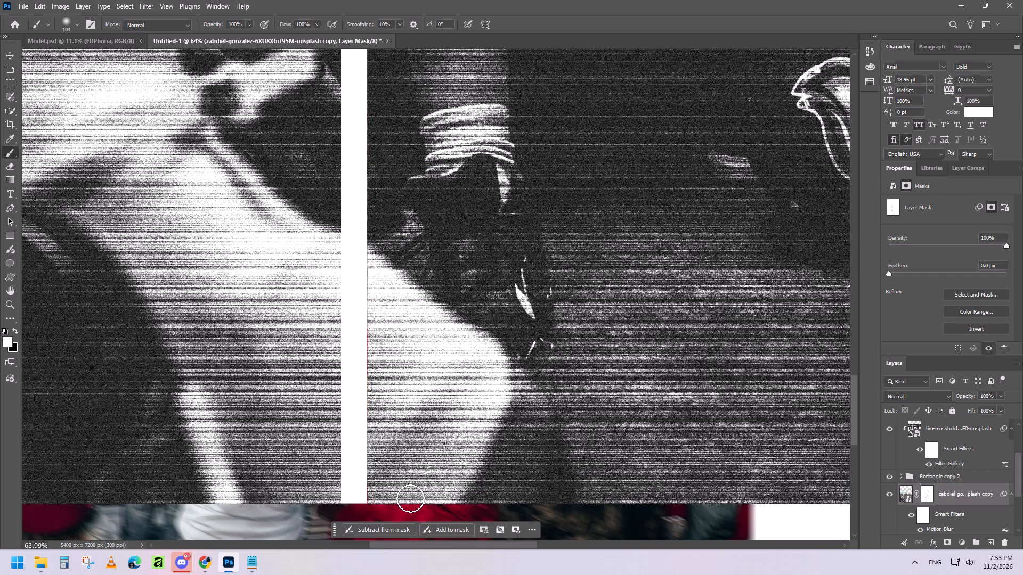
# Examine the stadium photo's edges, the gutters between the tiles and the overall poster composition.
pyautogui.scroll(19, 421, 495)
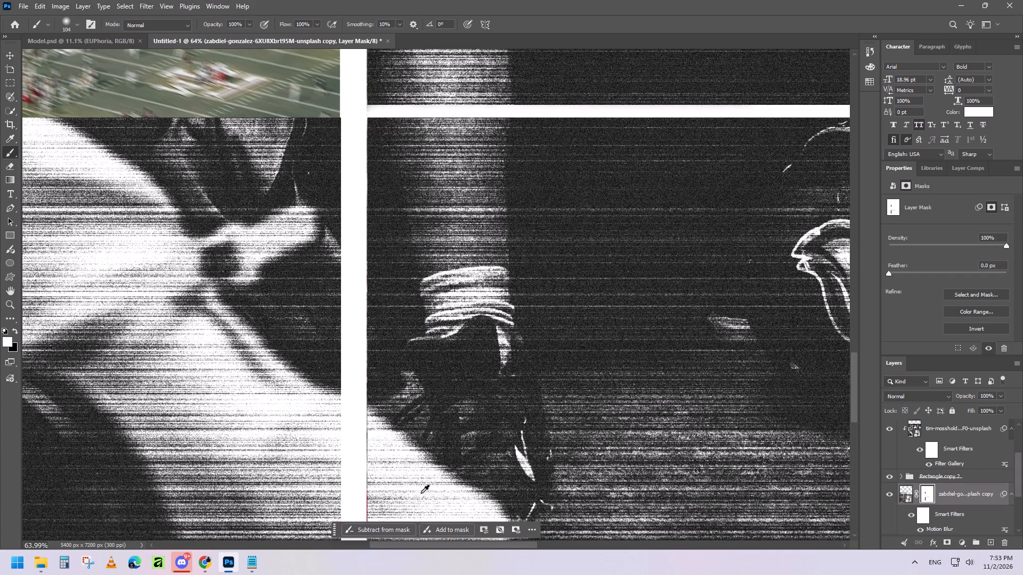
pyautogui.scroll(20, 415, 485)
pyautogui.scroll(9, 415, 485)
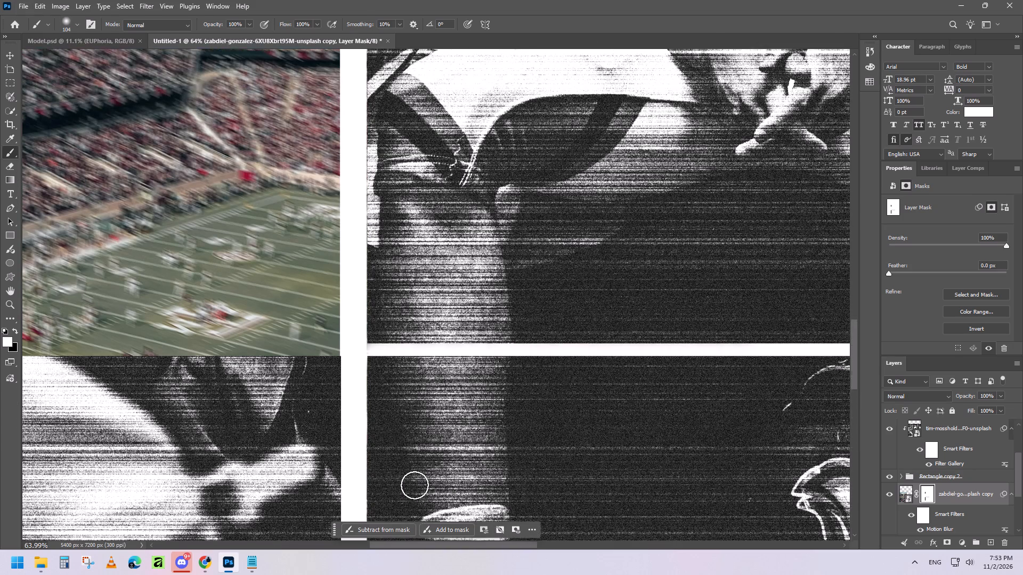
pyautogui.scroll(16, 415, 485)
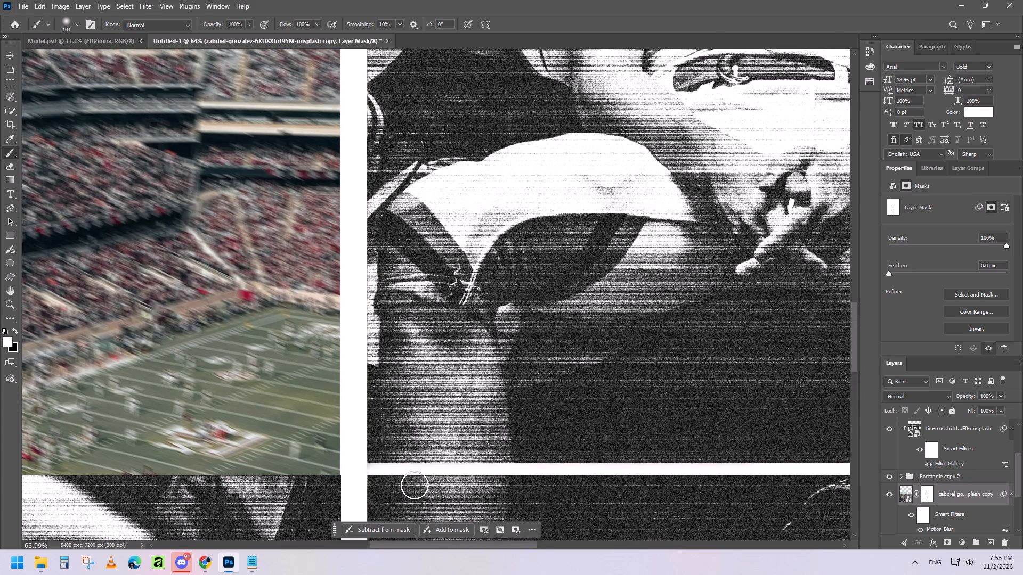
pyautogui.scroll(6, 415, 485)
pyautogui.keyDown('alt'); pyautogui.scroll(-13, 415, 485); pyautogui.keyUp('alt')
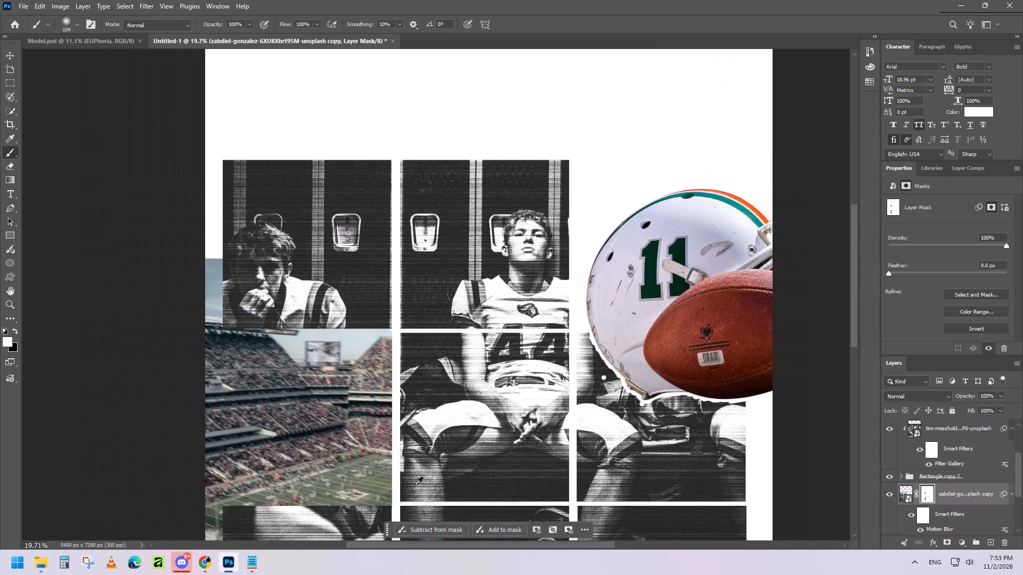
pyautogui.keyDown('alt'); pyautogui.scroll(-2, 415, 485); pyautogui.keyUp('alt')
pyautogui.moveTo(855, 250); pyautogui.dragTo(855, 275)
pyautogui.keyDown('alt'); pyautogui.scroll(-1, 639, 363); pyautogui.keyUp('alt')
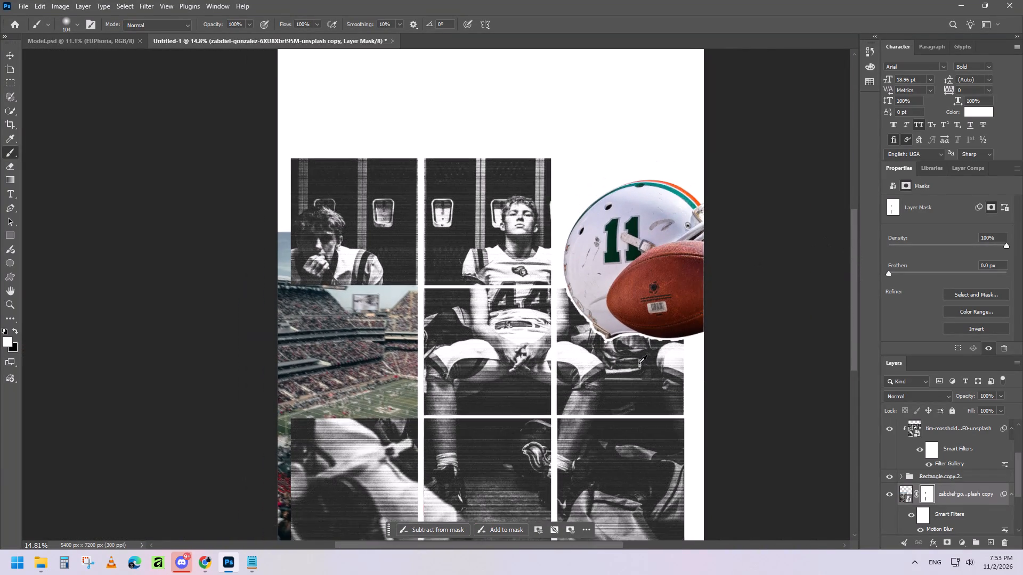
pyautogui.keyDown('alt'); pyautogui.scroll(-1, 639, 363); pyautogui.keyUp('alt')
pyautogui.moveTo(855, 296); pyautogui.dragTo(855, 325)
pyautogui.scroll(3, 805, 319)
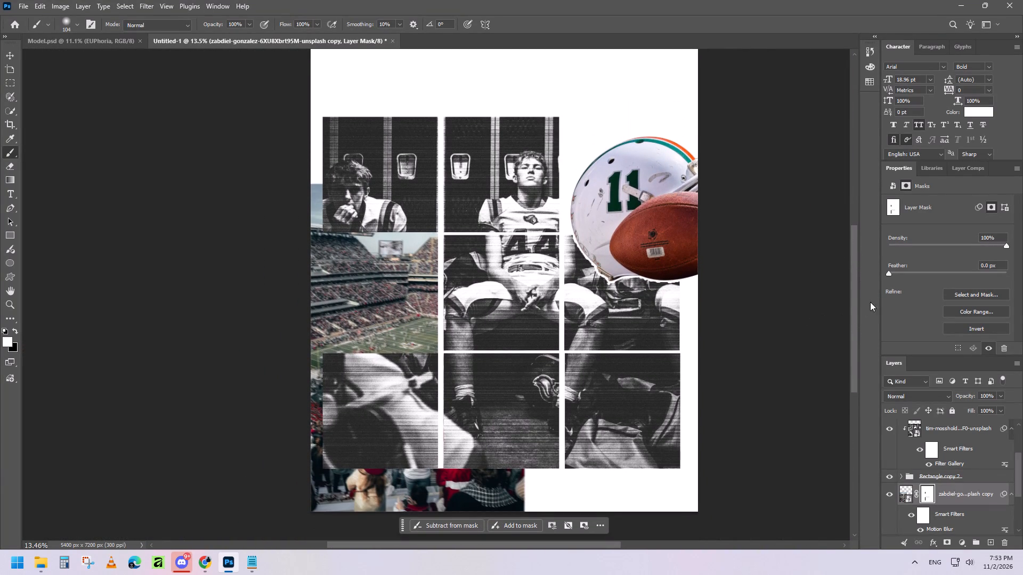
pyautogui.click(855, 301)
pyautogui.keyDown('alt'); pyautogui.scroll(-1, 825, 303); pyautogui.keyUp('alt')
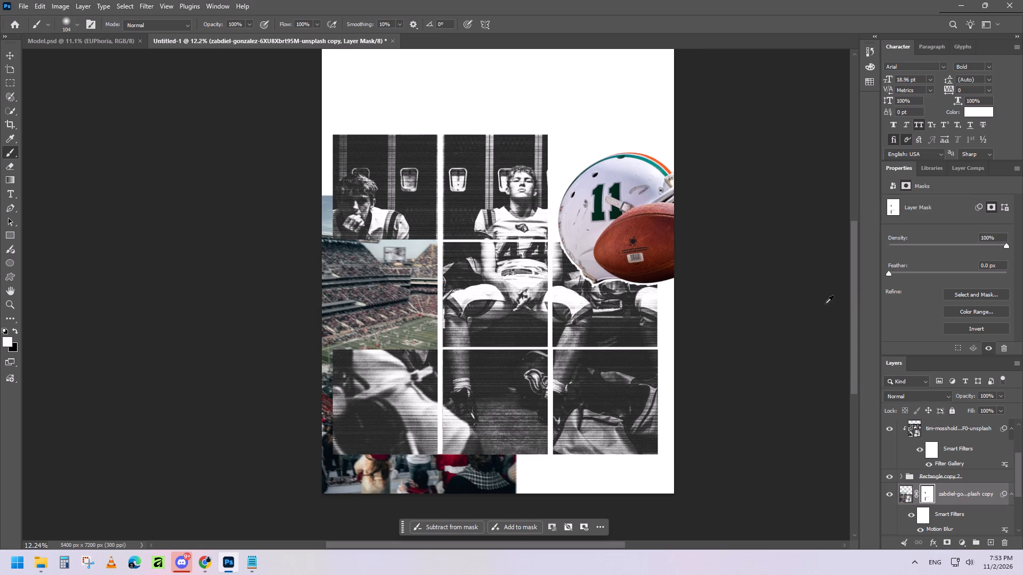
pyautogui.click(201, 570)
pyautogui.click(246, 510)
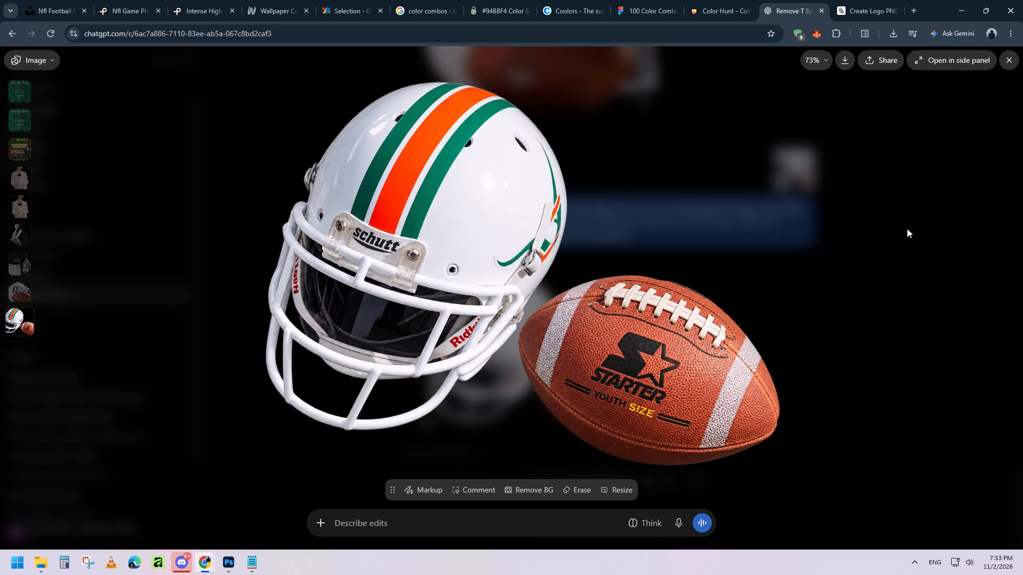
pyautogui.click(907, 228)
pyautogui.click(1005, 61)
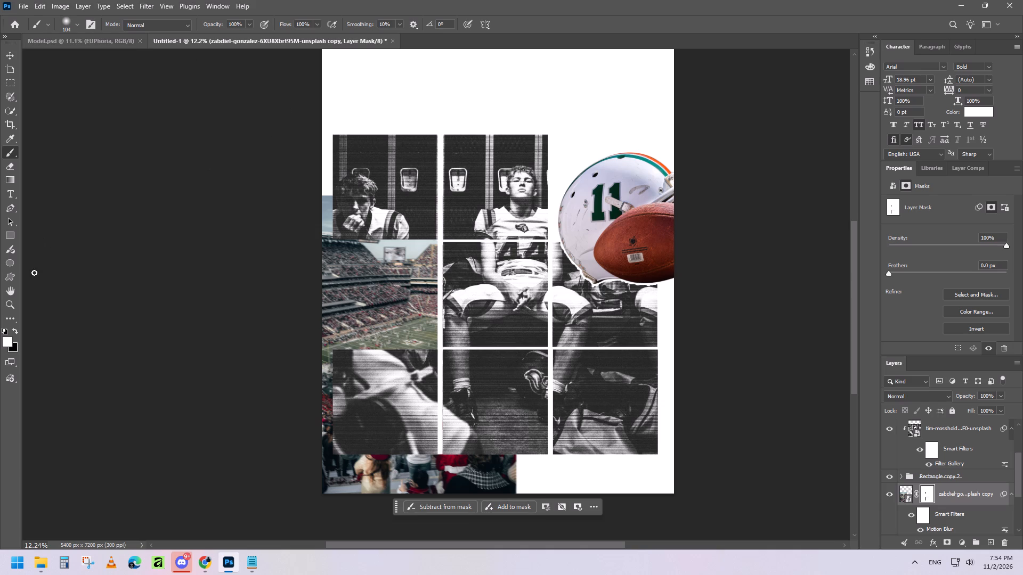
pyautogui.click(13, 193)
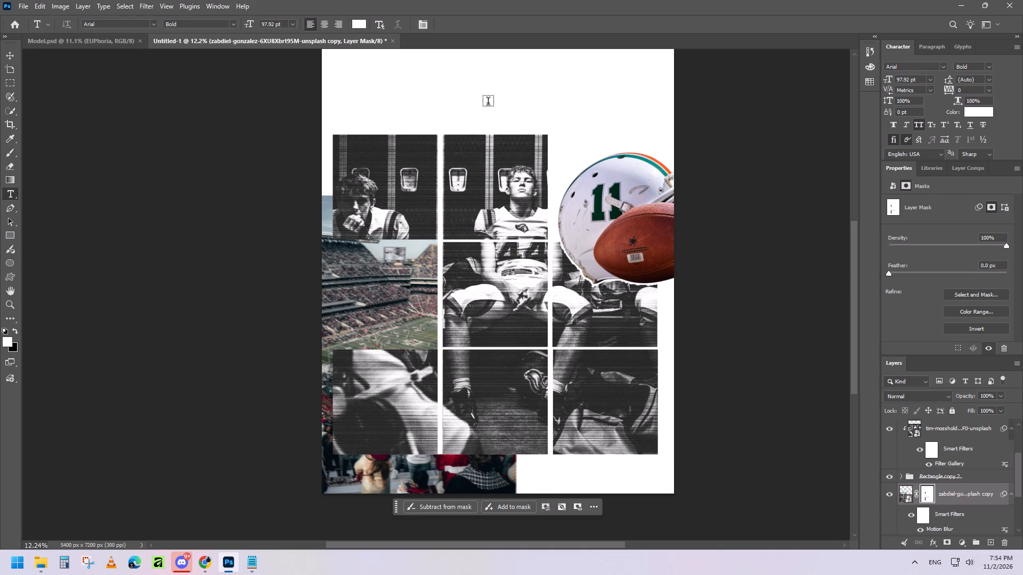
pyautogui.click(363, 108)
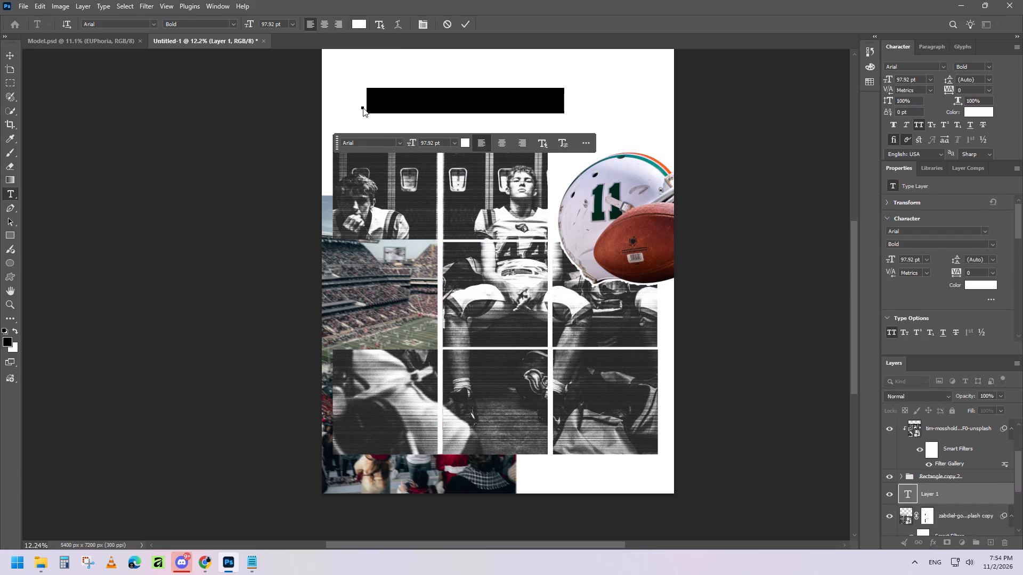
pyautogui.hotkey('shift', 'n')
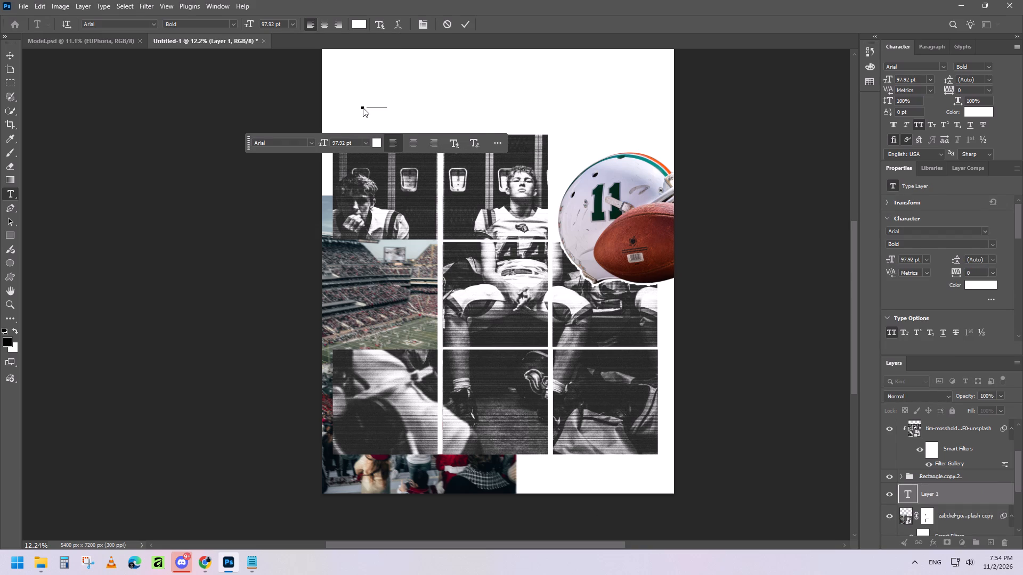
pyautogui.hotkey('ctrl', 'a')
pyautogui.click(374, 142)
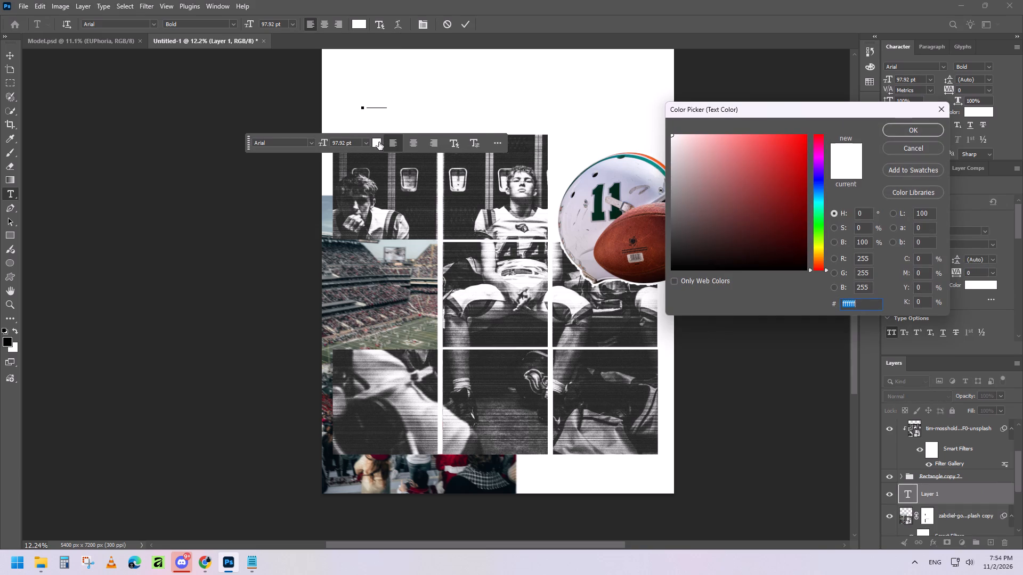
pyautogui.moveTo(679, 187); pyautogui.dragTo(667, 282)
pyautogui.click(911, 133)
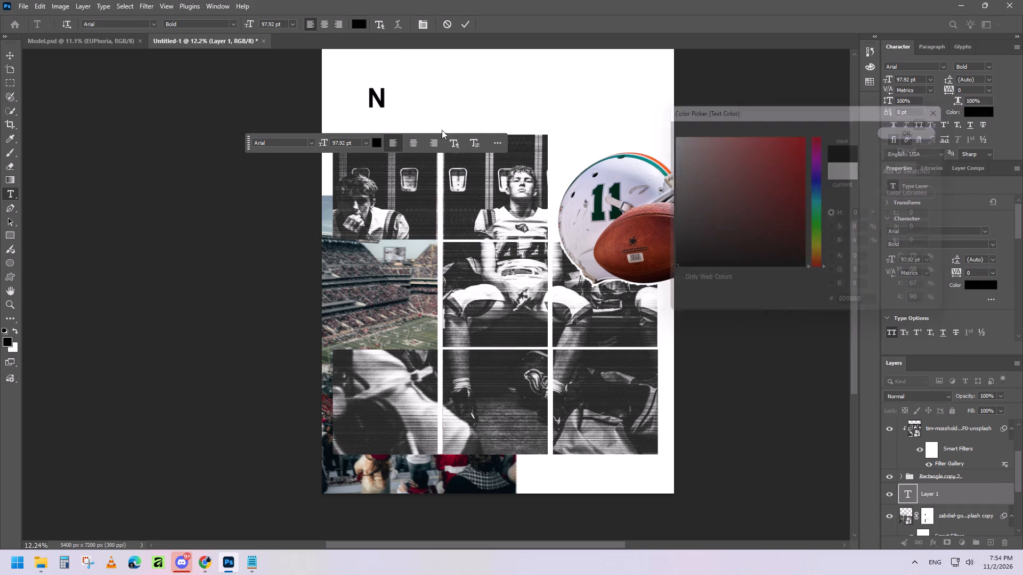
pyautogui.click(389, 96)
pyautogui.click(383, 99)
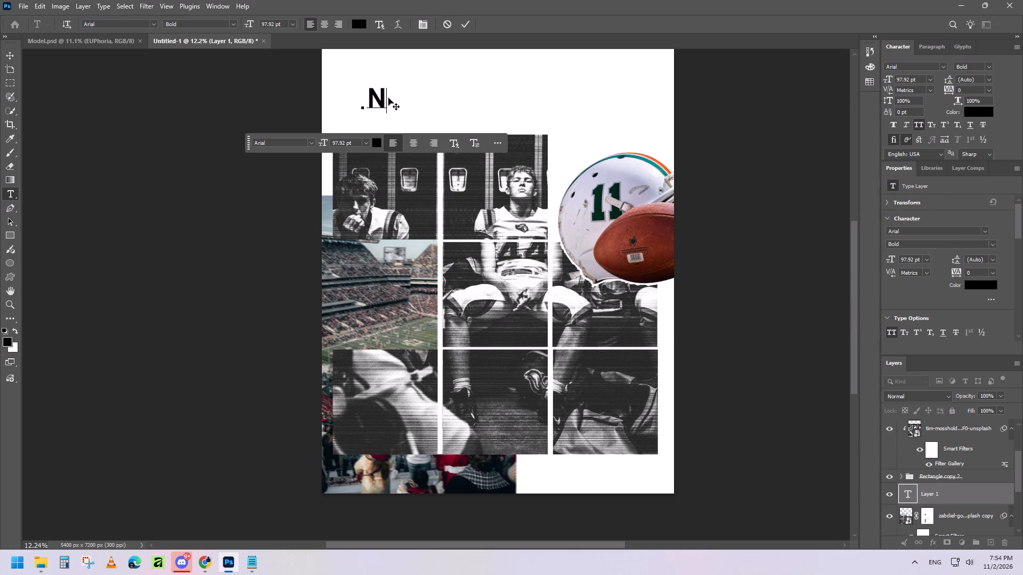
pyautogui.press('o')
pyautogui.press('space')
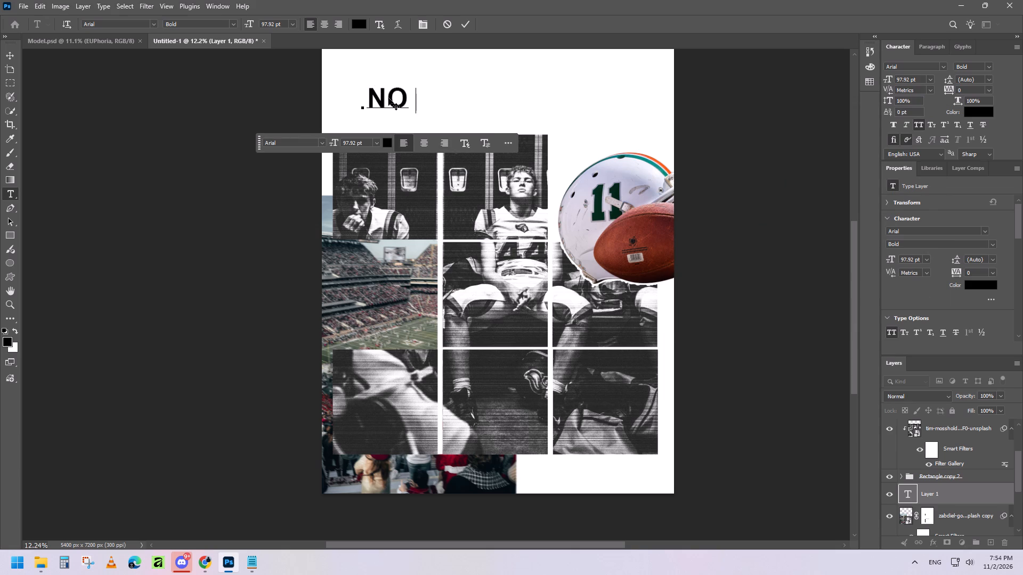
pyautogui.hotkey('shift', 'g')
pyautogui.write('uts')
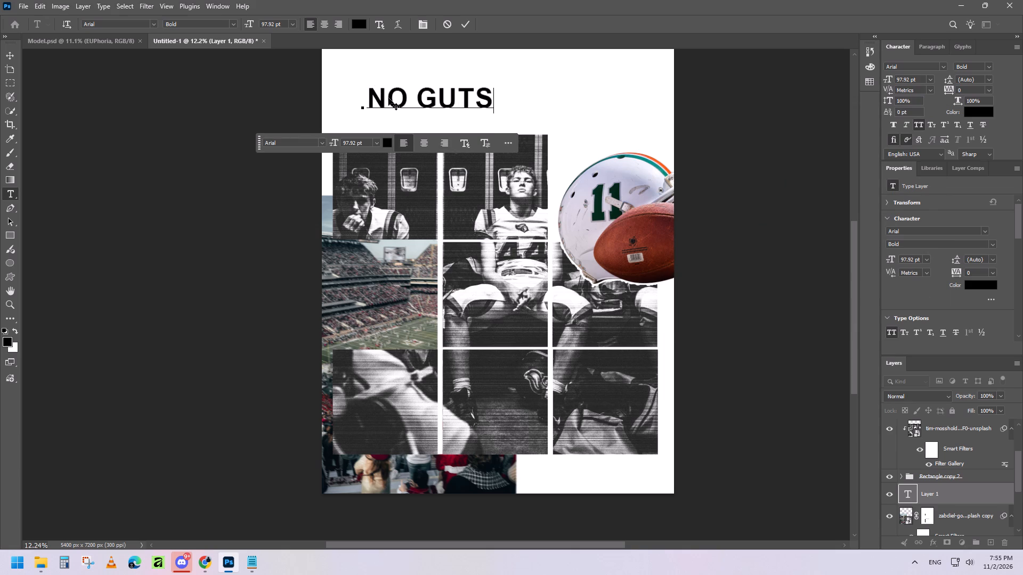
pyautogui.click(461, 23)
# Add a separate "no glory" text layer in the same black Arial Bold style above the photo tiles.
pyautogui.click(436, 121)
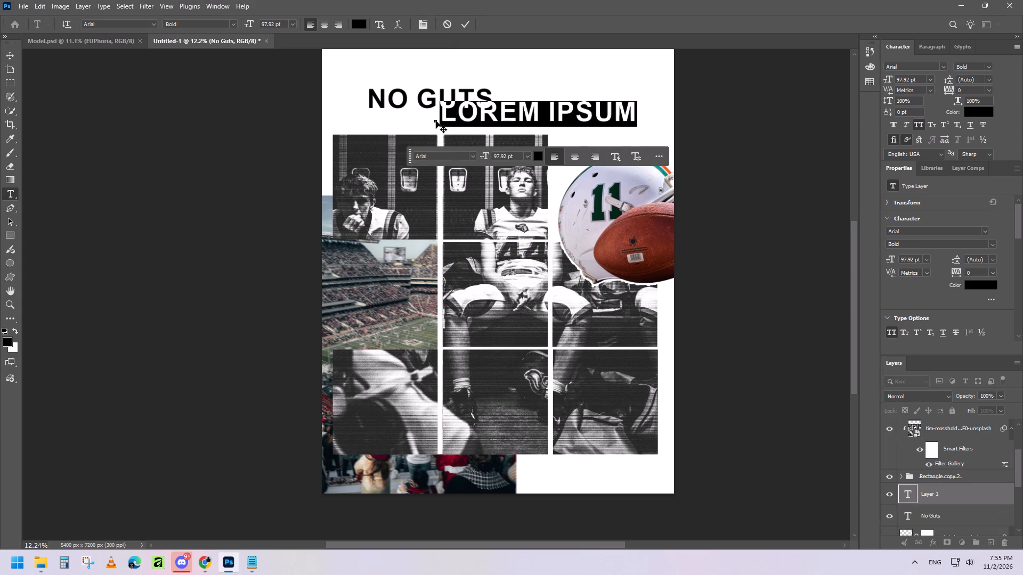
pyautogui.write('no')
pyautogui.press('space')
pyautogui.write('glory')
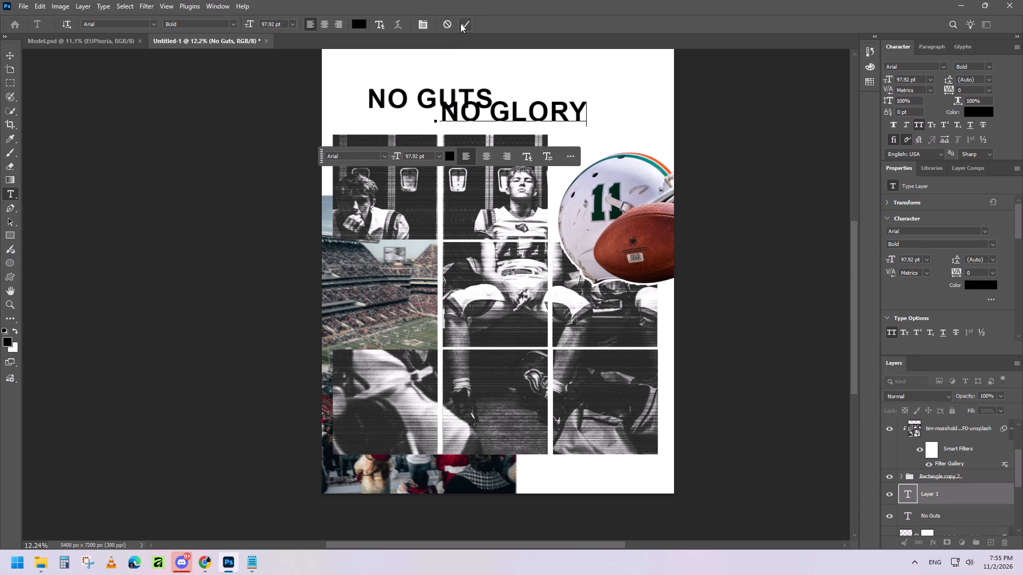
pyautogui.click(462, 22)
# Select both heading text layers and reorder them directly above the Worn Football Helmet and Ball layer.
pyautogui.click(9, 56)
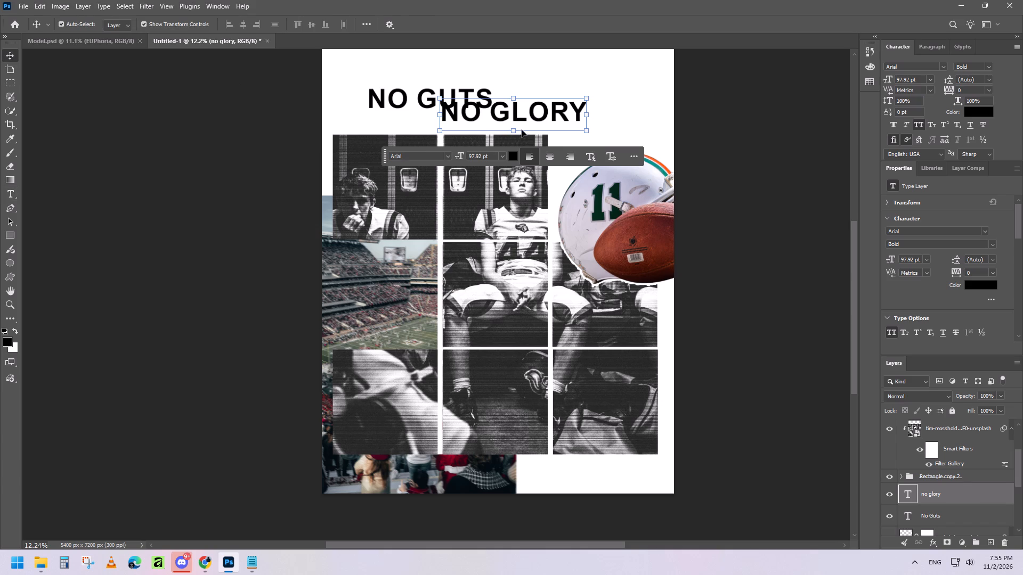
pyautogui.click(517, 118)
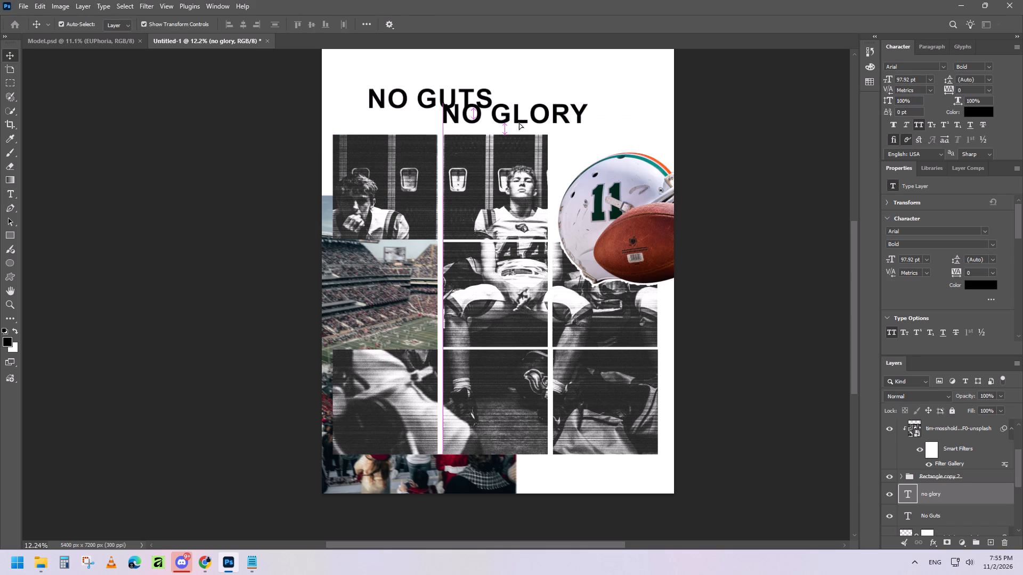
pyautogui.keyDown('ctrl'); pyautogui.click(974, 519); pyautogui.keyUp('ctrl')
pyautogui.scroll(1, 993, 496)
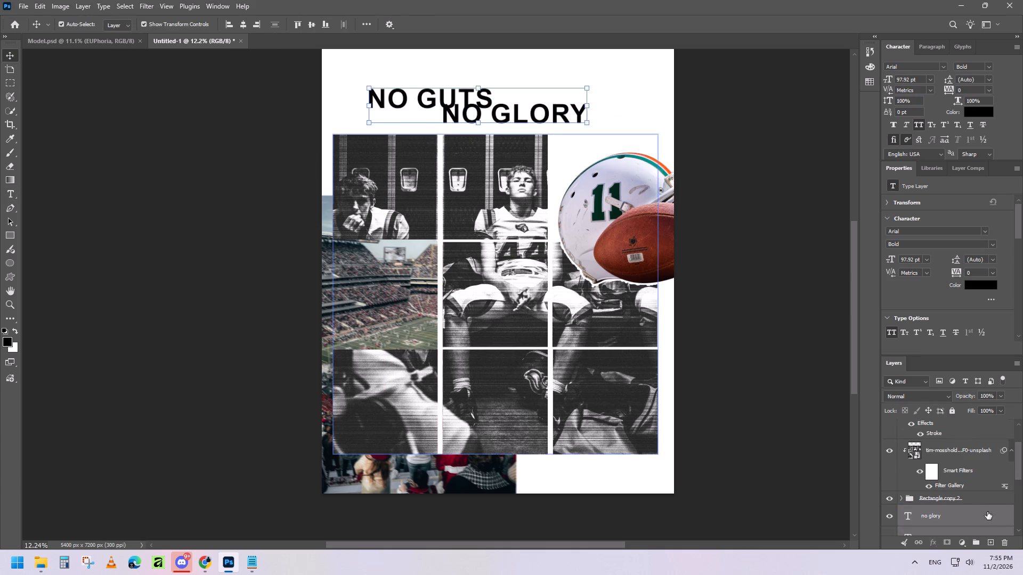
pyautogui.moveTo(985, 517); pyautogui.dragTo(943, 423)
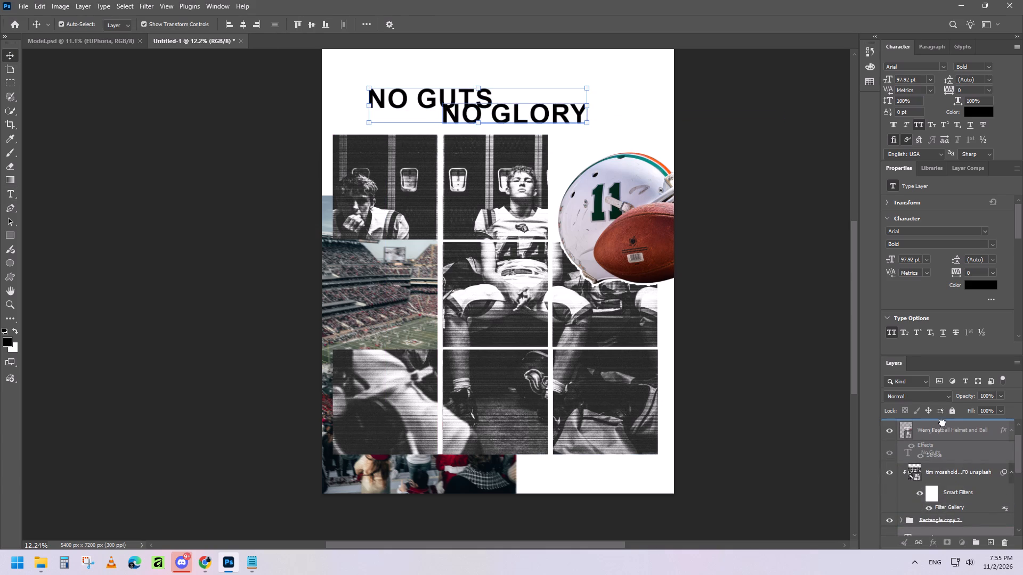
pyautogui.moveTo(943, 423); pyautogui.dragTo(940, 450)
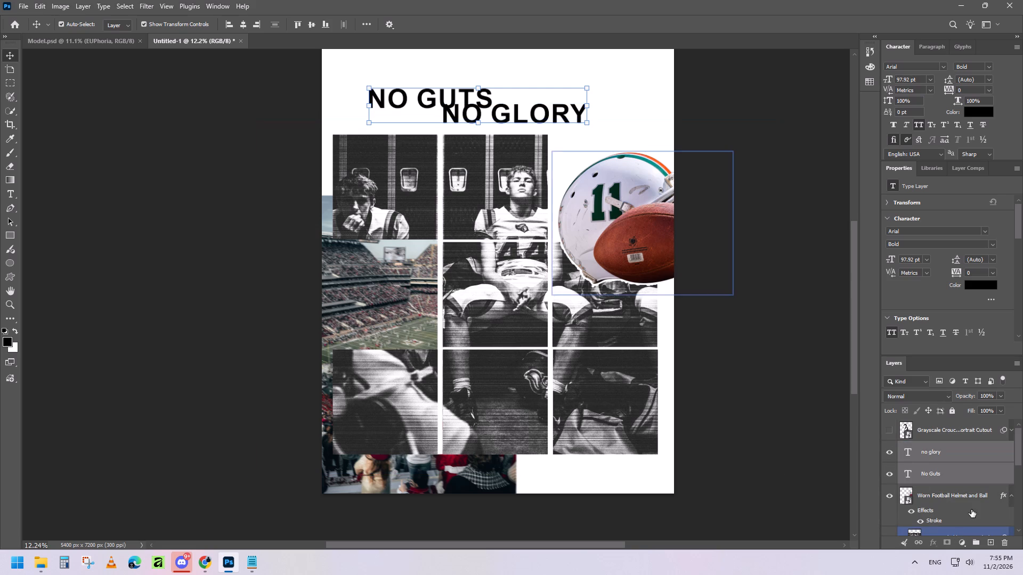
# Delete the original stadium photo layer without the motion blur and the hidden Miami Football Helmet and Ball layer.
pyautogui.scroll(-5, 971, 510)
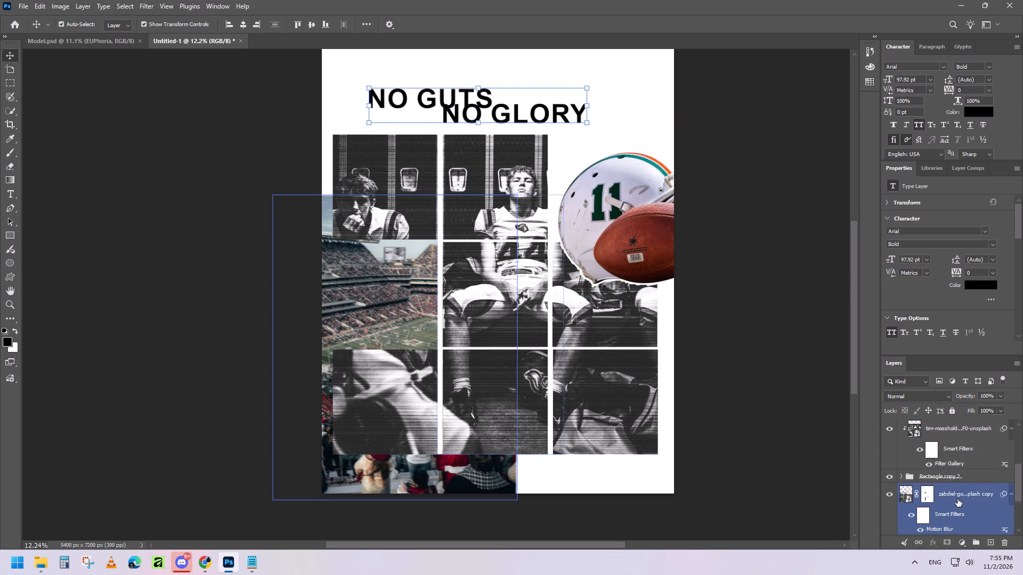
pyautogui.scroll(-2, 957, 499)
pyautogui.click(891, 504)
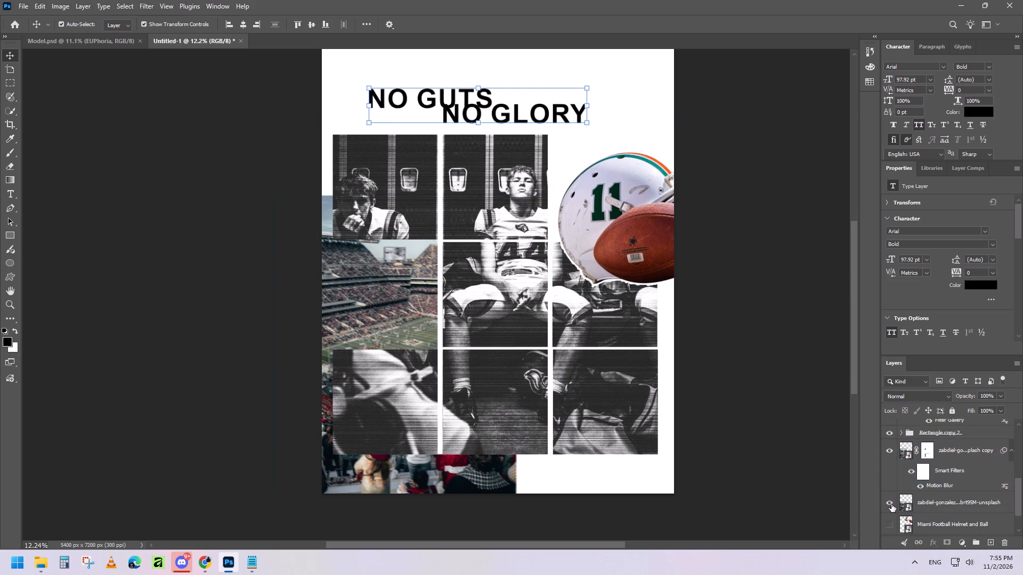
pyautogui.click(891, 504)
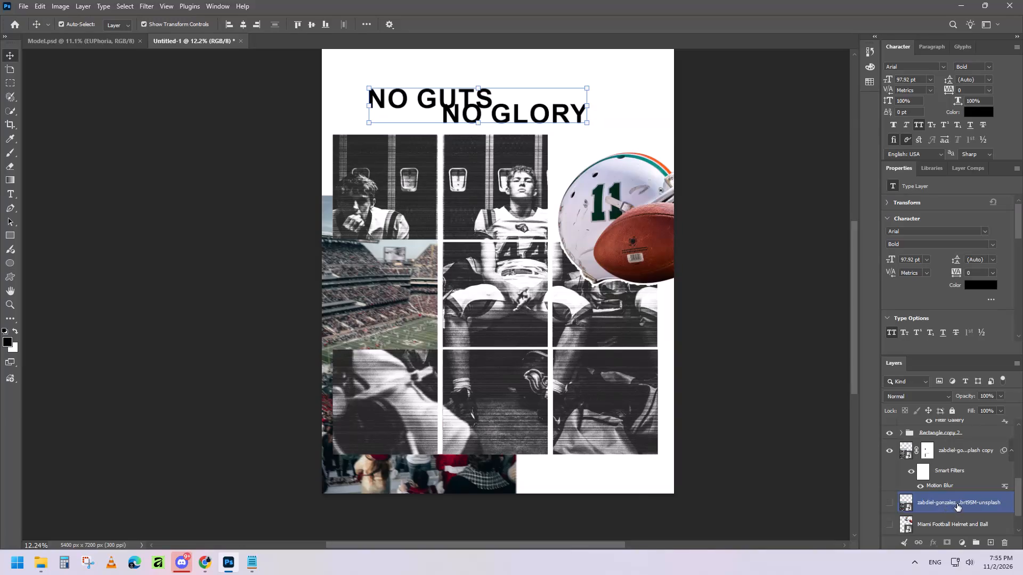
pyautogui.click(957, 504)
pyautogui.press('Delete')
pyautogui.scroll(-2, 957, 504)
pyautogui.click(965, 490)
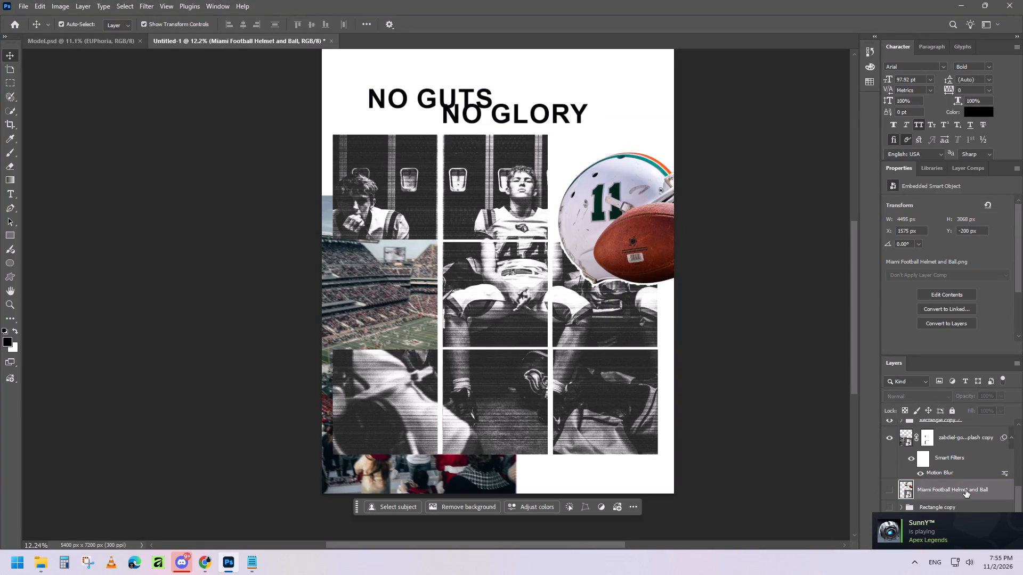
pyautogui.press('Delete')
pyautogui.scroll(-3, 961, 506)
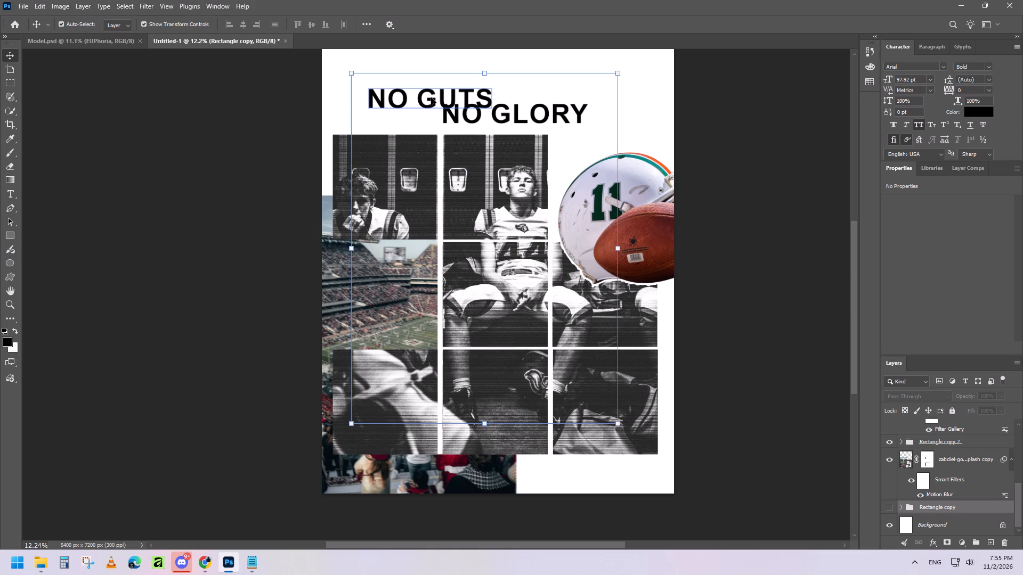
# Stack NO GUTS directly over NO GLORY, left-aligned with each other in the white area above the first photo tiles.
pyautogui.moveTo(431, 97); pyautogui.dragTo(404, 81)
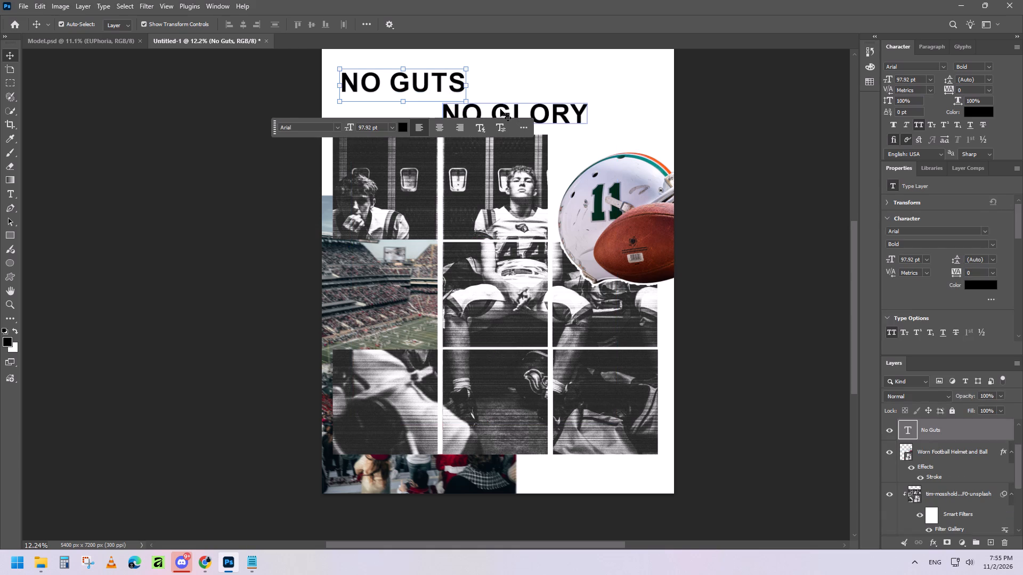
pyautogui.moveTo(501, 109); pyautogui.dragTo(400, 109)
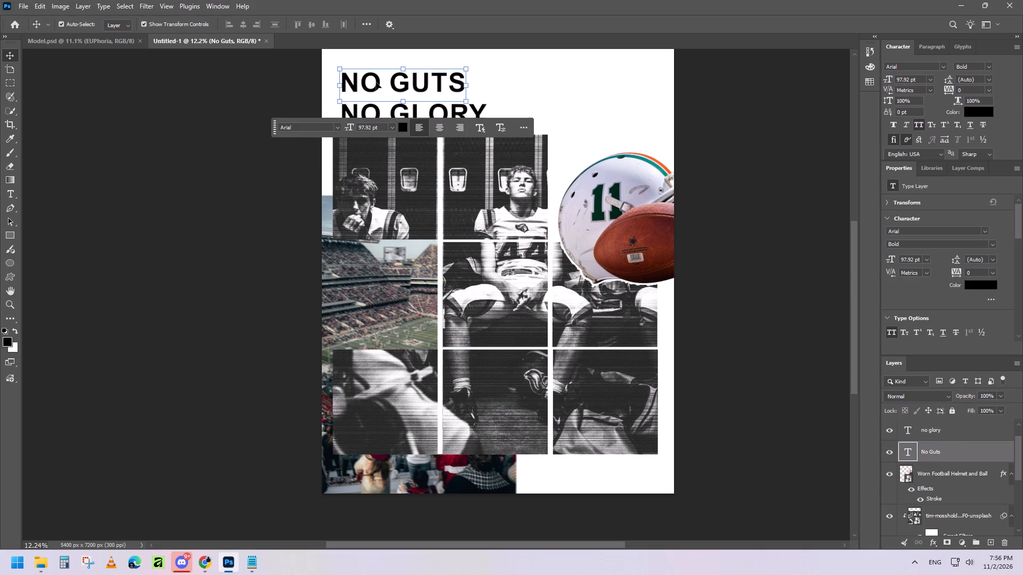
pyautogui.click(321, 128)
pyautogui.write('gren')
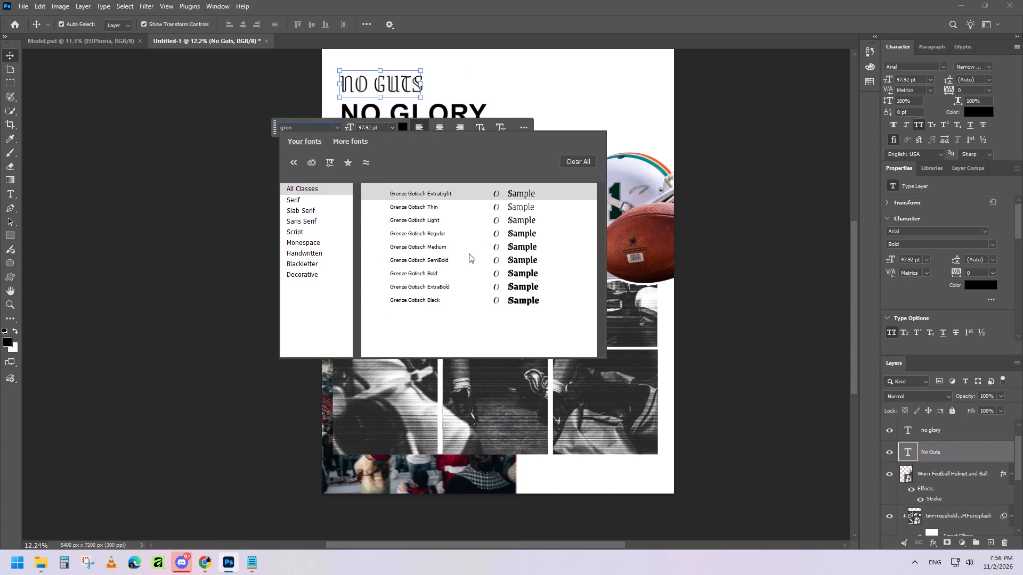
pyautogui.click(461, 287)
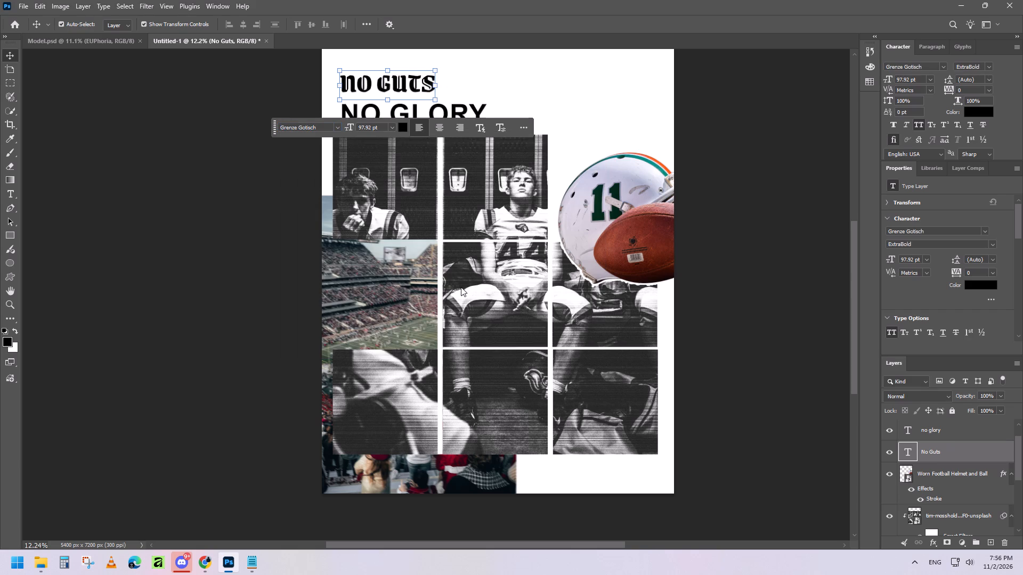
pyautogui.click(401, 110)
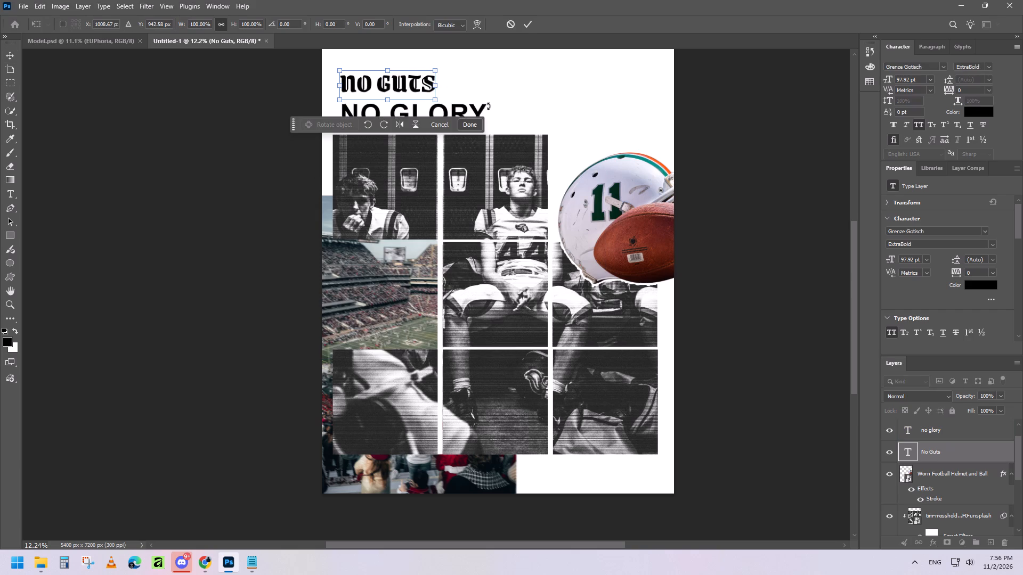
pyautogui.click(481, 106)
pyautogui.click(527, 19)
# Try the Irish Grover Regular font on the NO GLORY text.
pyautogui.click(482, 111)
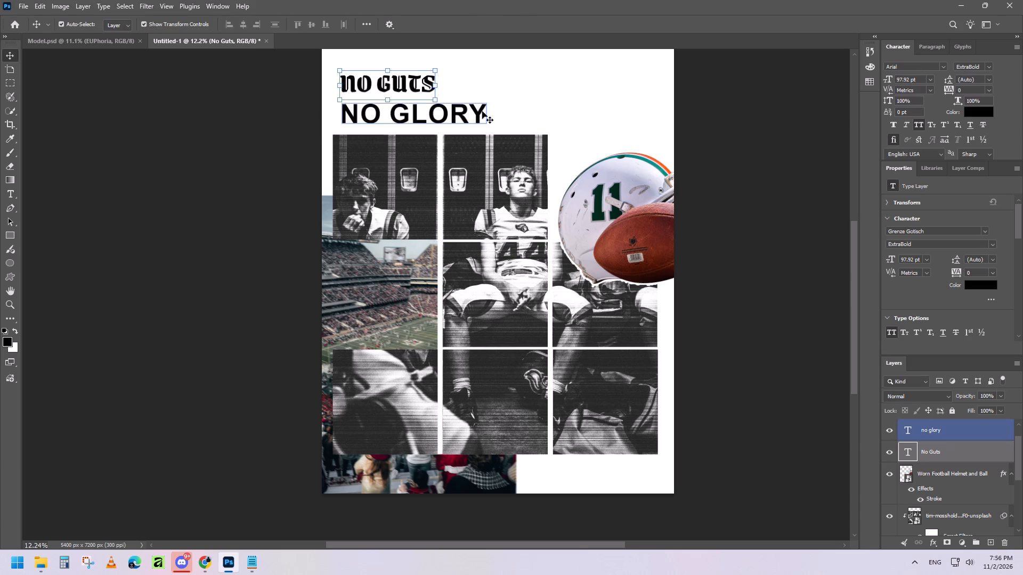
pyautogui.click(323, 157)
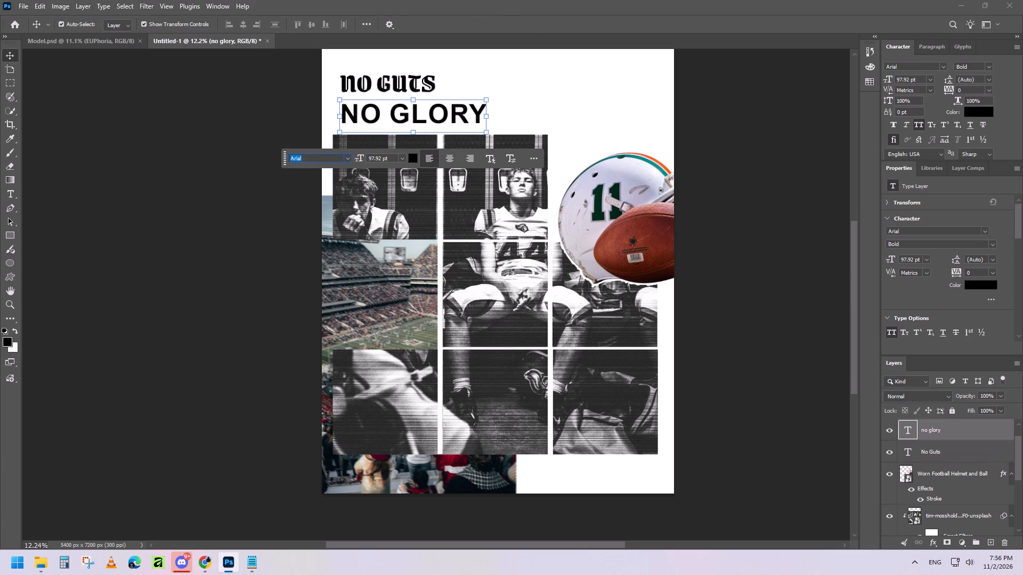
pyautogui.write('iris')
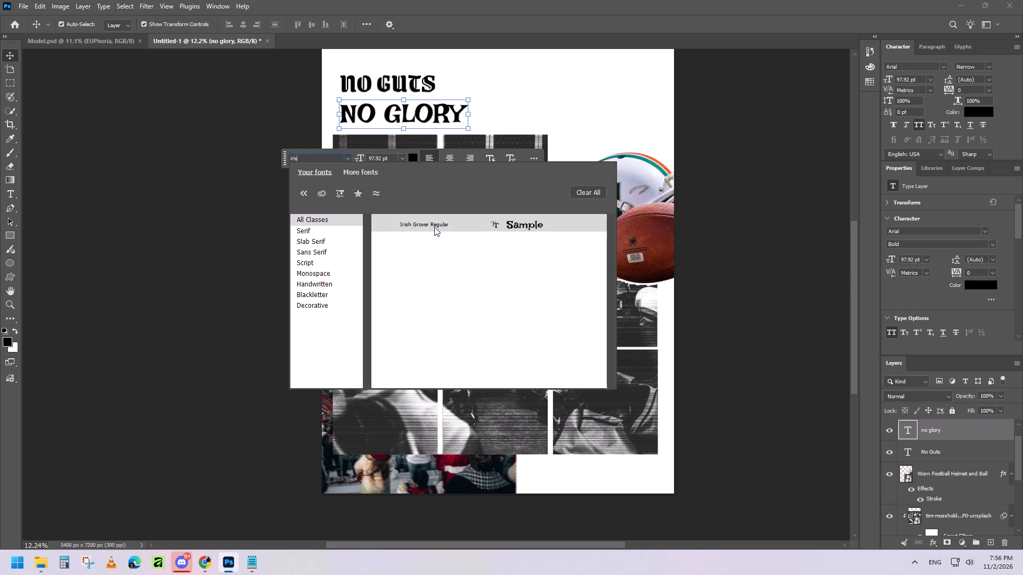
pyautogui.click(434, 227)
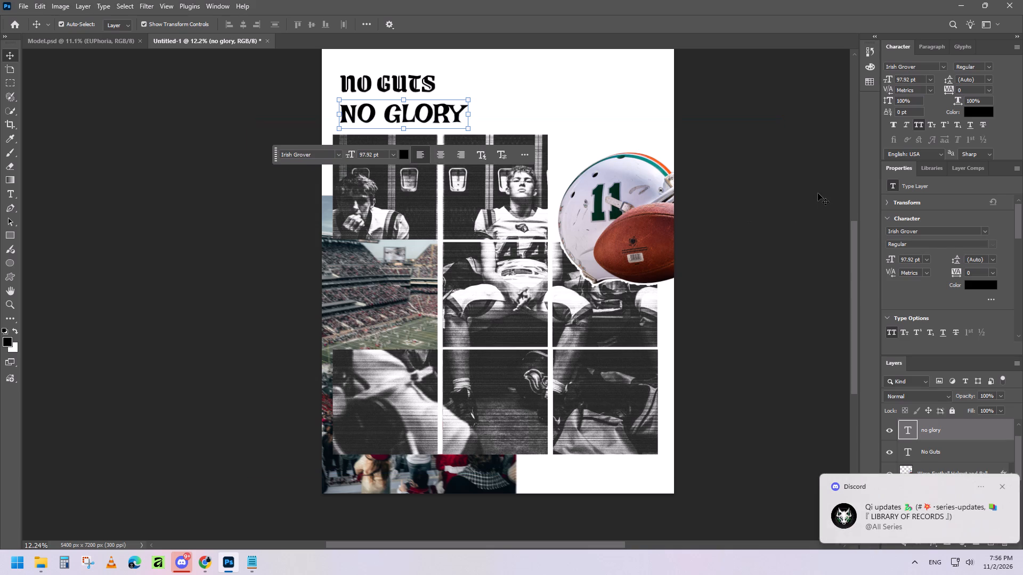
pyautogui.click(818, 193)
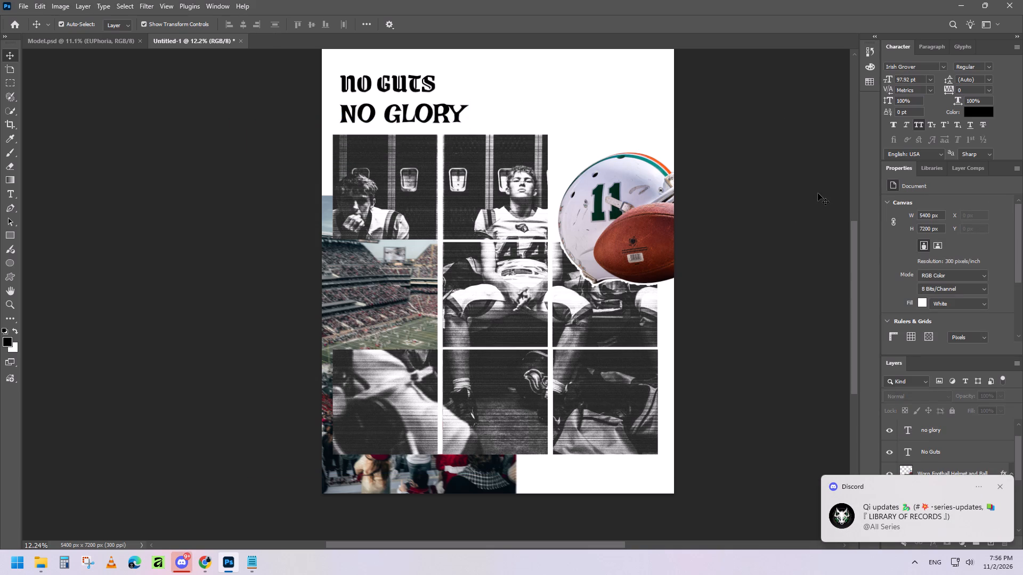
# Set the NO GLORY text in Grenze Gotisch Bold.
pyautogui.click(433, 112)
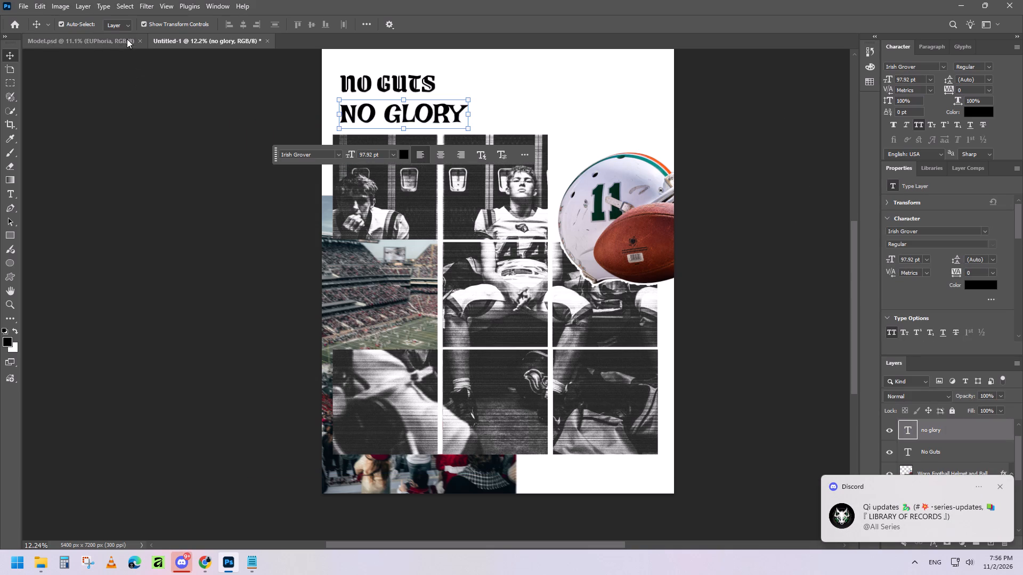
pyautogui.click(328, 152)
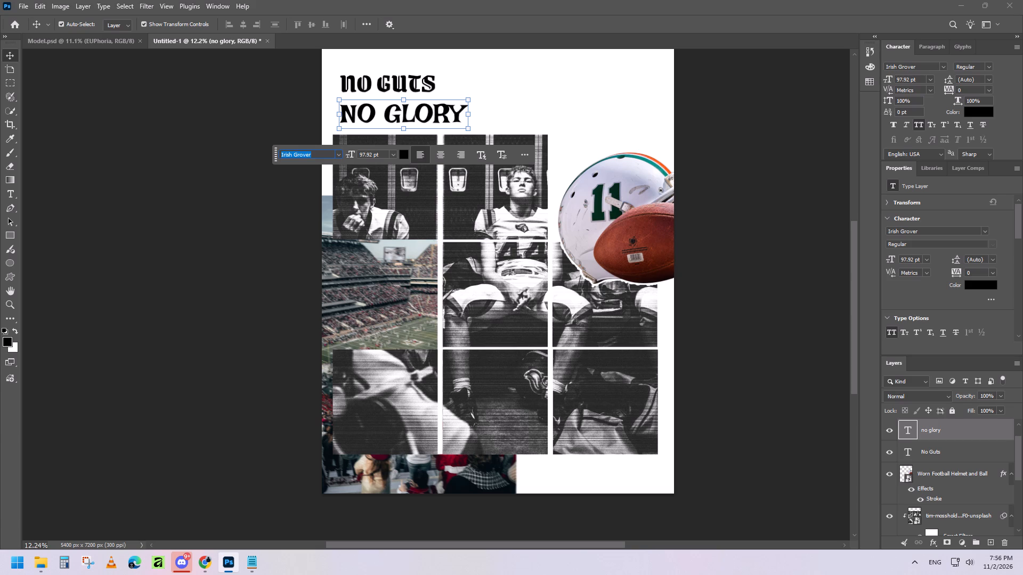
pyautogui.write('gren')
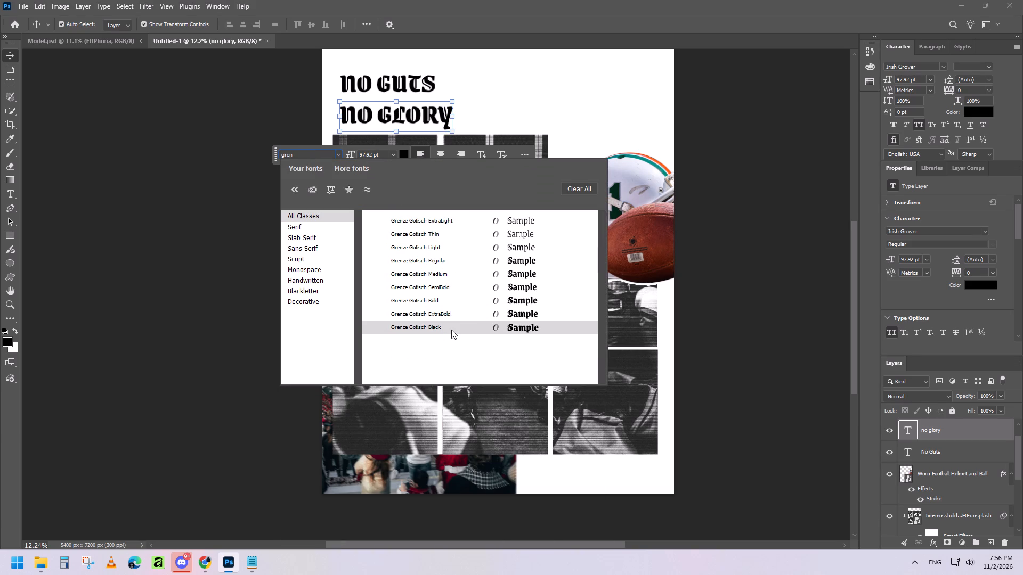
pyautogui.click(455, 301)
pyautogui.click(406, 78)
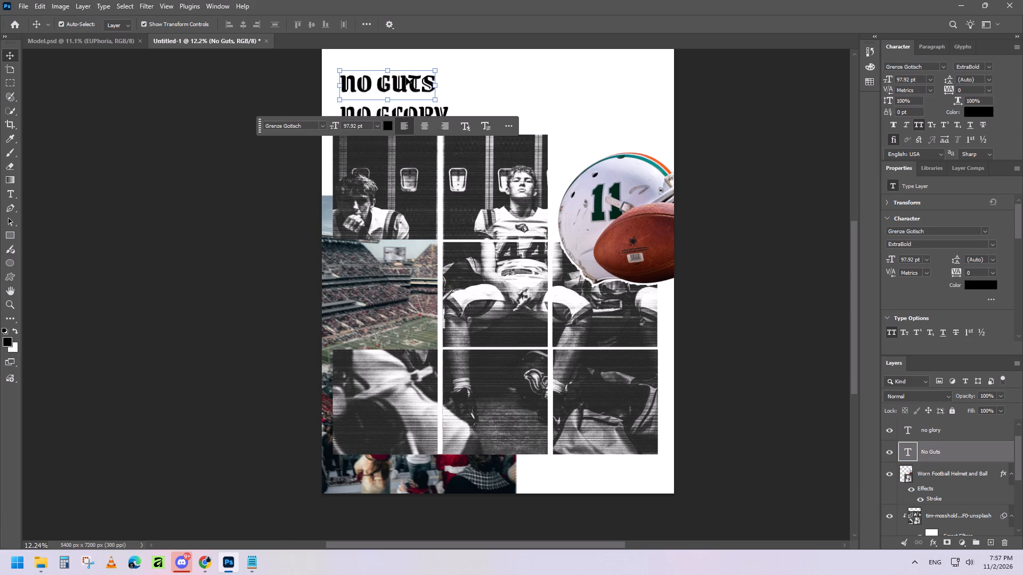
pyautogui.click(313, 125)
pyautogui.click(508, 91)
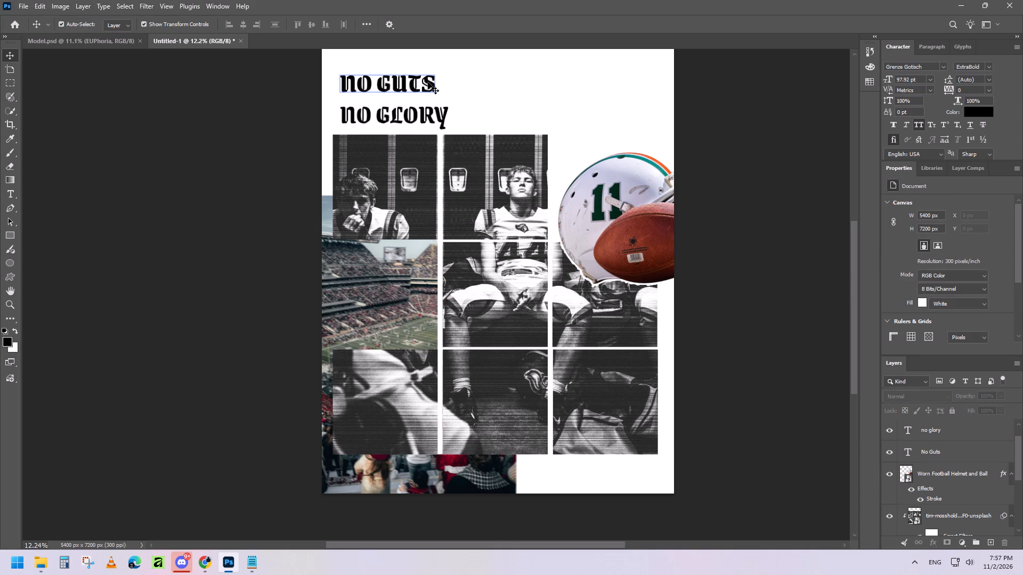
# Recolor the NO GUTS text with teal sampled from the helmet's stripe, darkened to #037773.
pyautogui.click(427, 82)
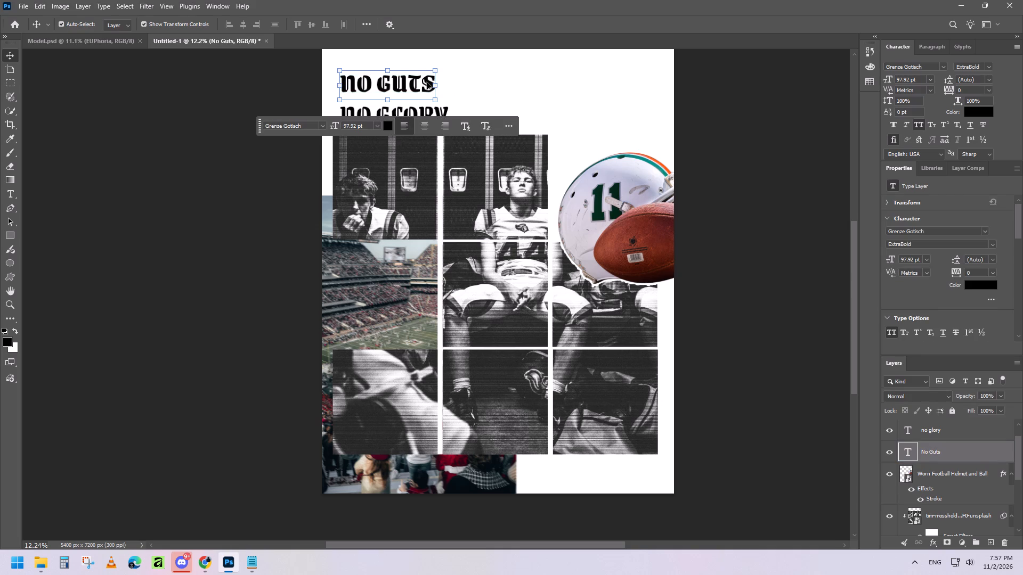
pyautogui.click(412, 86)
pyautogui.click(388, 123)
pyautogui.click(651, 162)
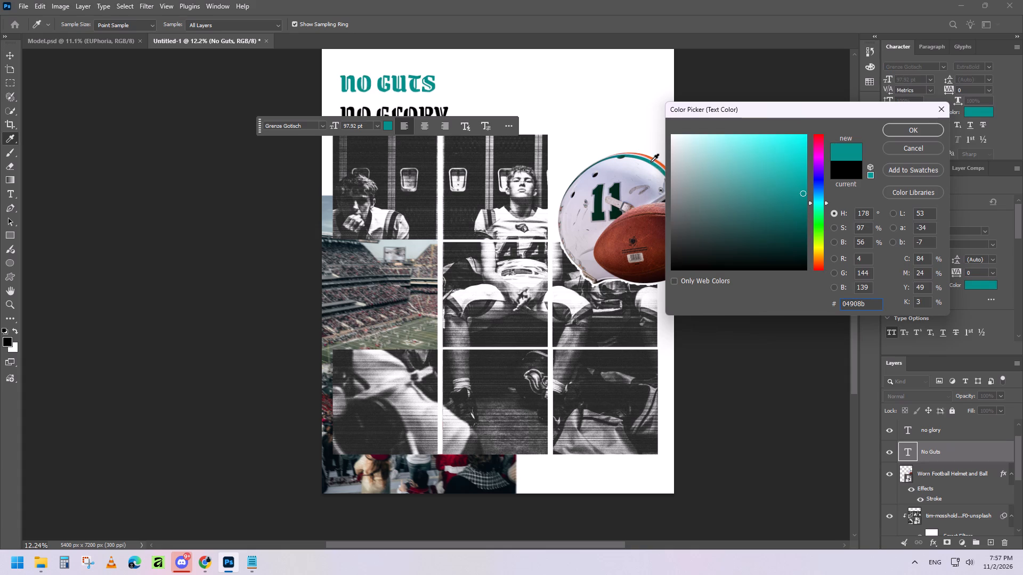
pyautogui.moveTo(803, 193); pyautogui.dragTo(803, 200)
pyautogui.moveTo(803, 200); pyautogui.dragTo(803, 204)
pyautogui.click(803, 204)
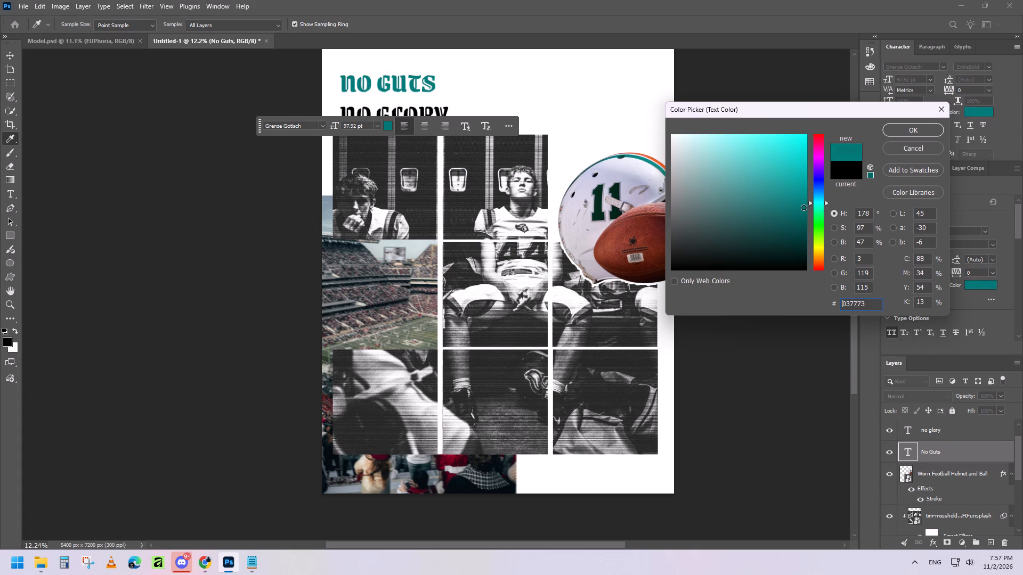
pyautogui.click(906, 128)
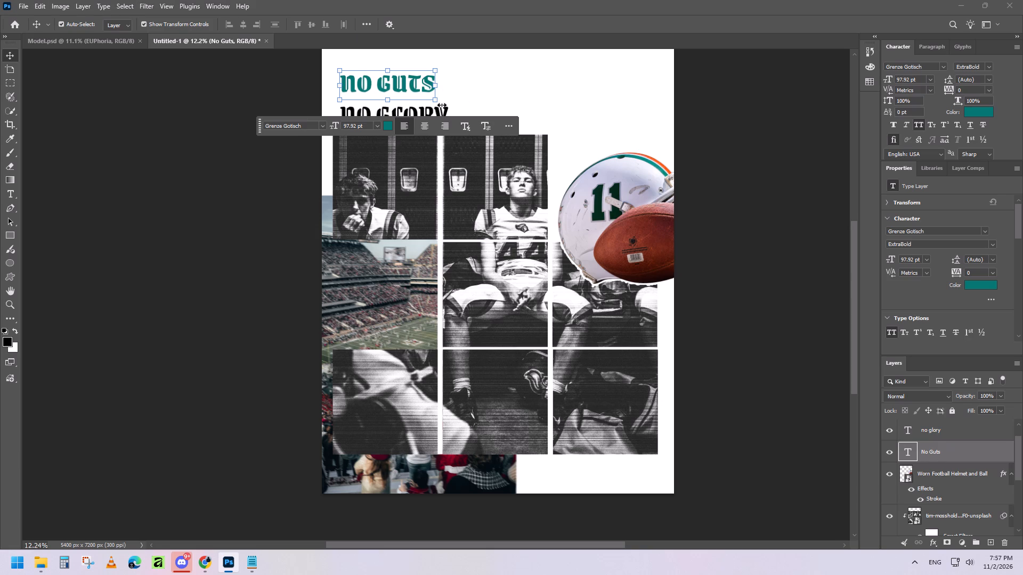
pyautogui.click(444, 108)
pyautogui.click(511, 105)
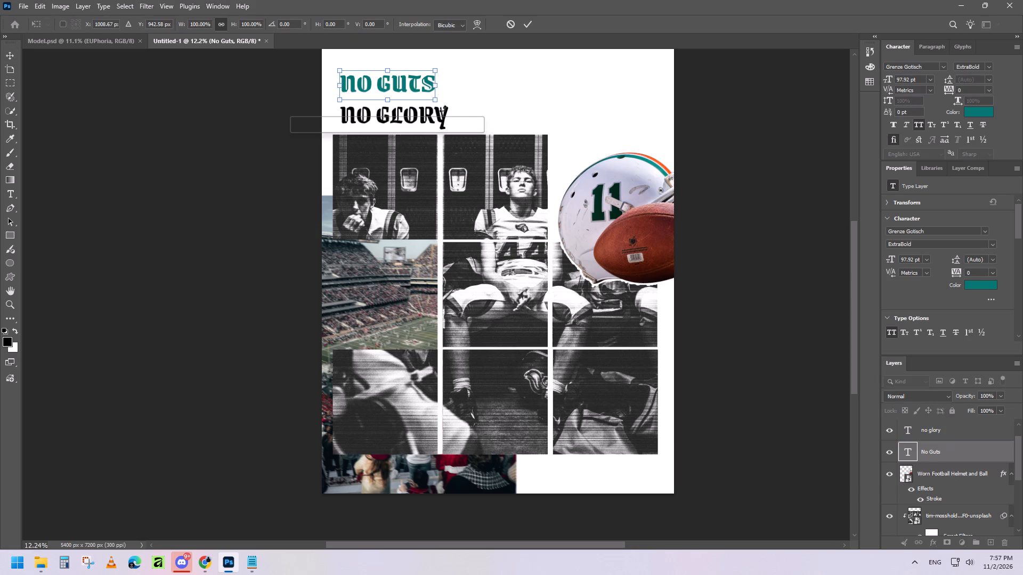
pyautogui.click(477, 122)
pyautogui.click(472, 101)
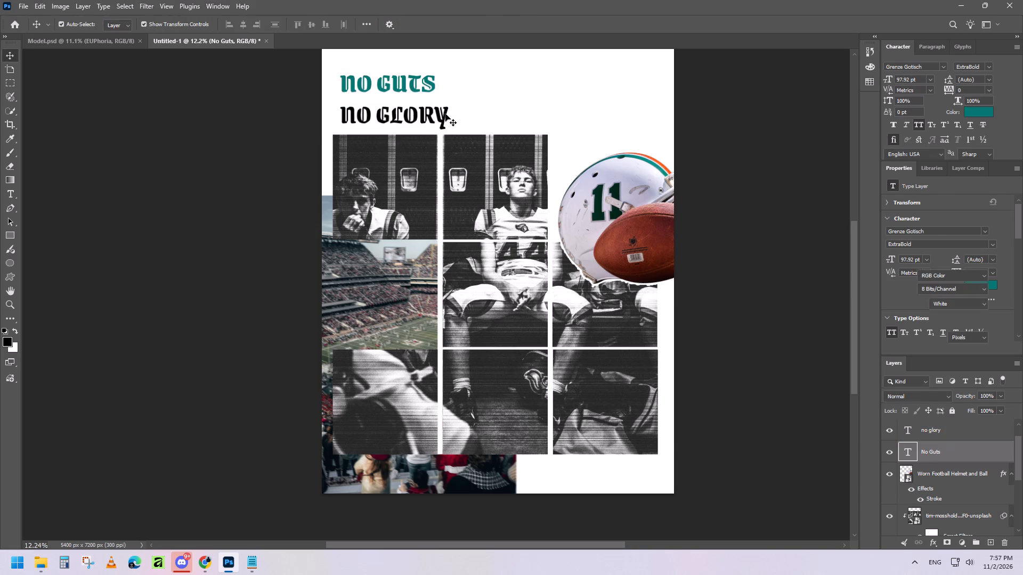
# Recolor the NO GLORY text with orange sampled from the helmet's stripe, darkened to a deeper red-orange.
pyautogui.click(444, 118)
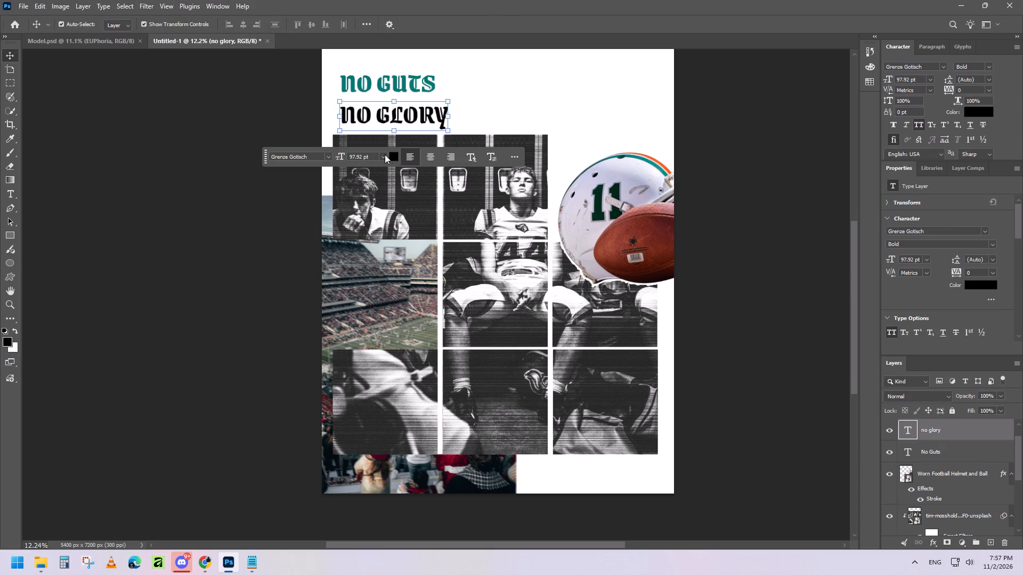
pyautogui.click(394, 154)
pyautogui.click(651, 157)
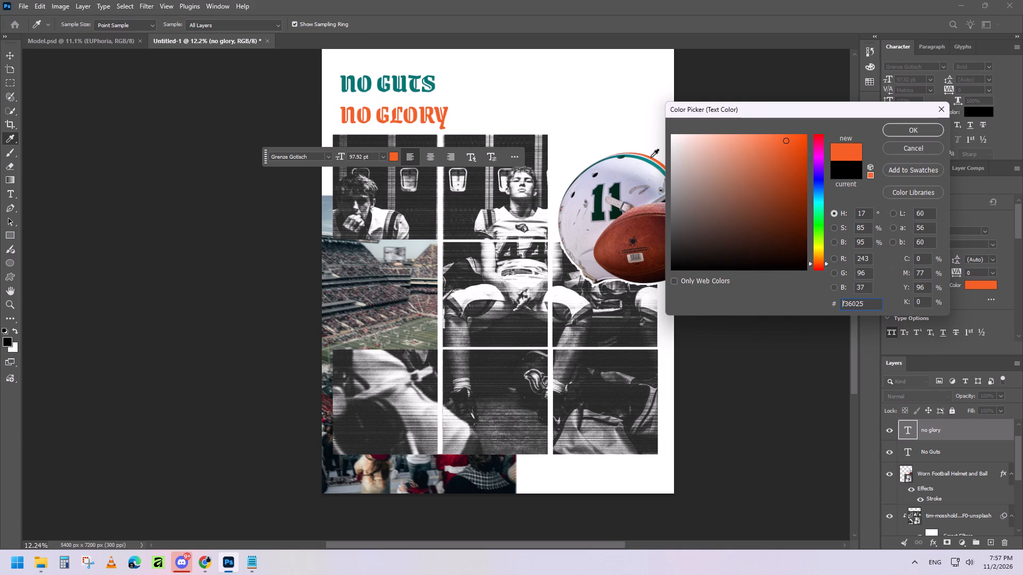
pyautogui.moveTo(786, 141); pyautogui.dragTo(796, 144)
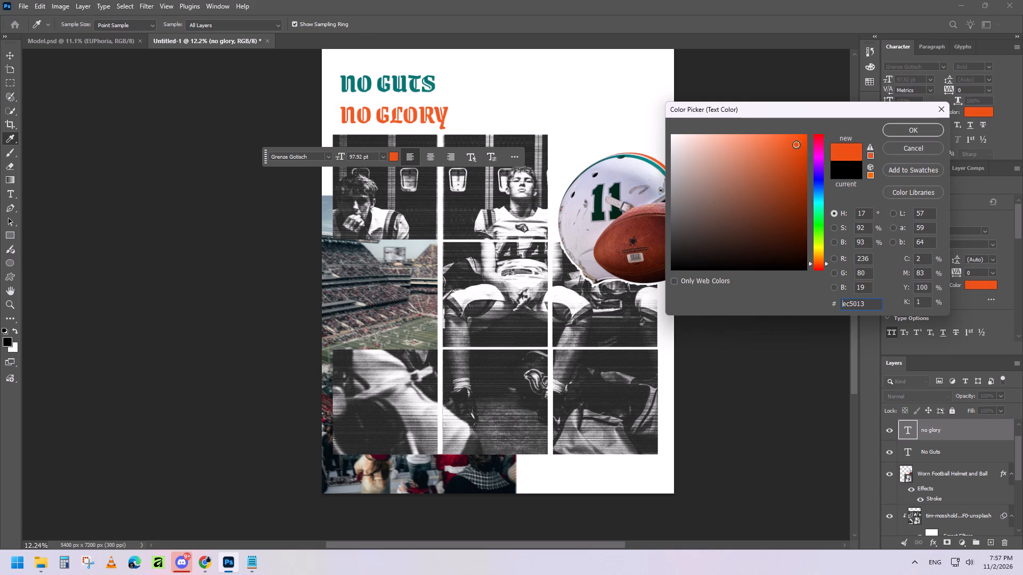
pyautogui.moveTo(796, 144); pyautogui.dragTo(799, 151)
pyautogui.moveTo(799, 151); pyautogui.dragTo(800, 157)
pyautogui.moveTo(800, 159); pyautogui.dragTo(802, 161)
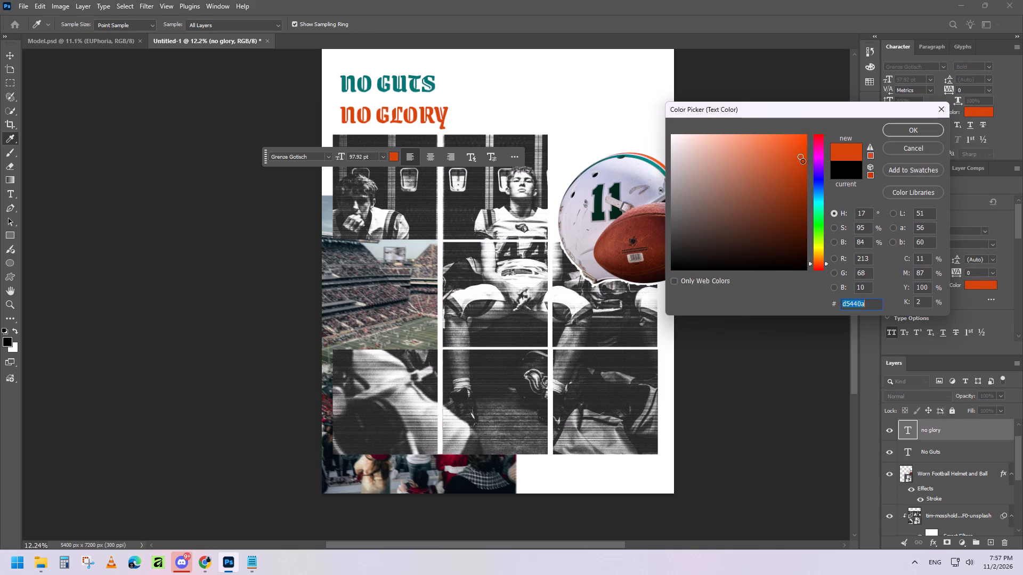
pyautogui.moveTo(802, 161); pyautogui.dragTo(804, 165)
pyautogui.moveTo(804, 165); pyautogui.dragTo(806, 170)
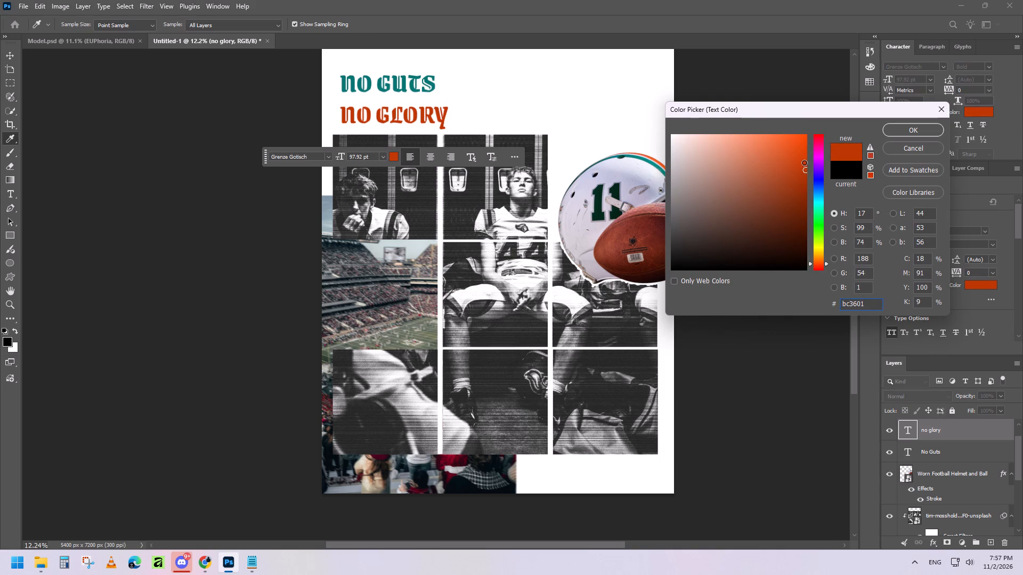
pyautogui.click(804, 162)
pyautogui.click(913, 127)
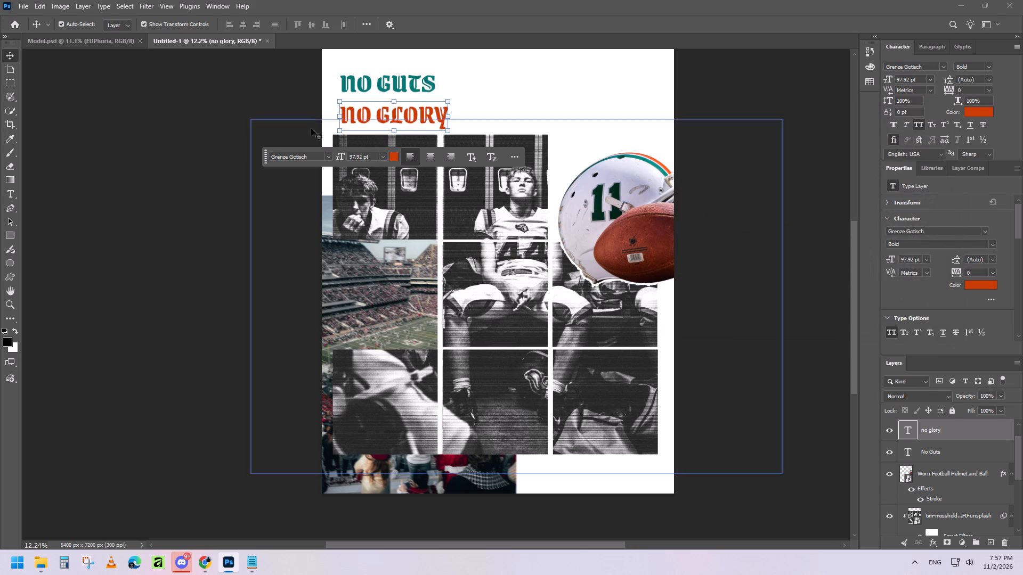
pyautogui.click(208, 127)
# Move NO GLORY onto the top of the first photo tile and scale it to about 88% to fit within the tile's width.
pyautogui.click(419, 117)
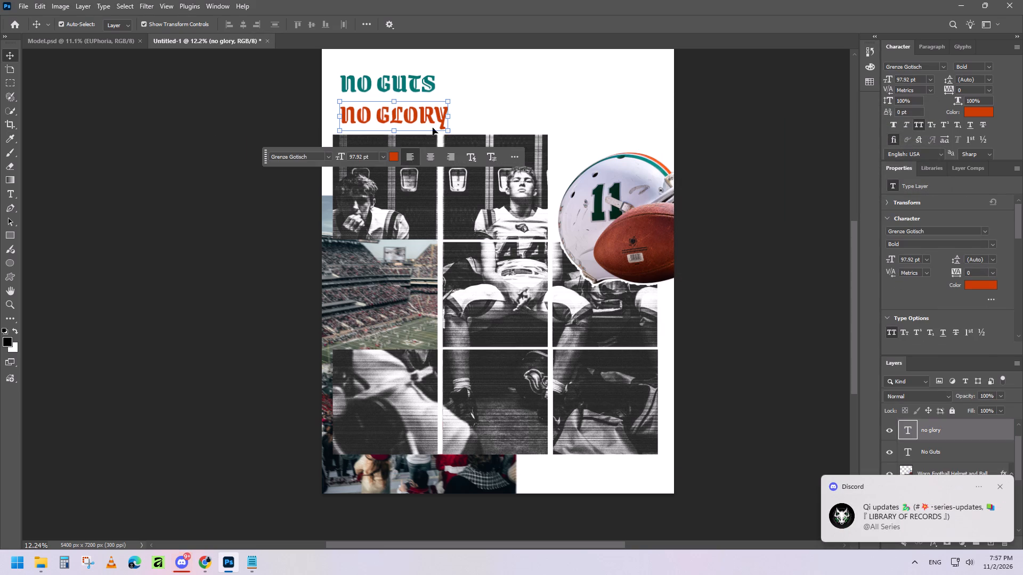
pyautogui.moveTo(399, 121); pyautogui.dragTo(392, 153)
pyautogui.moveTo(440, 150); pyautogui.dragTo(435, 148)
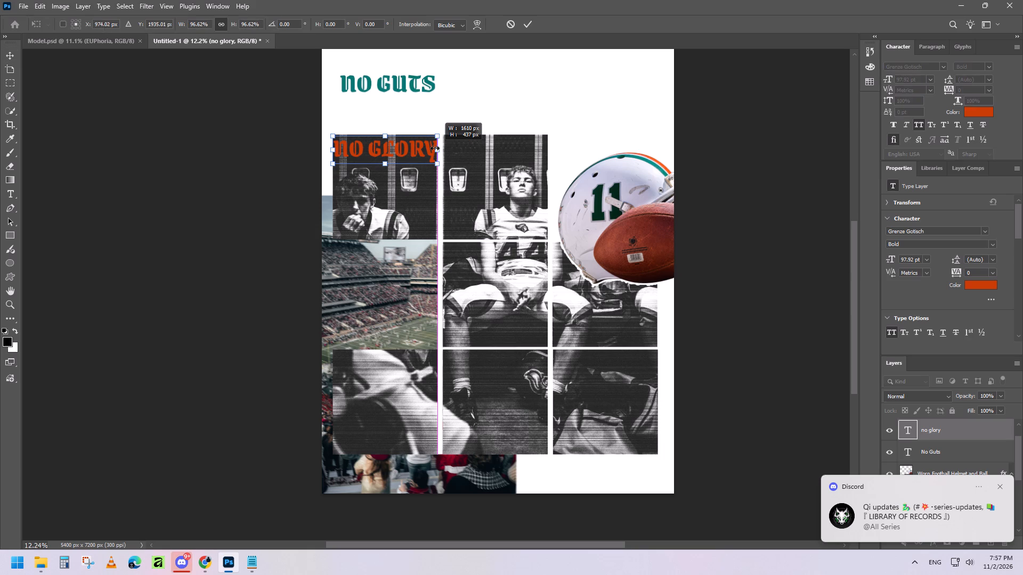
pyautogui.moveTo(435, 148); pyautogui.dragTo(427, 148)
pyautogui.click(393, 147)
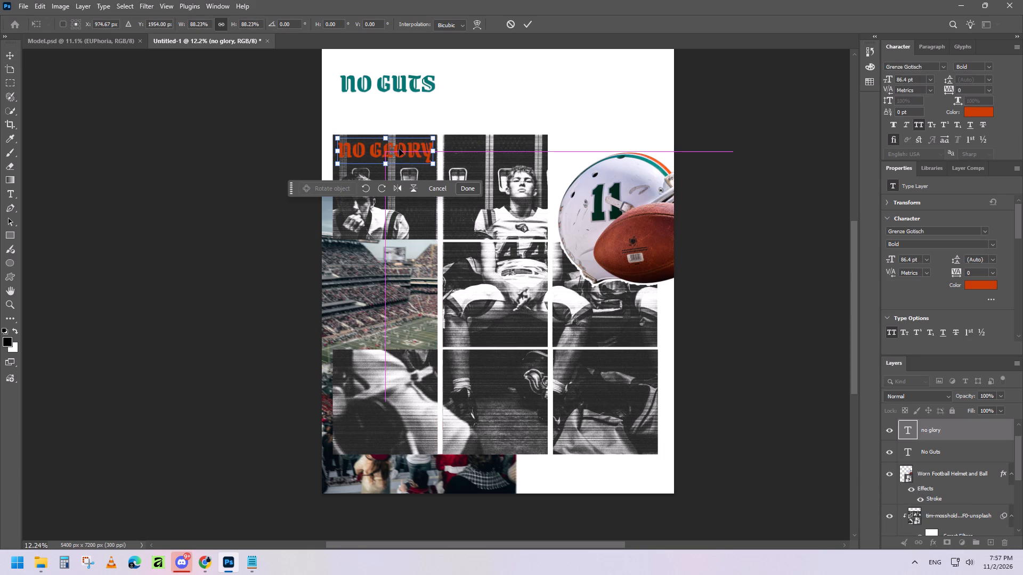
pyautogui.press('Up')
pyautogui.press('Up')
pyautogui.press('Left')
pyautogui.press('Up')
pyautogui.press('Up')
pyautogui.press('Up')
pyautogui.press('Left')
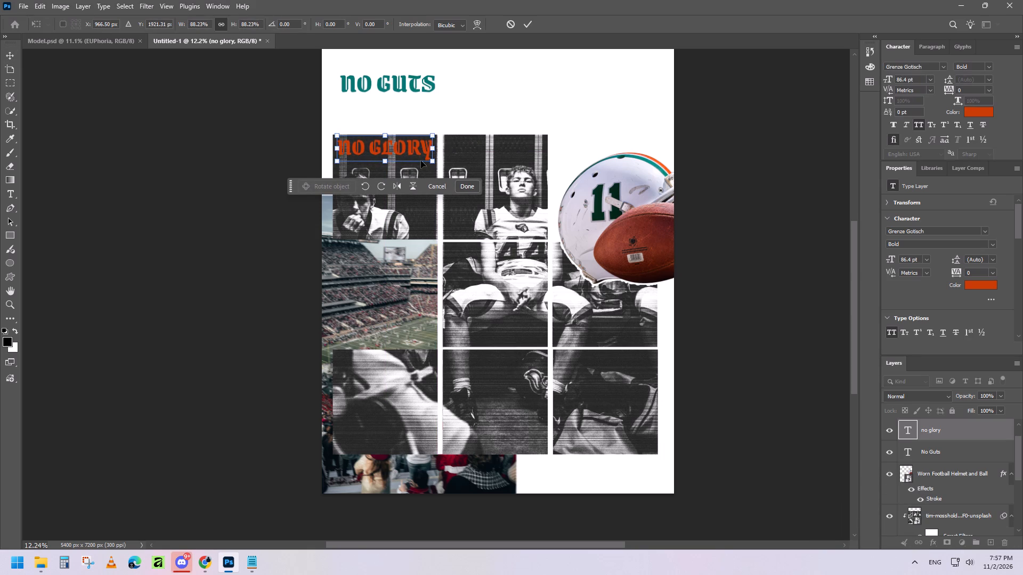
pyautogui.press('Up')
pyautogui.click(425, 112)
pyautogui.click(525, 26)
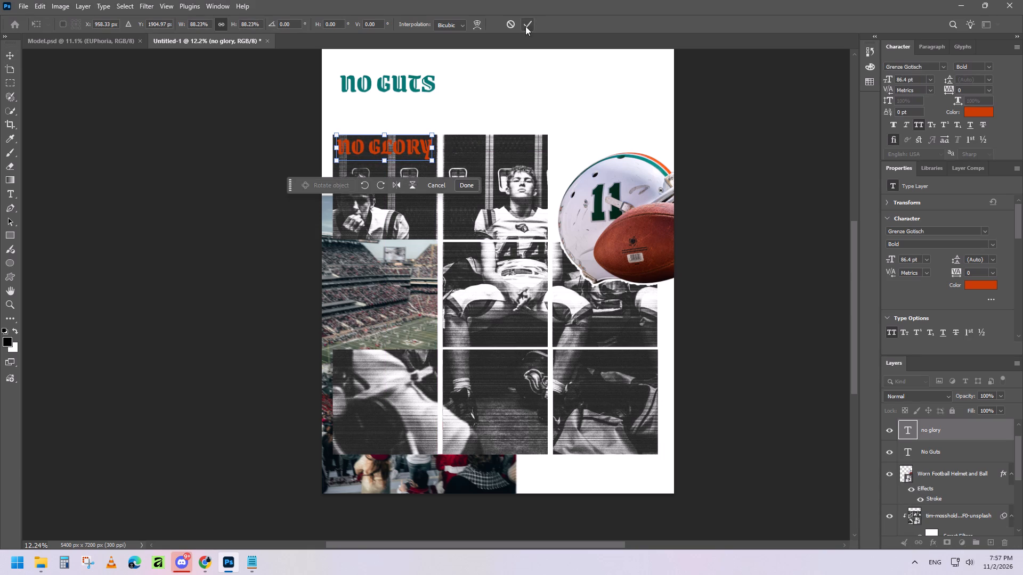
# Scale the NO GUTS text to about 169% and place it just above the first two photo tiles, flush with their outer edge.
pyautogui.click(398, 87)
pyautogui.moveTo(436, 100); pyautogui.dragTo(458, 116)
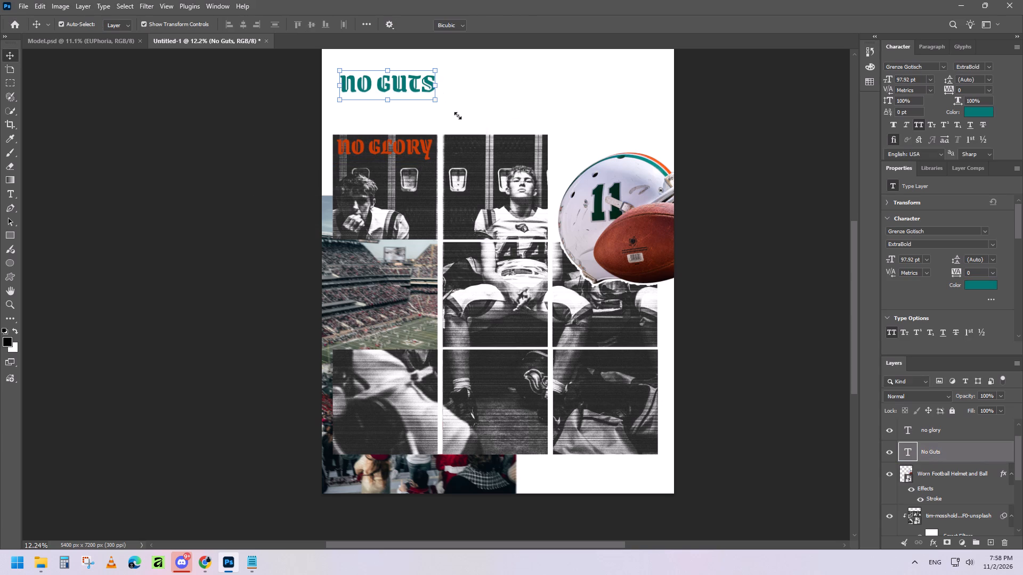
pyautogui.moveTo(458, 116); pyautogui.dragTo(512, 131)
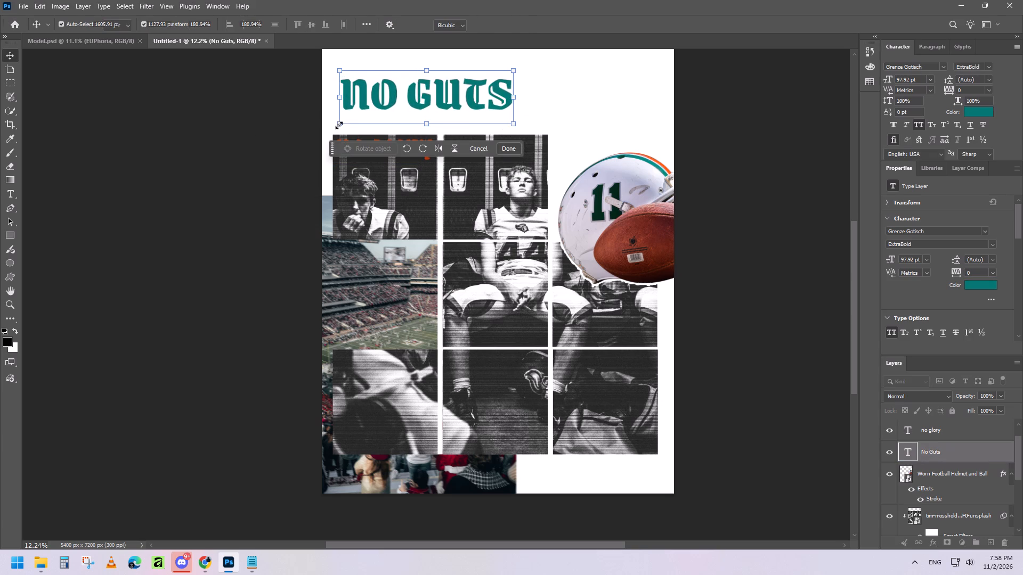
pyautogui.moveTo(342, 124); pyautogui.dragTo(336, 126)
pyautogui.moveTo(388, 91); pyautogui.dragTo(388, 96)
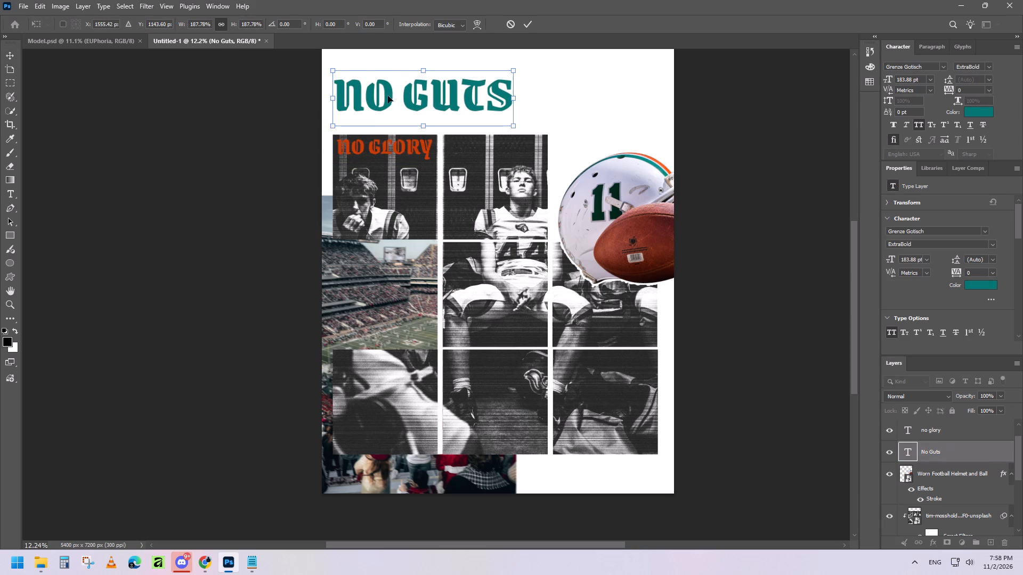
pyautogui.moveTo(388, 96); pyautogui.dragTo(388, 109)
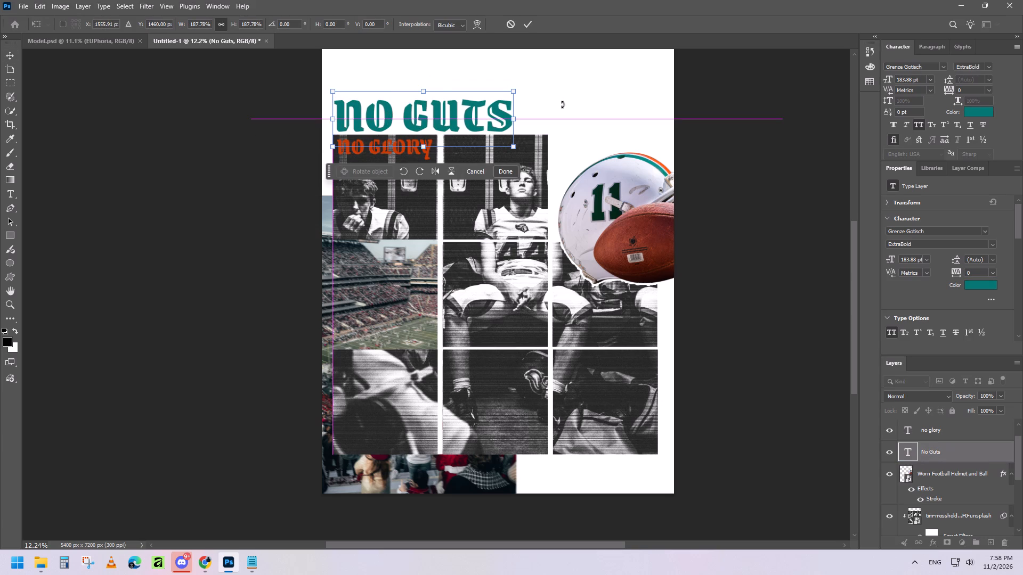
pyautogui.press('Up')
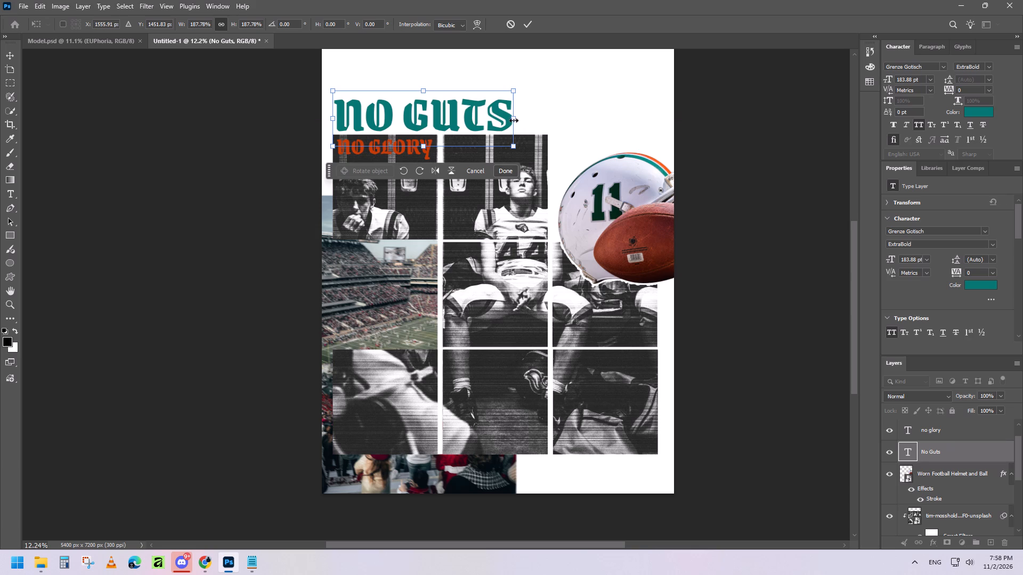
pyautogui.moveTo(514, 119); pyautogui.dragTo(494, 117)
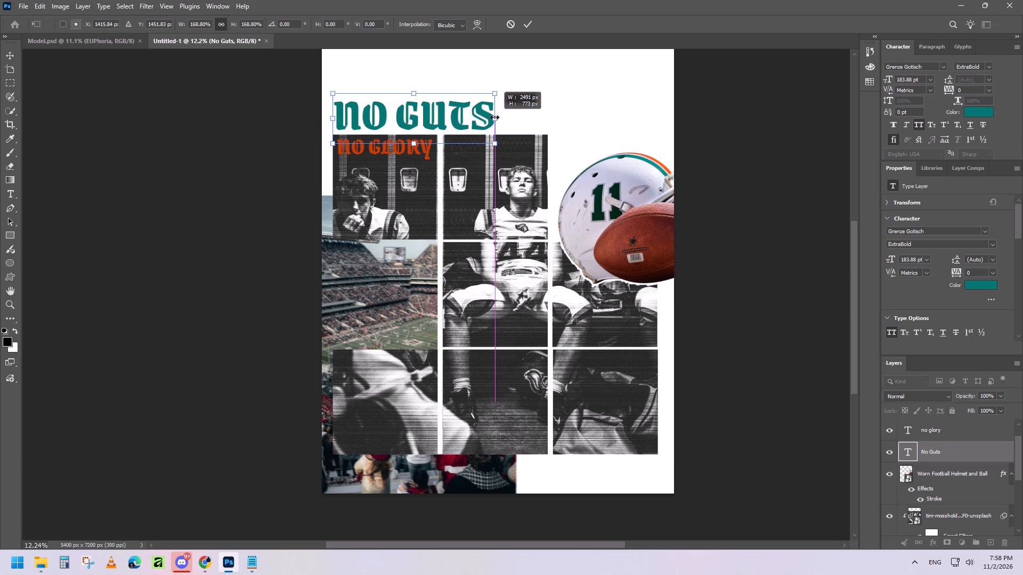
pyautogui.press('Left')
pyautogui.press('Up')
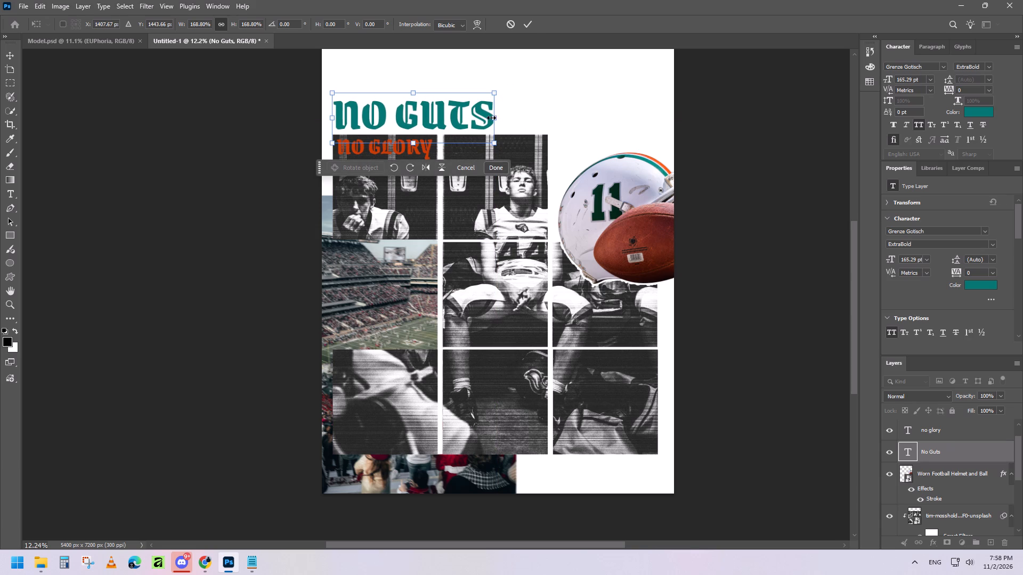
pyautogui.click(527, 21)
pyautogui.click(734, 118)
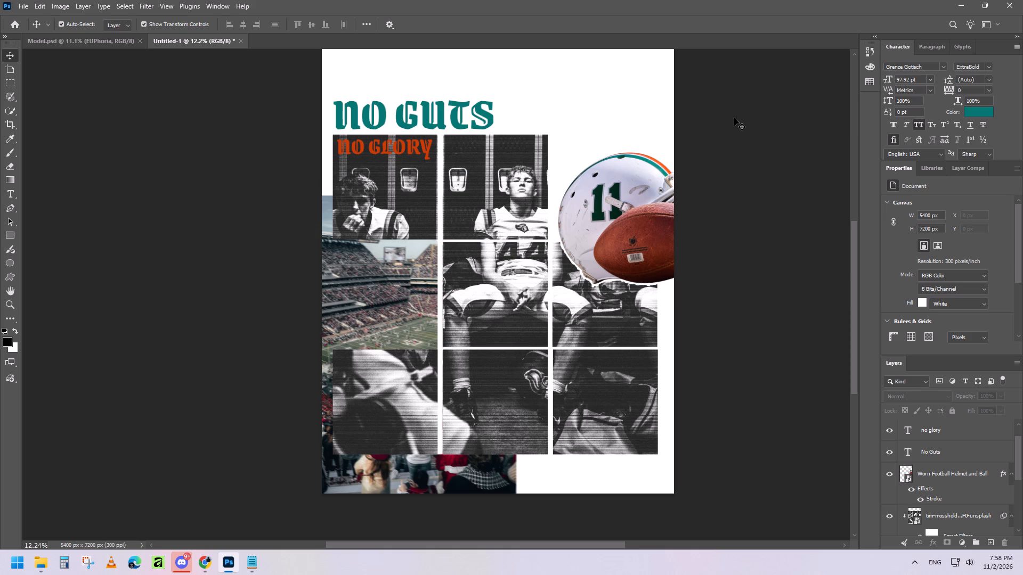
pyautogui.click(206, 560)
pyautogui.click(246, 526)
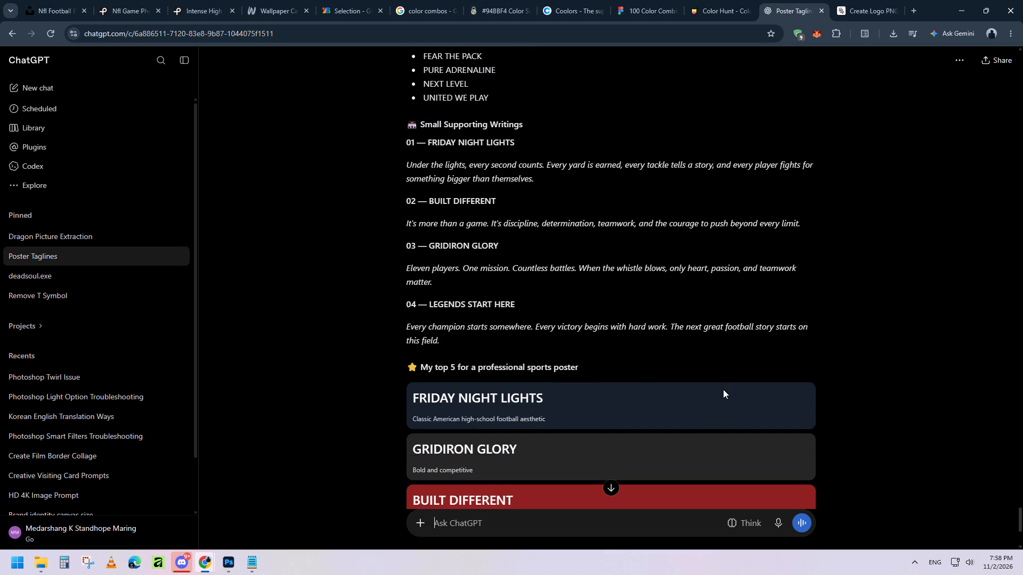
pyautogui.scroll(1, 723, 389)
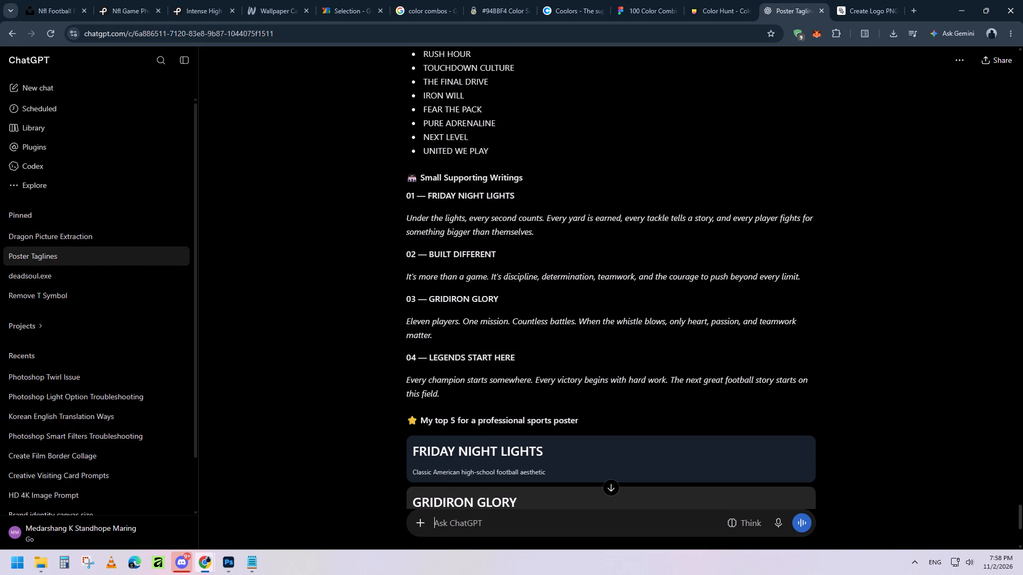
pyautogui.moveTo(404, 321); pyautogui.dragTo(433, 338)
pyautogui.hotkey('ctrl', 'c')
pyautogui.hotkey('ctrl', 'c')
pyautogui.hotkey('ctrl', 'c')
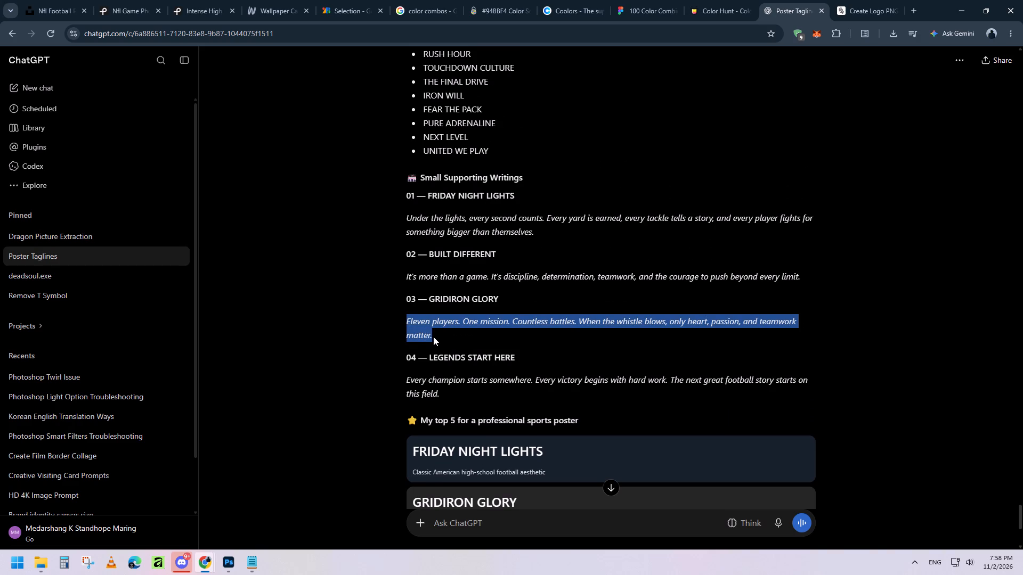
# Back in Photoshop, paste the copied tagline as a new text layer over the last tile of the bottom row.
pyautogui.click(226, 567)
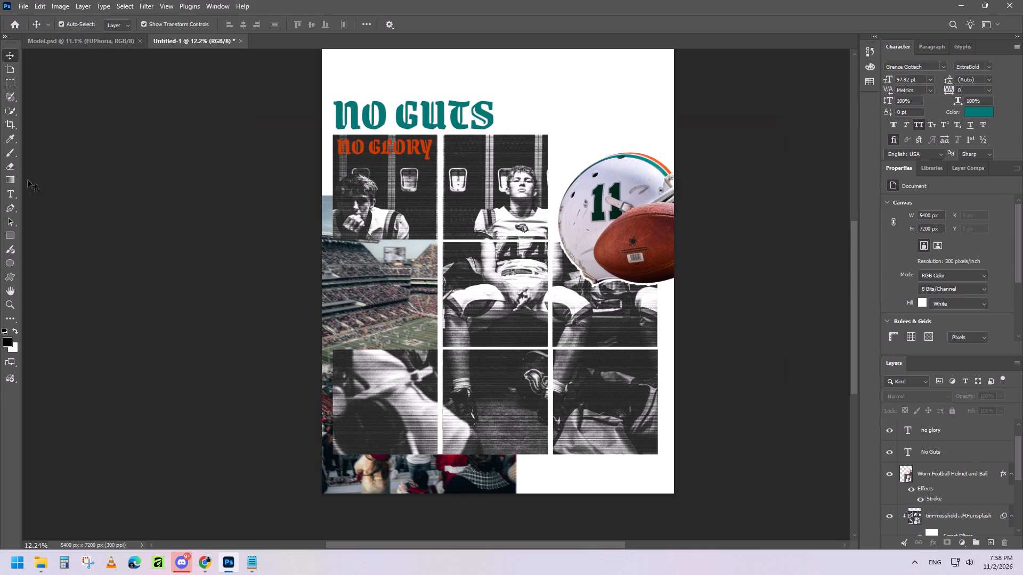
pyautogui.click(14, 195)
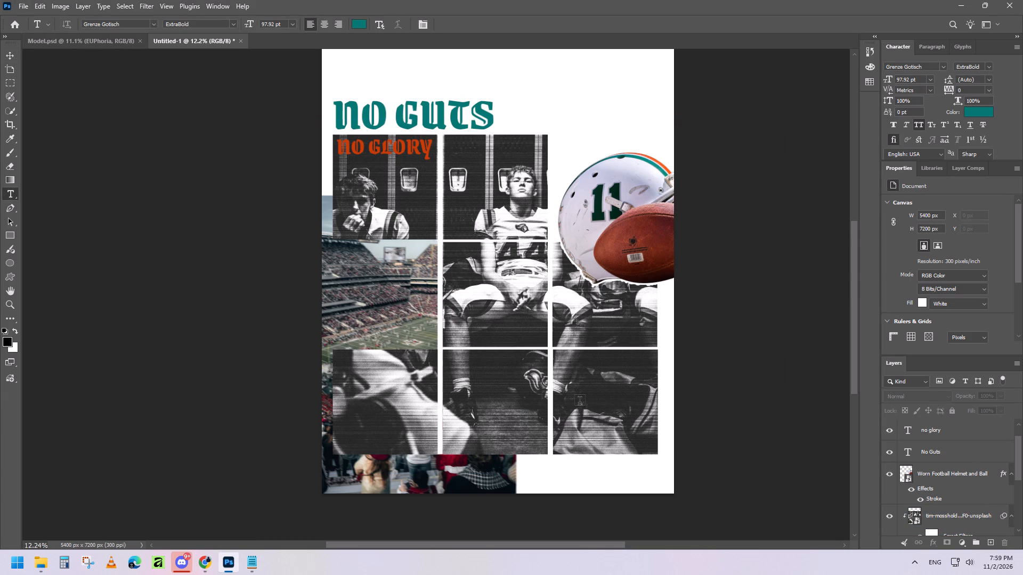
pyautogui.click(580, 402)
pyautogui.hotkey('ctrl', 'v')
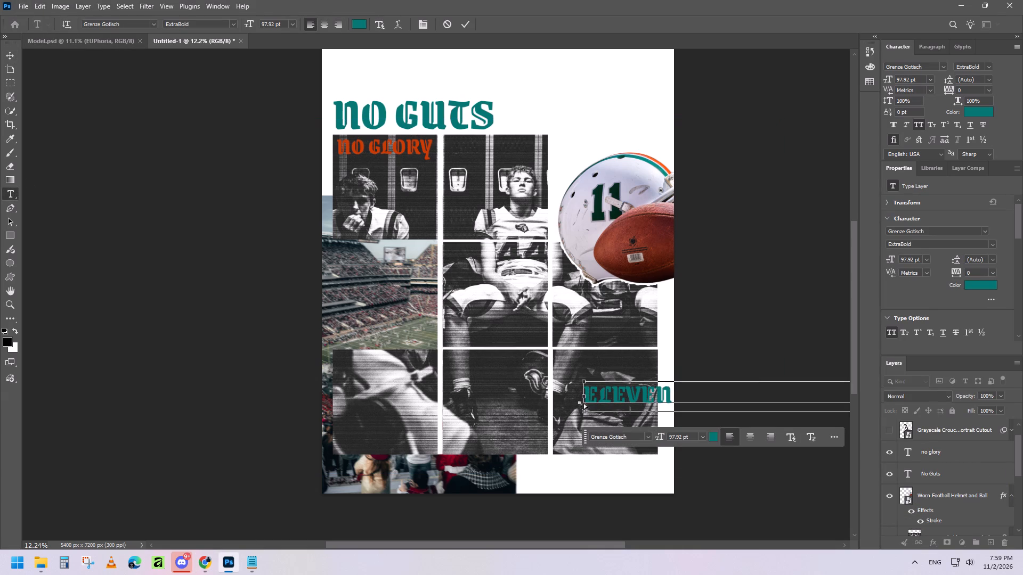
# Set the whole pasted tagline's font size to 30 pt.
pyautogui.click(703, 437)
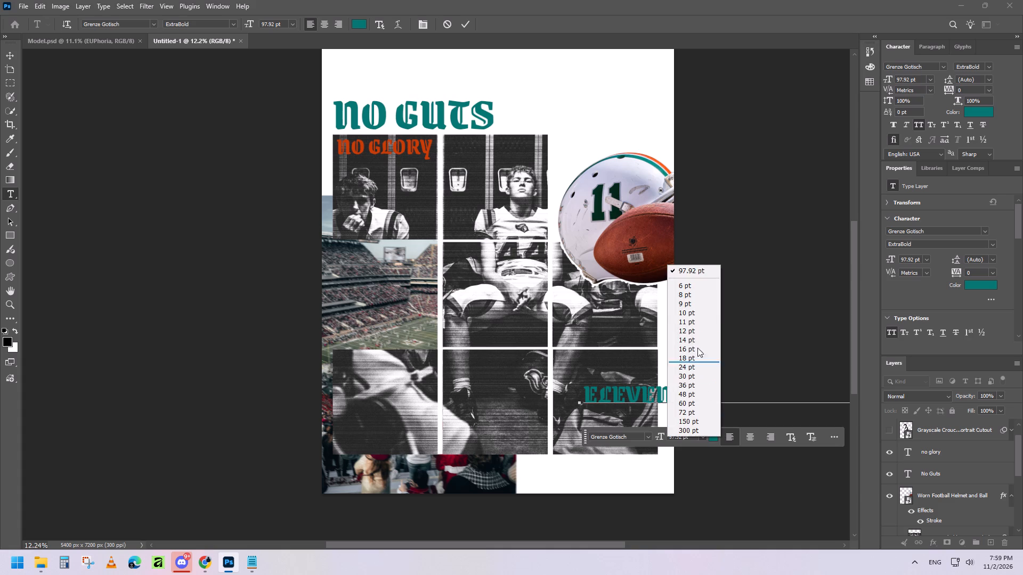
pyautogui.click(700, 341)
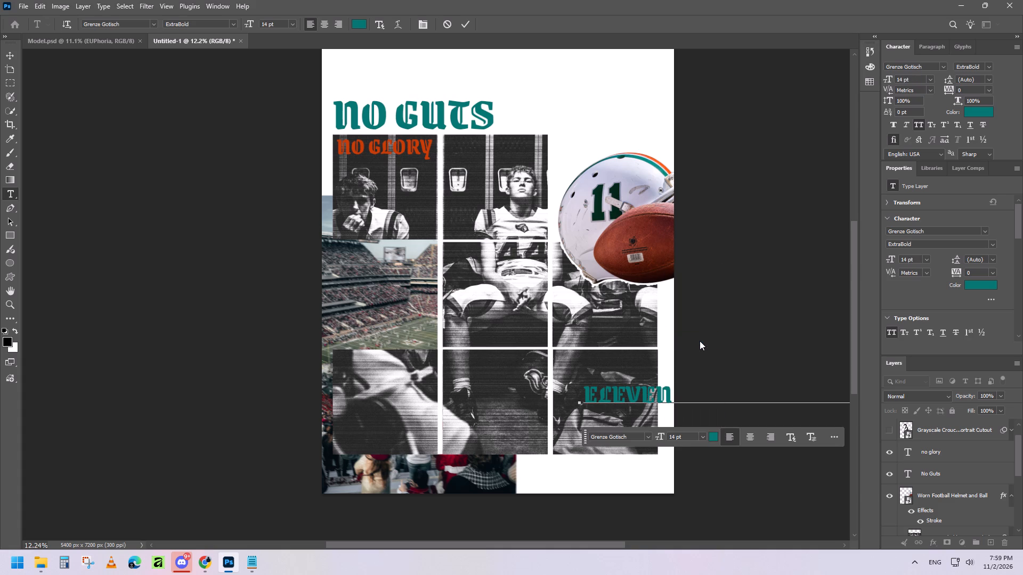
pyautogui.click(659, 396)
pyautogui.hotkey('ctrl', 'a')
pyautogui.click(703, 437)
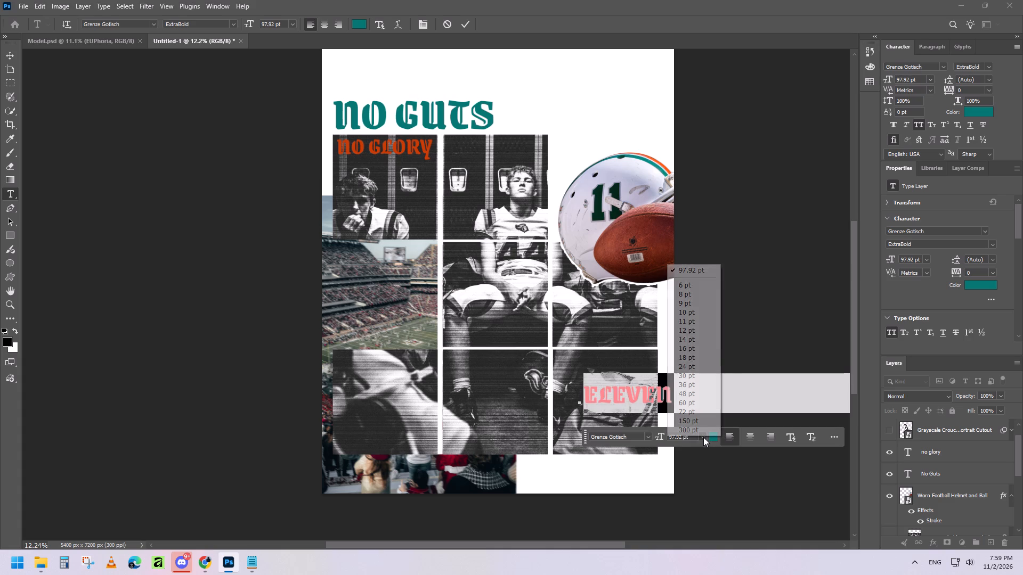
pyautogui.click(691, 347)
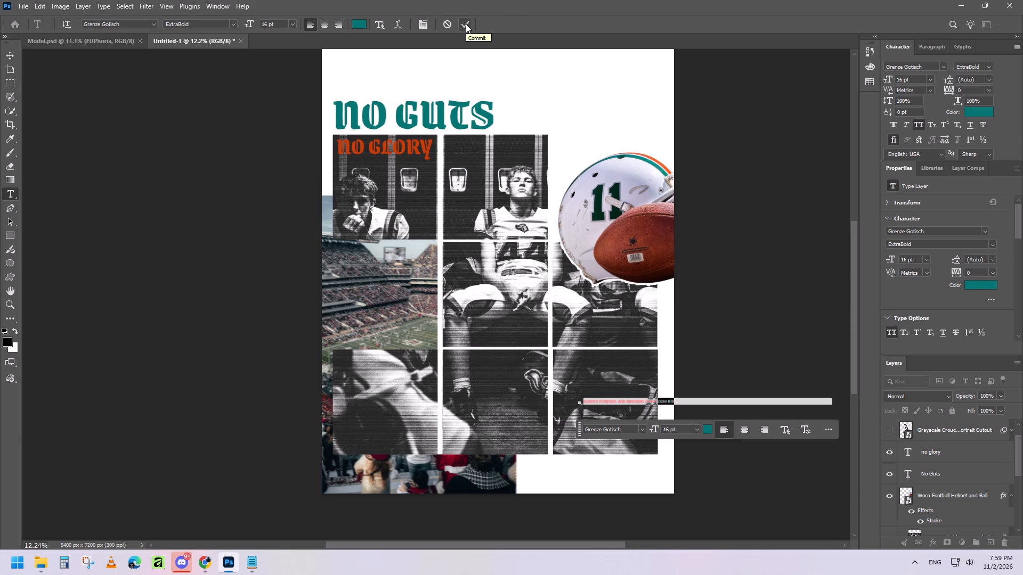
pyautogui.click(697, 431)
pyautogui.click(690, 370)
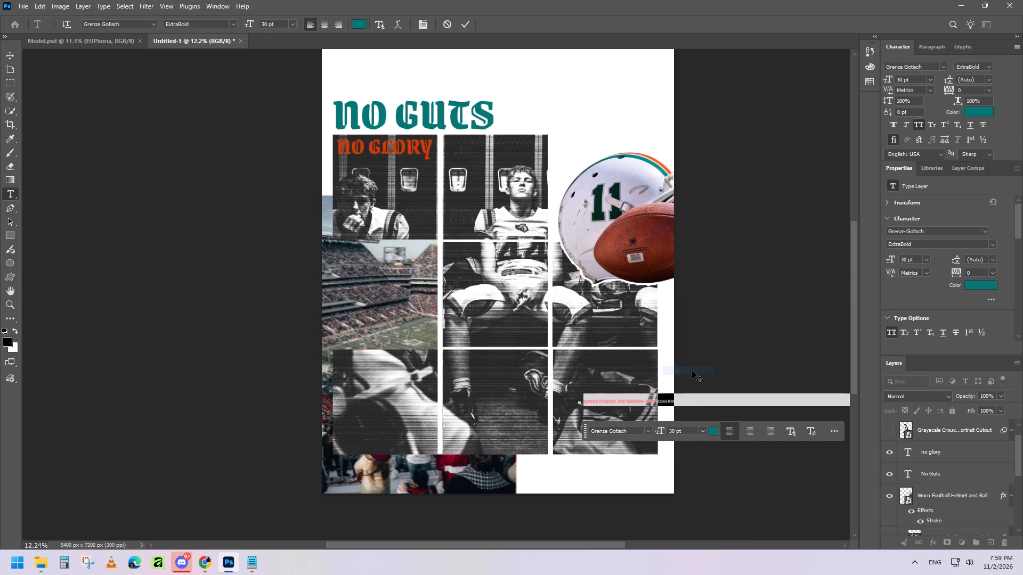
pyautogui.click(465, 21)
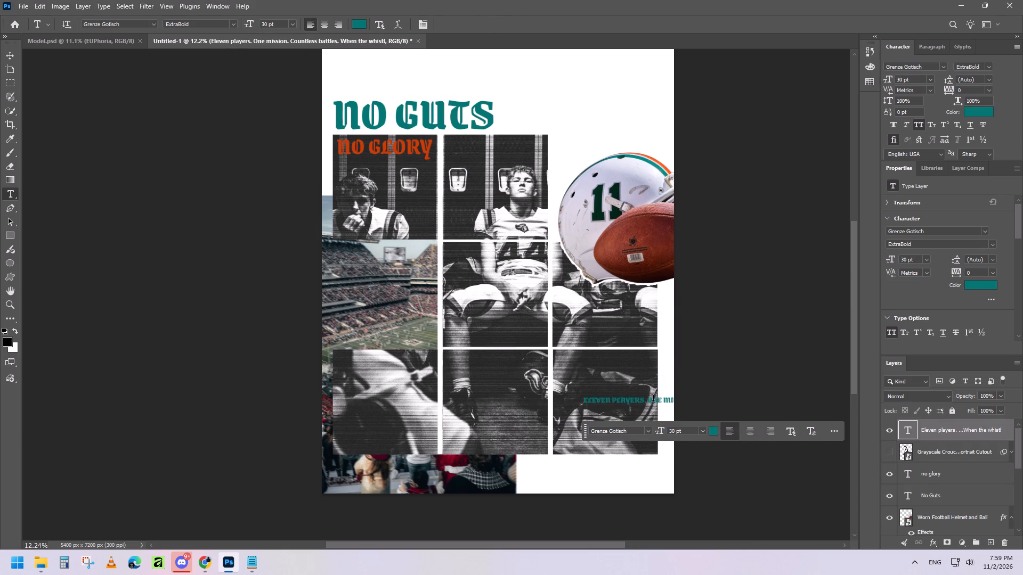
# Move the tagline across the middle row of photo tiles and scale it to about 89%.
pyautogui.click(653, 400)
pyautogui.hotkey('ctrl', 't')
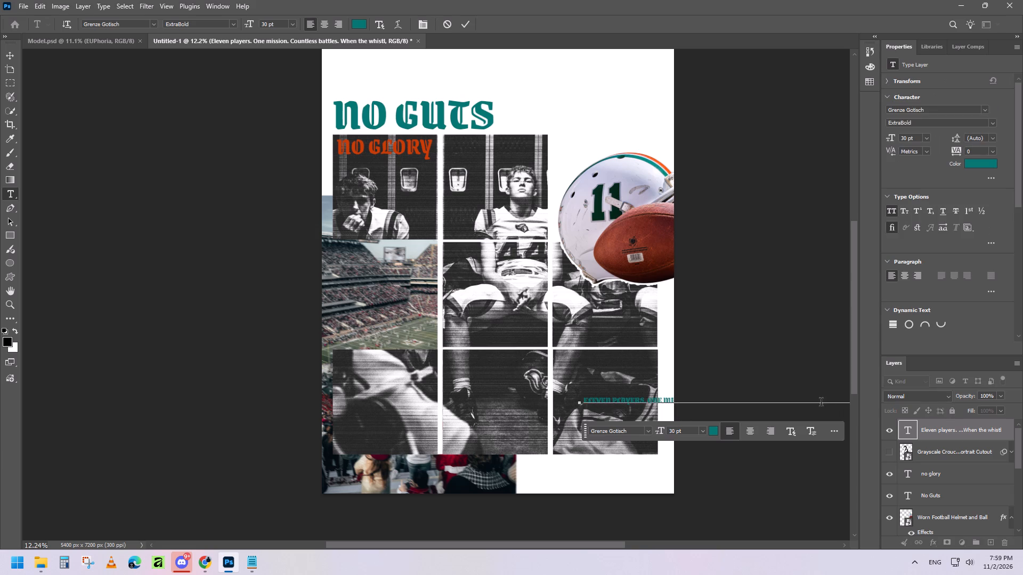
pyautogui.hotkey('ctrl', 't')
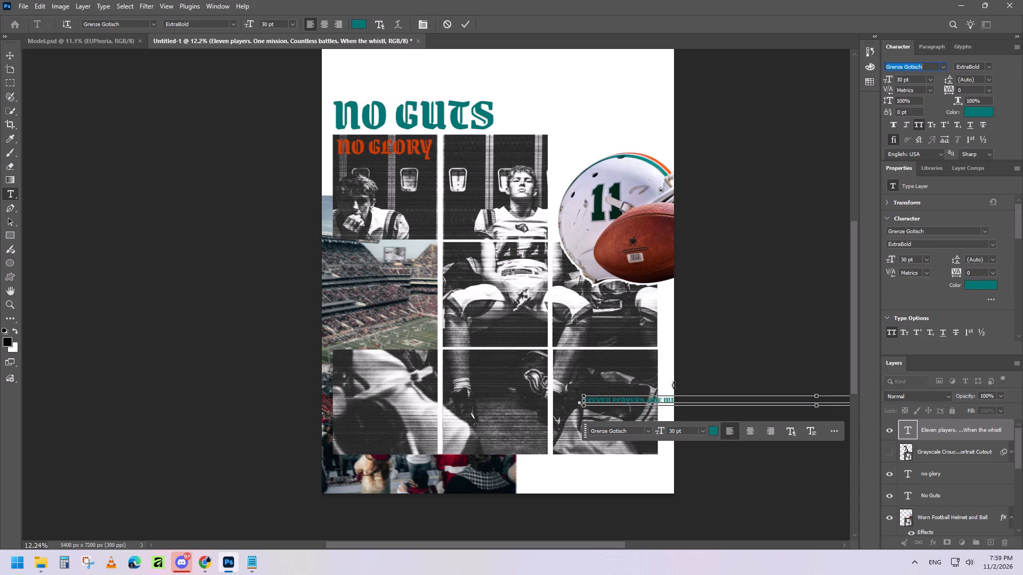
pyautogui.click(467, 25)
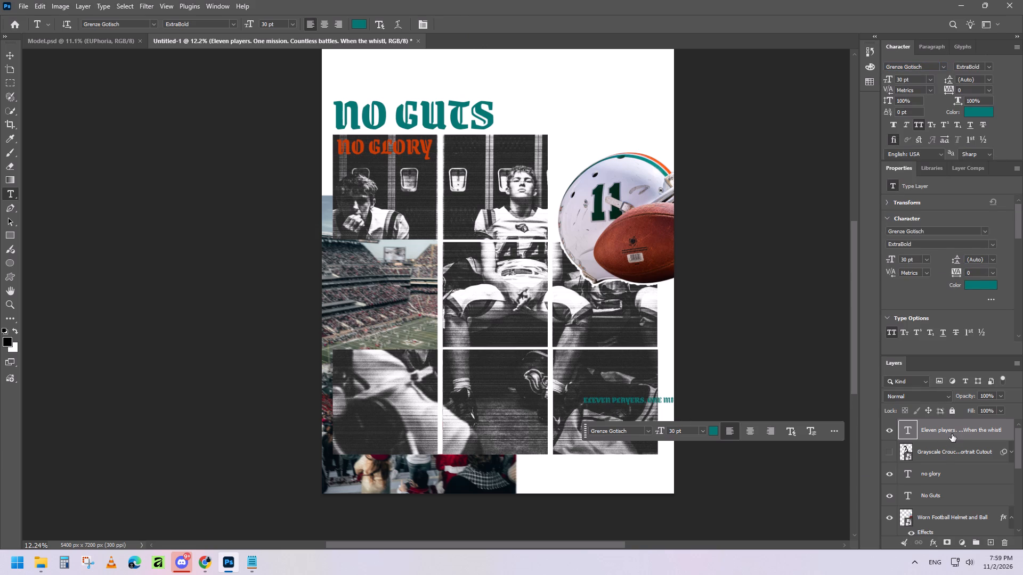
pyautogui.hotkey('ctrl', 't')
pyautogui.moveTo(583, 401); pyautogui.dragTo(584, 401)
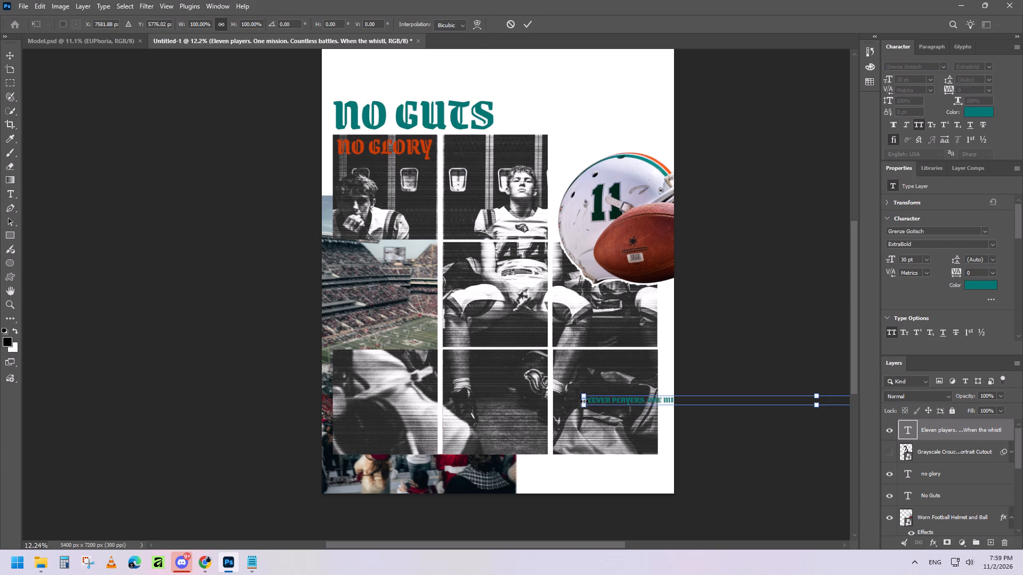
pyautogui.moveTo(584, 401); pyautogui.dragTo(575, 401)
pyautogui.moveTo(654, 399); pyautogui.dragTo(465, 339)
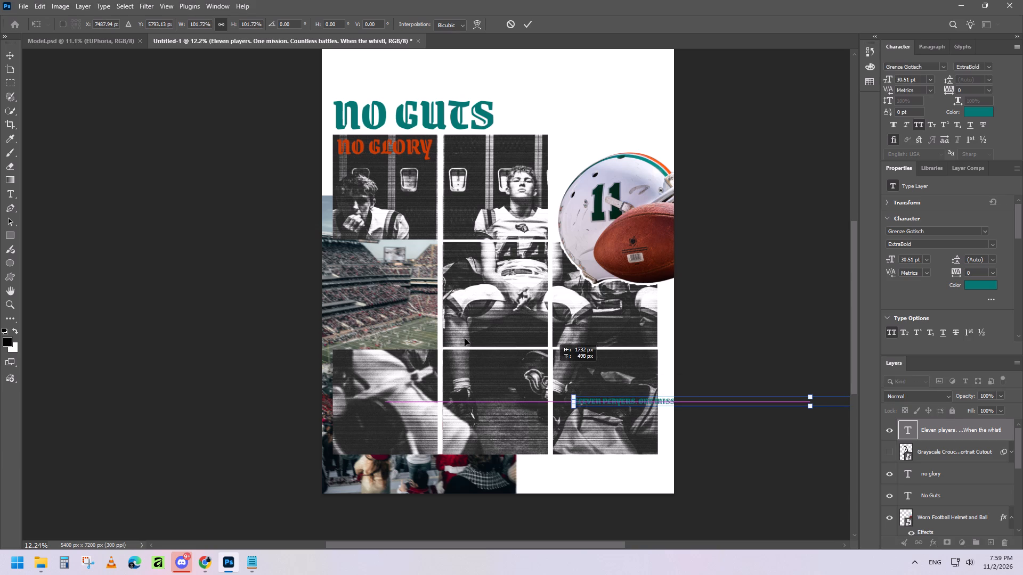
pyautogui.moveTo(465, 339); pyautogui.dragTo(377, 305)
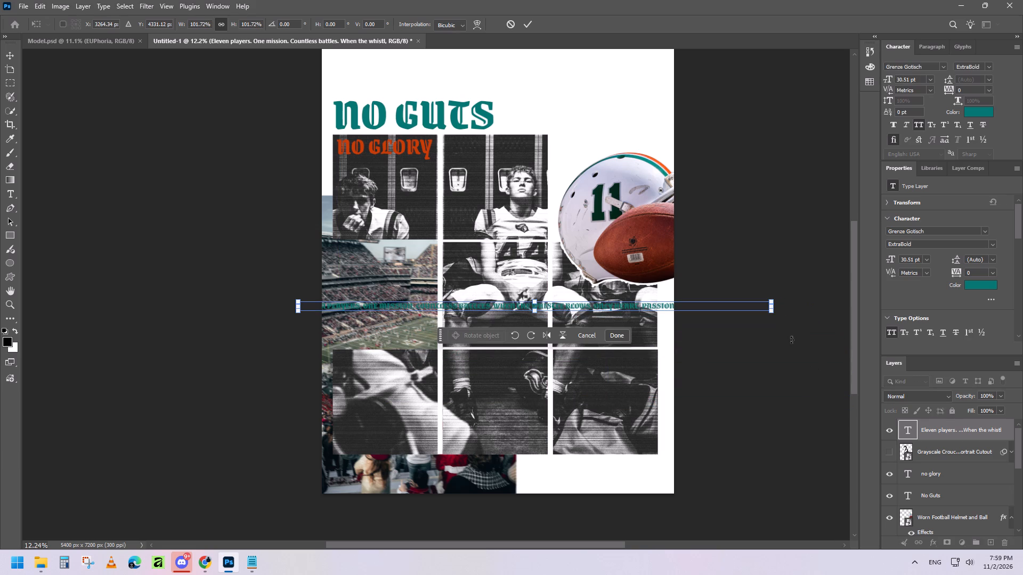
pyautogui.moveTo(773, 312); pyautogui.dragTo(688, 334)
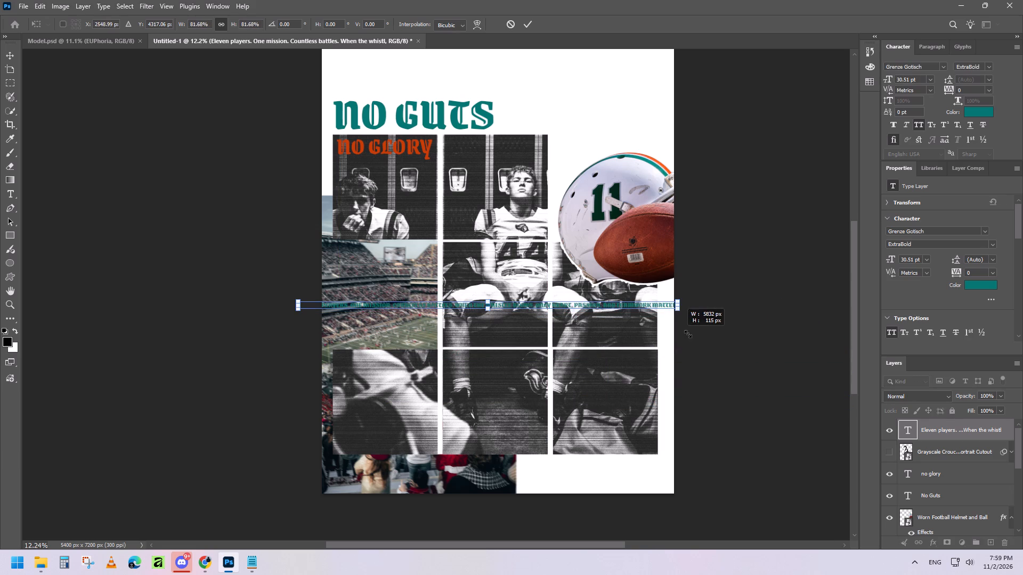
pyautogui.moveTo(688, 334); pyautogui.dragTo(713, 334)
pyautogui.click(529, 26)
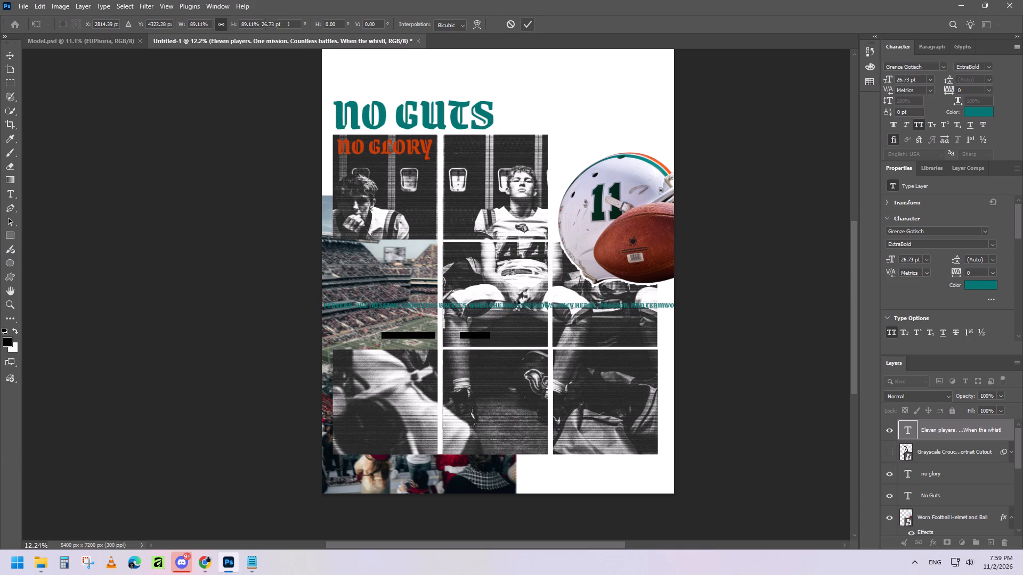
# Break the tagline into two lines near its middle.
pyautogui.click(511, 305)
pyautogui.click(504, 307)
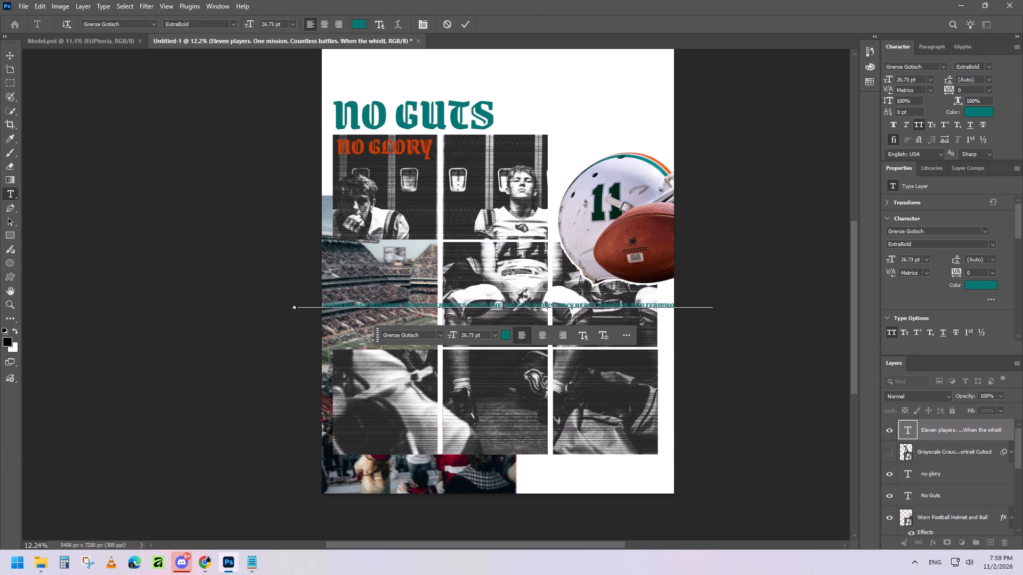
pyautogui.press('Return')
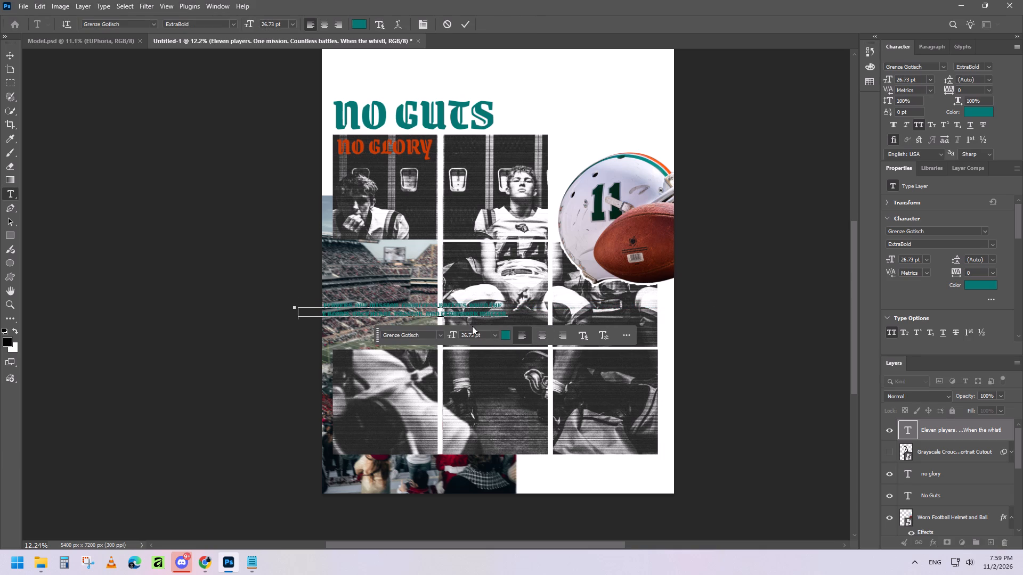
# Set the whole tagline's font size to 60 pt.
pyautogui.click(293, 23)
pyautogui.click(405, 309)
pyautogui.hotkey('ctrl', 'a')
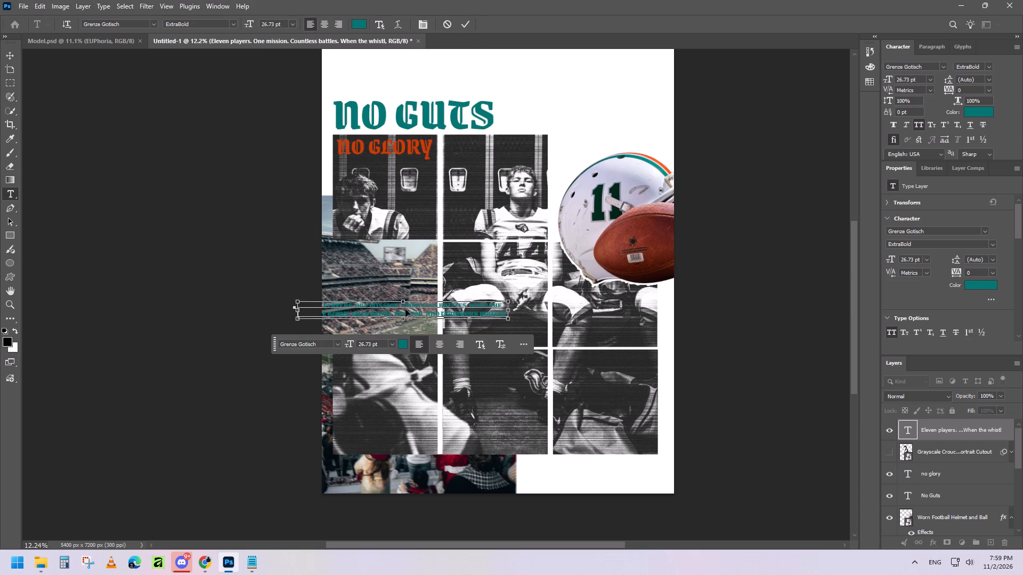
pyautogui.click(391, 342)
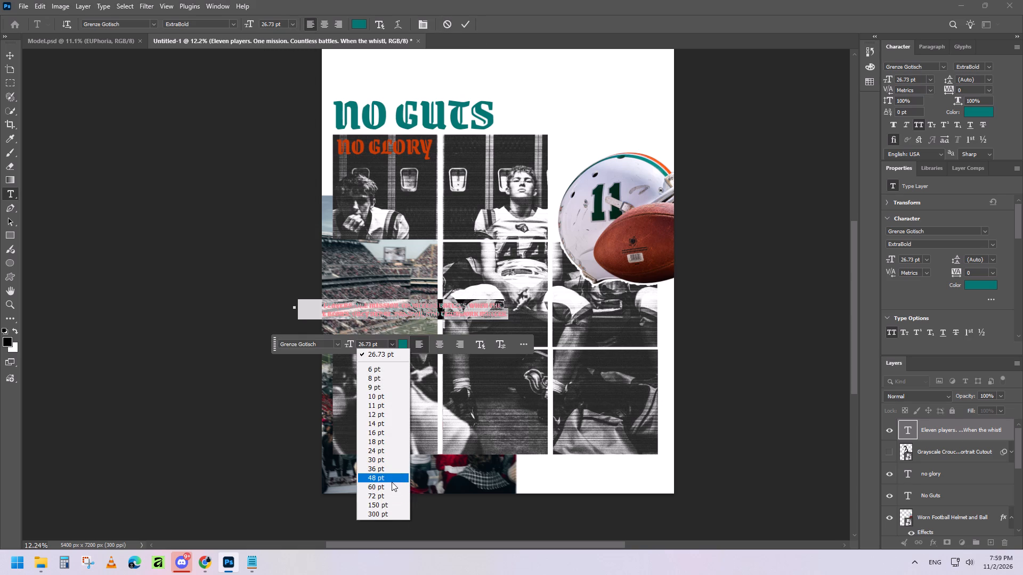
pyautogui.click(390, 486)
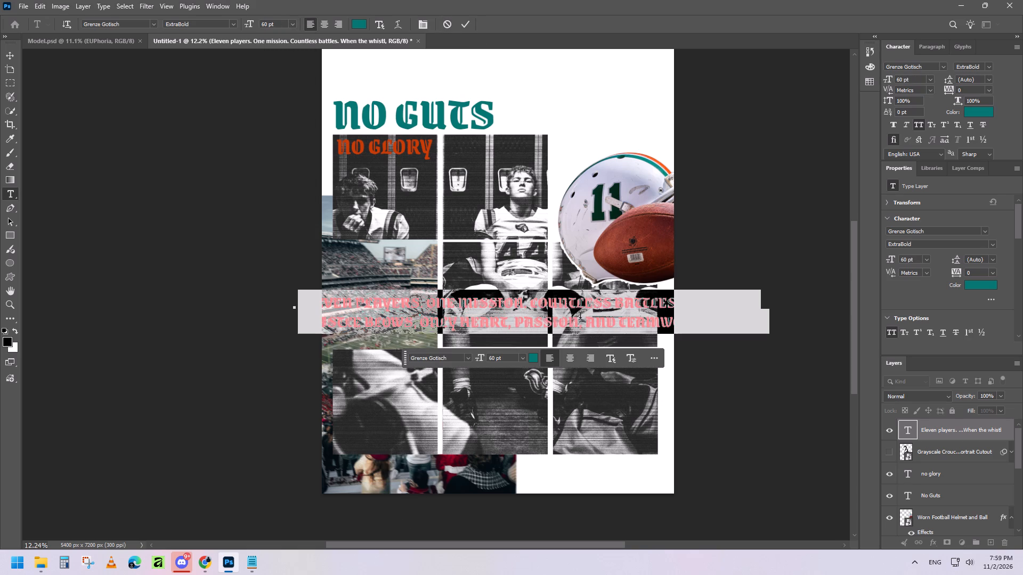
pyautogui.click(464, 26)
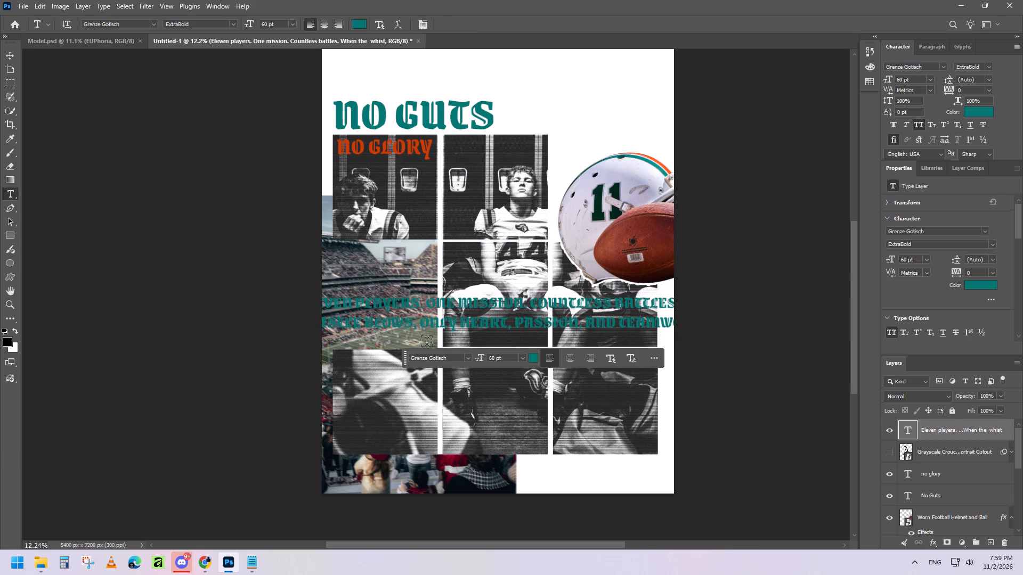
# Add line breaks after "One mission." and "only heart," so the tagline runs over four lines.
pyautogui.click(516, 324)
pyautogui.press('Return')
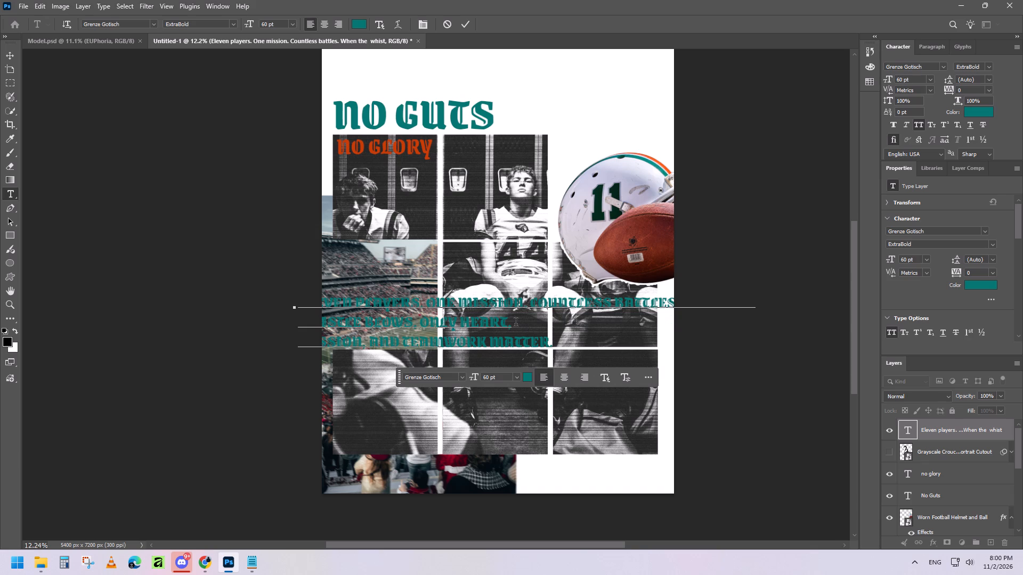
pyautogui.click(531, 304)
pyautogui.press('Return')
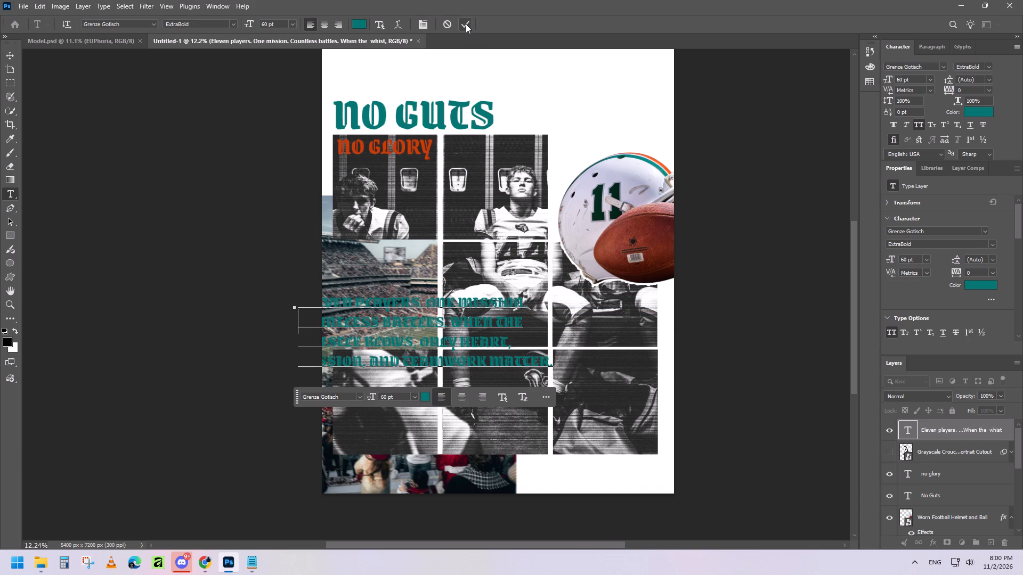
pyautogui.click(466, 24)
# Recolour the whole tagline orange (c13b07) by sampling the "NO GLORY" heading.
pyautogui.click(476, 324)
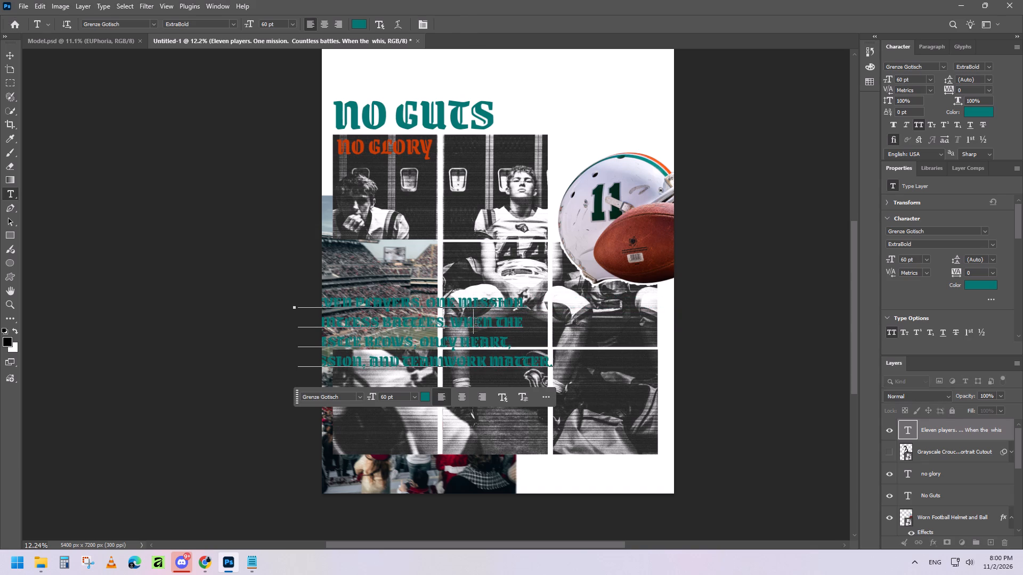
pyautogui.hotkey('ctrl', 'a')
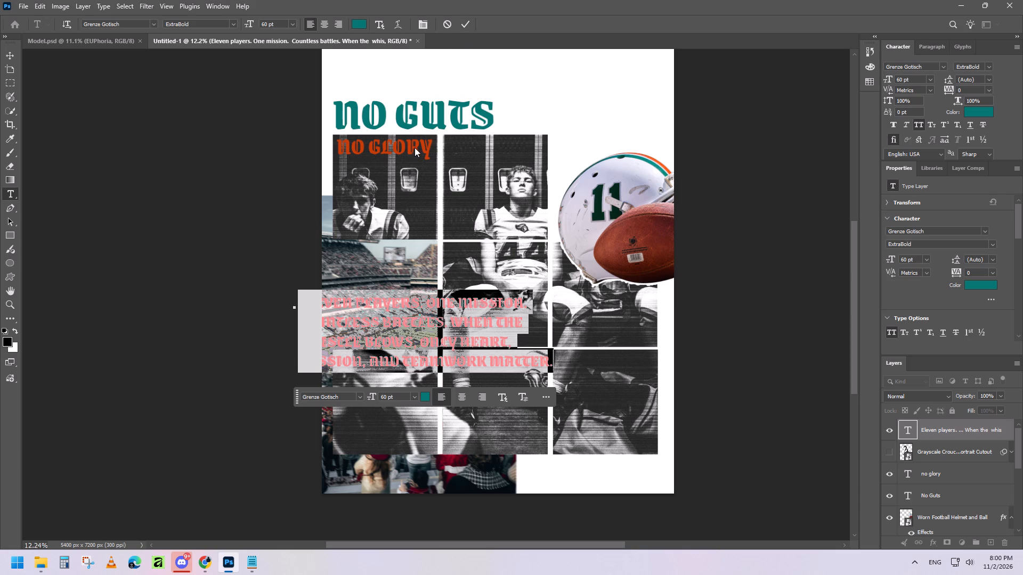
pyautogui.click(977, 286)
pyautogui.click(651, 232)
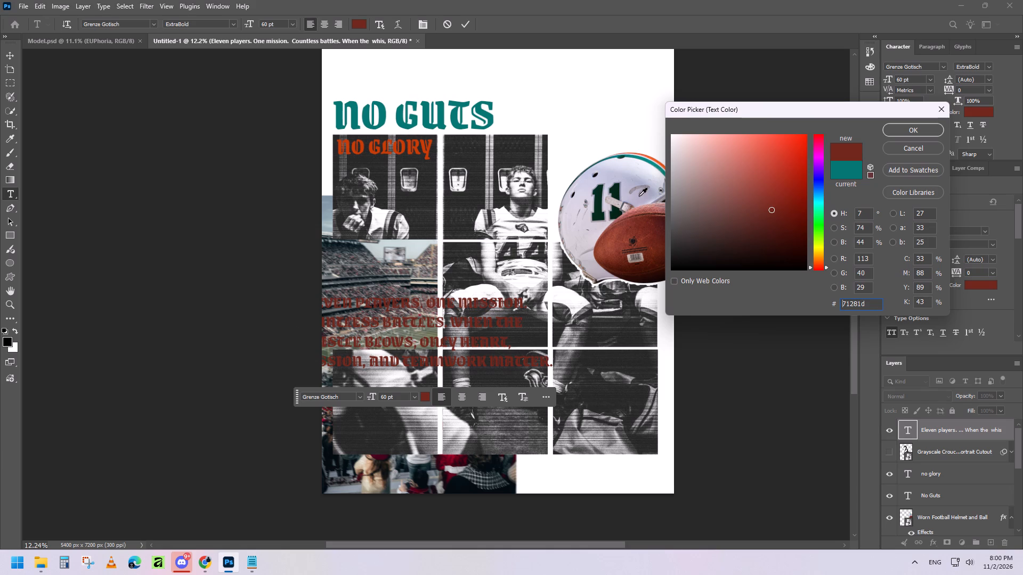
pyautogui.click(624, 176)
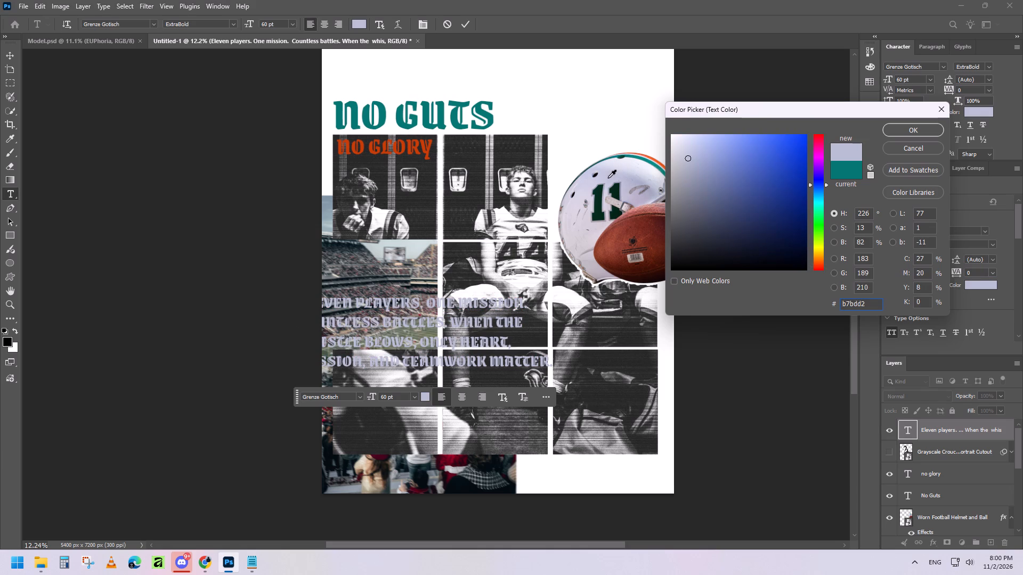
pyautogui.click(608, 178)
pyautogui.click(615, 193)
pyautogui.click(626, 175)
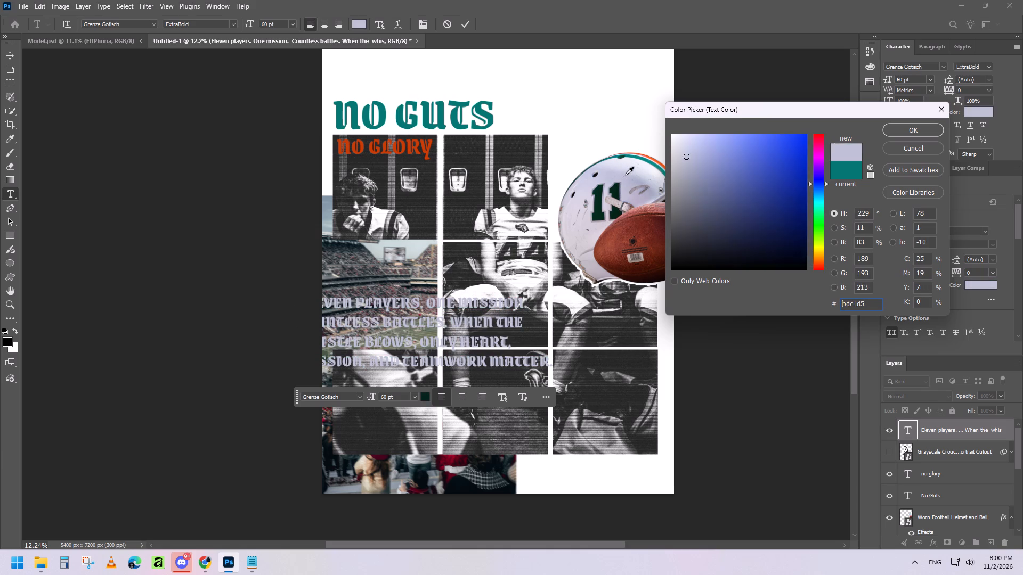
pyautogui.click(614, 172)
pyautogui.click(425, 150)
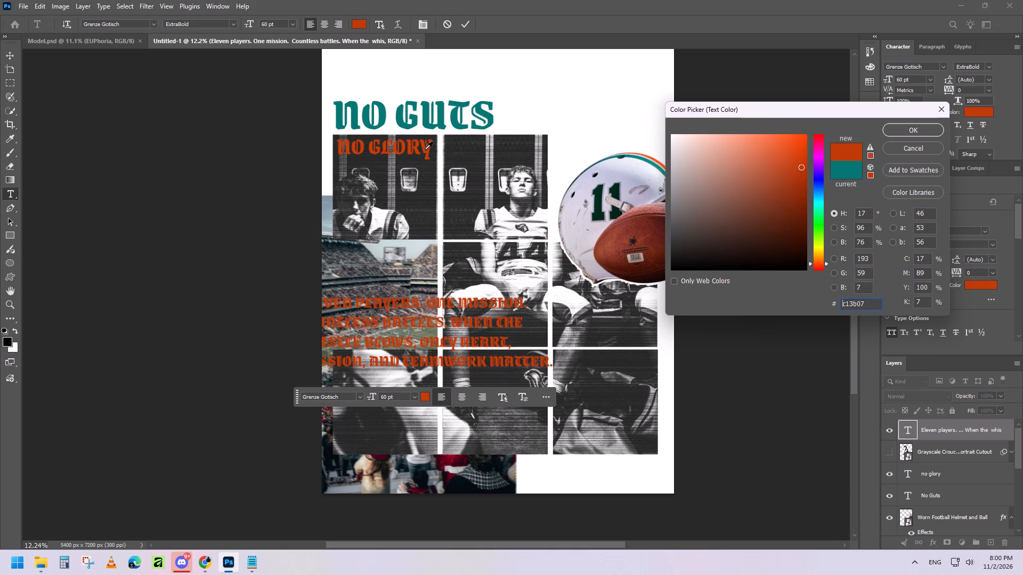
pyautogui.click(930, 128)
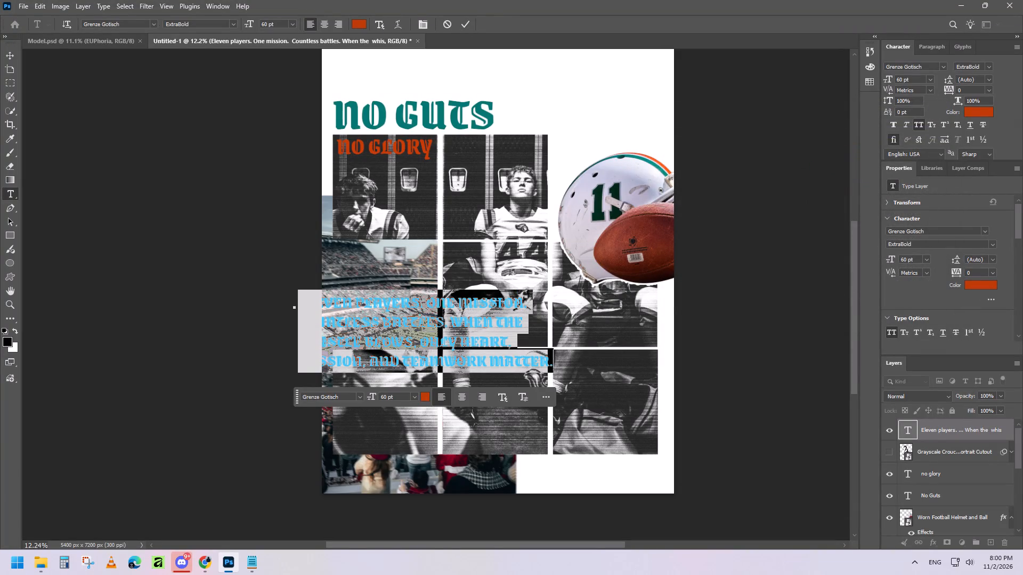
# Change the tagline's font to Irish Grover Regular.
pyautogui.click(132, 21)
pyautogui.write('iri')
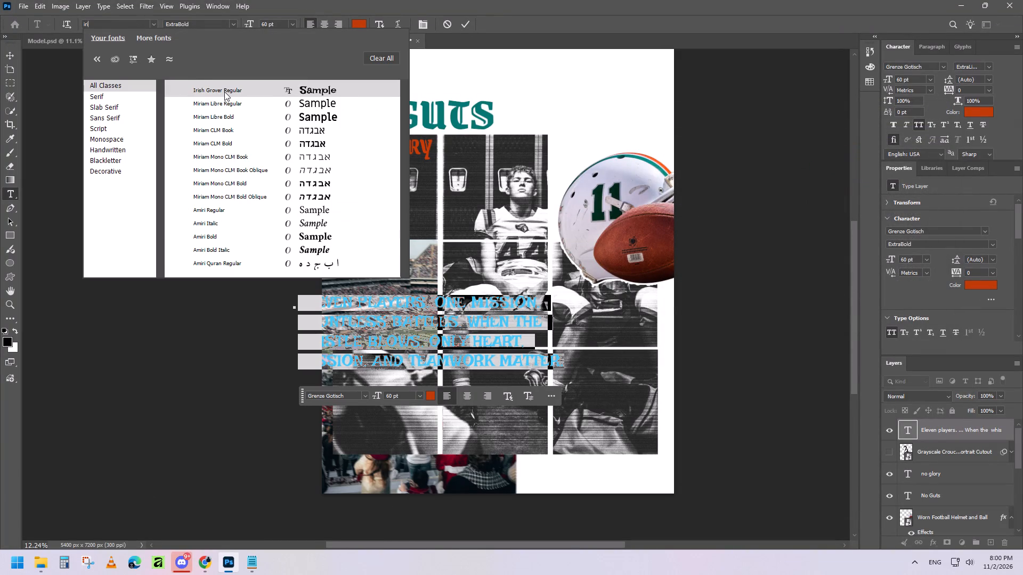
pyautogui.click(224, 92)
pyautogui.click(466, 25)
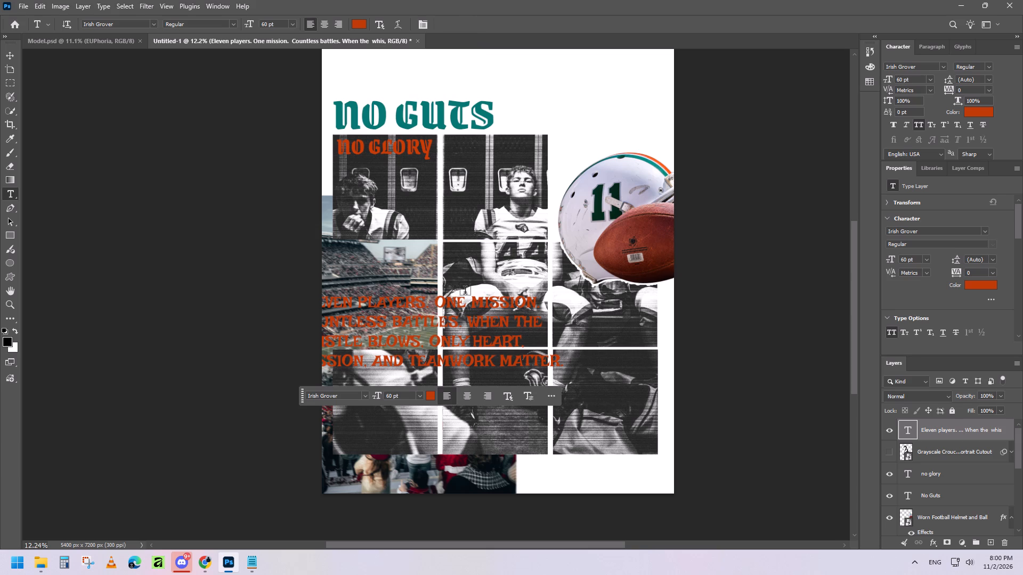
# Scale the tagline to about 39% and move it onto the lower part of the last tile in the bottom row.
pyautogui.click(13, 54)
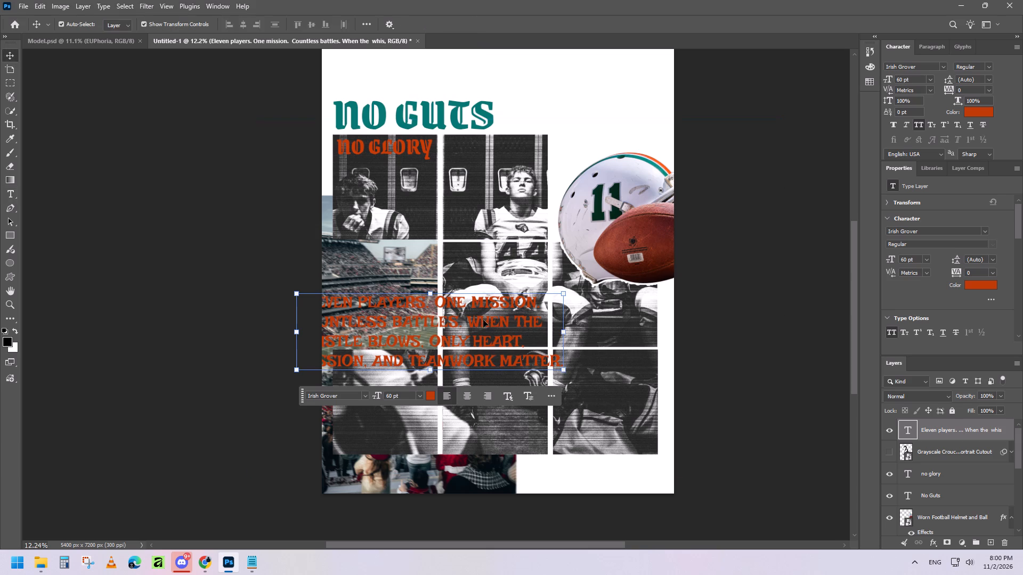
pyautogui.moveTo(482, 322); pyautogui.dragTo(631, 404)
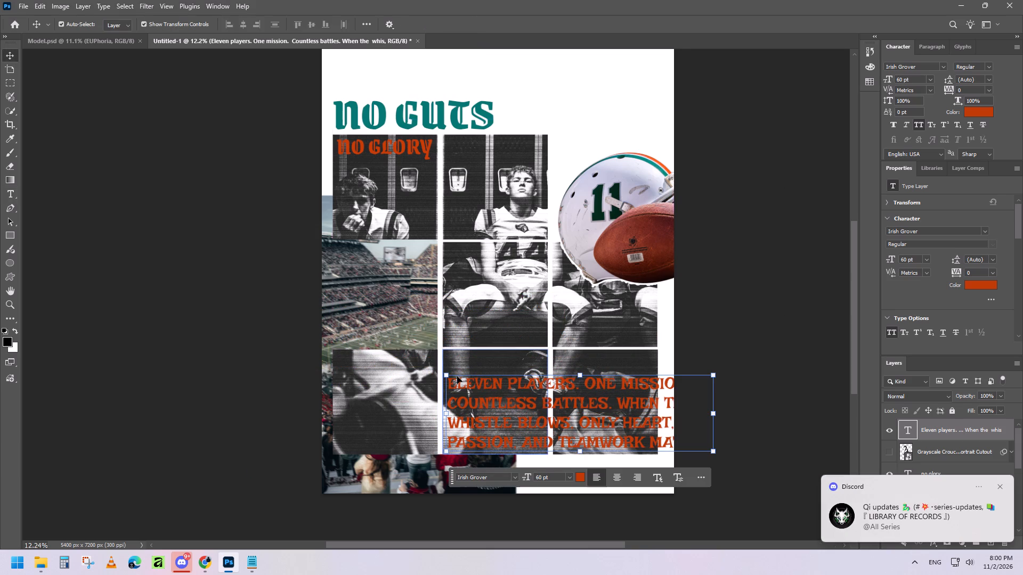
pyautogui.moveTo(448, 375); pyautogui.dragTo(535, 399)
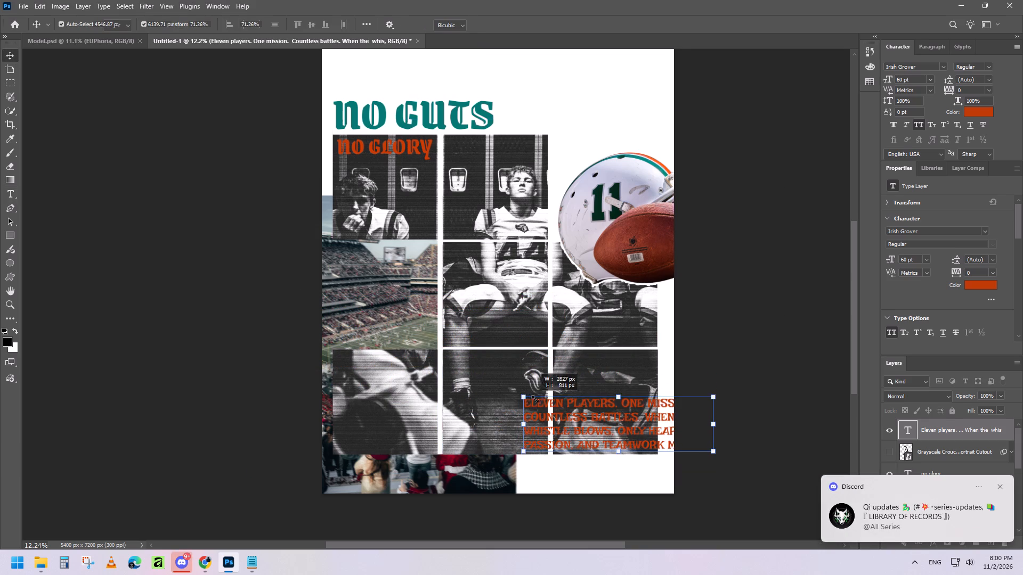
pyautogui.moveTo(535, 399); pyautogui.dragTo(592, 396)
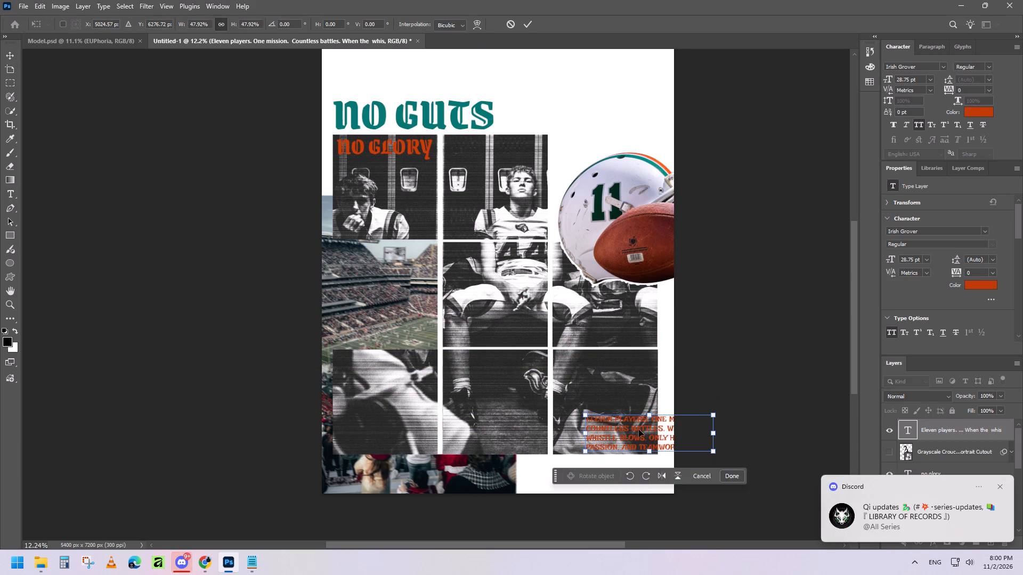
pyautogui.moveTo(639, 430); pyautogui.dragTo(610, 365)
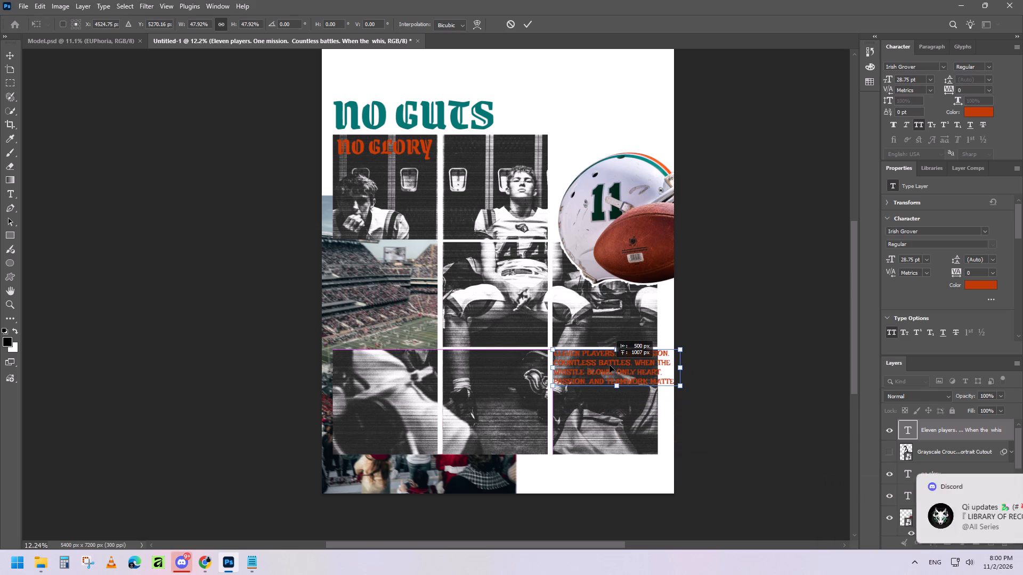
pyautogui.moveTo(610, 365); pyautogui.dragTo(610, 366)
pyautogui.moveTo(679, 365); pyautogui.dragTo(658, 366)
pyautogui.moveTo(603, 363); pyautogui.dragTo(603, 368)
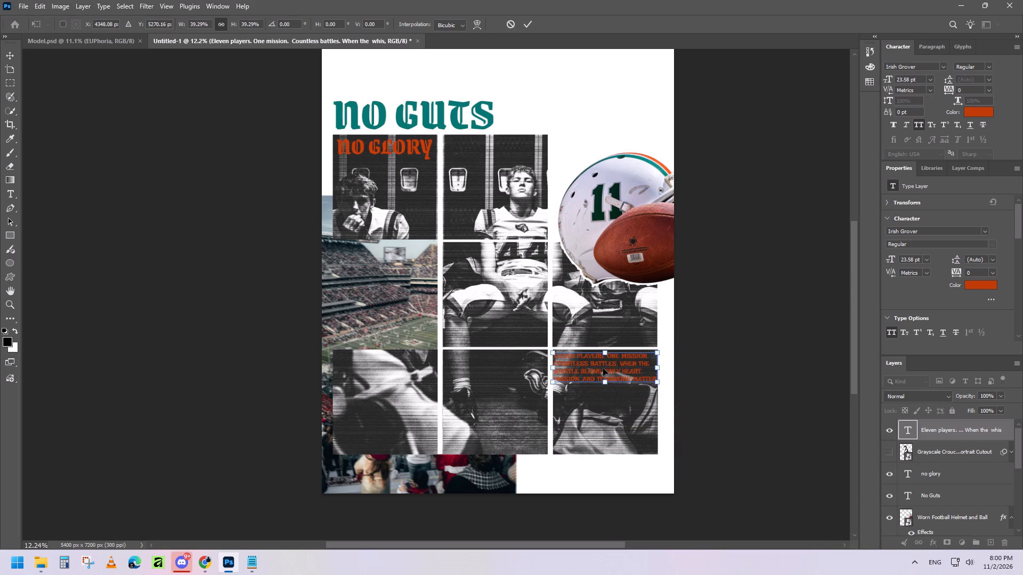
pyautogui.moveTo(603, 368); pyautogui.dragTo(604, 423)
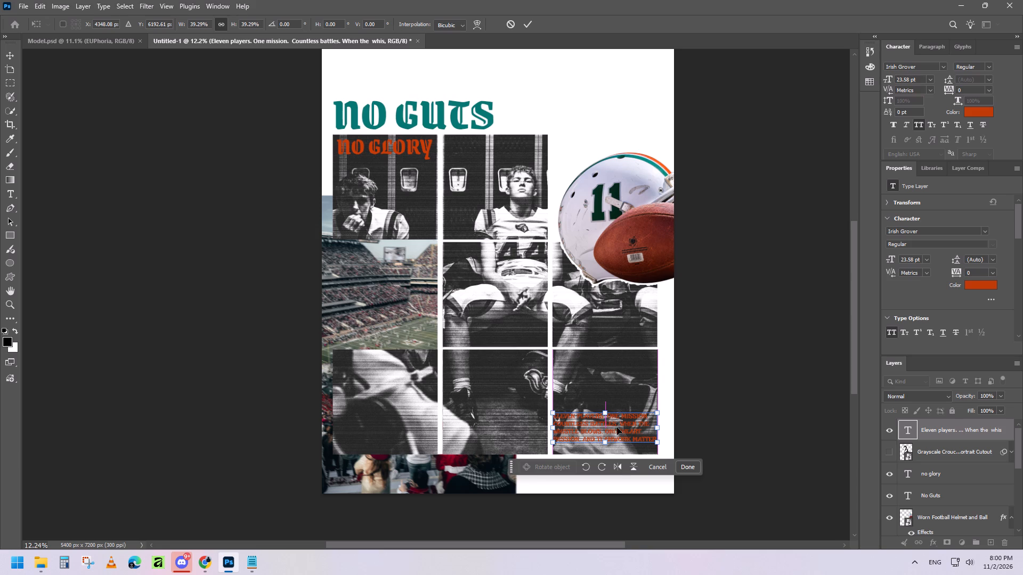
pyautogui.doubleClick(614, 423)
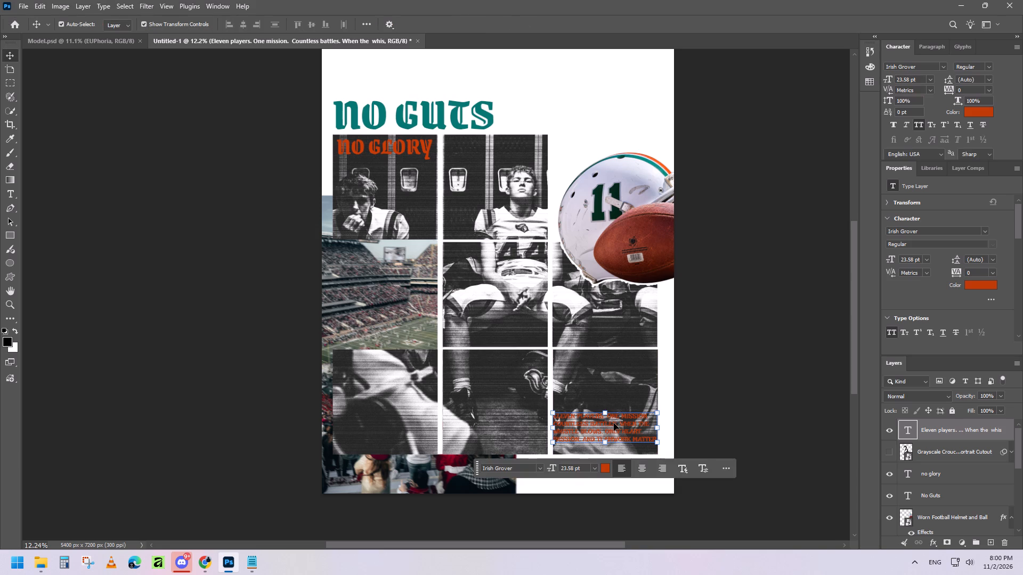
# Cut the tagline's text for reuse and delete its text layer.
pyautogui.doubleClick(616, 430)
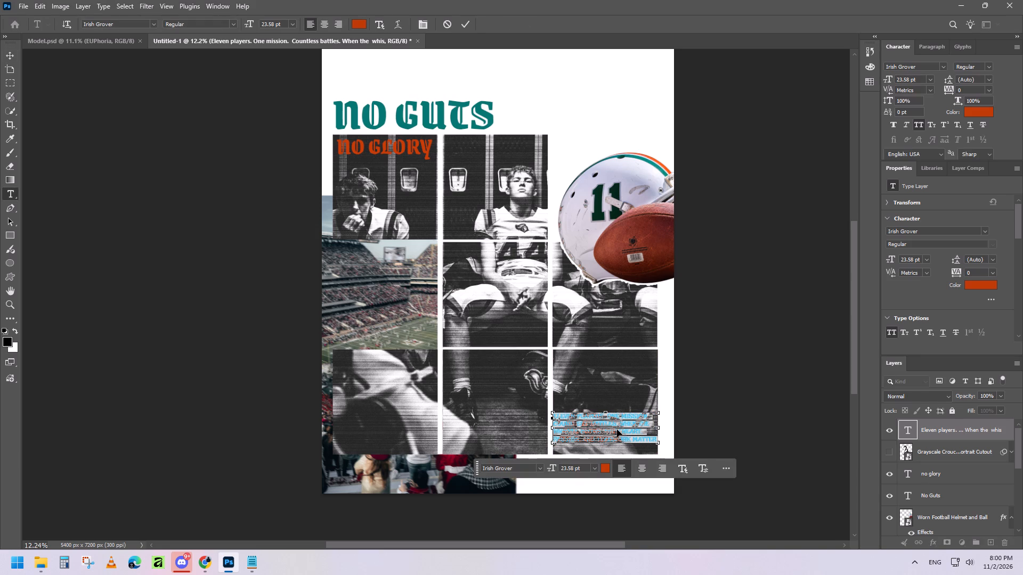
pyautogui.hotkey('ctrl', 'x')
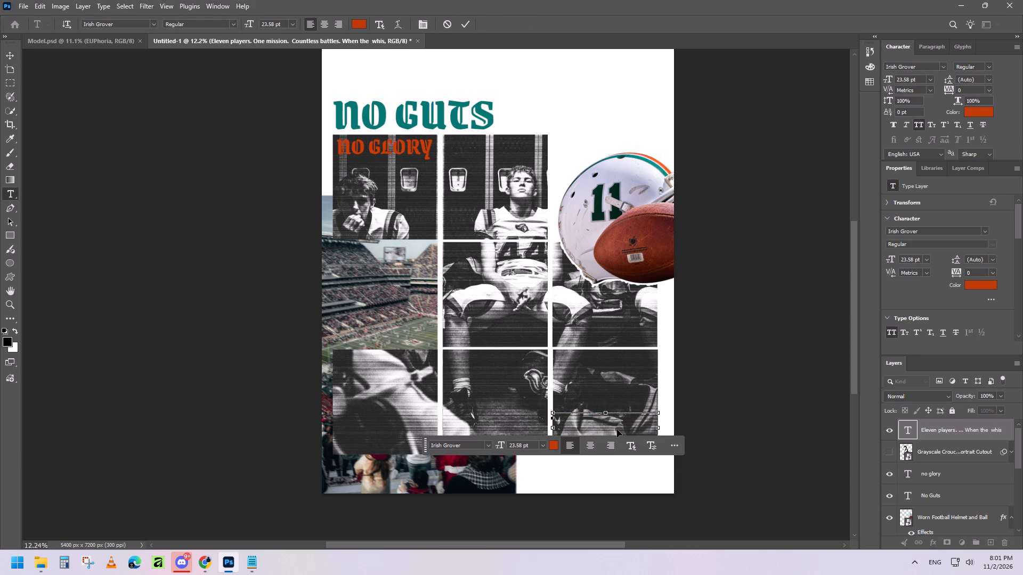
pyautogui.click(447, 19)
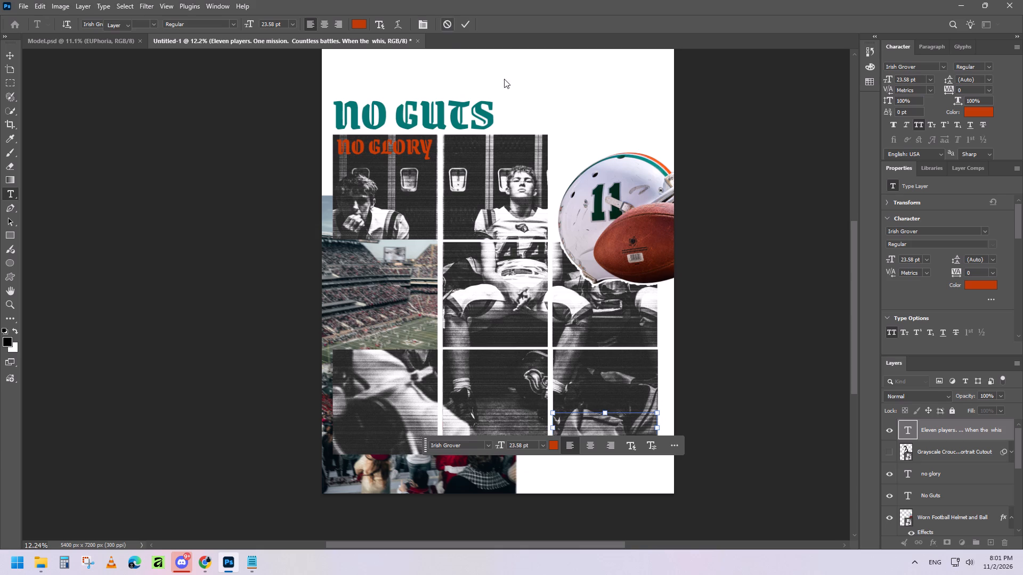
pyautogui.press('Delete')
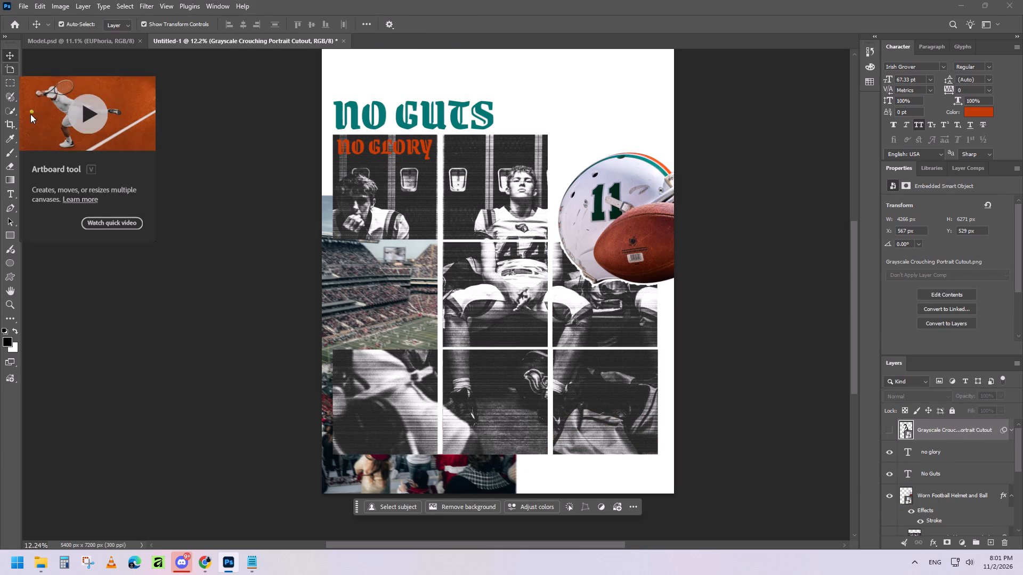
# Draw a paragraph text box filling most of the last tile in the bottom row and paste the tagline into it.
pyautogui.click(11, 192)
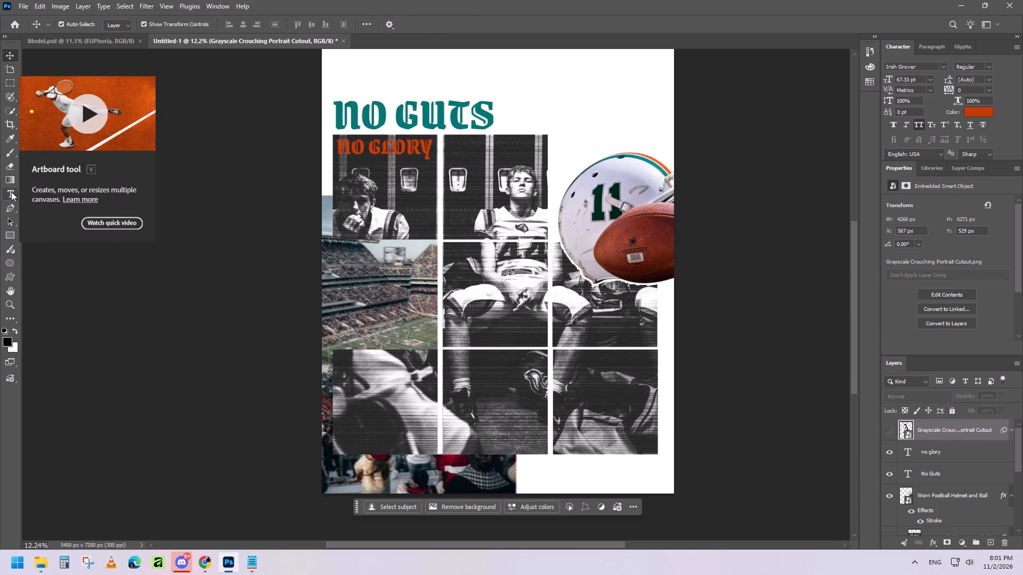
pyautogui.moveTo(556, 357); pyautogui.dragTo(575, 372)
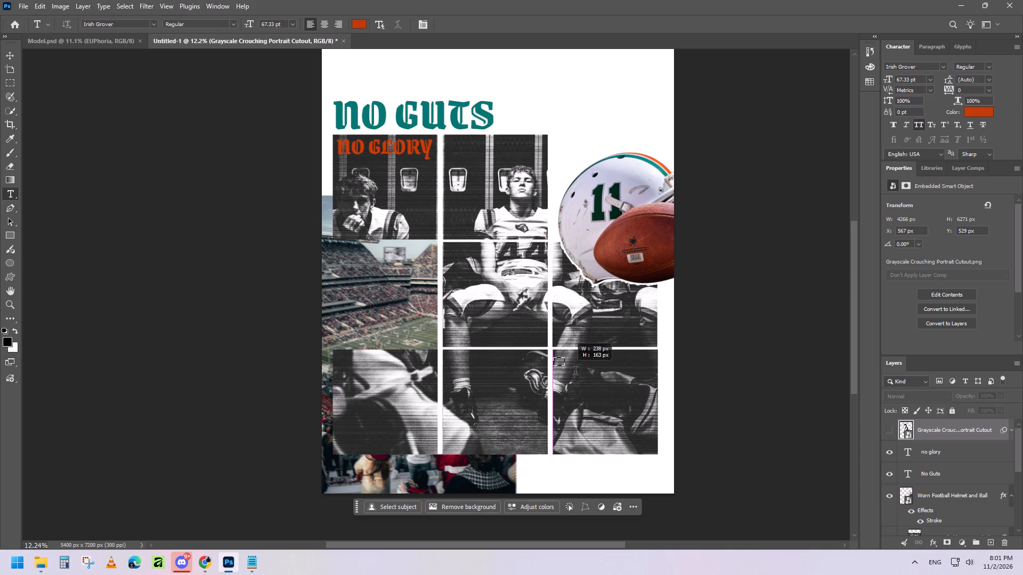
pyautogui.moveTo(575, 372); pyautogui.dragTo(656, 448)
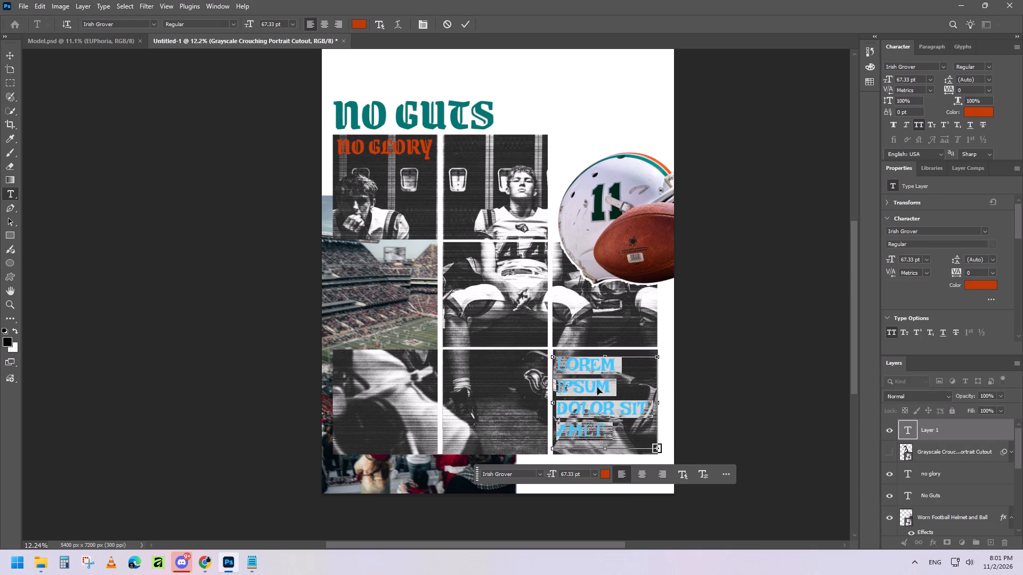
pyautogui.hotkey('ctrl', 'v')
# Select all the tagline text in the last tile and settle its font size at 30 pt after trying 16, 36 and 24 pt.
pyautogui.hotkey('ctrl', 'a')
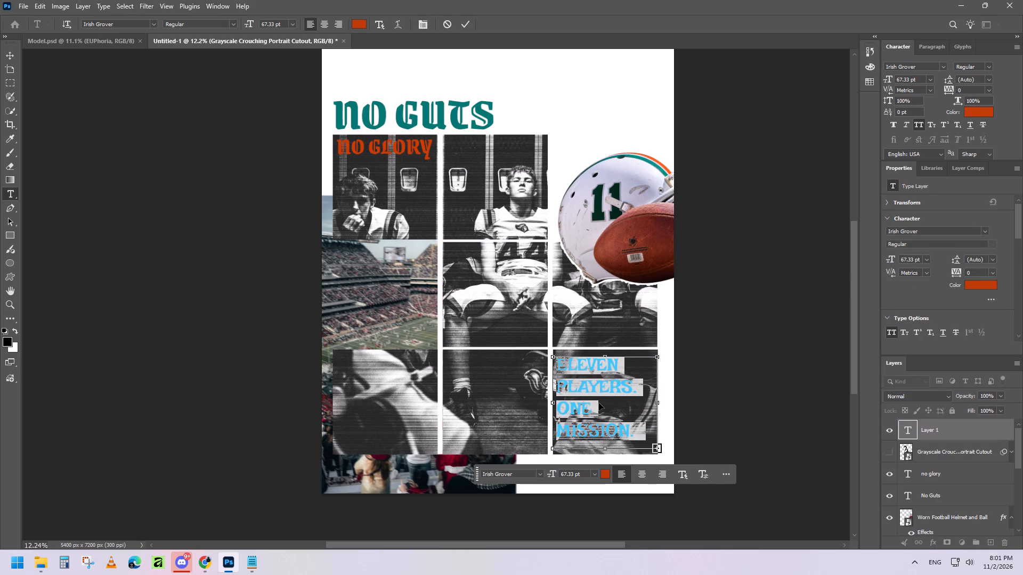
pyautogui.click(592, 475)
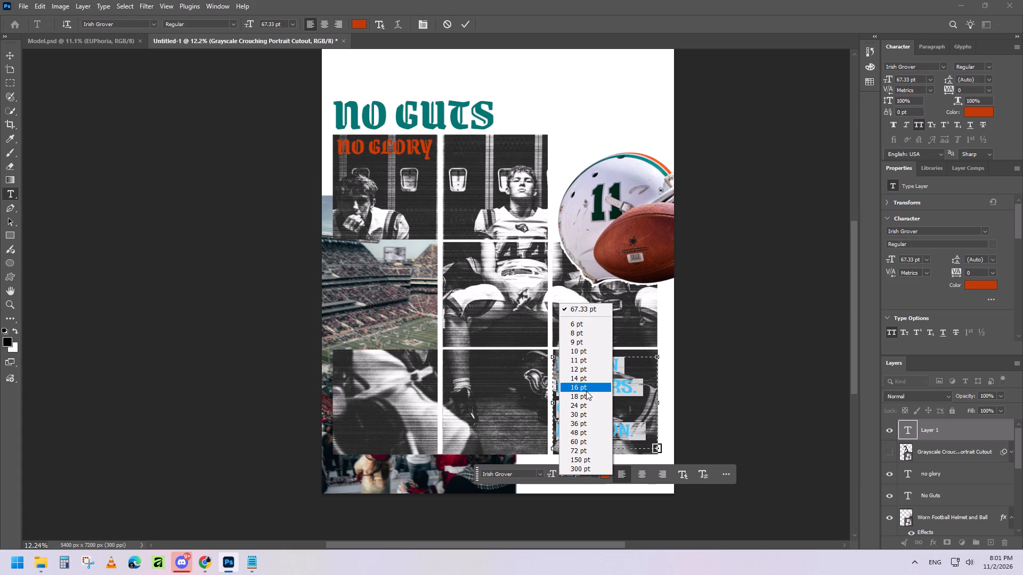
pyautogui.click(586, 390)
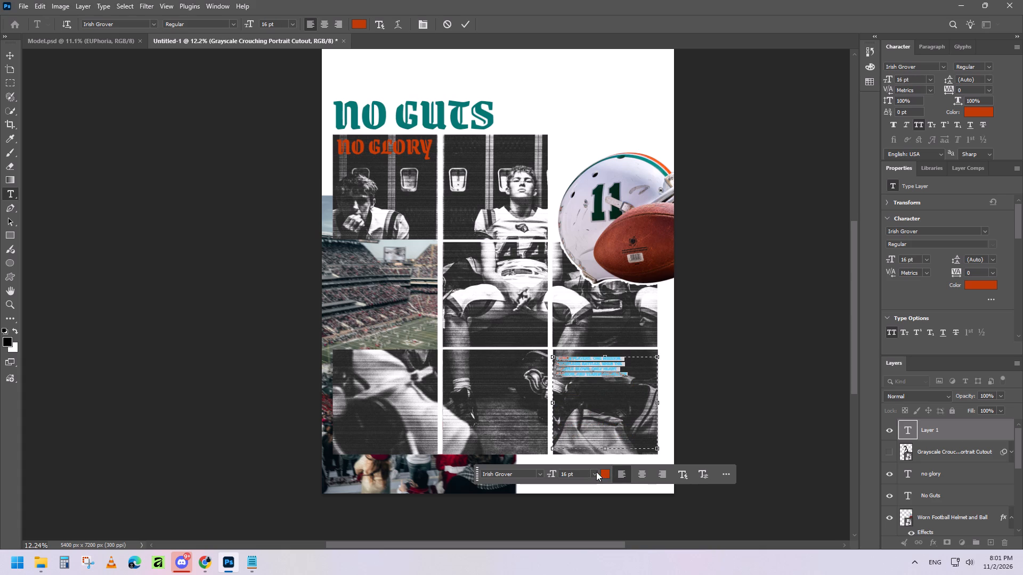
pyautogui.click(595, 472)
pyautogui.click(582, 409)
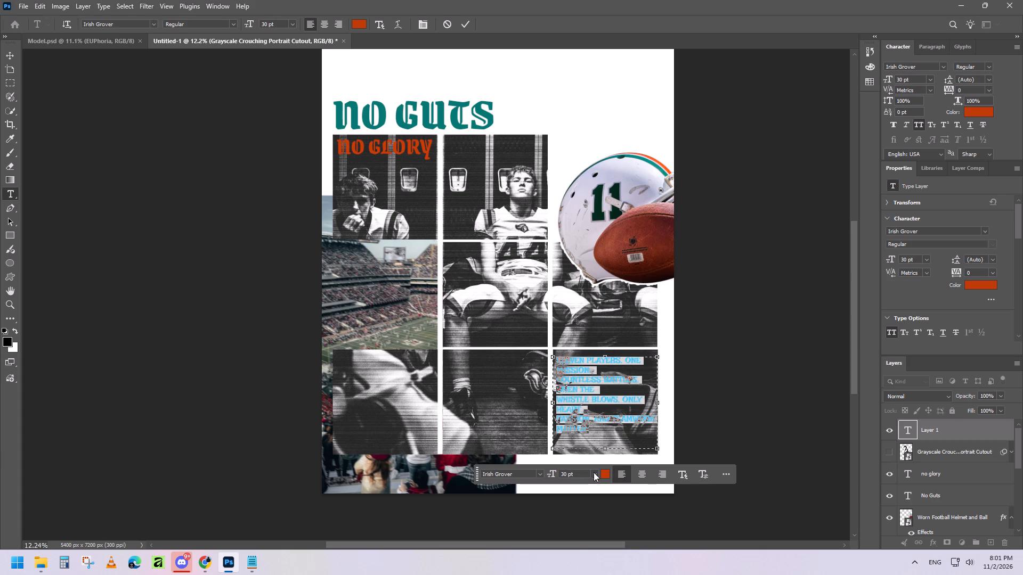
pyautogui.click(594, 472)
pyautogui.click(579, 421)
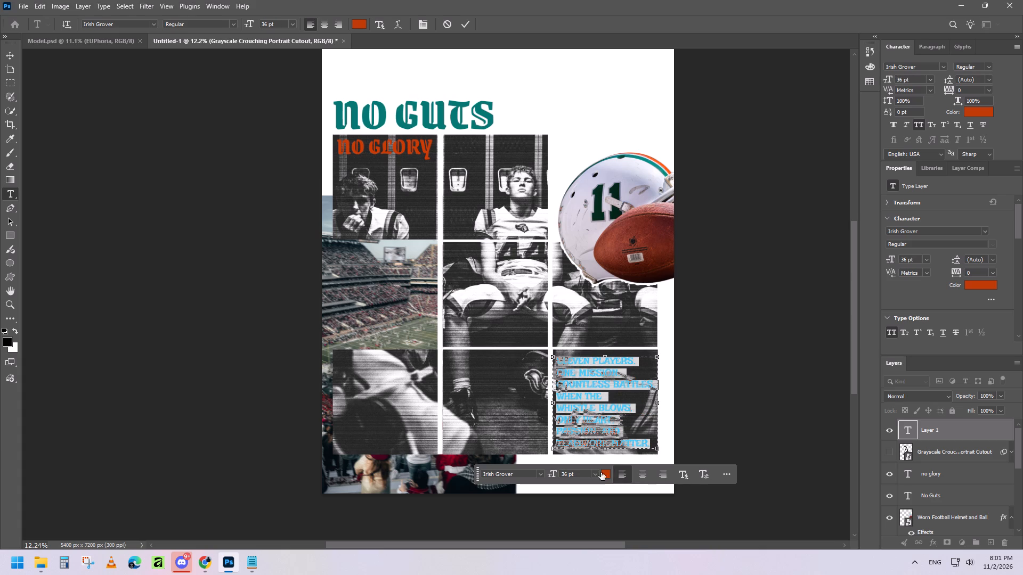
pyautogui.click(596, 475)
pyautogui.click(585, 407)
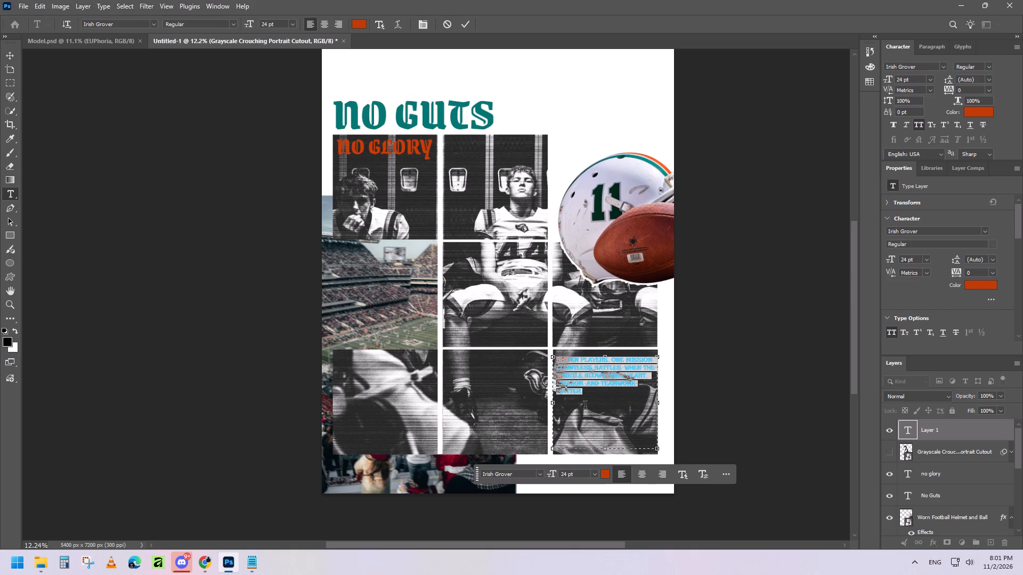
pyautogui.click(595, 474)
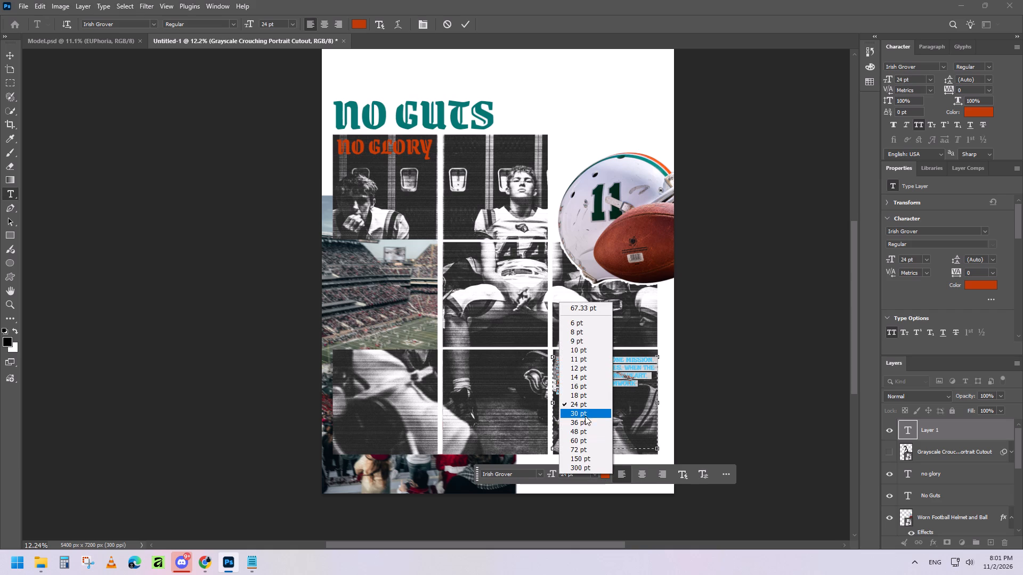
pyautogui.click(582, 413)
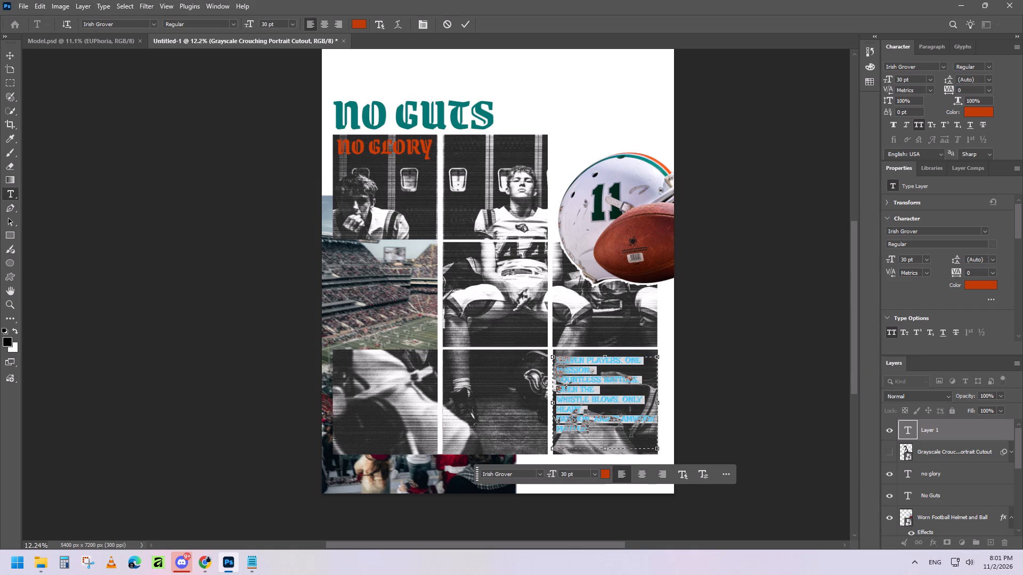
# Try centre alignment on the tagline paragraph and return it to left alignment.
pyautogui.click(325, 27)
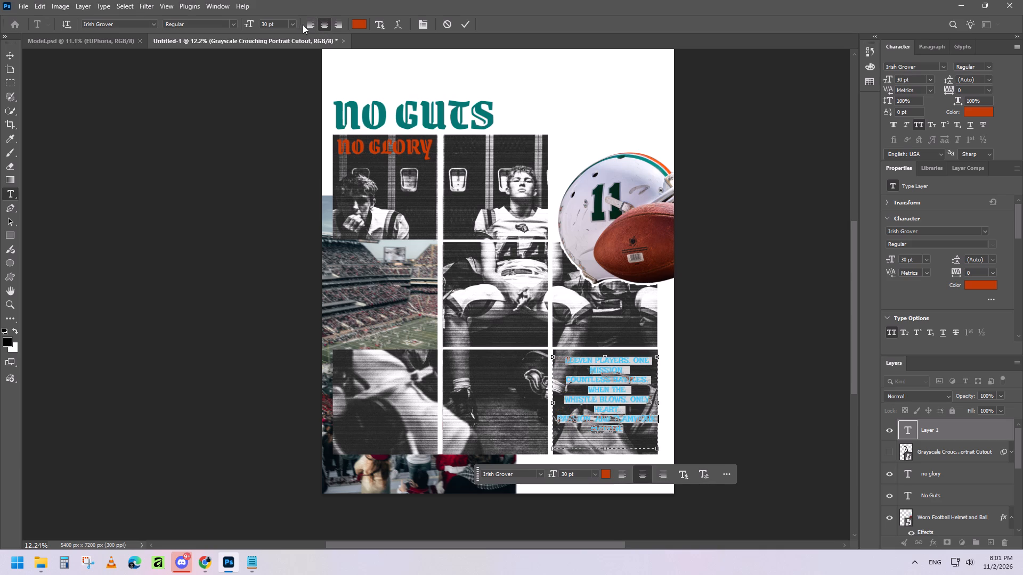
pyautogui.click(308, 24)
# Select the whole tagline text again and set its kerning to 0.
pyautogui.click(611, 437)
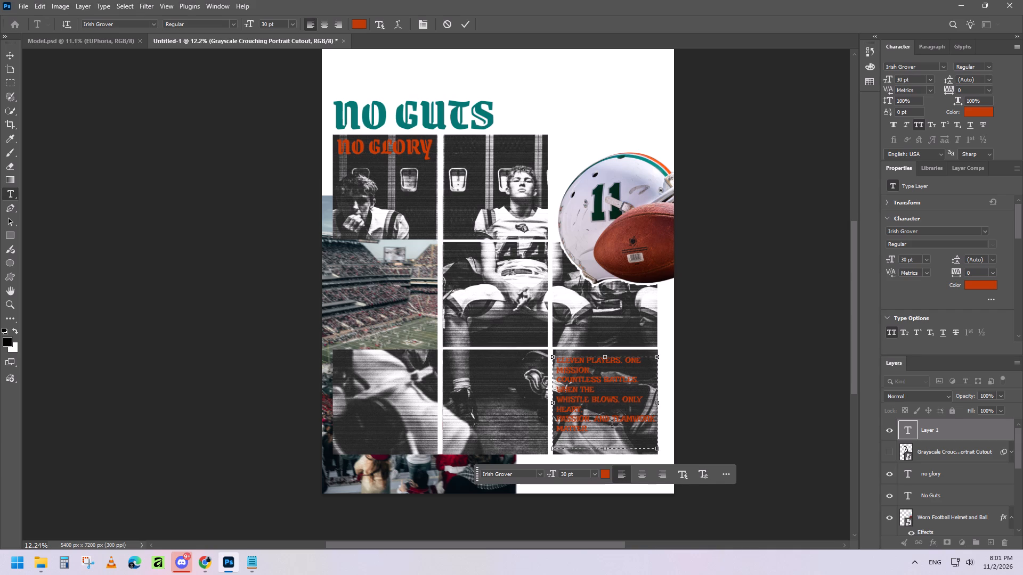
pyautogui.click(612, 416)
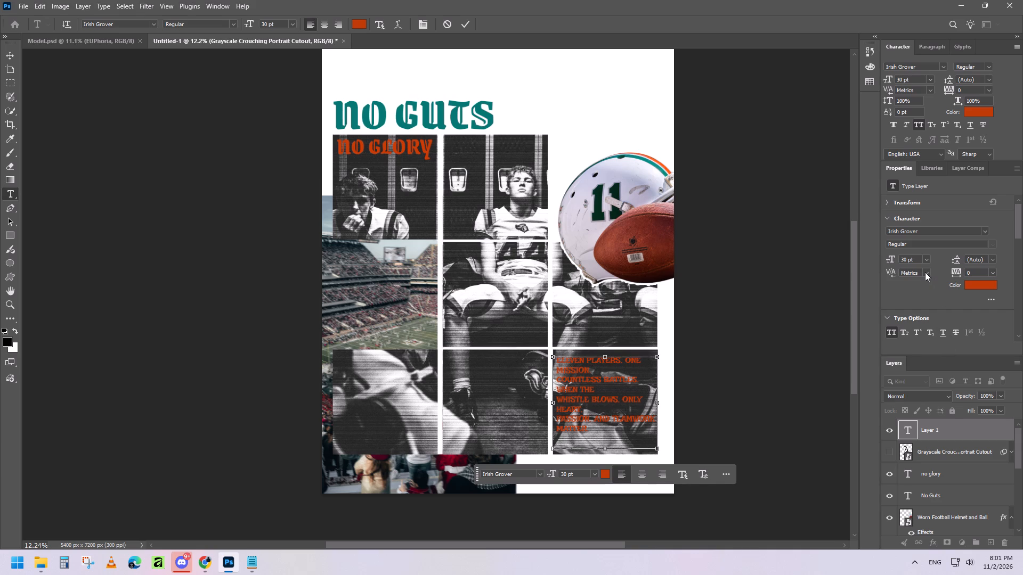
pyautogui.hotkey('ctrl', 'a')
pyautogui.click(925, 272)
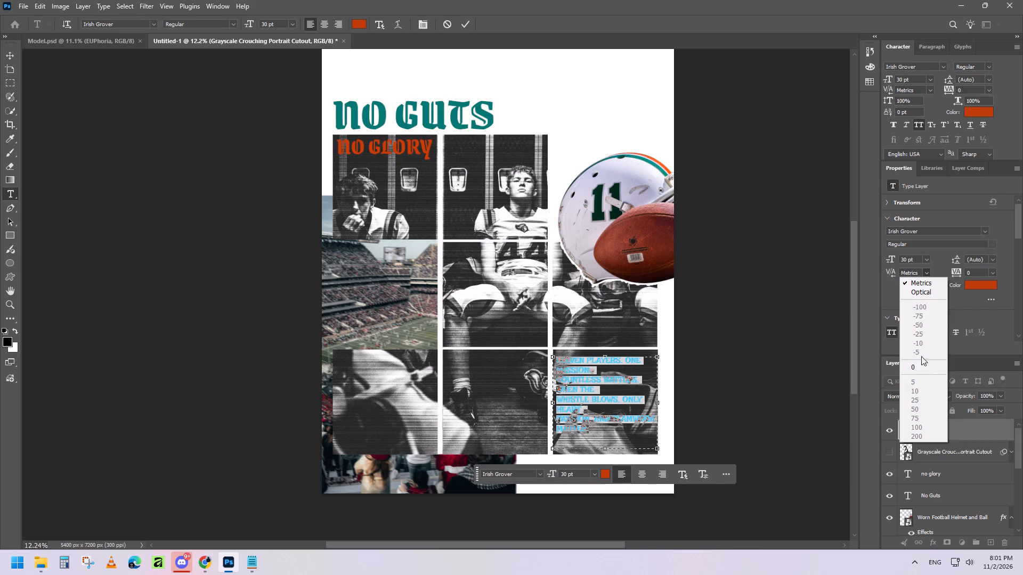
pyautogui.click(919, 365)
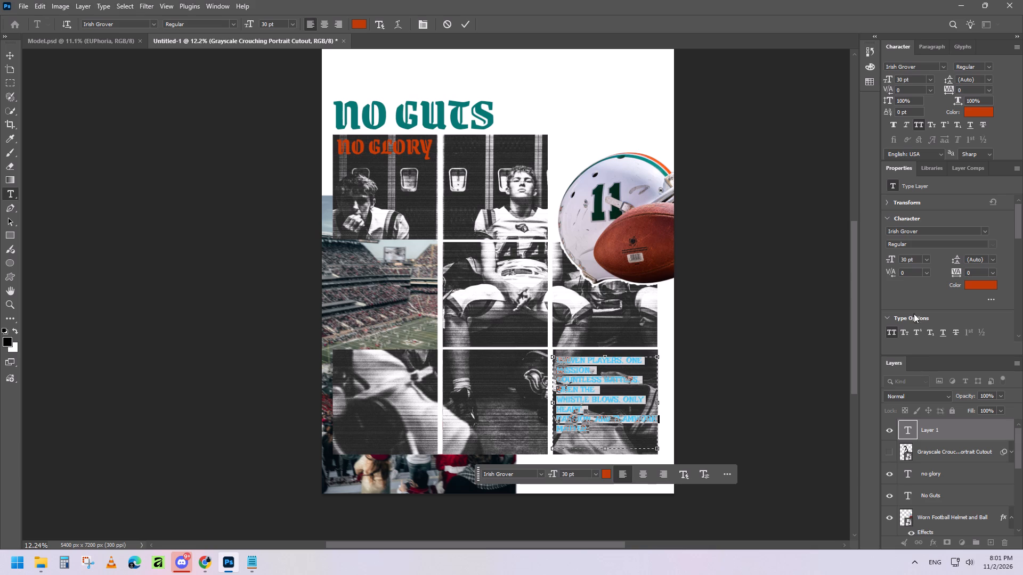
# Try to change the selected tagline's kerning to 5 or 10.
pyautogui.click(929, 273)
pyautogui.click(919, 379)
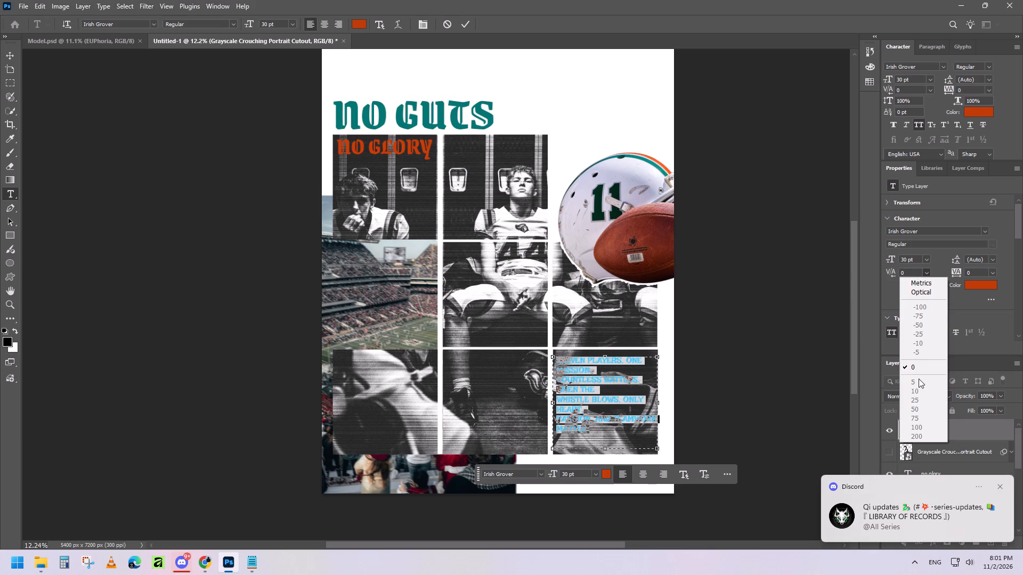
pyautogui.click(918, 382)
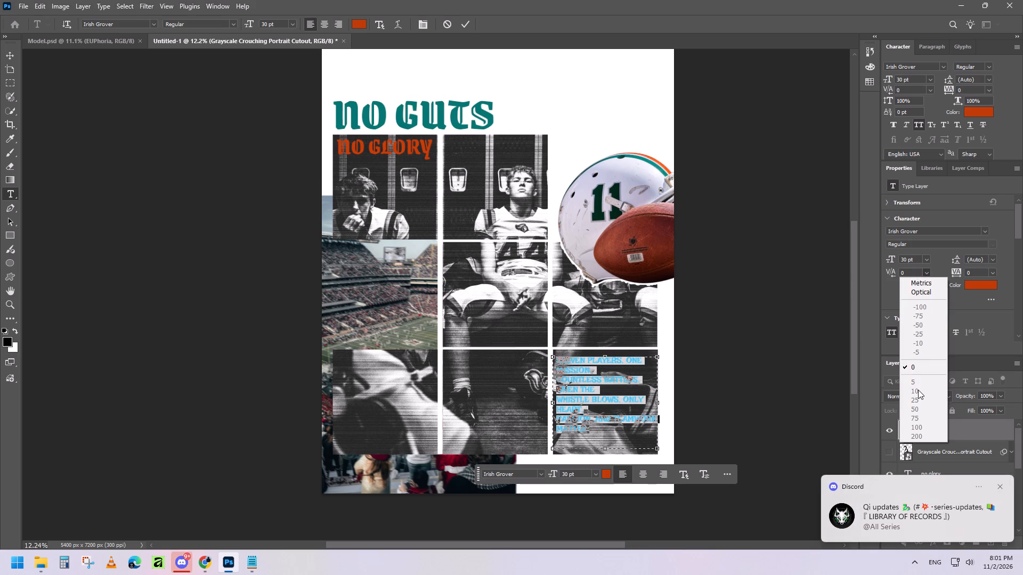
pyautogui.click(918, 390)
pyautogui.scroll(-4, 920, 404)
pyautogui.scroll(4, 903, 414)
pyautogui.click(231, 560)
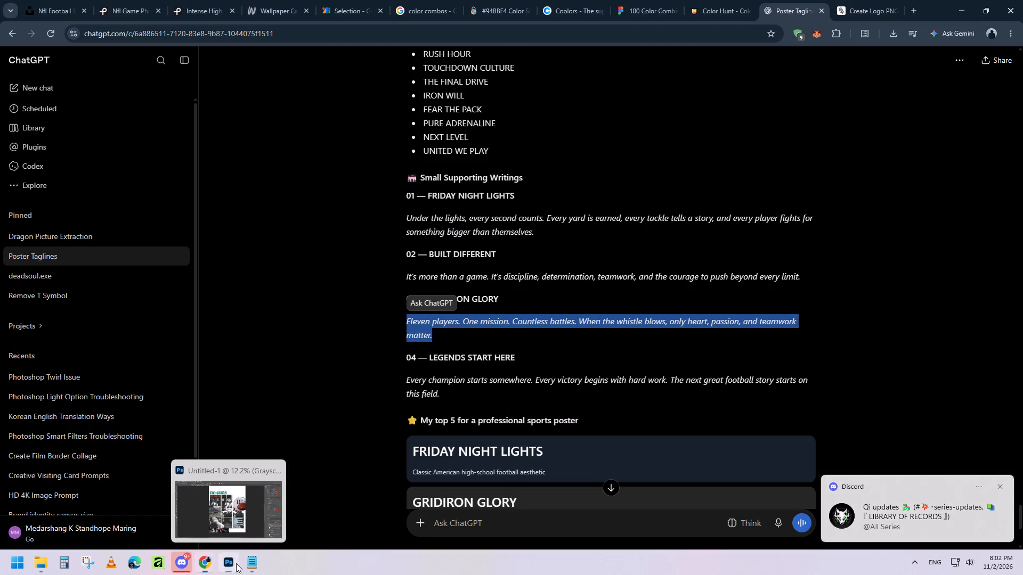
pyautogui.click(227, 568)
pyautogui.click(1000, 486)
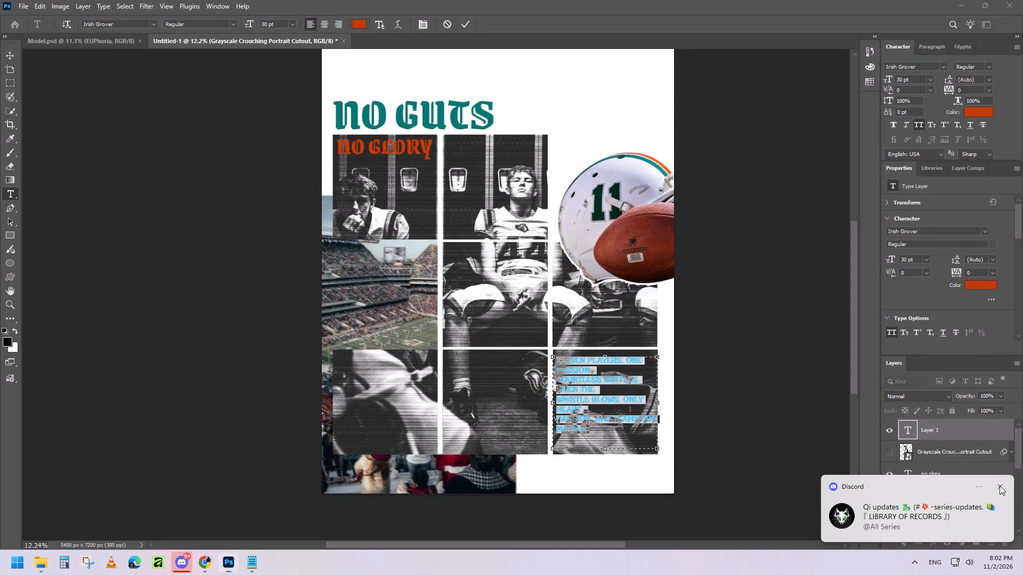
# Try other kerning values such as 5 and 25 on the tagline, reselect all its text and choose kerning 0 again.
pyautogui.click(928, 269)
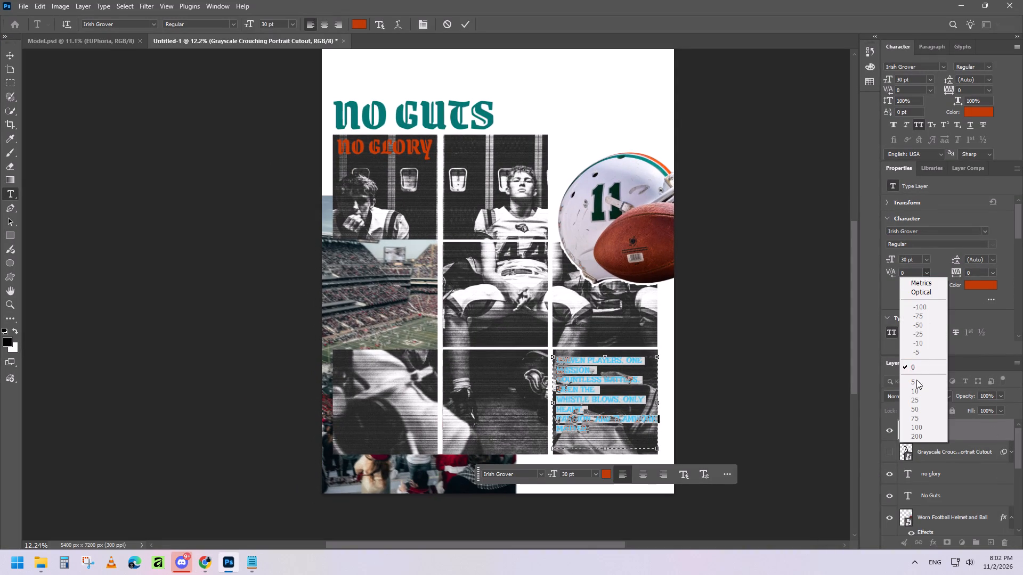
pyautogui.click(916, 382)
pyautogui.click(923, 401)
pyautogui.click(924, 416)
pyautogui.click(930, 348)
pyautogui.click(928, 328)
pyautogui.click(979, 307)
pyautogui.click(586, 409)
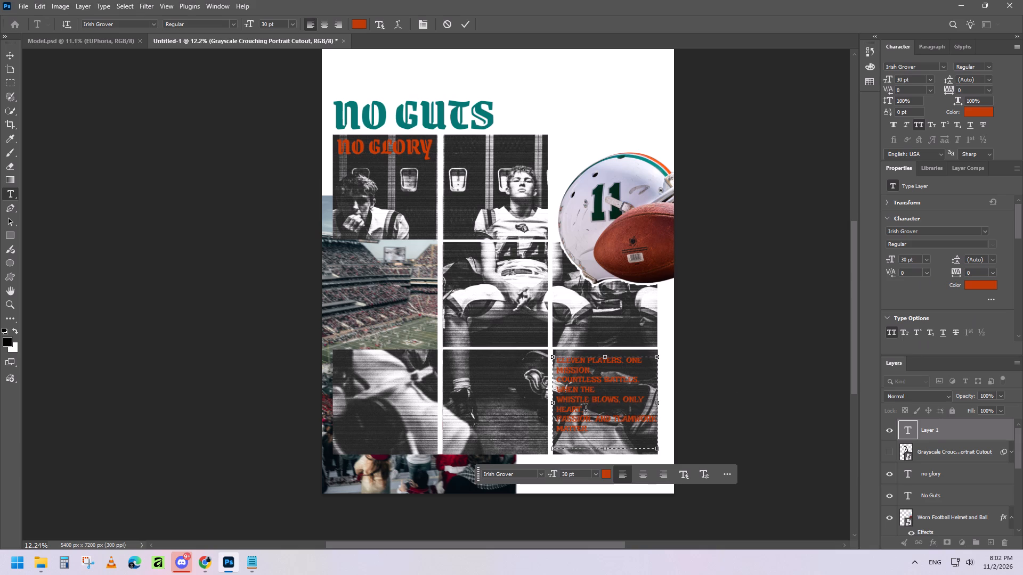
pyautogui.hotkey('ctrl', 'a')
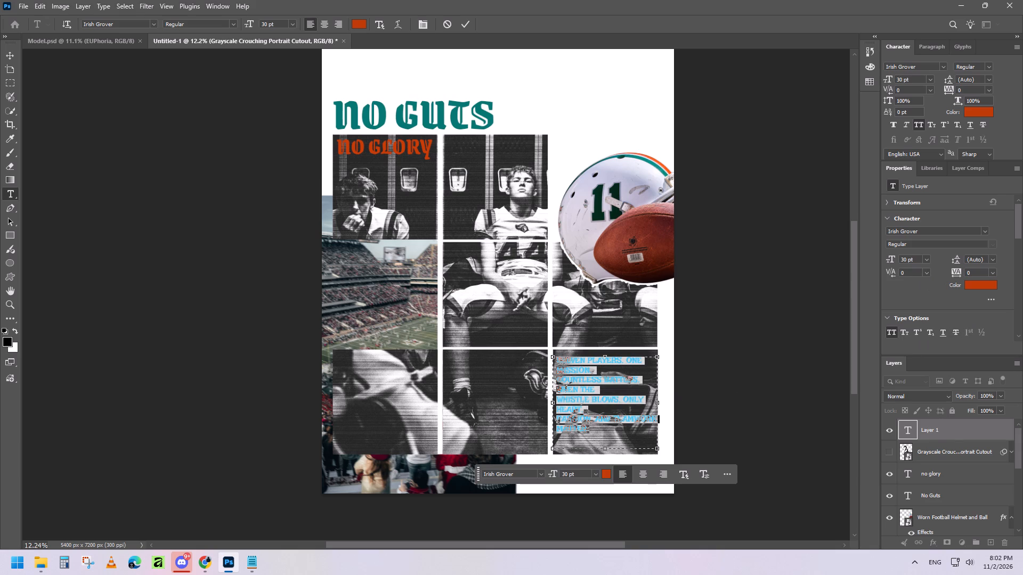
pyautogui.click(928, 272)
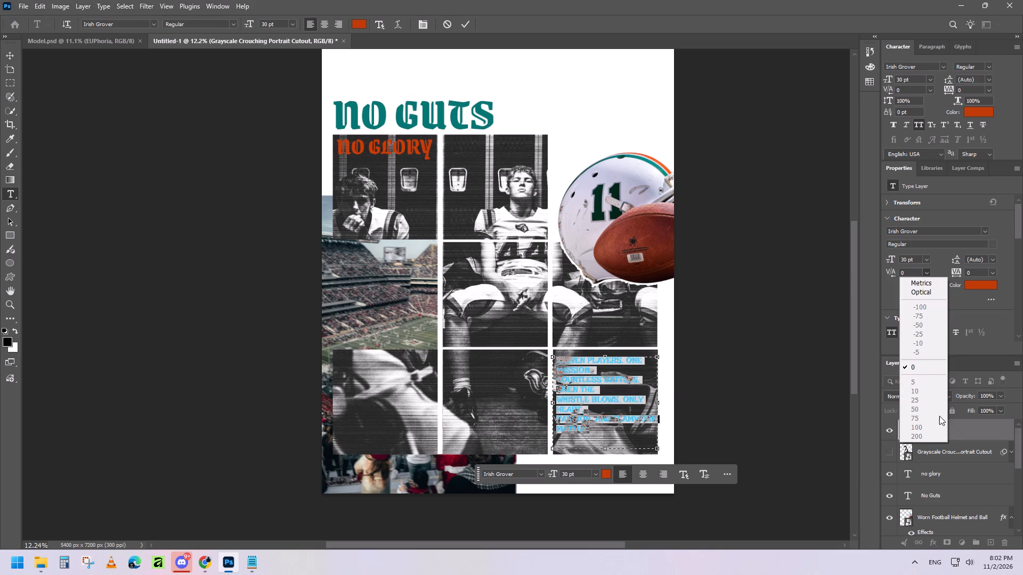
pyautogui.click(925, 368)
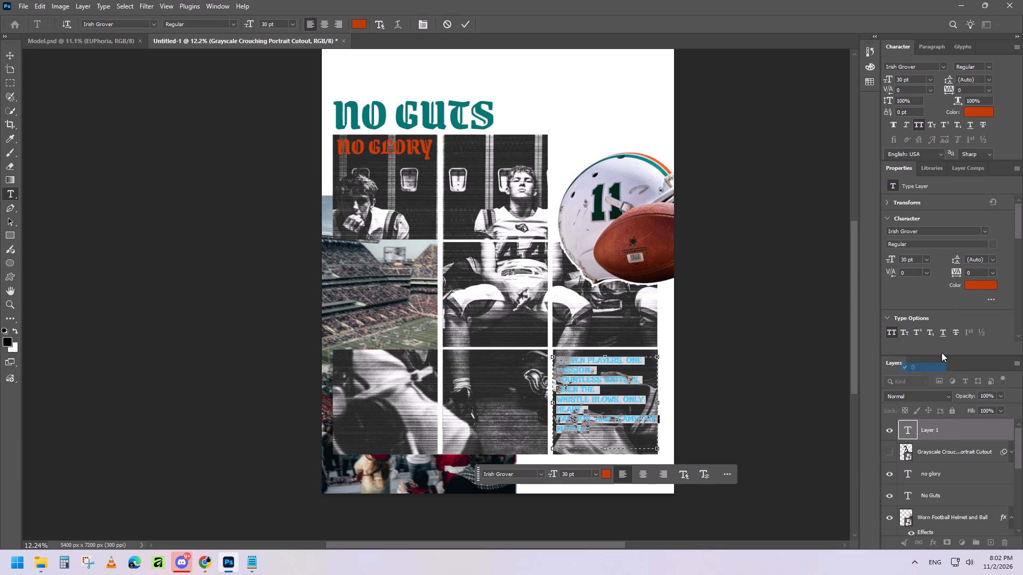
# Set the tagline's tracking to -10 after trying 5, 10 and -5.
pyautogui.click(993, 271)
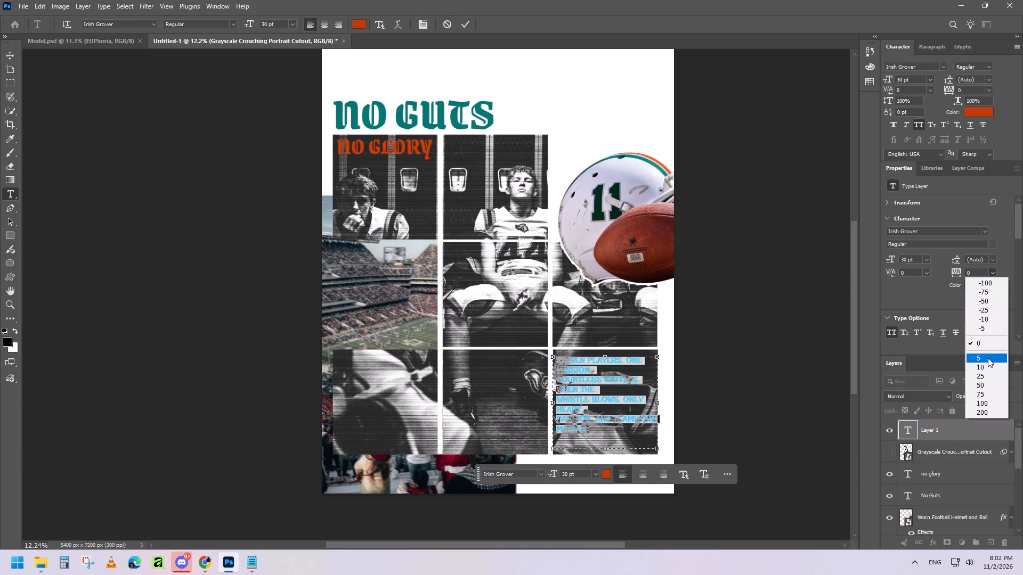
pyautogui.click(988, 358)
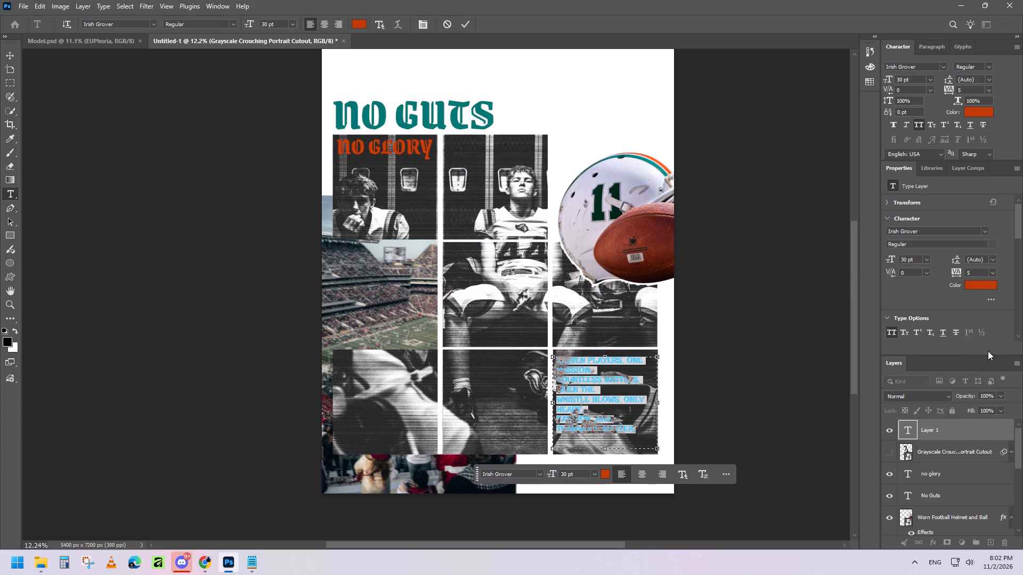
pyautogui.click(995, 272)
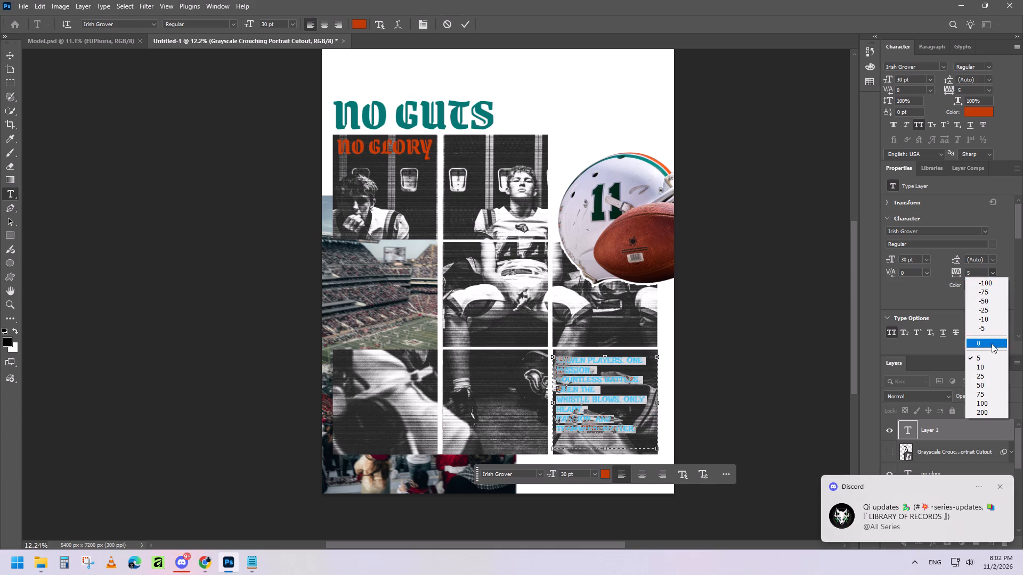
pyautogui.click(990, 367)
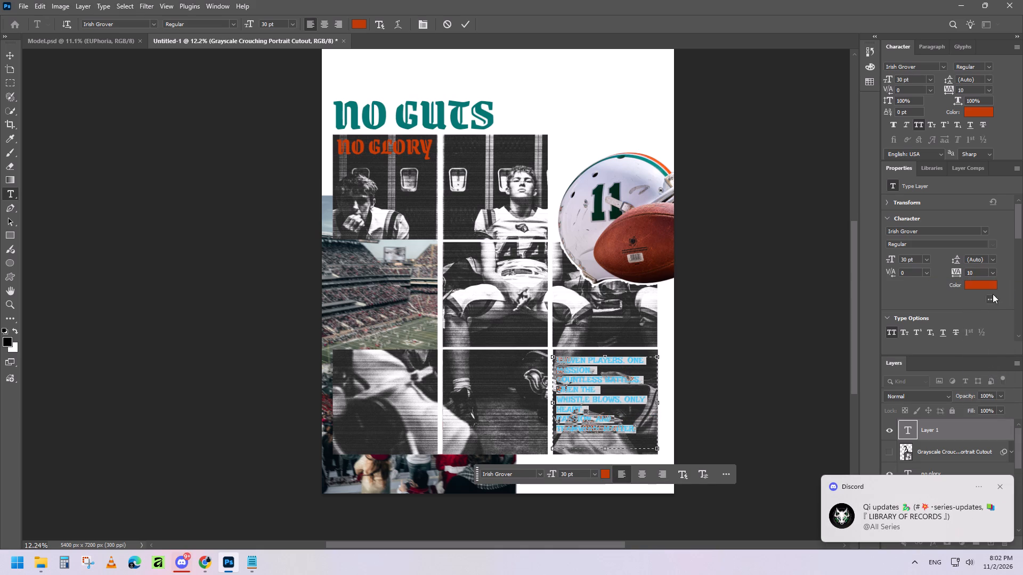
pyautogui.click(993, 274)
pyautogui.click(987, 324)
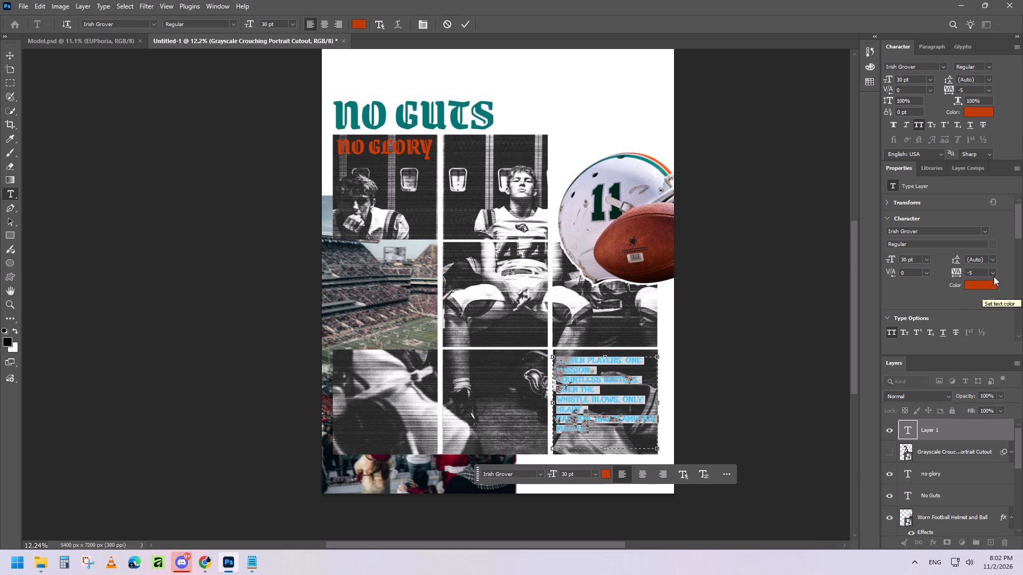
pyautogui.click(994, 272)
pyautogui.click(993, 318)
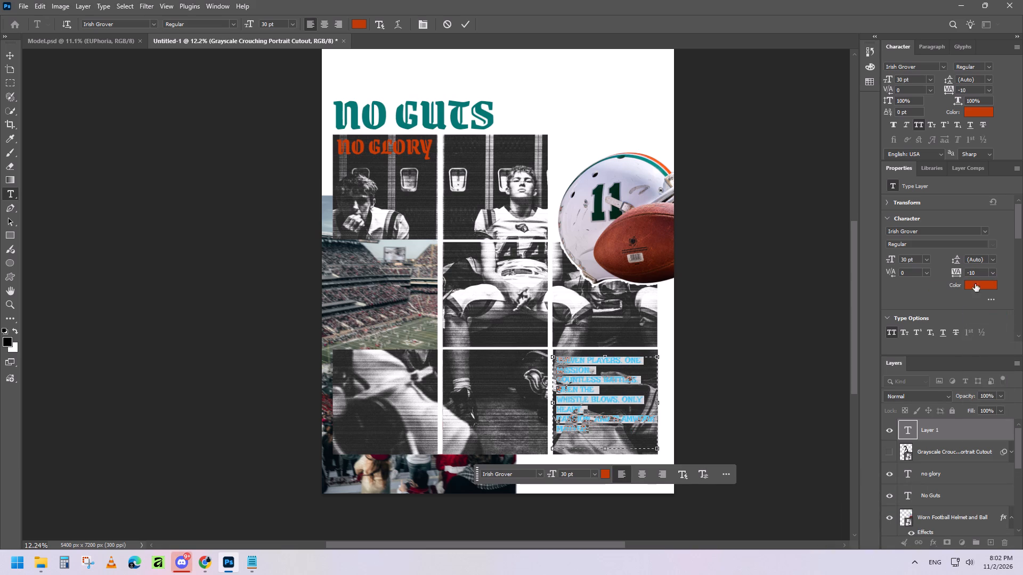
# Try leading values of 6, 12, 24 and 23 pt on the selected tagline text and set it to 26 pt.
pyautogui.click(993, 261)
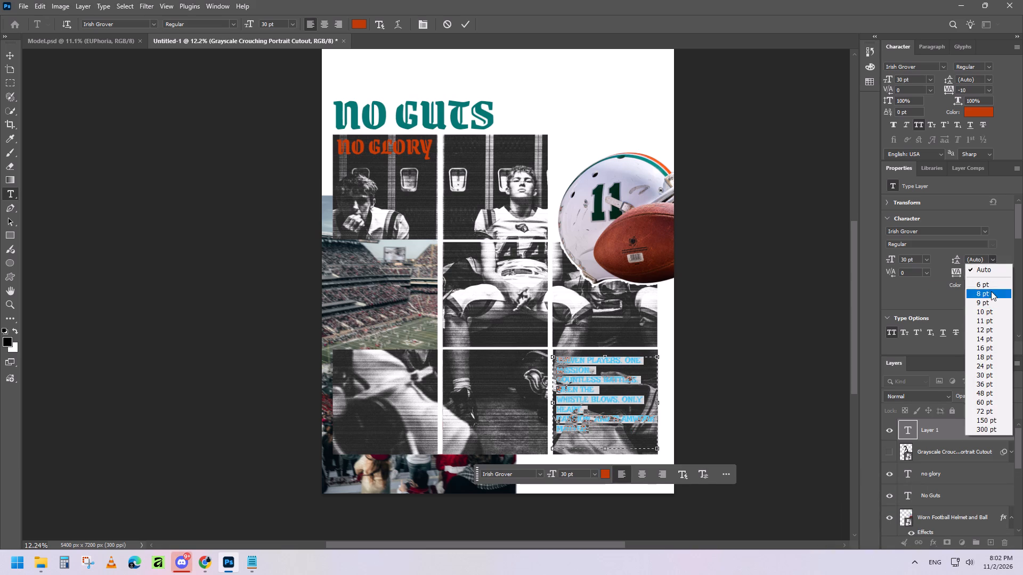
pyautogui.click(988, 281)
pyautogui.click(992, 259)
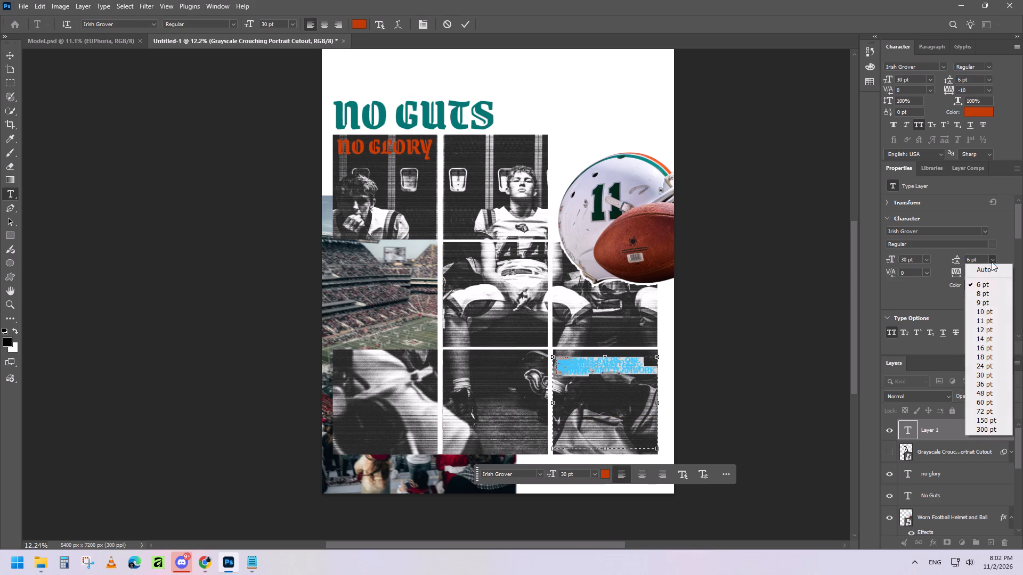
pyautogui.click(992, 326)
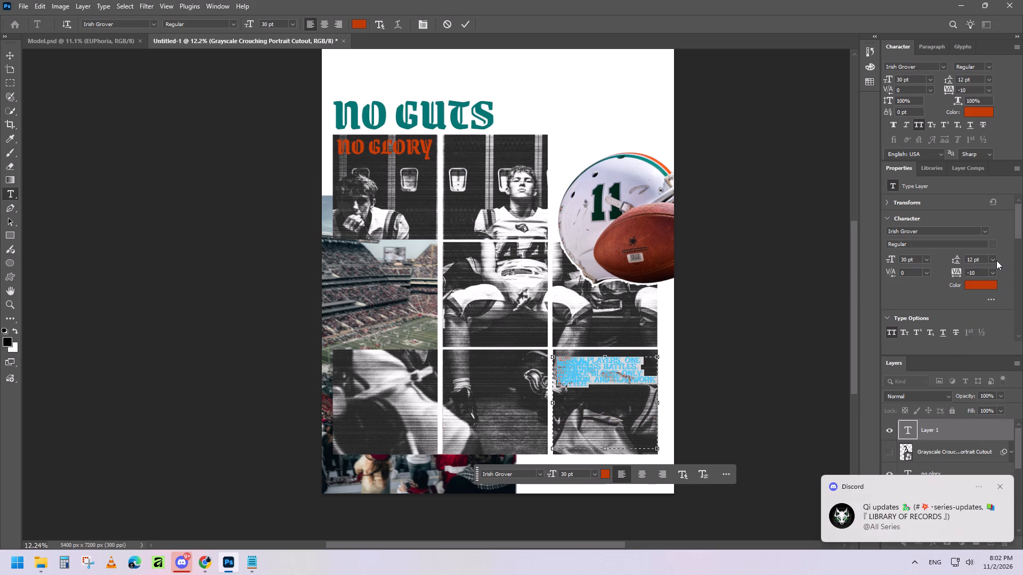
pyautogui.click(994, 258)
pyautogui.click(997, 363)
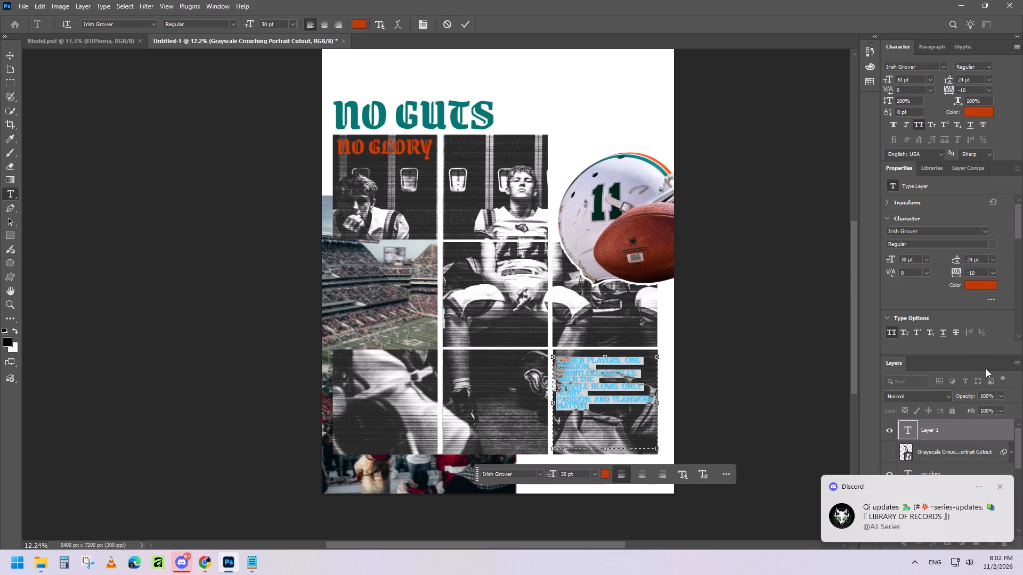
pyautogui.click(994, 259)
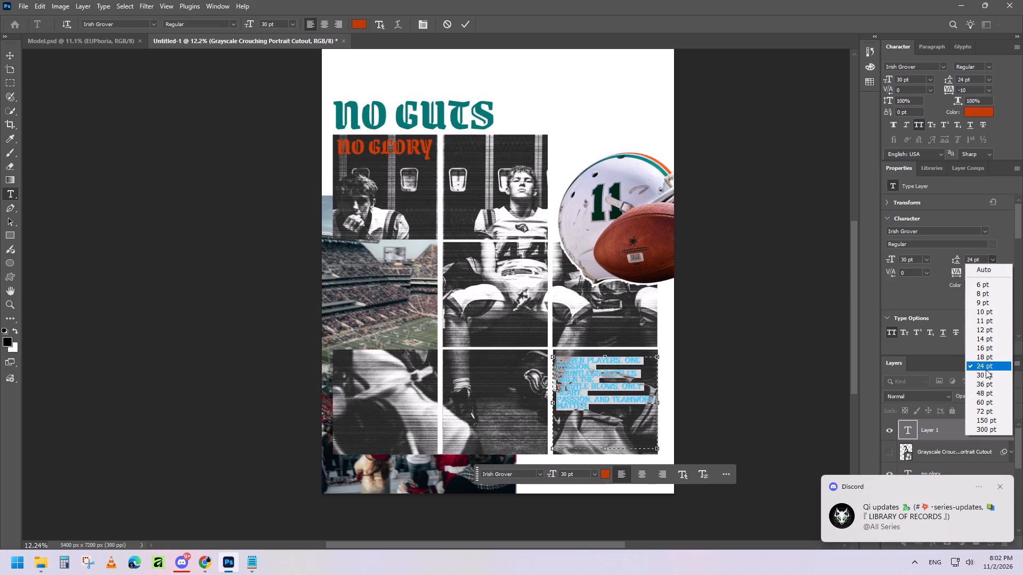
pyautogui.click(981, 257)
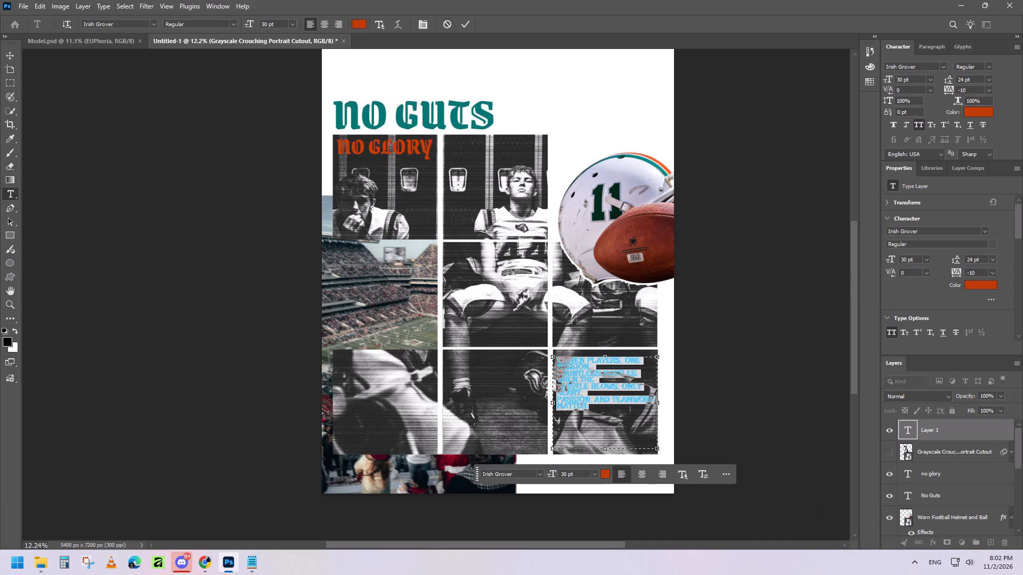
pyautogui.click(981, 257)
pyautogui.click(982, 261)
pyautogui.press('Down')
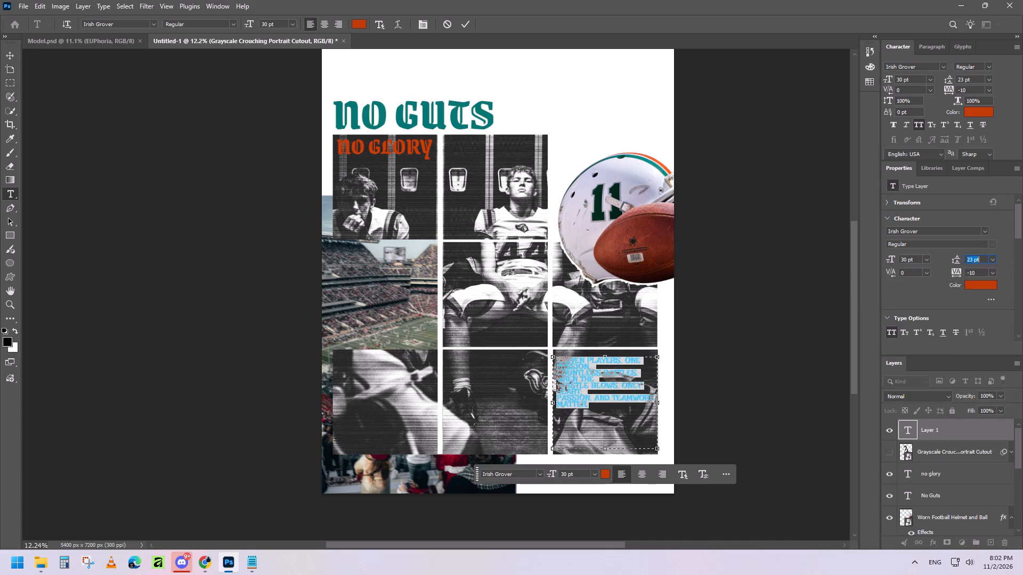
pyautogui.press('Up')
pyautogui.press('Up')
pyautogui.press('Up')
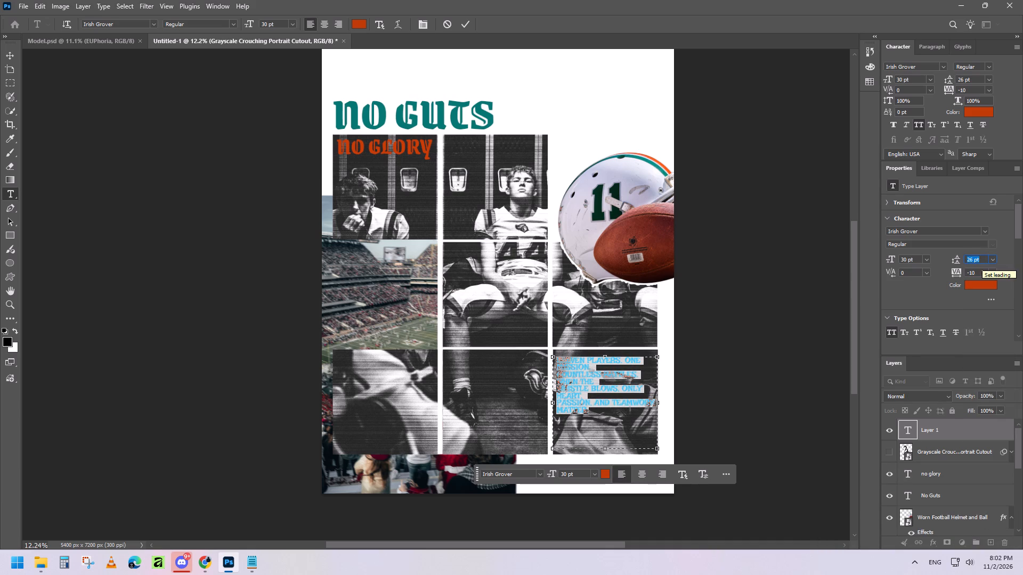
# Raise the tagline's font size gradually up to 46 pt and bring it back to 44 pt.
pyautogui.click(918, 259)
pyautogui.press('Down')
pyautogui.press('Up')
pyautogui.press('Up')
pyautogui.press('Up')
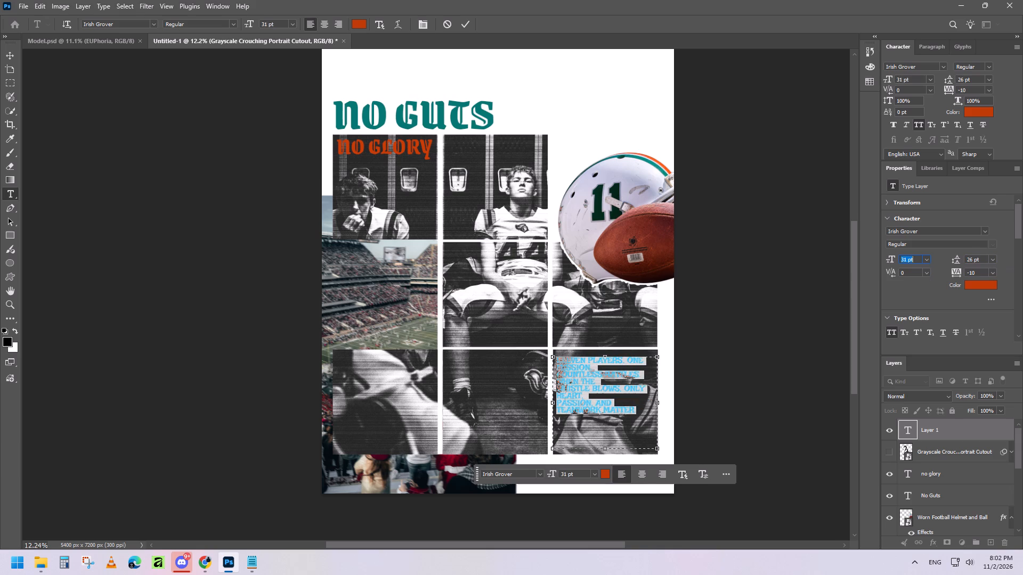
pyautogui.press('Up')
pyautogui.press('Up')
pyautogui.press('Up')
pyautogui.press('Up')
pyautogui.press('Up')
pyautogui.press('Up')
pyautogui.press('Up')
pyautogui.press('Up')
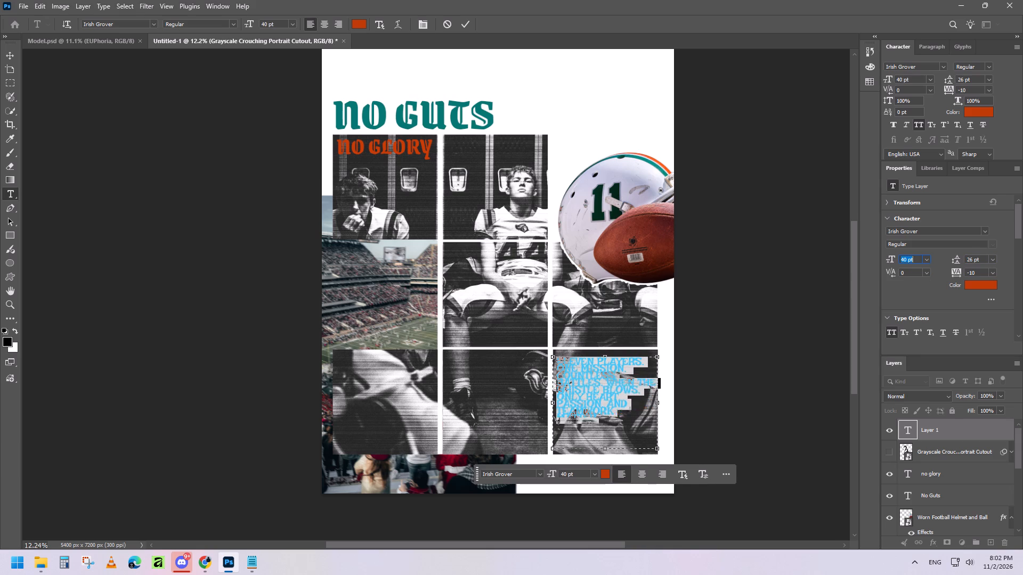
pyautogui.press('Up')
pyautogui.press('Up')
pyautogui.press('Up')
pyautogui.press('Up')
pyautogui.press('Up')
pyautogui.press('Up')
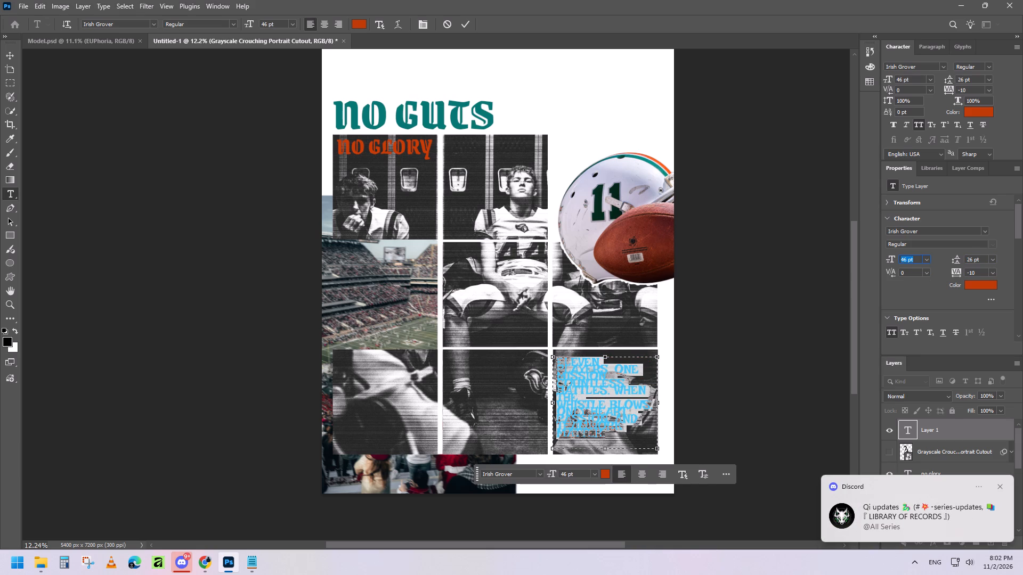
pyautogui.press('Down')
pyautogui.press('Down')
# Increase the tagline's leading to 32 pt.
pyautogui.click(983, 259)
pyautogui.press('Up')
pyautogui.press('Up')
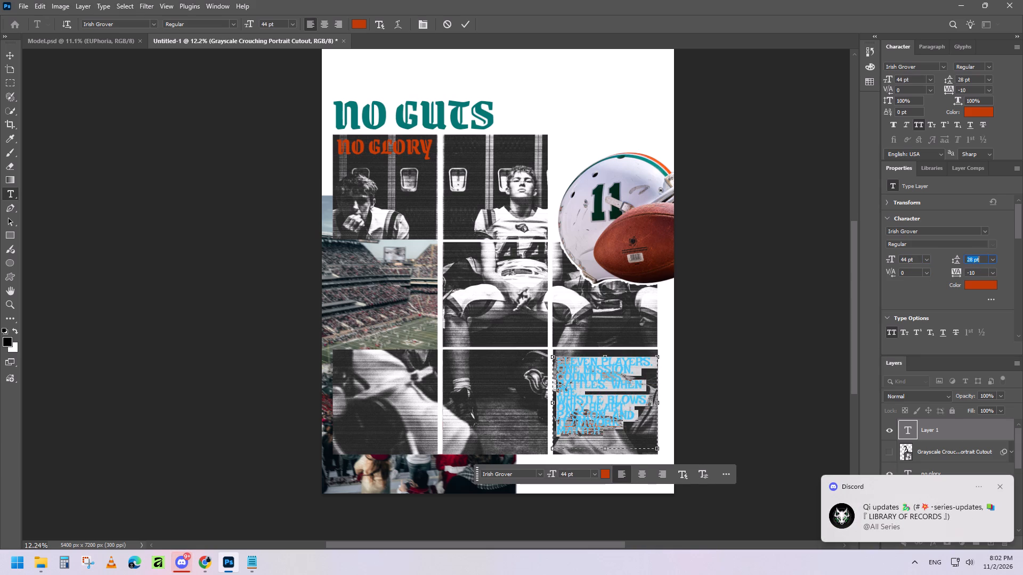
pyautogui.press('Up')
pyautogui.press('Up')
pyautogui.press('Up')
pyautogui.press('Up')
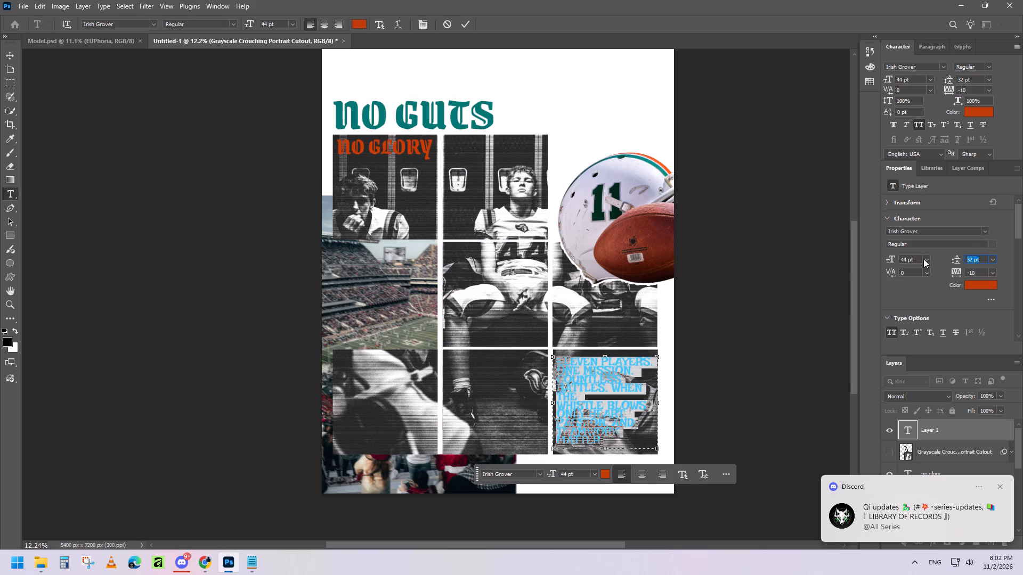
# Reduce the tagline's font size to 40 pt.
pyautogui.click(916, 259)
pyautogui.press('Down')
pyautogui.press('Down')
pyautogui.press('Down')
pyautogui.press('Down')
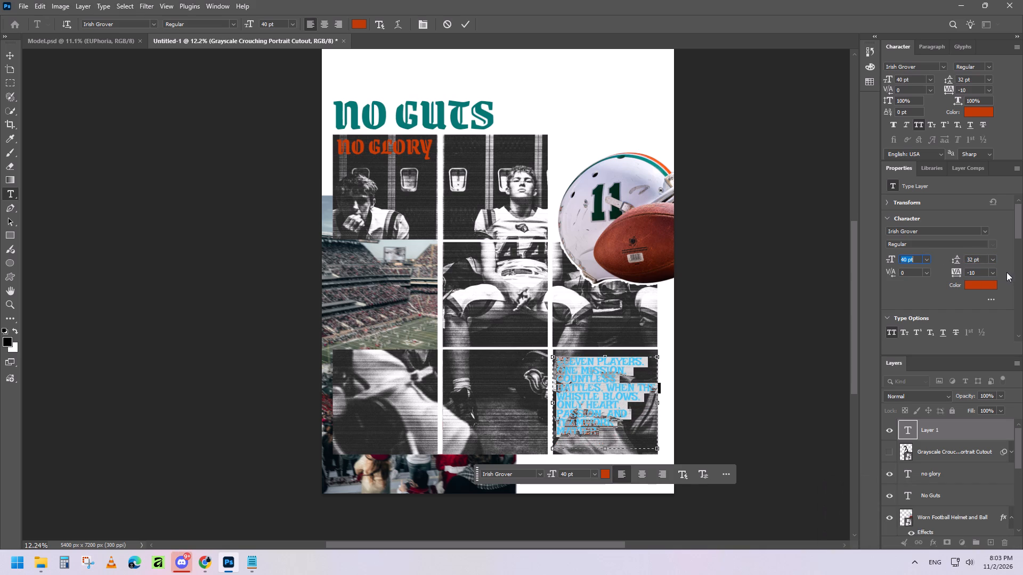
# Increase the tagline's leading to 38 pt and commit the text edit.
pyautogui.click(984, 259)
pyautogui.press('Up')
pyautogui.press('Up')
pyautogui.press('Up')
pyautogui.press('Up')
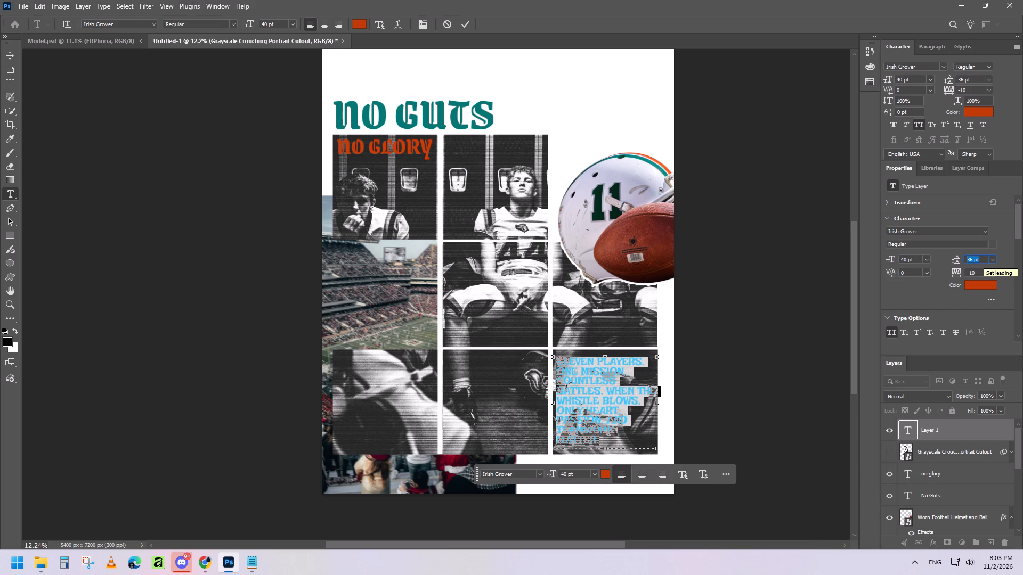
pyautogui.press('Up')
pyautogui.press('Up')
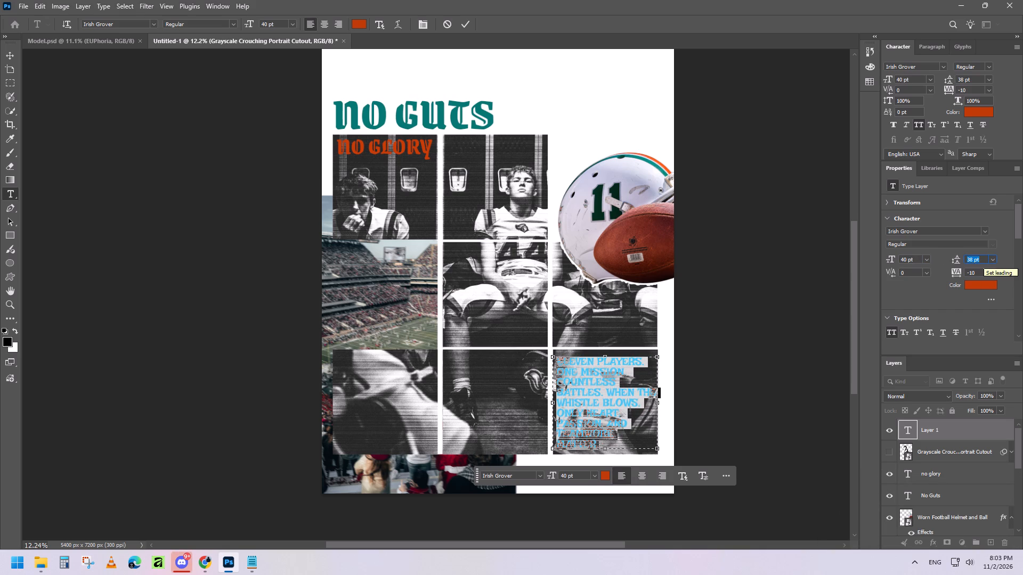
pyautogui.click(806, 289)
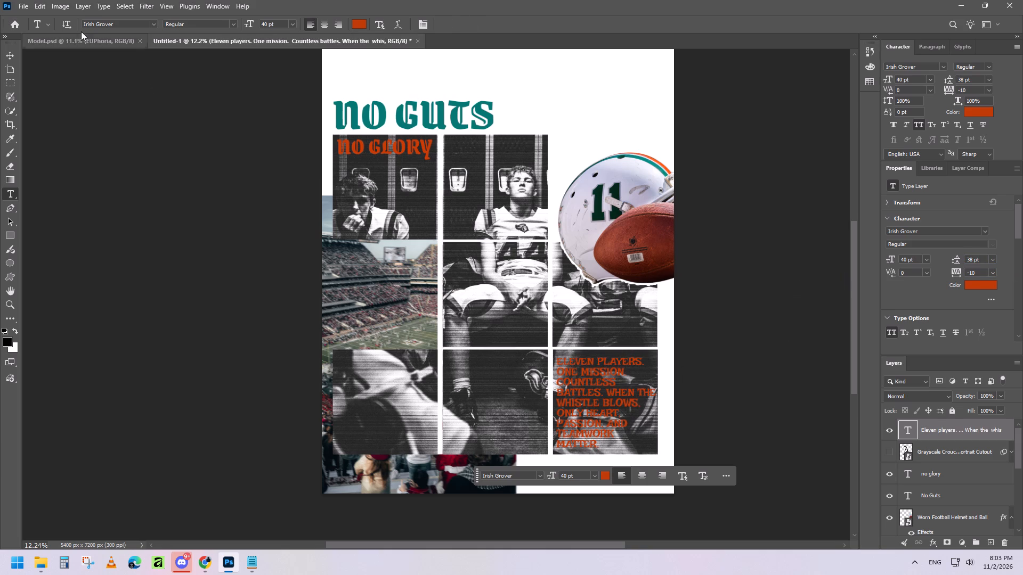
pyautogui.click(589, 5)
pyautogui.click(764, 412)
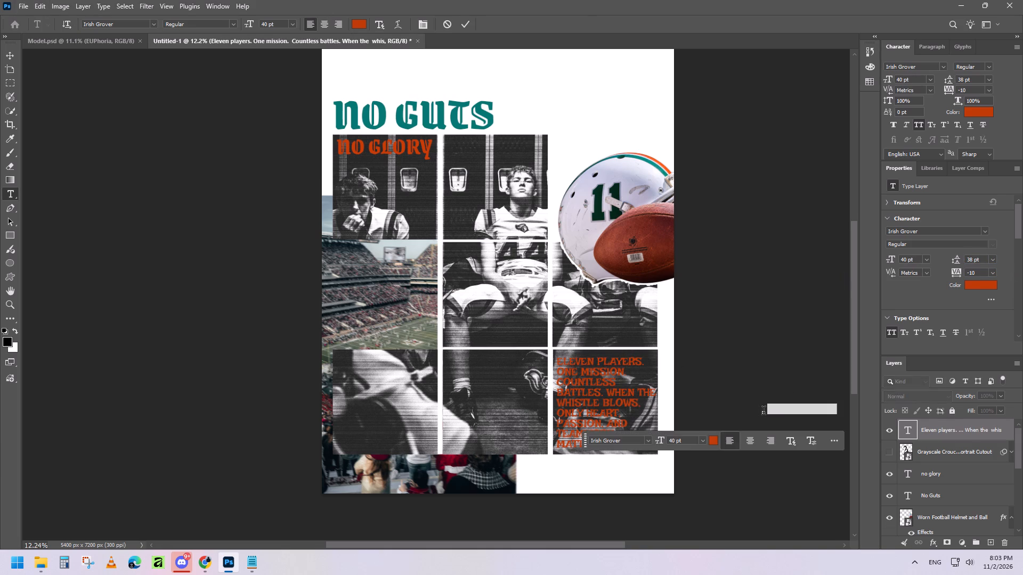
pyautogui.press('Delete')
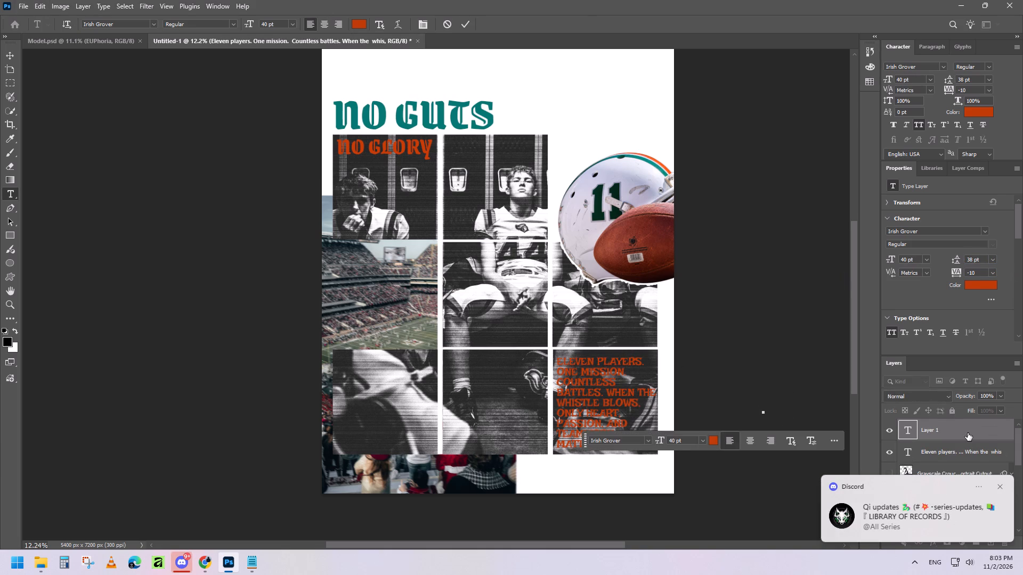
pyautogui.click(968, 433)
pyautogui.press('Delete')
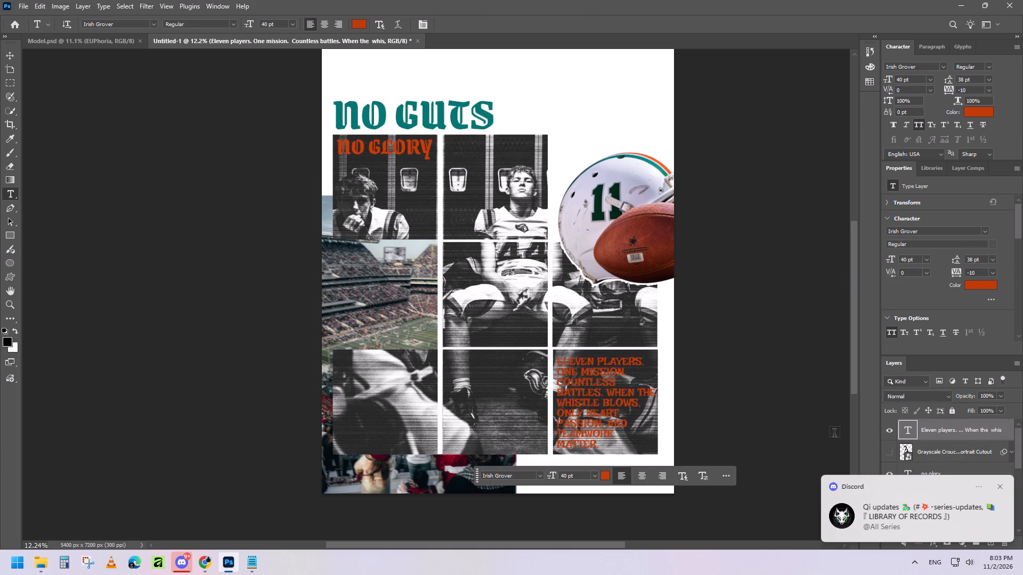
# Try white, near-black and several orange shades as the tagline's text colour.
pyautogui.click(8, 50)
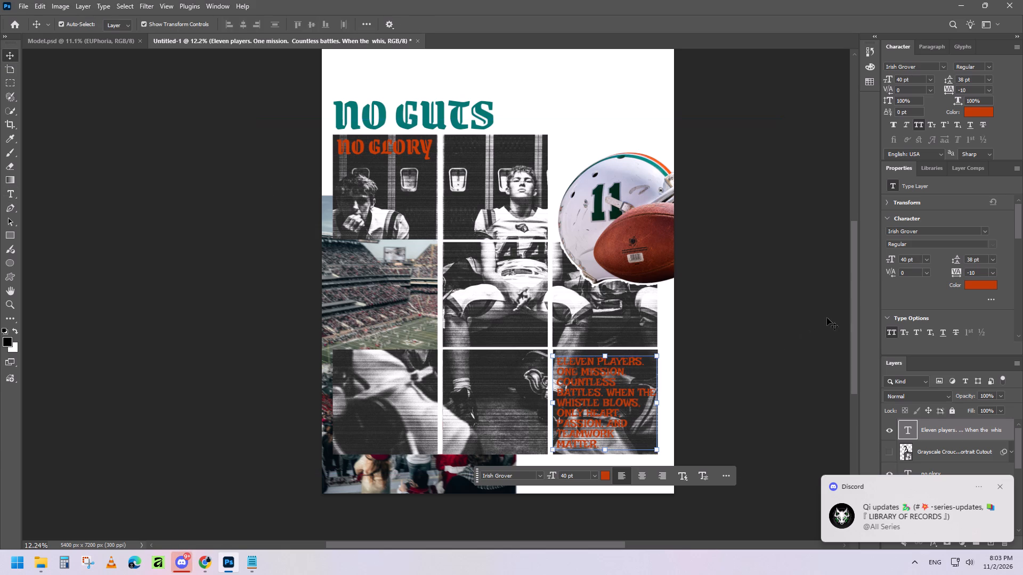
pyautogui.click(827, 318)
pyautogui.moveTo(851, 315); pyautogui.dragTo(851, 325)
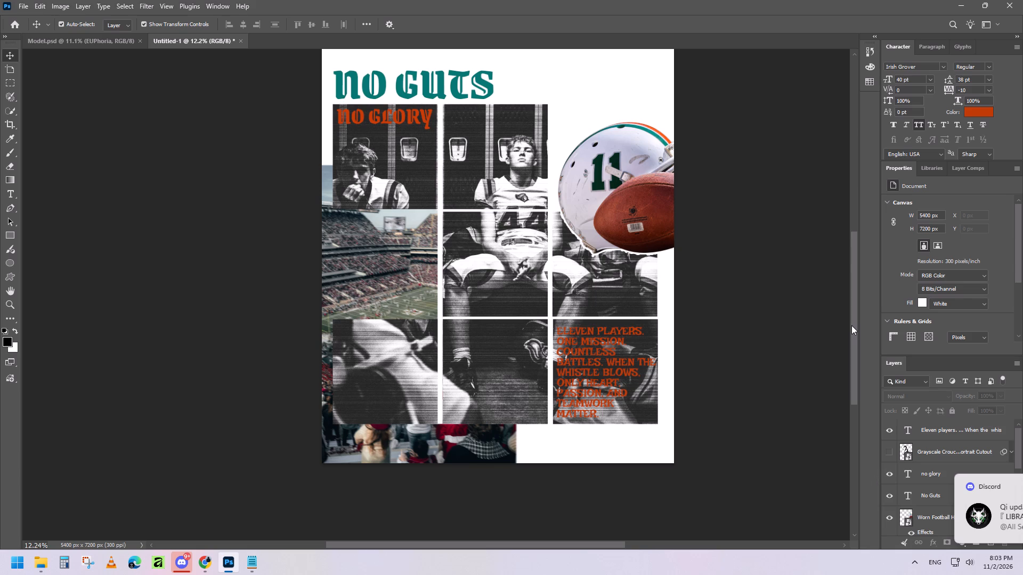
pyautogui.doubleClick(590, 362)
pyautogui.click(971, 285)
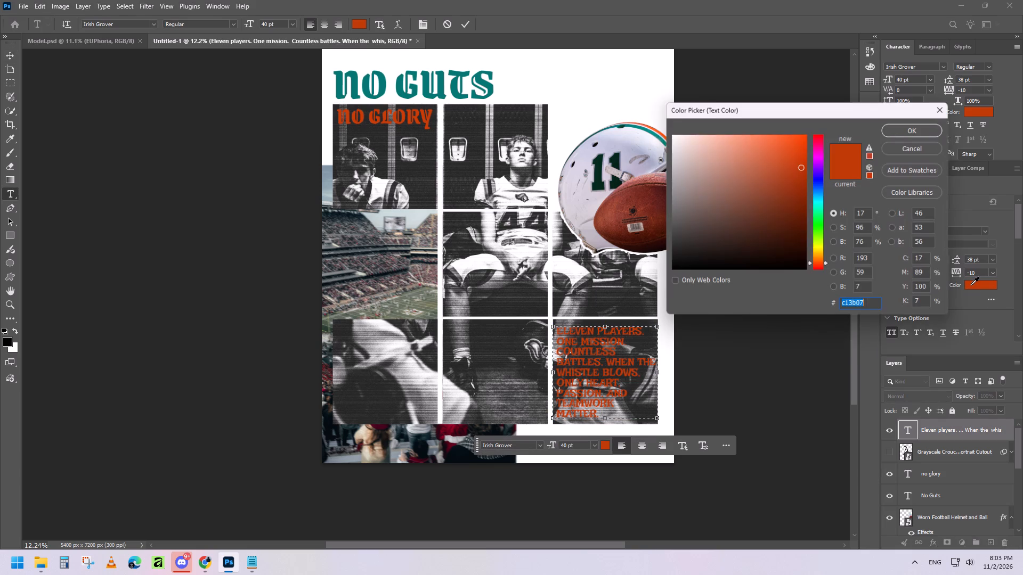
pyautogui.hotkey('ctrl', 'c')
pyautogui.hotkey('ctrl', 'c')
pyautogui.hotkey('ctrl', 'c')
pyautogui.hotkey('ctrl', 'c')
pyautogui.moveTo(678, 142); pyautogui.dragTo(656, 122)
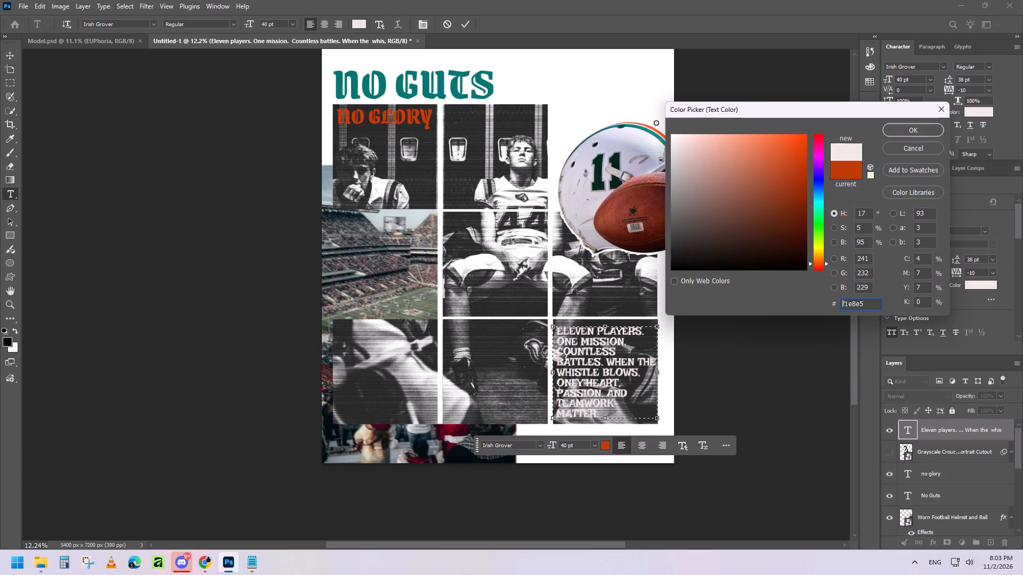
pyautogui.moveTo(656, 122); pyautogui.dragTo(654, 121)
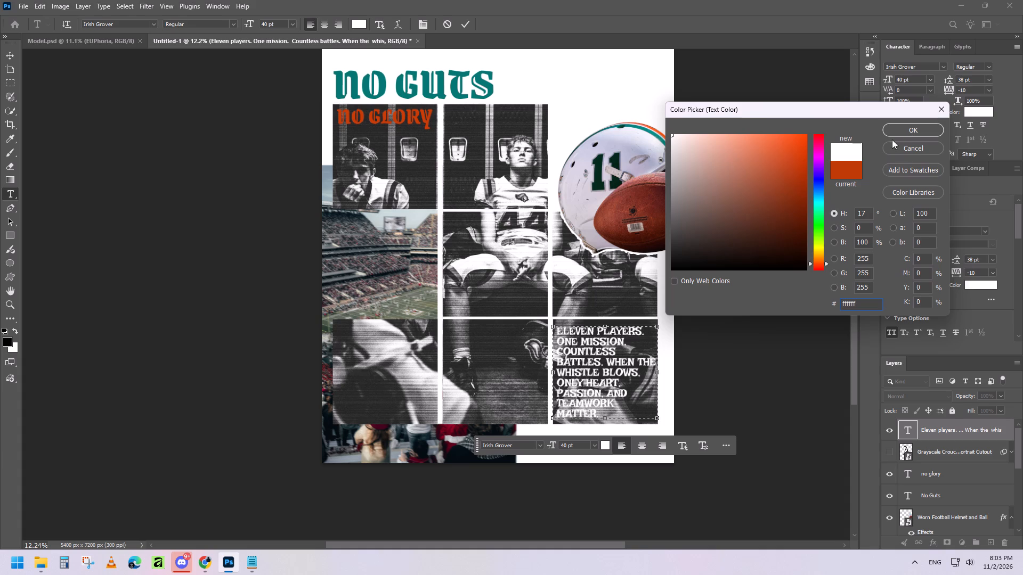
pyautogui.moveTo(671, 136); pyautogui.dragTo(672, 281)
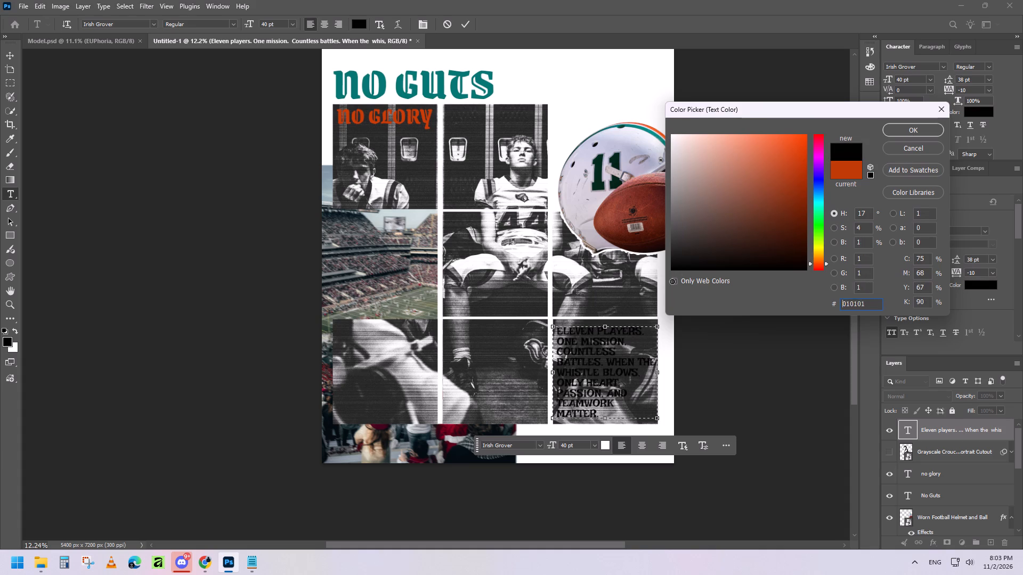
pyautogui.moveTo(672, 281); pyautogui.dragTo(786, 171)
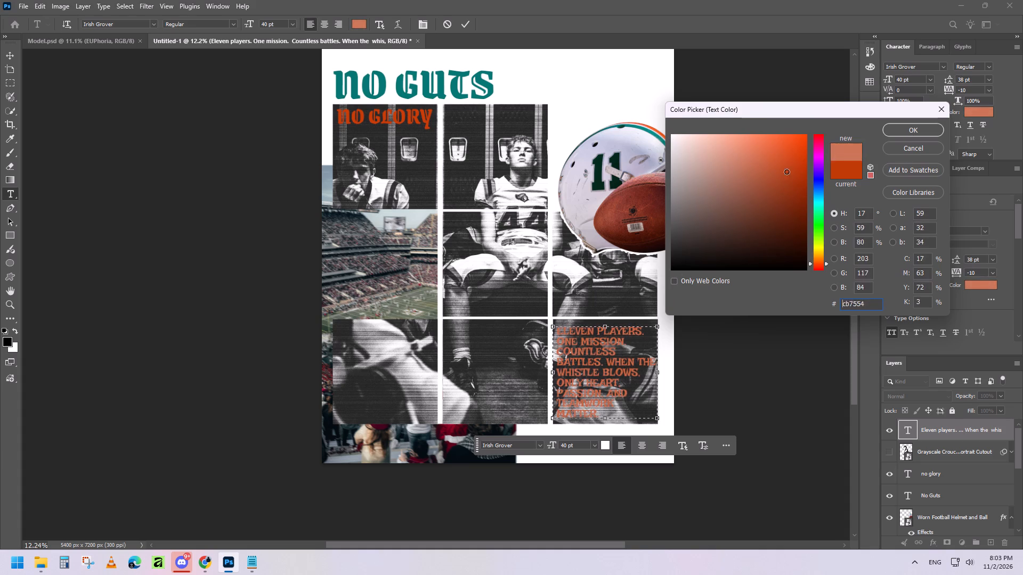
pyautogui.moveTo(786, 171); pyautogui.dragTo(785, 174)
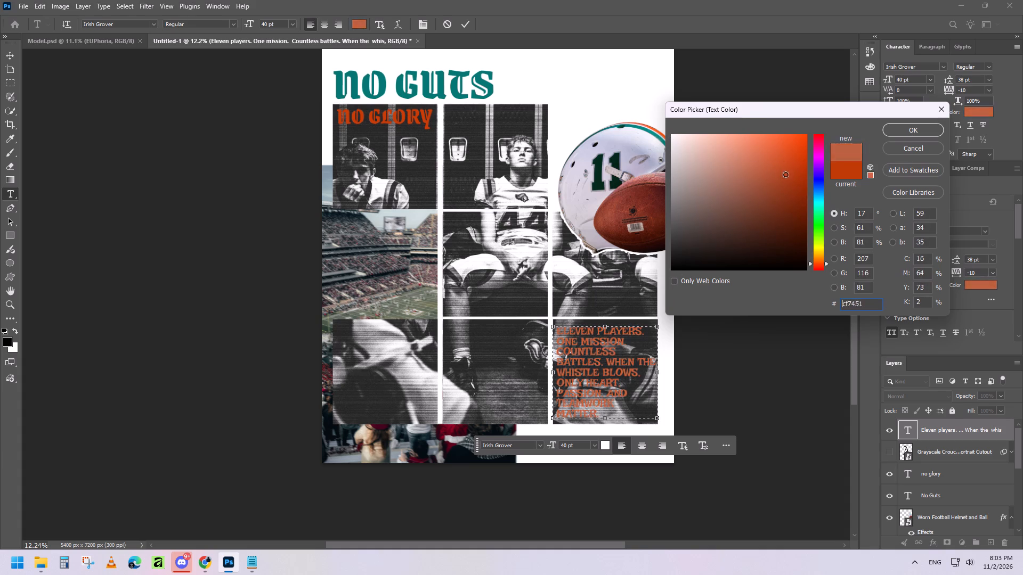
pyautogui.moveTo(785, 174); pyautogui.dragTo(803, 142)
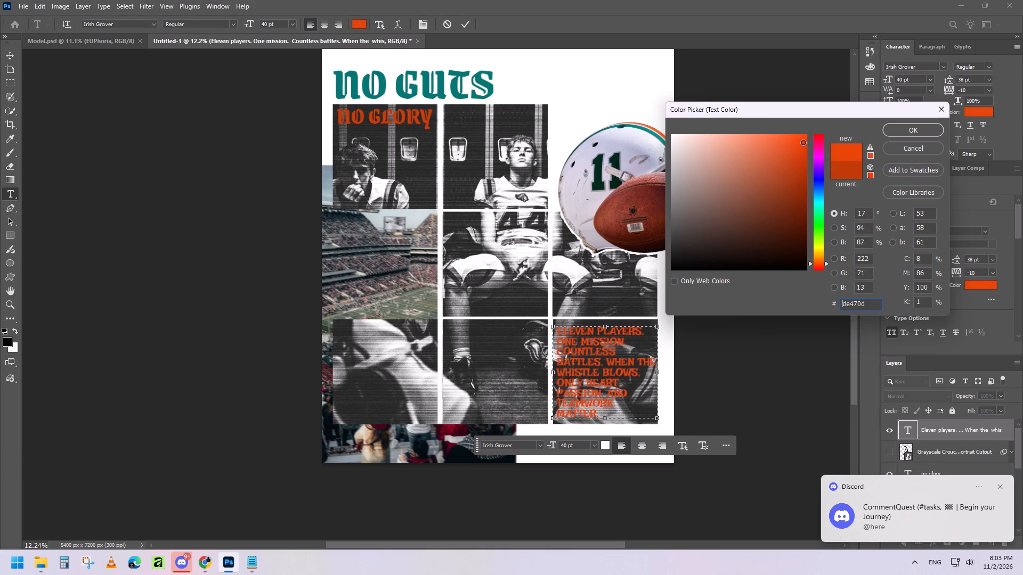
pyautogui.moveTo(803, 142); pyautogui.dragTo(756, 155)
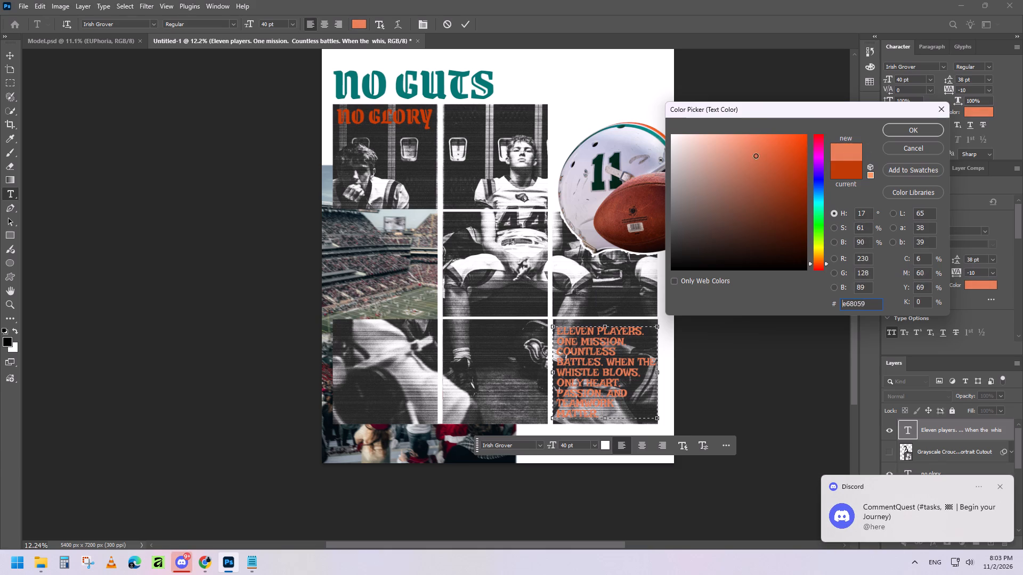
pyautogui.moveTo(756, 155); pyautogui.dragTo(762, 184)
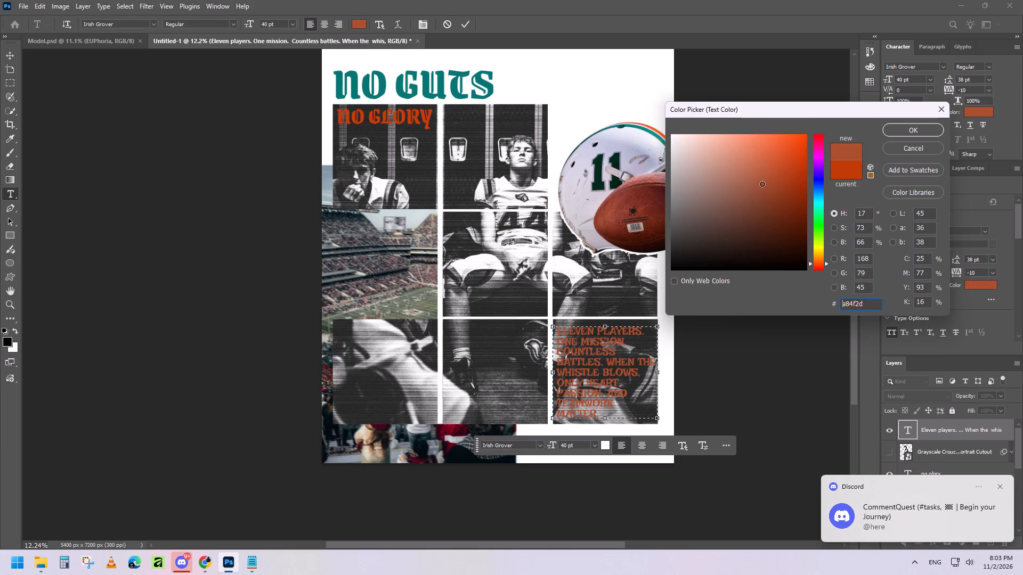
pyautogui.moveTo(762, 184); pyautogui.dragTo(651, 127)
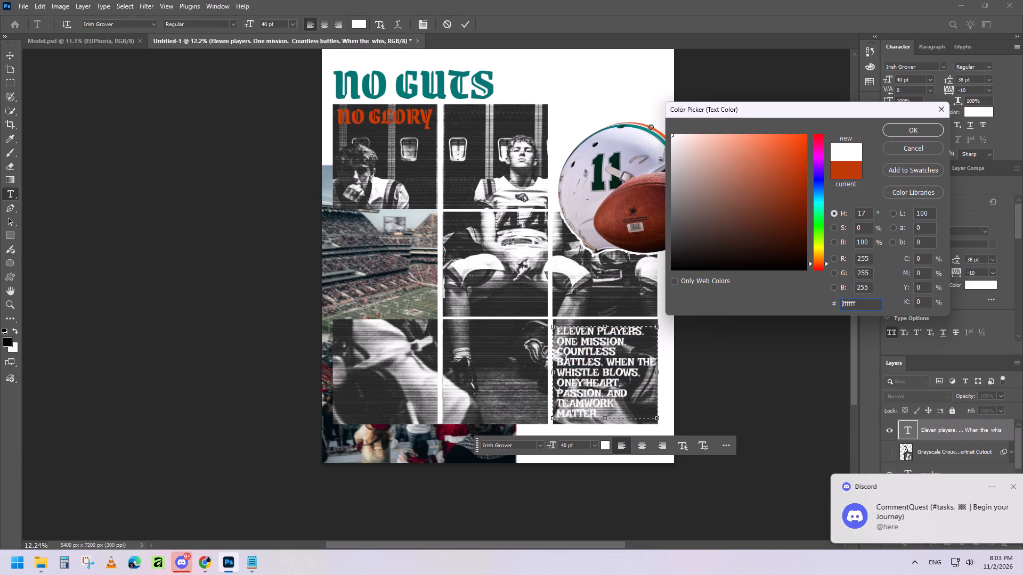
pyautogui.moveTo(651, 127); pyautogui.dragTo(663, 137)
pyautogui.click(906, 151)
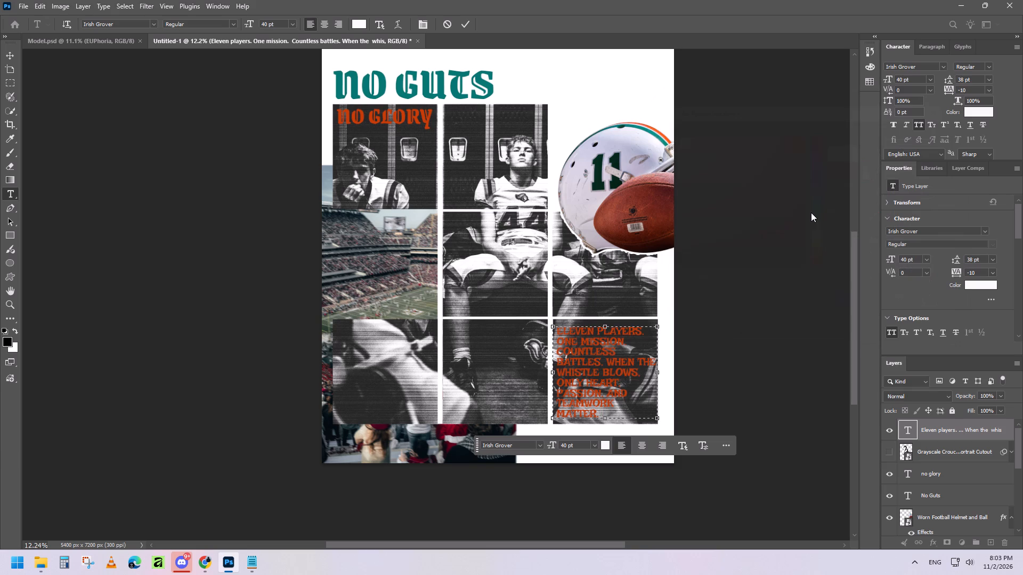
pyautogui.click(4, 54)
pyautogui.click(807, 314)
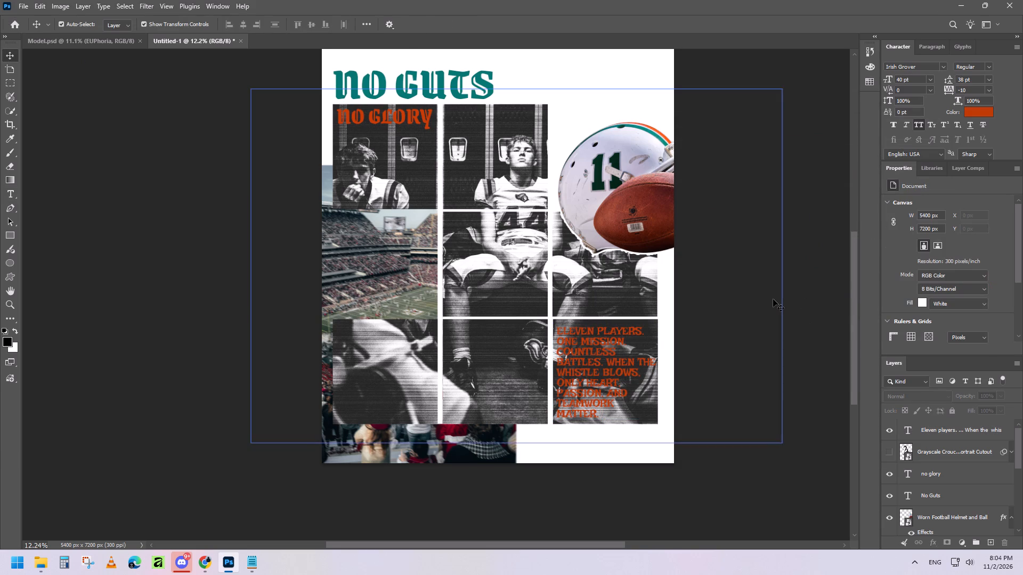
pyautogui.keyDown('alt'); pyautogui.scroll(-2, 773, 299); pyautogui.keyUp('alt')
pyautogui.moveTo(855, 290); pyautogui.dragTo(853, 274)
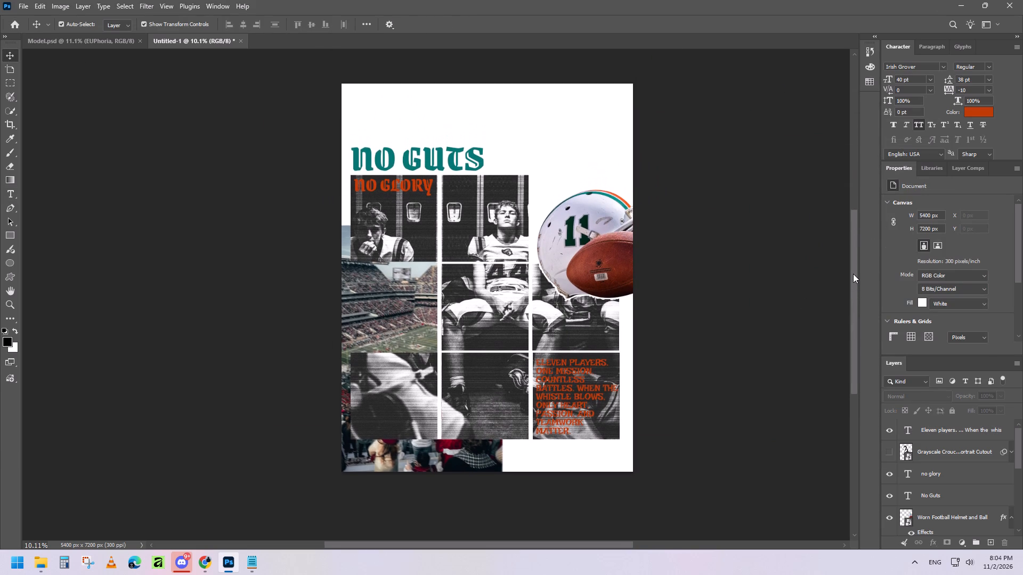
# Scale the teal NO GUTS heading up proportionally to about 124%.
pyautogui.moveTo(853, 274); pyautogui.dragTo(853, 273)
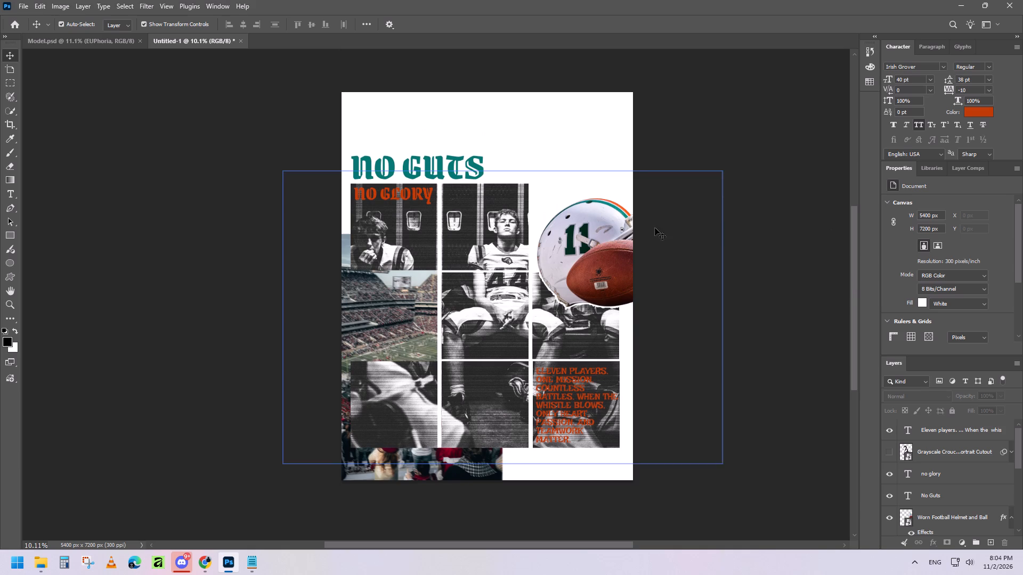
pyautogui.click(433, 165)
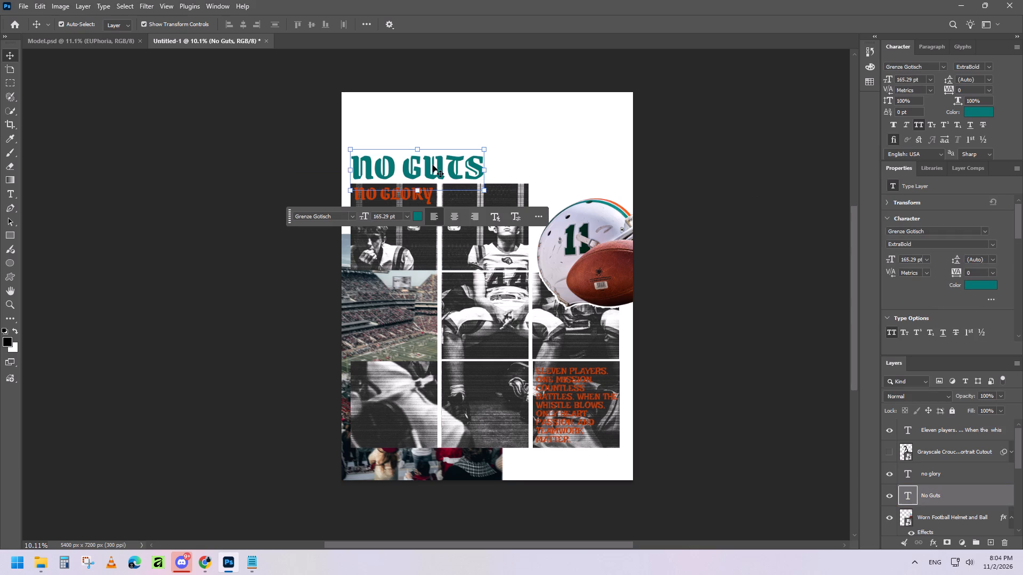
pyautogui.hotkey('ctrl', 't')
pyautogui.moveTo(419, 147); pyautogui.dragTo(420, 145)
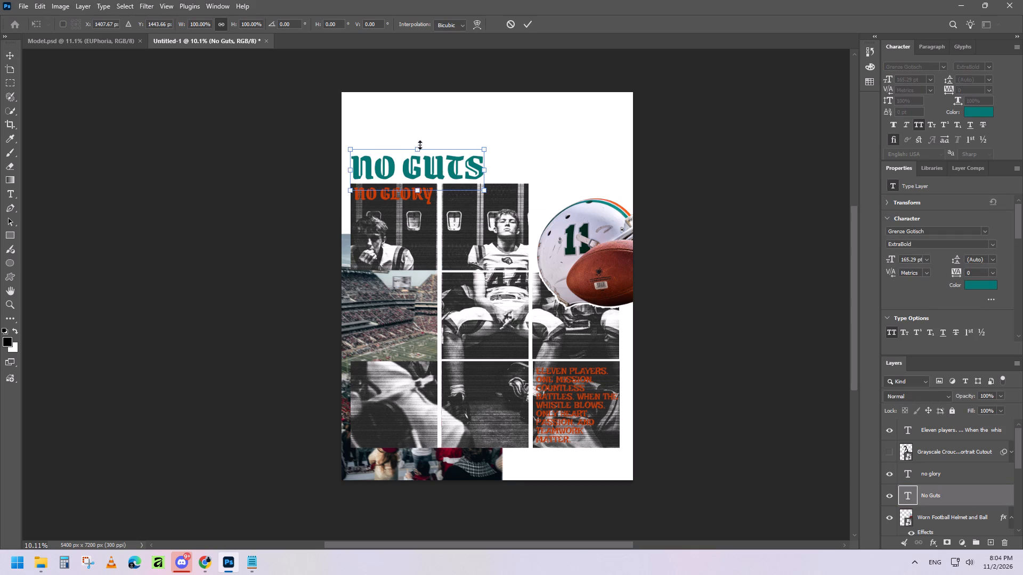
pyautogui.moveTo(420, 145); pyautogui.dragTo(423, 137)
# Position the enlarged NO GUTS heading just above the photo tiles, near their outer left edge, and commit the transform.
pyautogui.moveTo(418, 151); pyautogui.dragTo(422, 151)
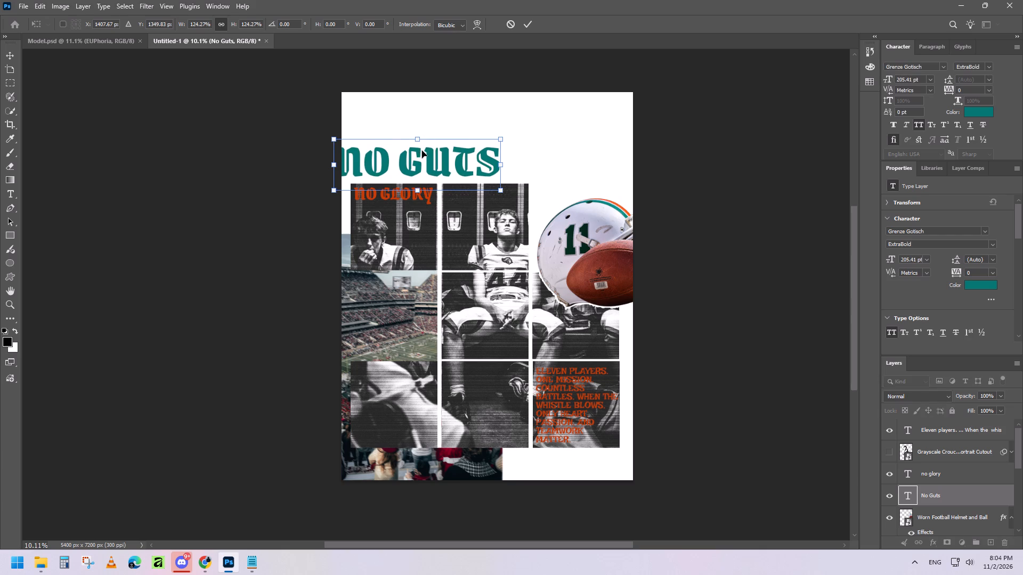
pyautogui.moveTo(422, 151); pyautogui.dragTo(431, 151)
pyautogui.press('Down')
pyautogui.press('Down')
pyautogui.press('Down')
pyautogui.press('Down')
pyautogui.press('Down')
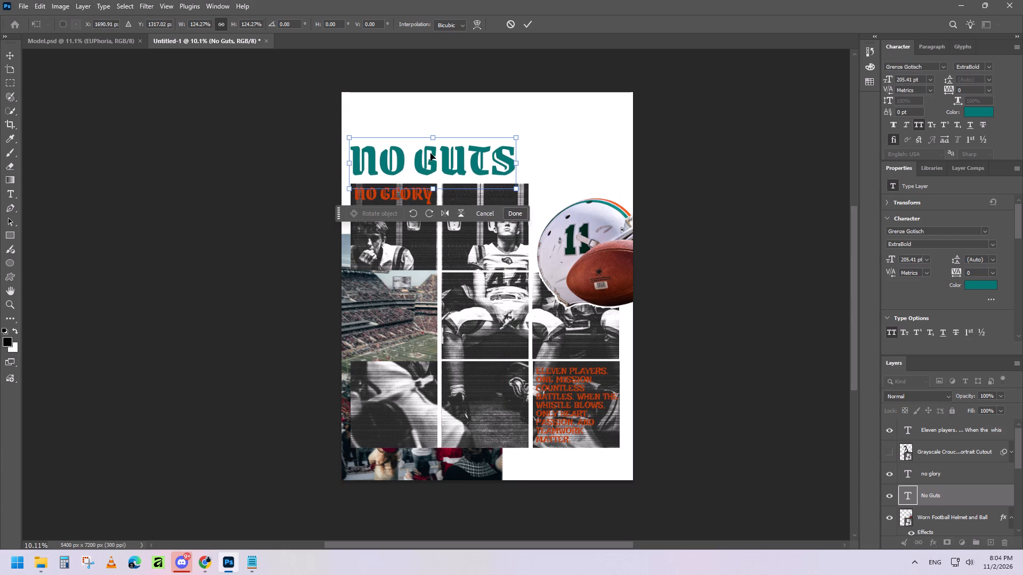
pyautogui.press('Left')
pyautogui.press('Down')
pyautogui.press('Down')
pyautogui.press('Left')
pyautogui.press('Left')
pyautogui.press('Down')
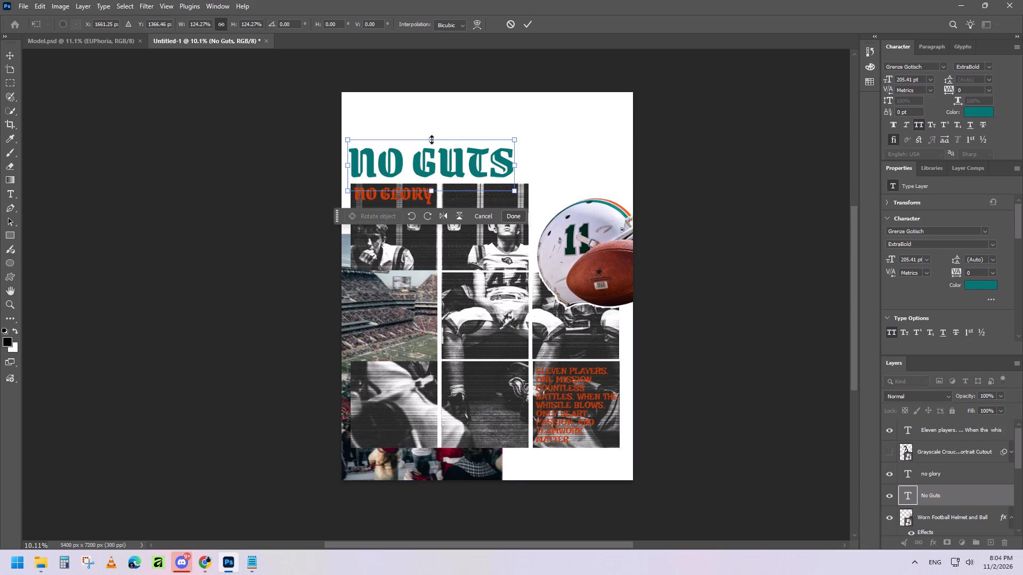
pyautogui.click(526, 20)
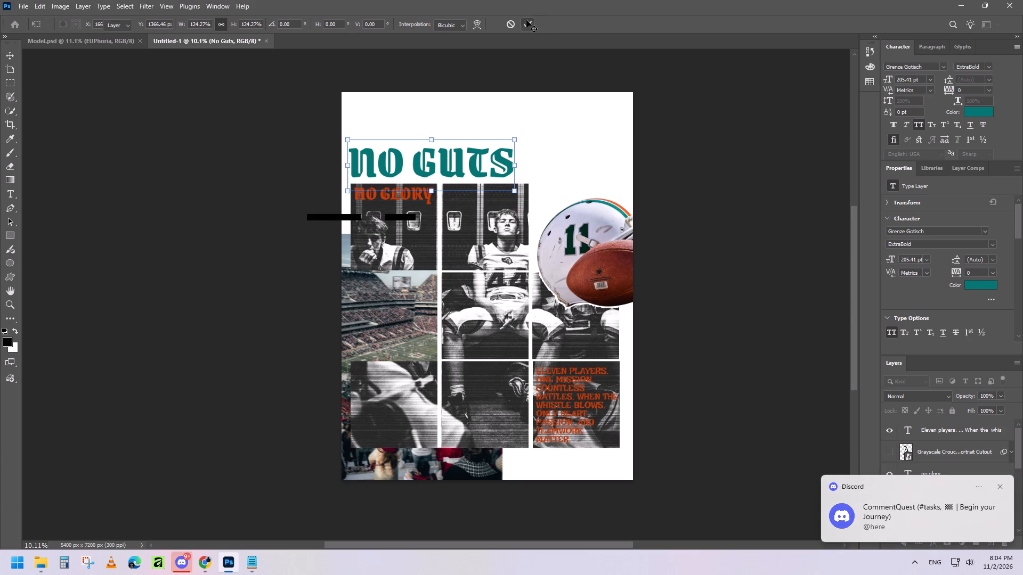
pyautogui.click(586, 154)
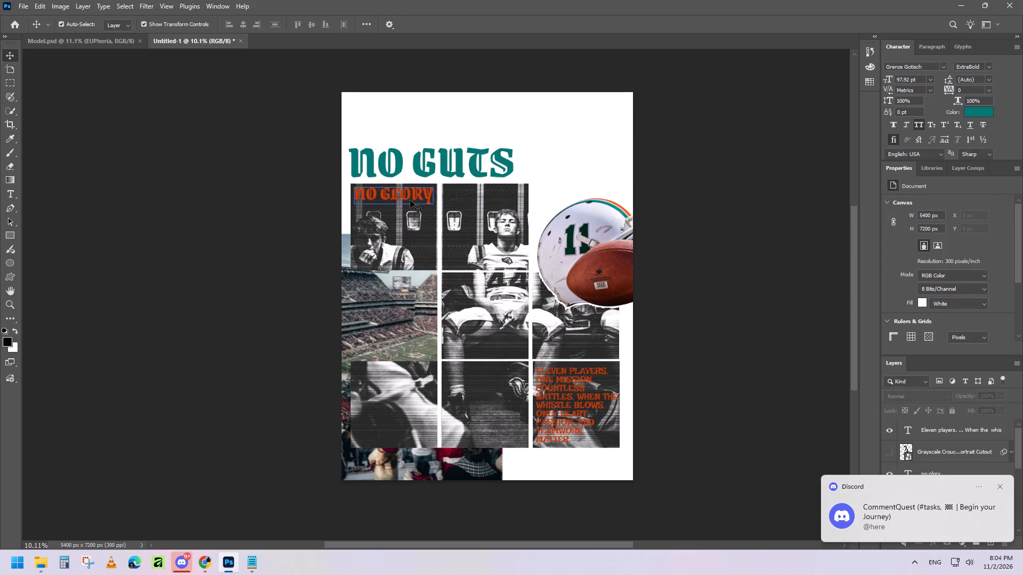
# Set the orange NO GLORY text's font size to 91 pt.
pyautogui.click(405, 198)
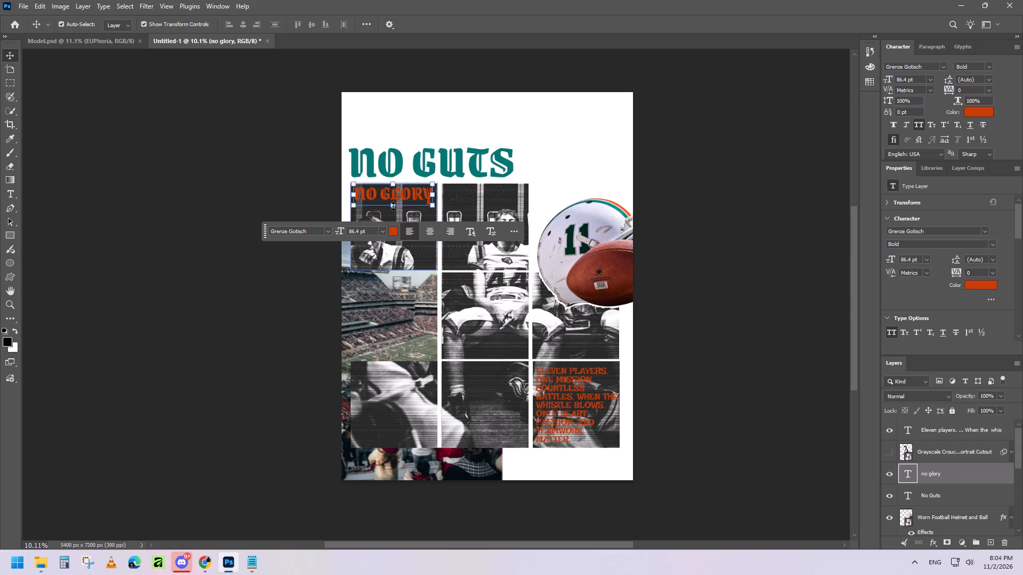
pyautogui.click(372, 228)
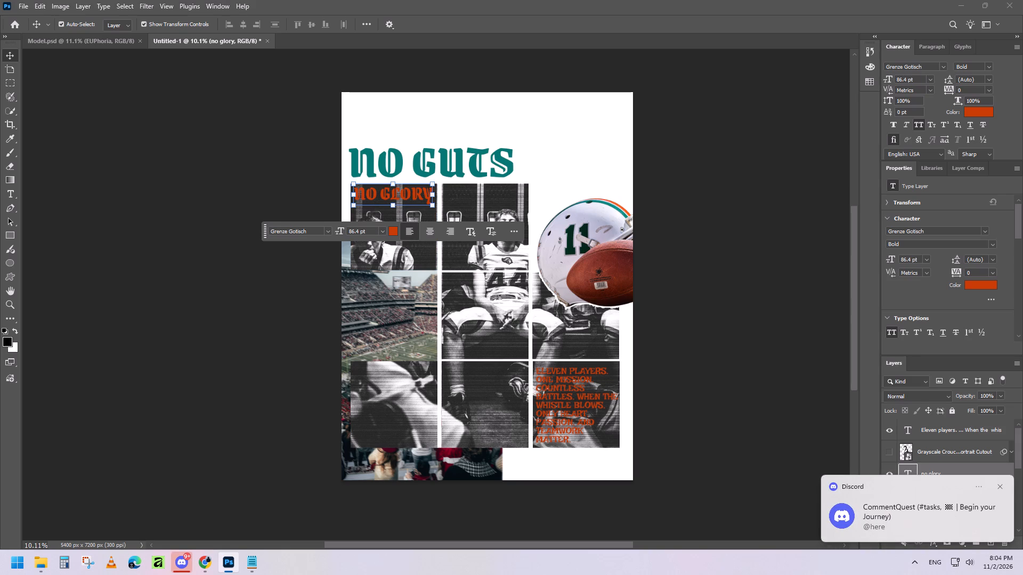
pyautogui.press('Down')
pyautogui.press('Down')
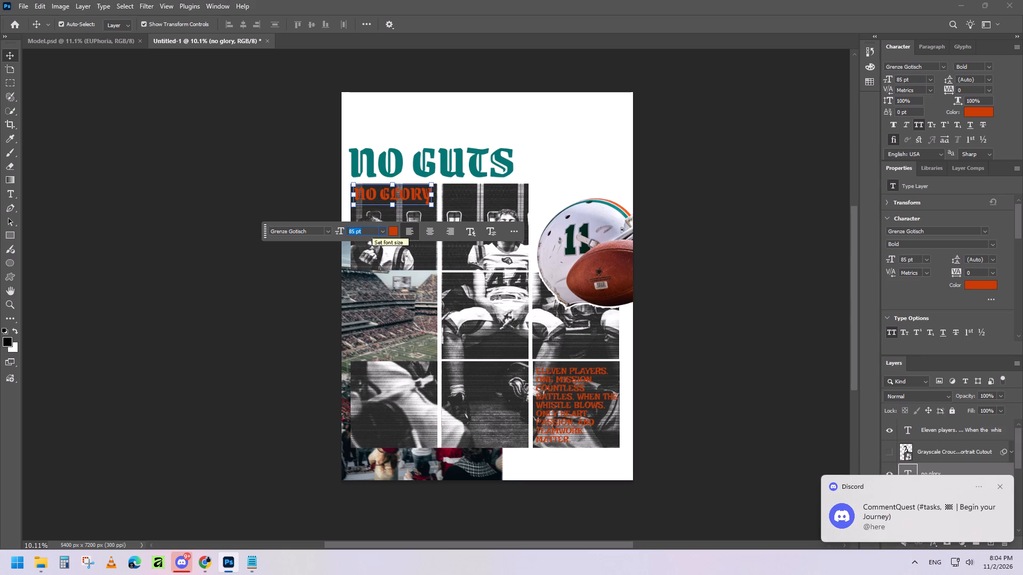
pyautogui.press('Up')
pyautogui.press('Up')
pyautogui.press('Up')
pyautogui.press('Up')
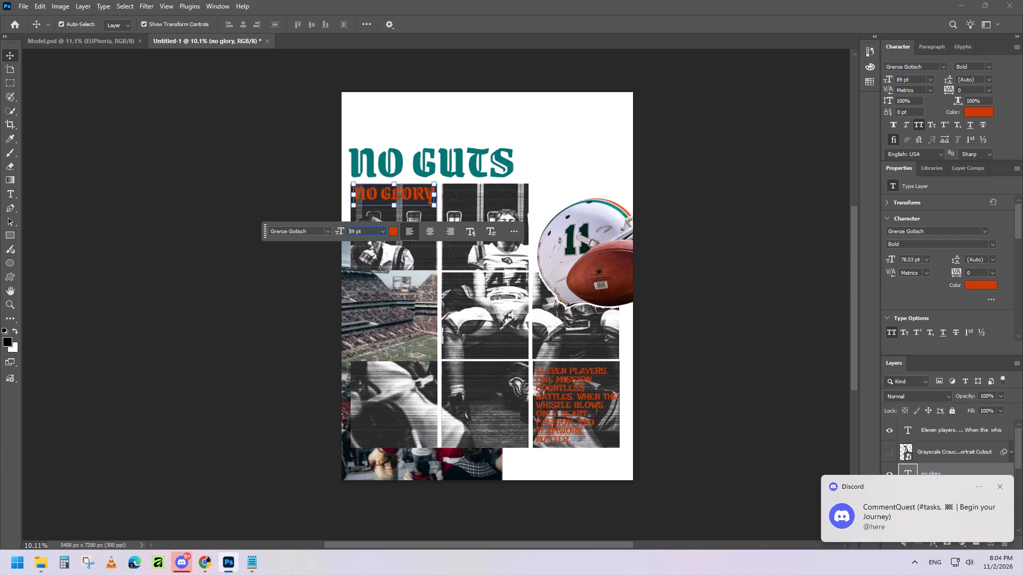
pyautogui.press('Up')
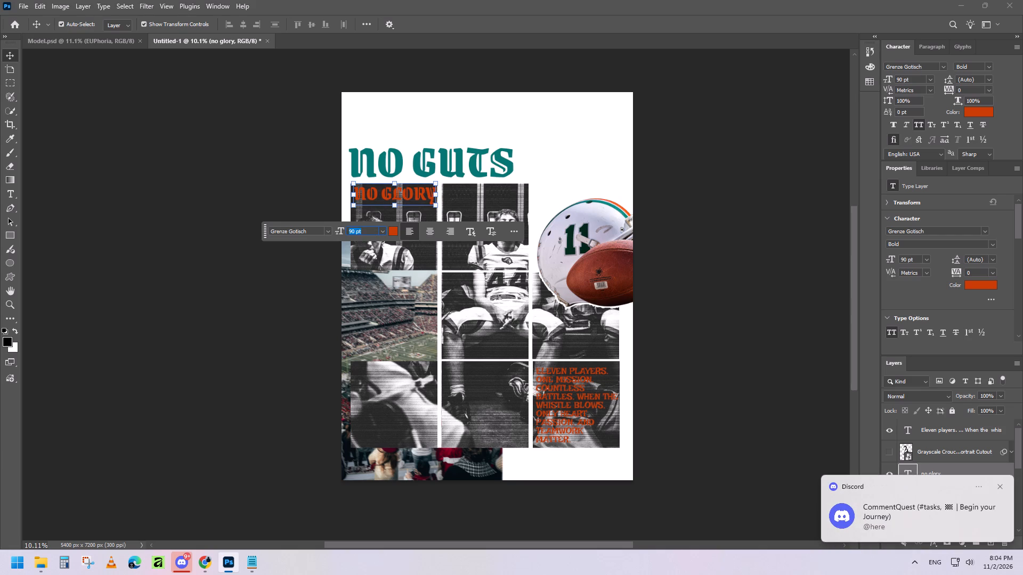
pyautogui.press('Up')
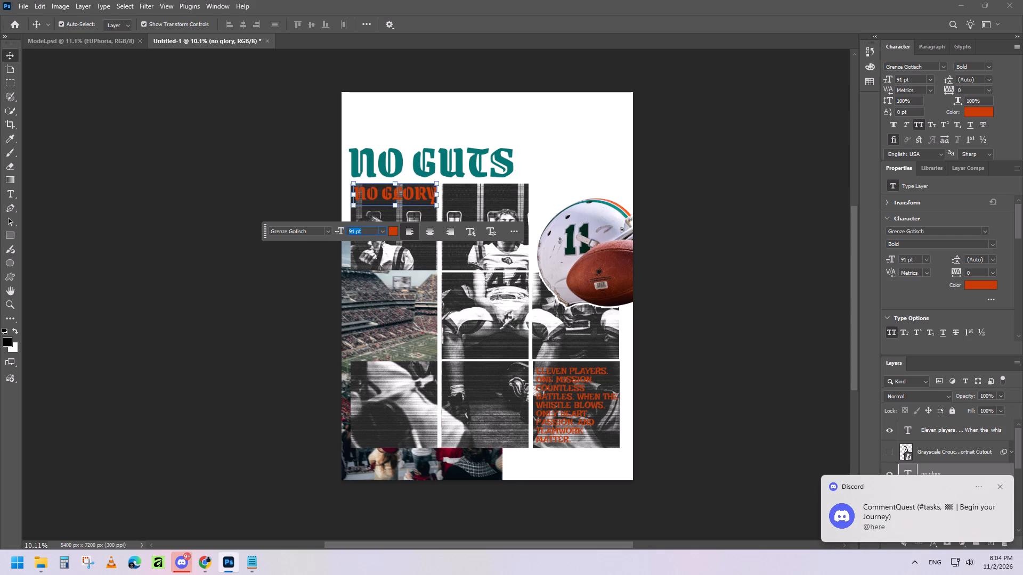
# Nudge the NO GLORY text slightly left and down to fit within the top-left photo tile.
pyautogui.click(8, 54)
pyautogui.press('Left')
pyautogui.press('Left')
pyautogui.click(414, 196)
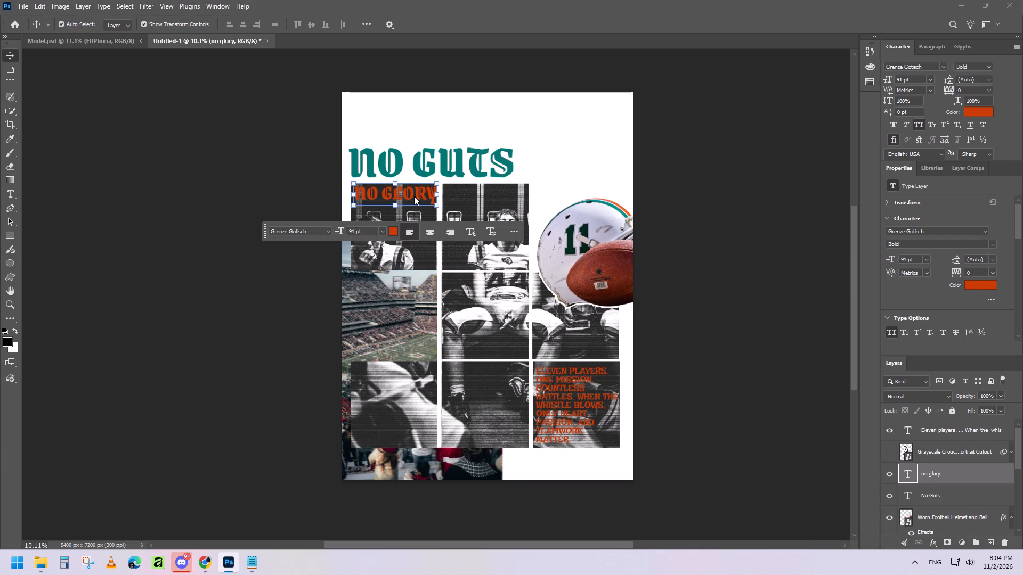
pyautogui.press('Left')
pyautogui.press('Left')
pyautogui.press('Left')
pyautogui.click(414, 196)
pyautogui.press('Left')
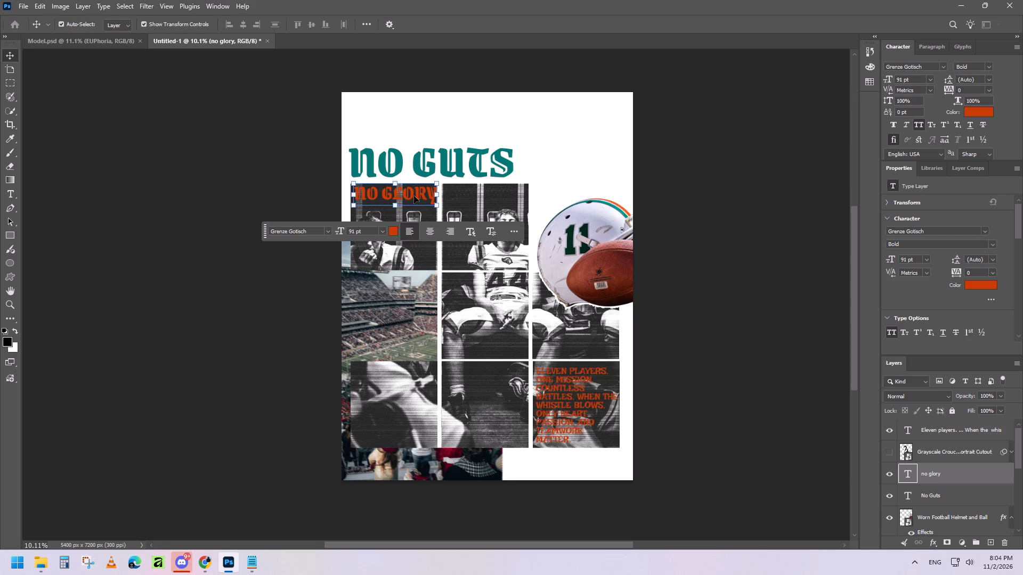
pyautogui.click(587, 194)
pyautogui.click(402, 194)
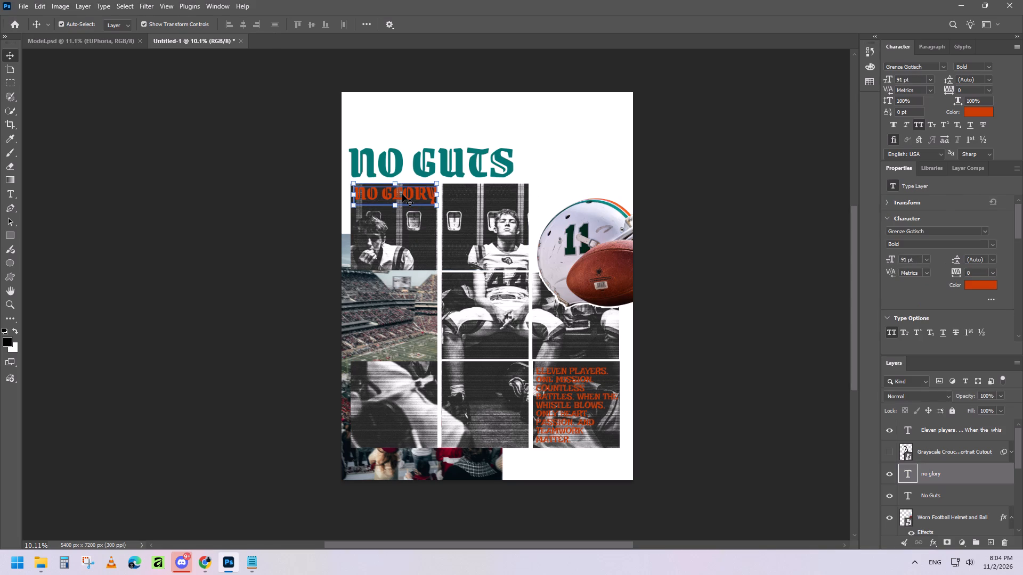
pyautogui.press('Left')
pyautogui.press('Left')
pyautogui.press('Left')
pyautogui.press('Left')
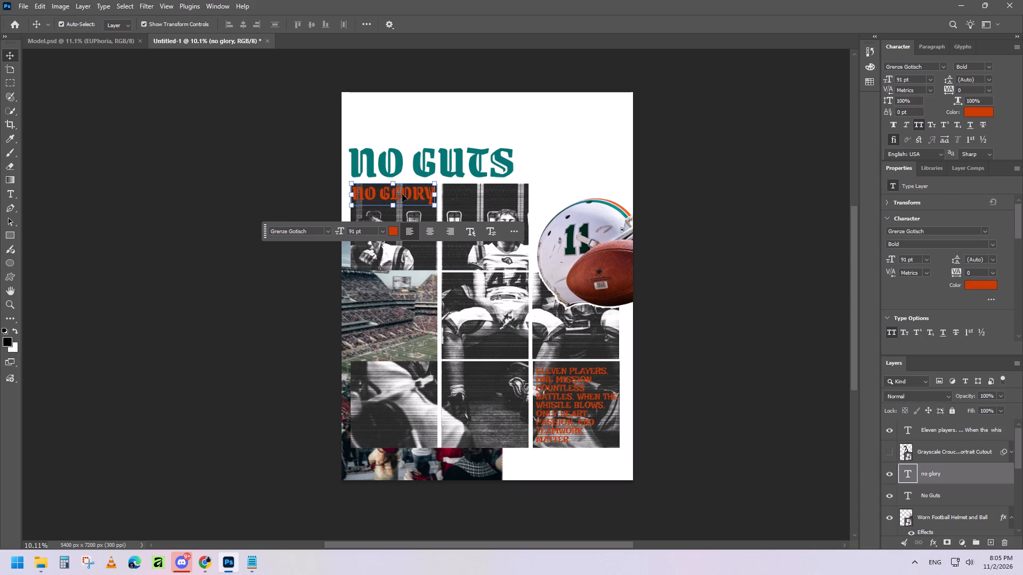
pyautogui.press('Right')
pyautogui.click(733, 176)
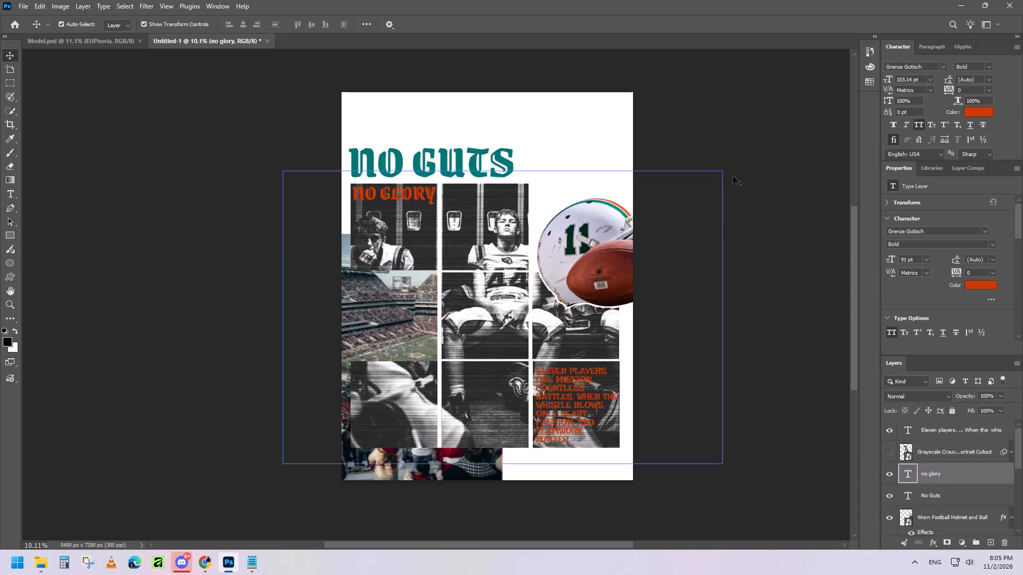
pyautogui.click(391, 195)
pyautogui.press('Down')
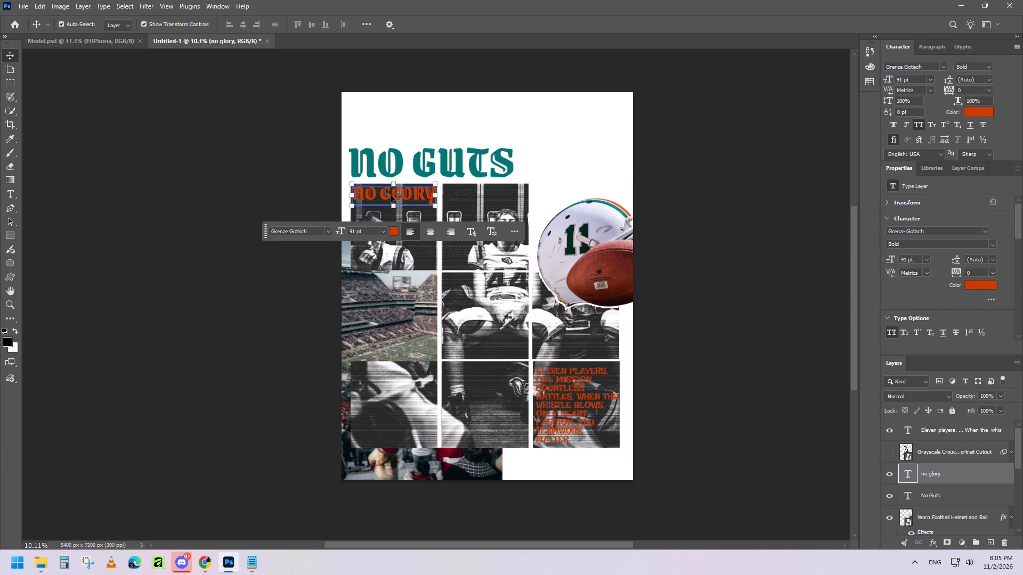
pyautogui.click(770, 165)
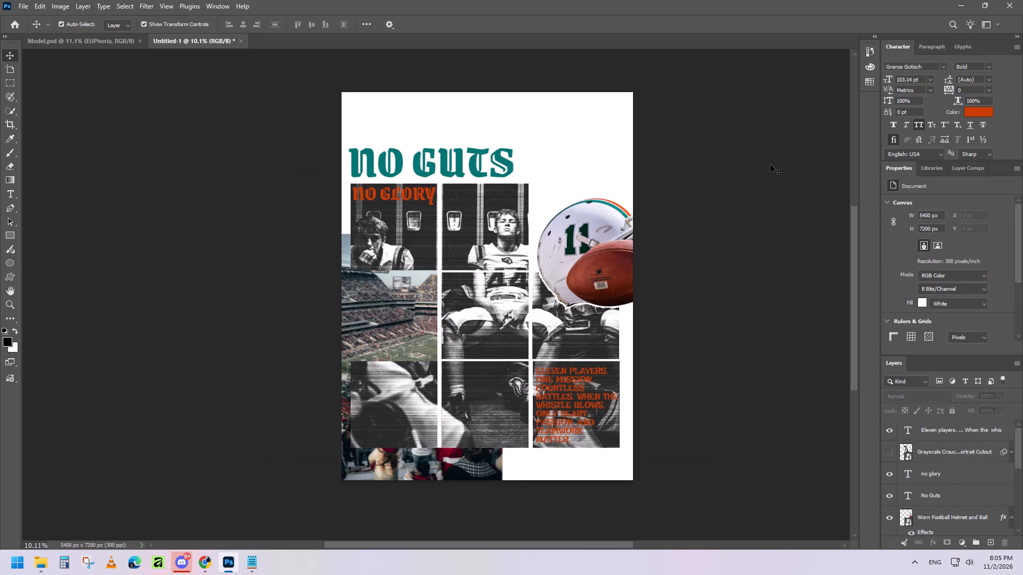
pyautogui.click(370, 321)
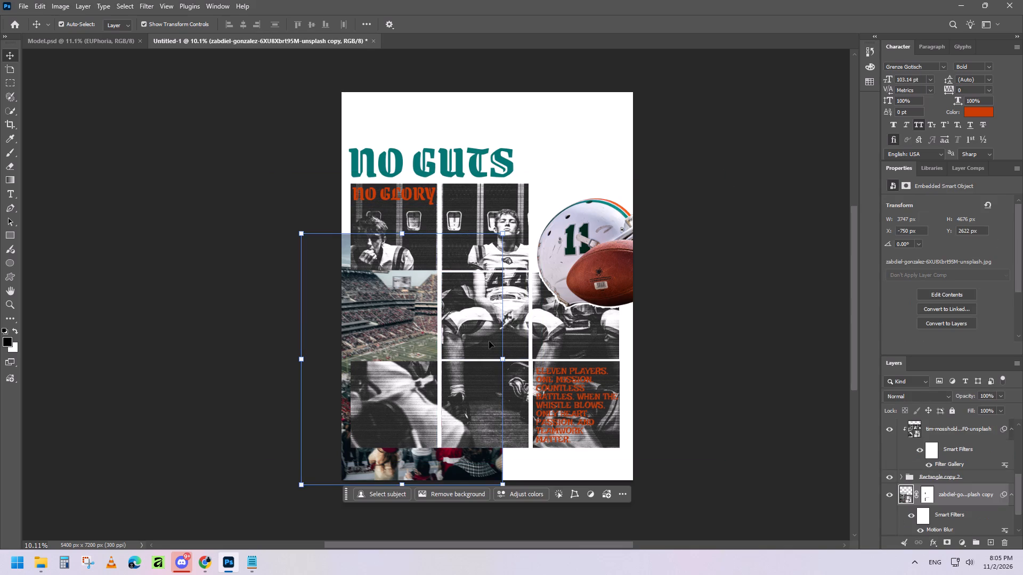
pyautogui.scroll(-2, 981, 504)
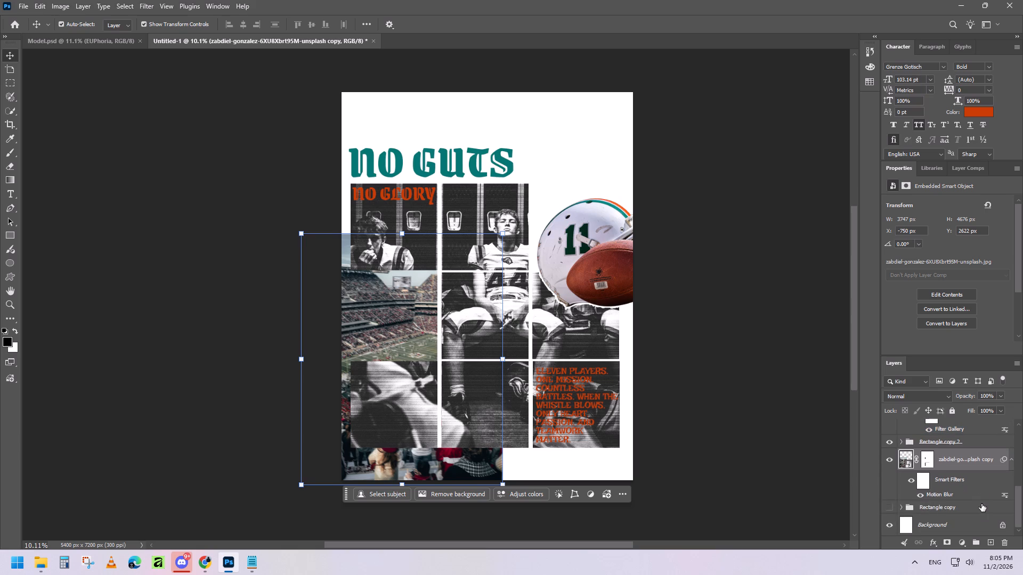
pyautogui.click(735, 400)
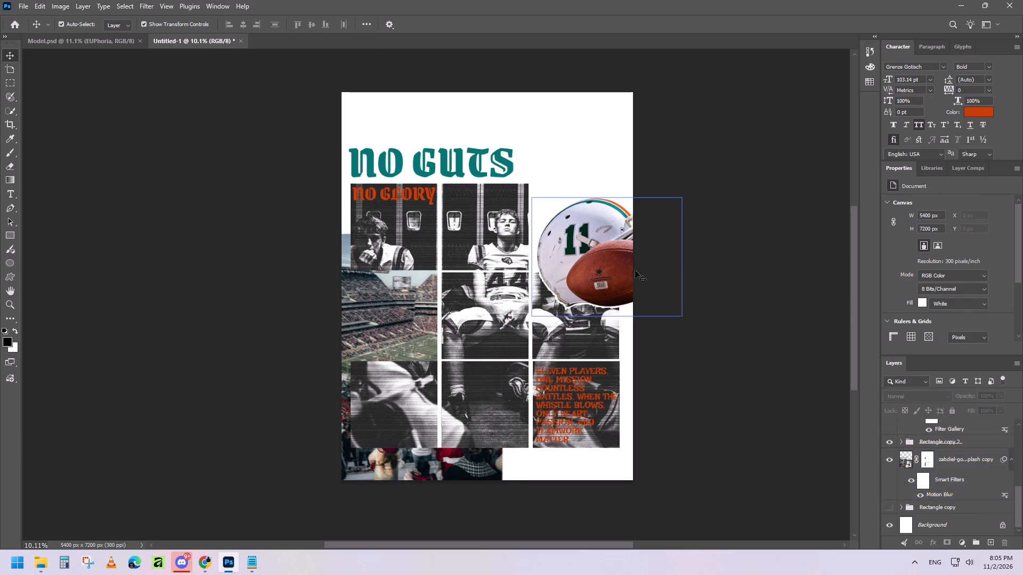
# Increase the outside white stroke on the football helmet and ball layer to 35 px.
pyautogui.click(613, 259)
pyautogui.doubleClick(937, 451)
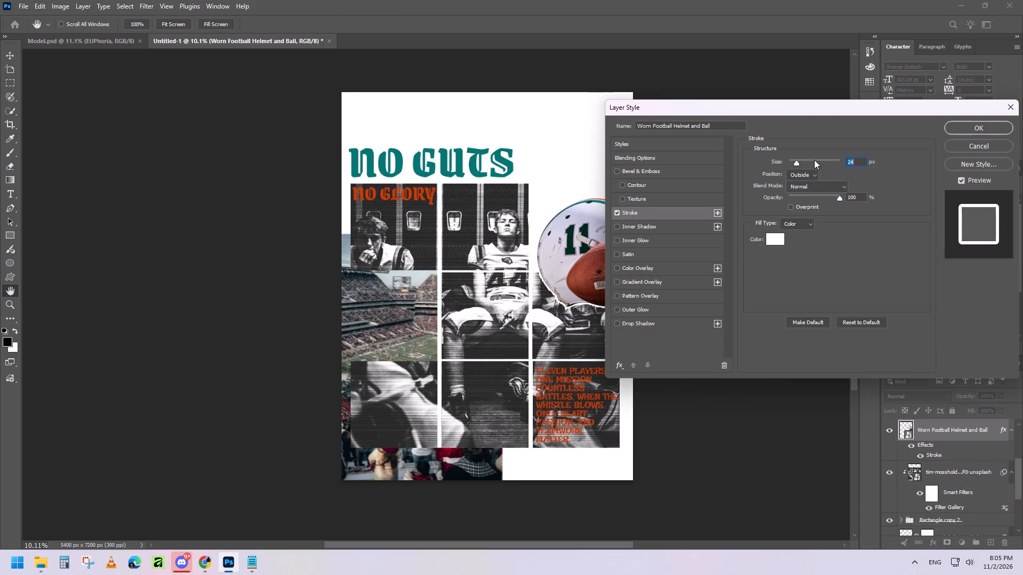
pyautogui.press('Up')
pyautogui.press('Up')
pyautogui.press('Up')
pyautogui.press('Up')
pyautogui.press('Up')
pyautogui.press('Up')
pyautogui.press('Up')
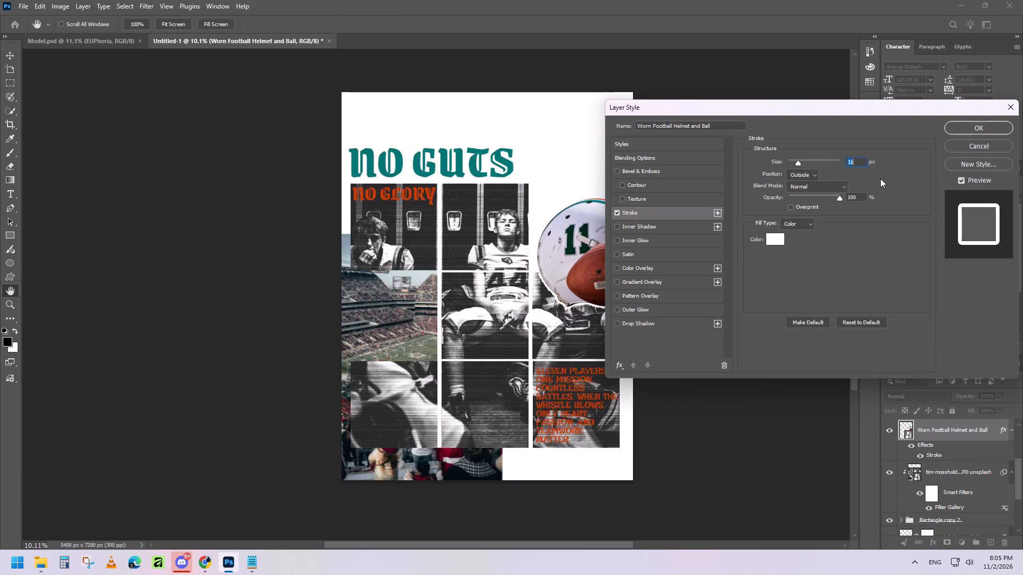
pyautogui.press('Up')
pyautogui.press('Up')
pyautogui.press('Up')
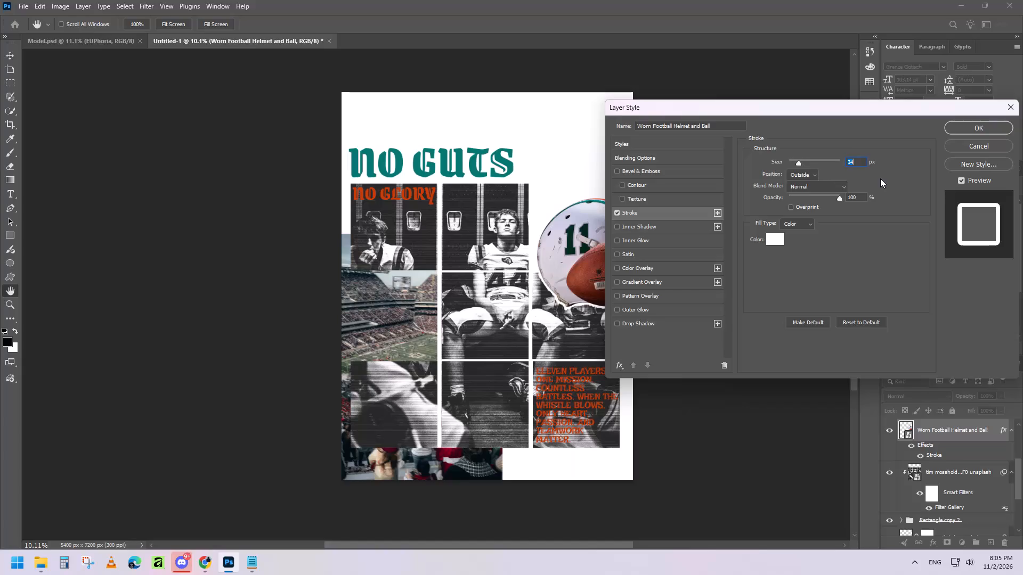
pyautogui.press('Up')
pyautogui.press('Return')
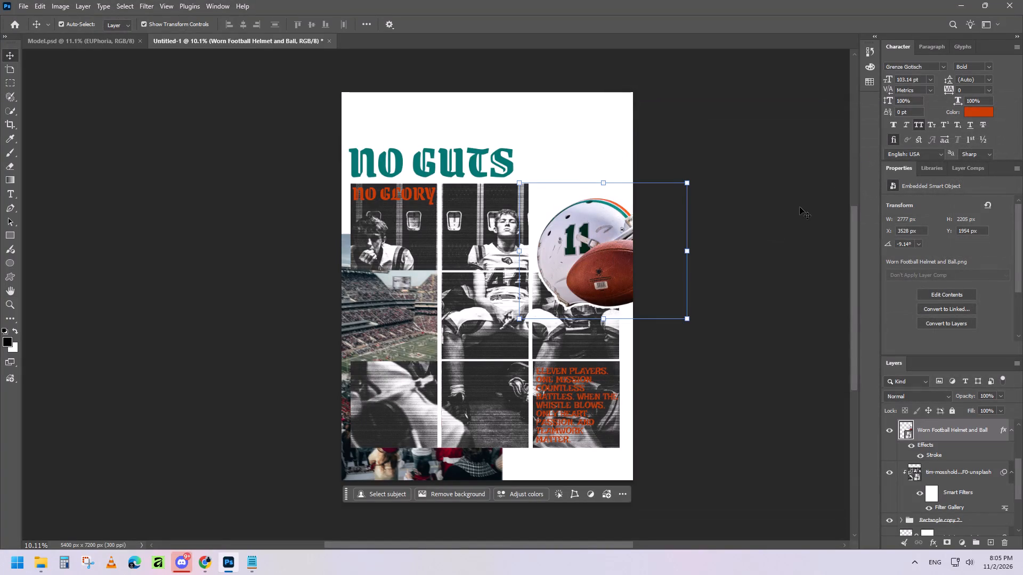
pyautogui.click(799, 211)
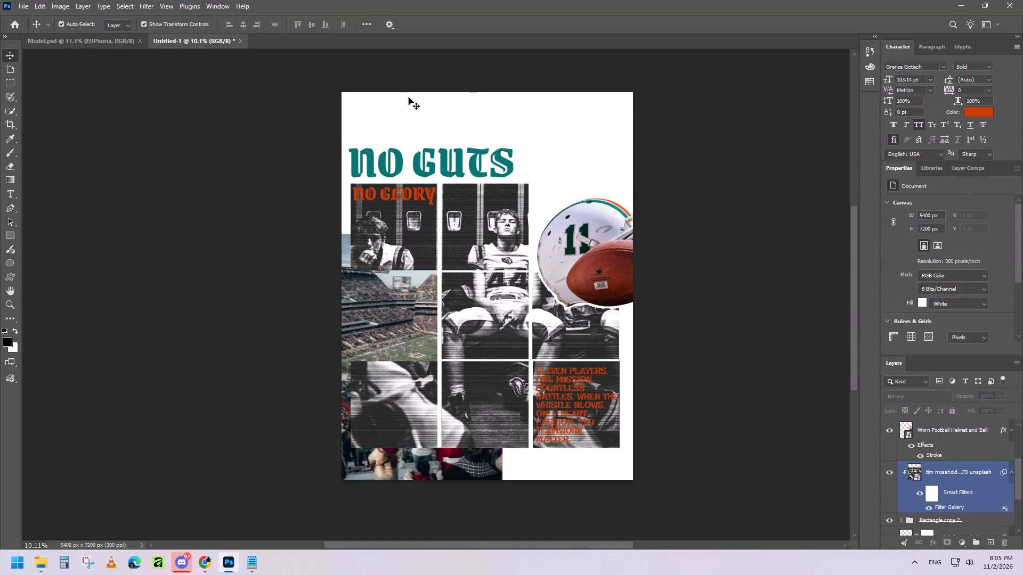
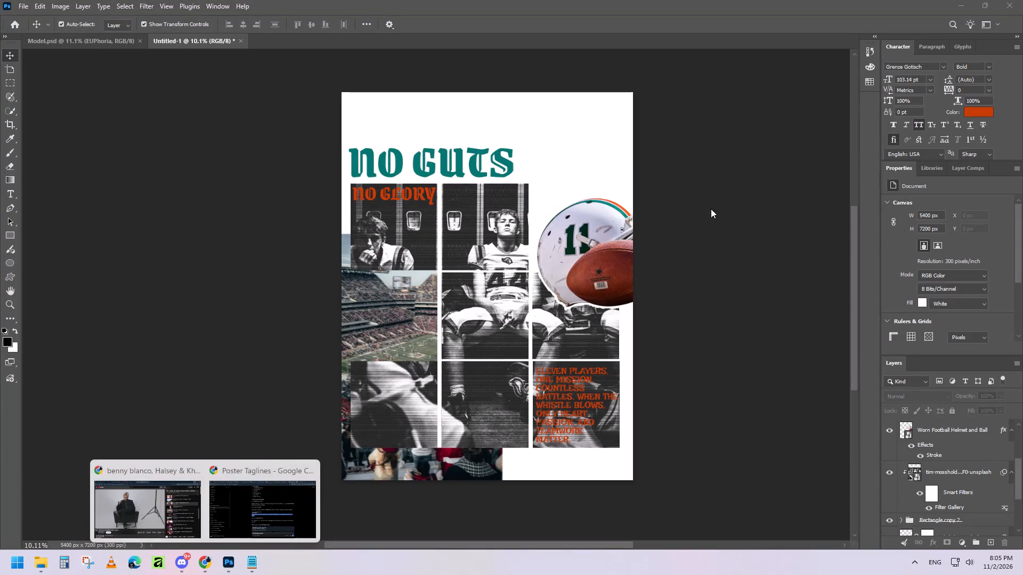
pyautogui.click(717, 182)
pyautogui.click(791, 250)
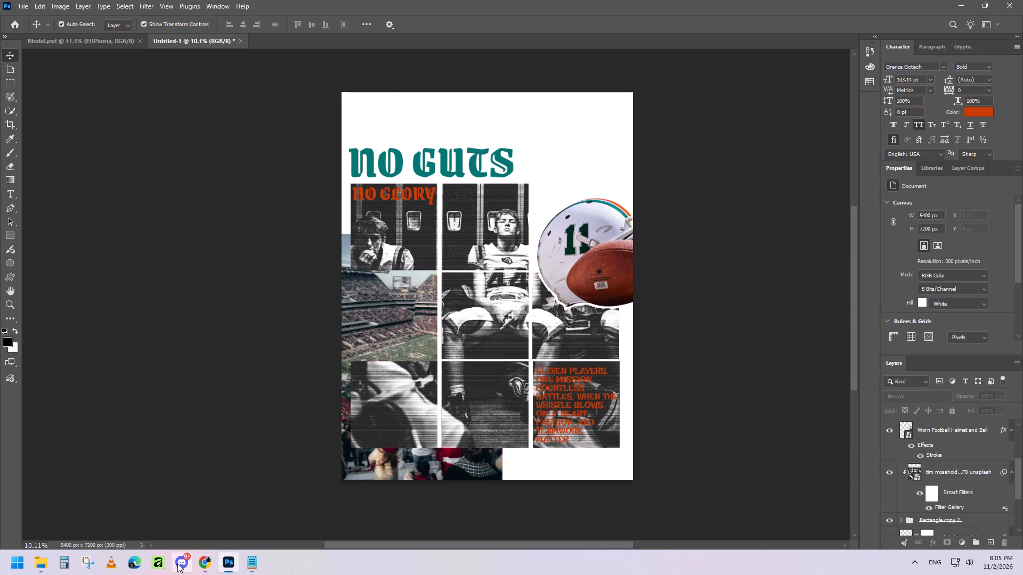
# Switch to Chrome and look through the Unsplash nfl football photos for further poster imagery.
pyautogui.click(254, 508)
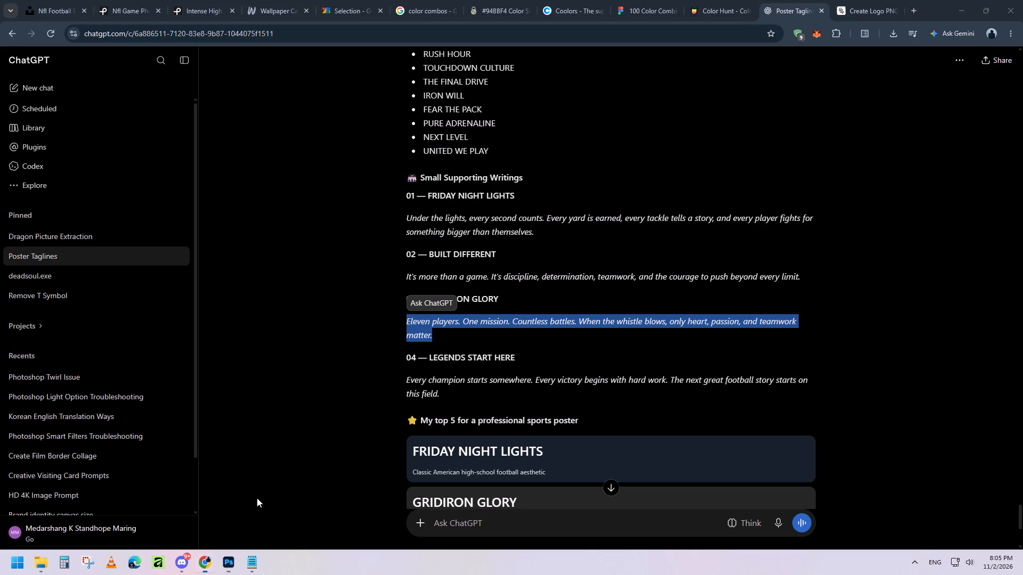
pyautogui.click(117, 0)
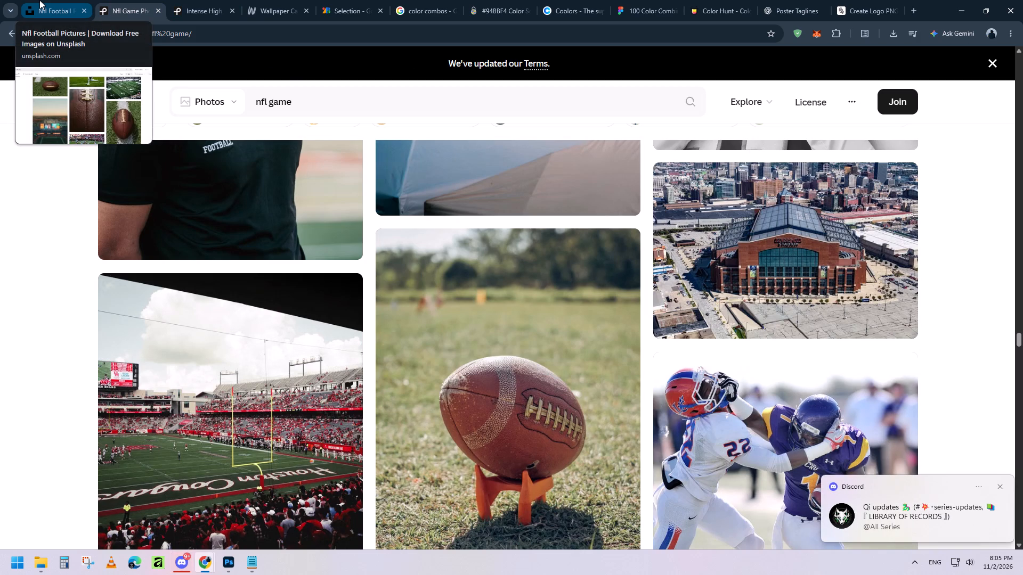
pyautogui.click(39, 0)
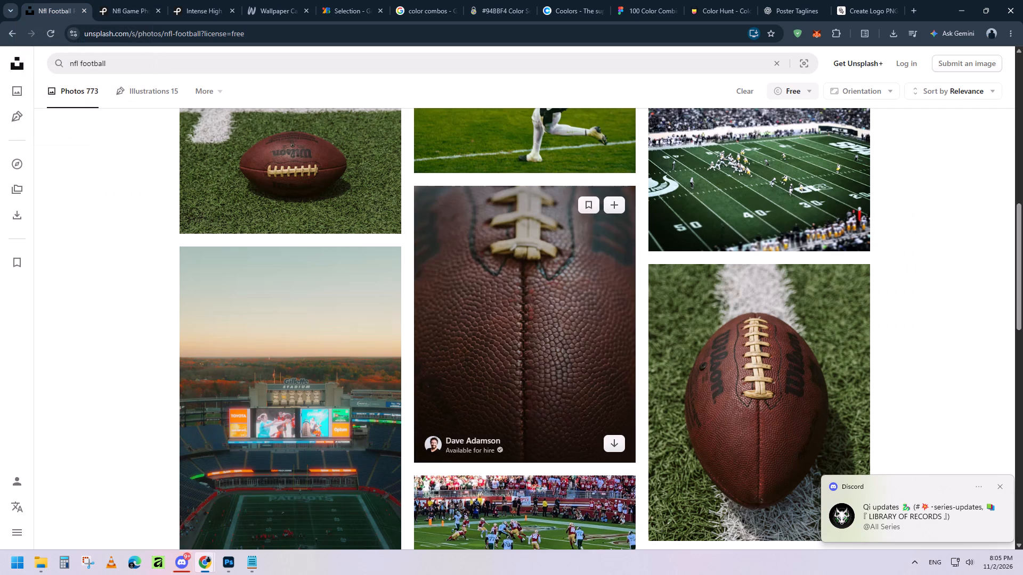
pyautogui.scroll(-5, 475, 327)
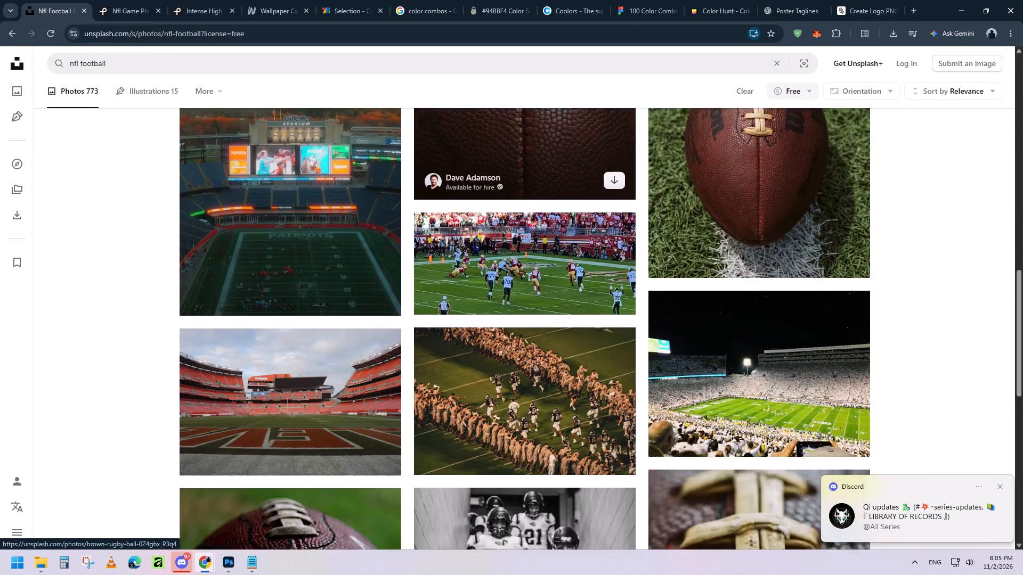
pyautogui.scroll(-9, 475, 327)
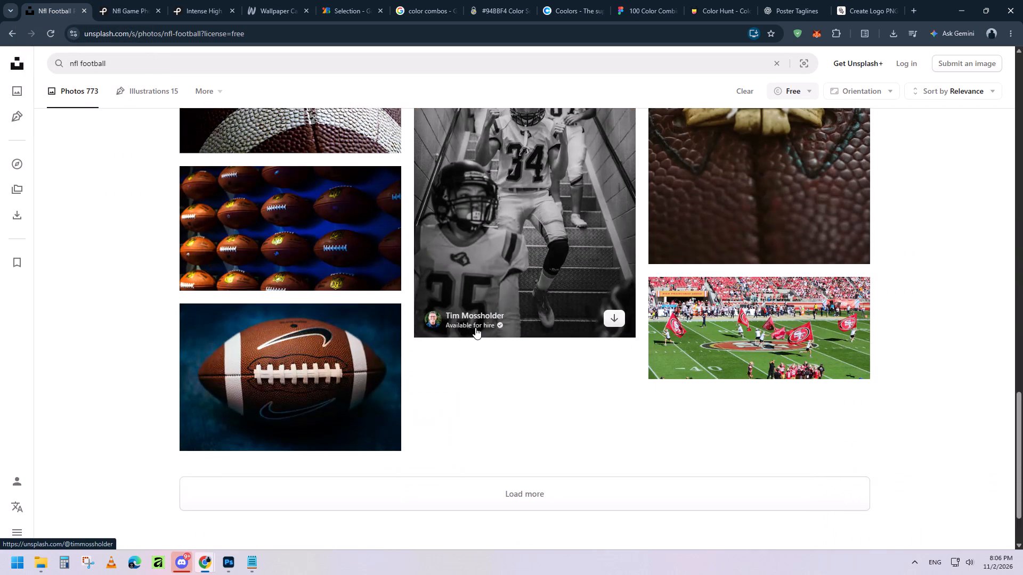
pyautogui.scroll(17, 475, 327)
pyautogui.scroll(7, 475, 327)
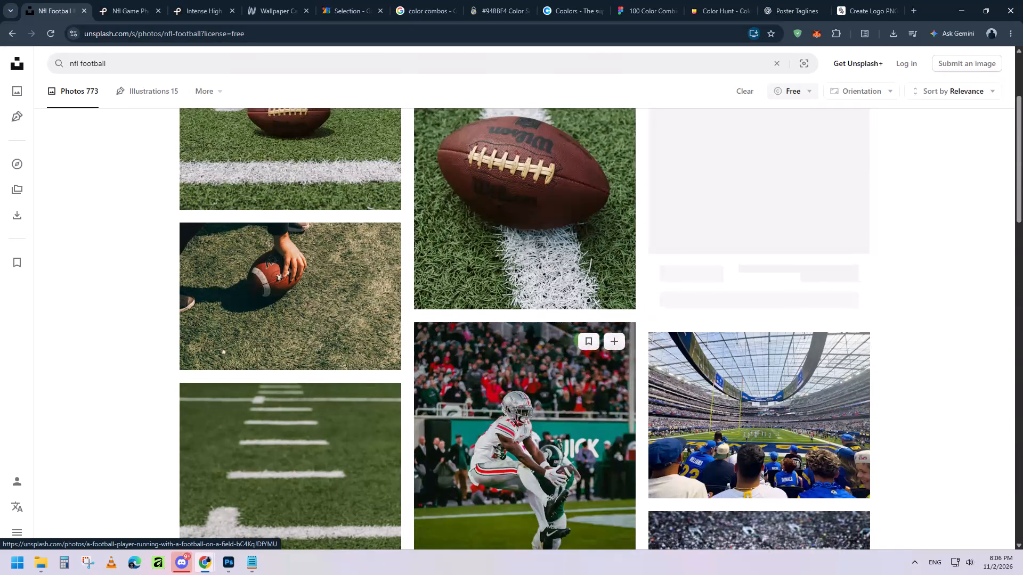
pyautogui.scroll(5, 475, 327)
pyautogui.scroll(-5, 475, 327)
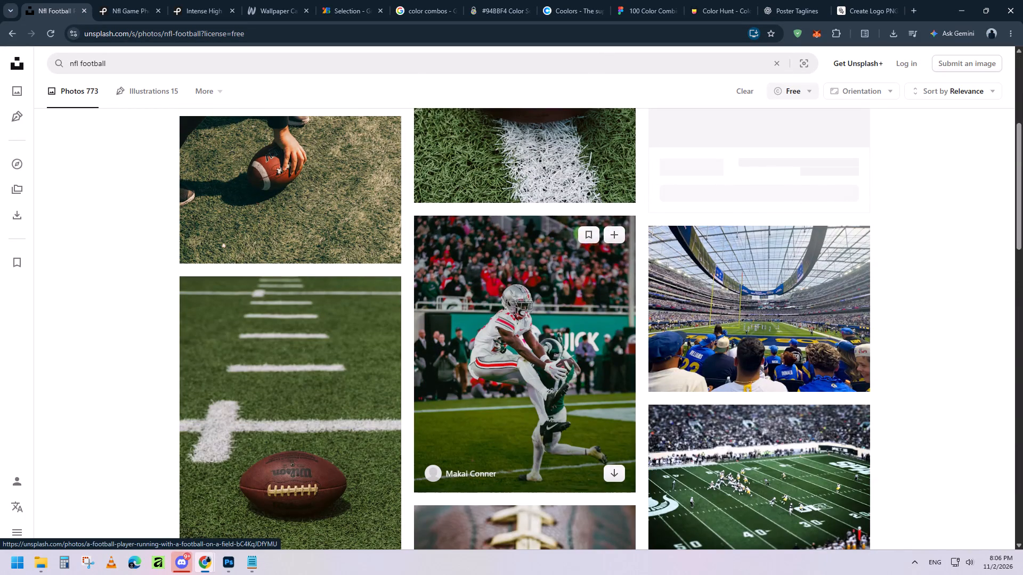
pyautogui.click(960, 0)
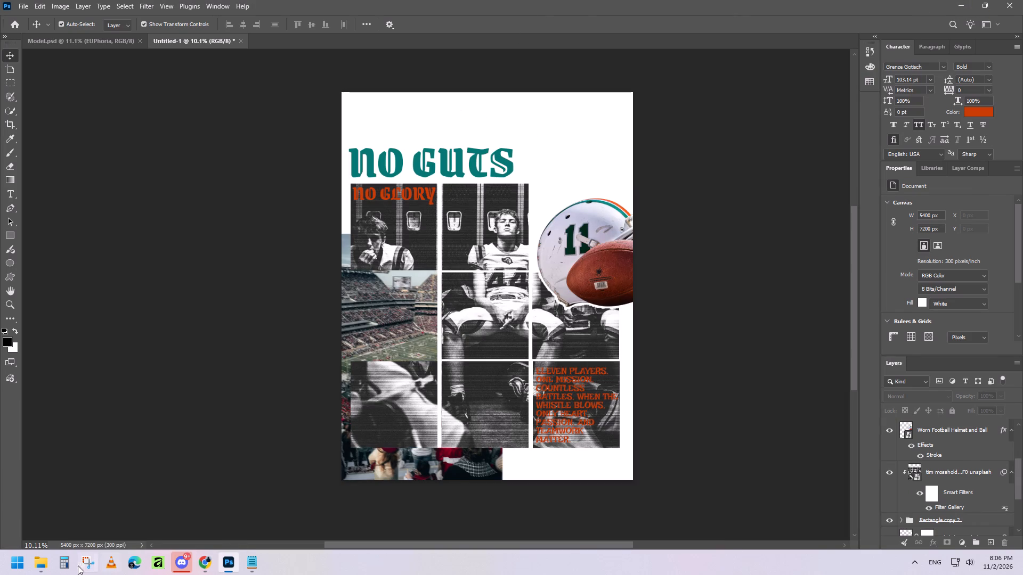
# Check the source images and cut-outs in the Nfl folder in File Explorer.
pyautogui.click(45, 563)
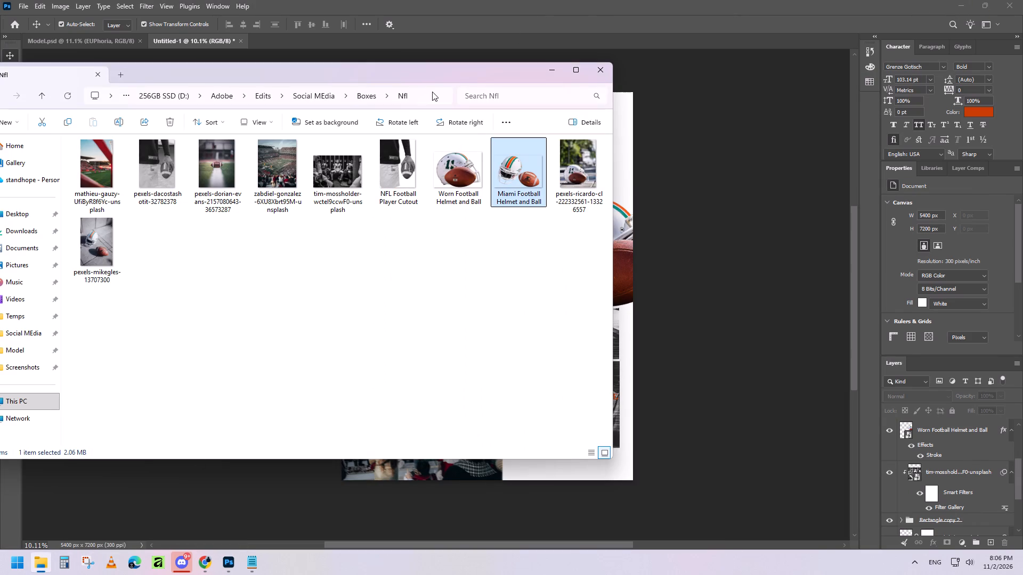
pyautogui.moveTo(477, 74); pyautogui.dragTo(525, 74)
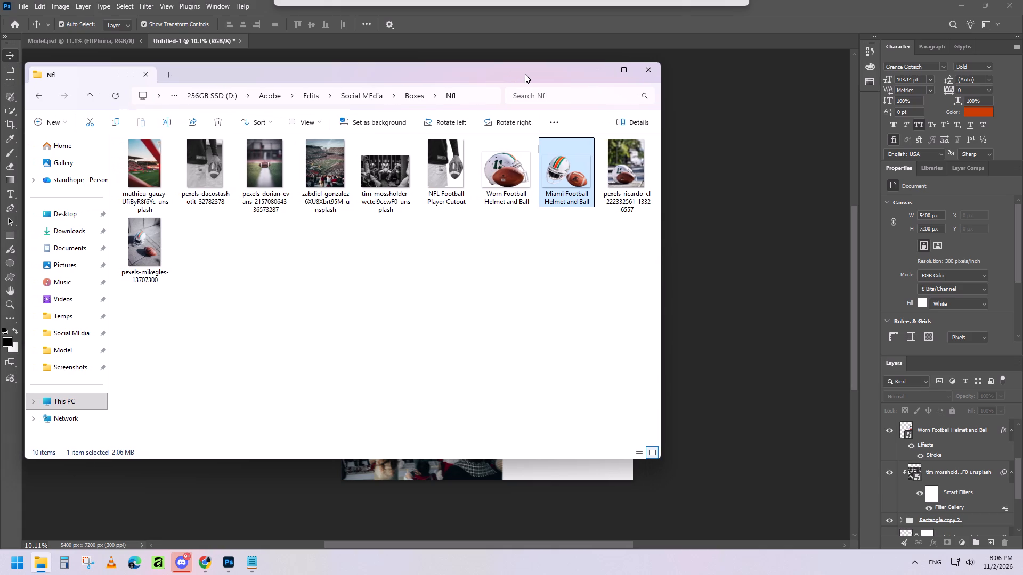
pyautogui.moveTo(525, 74); pyautogui.dragTo(559, 97)
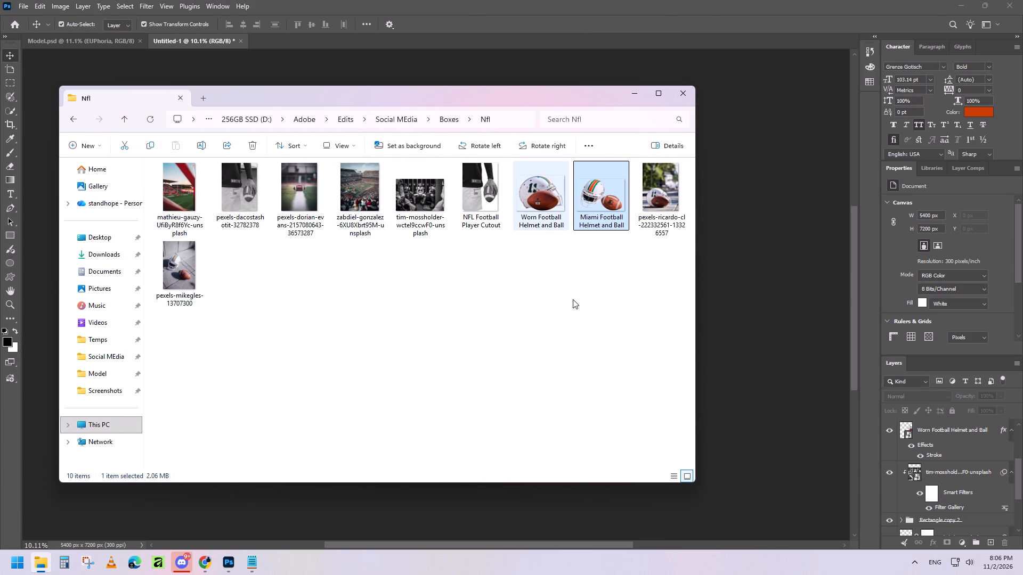
pyautogui.click(640, 98)
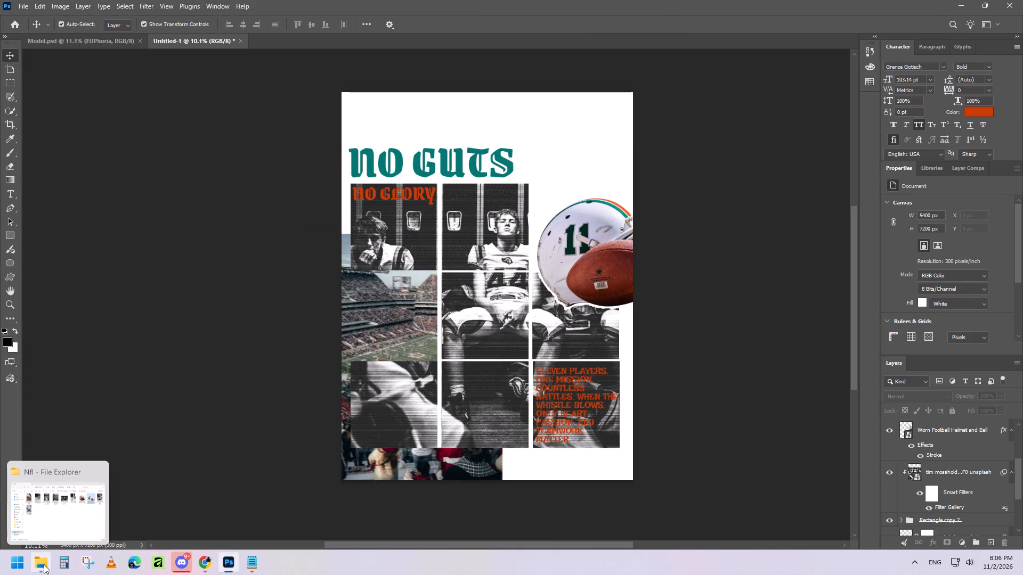
# Switch back to Chrome and search Unsplash for "rough texture".
pyautogui.click(206, 564)
pyautogui.click(262, 520)
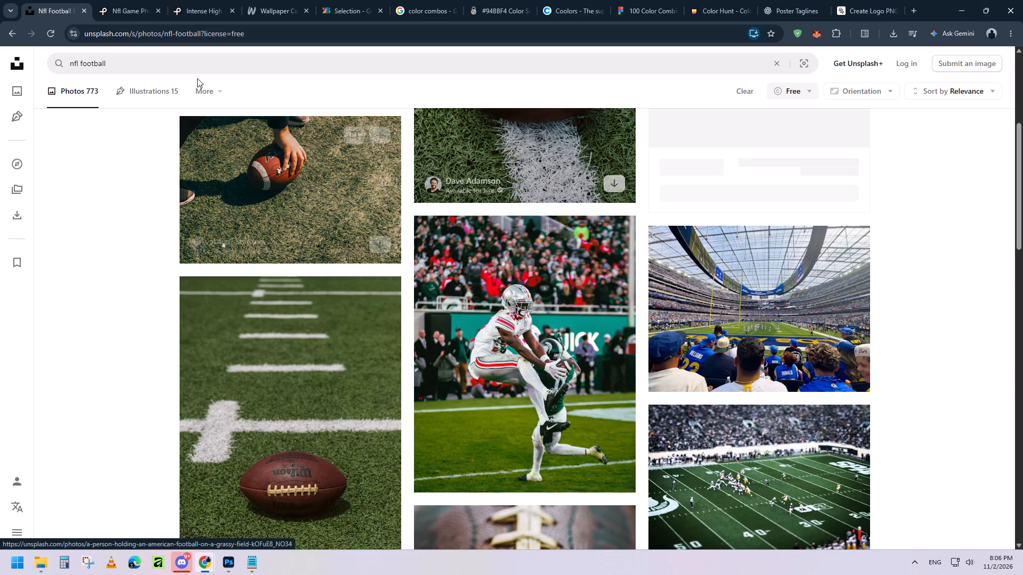
pyautogui.click(159, 61)
pyautogui.hotkey('ctrl', 'a')
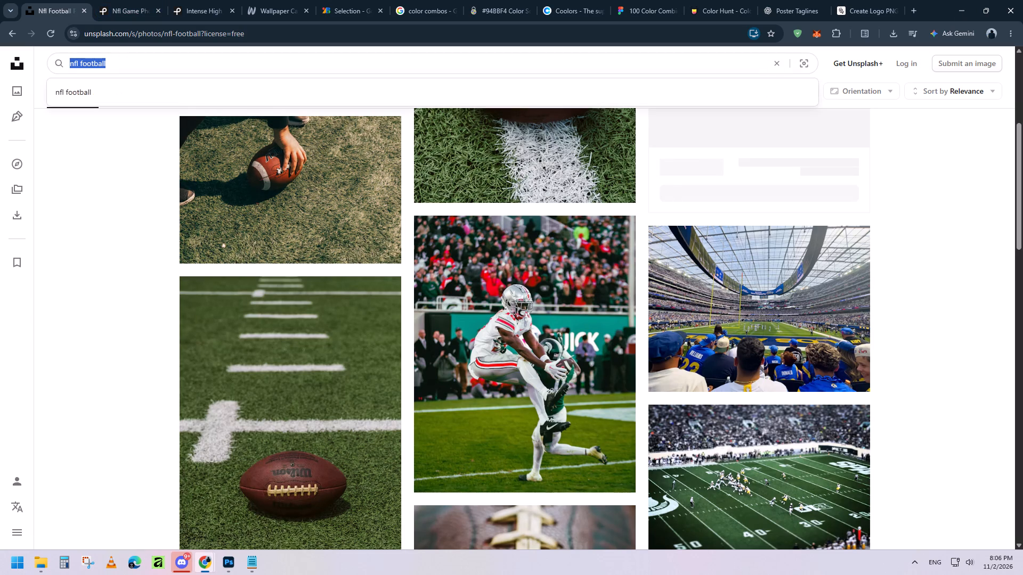
pyautogui.write('rough textuire')
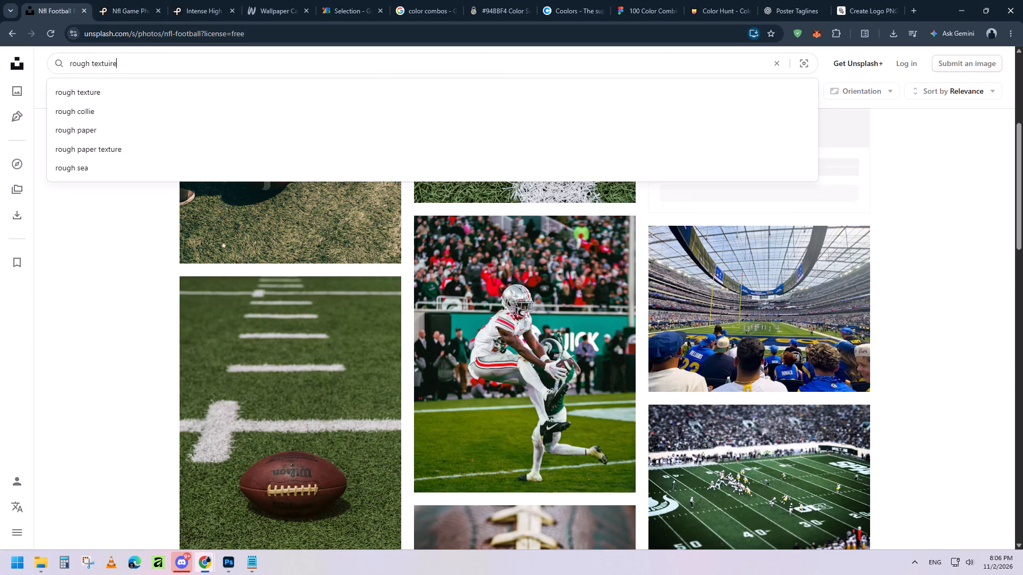
pyautogui.press('BackSpace')
pyautogui.press('BackSpace')
pyautogui.press('BackSpace')
pyautogui.write('re')
pyautogui.press('Return')
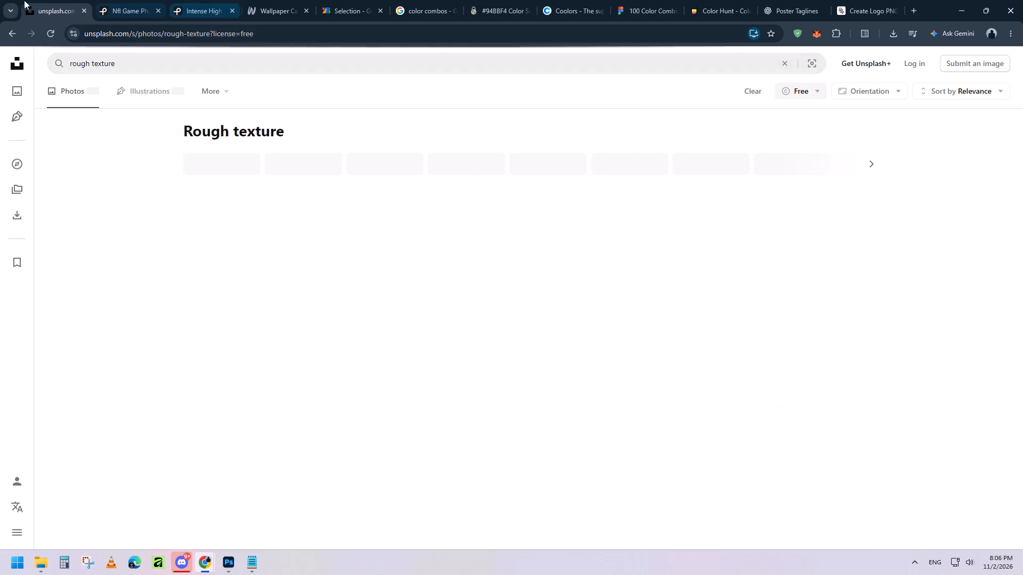
# Search Pexels for "grunge texture" in place of the nfl game search.
pyautogui.click(109, 0)
pyautogui.click(363, 106)
pyautogui.hotkey('ctrl', 'a')
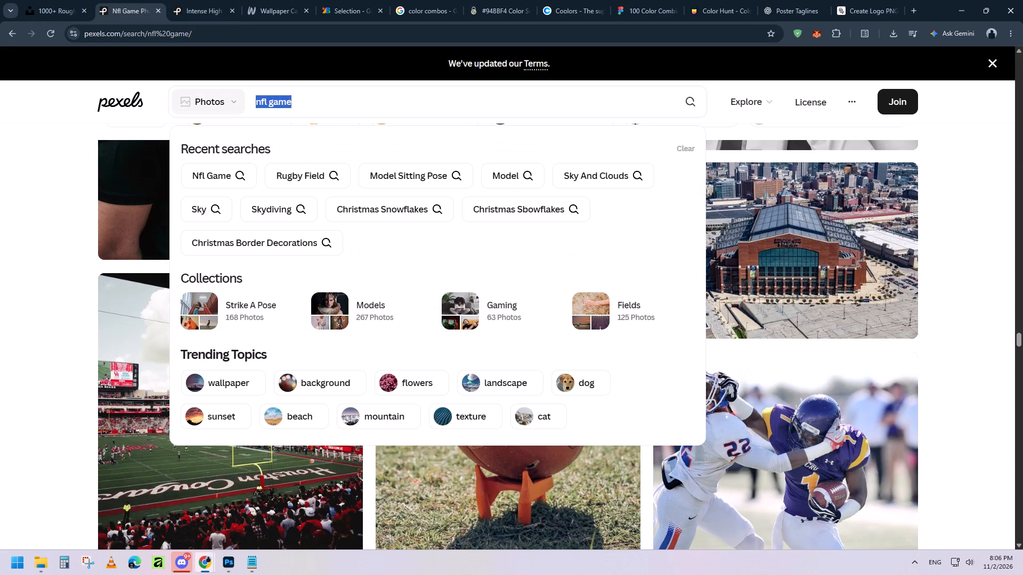
pyautogui.write('grunge te4')
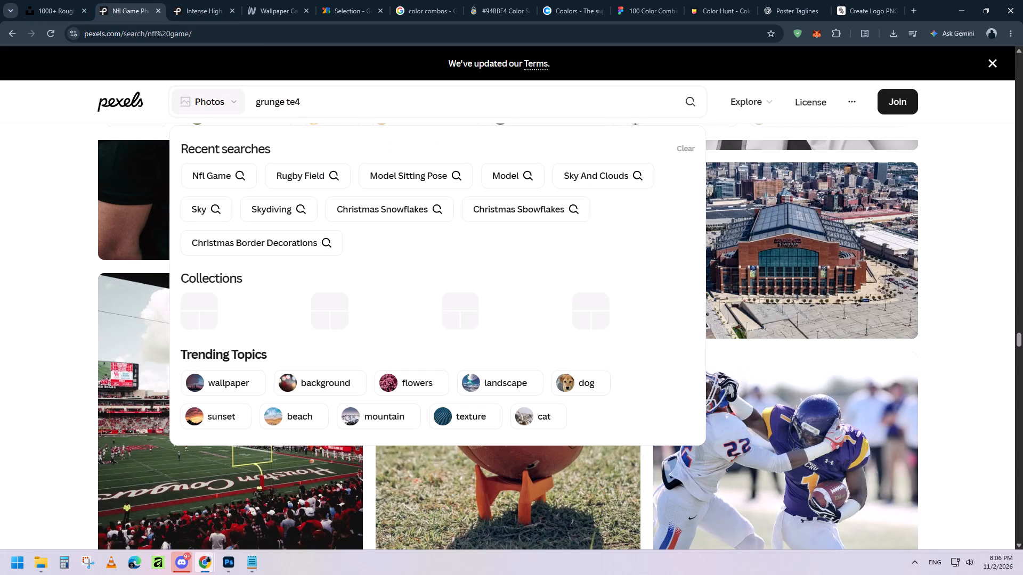
pyautogui.press('BackSpace')
pyautogui.write('xture')
pyautogui.press('Return')
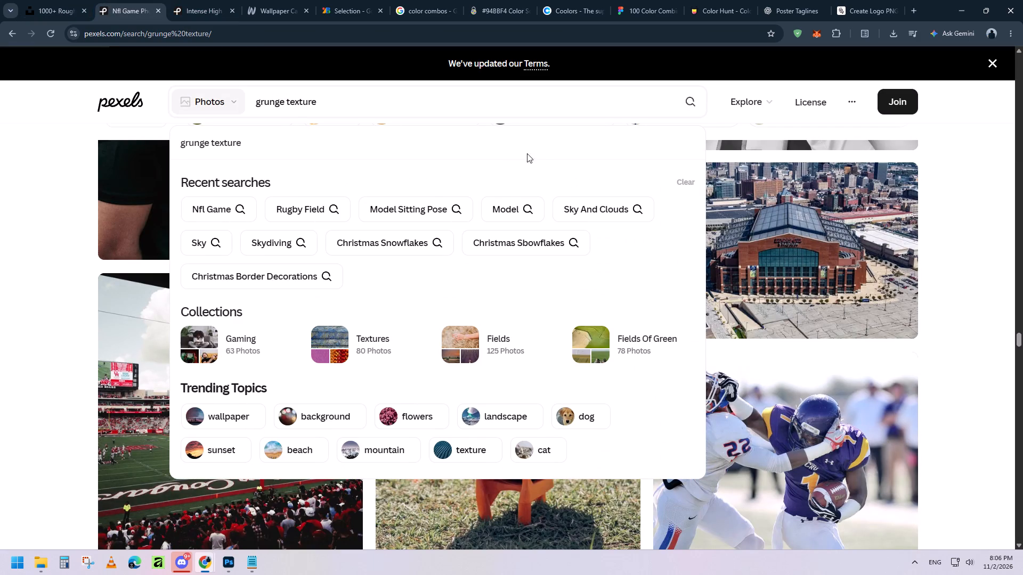
# Search Pexels for "sports texture" from the open football locker room photo page.
pyautogui.click(193, 0)
pyautogui.click(314, 102)
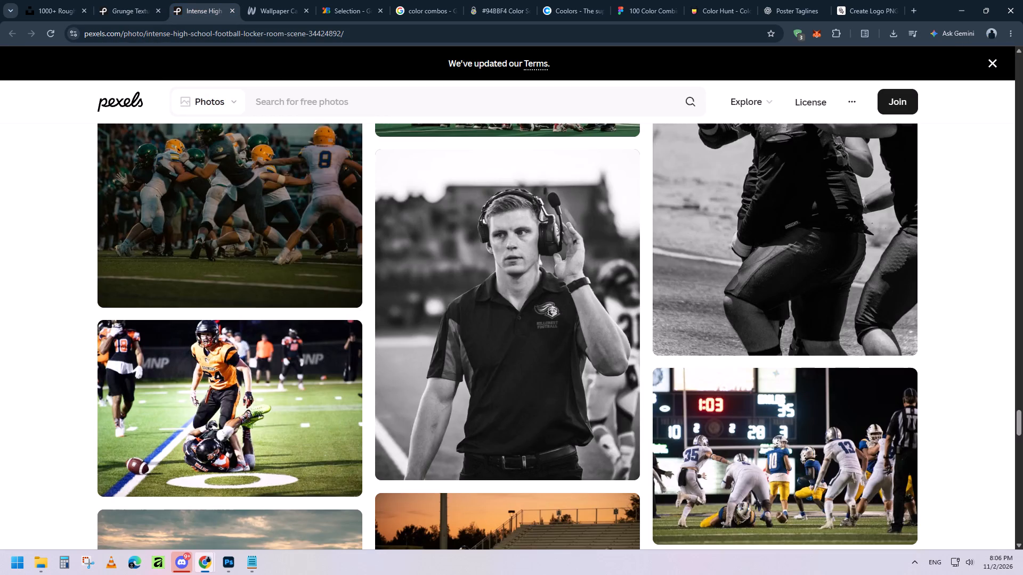
pyautogui.write('sports texture')
pyautogui.press('Return')
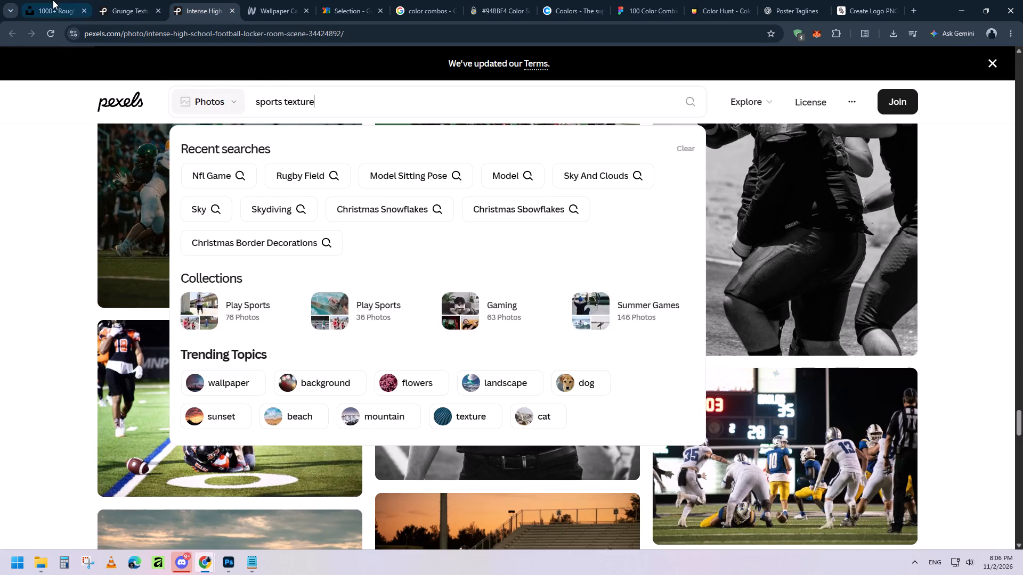
# Examine the Unsplash rough texture results for a texture that suits the poster.
pyautogui.click(53, 0)
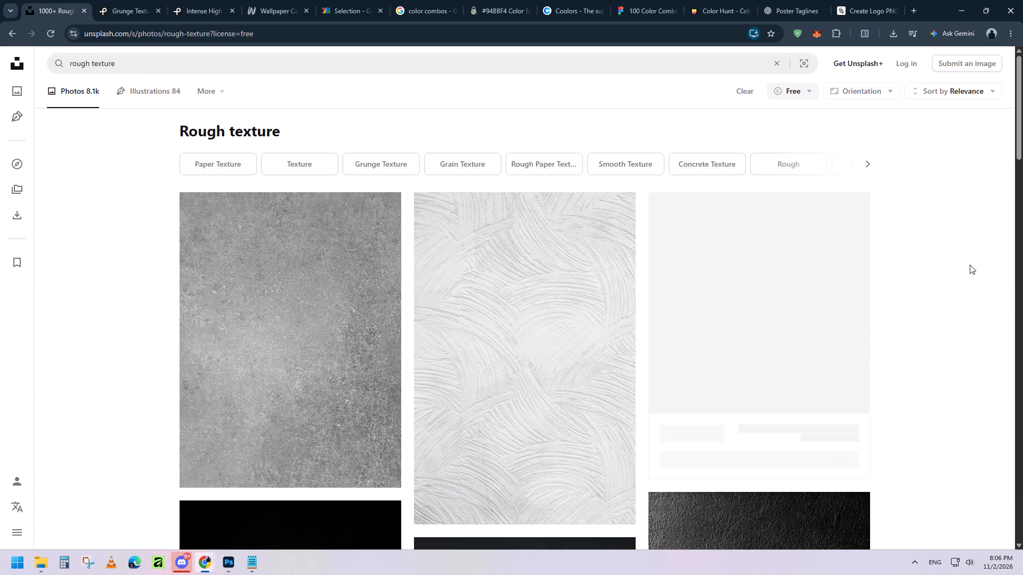
pyautogui.scroll(-10, 969, 265)
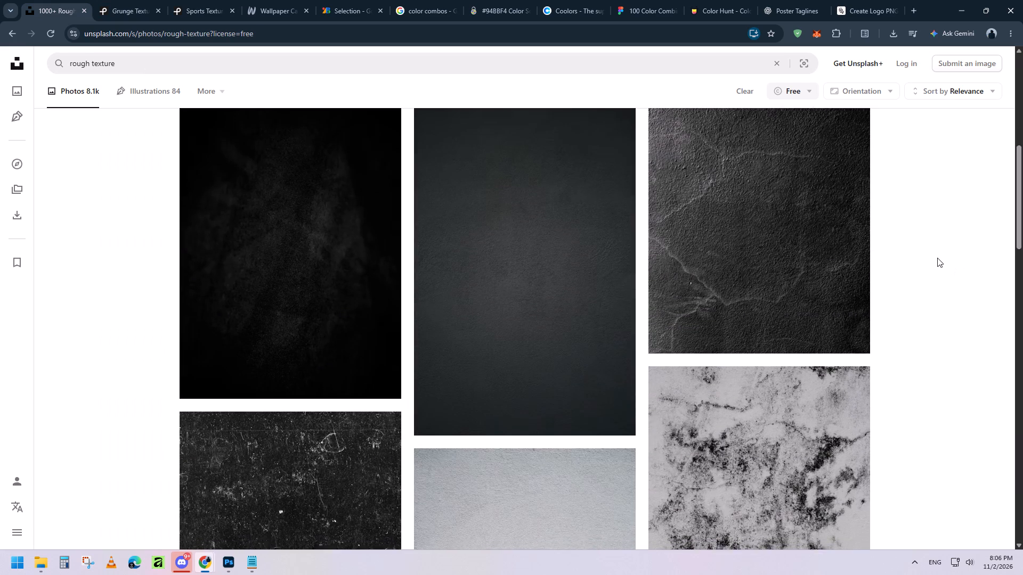
pyautogui.scroll(-1, 937, 258)
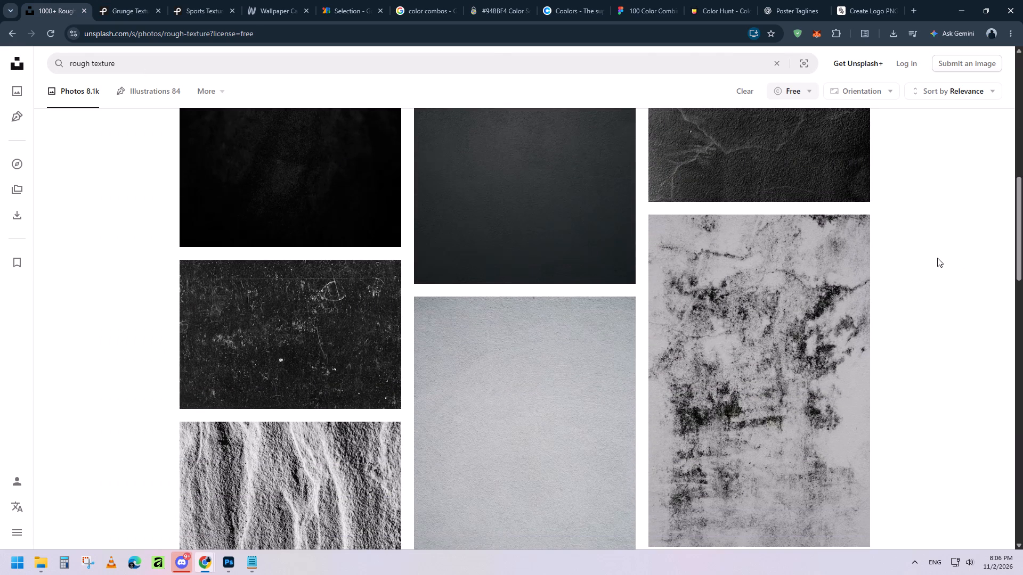
pyautogui.scroll(-18, 937, 258)
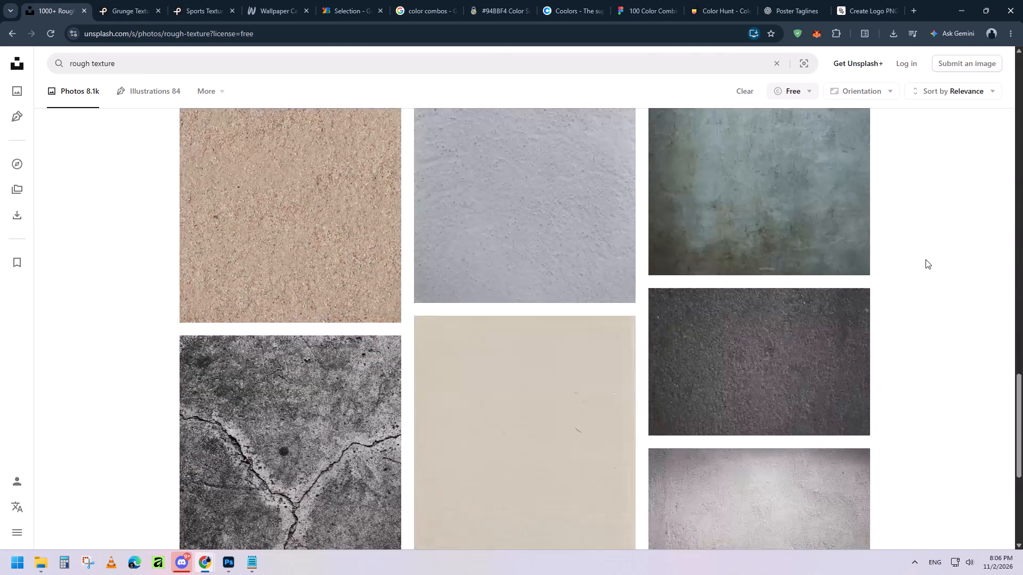
pyautogui.scroll(-4, 925, 259)
pyautogui.moveTo(1022, 479); pyautogui.dragTo(1022, 104)
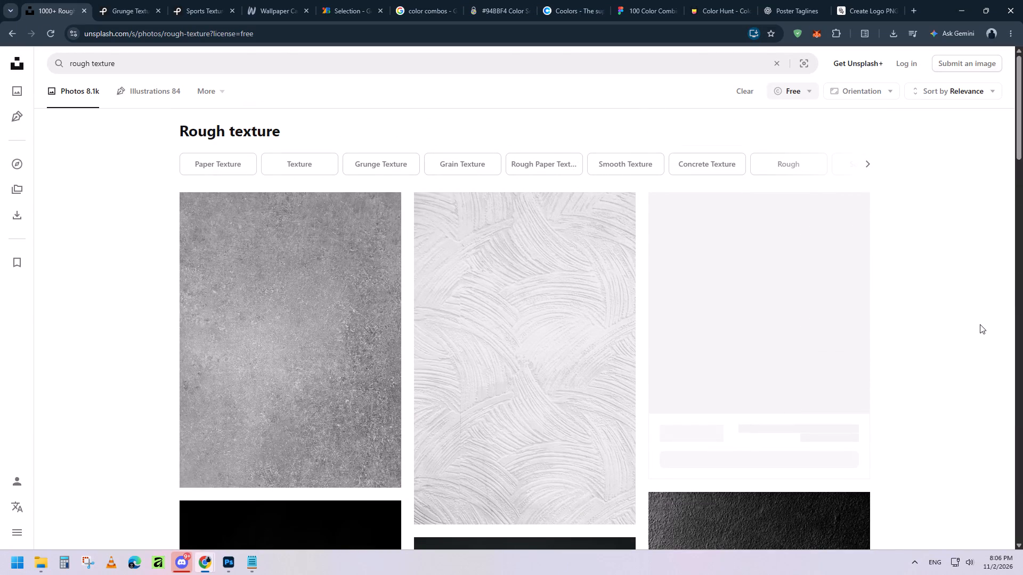
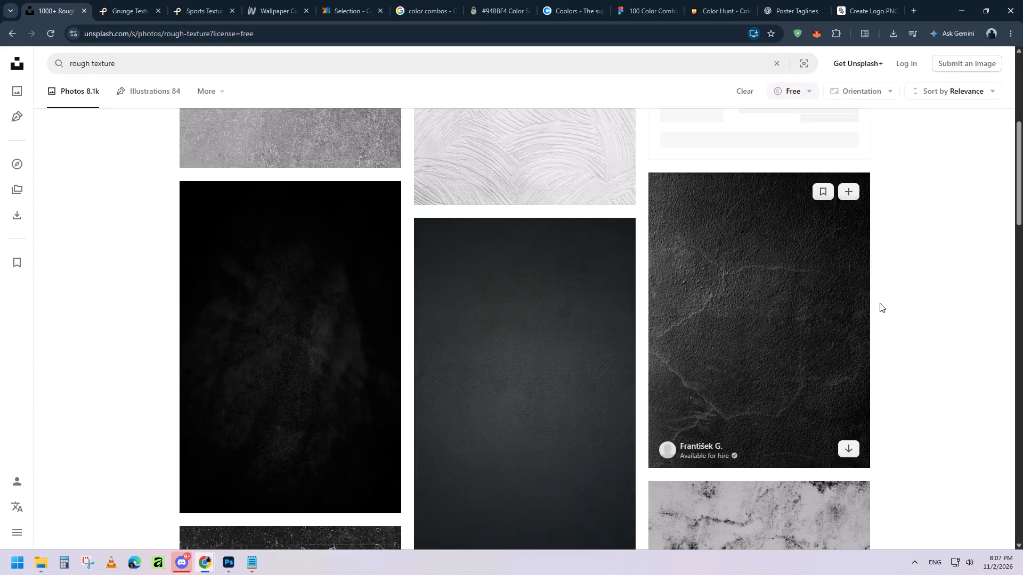
# Examine the Unsplash rough texture results, loading more of them, for a texture that suits the poster.
pyautogui.scroll(10, 910, 310)
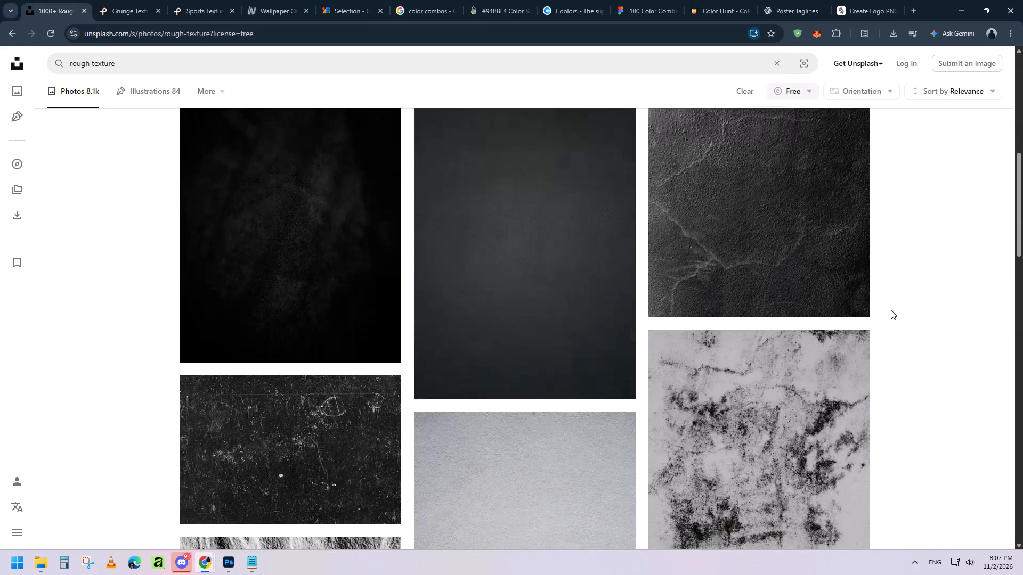
pyautogui.scroll(-6, 891, 310)
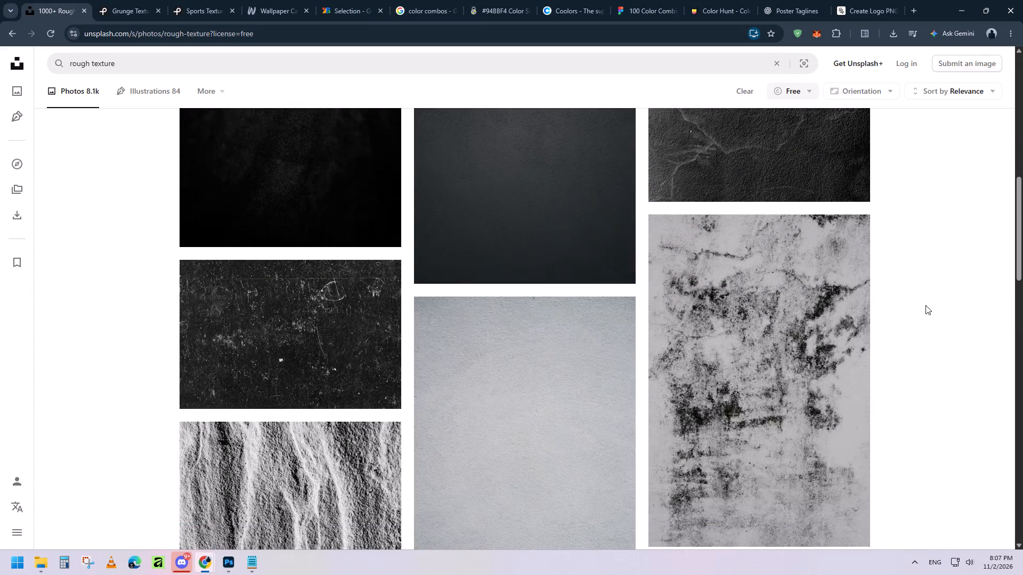
pyautogui.scroll(-13, 925, 305)
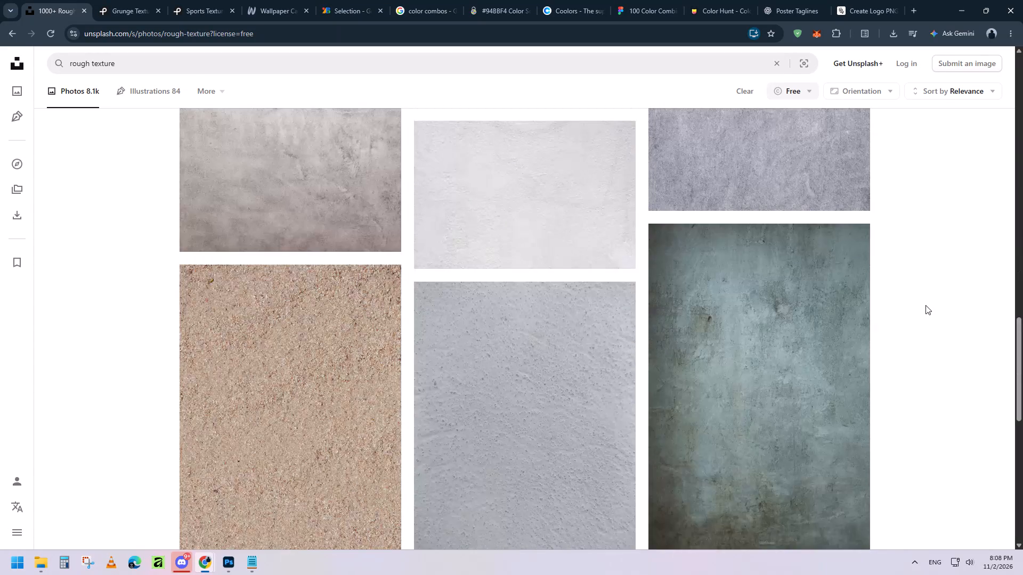
pyautogui.scroll(-12, 925, 305)
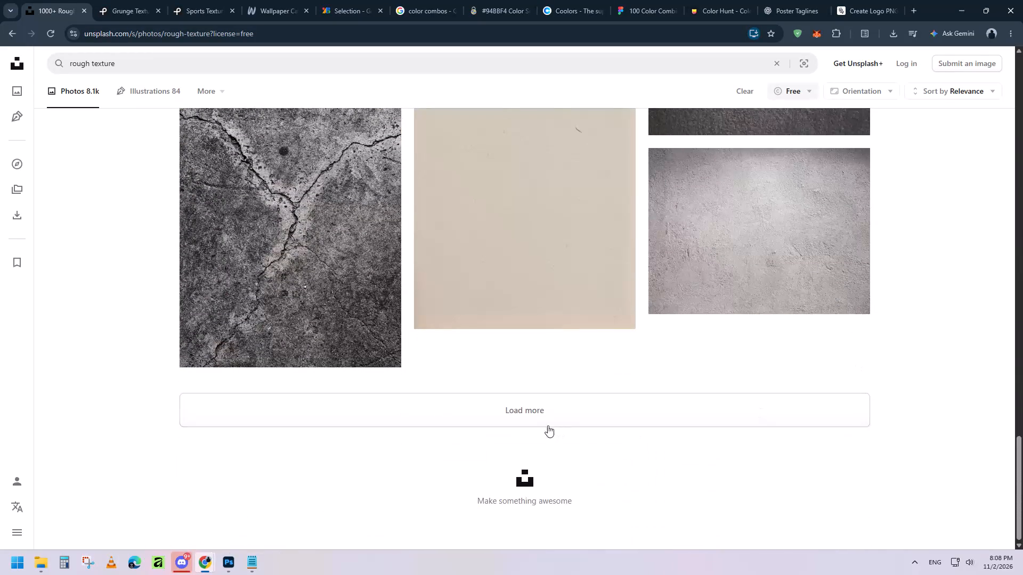
pyautogui.click(543, 415)
pyautogui.scroll(-3, 955, 295)
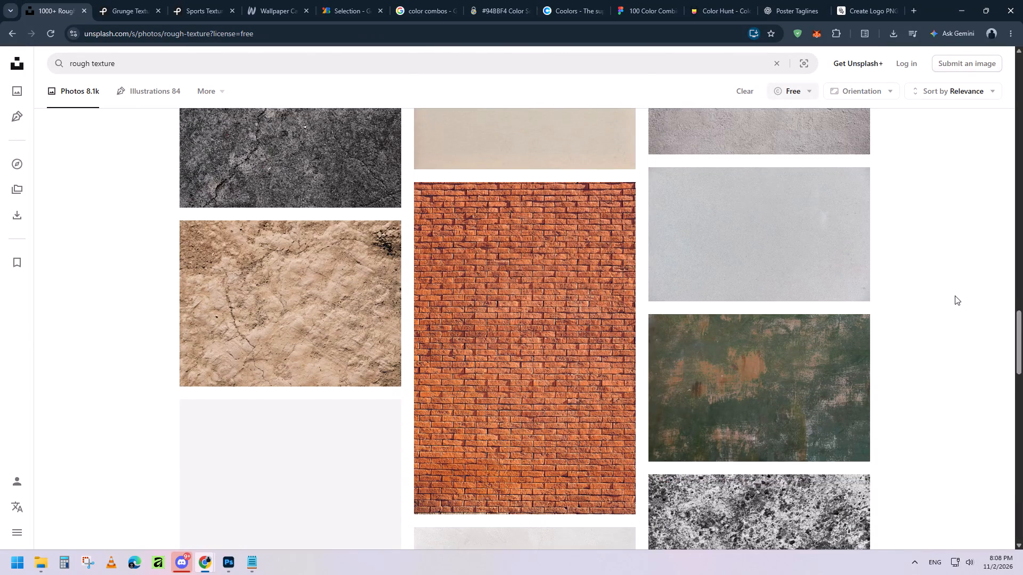
pyautogui.scroll(-12, 955, 295)
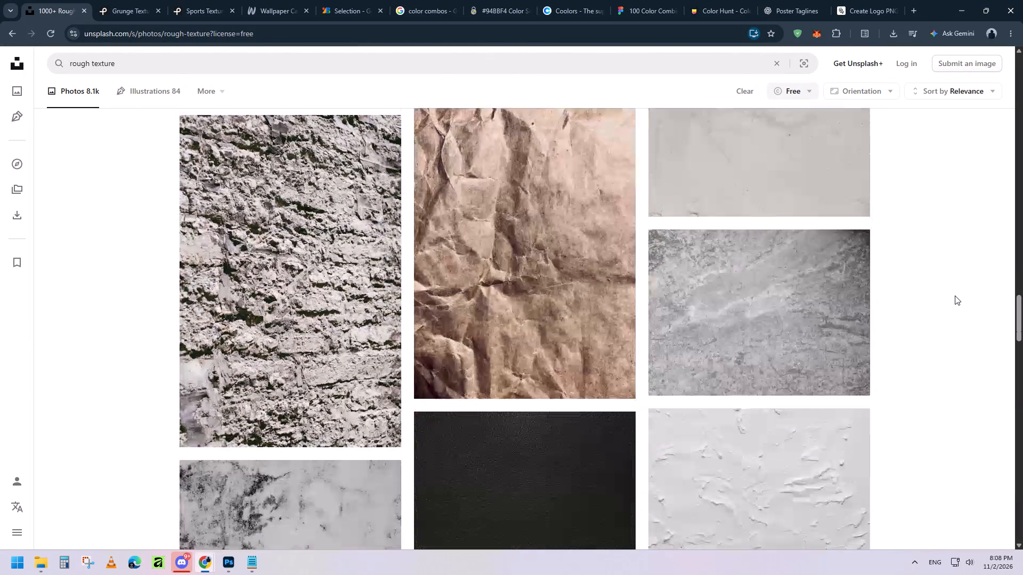
pyautogui.scroll(-4, 955, 295)
pyautogui.scroll(4, 955, 295)
pyautogui.scroll(-6, 955, 295)
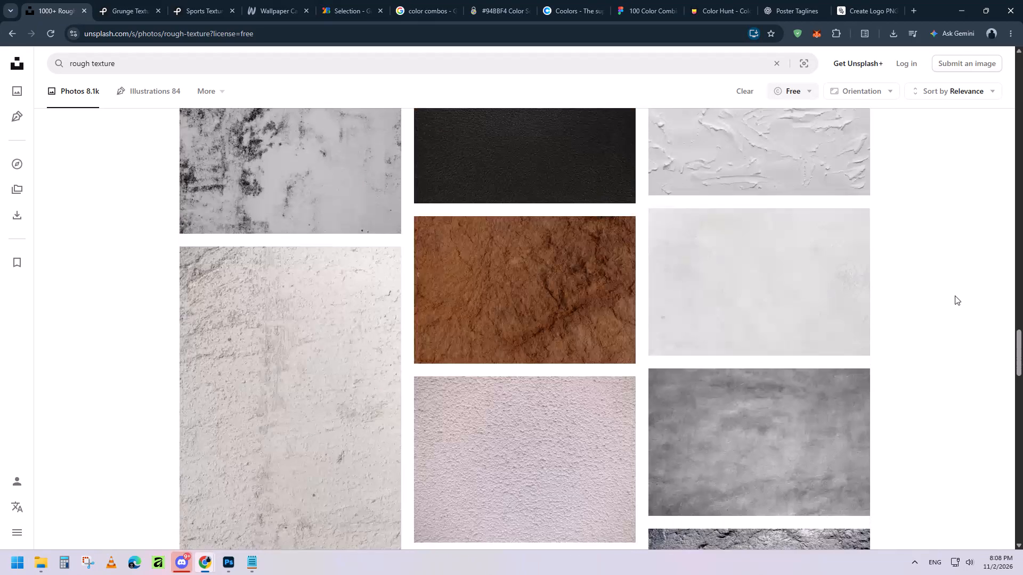
pyautogui.scroll(-8, 955, 295)
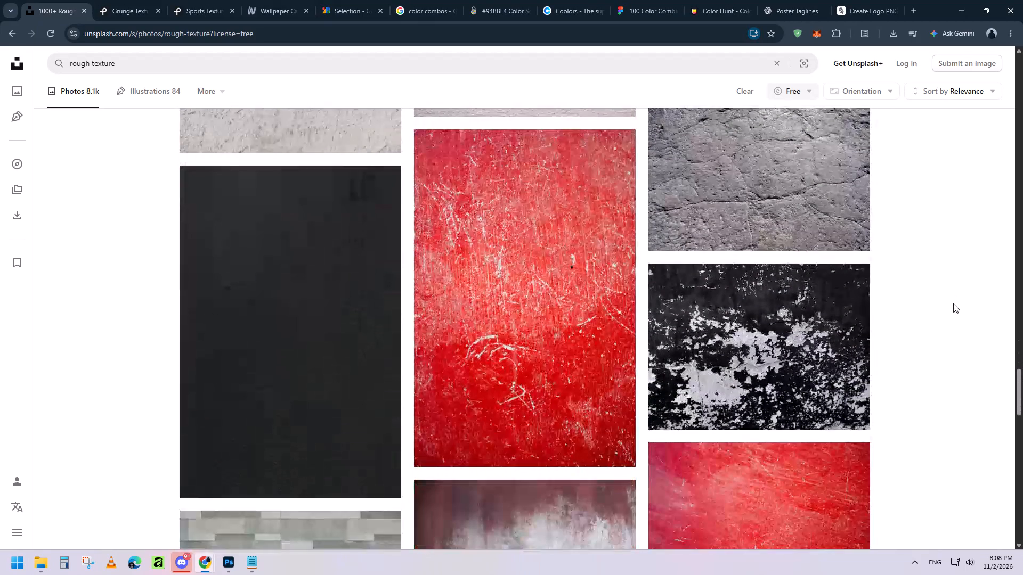
# Download the portrait red scratched texture and the landscape red scratched texture from the Unsplash results.
pyautogui.scroll(2, 953, 303)
pyautogui.scroll(-3, 953, 303)
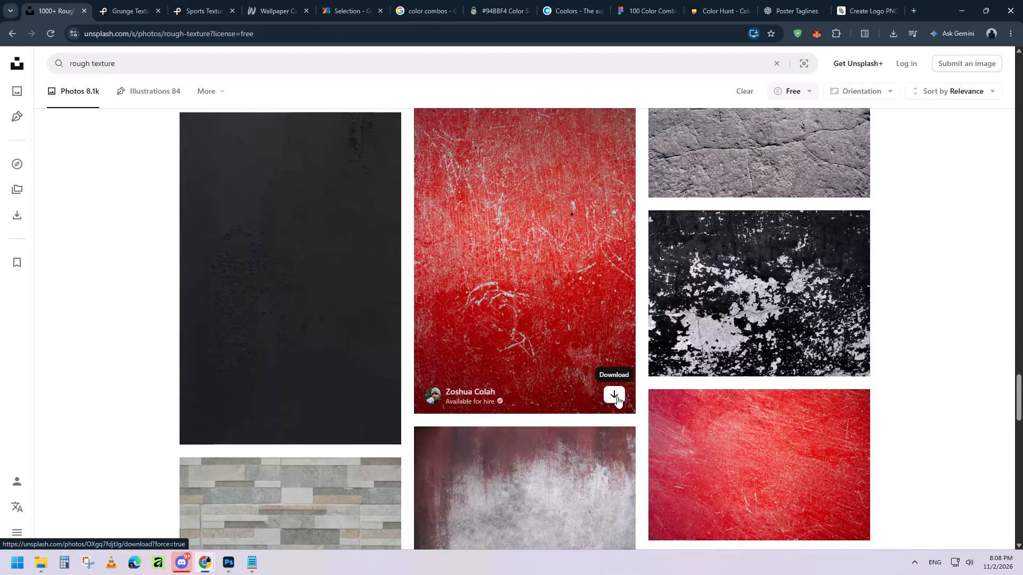
pyautogui.click(617, 397)
pyautogui.scroll(-3, 922, 350)
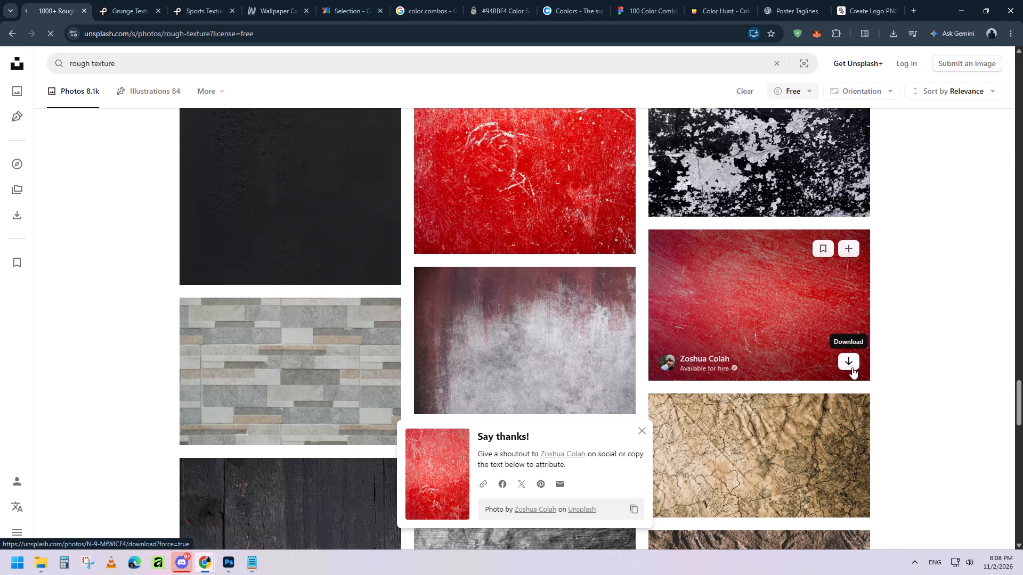
pyautogui.click(852, 365)
pyautogui.scroll(-6, 943, 313)
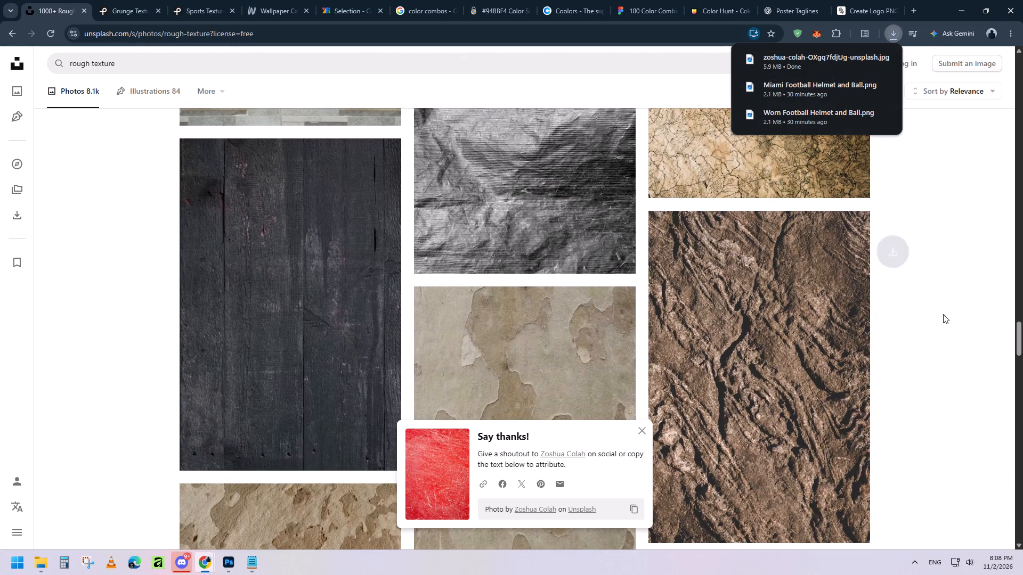
# Move the two downloaded red texture images from the Downloads folder into the Nfl folder.
pyautogui.click(869, 61)
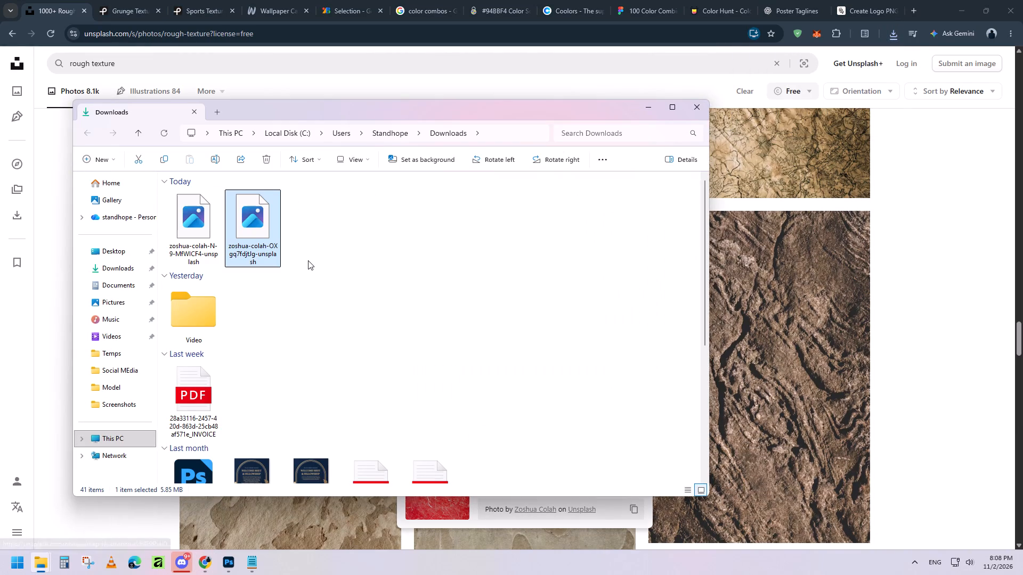
pyautogui.keyDown('ctrl'); pyautogui.click(199, 228); pyautogui.keyUp('ctrl')
pyautogui.hotkey('ctrl', 'x')
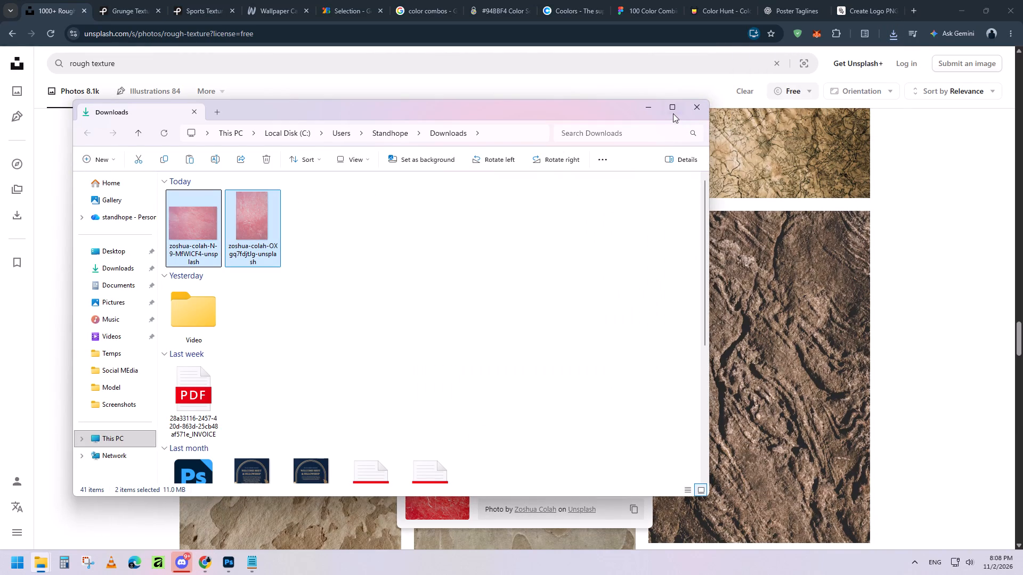
pyautogui.click(643, 106)
pyautogui.click(962, 0)
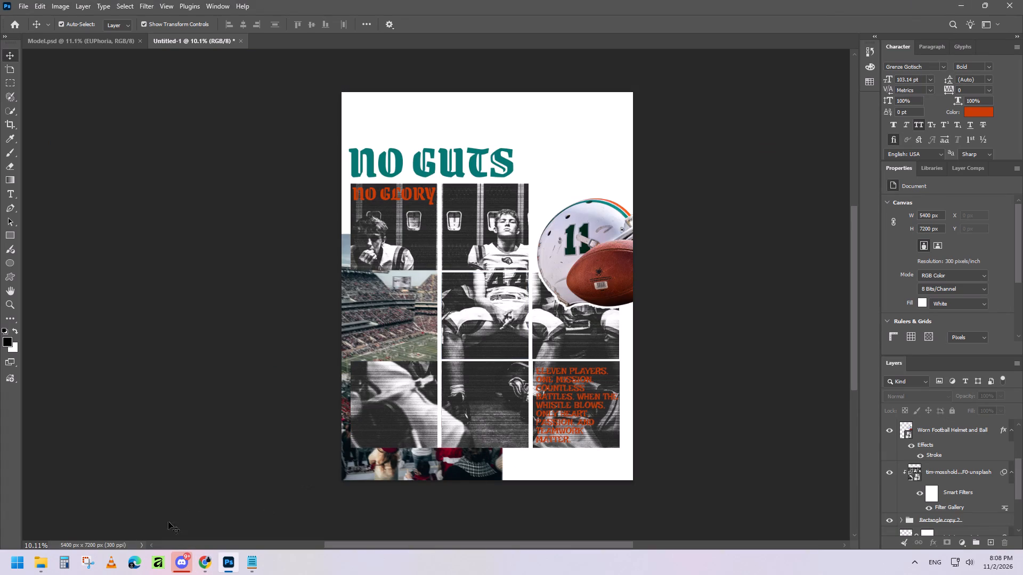
pyautogui.click(43, 562)
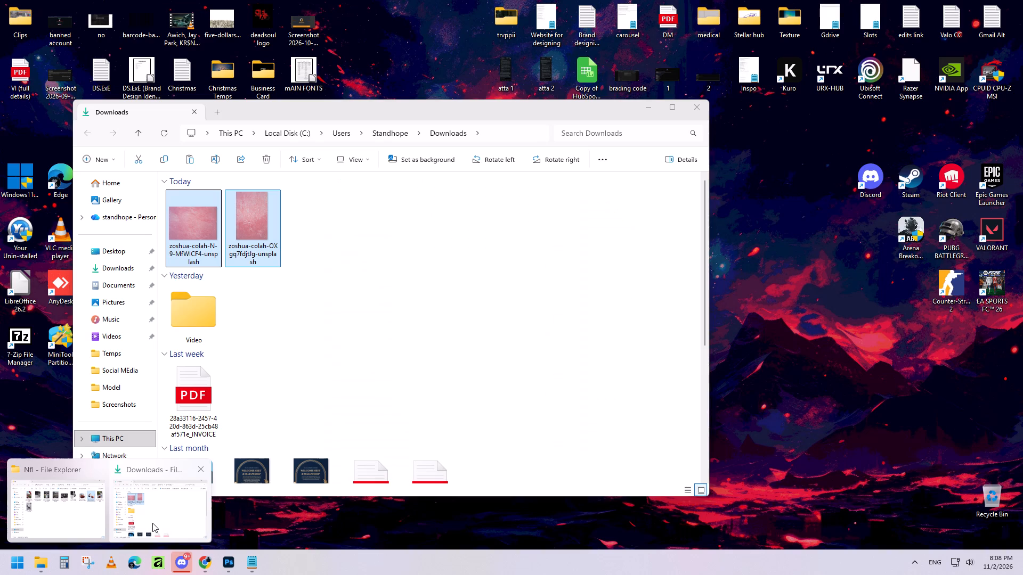
pyautogui.click(76, 523)
pyautogui.click(459, 354)
pyautogui.hotkey('ctrl', 'v')
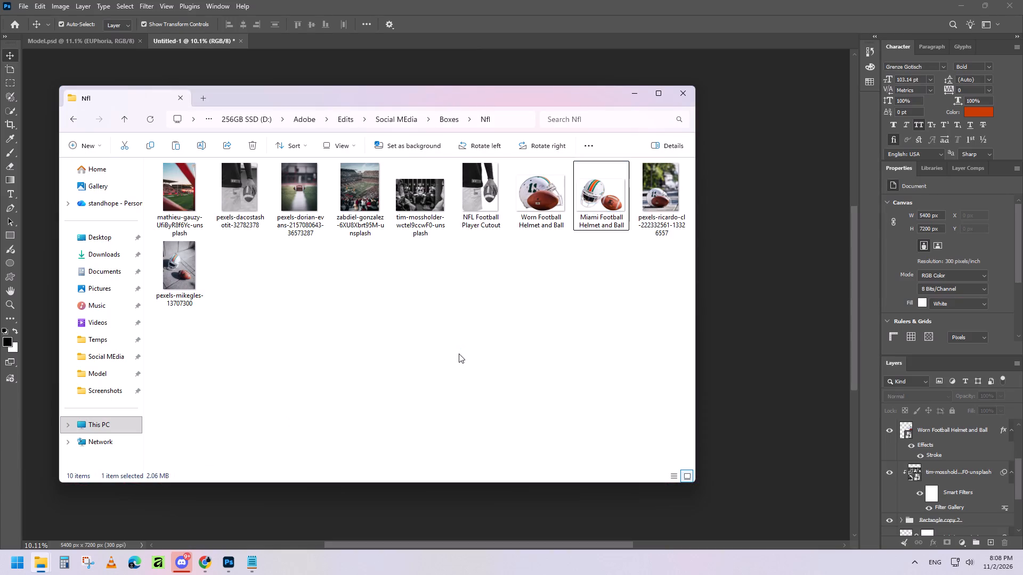
# Place the portrait red texture from the Nfl folder into the Photoshop poster, scaled to the full 5400 px canvas width.
pyautogui.moveTo(532, 96); pyautogui.dragTo(800, 154)
pyautogui.click(690, 351)
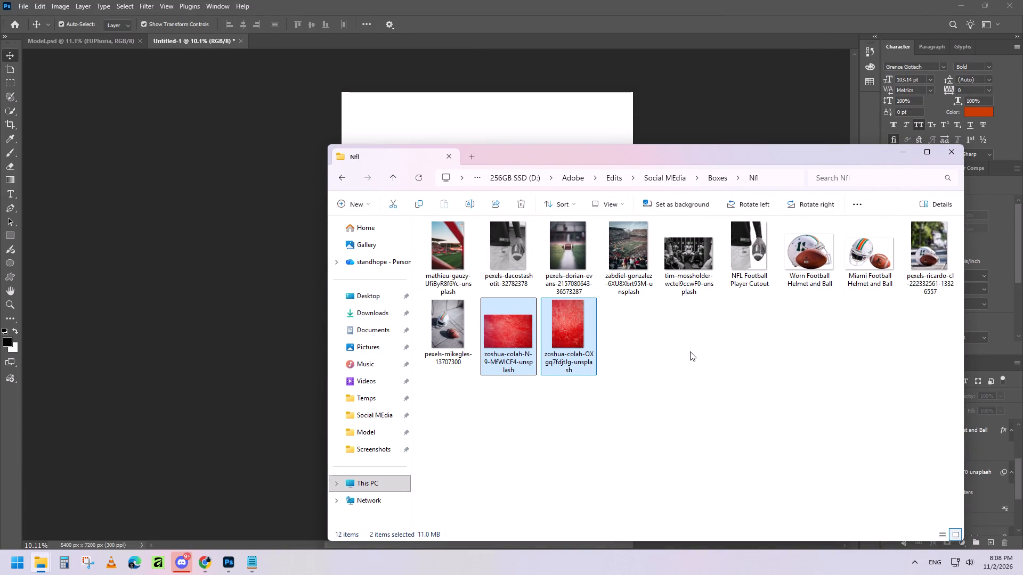
pyautogui.moveTo(571, 350); pyautogui.dragTo(517, 128)
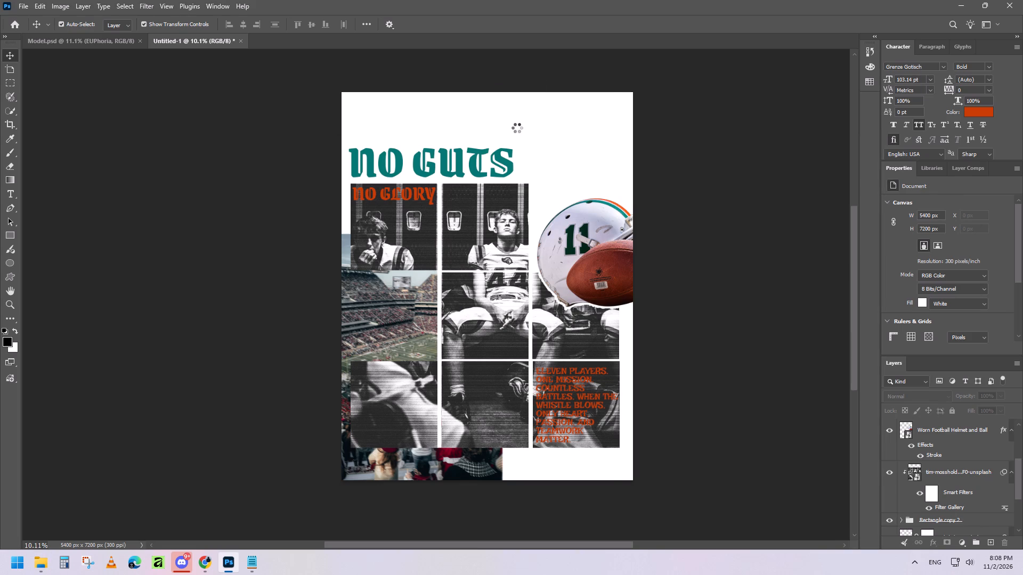
pyautogui.moveTo(615, 286); pyautogui.dragTo(635, 286)
pyautogui.moveTo(363, 287); pyautogui.dragTo(343, 286)
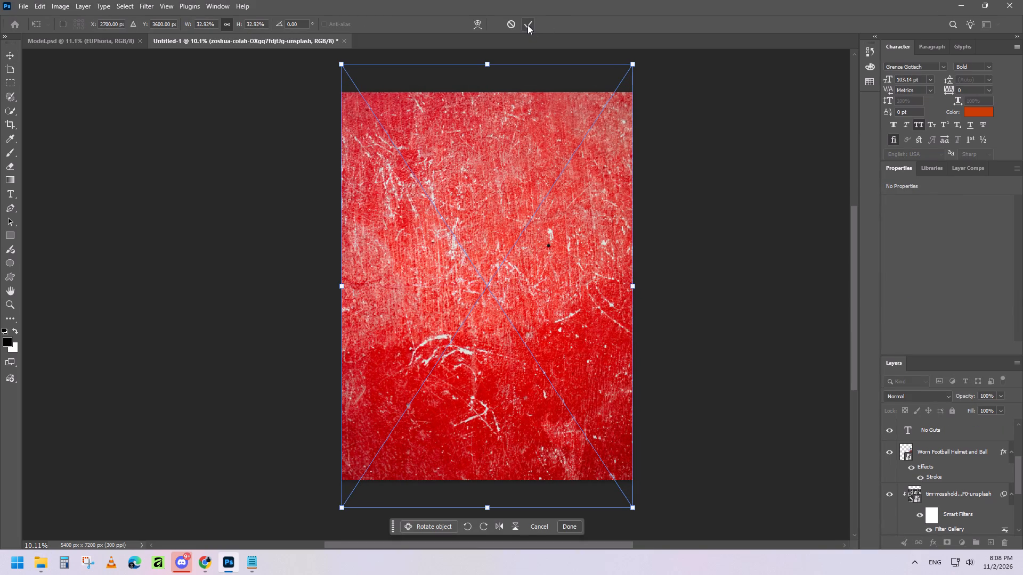
pyautogui.click(527, 25)
# Set the red texture layer's blend mode to Overlay and its opacity to 74%.
pyautogui.scroll(-9, 949, 483)
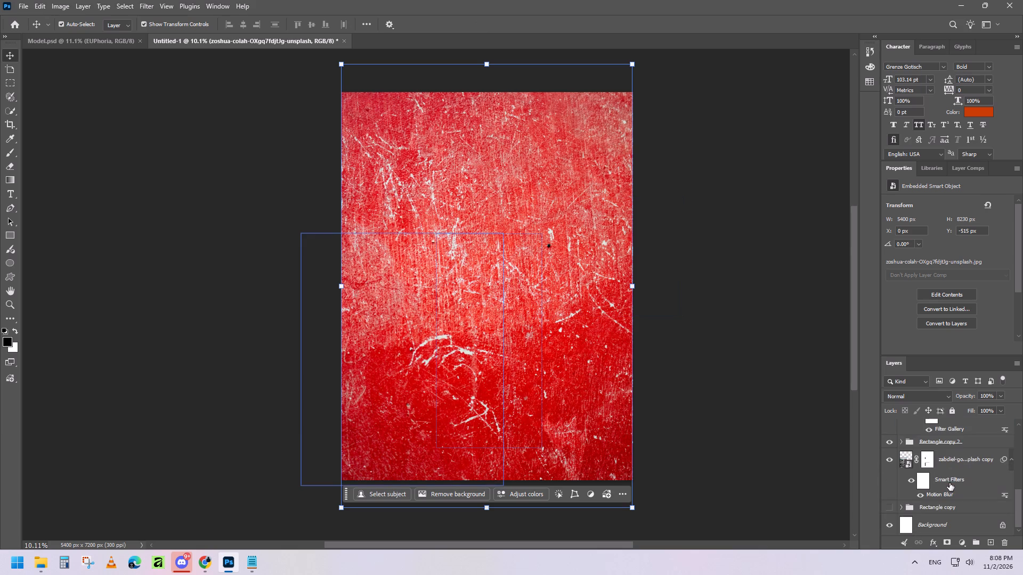
pyautogui.scroll(-6, 949, 483)
pyautogui.scroll(13, 950, 483)
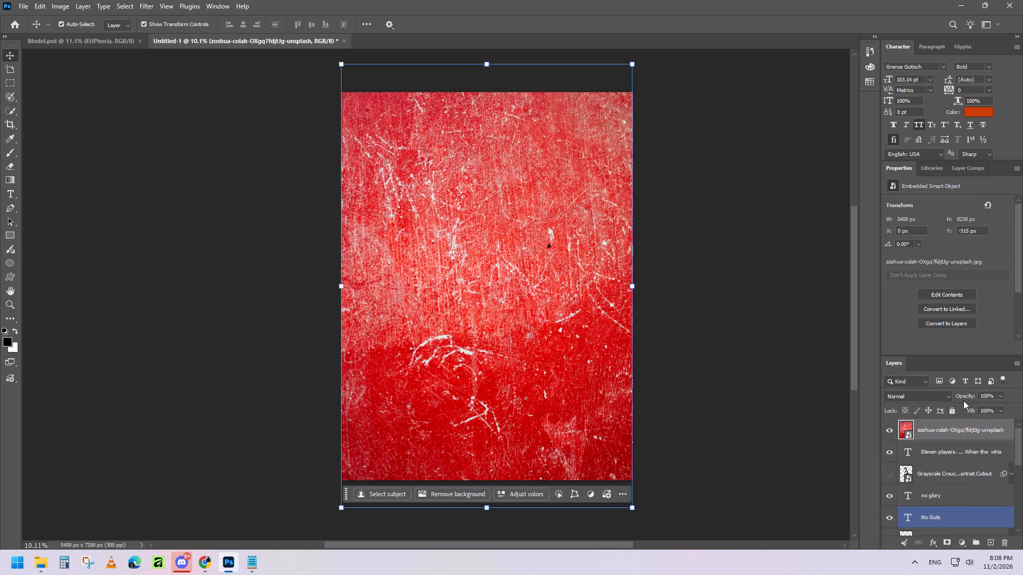
pyautogui.click(947, 397)
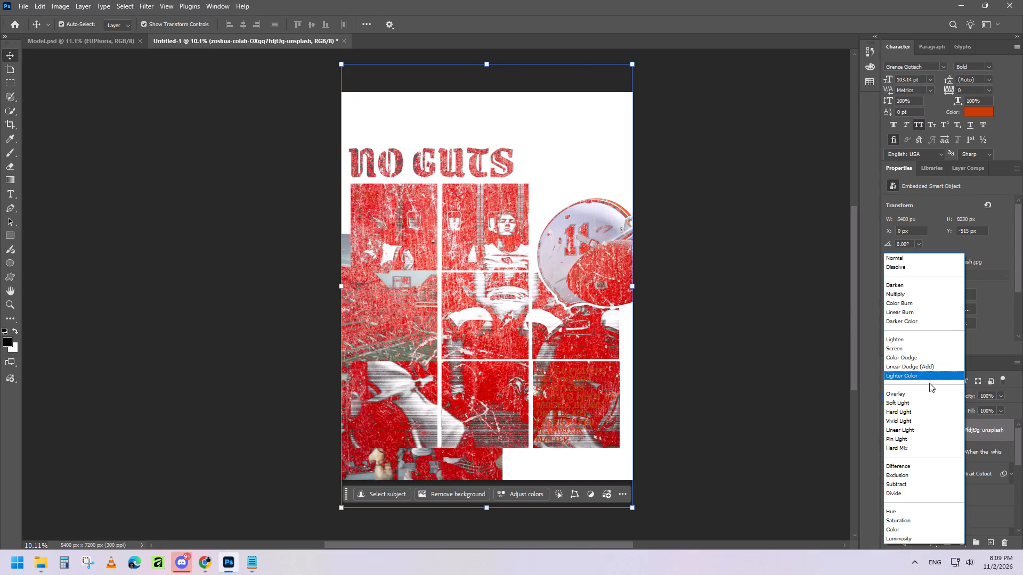
pyautogui.click(929, 393)
pyautogui.click(1000, 396)
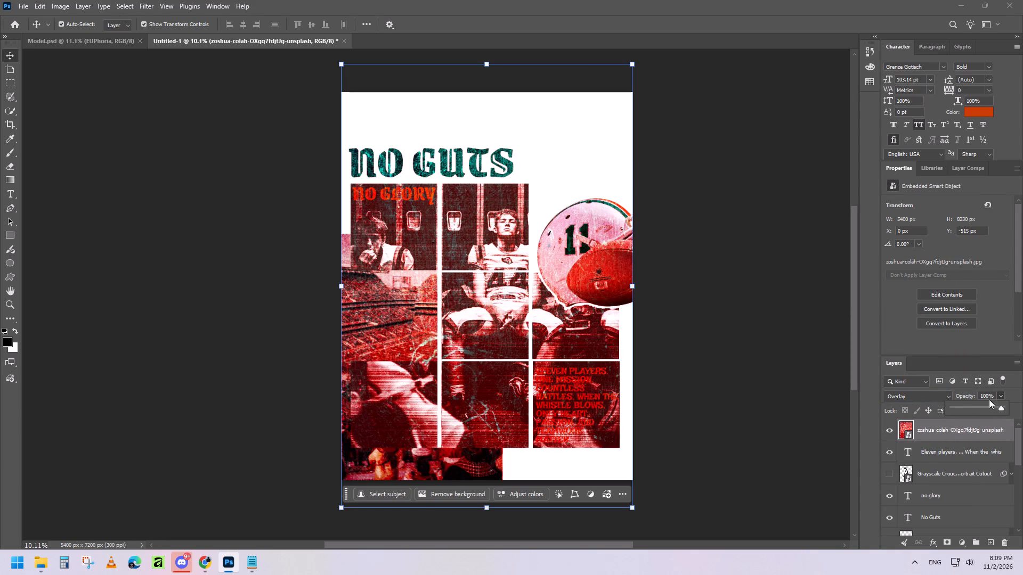
pyautogui.click(990, 407)
pyautogui.click(985, 407)
pyautogui.click(979, 407)
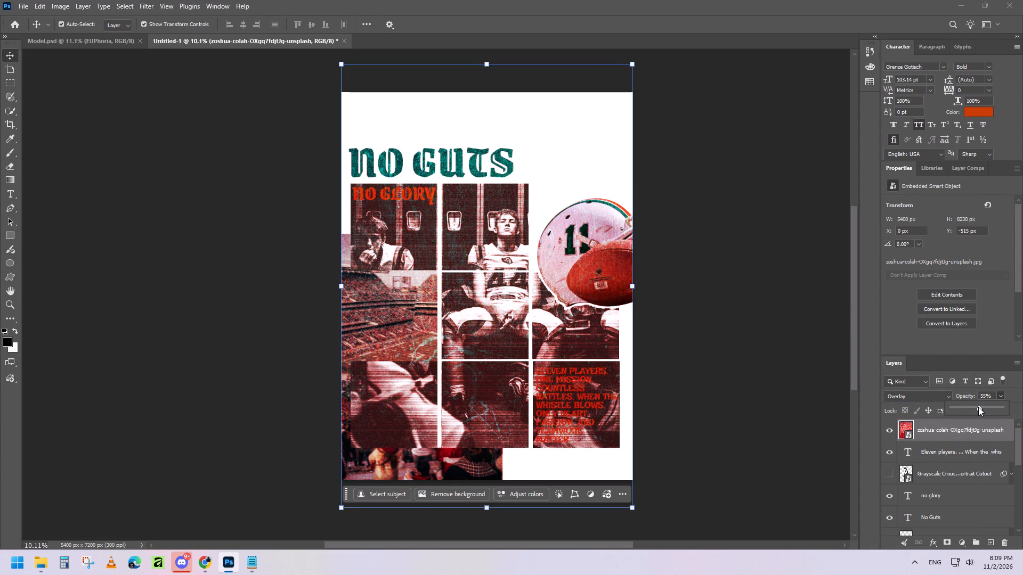
pyautogui.click(976, 407)
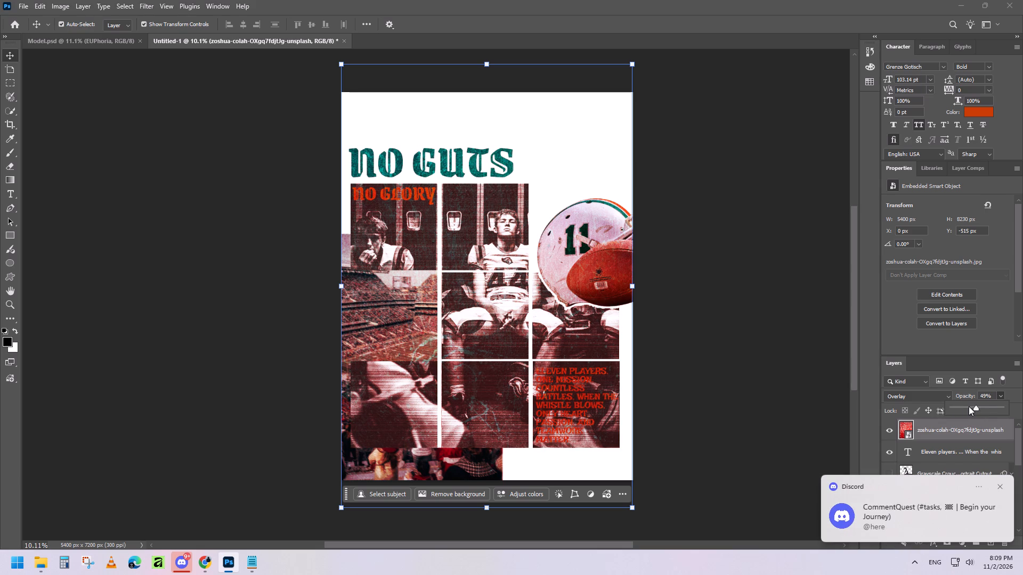
pyautogui.click(971, 408)
pyautogui.click(988, 408)
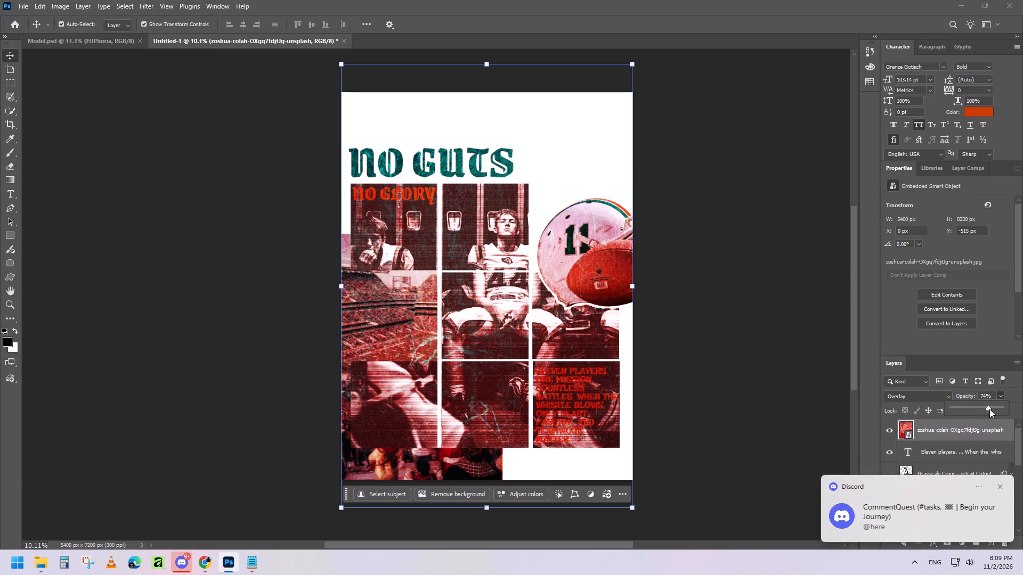
pyautogui.click(965, 435)
pyautogui.click(1000, 485)
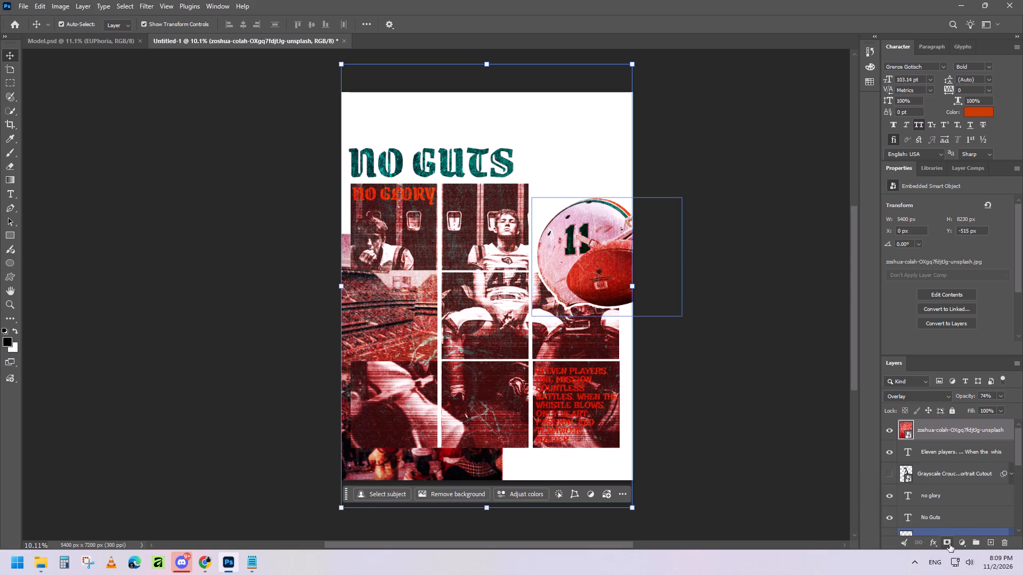
# Add a layer mask to the red texture and marquee-select the poster's bottom-right tile with the ELEVEN PLAYERS text.
pyautogui.click(949, 544)
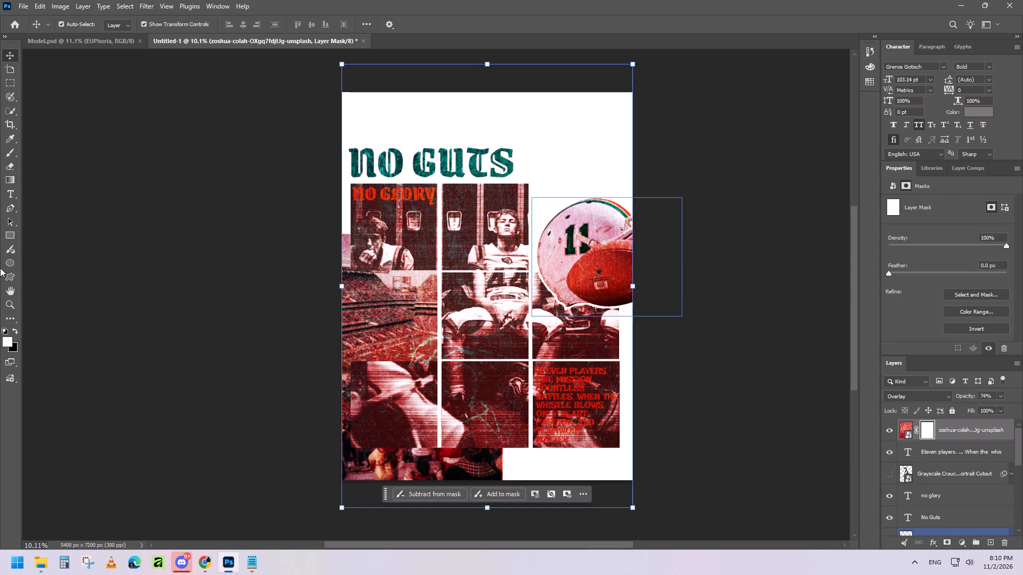
pyautogui.click(11, 78)
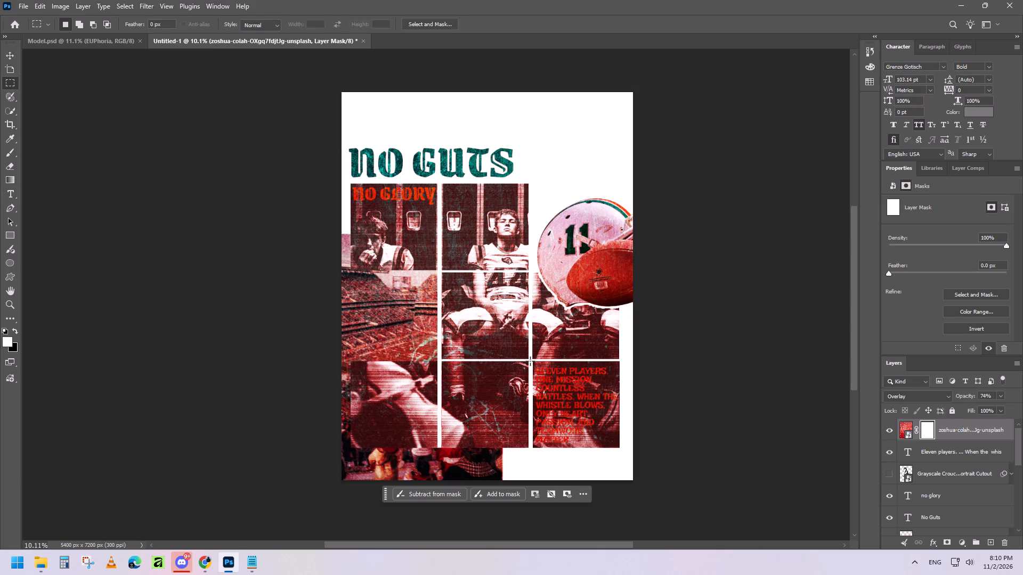
pyautogui.moveTo(531, 360); pyautogui.dragTo(625, 453)
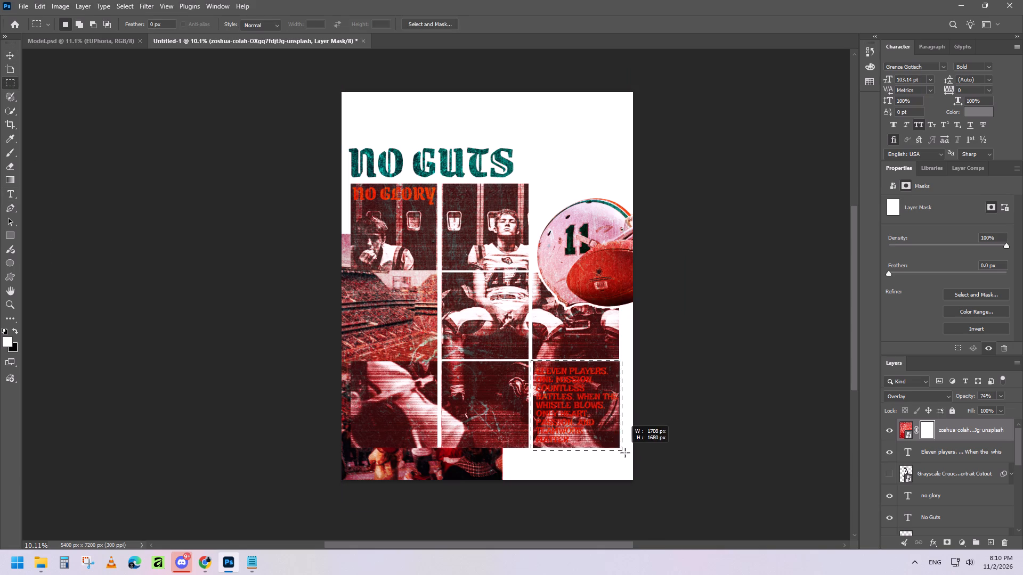
pyautogui.moveTo(625, 453); pyautogui.dragTo(621, 450)
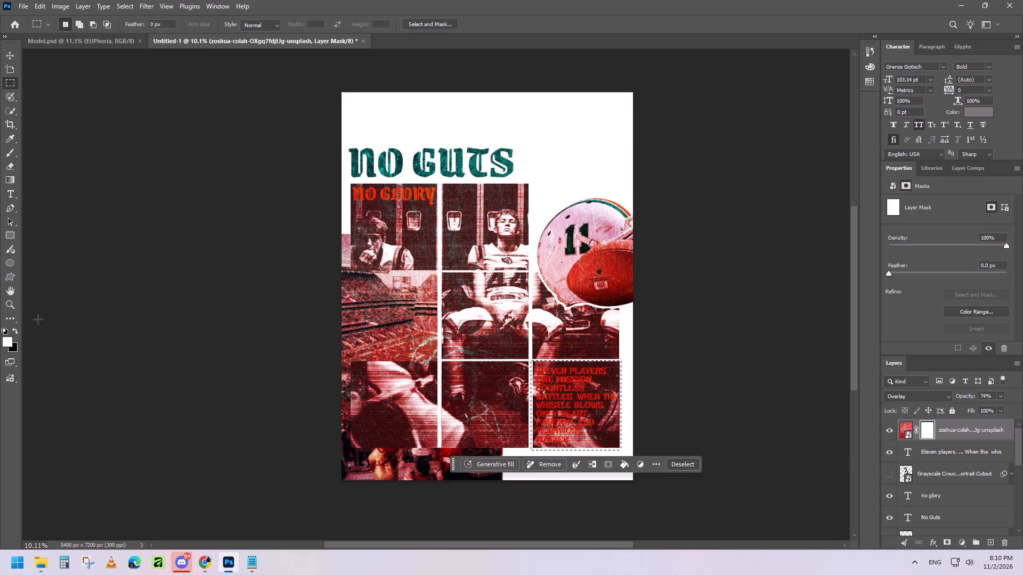
# Paint black on the red texture's mask with a soft 578 px brush across the selected ELEVEN PLAYERS tile.
pyautogui.click(11, 152)
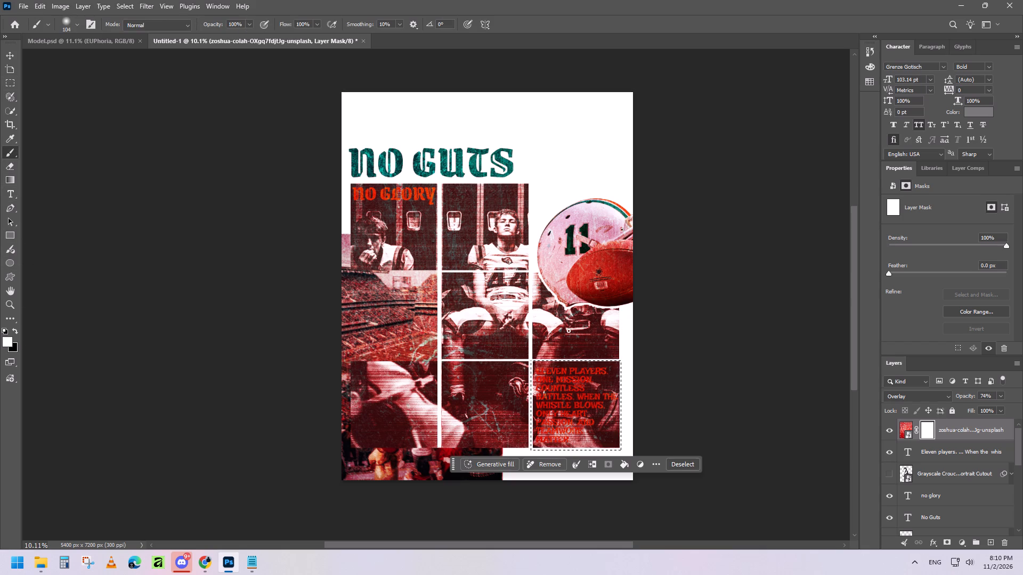
pyautogui.keyDown('alt'); pyautogui.moveTo(557, 415); pyautogui.dragTo(564, 402, button='right'); pyautogui.keyUp('alt')
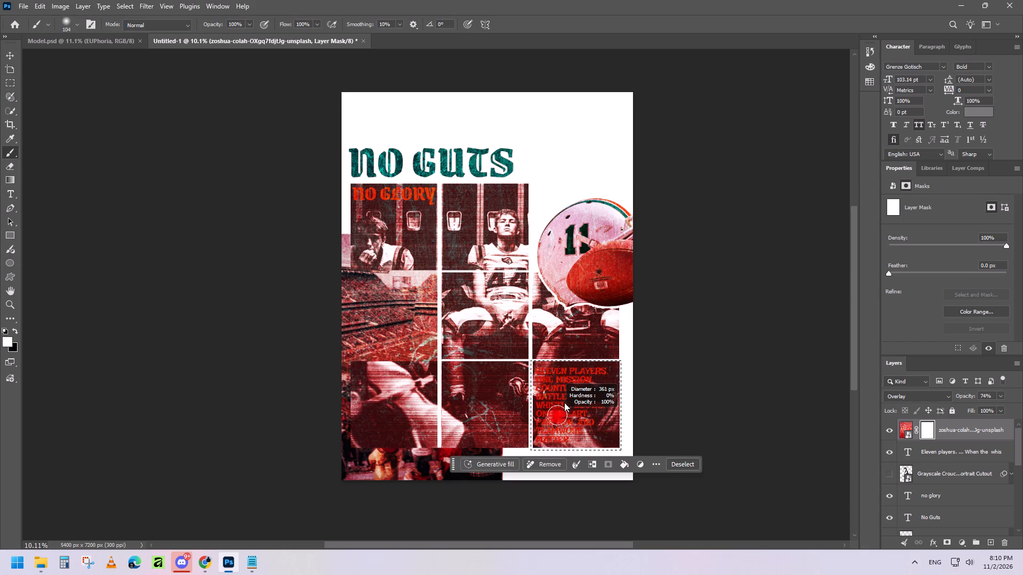
pyautogui.keyDown('alt'); pyautogui.moveTo(564, 402); pyautogui.dragTo(571, 402, button='right'); pyautogui.keyUp('alt')
pyautogui.moveTo(563, 381); pyautogui.dragTo(595, 410)
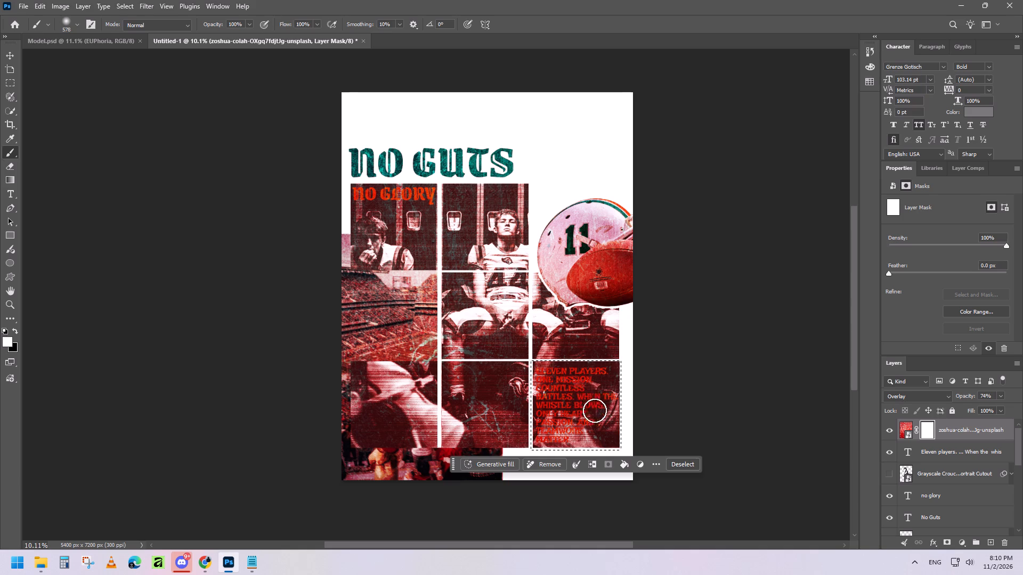
pyautogui.moveTo(595, 410); pyautogui.dragTo(594, 401)
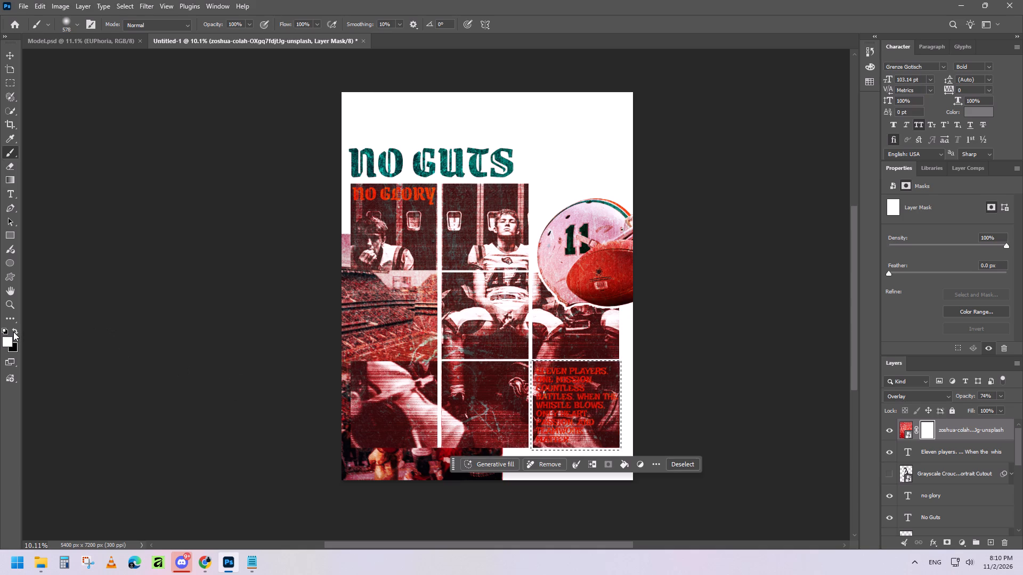
pyautogui.click(15, 331)
pyautogui.moveTo(562, 391); pyautogui.dragTo(570, 373)
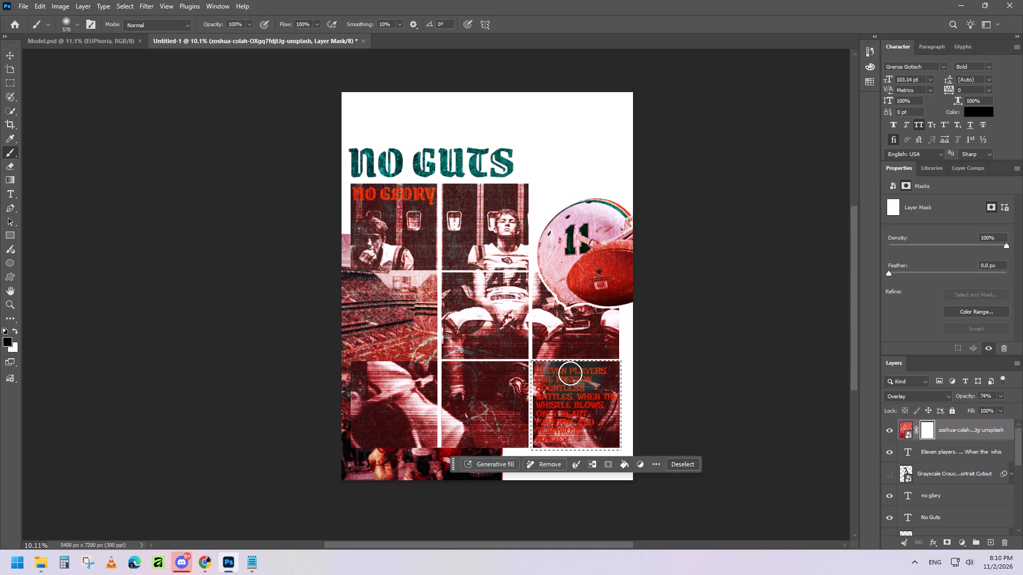
pyautogui.moveTo(570, 373); pyautogui.dragTo(549, 378)
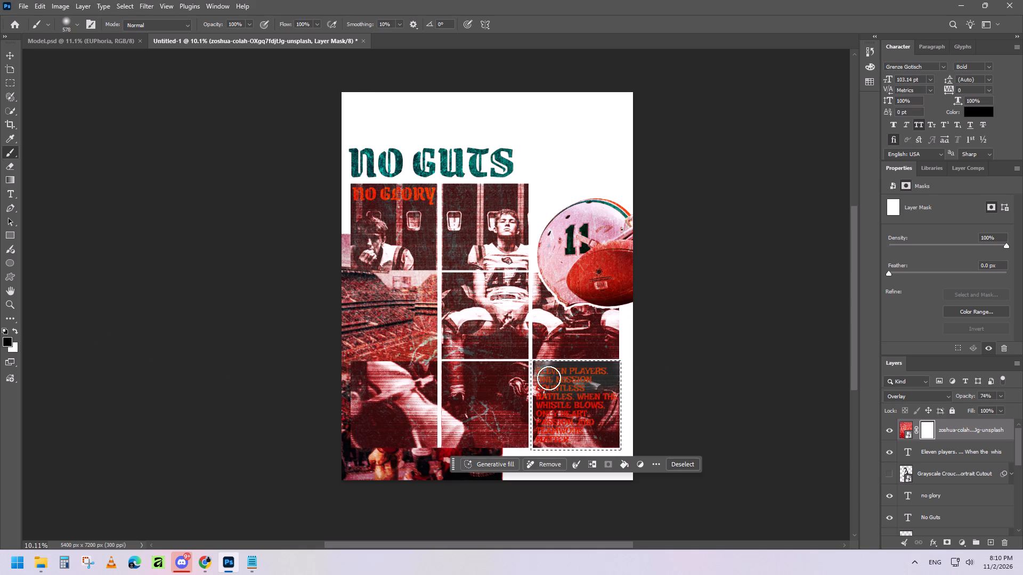
pyautogui.moveTo(549, 378); pyautogui.dragTo(584, 410)
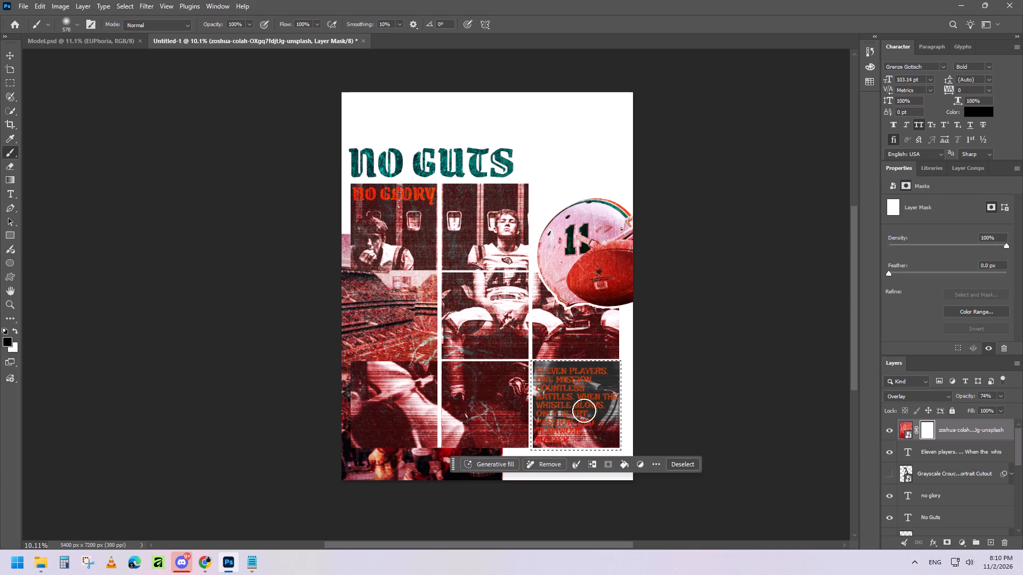
pyautogui.moveTo(584, 410); pyautogui.dragTo(540, 432)
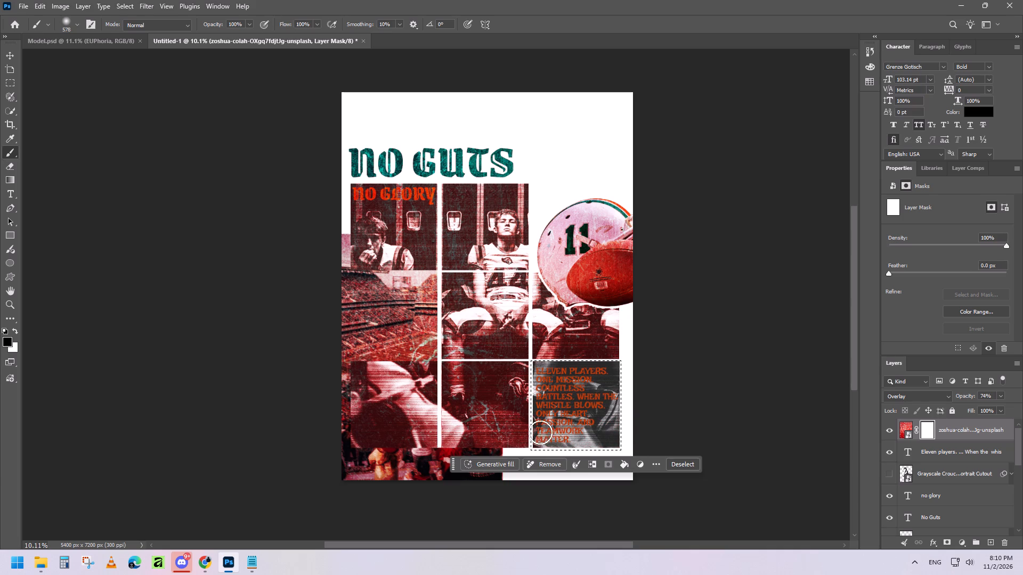
pyautogui.moveTo(540, 432); pyautogui.dragTo(595, 385)
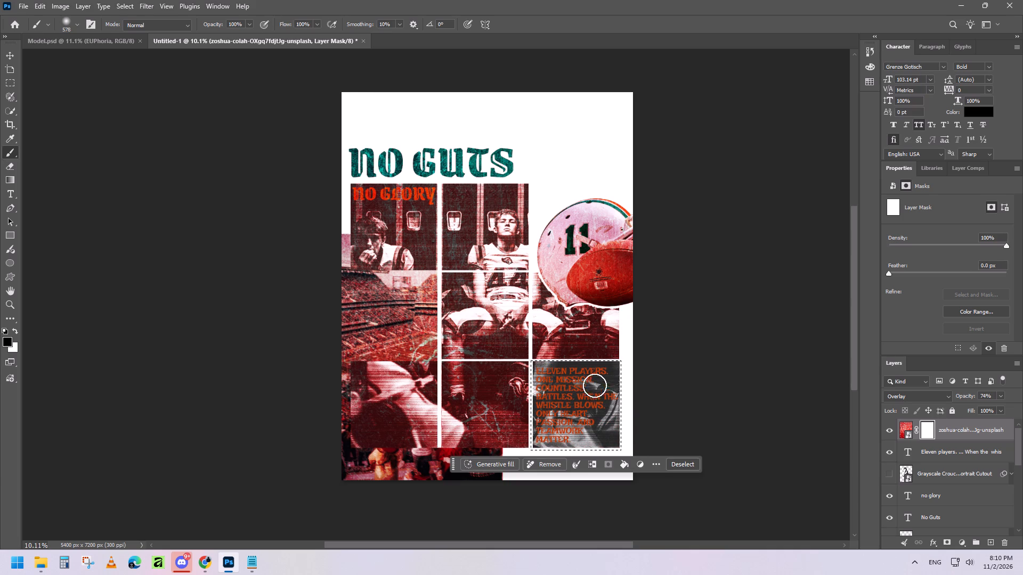
pyautogui.moveTo(595, 385); pyautogui.dragTo(605, 419)
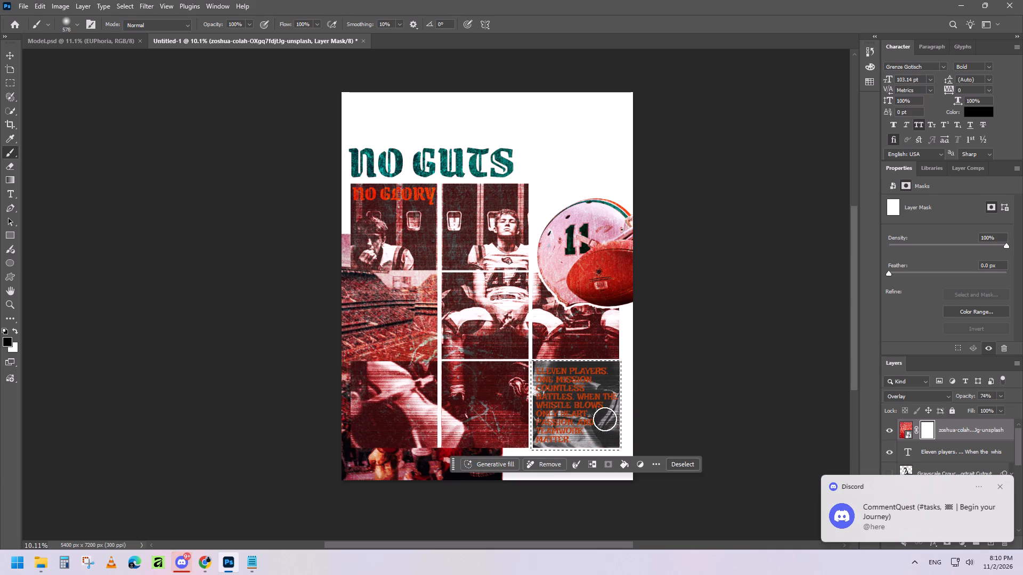
pyautogui.moveTo(605, 419); pyautogui.dragTo(604, 418)
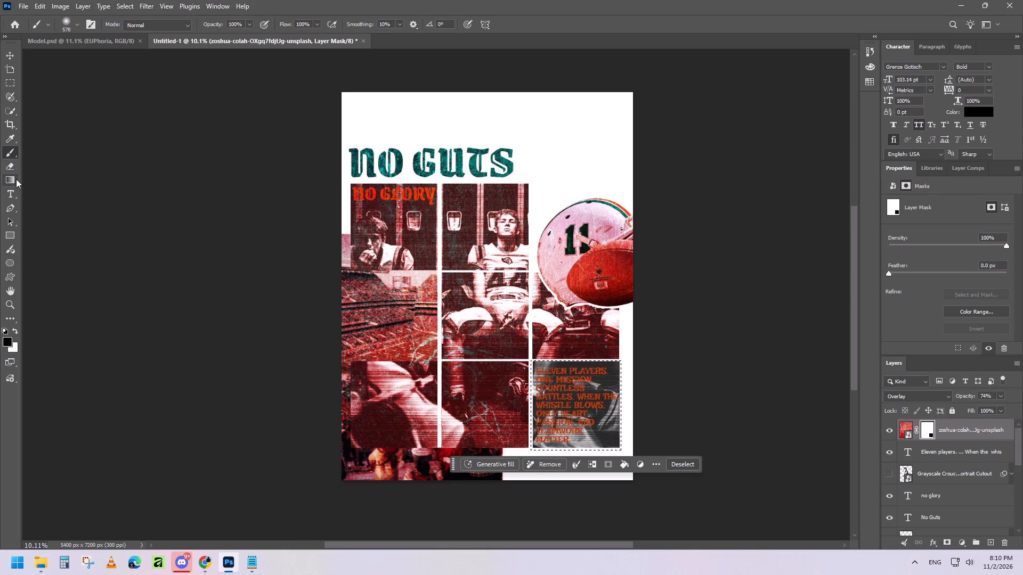
# Marquee-select the stadium tile in the middle row, paint it black on the red texture's mask, and deselect.
pyautogui.click(8, 79)
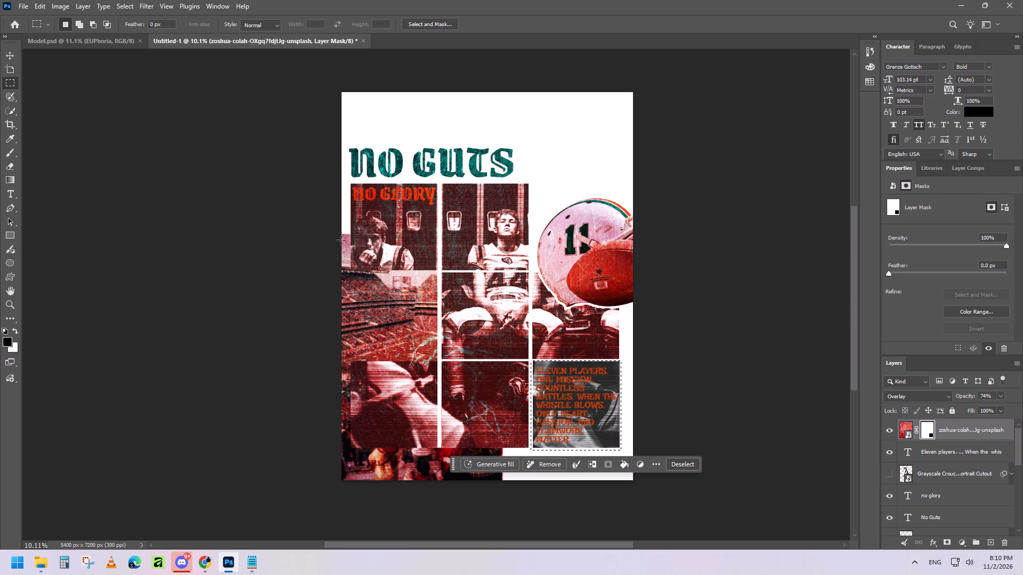
pyautogui.moveTo(342, 270); pyautogui.dragTo(370, 293)
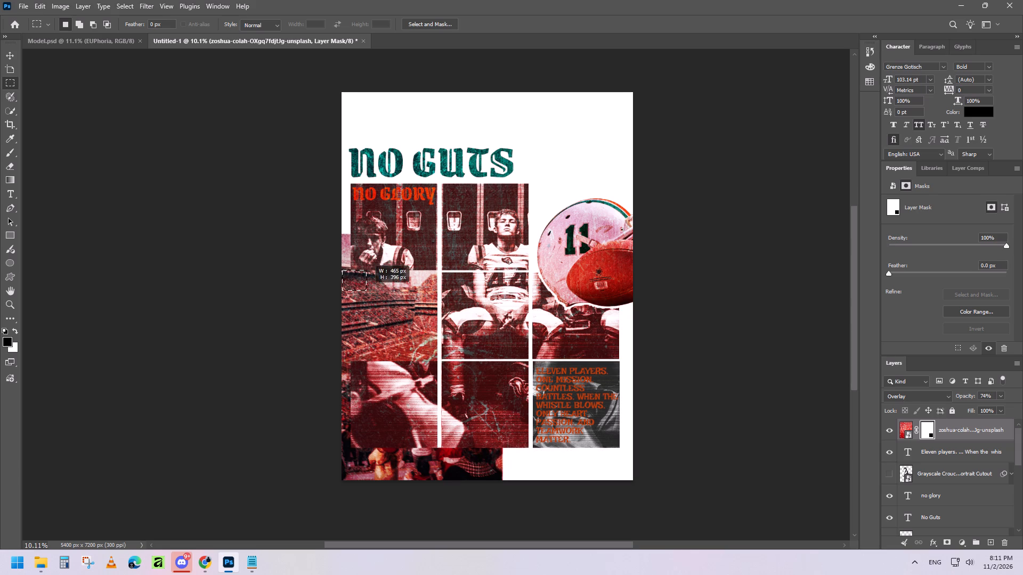
pyautogui.moveTo(370, 293); pyautogui.dragTo(439, 359)
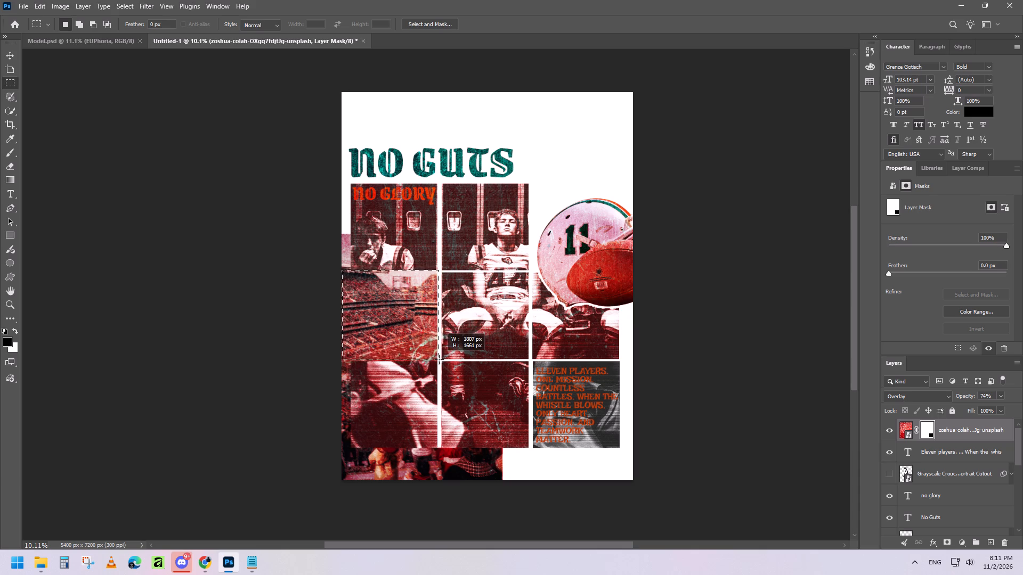
pyautogui.moveTo(439, 359); pyautogui.dragTo(438, 361)
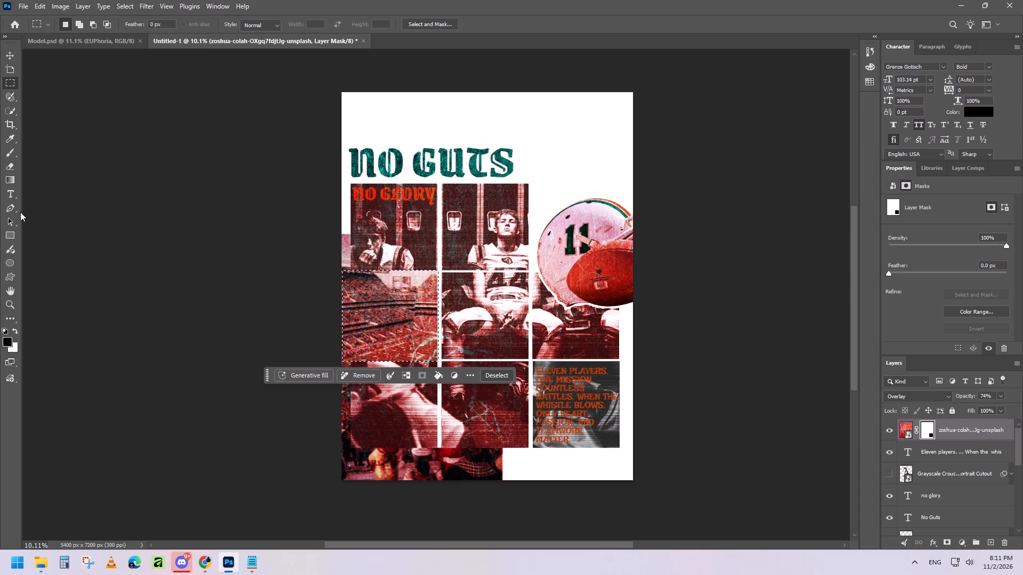
pyautogui.click(5, 151)
pyautogui.moveTo(335, 281); pyautogui.dragTo(346, 281)
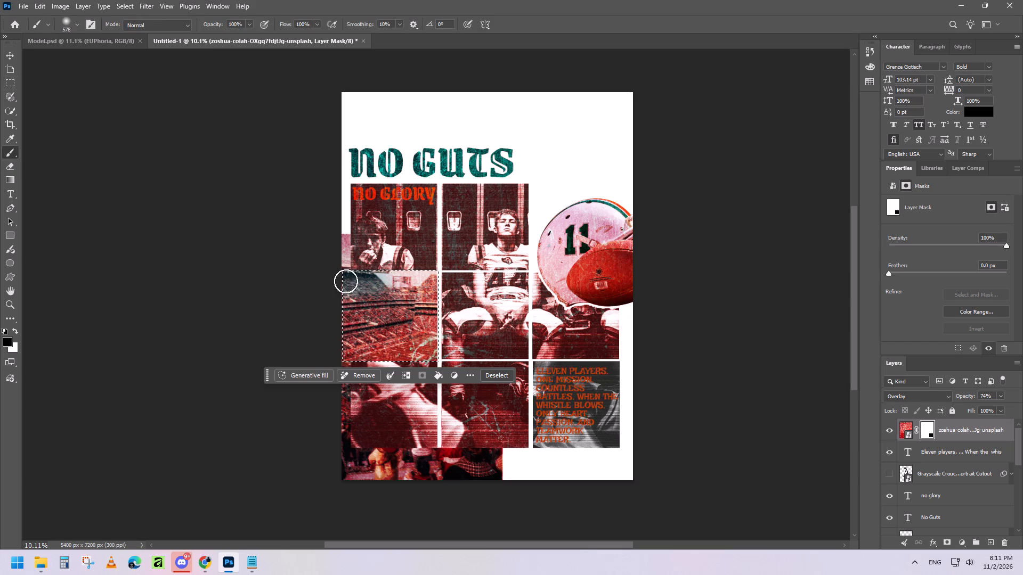
pyautogui.moveTo(346, 281); pyautogui.dragTo(427, 299)
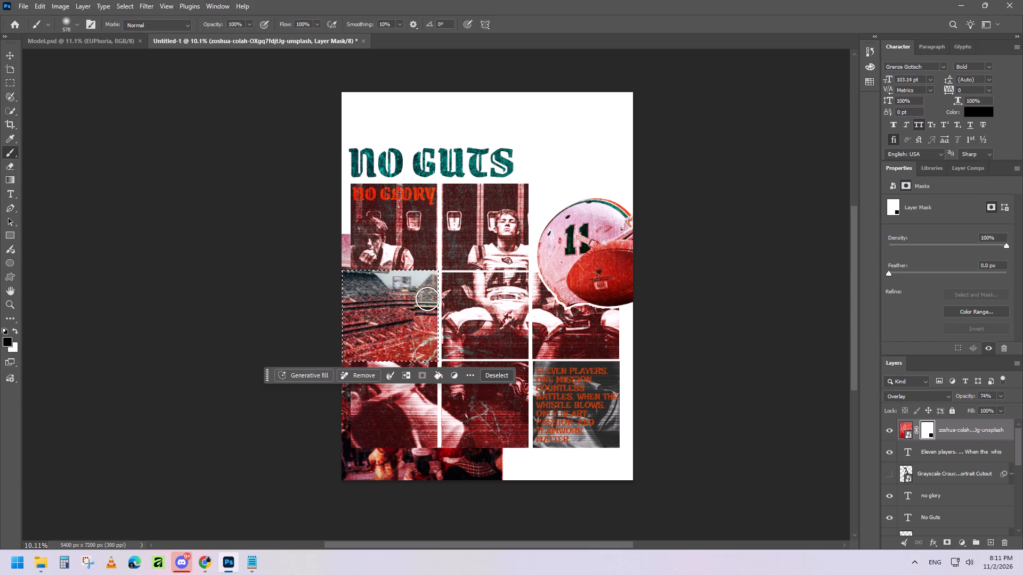
pyautogui.moveTo(427, 299); pyautogui.dragTo(291, 303)
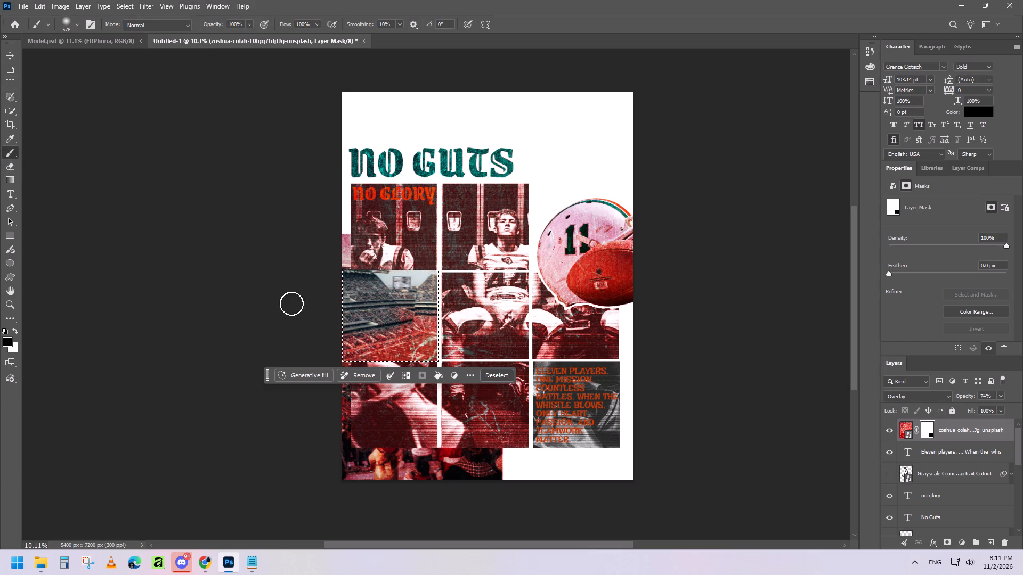
pyautogui.moveTo(291, 303); pyautogui.dragTo(426, 349)
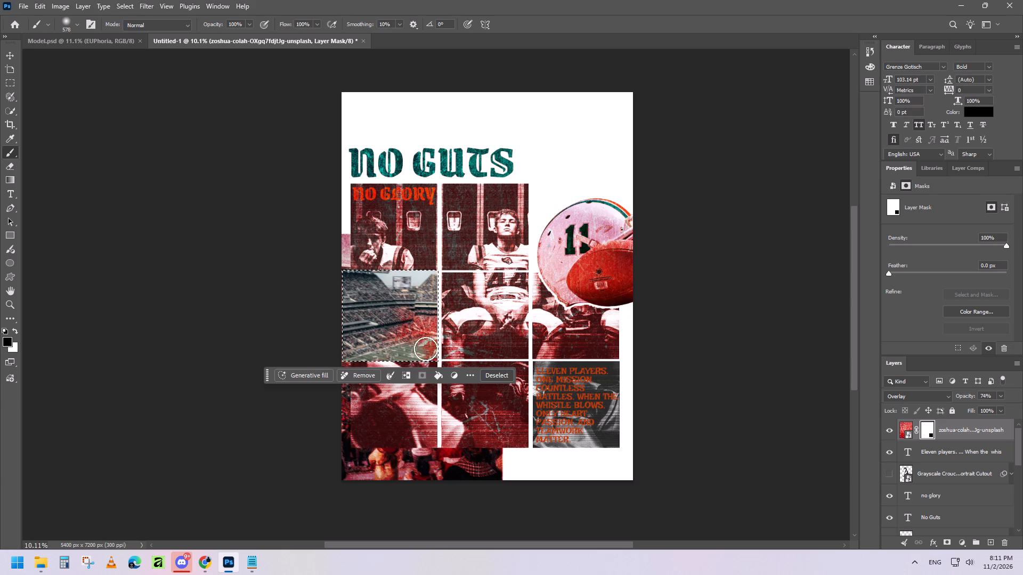
pyautogui.moveTo(426, 349); pyautogui.dragTo(441, 317)
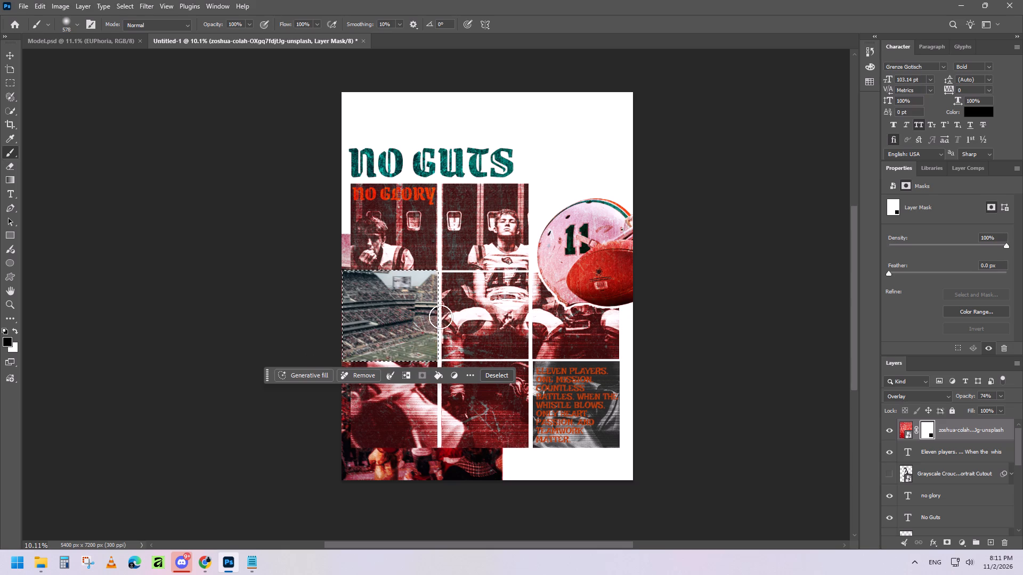
pyautogui.moveTo(441, 317); pyautogui.dragTo(360, 353)
pyautogui.moveTo(360, 353); pyautogui.dragTo(368, 295)
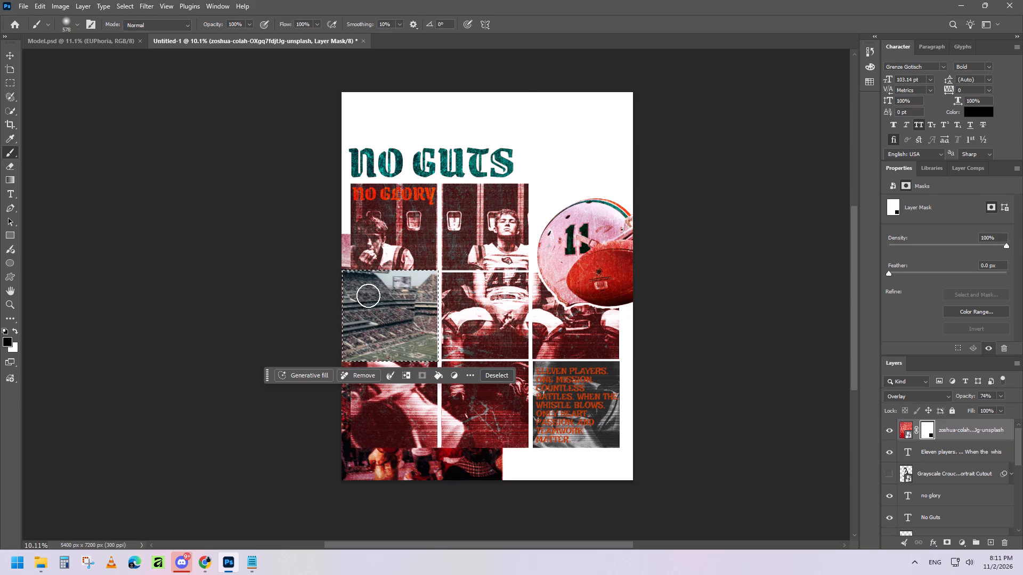
pyautogui.moveTo(368, 295); pyautogui.dragTo(369, 295)
pyautogui.hotkey('ctrl', 'd')
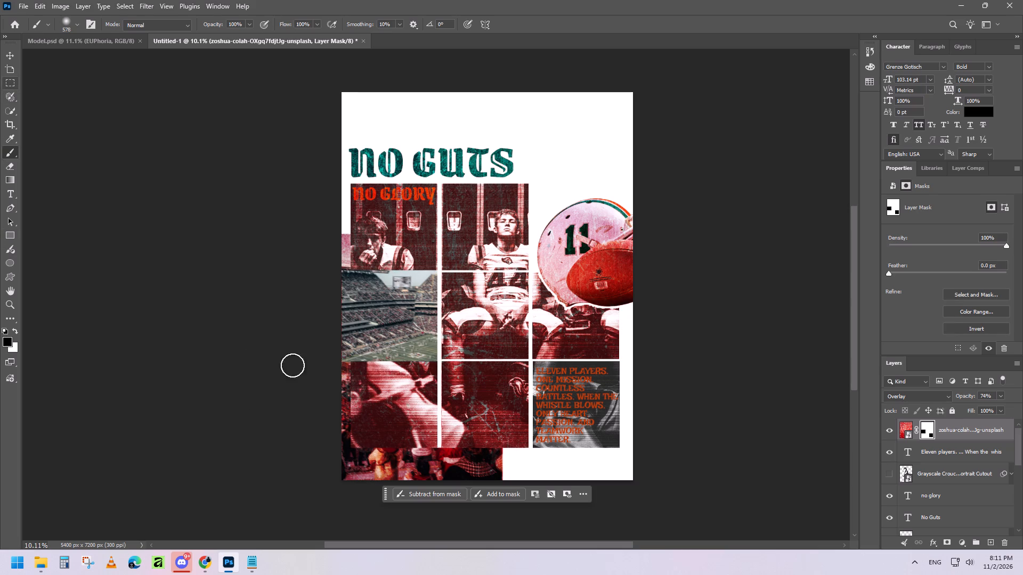
# Brush black on the red texture's mask along the poster's left margin and over the crowd strip at the bottom.
pyautogui.moveTo(334, 272); pyautogui.dragTo(335, 319)
pyautogui.moveTo(335, 319); pyautogui.dragTo(335, 448)
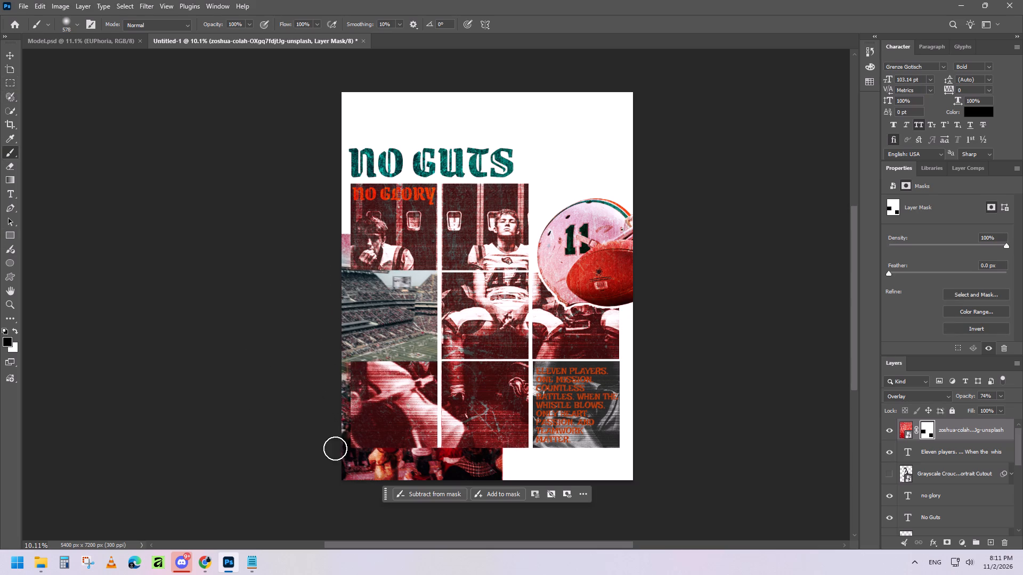
pyautogui.moveTo(335, 448); pyautogui.dragTo(339, 492)
pyautogui.moveTo(344, 481); pyautogui.dragTo(497, 470)
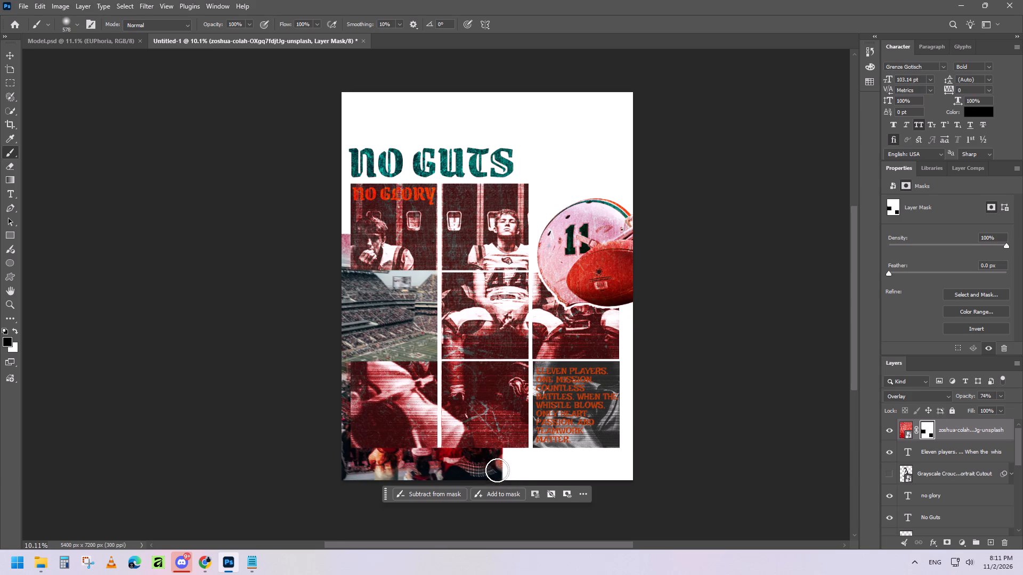
pyautogui.moveTo(497, 470); pyautogui.dragTo(504, 462)
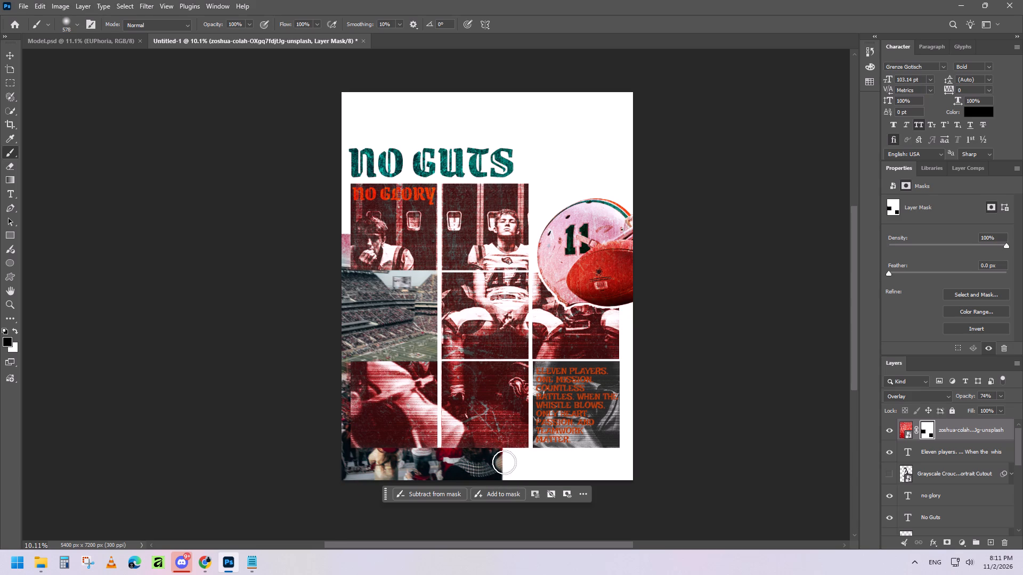
pyautogui.moveTo(504, 462); pyautogui.dragTo(497, 464)
pyautogui.moveTo(497, 464); pyautogui.dragTo(377, 462)
pyautogui.moveTo(377, 462); pyautogui.dragTo(516, 471)
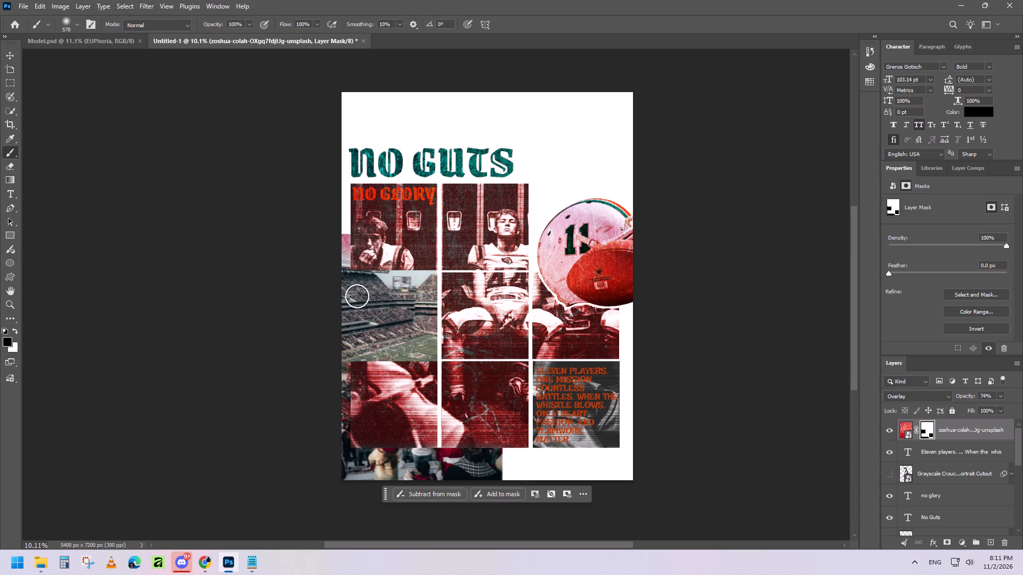
pyautogui.moveTo(336, 232); pyautogui.dragTo(334, 283)
pyautogui.moveTo(334, 283); pyautogui.dragTo(330, 311)
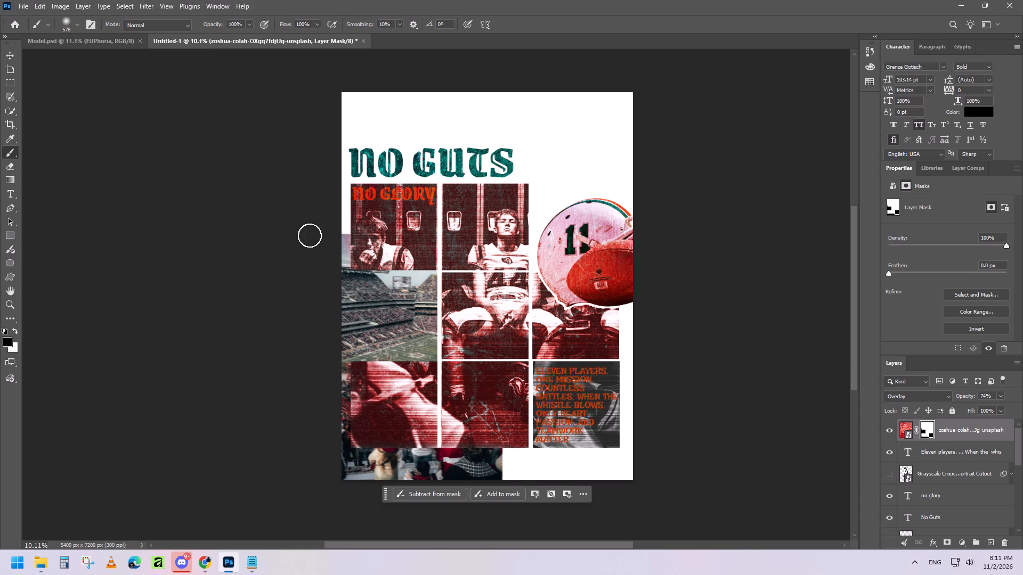
# Paint black on the red texture's mask with a 64 px brush along the tiles' left margin and the top edge of the crowd strip.
pyautogui.keyDown('alt'); pyautogui.moveTo(316, 242); pyautogui.dragTo(303, 241, button='right'); pyautogui.keyUp('alt')
pyautogui.moveTo(316, 257); pyautogui.dragTo(358, 277, button='right')
pyautogui.keyDown('alt'); pyautogui.moveTo(371, 311); pyautogui.dragTo(358, 311, button='right'); pyautogui.keyUp('alt')
pyautogui.moveTo(347, 233); pyautogui.dragTo(349, 234)
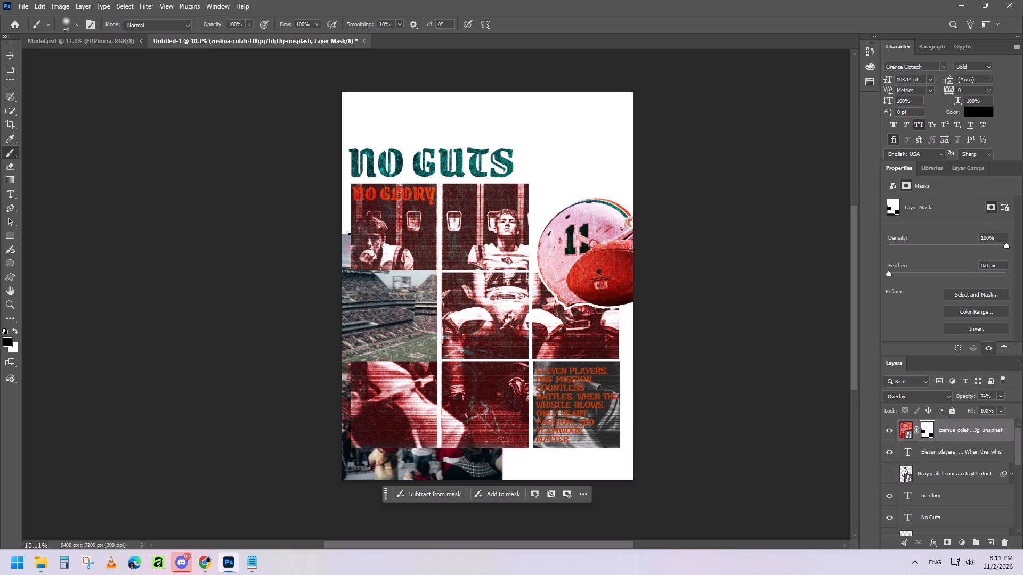
pyautogui.moveTo(349, 234); pyautogui.dragTo(348, 234)
pyautogui.moveTo(348, 234); pyautogui.dragTo(347, 365)
pyautogui.moveTo(347, 365); pyautogui.dragTo(348, 374)
pyautogui.moveTo(348, 374); pyautogui.dragTo(345, 395)
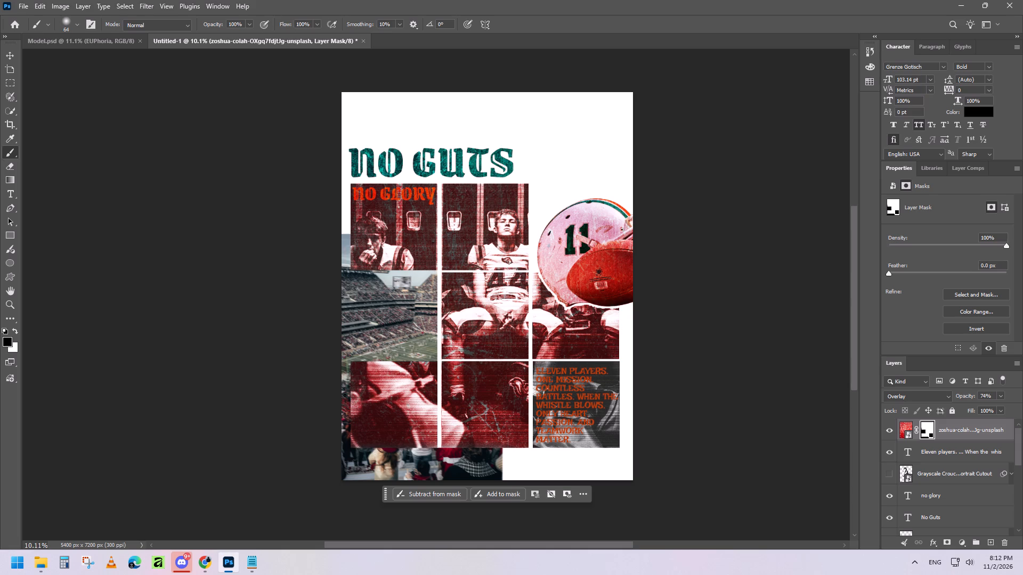
pyautogui.moveTo(345, 395); pyautogui.dragTo(350, 453)
pyautogui.moveTo(350, 453); pyautogui.dragTo(378, 450)
pyautogui.moveTo(378, 450); pyautogui.dragTo(502, 449)
pyautogui.moveTo(502, 449); pyautogui.dragTo(465, 470)
# Paint white on the red texture's mask along the bottom-row photo tiles' lower edges and over the top-left player tile.
pyautogui.click(17, 329)
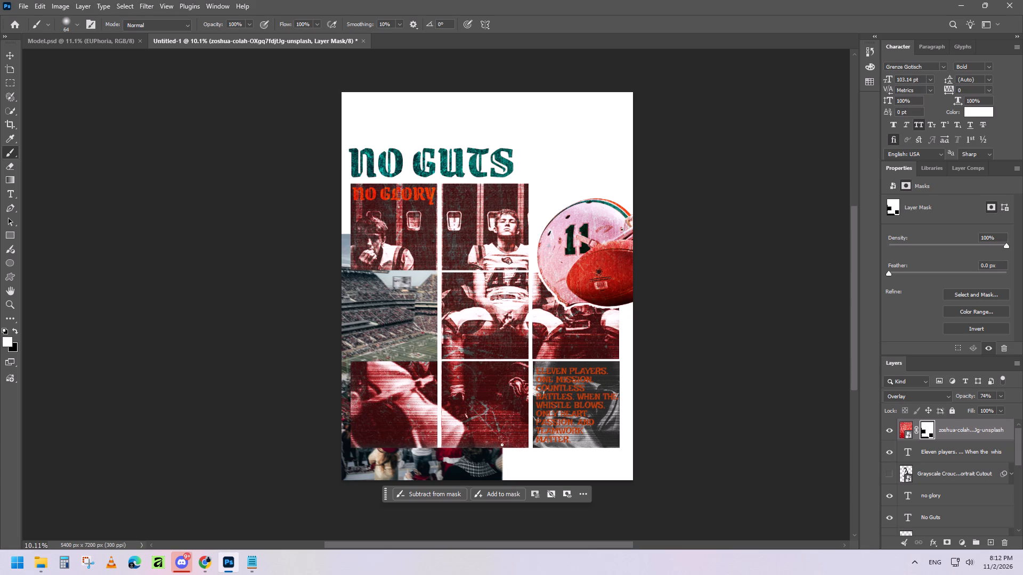
pyautogui.moveTo(500, 442); pyautogui.dragTo(490, 446)
pyautogui.moveTo(490, 446); pyautogui.dragTo(379, 443)
pyautogui.moveTo(379, 443); pyautogui.dragTo(461, 364)
pyautogui.moveTo(387, 248); pyautogui.dragTo(363, 221)
pyautogui.moveTo(363, 221); pyautogui.dragTo(354, 252)
pyautogui.moveTo(354, 252); pyautogui.dragTo(418, 257)
pyautogui.moveTo(418, 257); pyautogui.dragTo(407, 241)
# Paint black on the red texture's mask with a soft 603 px brush over the white number 11 helmet.
pyautogui.keyDown('alt'); pyautogui.scroll(-2, 407, 250); pyautogui.keyUp('alt')
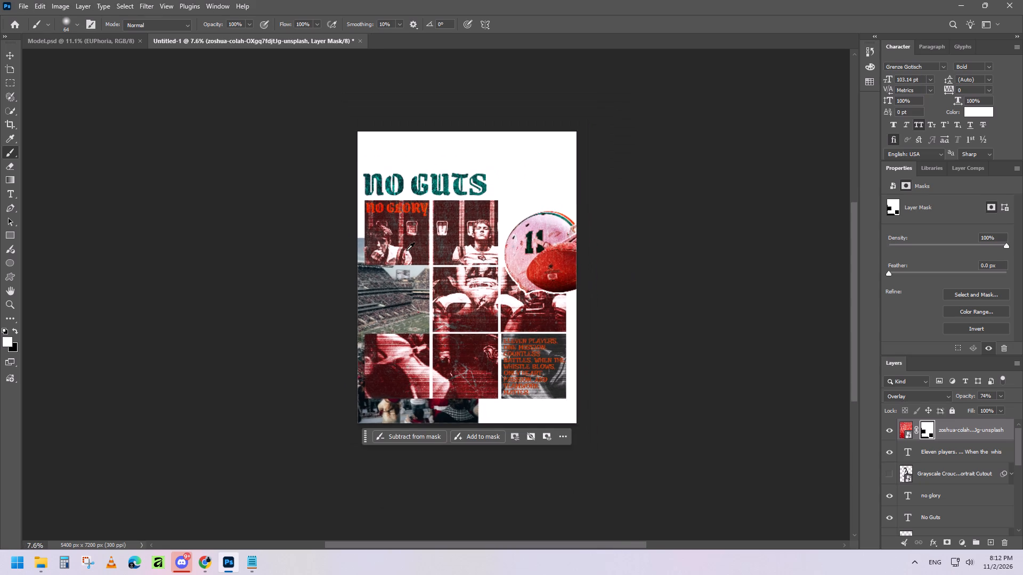
pyautogui.keyDown('alt'); pyautogui.scroll(-2, 407, 250); pyautogui.keyUp('alt')
pyautogui.keyDown('alt'); pyautogui.scroll(5, 395, 261); pyautogui.keyUp('alt')
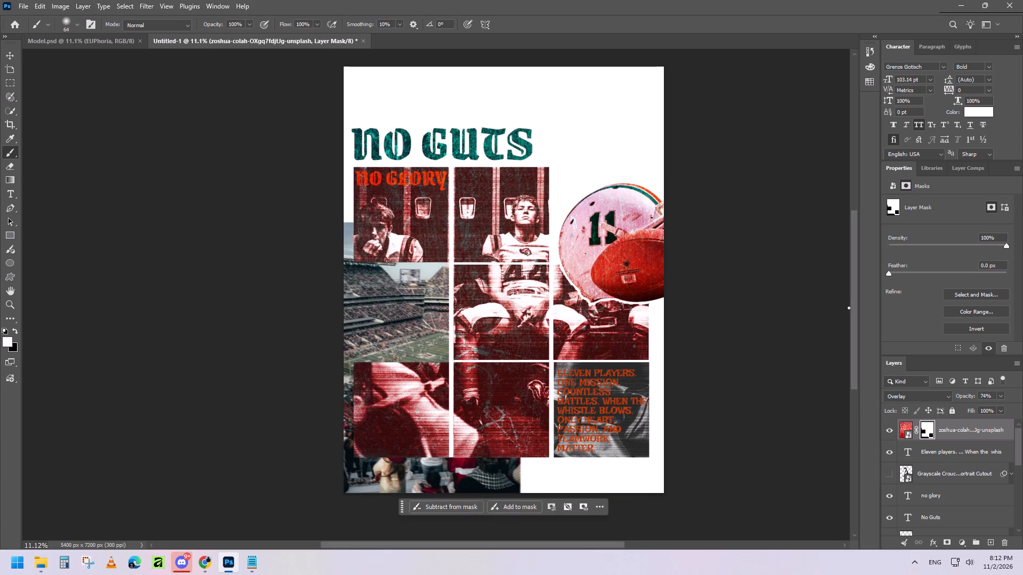
pyautogui.click(851, 310)
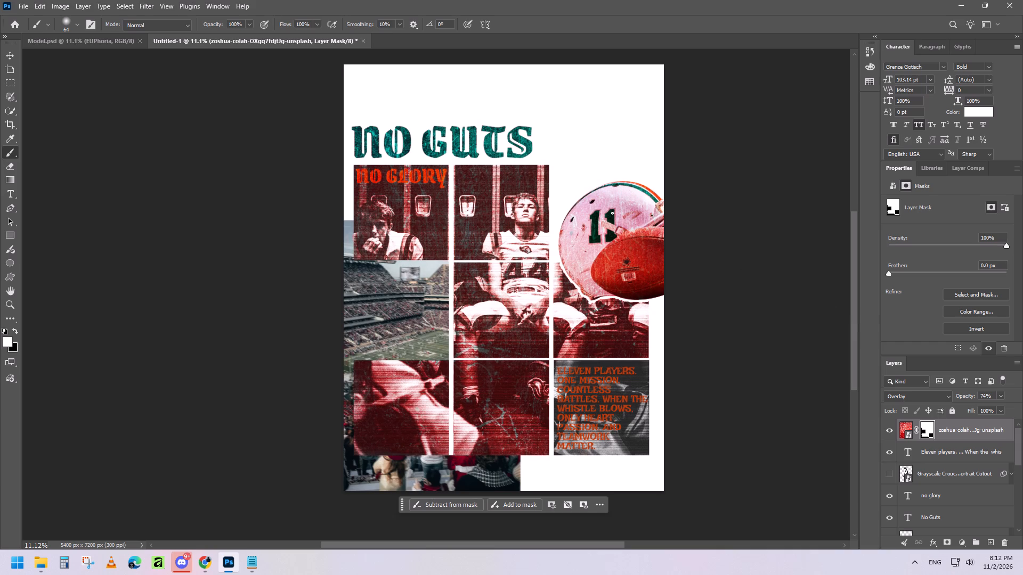
pyautogui.keyDown('alt'); pyautogui.moveTo(616, 227); pyautogui.dragTo(629, 233, button='right'); pyautogui.keyUp('alt')
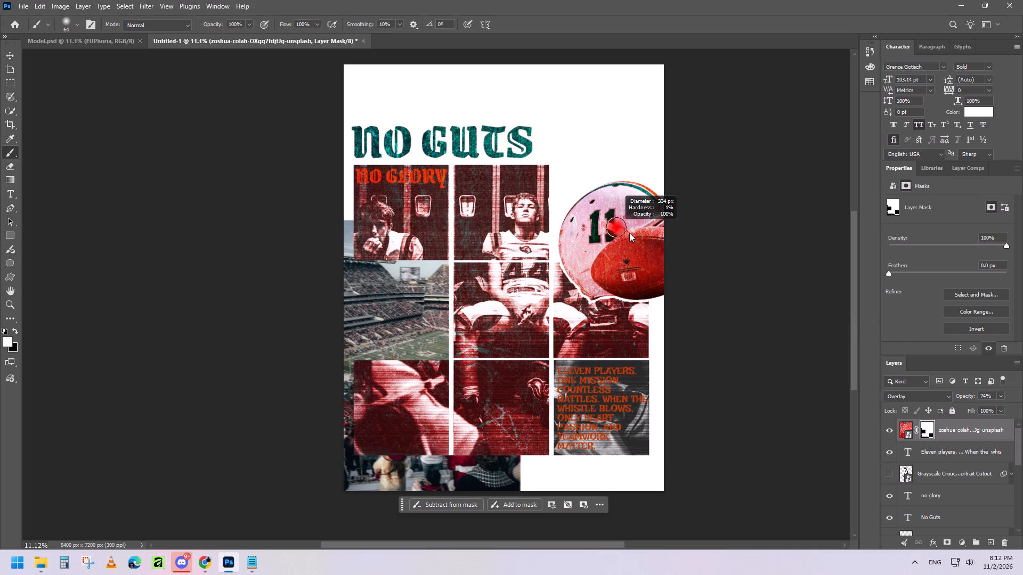
pyautogui.keyDown('alt'); pyautogui.moveTo(629, 233); pyautogui.dragTo(638, 236, button='right'); pyautogui.keyUp('alt')
pyautogui.moveTo(638, 225); pyautogui.dragTo(626, 226)
pyautogui.click(14, 331)
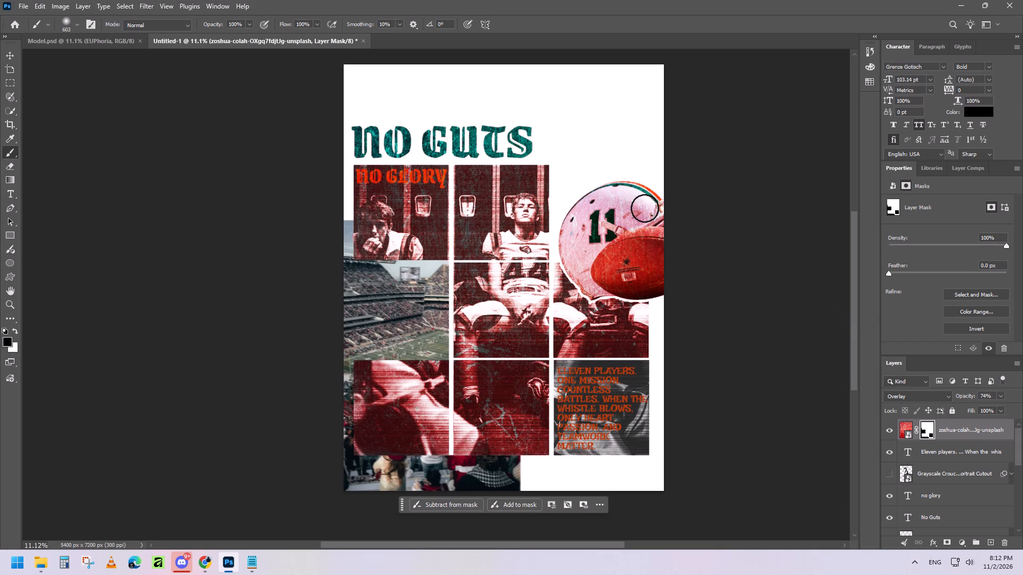
pyautogui.moveTo(648, 204); pyautogui.dragTo(652, 207)
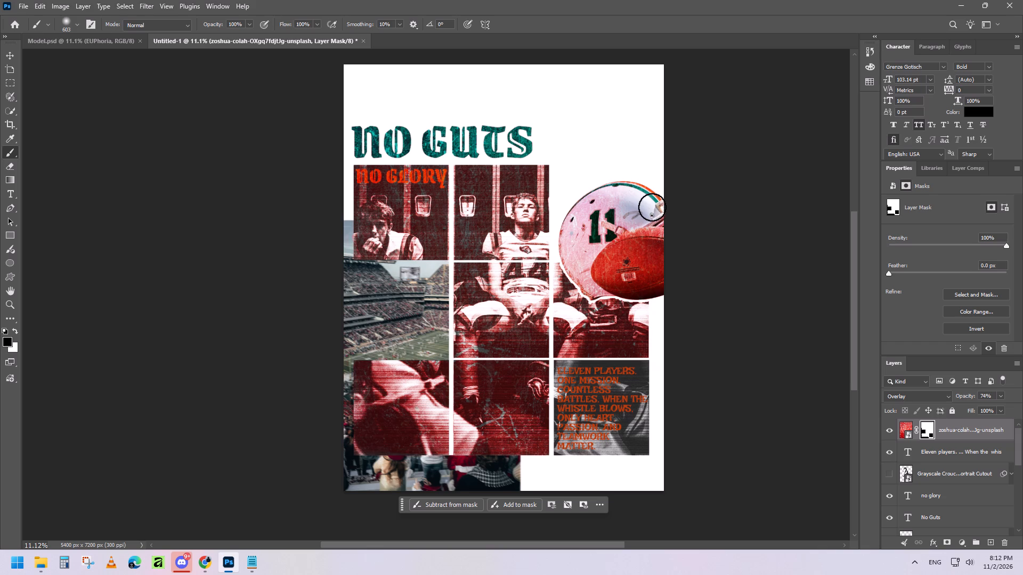
pyautogui.moveTo(652, 207); pyautogui.dragTo(584, 213)
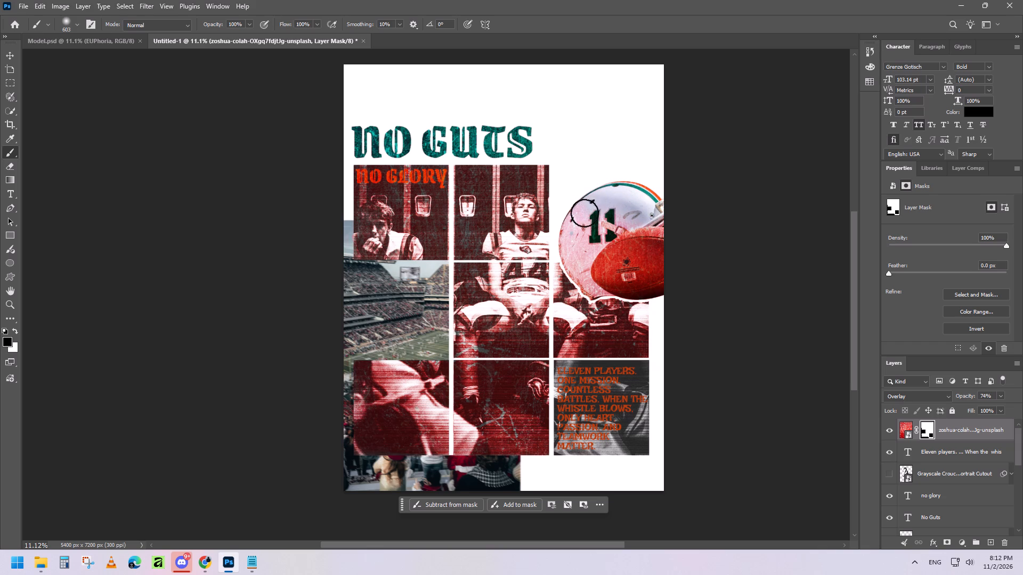
pyautogui.moveTo(584, 213); pyautogui.dragTo(604, 223)
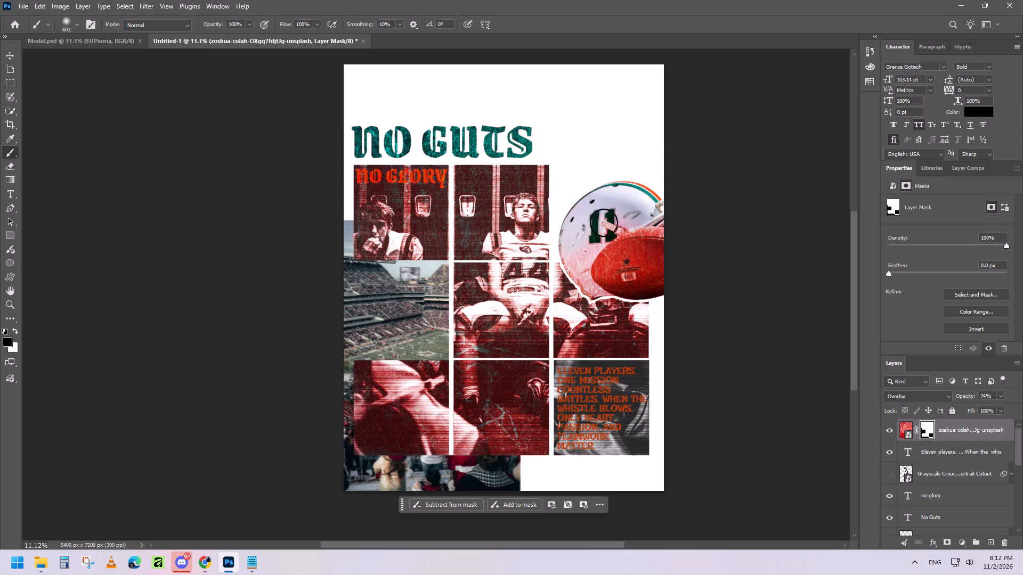
pyautogui.moveTo(604, 223); pyautogui.dragTo(662, 211)
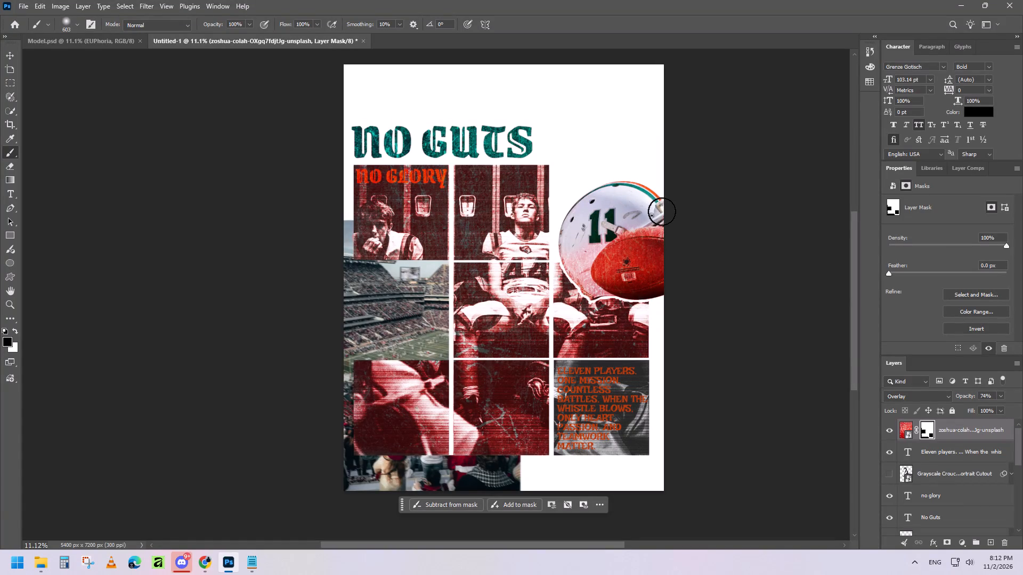
pyautogui.moveTo(662, 211); pyautogui.dragTo(591, 238)
pyautogui.moveTo(591, 238); pyautogui.dragTo(577, 259)
# Paint black on the red texture's mask with a soft 82 px brush over the helmet's lower-left shell and around its number 11.
pyautogui.keyDown('alt'); pyautogui.moveTo(577, 260); pyautogui.dragTo(562, 260, button='right'); pyautogui.keyUp('alt')
pyautogui.moveTo(580, 254); pyautogui.dragTo(562, 258)
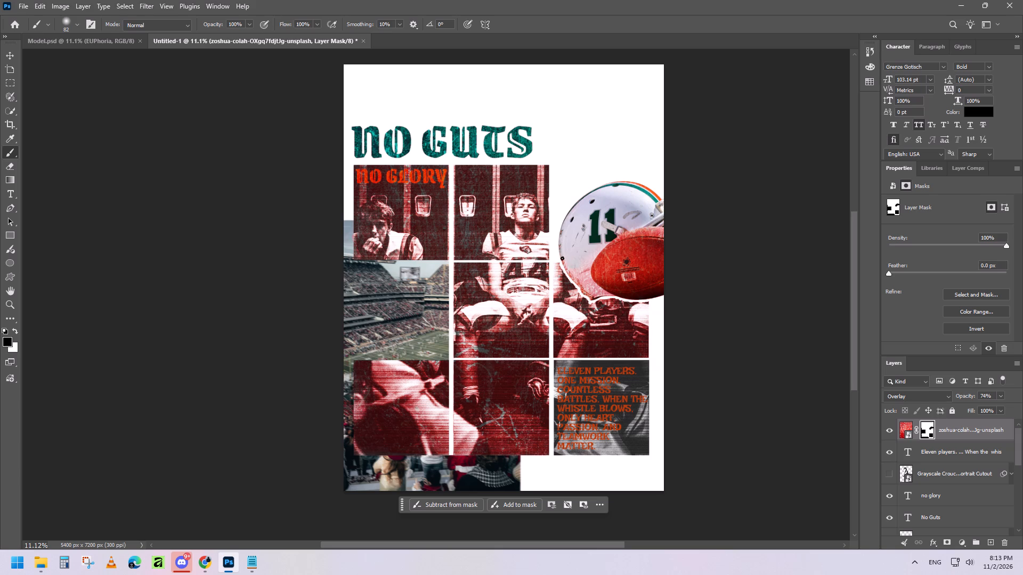
pyautogui.moveTo(562, 258); pyautogui.dragTo(578, 270)
pyautogui.moveTo(578, 270); pyautogui.dragTo(611, 238)
pyautogui.moveTo(611, 238); pyautogui.dragTo(611, 237)
pyautogui.moveTo(611, 237); pyautogui.dragTo(588, 273)
pyautogui.moveTo(588, 273); pyautogui.dragTo(581, 273)
pyautogui.moveTo(581, 273); pyautogui.dragTo(584, 274)
# Paint black on the red texture's mask along the helmet's lower-left edge and bottom rim, up to the football.
pyautogui.moveTo(589, 277); pyautogui.dragTo(592, 283)
pyautogui.moveTo(592, 283); pyautogui.dragTo(612, 295)
pyautogui.moveTo(612, 295); pyautogui.dragTo(600, 295)
pyautogui.moveTo(600, 295); pyautogui.dragTo(582, 282)
pyautogui.moveTo(582, 282); pyautogui.dragTo(572, 274)
pyautogui.moveTo(566, 239); pyautogui.dragTo(564, 259)
pyautogui.moveTo(564, 259); pyautogui.dragTo(584, 289)
pyautogui.moveTo(584, 289); pyautogui.dragTo(586, 294)
pyautogui.moveTo(586, 294); pyautogui.dragTo(592, 299)
pyautogui.moveTo(592, 299); pyautogui.dragTo(614, 297)
pyautogui.moveTo(614, 297); pyautogui.dragTo(593, 298)
# Touch up the red texture's mask in black close up, along the helmet's bottom rim beside the football and up its shell.
pyautogui.keyDown('alt'); pyautogui.scroll(12, 598, 290); pyautogui.keyUp('alt')
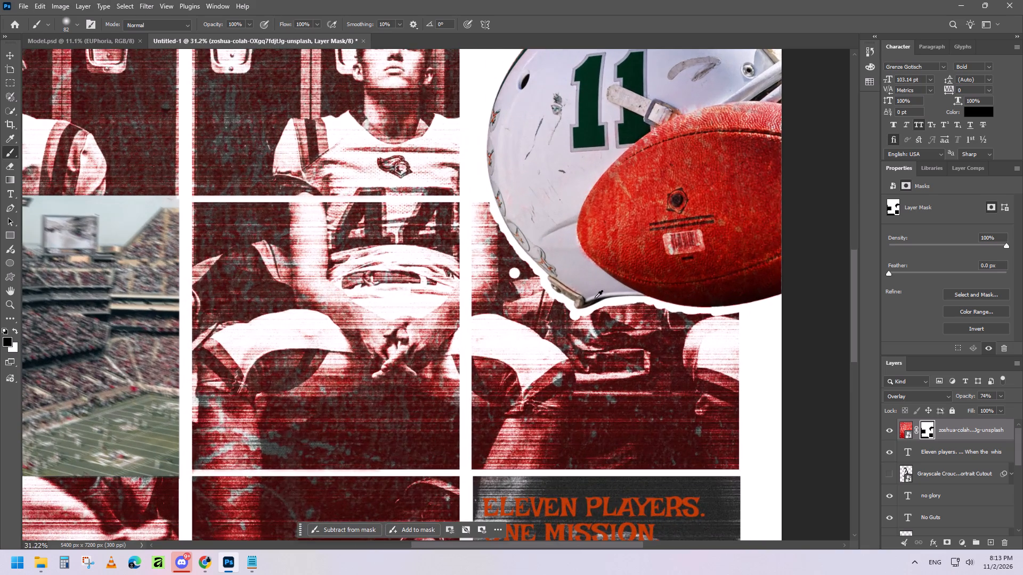
pyautogui.keyDown('alt'); pyautogui.scroll(3, 595, 298); pyautogui.keyUp('alt')
pyautogui.moveTo(549, 292); pyautogui.dragTo(566, 311)
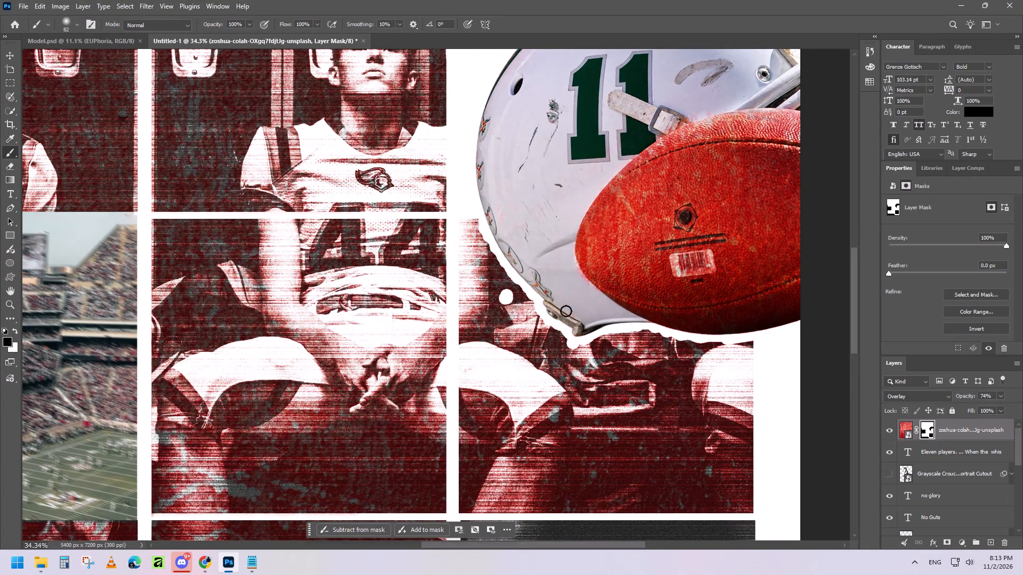
pyautogui.moveTo(566, 311); pyautogui.dragTo(638, 319)
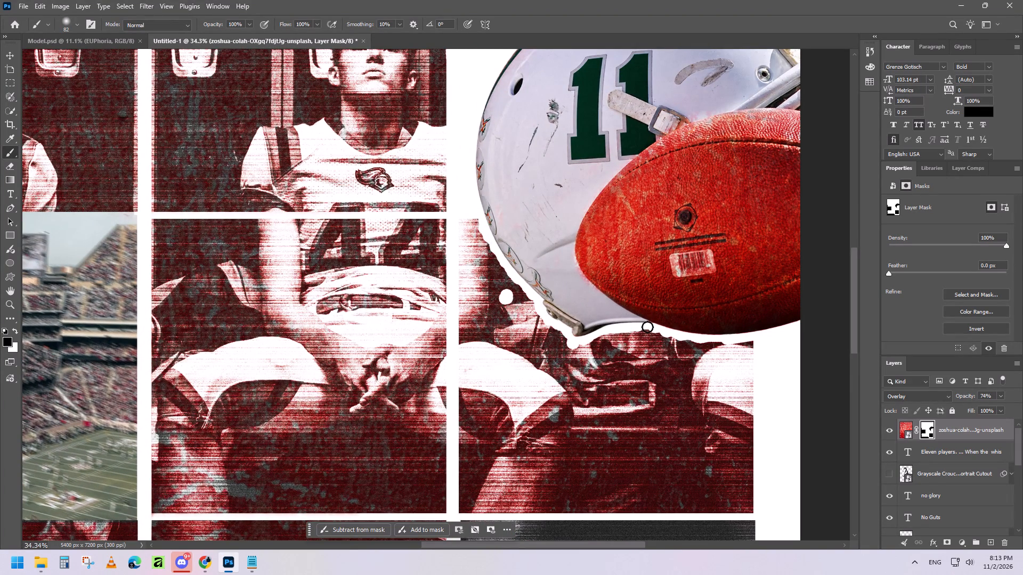
pyautogui.doubleClick(647, 326)
pyautogui.moveTo(632, 324); pyautogui.dragTo(578, 312)
pyautogui.moveTo(578, 312); pyautogui.dragTo(532, 130)
# Paint black on the red texture's mask over the helmet's crown, above the number 11 and across to the striped edge.
pyautogui.keyDown('alt'); pyautogui.scroll(-10, 608, 214); pyautogui.keyUp('alt')
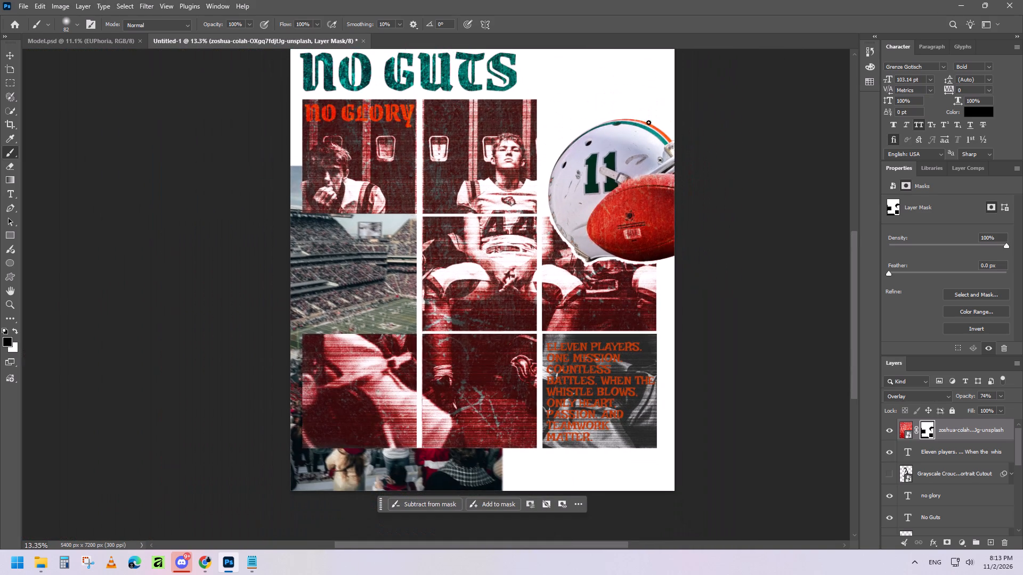
pyautogui.moveTo(602, 128); pyautogui.dragTo(610, 147)
pyautogui.moveTo(610, 147); pyautogui.dragTo(659, 145)
# Reopen the Motion Blur smart filter on the stadium photo copy and try a 90° angle with a 44-pixel distance.
pyautogui.keyDown('alt'); pyautogui.scroll(-3, 616, 138); pyautogui.keyUp('alt')
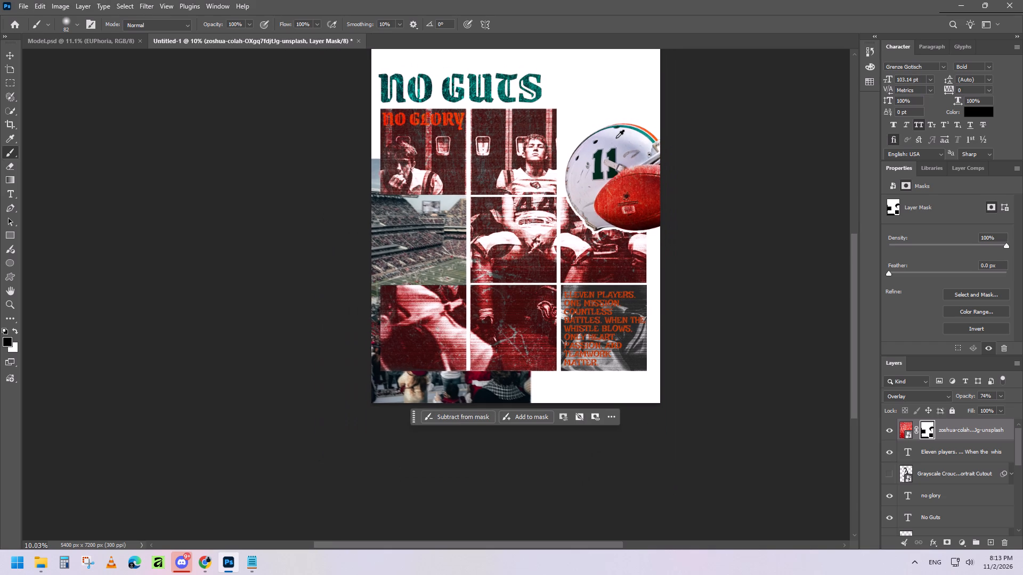
pyautogui.scroll(-7, 968, 501)
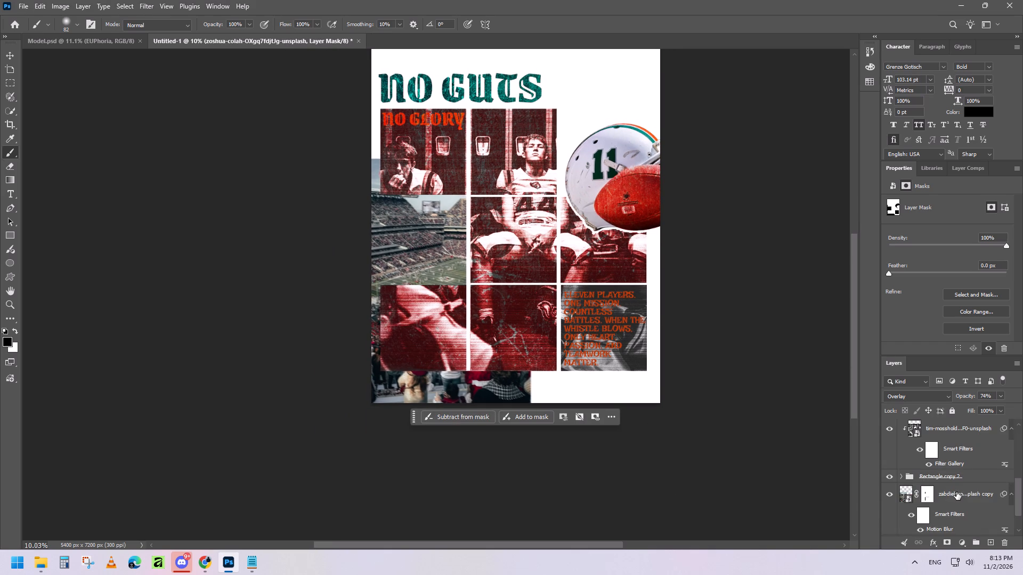
pyautogui.scroll(-2, 956, 490)
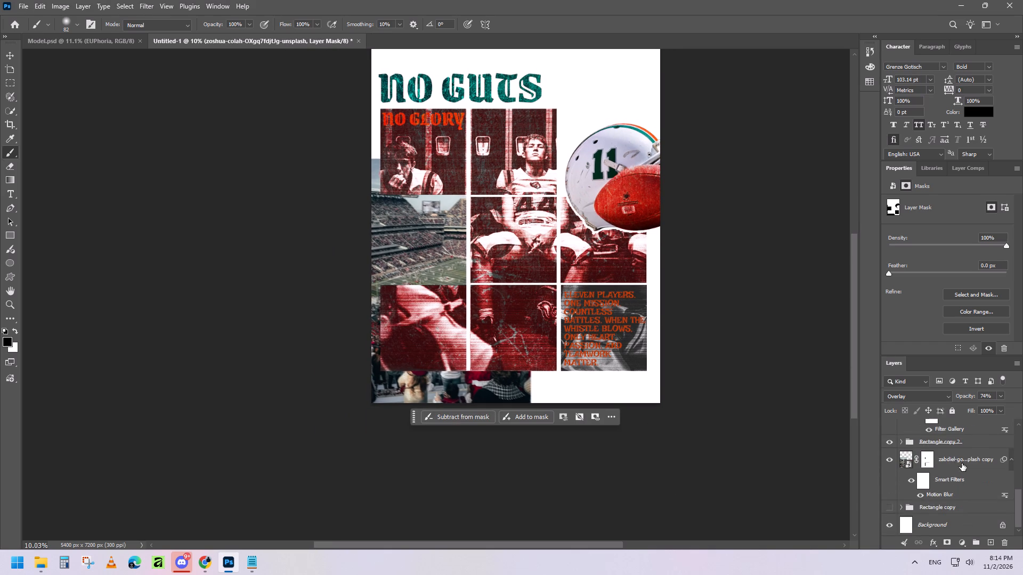
pyautogui.scroll(11, 954, 462)
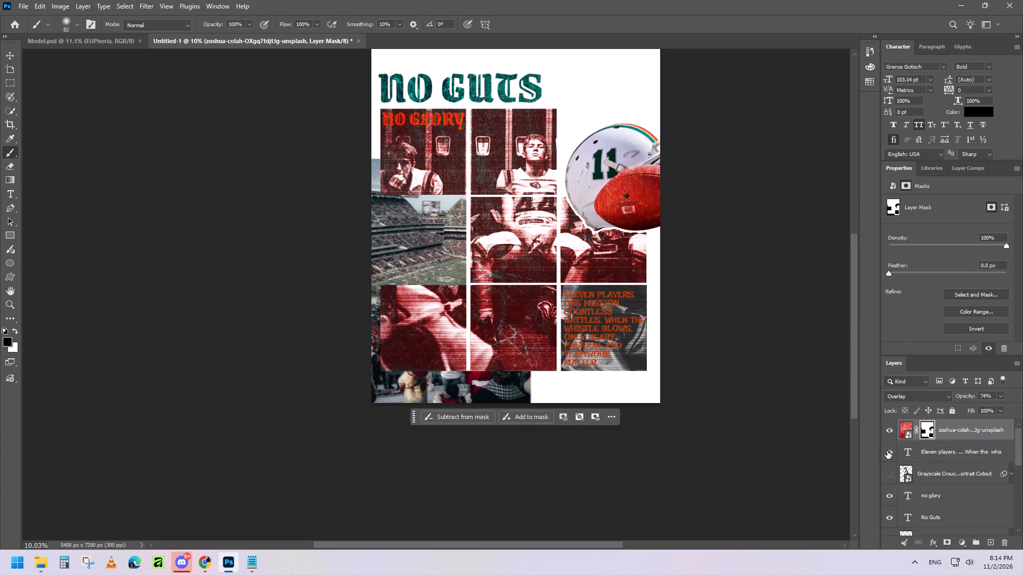
pyautogui.scroll(-4, 971, 516)
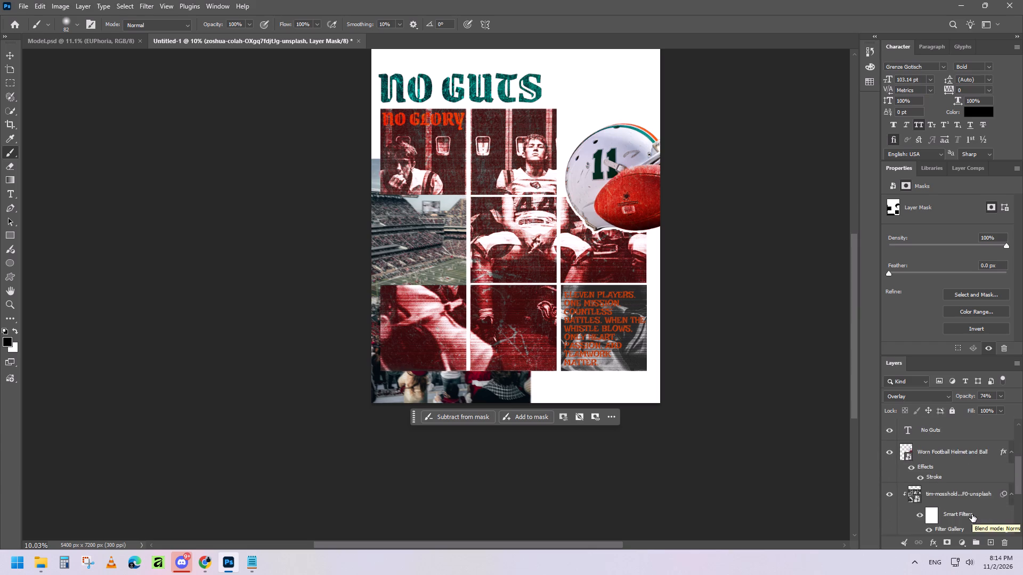
pyautogui.scroll(-4, 973, 517)
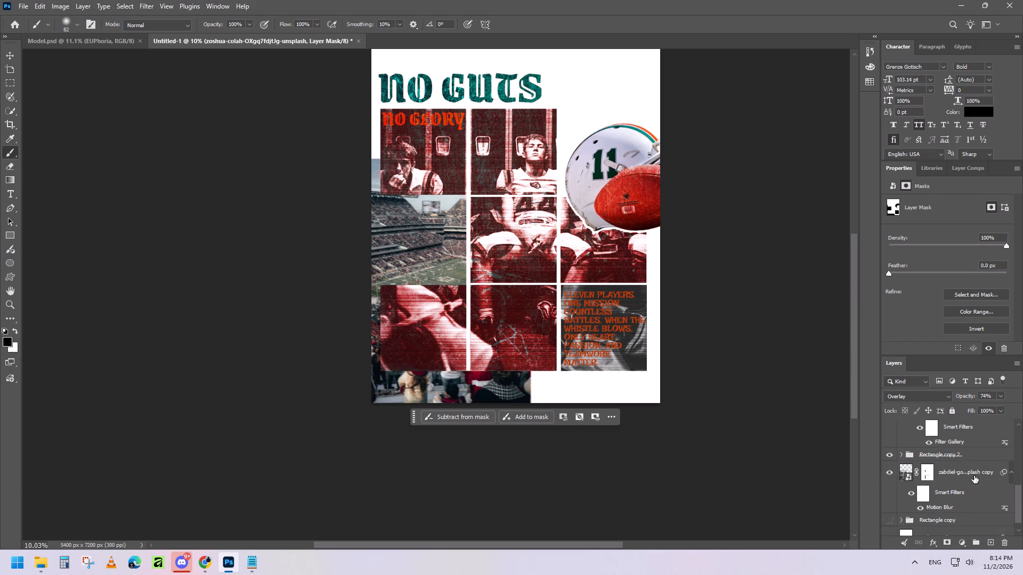
pyautogui.click(956, 507)
pyautogui.doubleClick(949, 507)
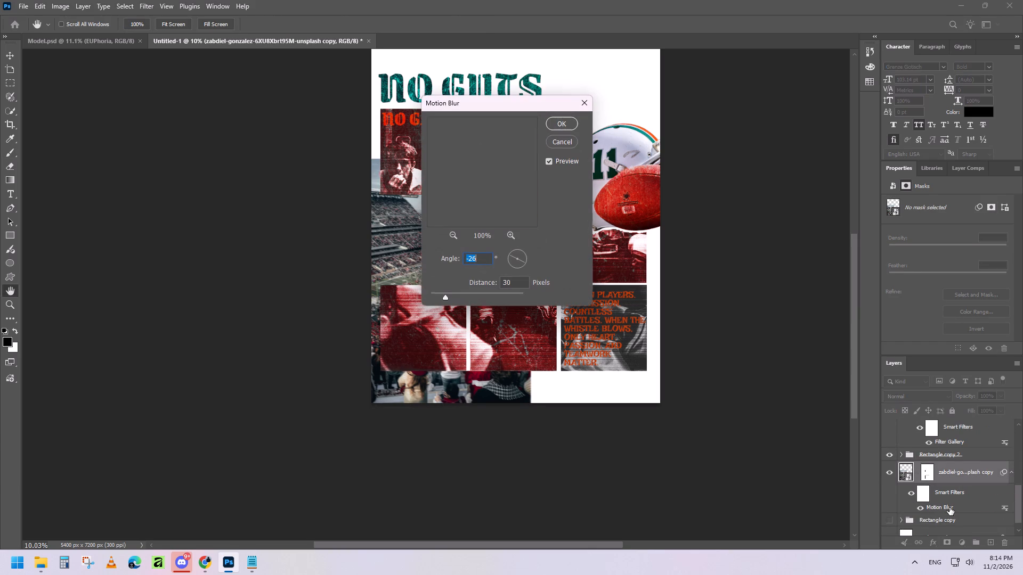
pyautogui.moveTo(514, 104); pyautogui.dragTo(645, 105)
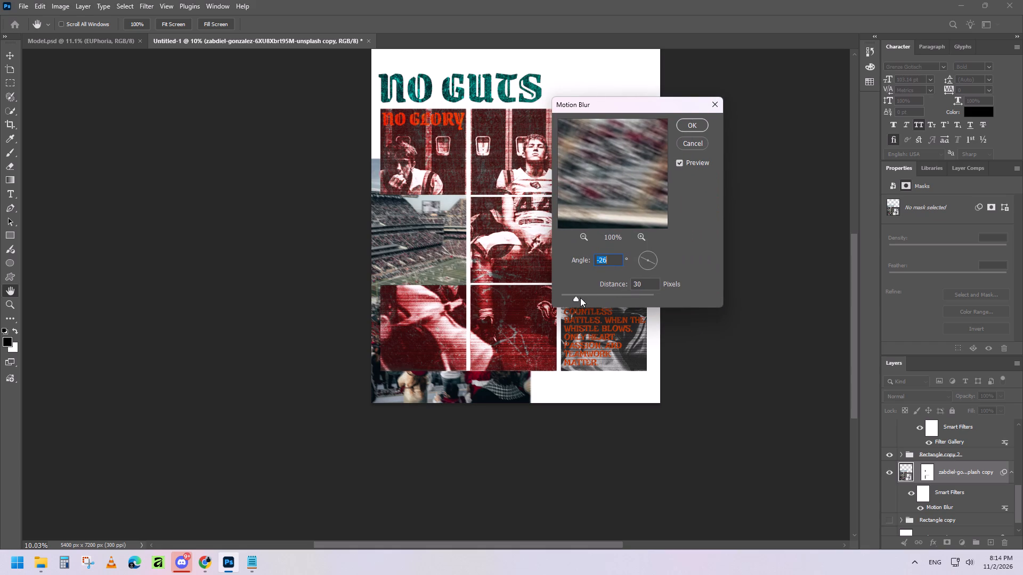
pyautogui.moveTo(576, 298); pyautogui.dragTo(581, 300)
pyautogui.click(581, 300)
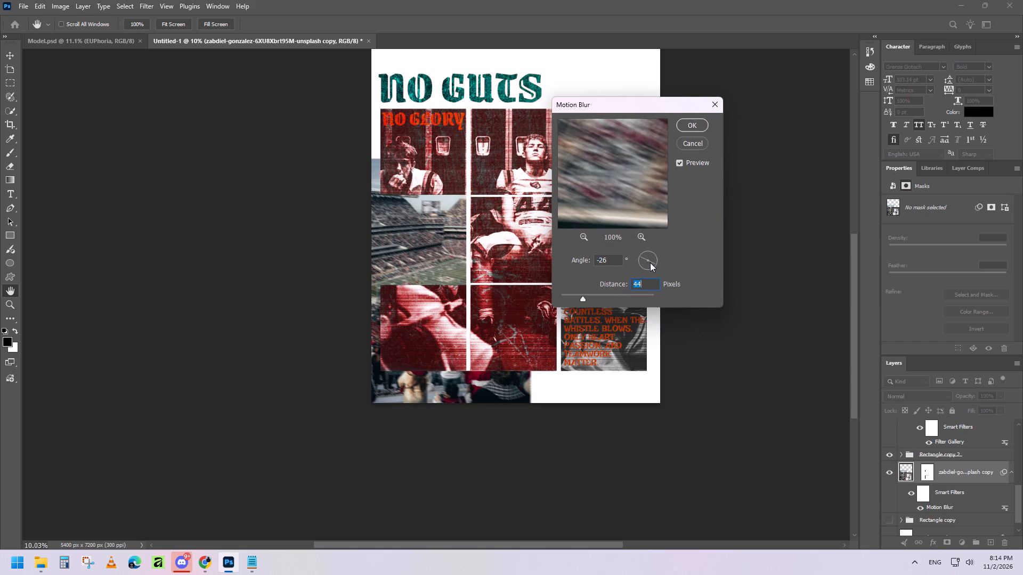
pyautogui.moveTo(647, 260); pyautogui.dragTo(642, 252)
pyautogui.moveTo(642, 252); pyautogui.dragTo(648, 249)
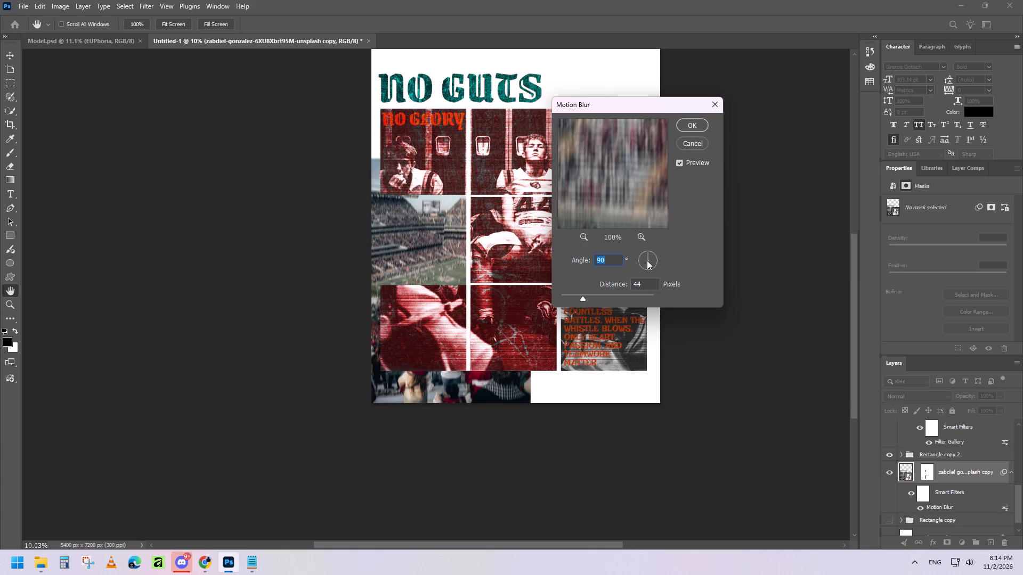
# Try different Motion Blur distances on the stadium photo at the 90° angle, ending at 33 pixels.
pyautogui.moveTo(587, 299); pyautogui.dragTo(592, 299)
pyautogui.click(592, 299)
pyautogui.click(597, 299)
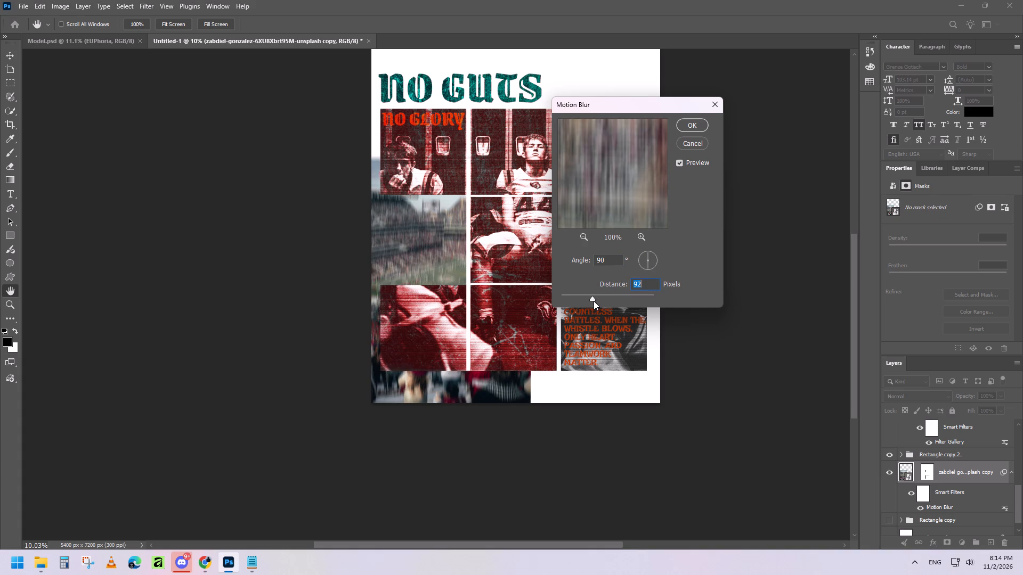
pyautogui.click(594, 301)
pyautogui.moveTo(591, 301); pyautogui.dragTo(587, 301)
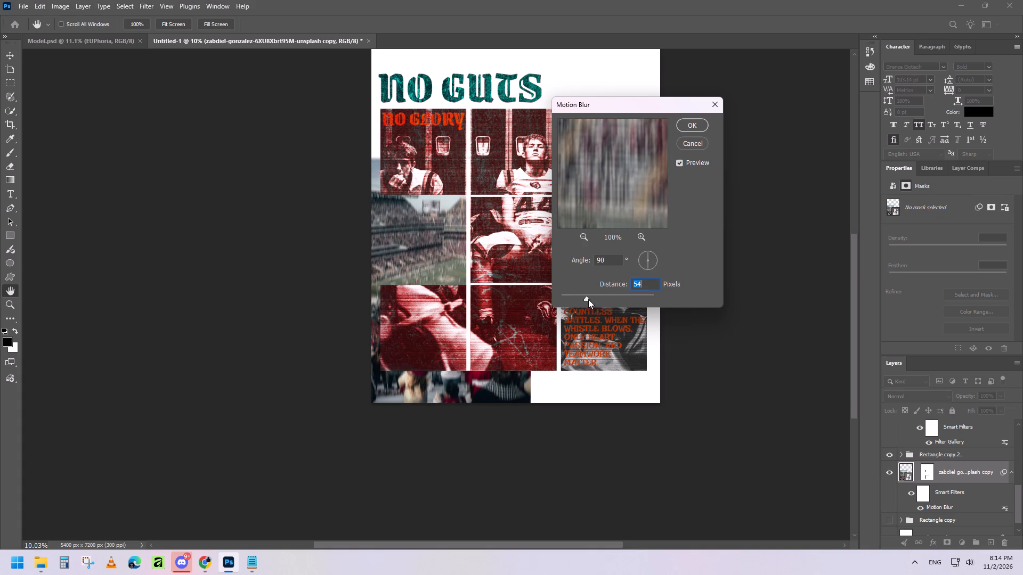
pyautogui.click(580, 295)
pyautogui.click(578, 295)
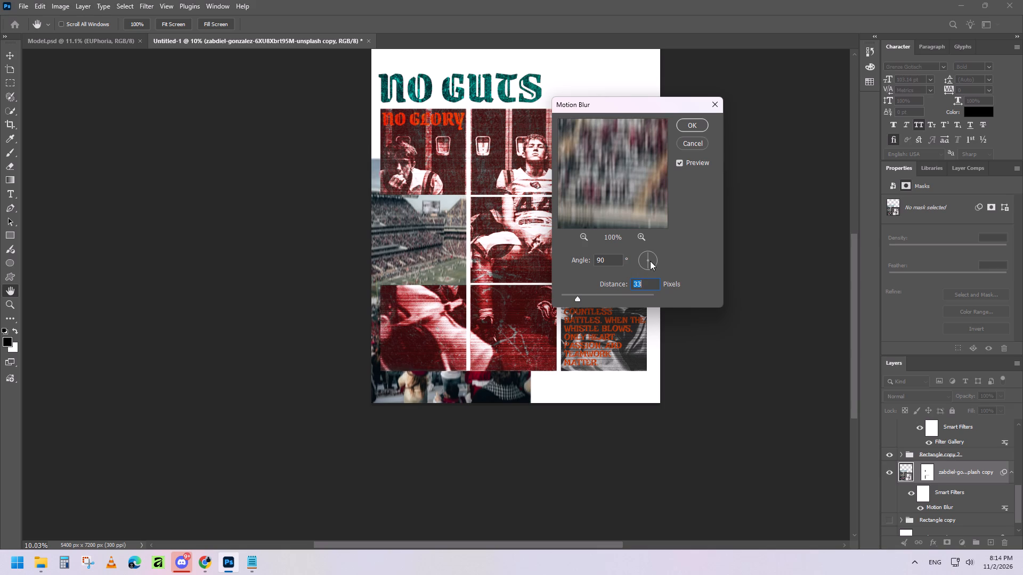
# Try several directions for the stadium's Motion Blur and set its angle to 49°.
pyautogui.moveTo(647, 259); pyautogui.dragTo(640, 269)
pyautogui.moveTo(640, 269); pyautogui.dragTo(652, 275)
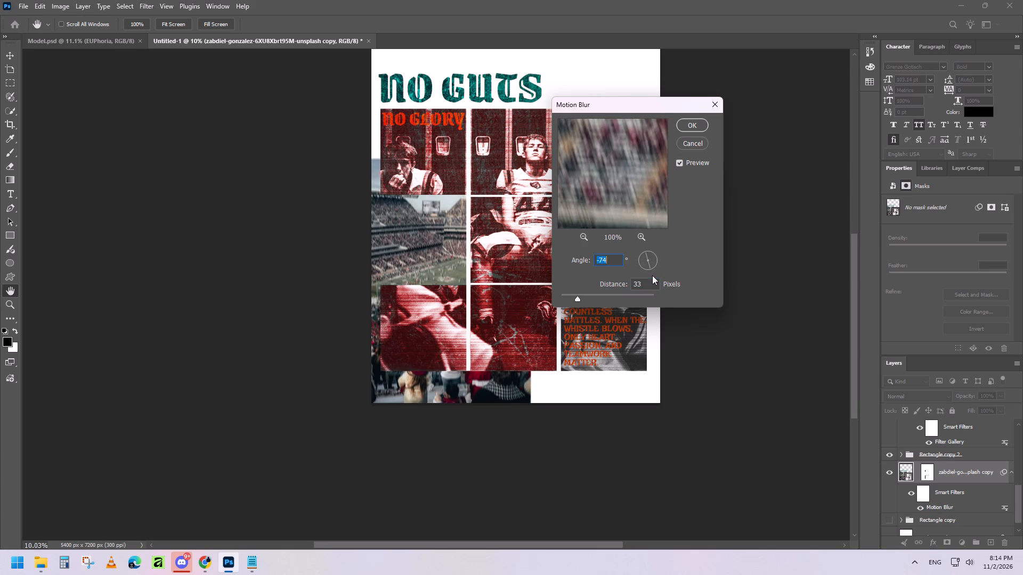
pyautogui.moveTo(649, 260); pyautogui.dragTo(636, 252)
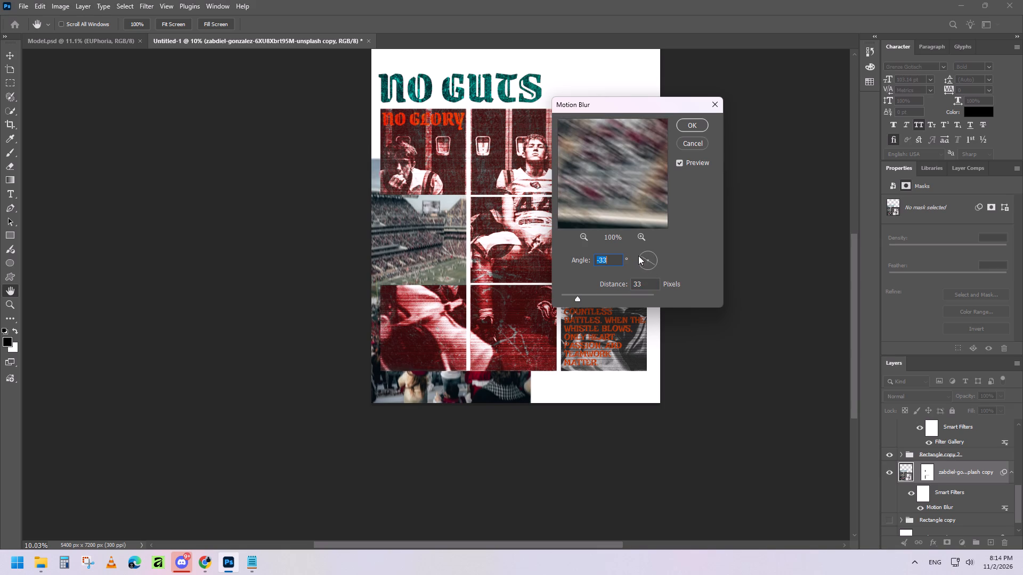
pyautogui.moveTo(640, 254); pyautogui.dragTo(645, 251)
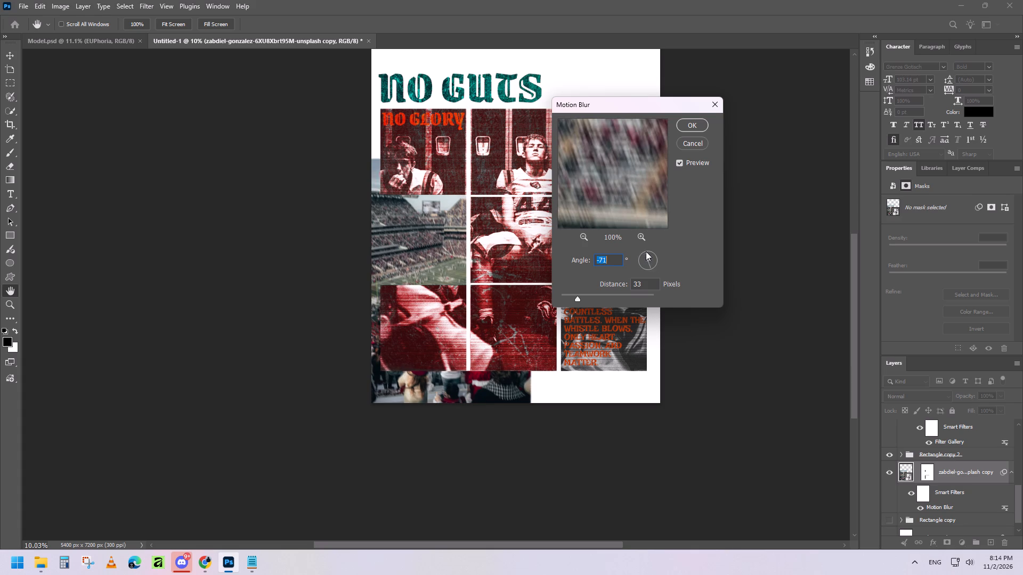
pyautogui.moveTo(648, 251); pyautogui.dragTo(654, 252)
pyautogui.moveTo(656, 253); pyautogui.dragTo(661, 257)
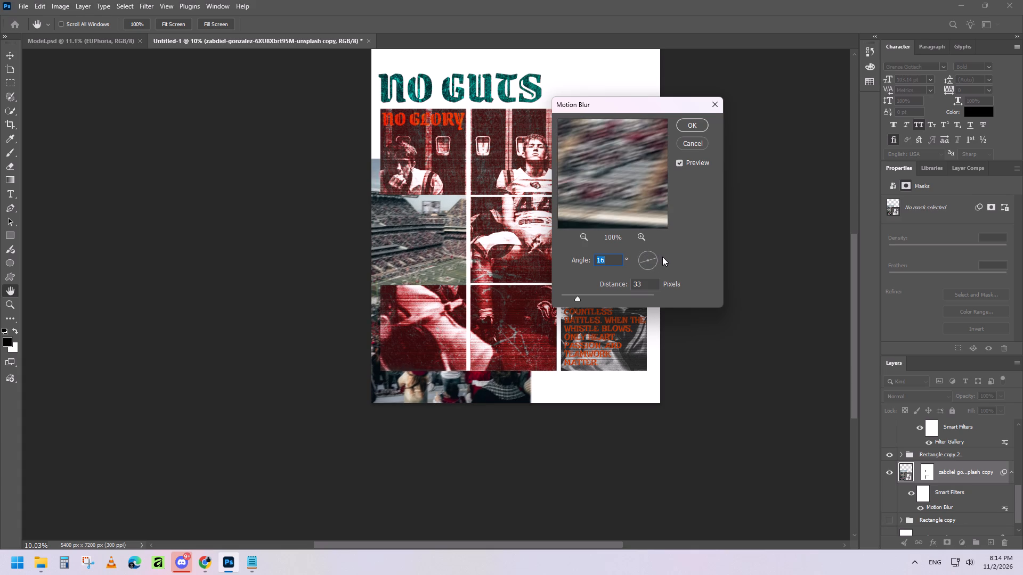
pyautogui.click(653, 265)
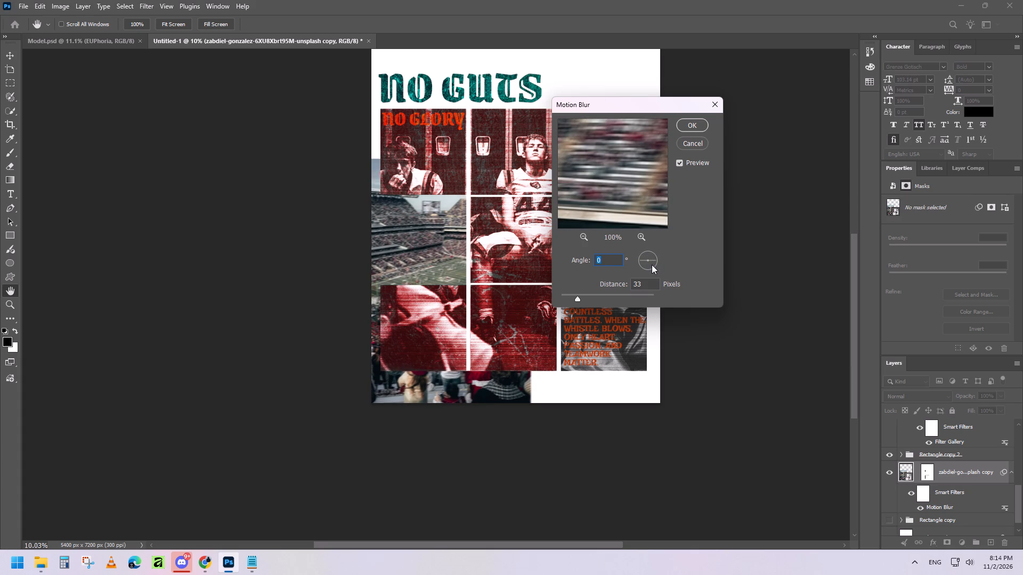
pyautogui.click(650, 265)
pyautogui.click(649, 267)
pyautogui.click(646, 267)
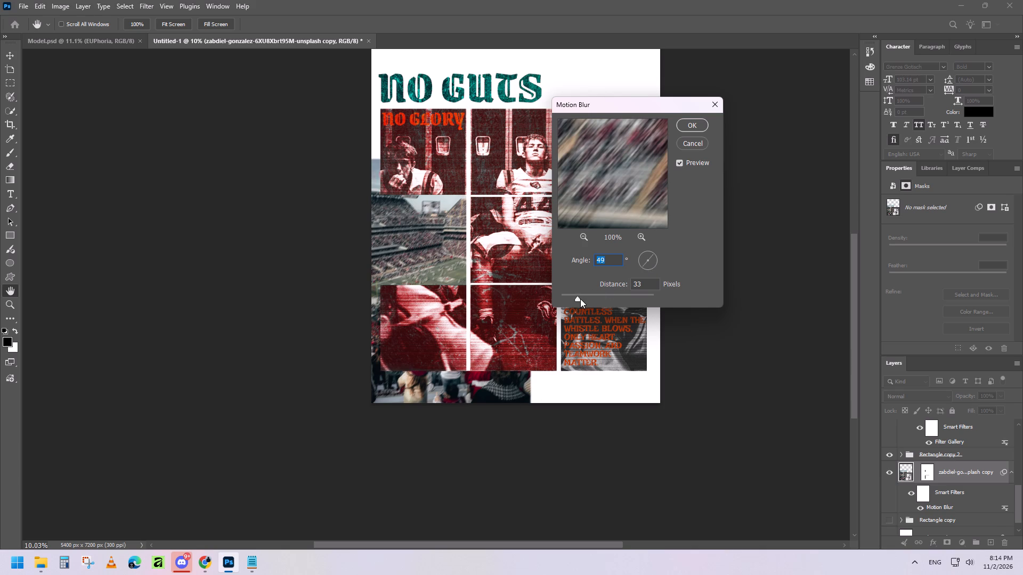
# Preview the blur on the crowd's checkered clothing, set the Motion Blur distance to 38 pixels and apply it.
pyautogui.click(488, 389)
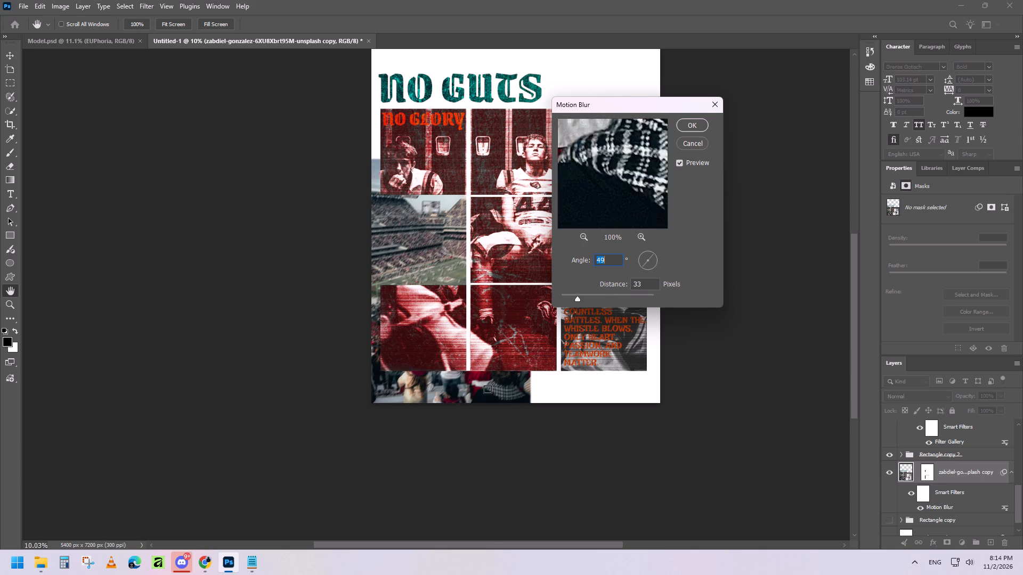
pyautogui.click(577, 299)
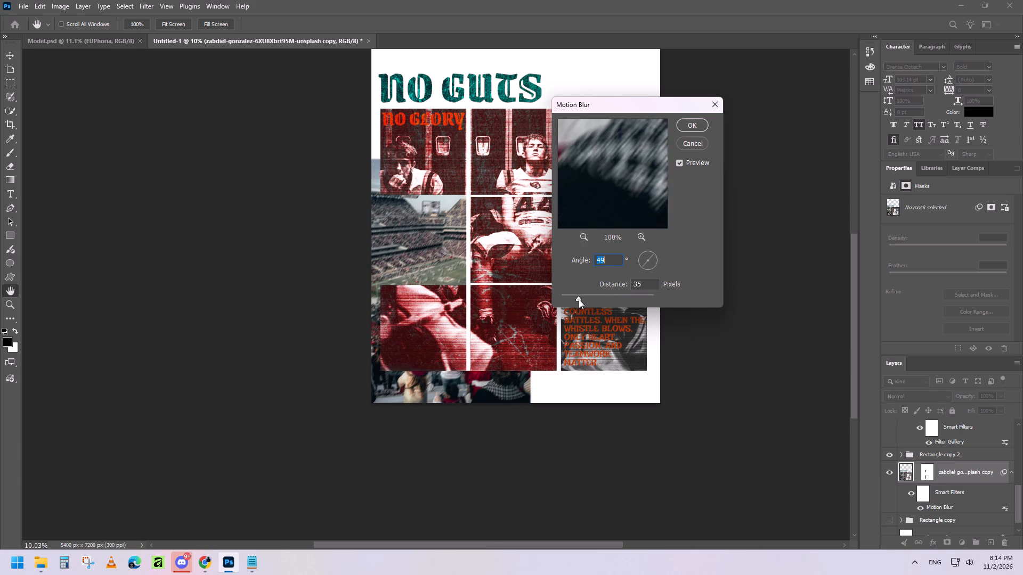
pyautogui.click(580, 299)
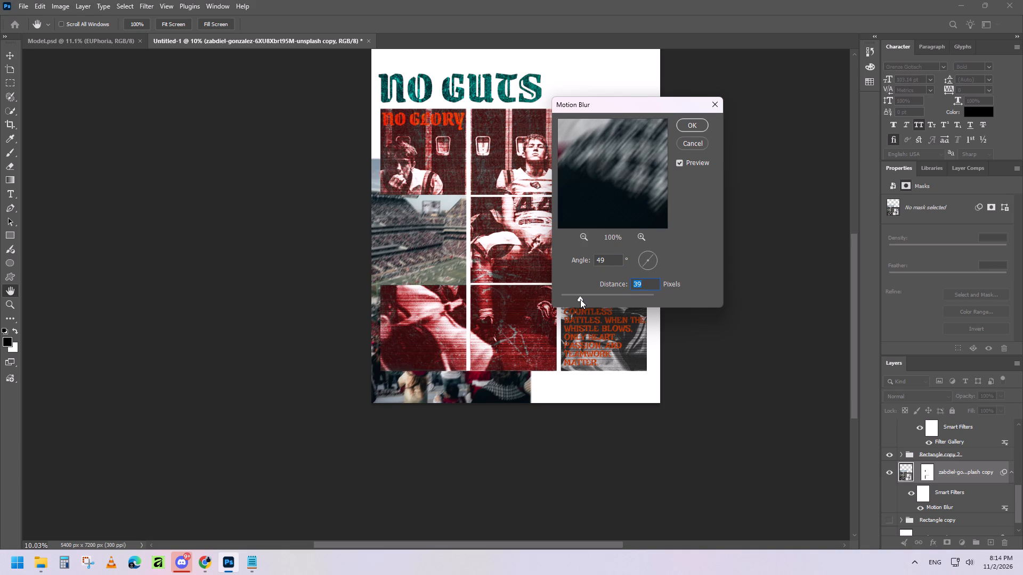
pyautogui.click(580, 299)
pyautogui.click(577, 299)
pyautogui.click(573, 299)
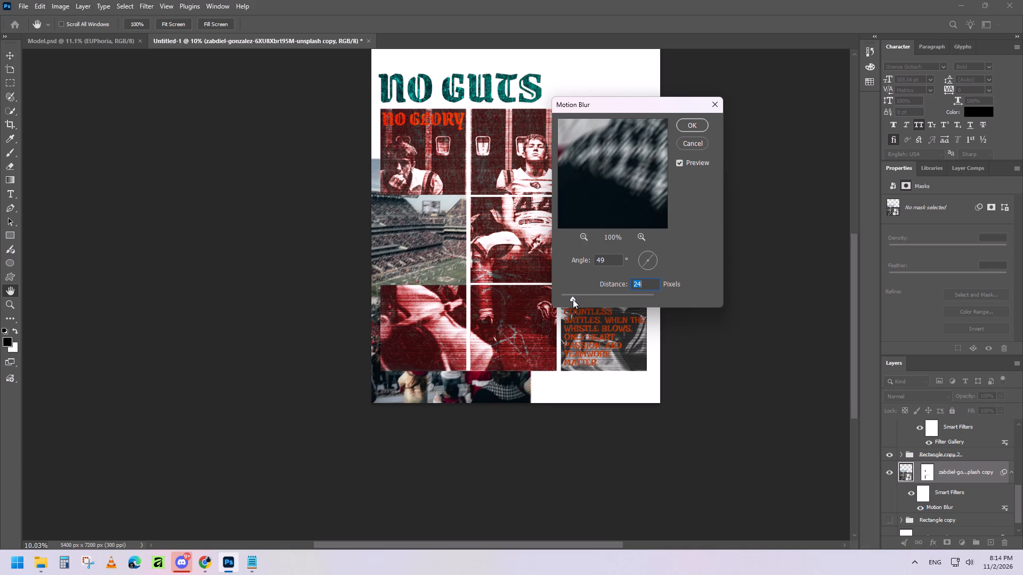
pyautogui.click(574, 300)
pyautogui.click(577, 301)
pyautogui.click(578, 301)
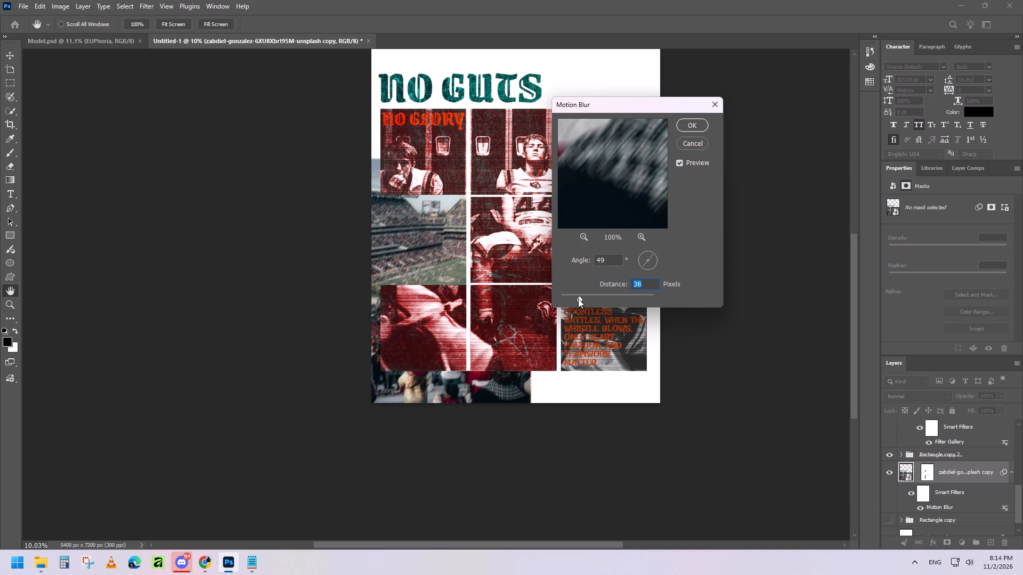
pyautogui.click(696, 128)
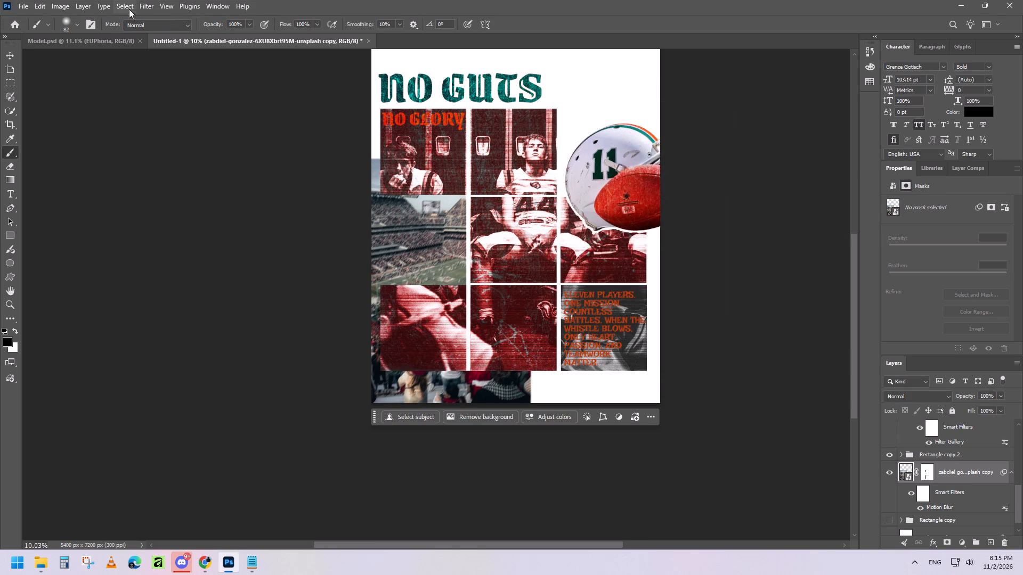
# Hide the Motion Blur smart filter on the stadium photo copy.
pyautogui.click(919, 509)
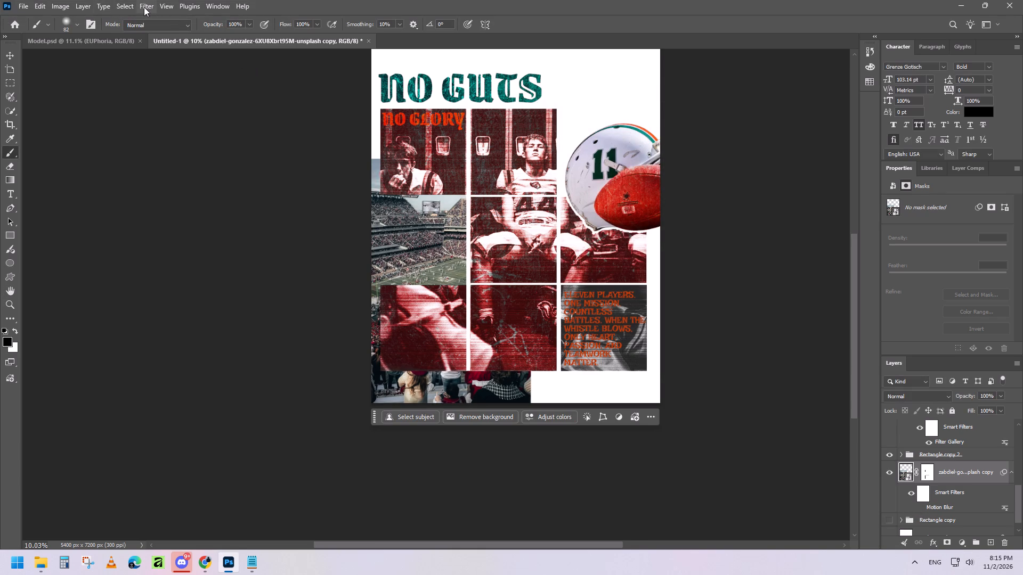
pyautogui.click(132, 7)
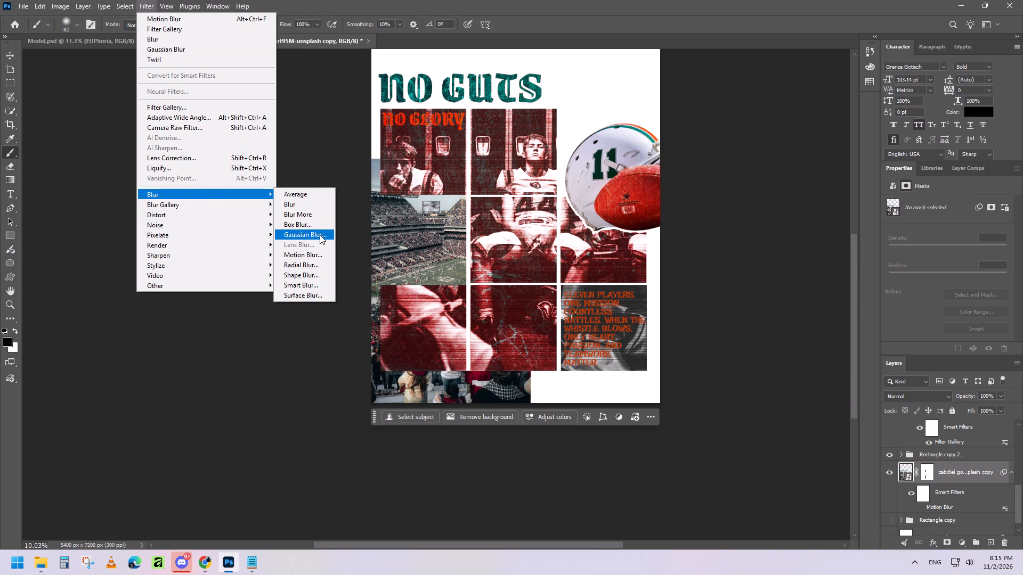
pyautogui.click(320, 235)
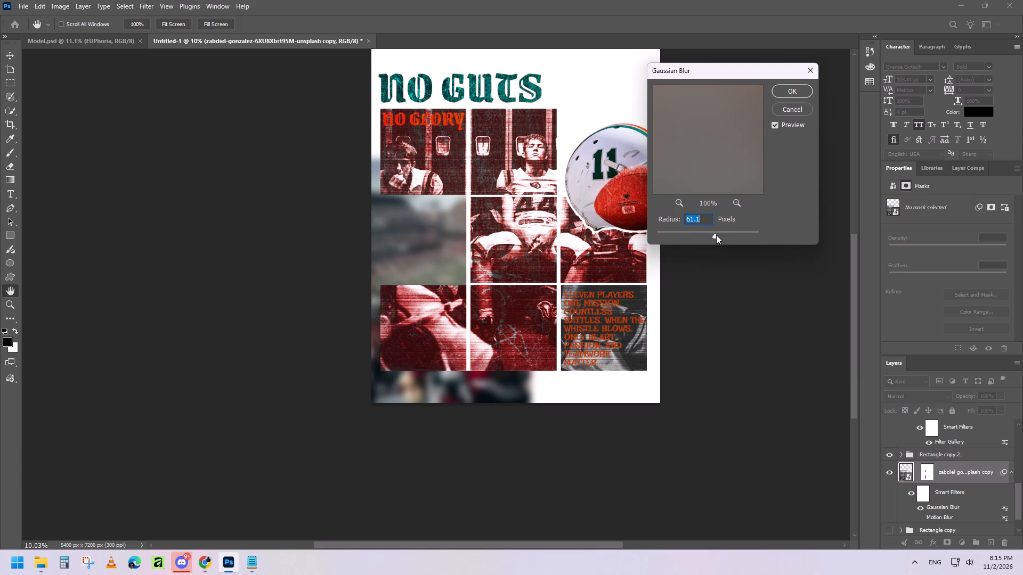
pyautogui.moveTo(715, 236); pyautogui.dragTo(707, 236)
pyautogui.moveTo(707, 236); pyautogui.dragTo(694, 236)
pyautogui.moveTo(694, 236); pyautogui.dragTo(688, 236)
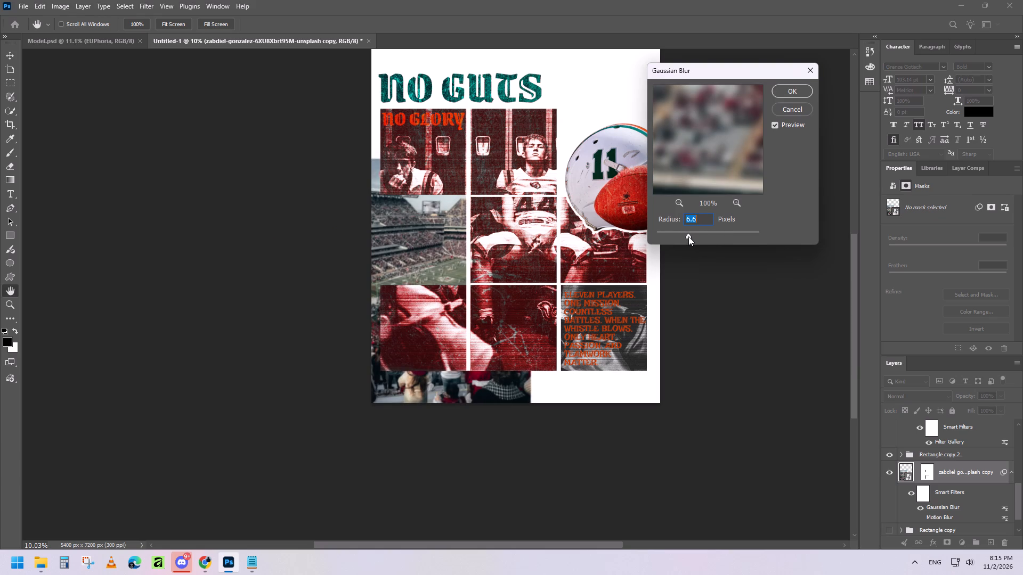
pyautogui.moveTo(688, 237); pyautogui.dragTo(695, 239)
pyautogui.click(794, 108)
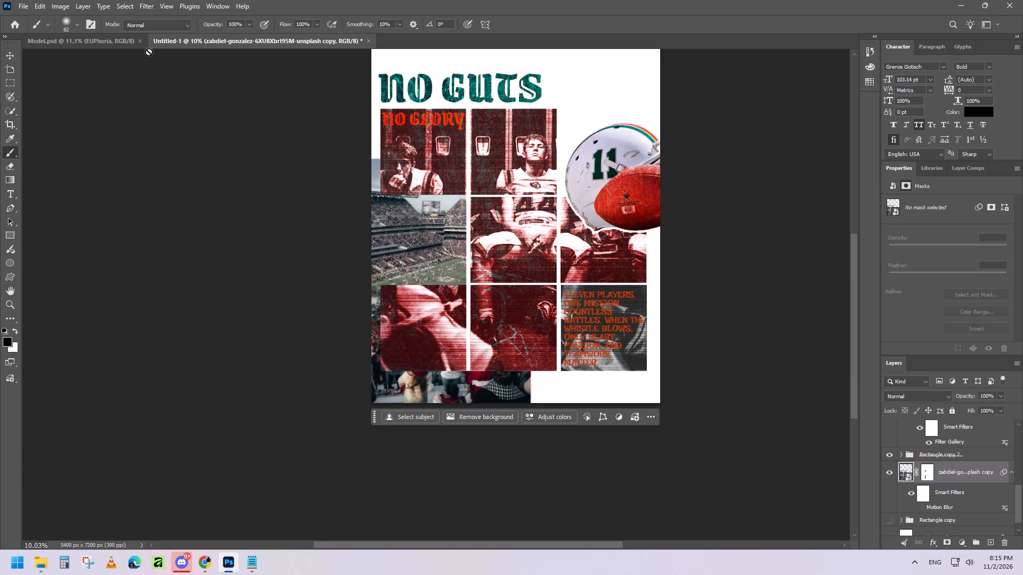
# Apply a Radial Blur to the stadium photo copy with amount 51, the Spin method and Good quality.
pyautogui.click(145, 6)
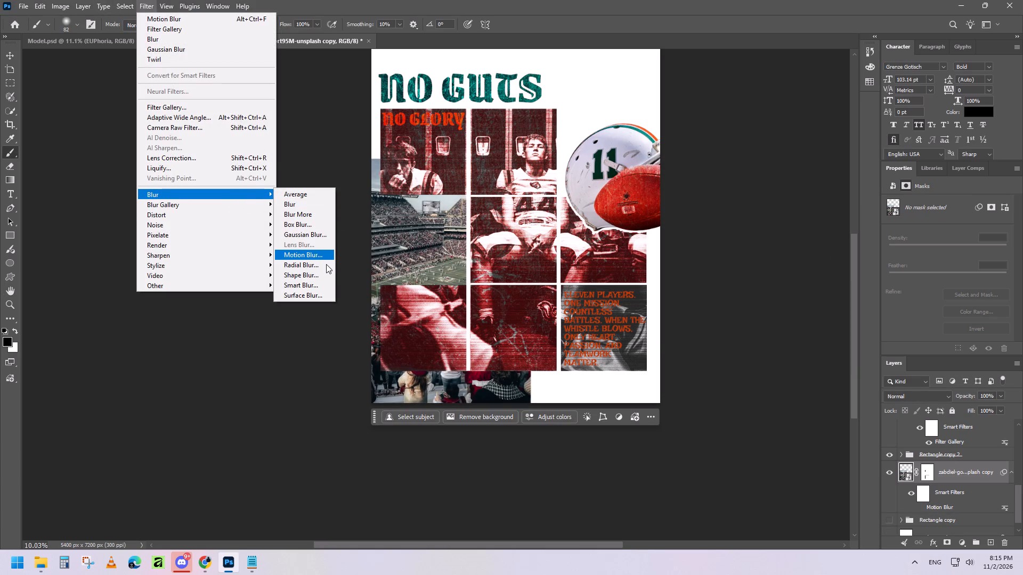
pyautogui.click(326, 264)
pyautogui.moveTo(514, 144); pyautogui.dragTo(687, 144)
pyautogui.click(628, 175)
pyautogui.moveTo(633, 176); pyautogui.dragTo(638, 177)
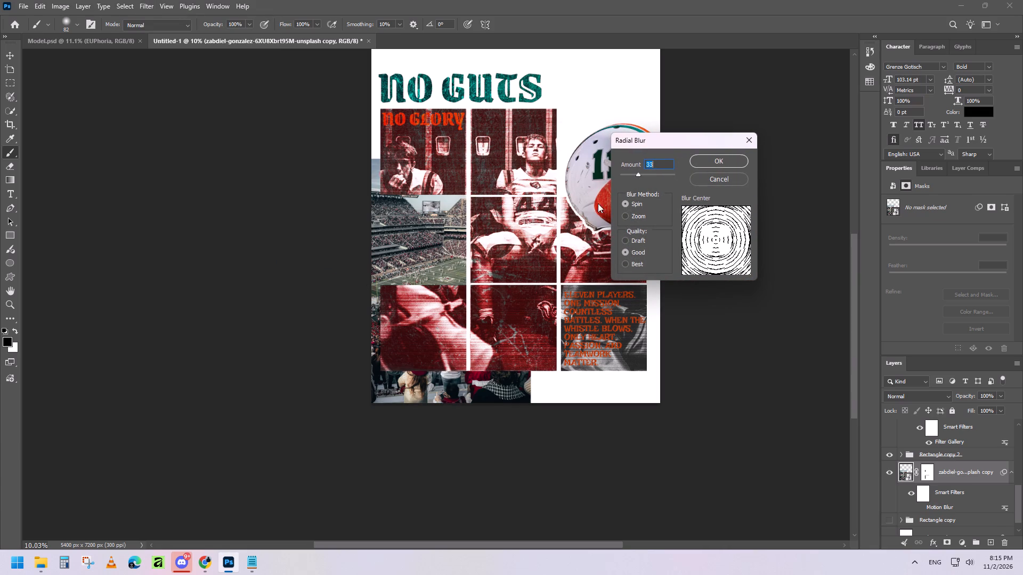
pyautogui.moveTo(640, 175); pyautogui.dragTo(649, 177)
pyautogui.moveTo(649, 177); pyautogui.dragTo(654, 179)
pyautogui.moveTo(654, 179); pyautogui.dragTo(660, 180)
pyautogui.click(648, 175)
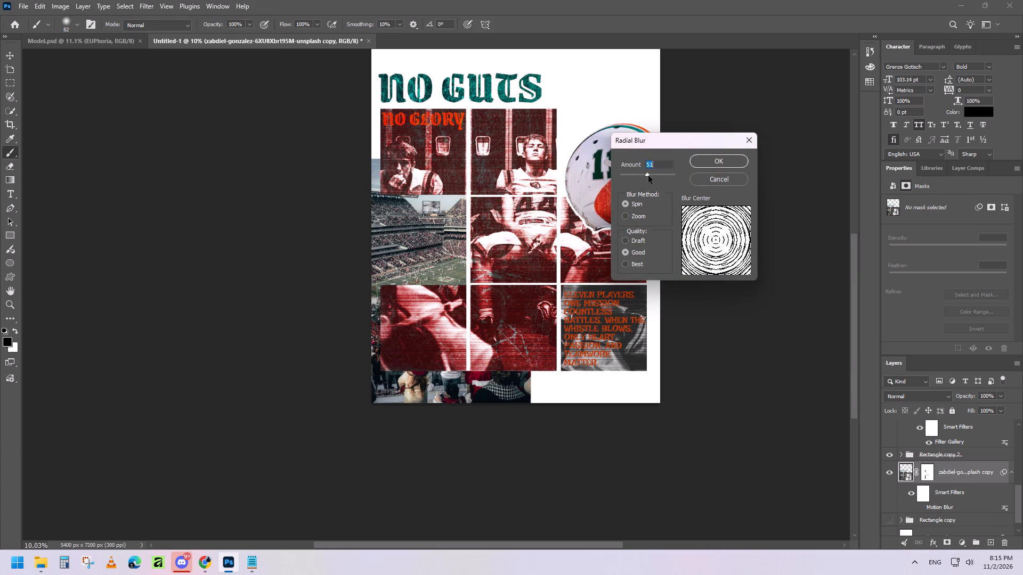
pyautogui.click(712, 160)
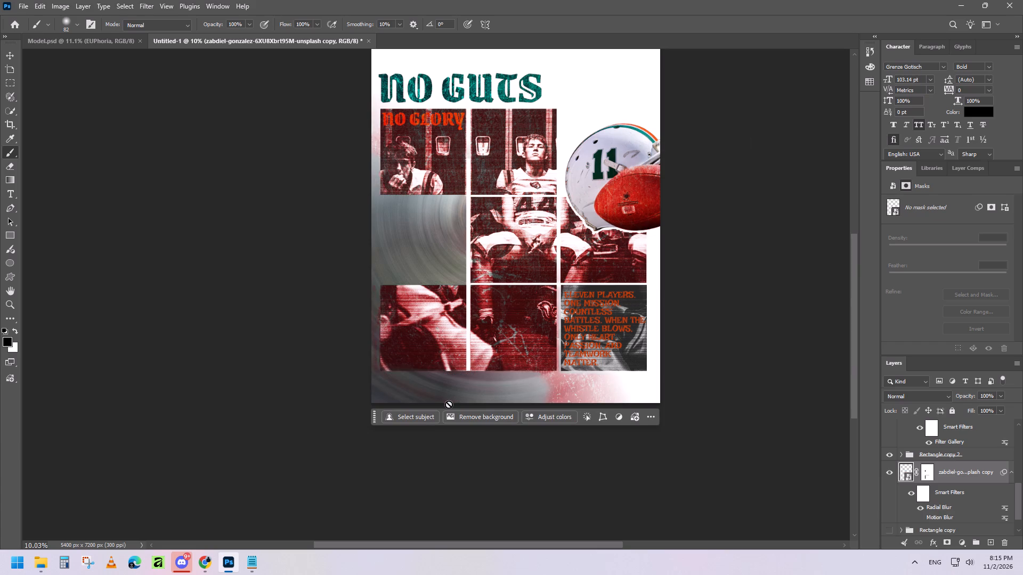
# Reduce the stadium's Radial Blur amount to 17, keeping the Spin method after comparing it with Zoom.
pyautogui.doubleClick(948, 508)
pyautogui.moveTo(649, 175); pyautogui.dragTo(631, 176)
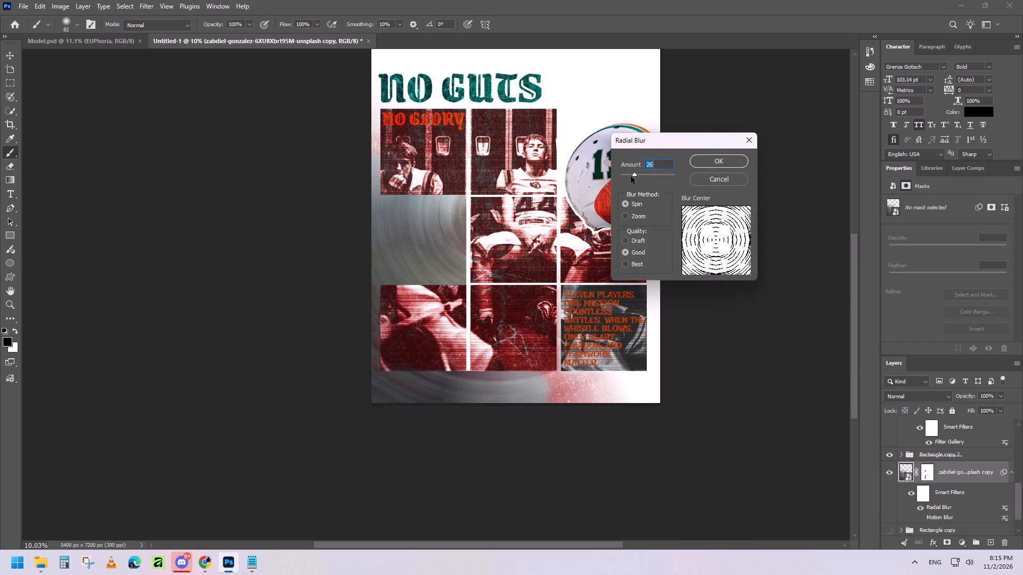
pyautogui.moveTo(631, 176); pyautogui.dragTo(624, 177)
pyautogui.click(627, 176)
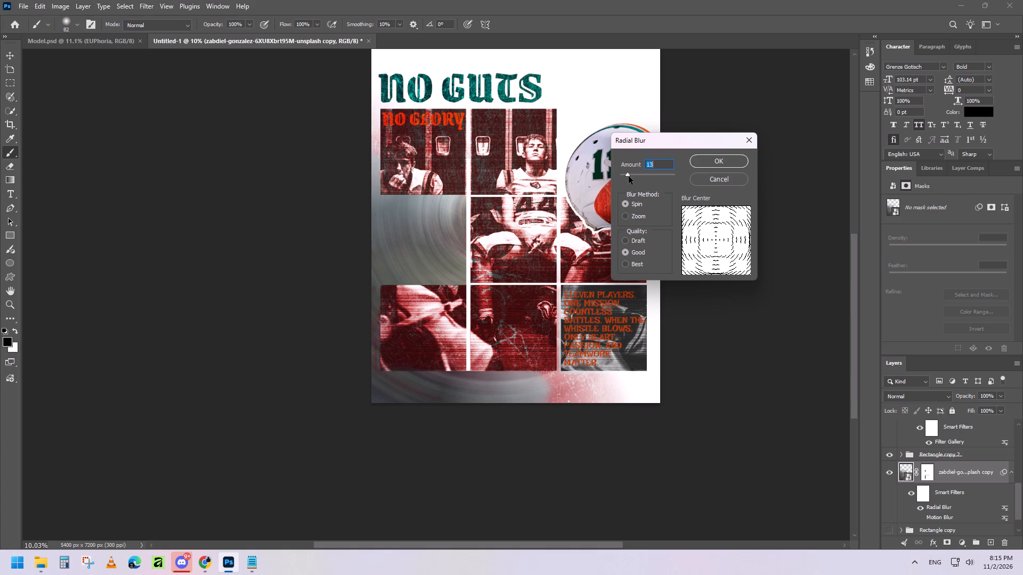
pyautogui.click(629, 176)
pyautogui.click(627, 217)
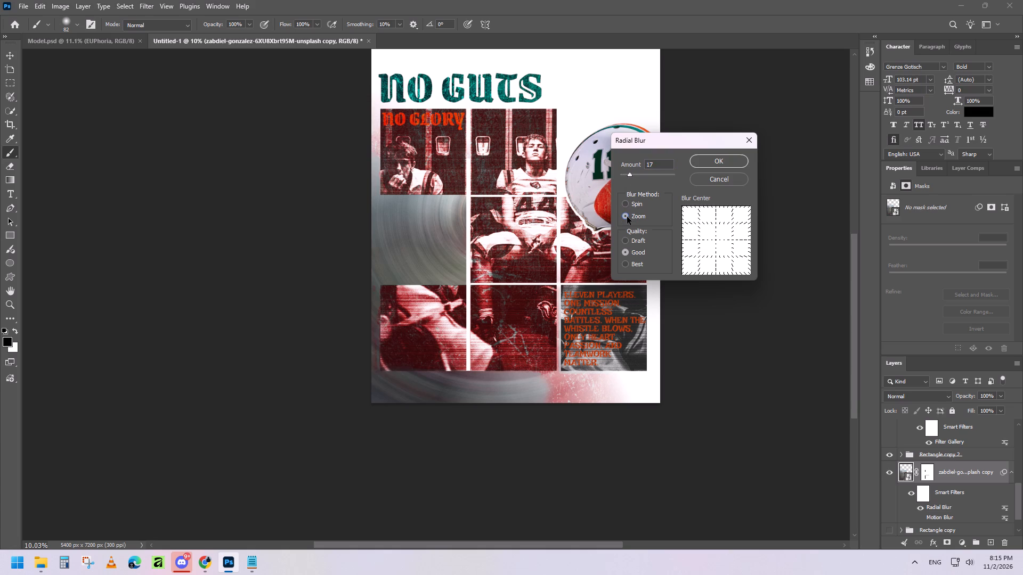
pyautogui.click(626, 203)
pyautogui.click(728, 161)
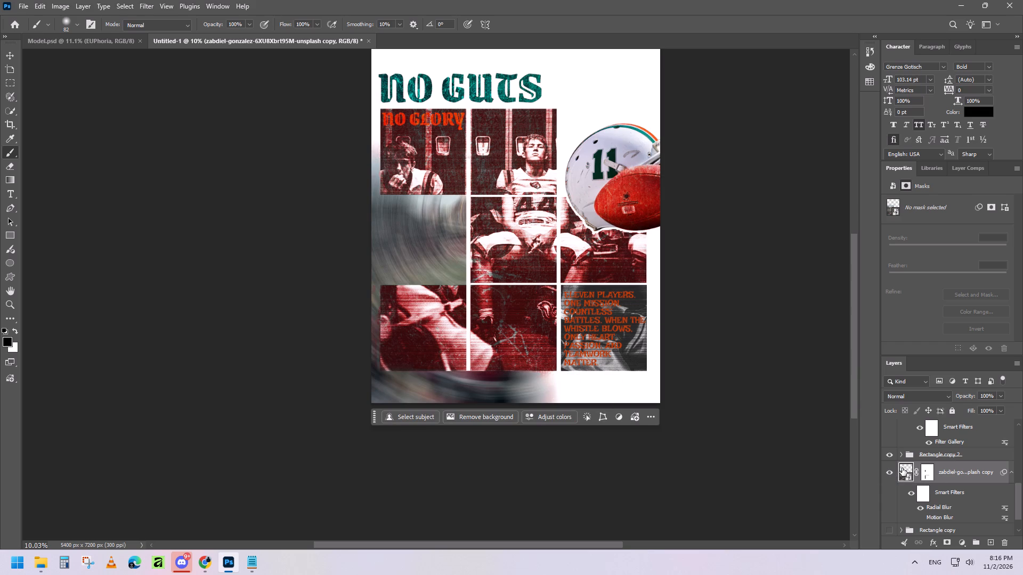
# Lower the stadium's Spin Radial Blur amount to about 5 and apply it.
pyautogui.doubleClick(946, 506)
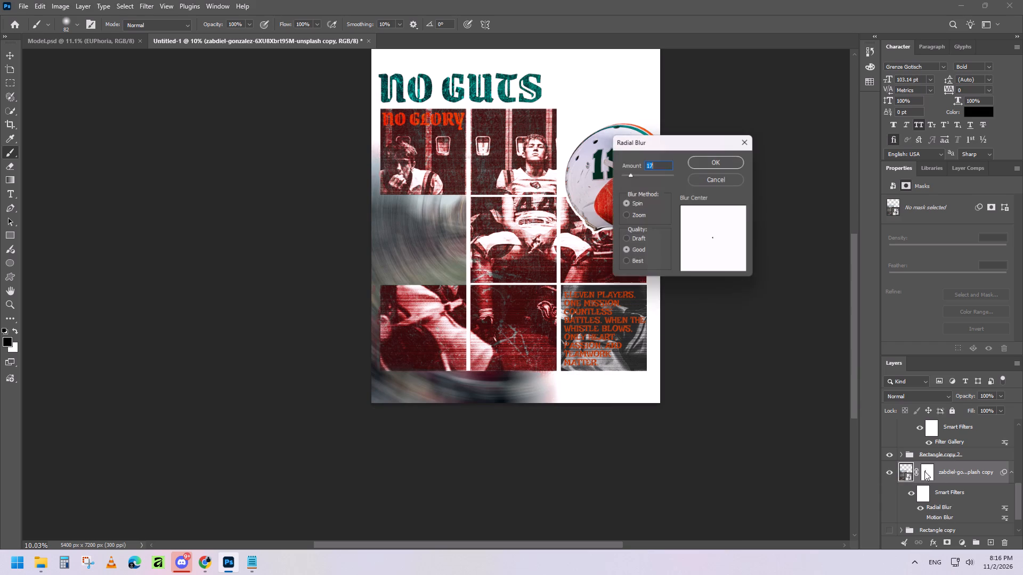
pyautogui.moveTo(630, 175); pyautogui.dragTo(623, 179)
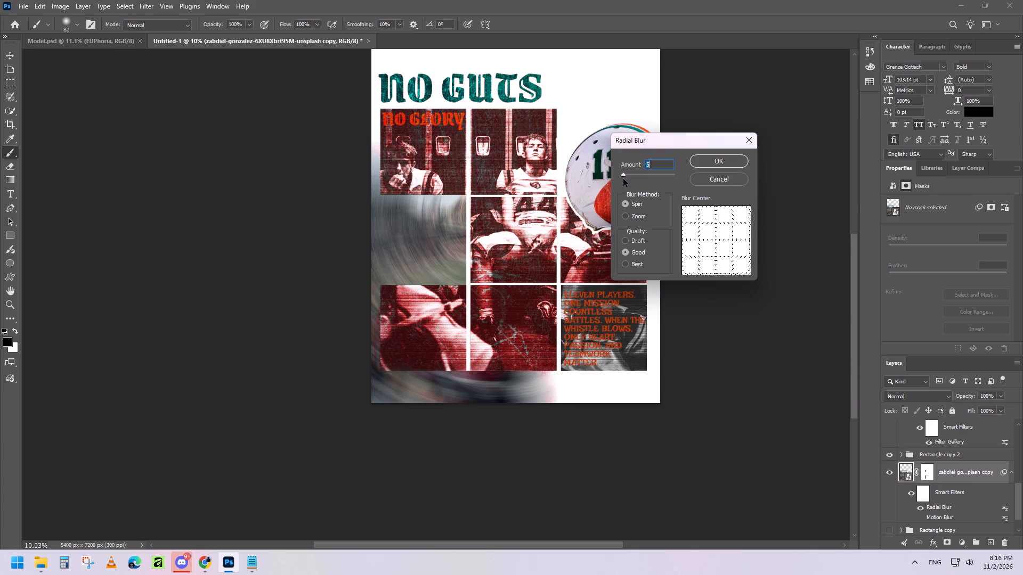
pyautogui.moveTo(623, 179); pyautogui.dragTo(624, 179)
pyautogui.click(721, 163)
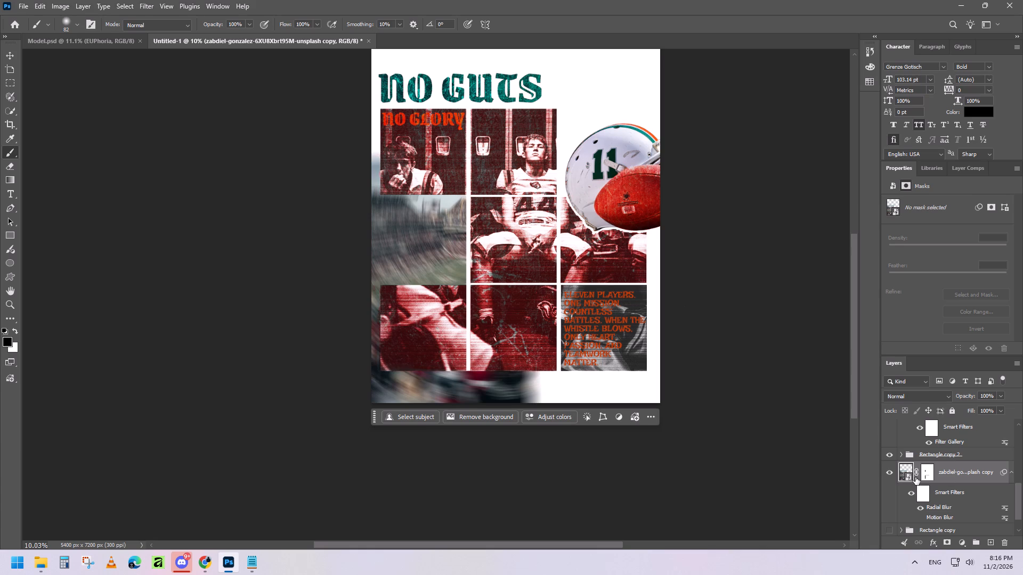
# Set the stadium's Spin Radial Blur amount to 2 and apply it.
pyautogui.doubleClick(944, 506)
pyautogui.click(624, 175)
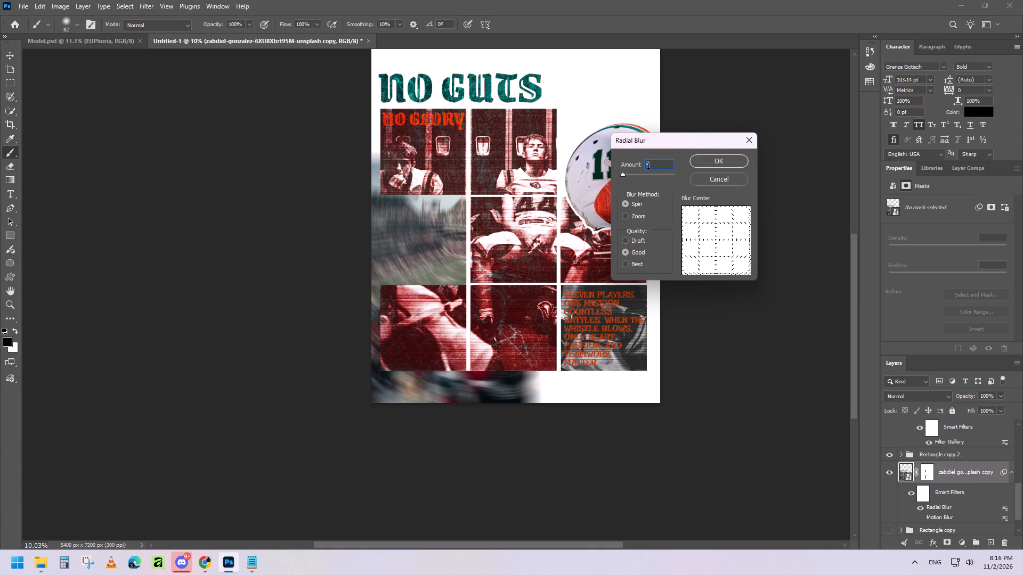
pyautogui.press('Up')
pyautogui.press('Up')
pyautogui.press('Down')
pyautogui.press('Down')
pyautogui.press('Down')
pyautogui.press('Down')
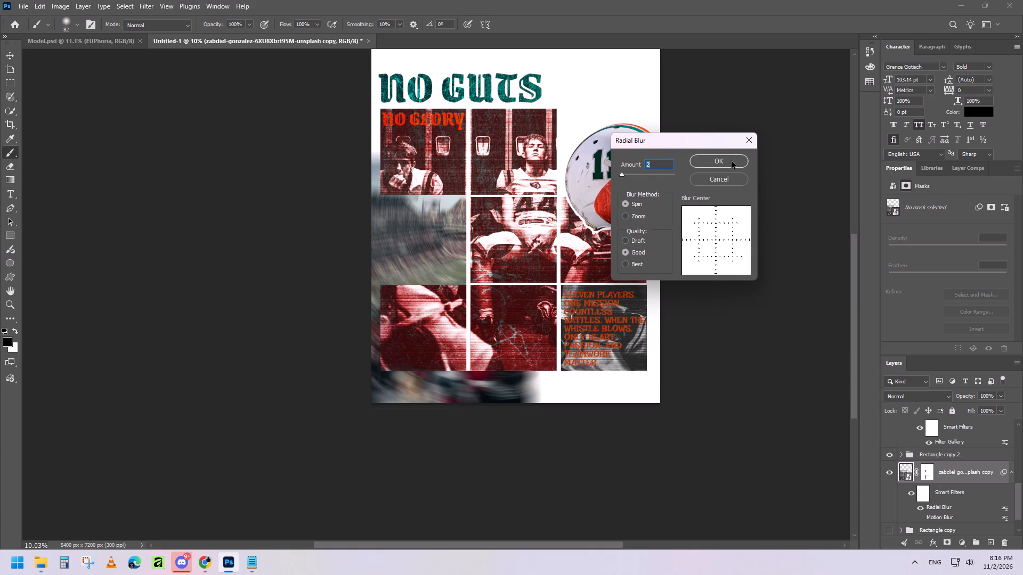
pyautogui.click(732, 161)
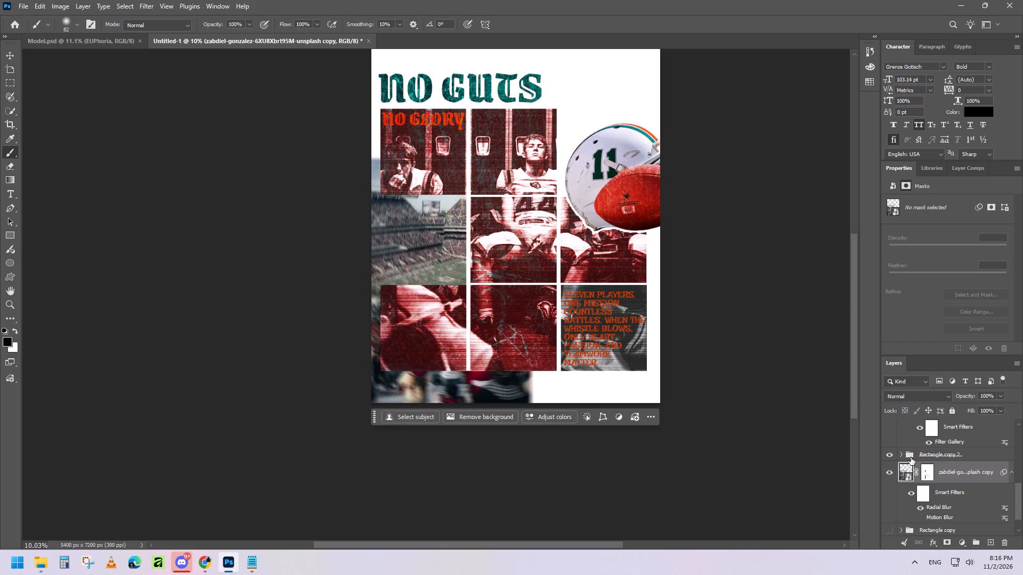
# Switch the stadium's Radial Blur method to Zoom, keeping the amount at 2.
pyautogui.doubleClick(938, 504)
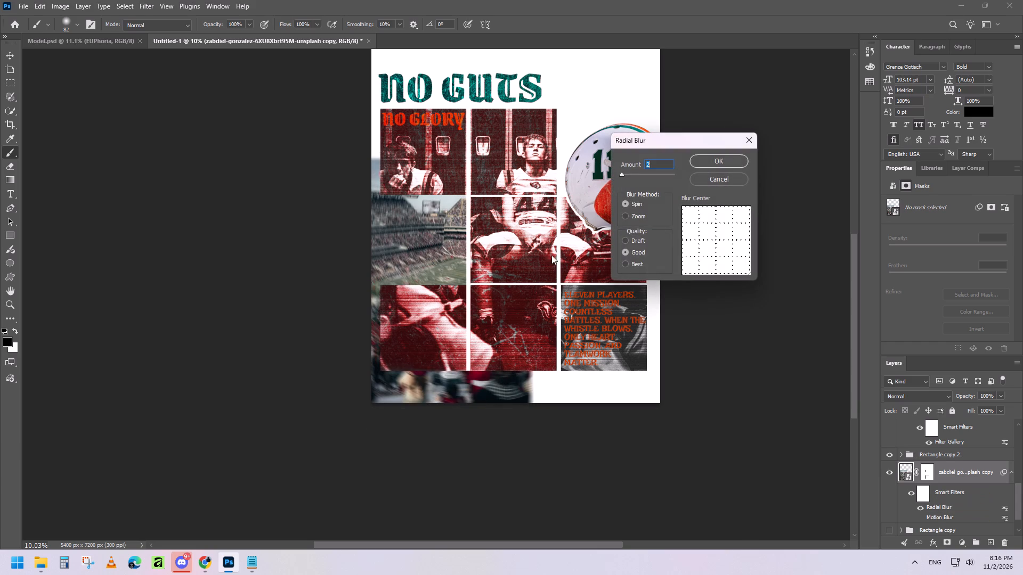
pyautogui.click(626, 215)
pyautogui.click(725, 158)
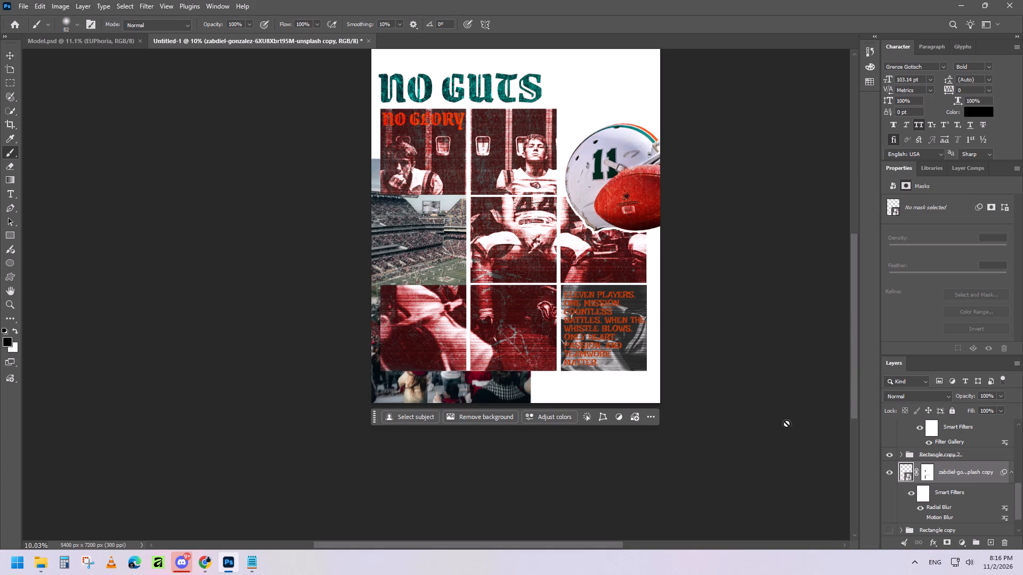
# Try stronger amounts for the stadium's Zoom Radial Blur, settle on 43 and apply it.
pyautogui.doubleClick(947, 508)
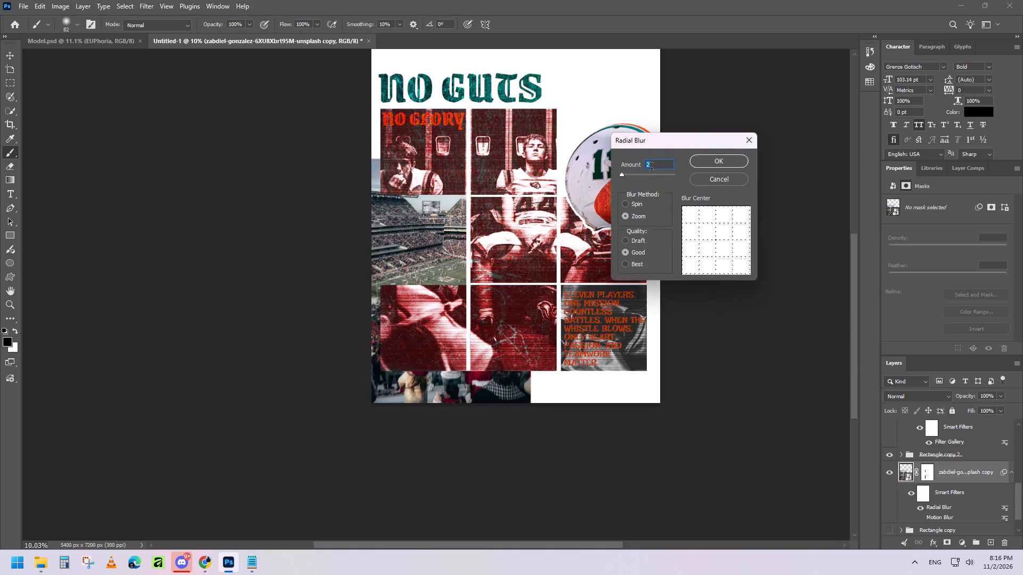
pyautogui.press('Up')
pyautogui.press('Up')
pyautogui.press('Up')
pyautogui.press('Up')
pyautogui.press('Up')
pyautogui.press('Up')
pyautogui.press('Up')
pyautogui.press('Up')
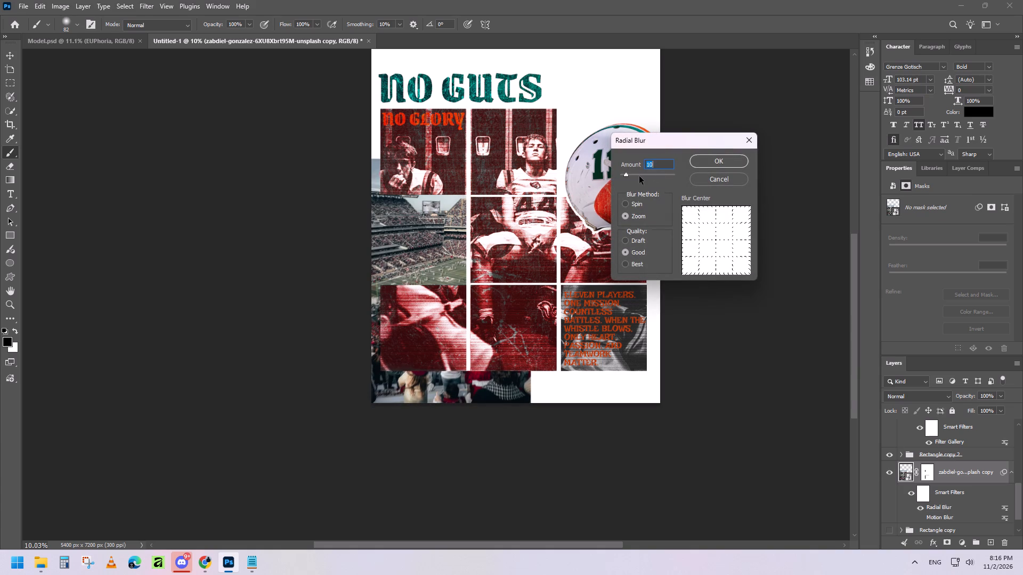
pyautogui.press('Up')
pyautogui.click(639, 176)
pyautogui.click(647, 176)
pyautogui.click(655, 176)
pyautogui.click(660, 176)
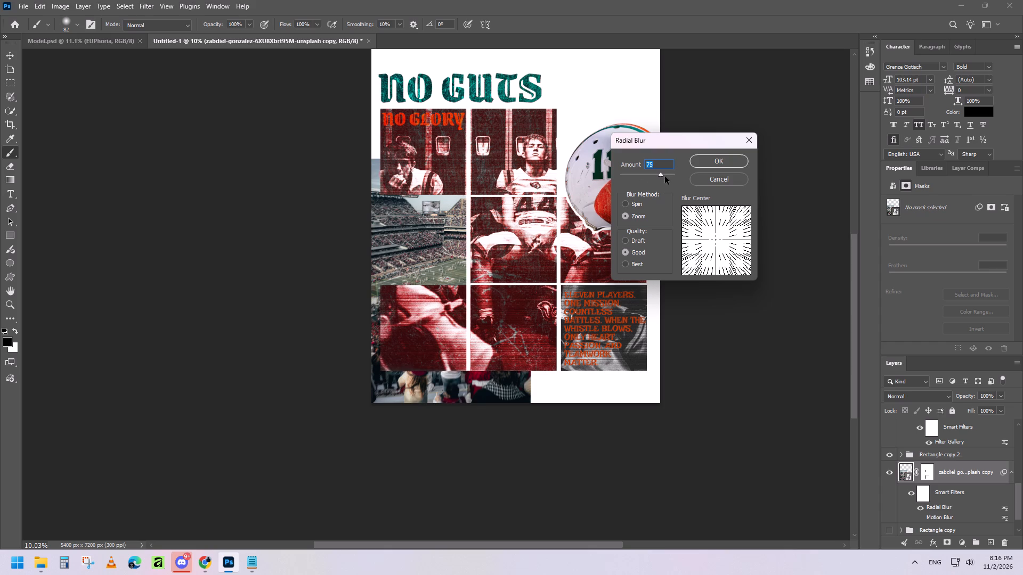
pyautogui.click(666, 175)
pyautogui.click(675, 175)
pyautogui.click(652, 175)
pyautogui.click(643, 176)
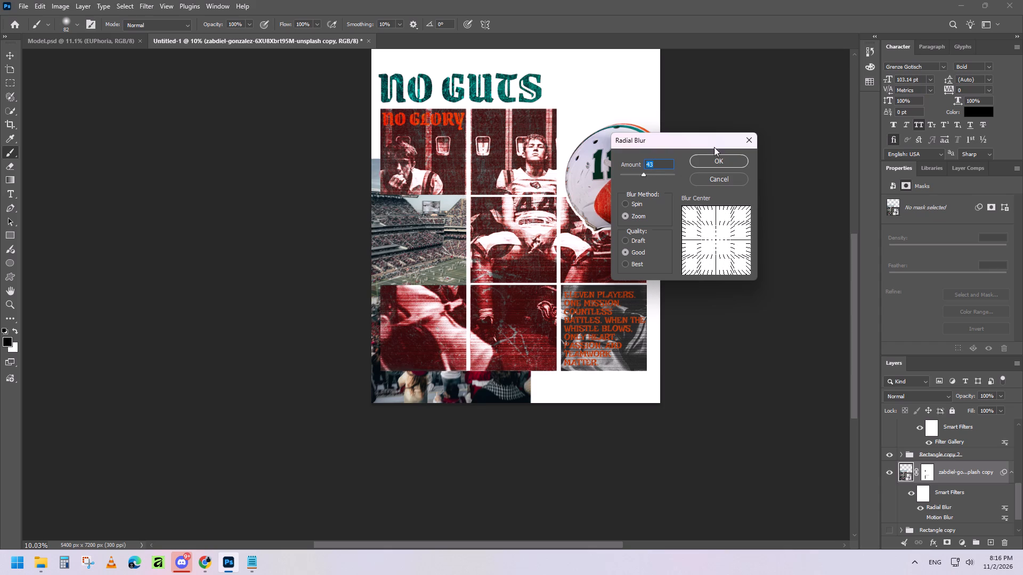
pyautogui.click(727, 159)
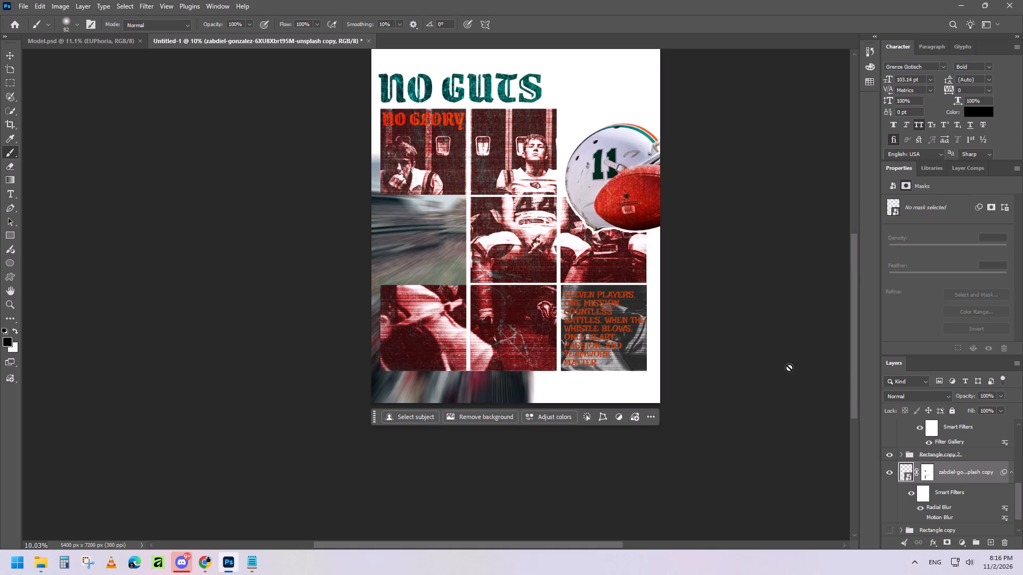
# Compare the Radial Blur and Motion Blur on the stadium photo by toggling the visibility of each smart filter.
pyautogui.click(923, 508)
pyautogui.click(922, 517)
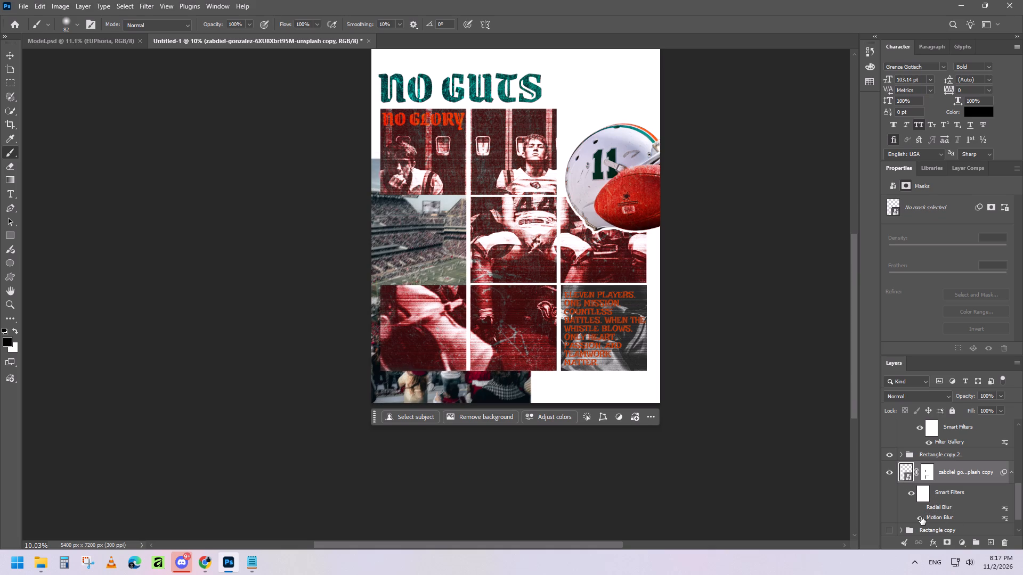
pyautogui.click(921, 517)
pyautogui.click(918, 507)
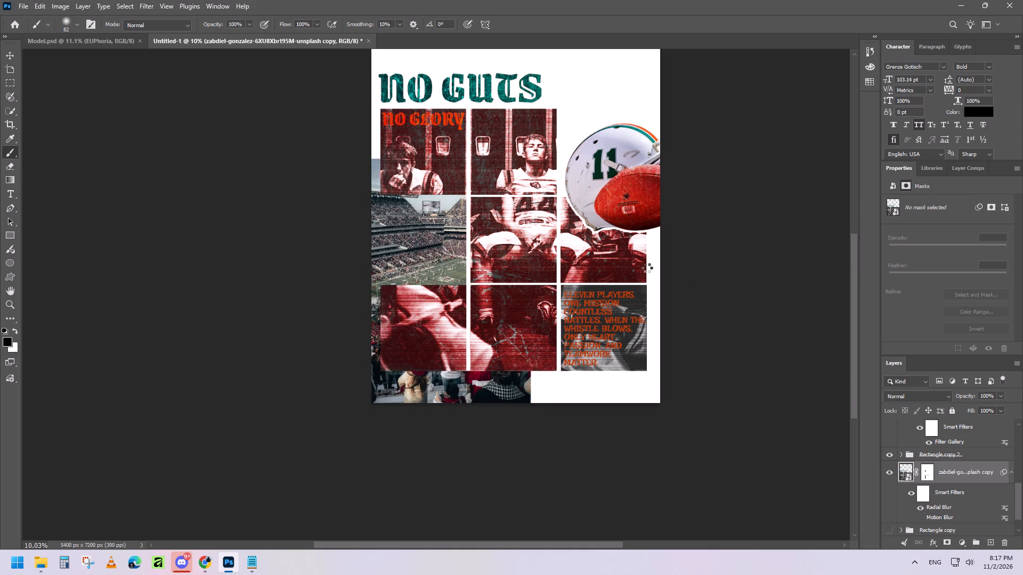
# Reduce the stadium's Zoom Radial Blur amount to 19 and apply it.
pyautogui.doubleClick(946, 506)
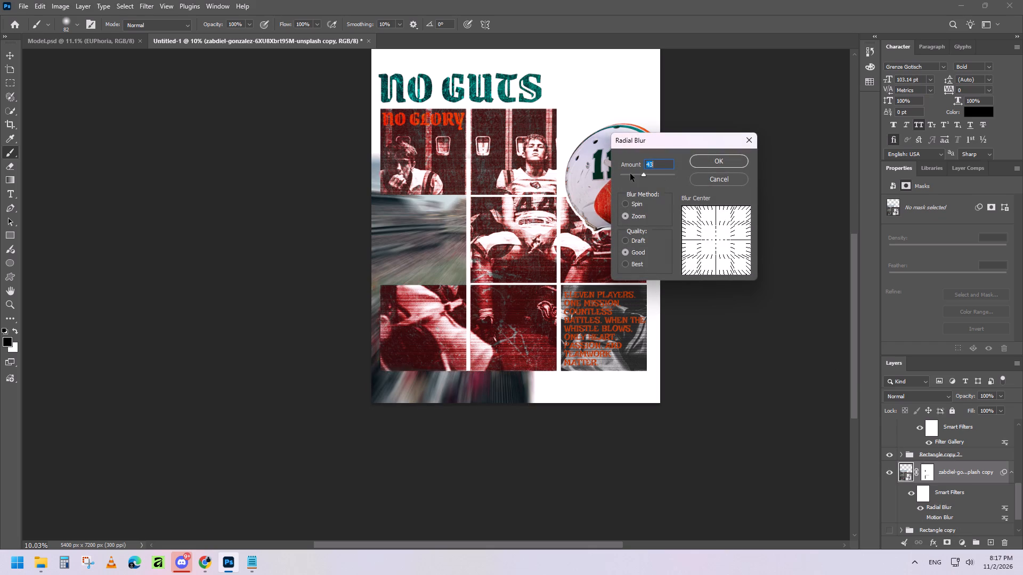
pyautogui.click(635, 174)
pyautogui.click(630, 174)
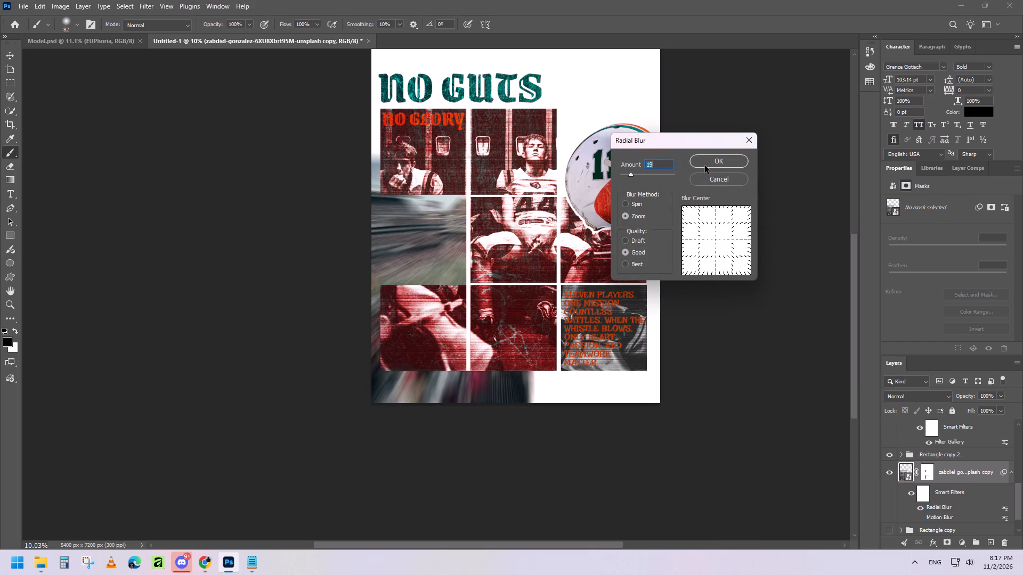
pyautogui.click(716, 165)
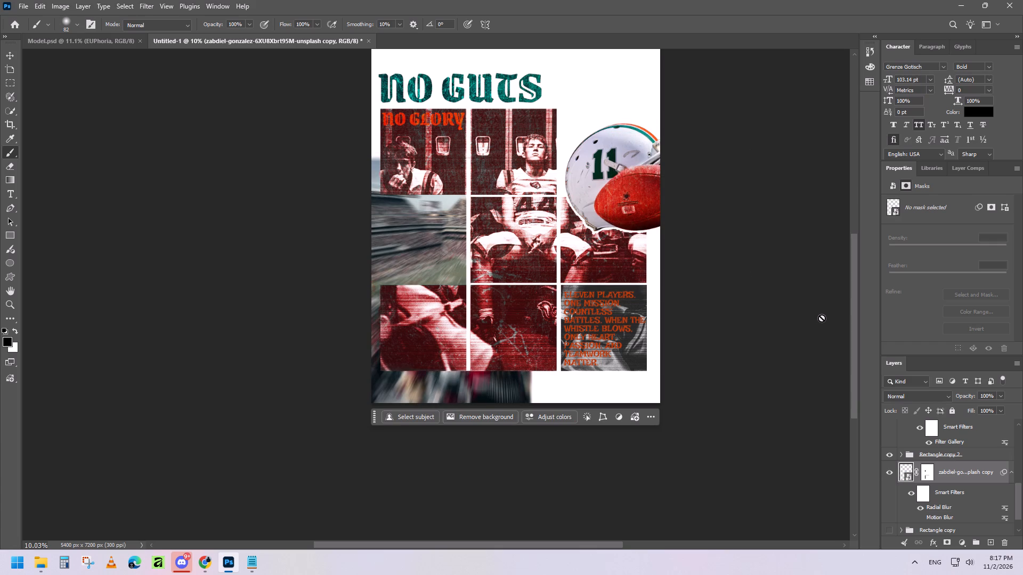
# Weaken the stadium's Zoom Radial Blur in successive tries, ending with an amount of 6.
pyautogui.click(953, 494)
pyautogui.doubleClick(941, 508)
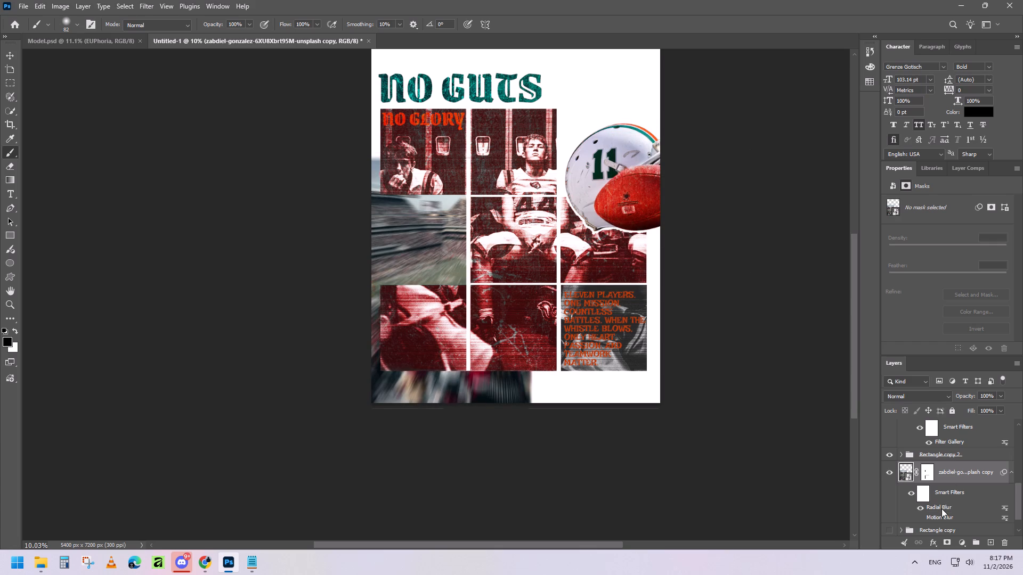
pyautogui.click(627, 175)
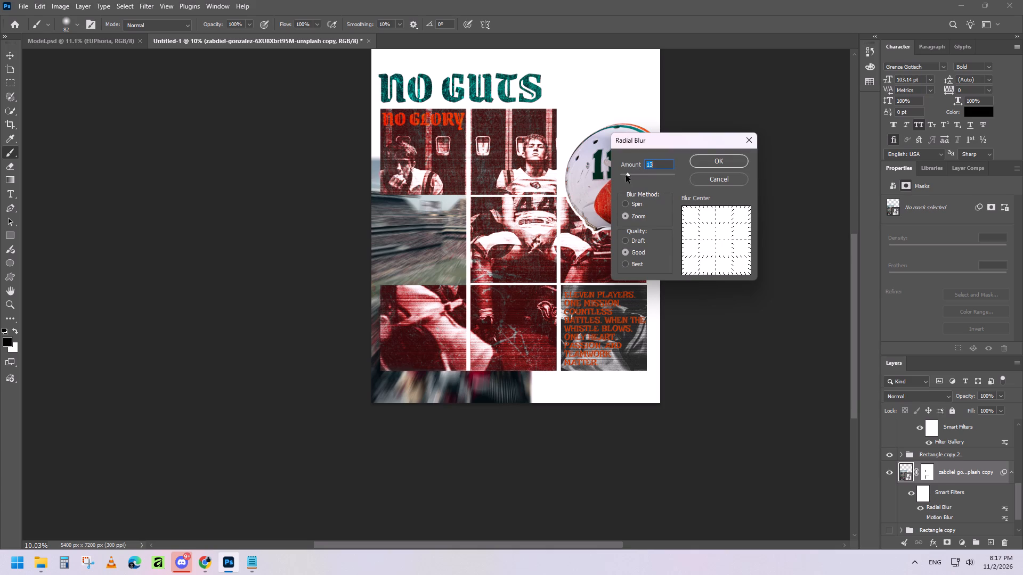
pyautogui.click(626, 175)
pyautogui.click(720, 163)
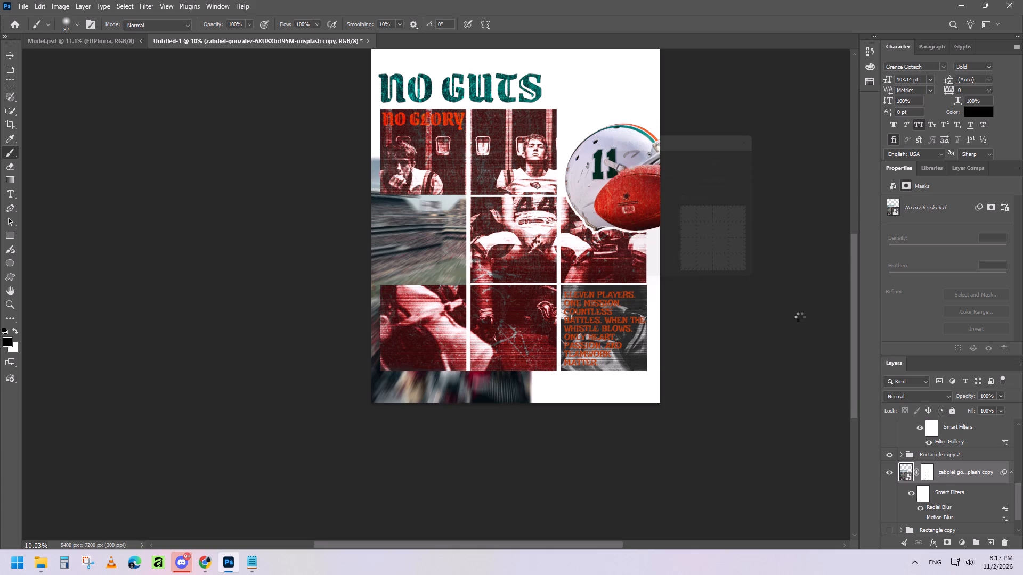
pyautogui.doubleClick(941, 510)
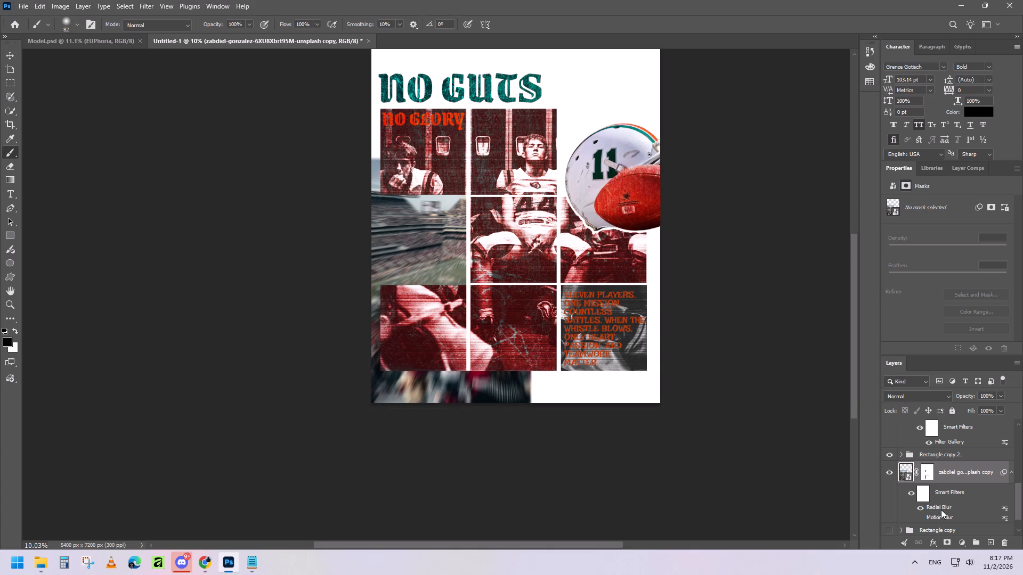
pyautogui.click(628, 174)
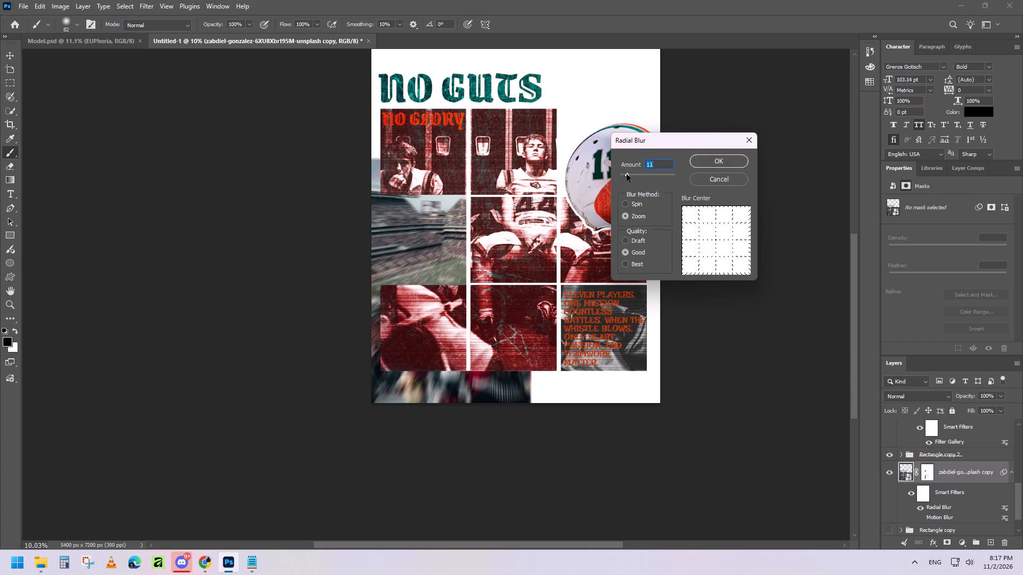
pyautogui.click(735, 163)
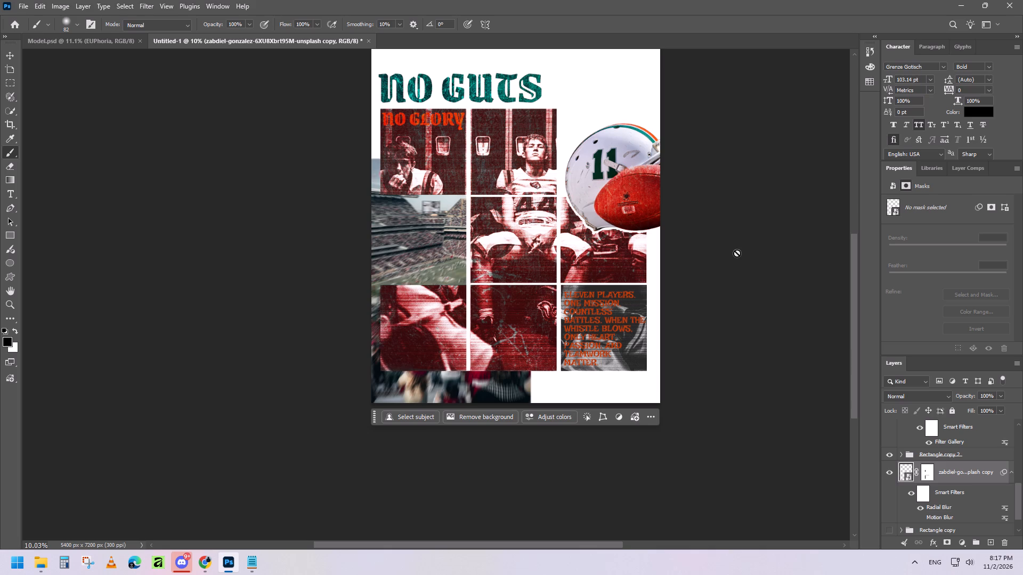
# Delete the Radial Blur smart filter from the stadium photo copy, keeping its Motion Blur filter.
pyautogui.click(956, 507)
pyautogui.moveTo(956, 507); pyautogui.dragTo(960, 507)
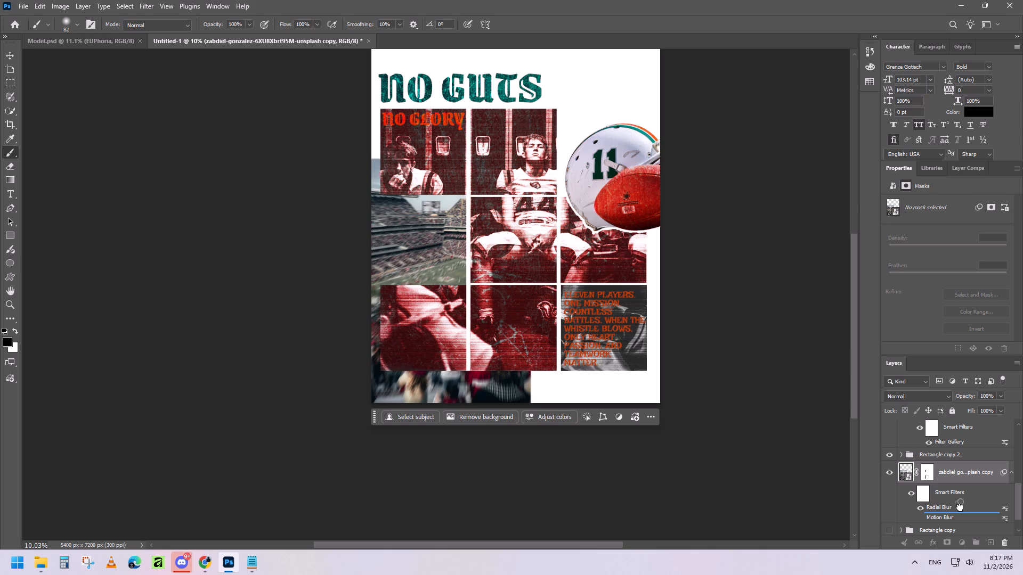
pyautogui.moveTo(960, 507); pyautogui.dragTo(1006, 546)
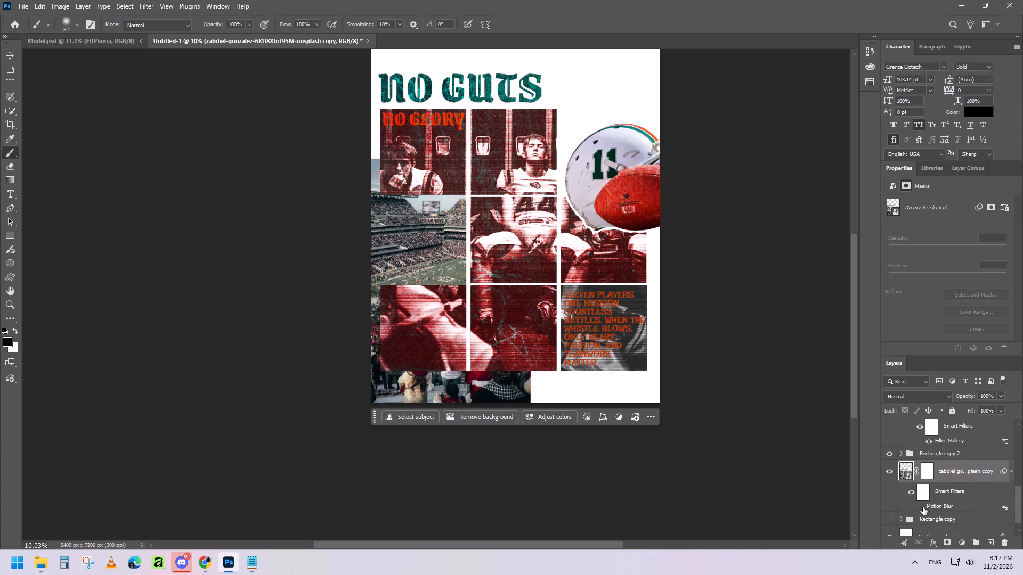
# Turn the stadium photo's Motion Blur smart filter back on and check its look across the poster.
pyautogui.click(923, 507)
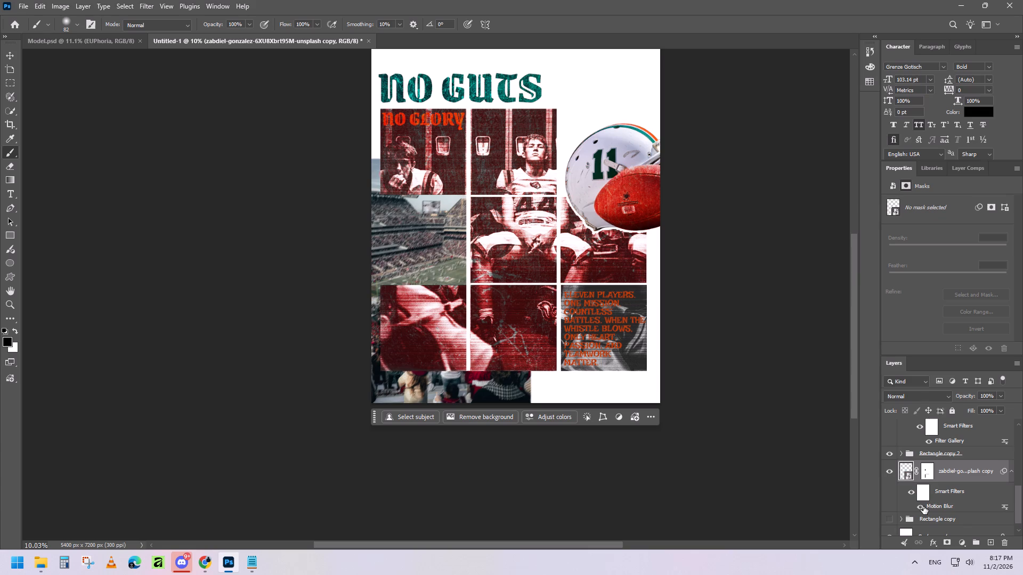
pyautogui.scroll(5, 724, 409)
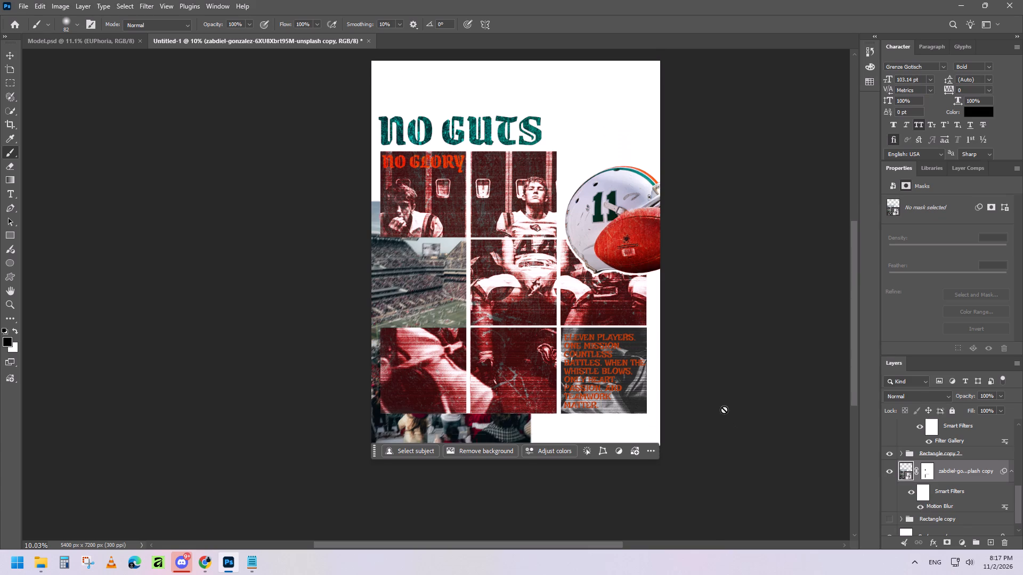
pyautogui.scroll(2, 724, 409)
pyautogui.scroll(-5, 724, 409)
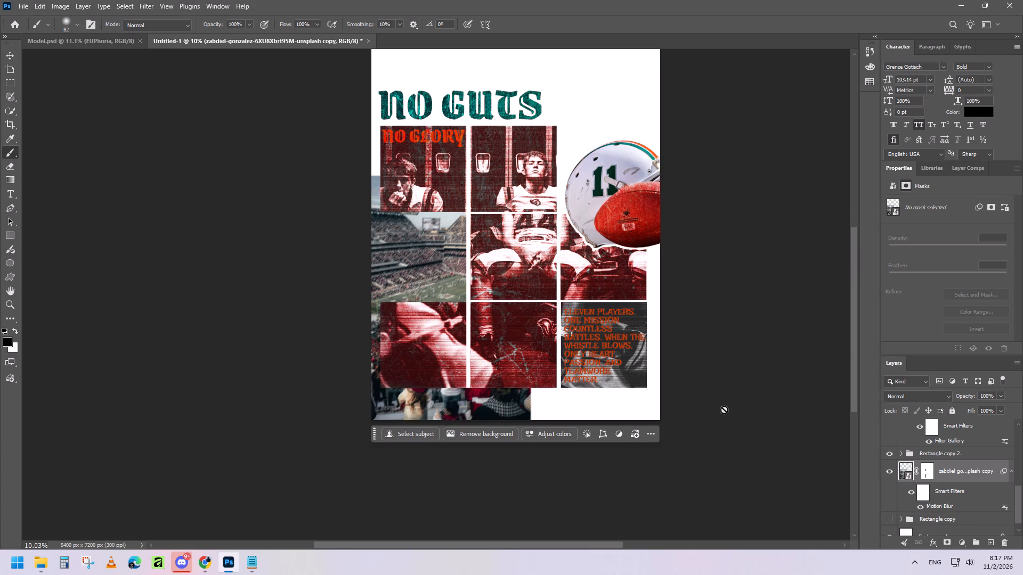
pyautogui.scroll(5, 727, 411)
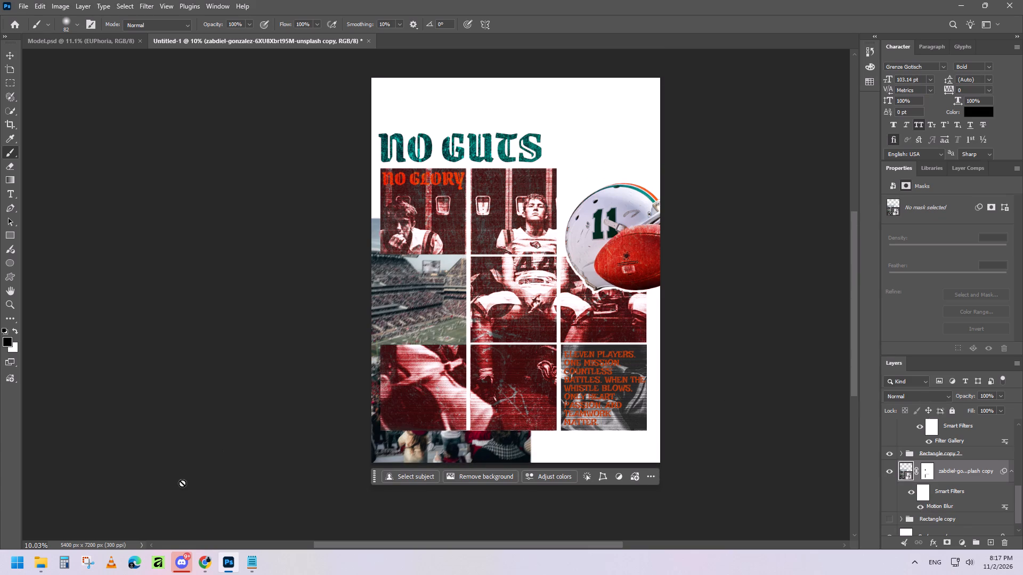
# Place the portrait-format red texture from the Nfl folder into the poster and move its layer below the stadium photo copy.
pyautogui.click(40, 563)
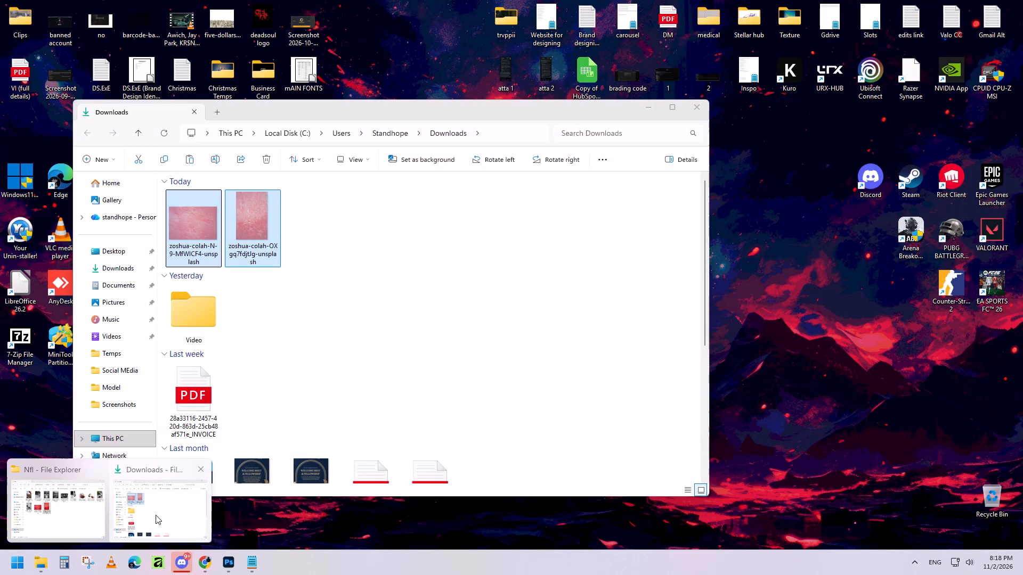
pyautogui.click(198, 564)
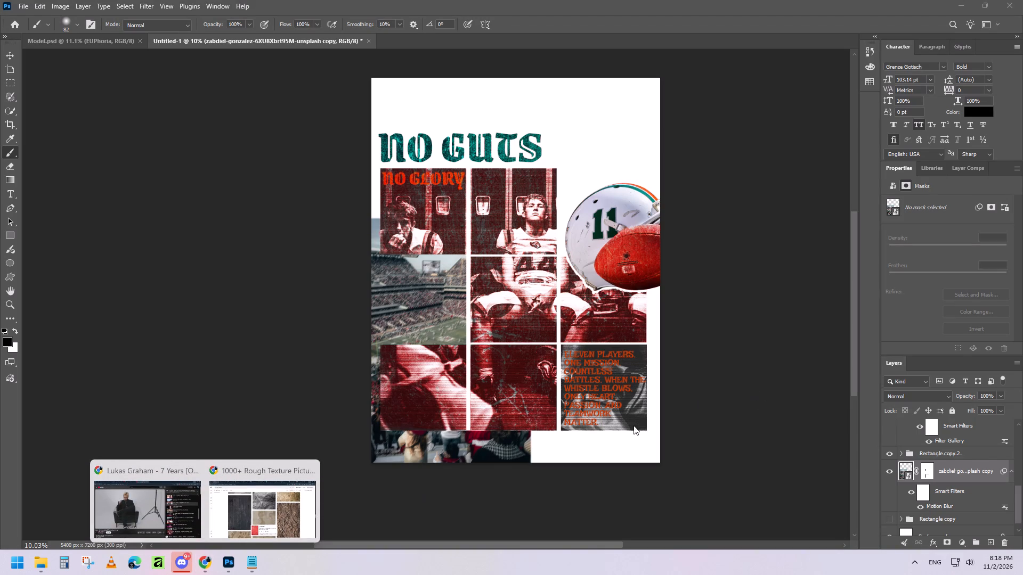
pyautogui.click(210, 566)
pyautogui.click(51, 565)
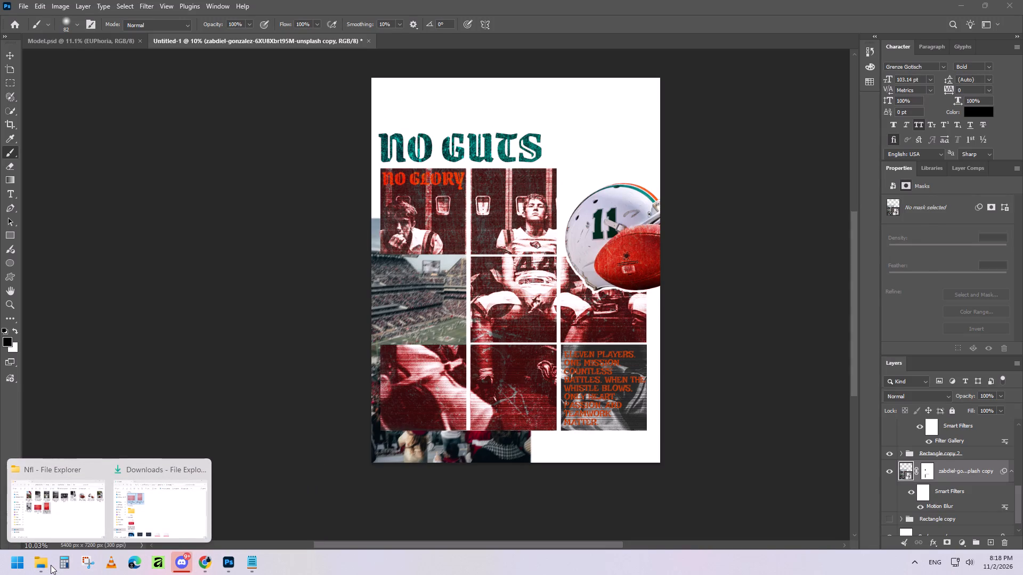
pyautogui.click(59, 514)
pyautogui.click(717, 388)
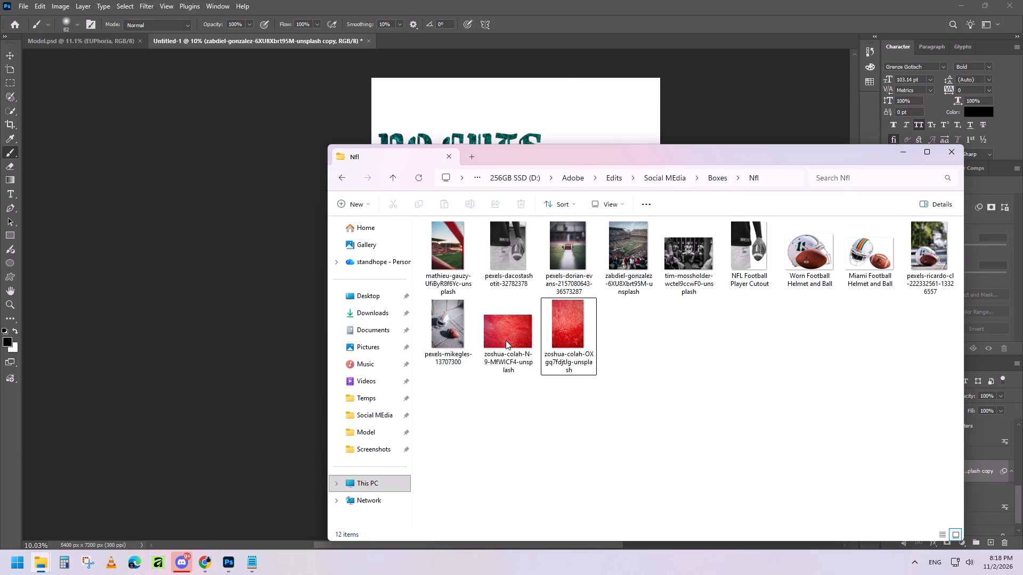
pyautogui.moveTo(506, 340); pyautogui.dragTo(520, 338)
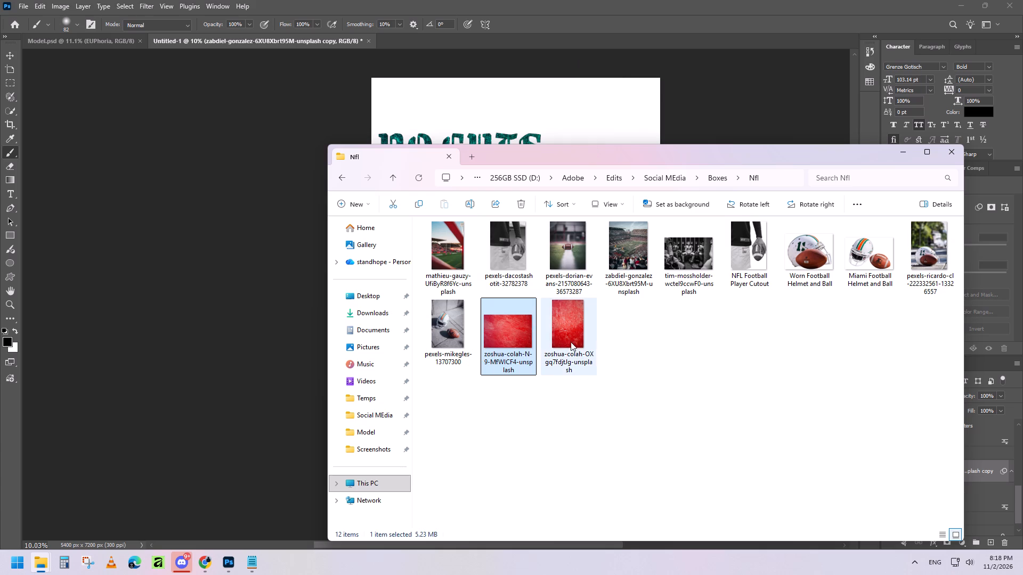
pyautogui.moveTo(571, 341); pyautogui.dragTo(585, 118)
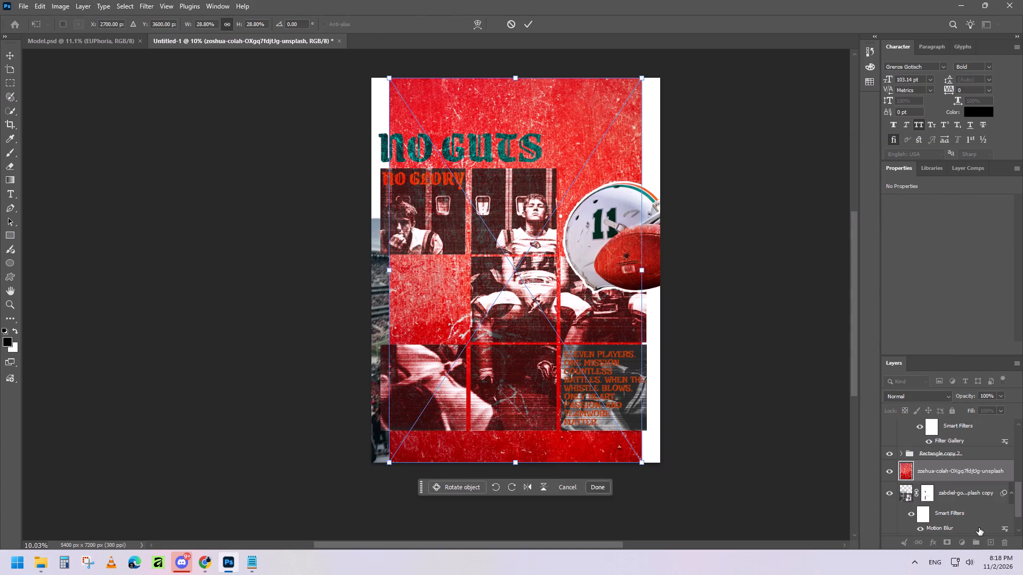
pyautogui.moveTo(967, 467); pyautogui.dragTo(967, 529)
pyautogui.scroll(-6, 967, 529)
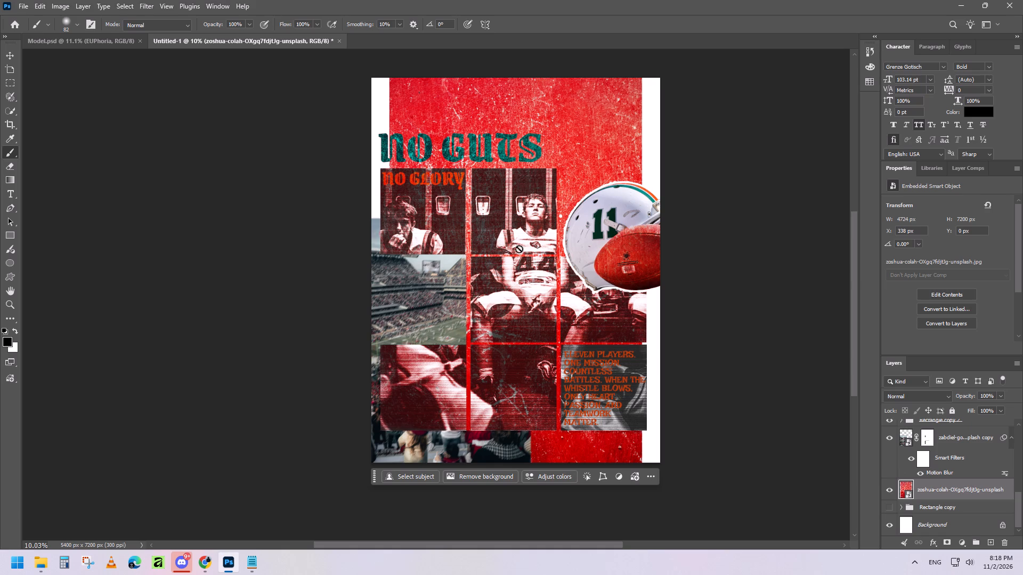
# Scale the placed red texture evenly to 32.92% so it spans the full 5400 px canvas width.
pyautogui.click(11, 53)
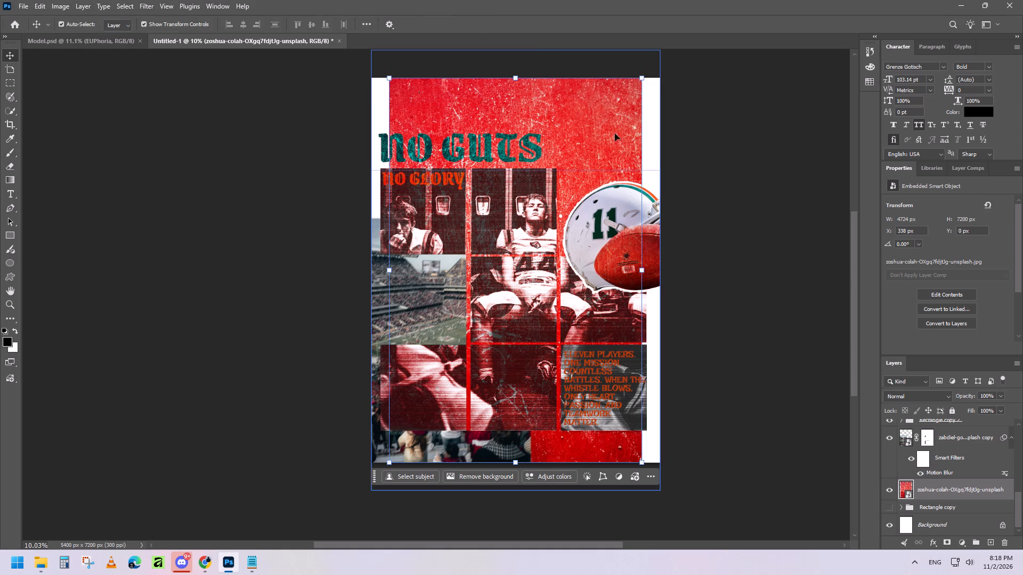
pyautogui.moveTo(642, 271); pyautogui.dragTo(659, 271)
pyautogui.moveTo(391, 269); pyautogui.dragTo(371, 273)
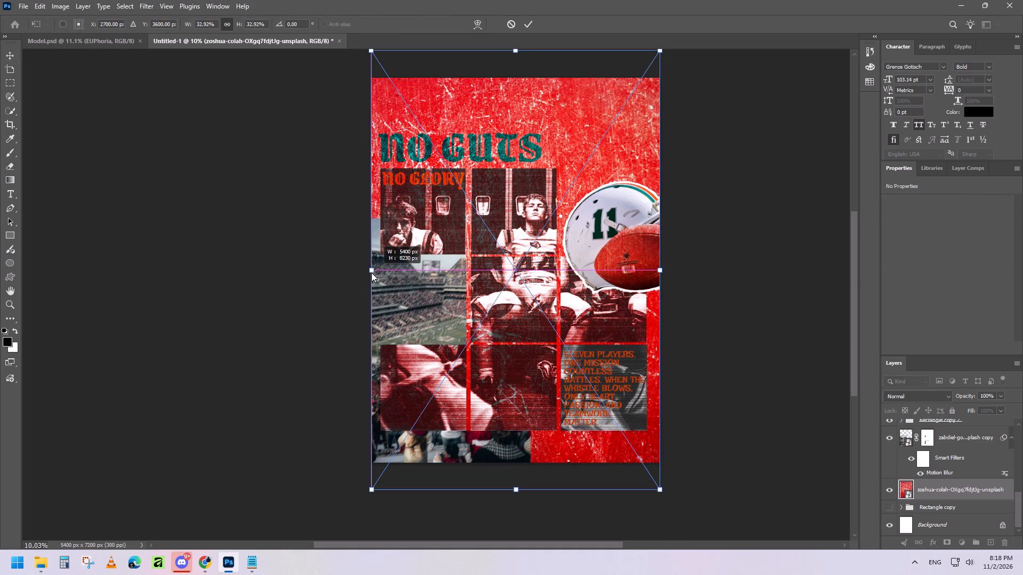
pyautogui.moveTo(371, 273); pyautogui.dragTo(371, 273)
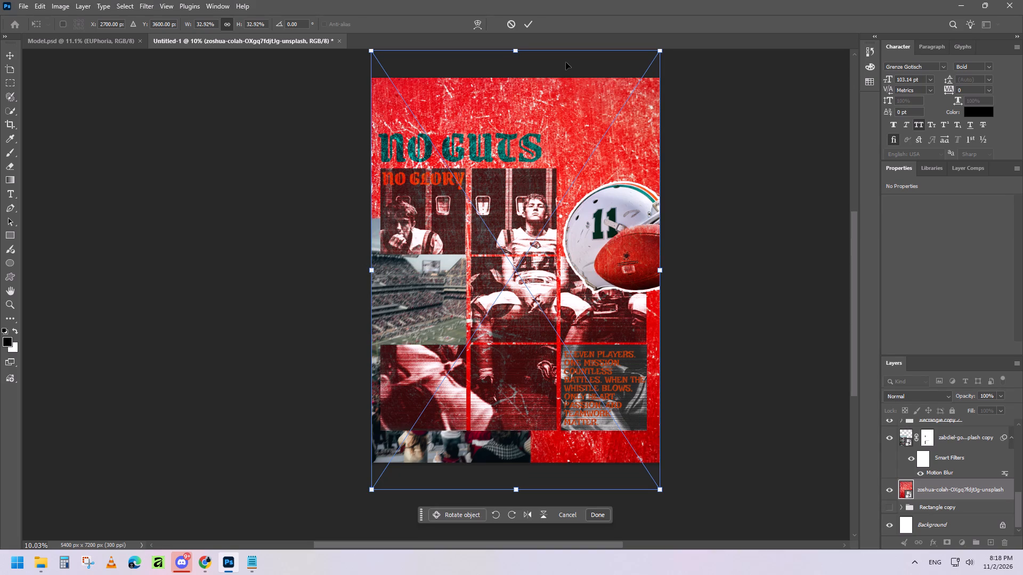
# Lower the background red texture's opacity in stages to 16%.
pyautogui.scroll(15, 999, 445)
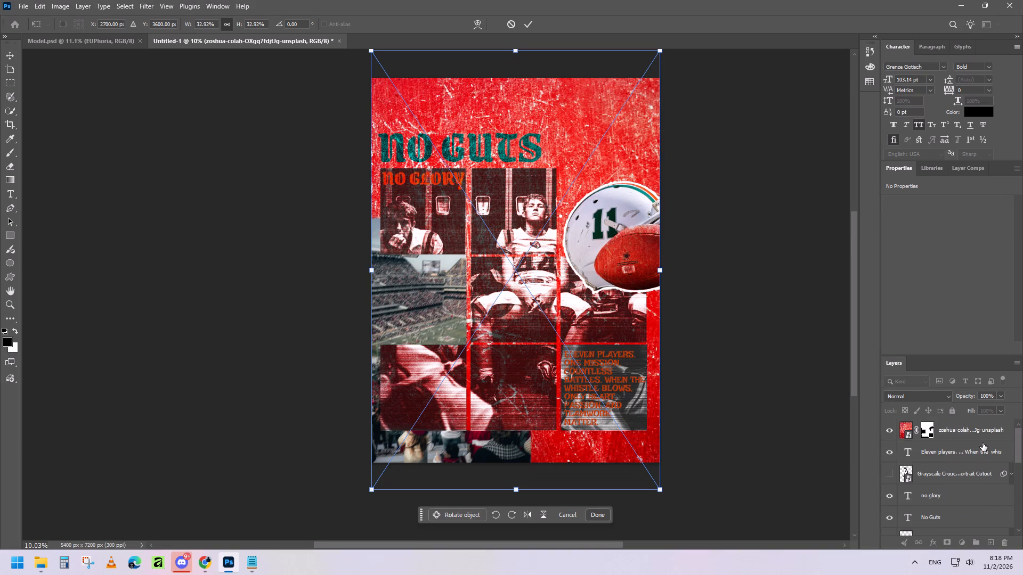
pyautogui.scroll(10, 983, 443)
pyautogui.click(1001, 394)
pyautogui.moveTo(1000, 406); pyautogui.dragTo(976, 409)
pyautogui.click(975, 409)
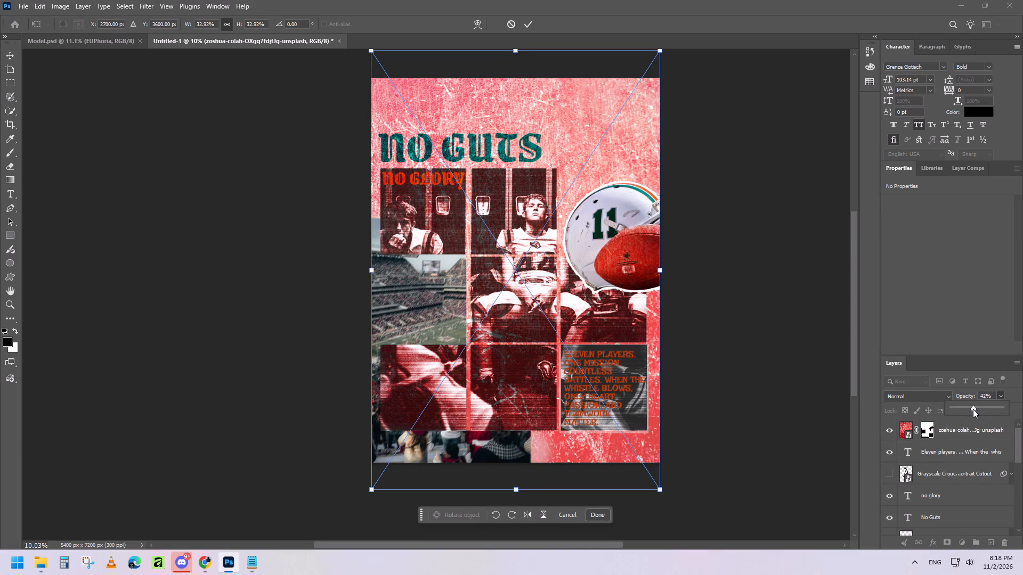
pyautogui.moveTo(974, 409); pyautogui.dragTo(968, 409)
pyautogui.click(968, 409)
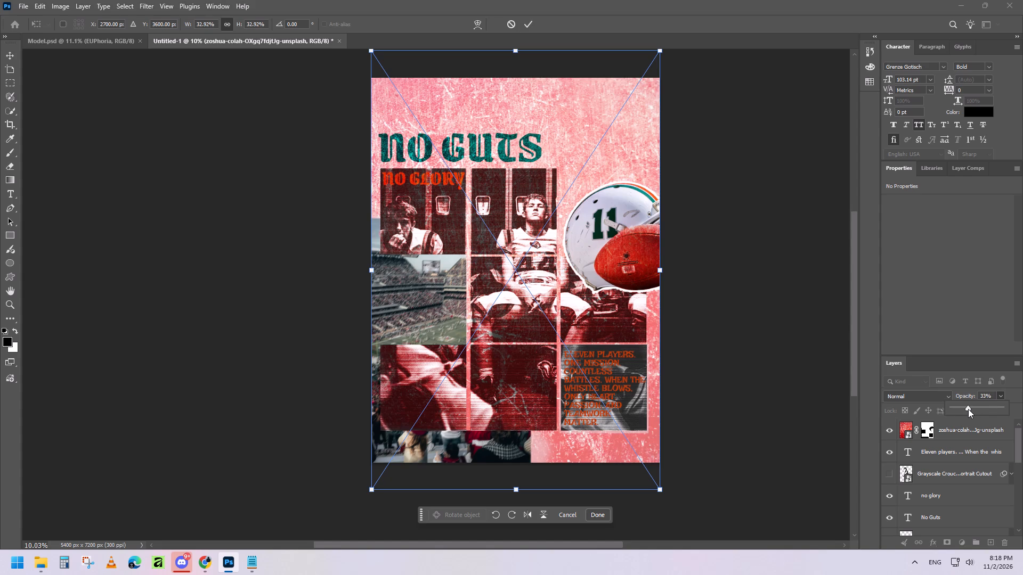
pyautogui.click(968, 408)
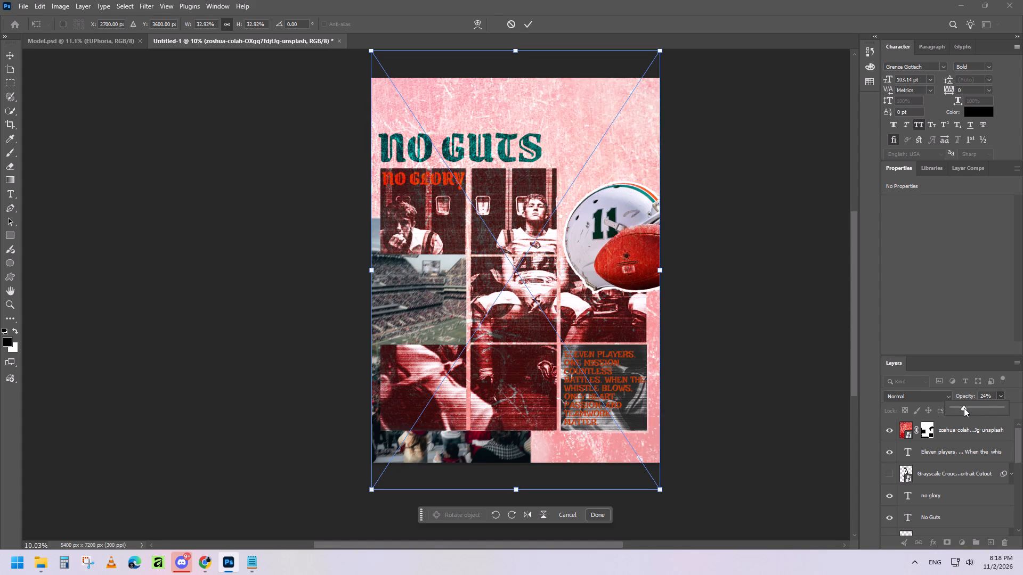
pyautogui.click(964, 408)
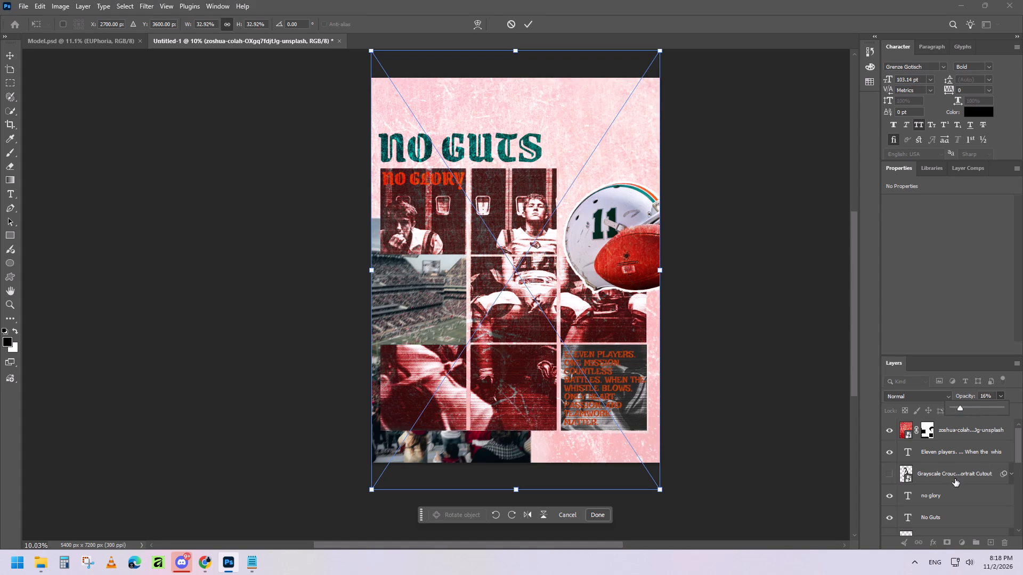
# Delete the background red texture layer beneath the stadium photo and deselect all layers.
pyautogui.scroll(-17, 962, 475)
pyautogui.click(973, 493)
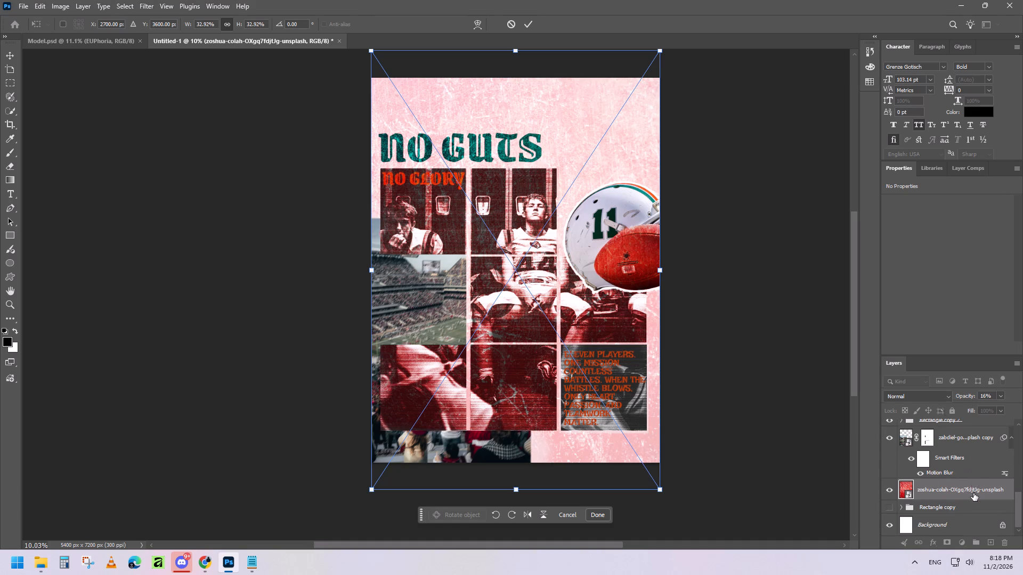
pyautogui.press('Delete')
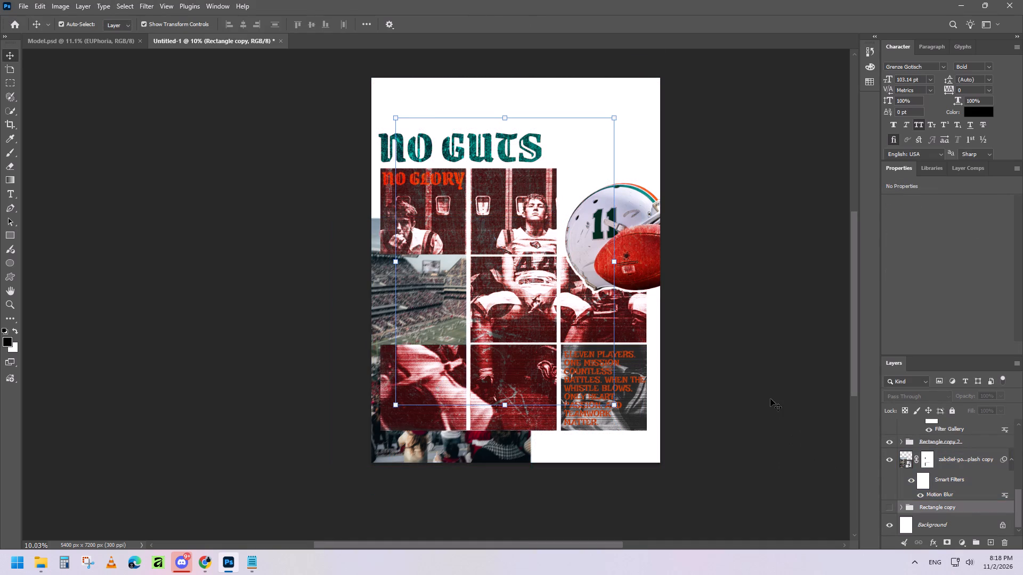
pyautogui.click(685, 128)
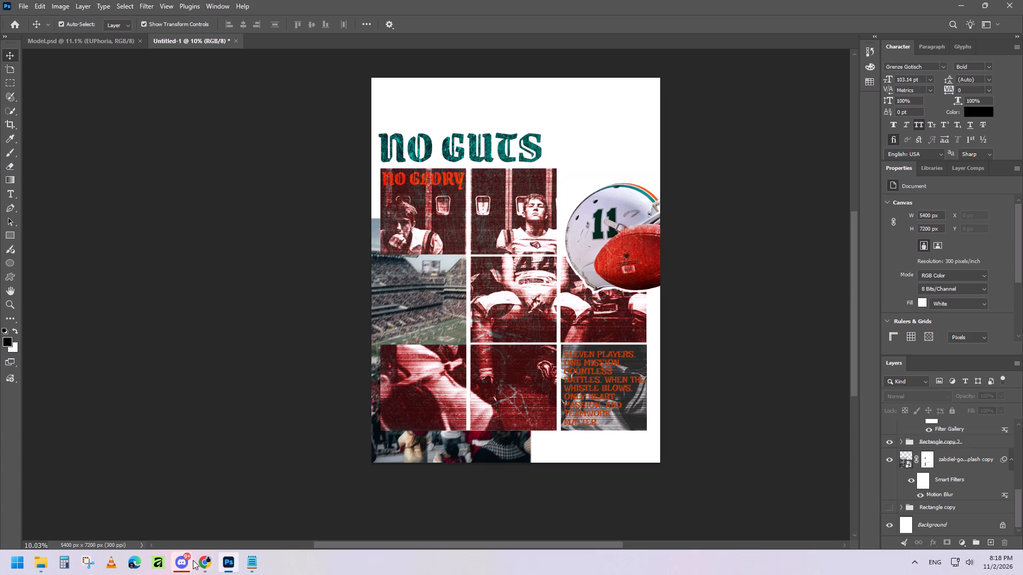
# Switch to Chrome and look through the open rough texture and grunge texture photo results for a poster background.
pyautogui.click(196, 561)
pyautogui.click(259, 501)
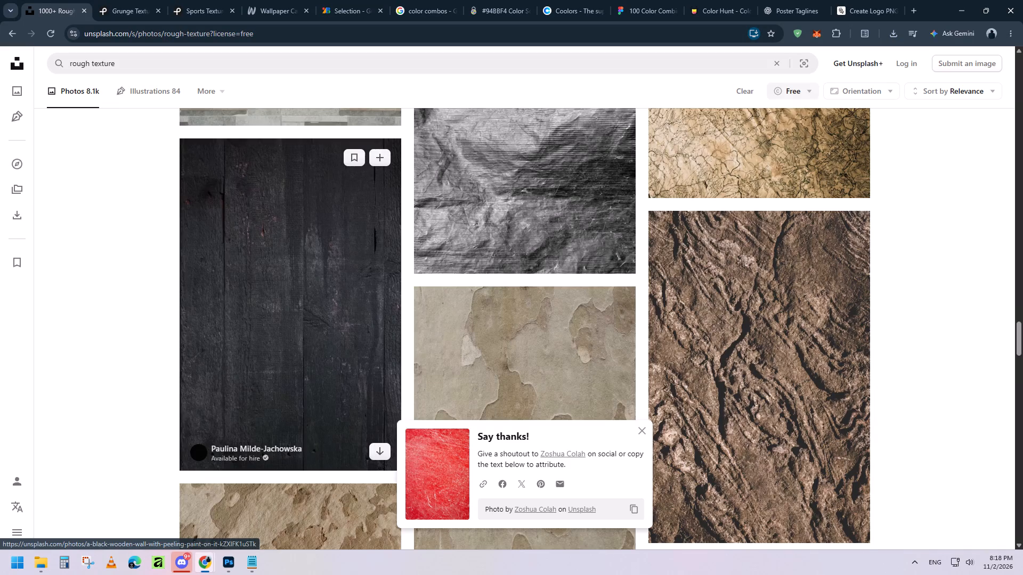
pyautogui.scroll(-16, 247, 298)
pyautogui.click(98, 0)
pyautogui.scroll(-6, 334, 346)
# Browse the sports texture photos on Pexels for a suitable poster background.
pyautogui.click(209, 0)
pyautogui.scroll(-5, 177, 318)
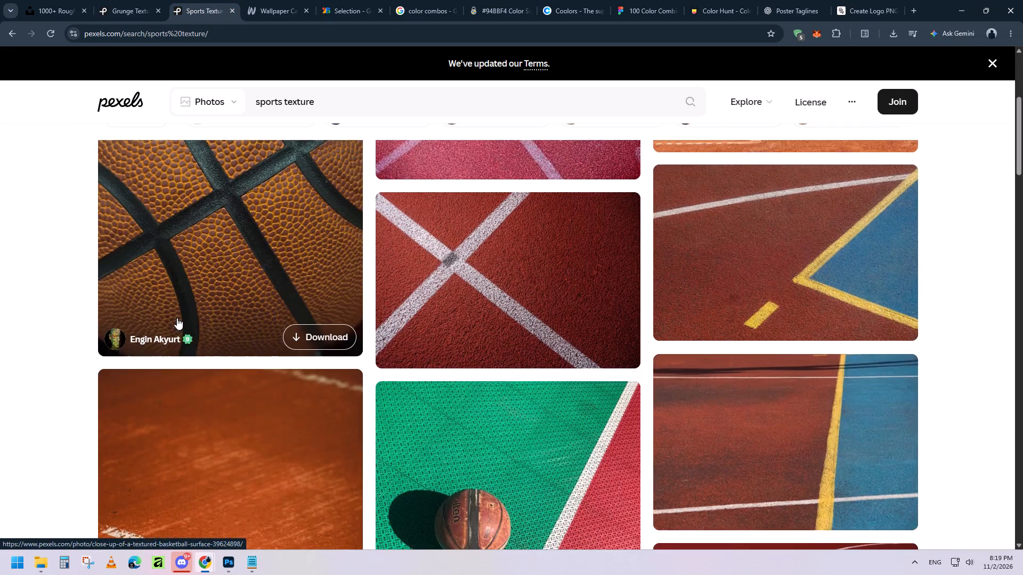
pyautogui.scroll(-17, 177, 318)
pyautogui.scroll(-6, 177, 318)
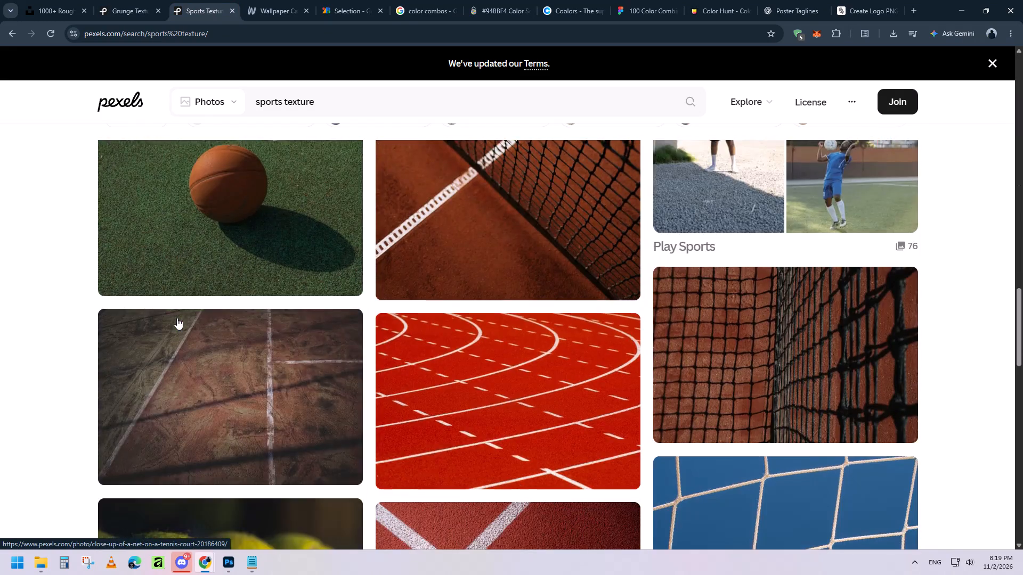
pyautogui.scroll(-18, 177, 318)
pyautogui.scroll(7, 177, 318)
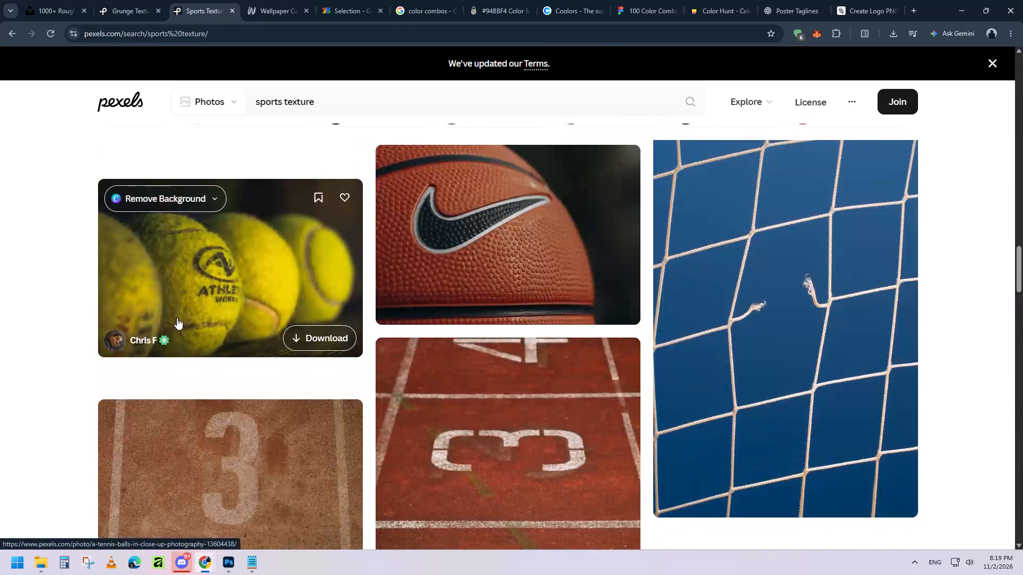
pyautogui.scroll(2, 177, 318)
pyautogui.scroll(-15, 177, 318)
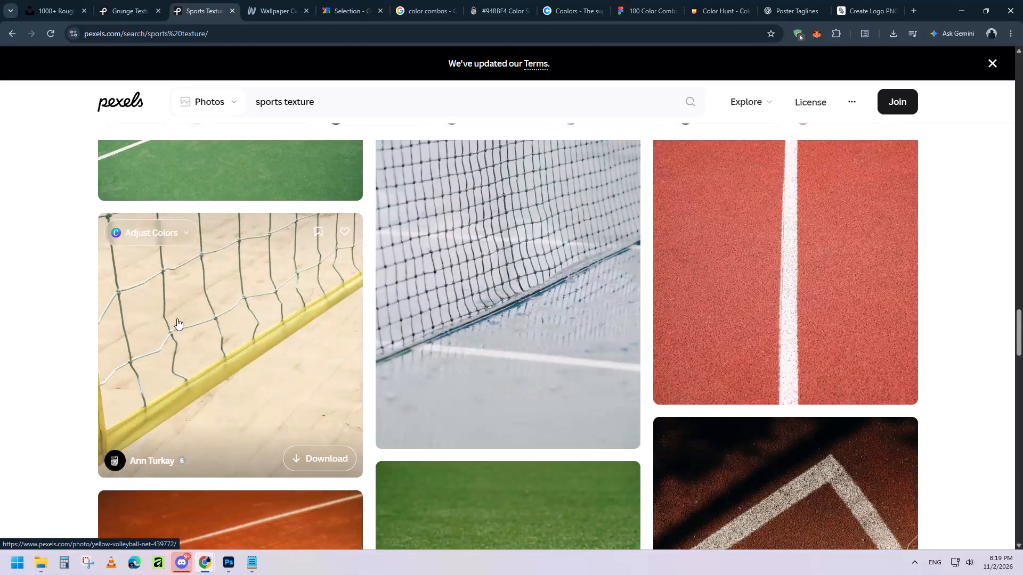
pyautogui.scroll(-17, 177, 318)
pyautogui.scroll(6, 176, 325)
pyautogui.scroll(-19, 176, 325)
pyautogui.scroll(-6, 176, 325)
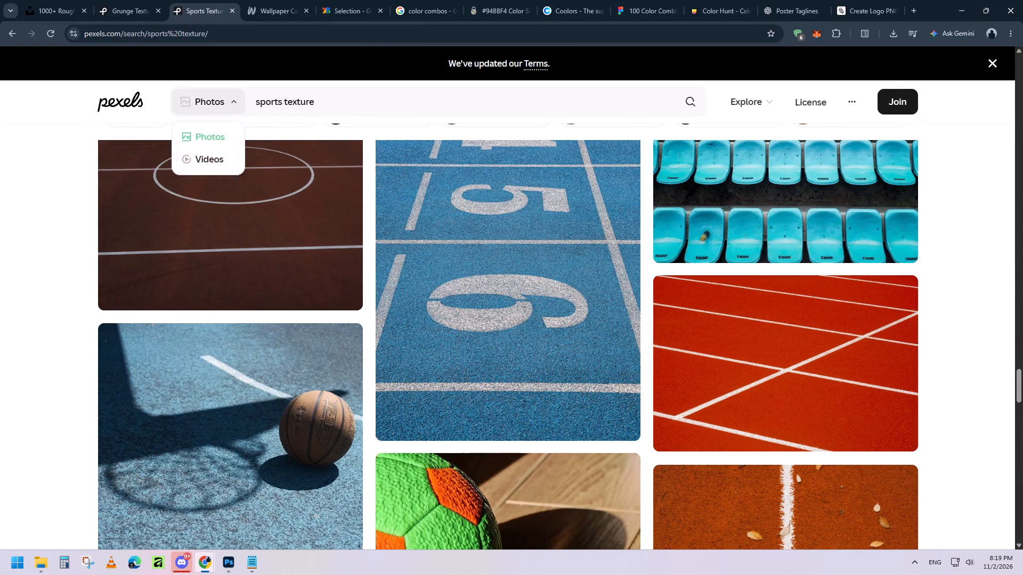
# Search the Pexels photos for "nfl background".
pyautogui.click(332, 97)
pyautogui.hotkey('ctrl', 'a')
pyautogui.write('nfl backgounrd')
pyautogui.press('Return')
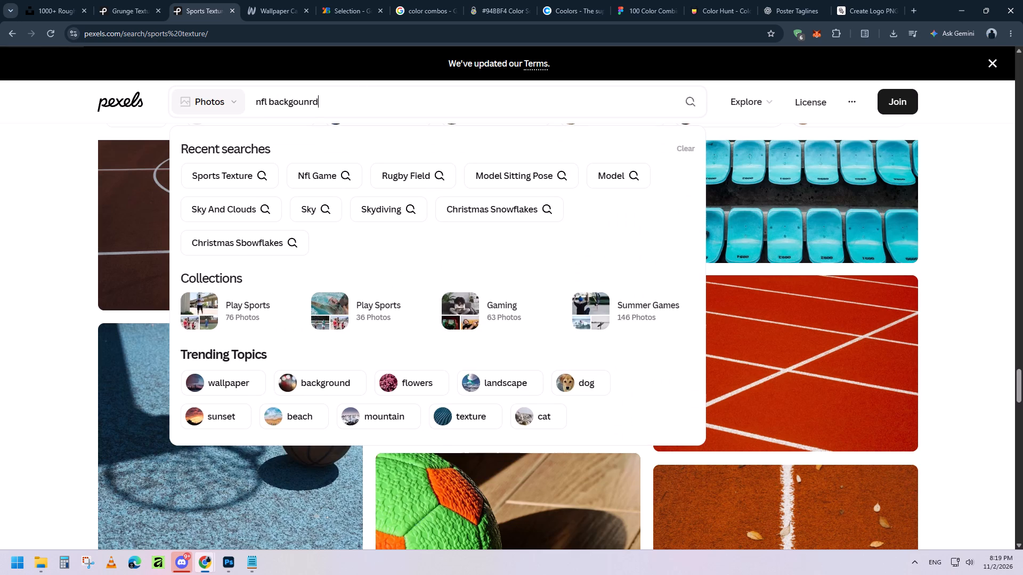
pyautogui.click(320, 100)
pyautogui.click(320, 100)
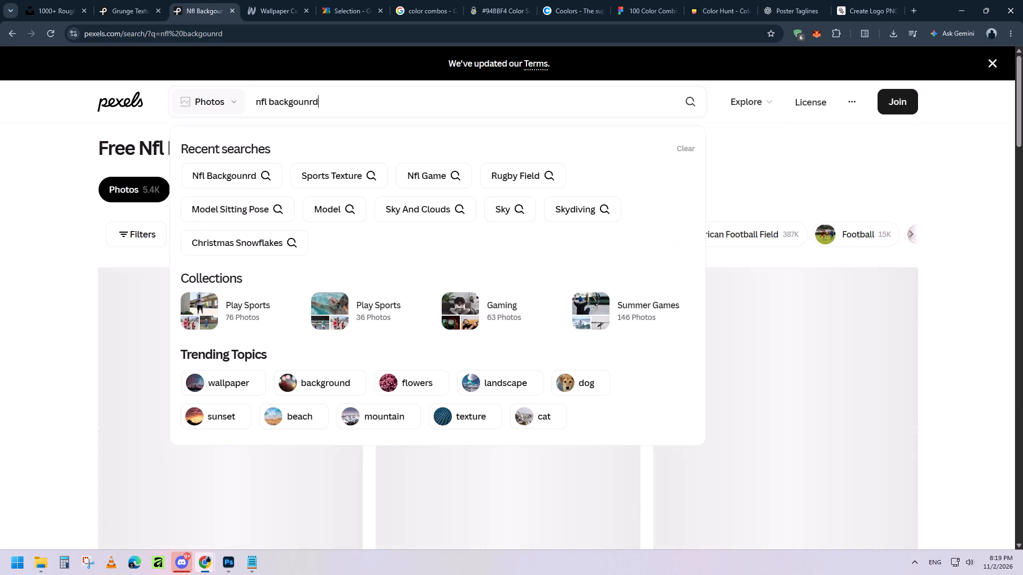
pyautogui.press('BackSpace')
pyautogui.press('BackSpace')
pyautogui.press('BackSpace')
pyautogui.press('BackSpace')
pyautogui.press('BackSpace')
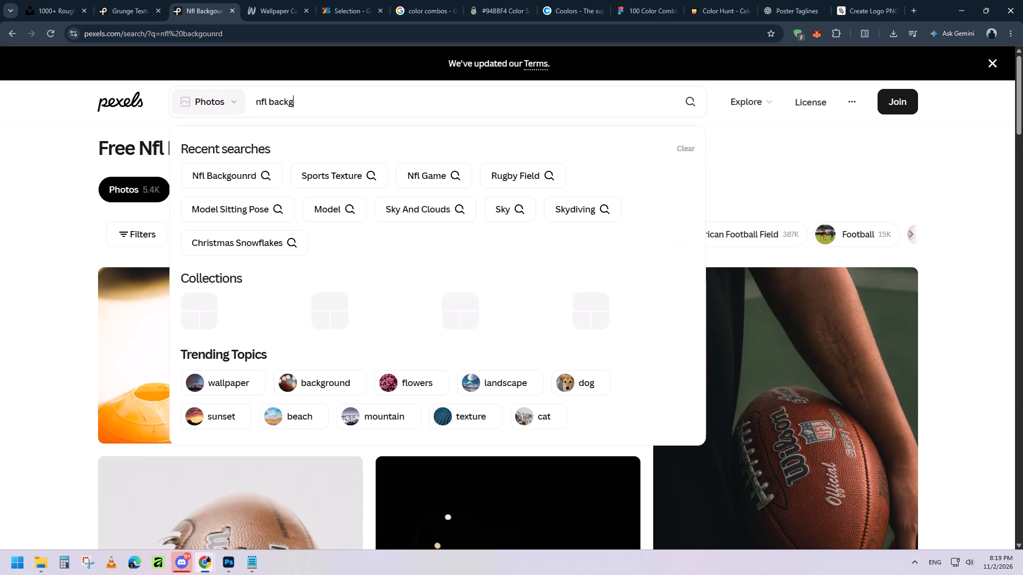
pyautogui.write('round')
pyautogui.press('Return')
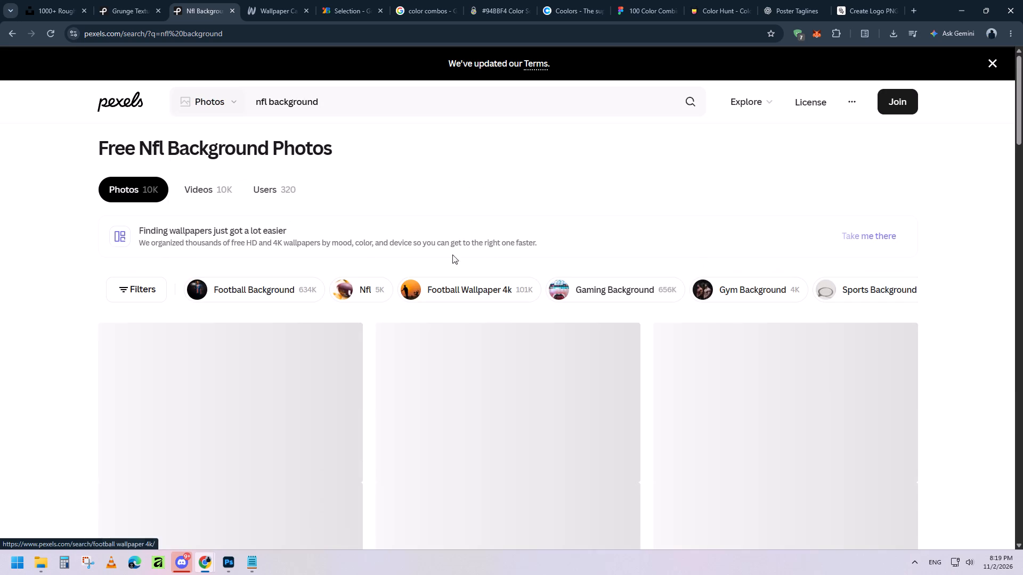
# Look through the NFL background photos on Pexels for a suitable poster background.
pyautogui.scroll(-9, 55, 293)
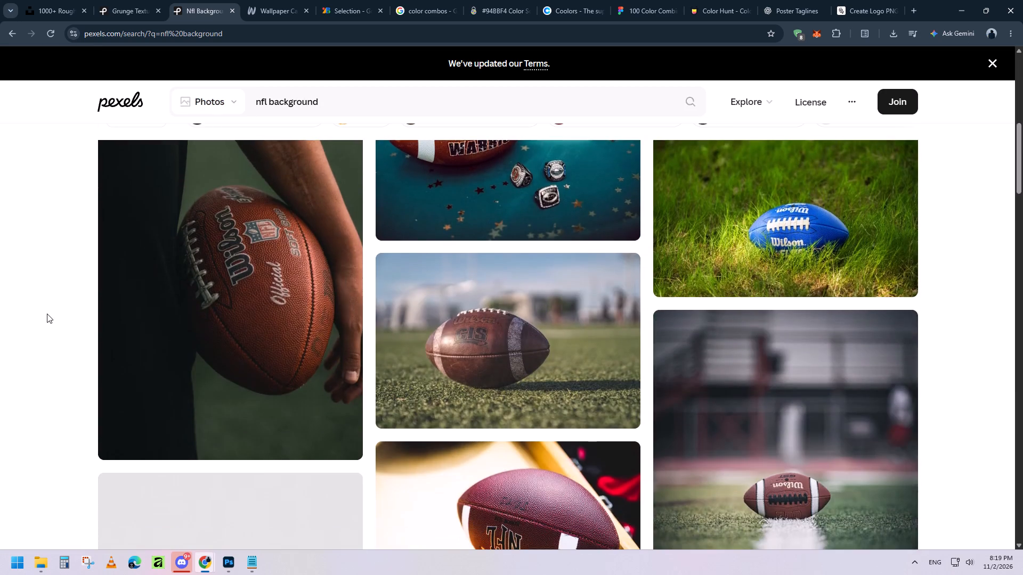
pyautogui.scroll(-14, 47, 314)
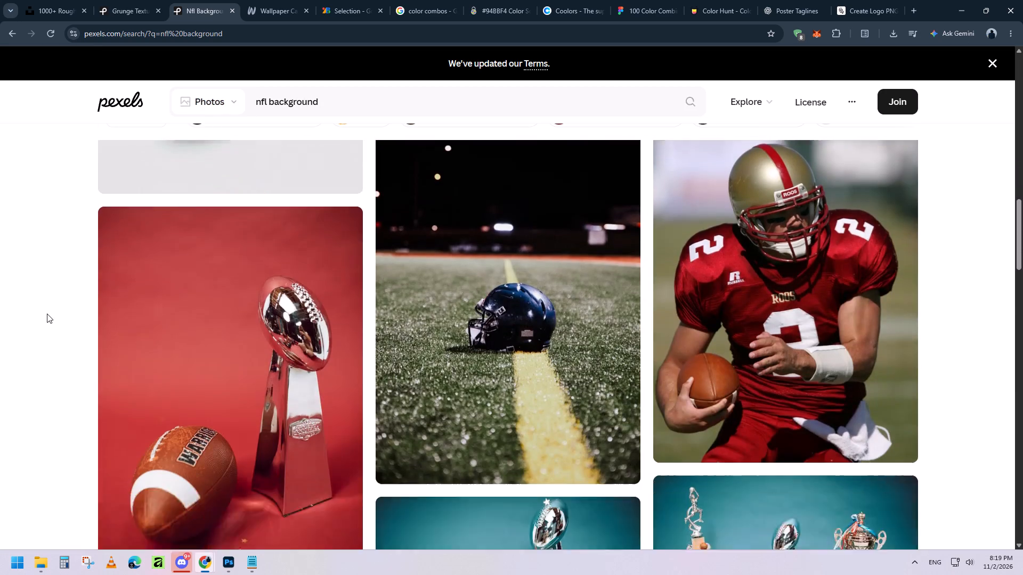
pyautogui.scroll(-8, 47, 314)
pyautogui.click(117, 1)
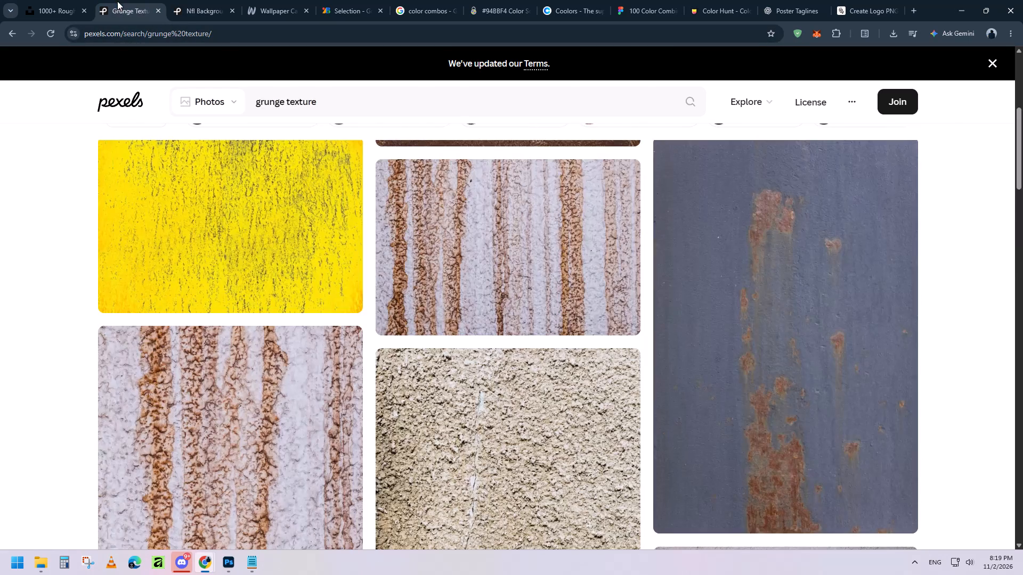
pyautogui.click(201, 1)
pyautogui.moveTo(1022, 314); pyautogui.dragTo(1022, 43)
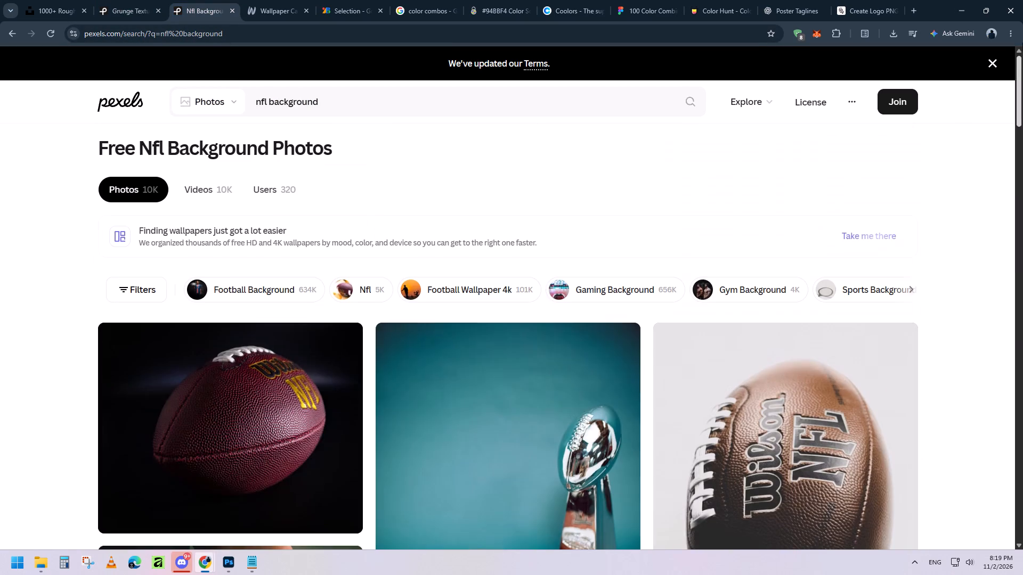
pyautogui.moveTo(1022, 43); pyautogui.dragTo(1022, 32)
# Search the Pexels photos for "texture" and look through the results for a poster background.
pyautogui.click(394, 99)
pyautogui.hotkey('ctrl', 'a')
pyautogui.write('texture')
pyautogui.press('Return')
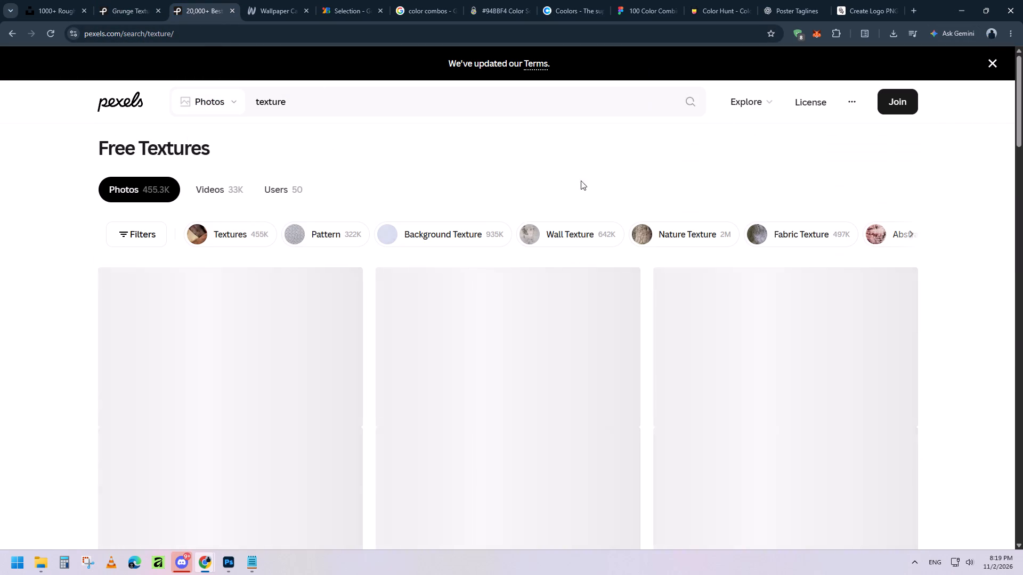
pyautogui.scroll(-13, 928, 213)
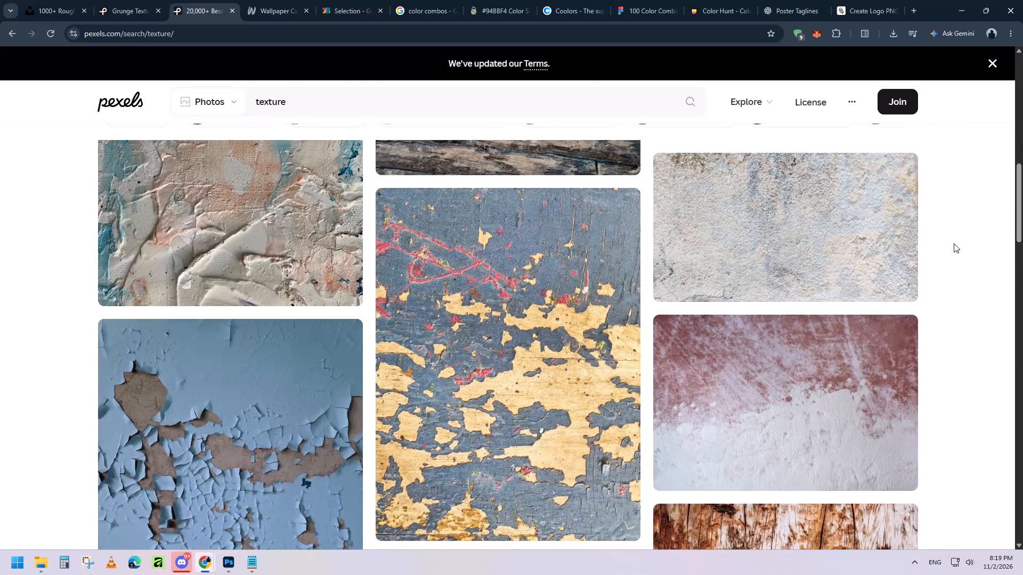
pyautogui.scroll(-12, 954, 244)
# Return to the open Pexels grunge texture results and examine more of them for a usable background.
pyautogui.click(140, 0)
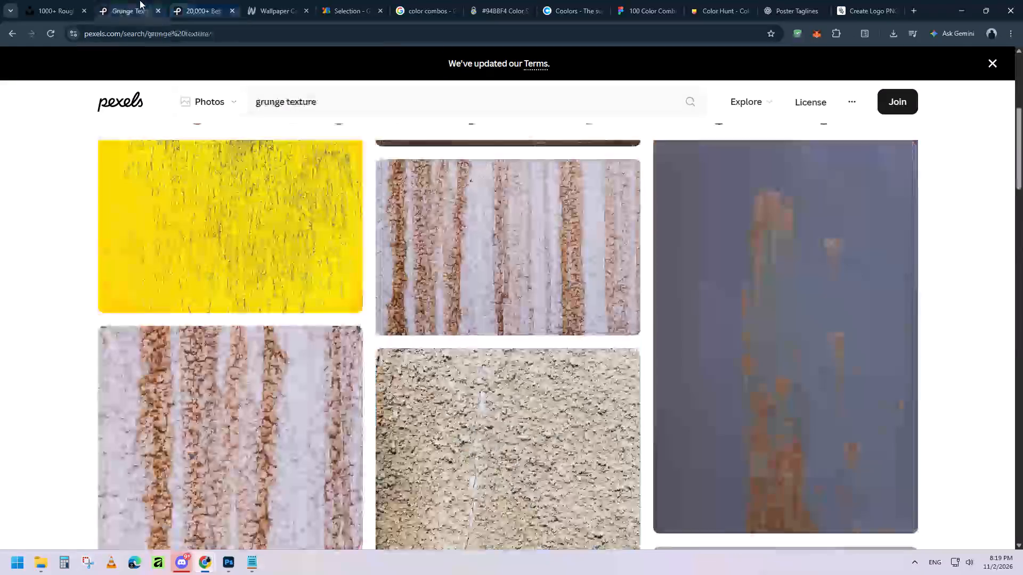
pyautogui.scroll(-11, 38, 226)
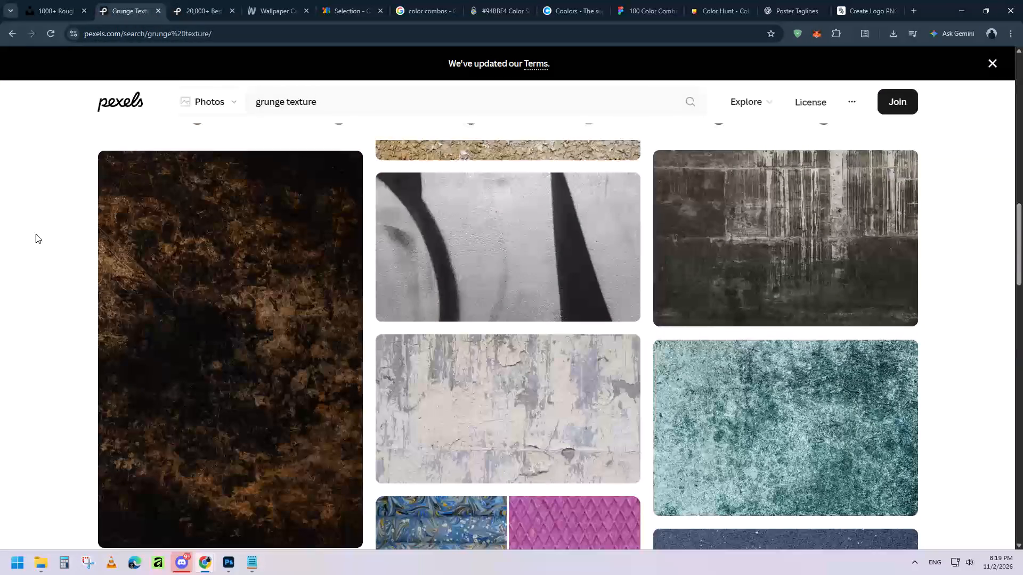
pyautogui.scroll(-10, 36, 234)
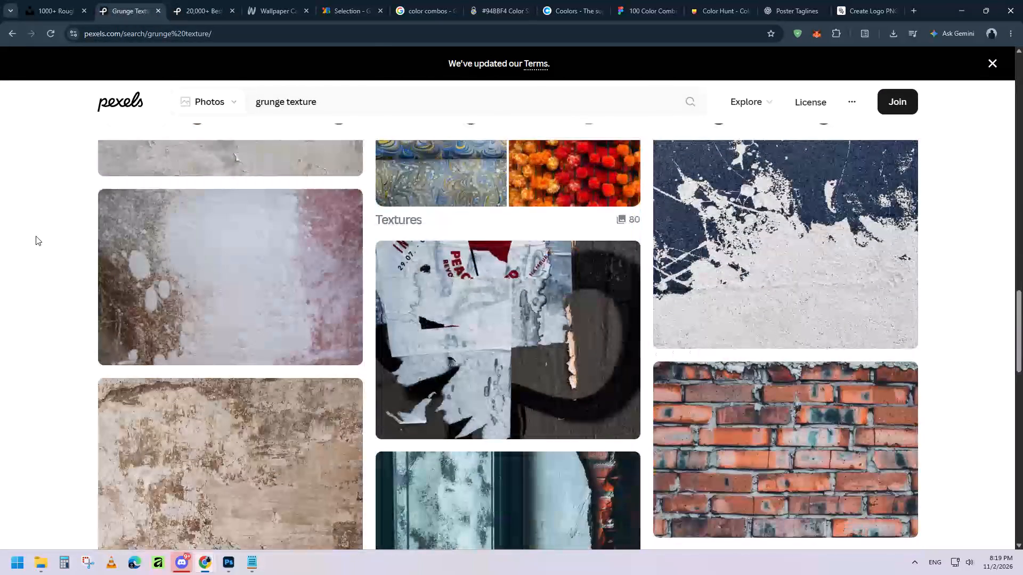
pyautogui.scroll(-19, 36, 236)
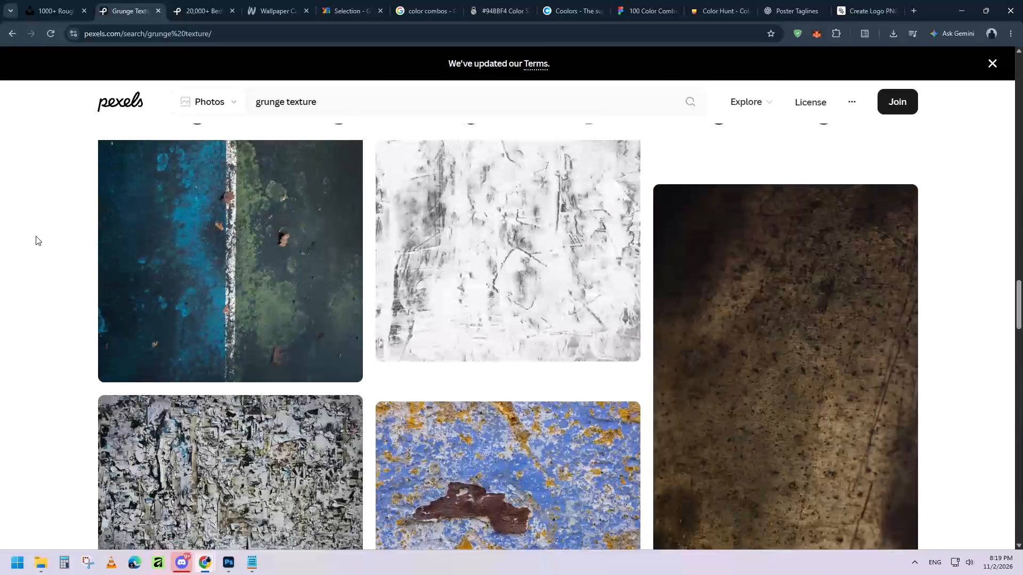
# Search Google for "nfl poster background" in a new browser tab.
pyautogui.click(911, 12)
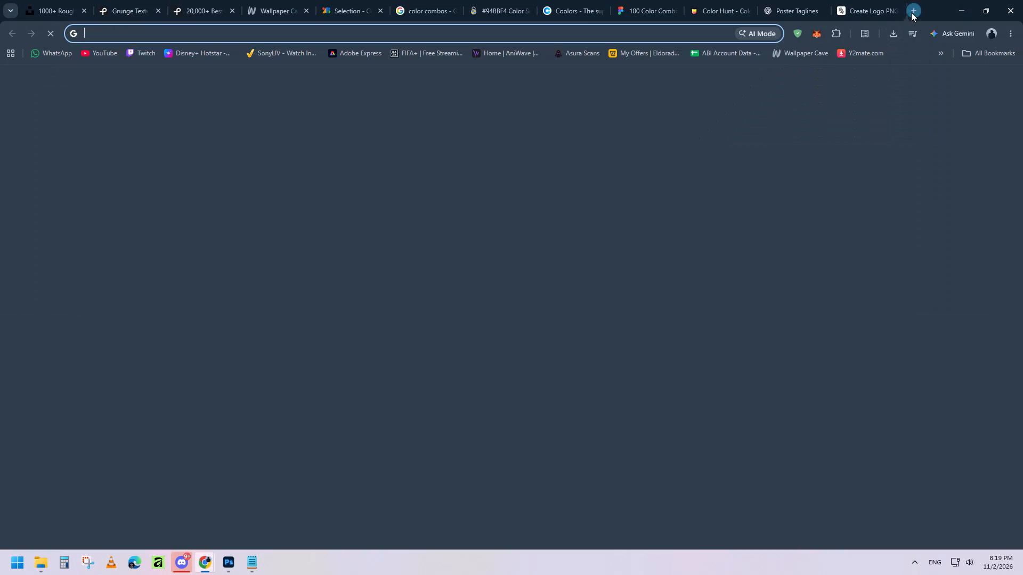
pyautogui.write('nfl poster')
pyautogui.press('space')
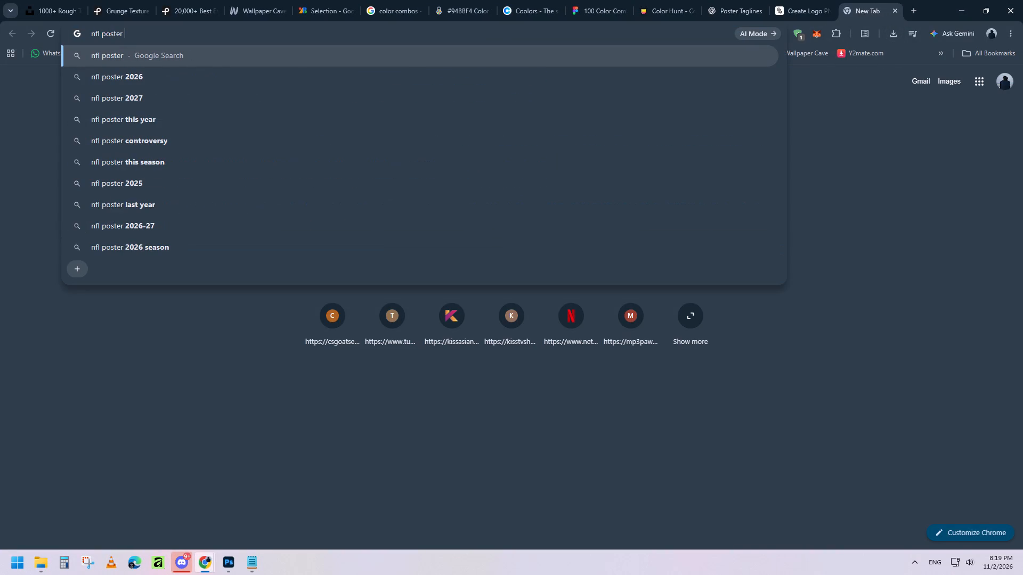
pyautogui.write('bac')
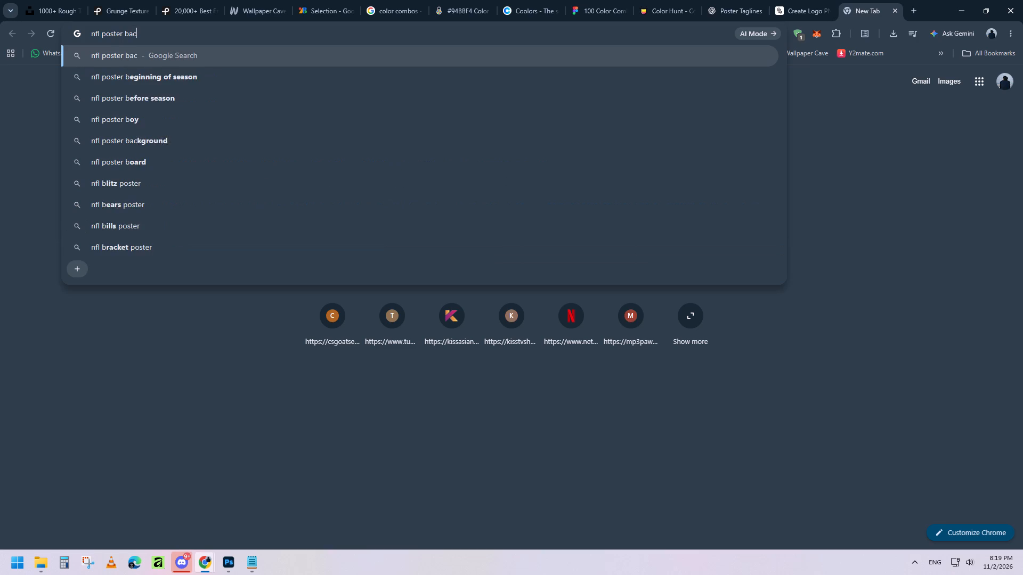
pyautogui.write('kg')
pyautogui.press('Down')
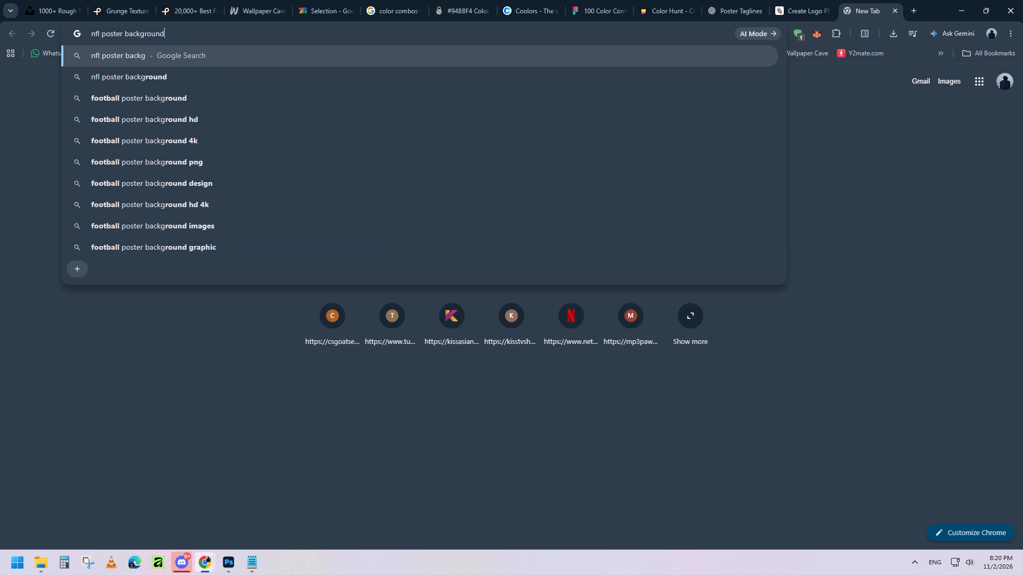
pyautogui.press('Return')
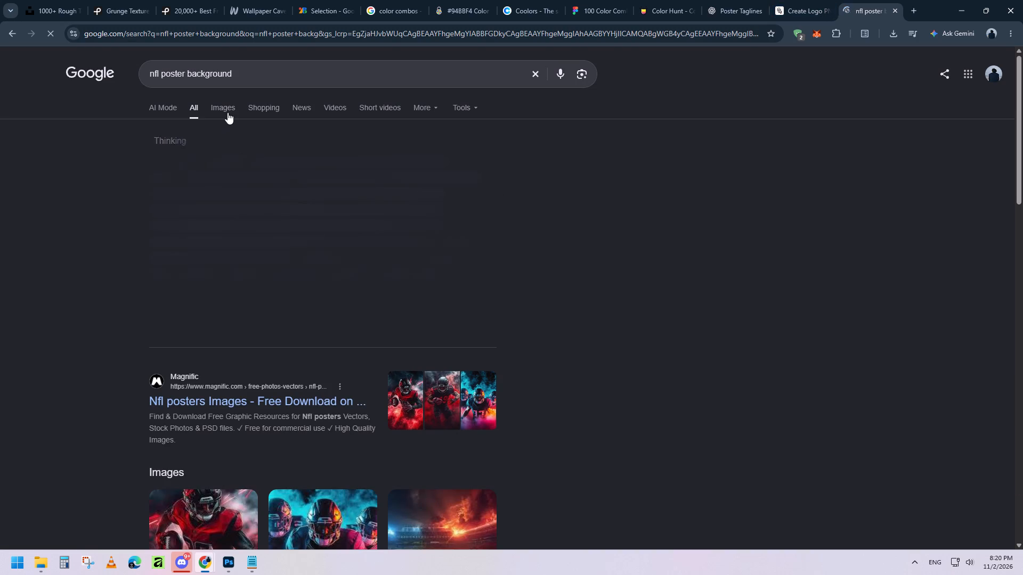
# Open the image results, the Unsplash NFL wallpaper page and the Dribbble NFL poster page in separate tabs while reviewing the search results.
pyautogui.rightClick(228, 112)
pyautogui.click(245, 123)
pyautogui.scroll(-5, 726, 330)
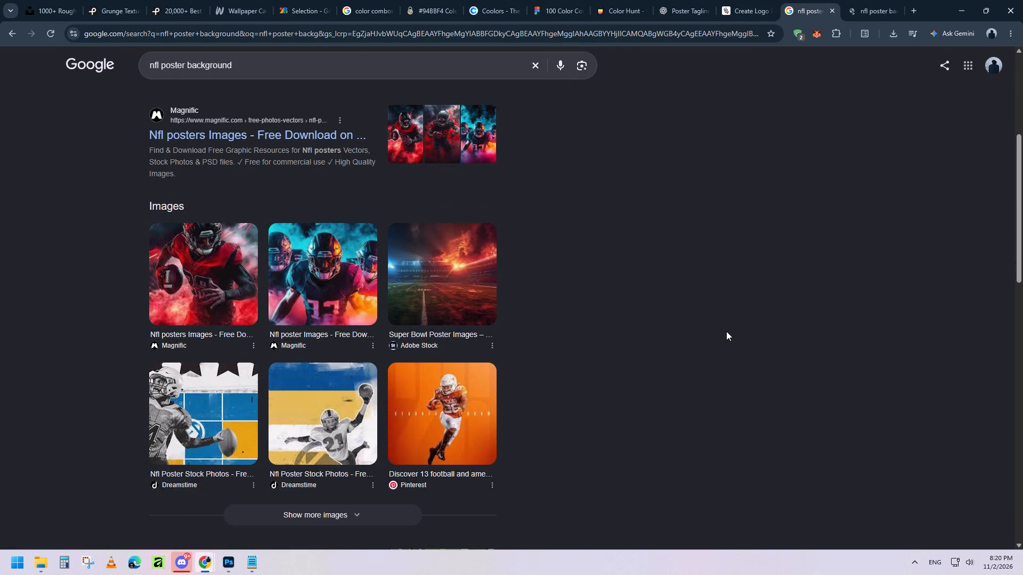
pyautogui.scroll(-4, 699, 397)
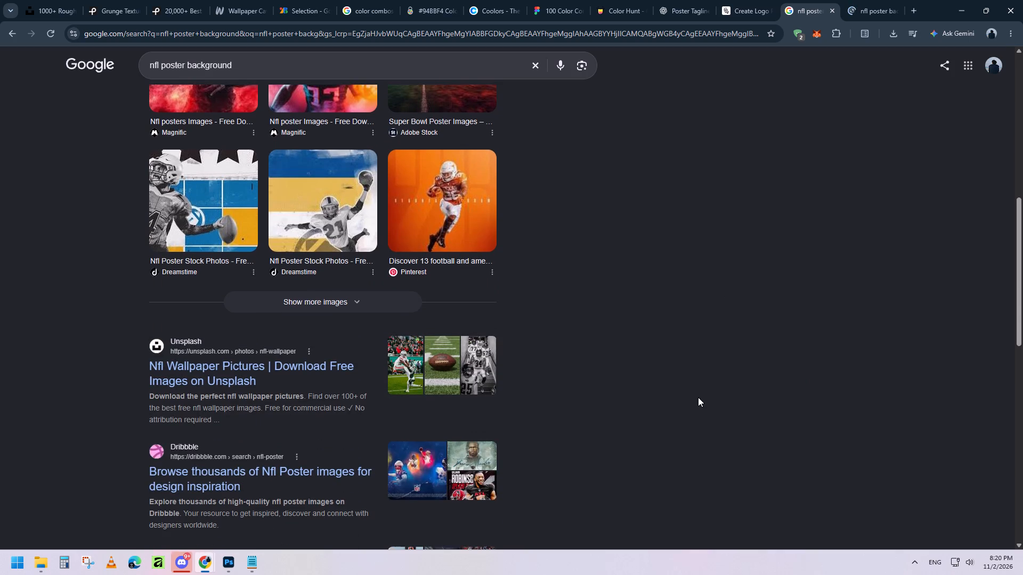
pyautogui.rightClick(273, 360)
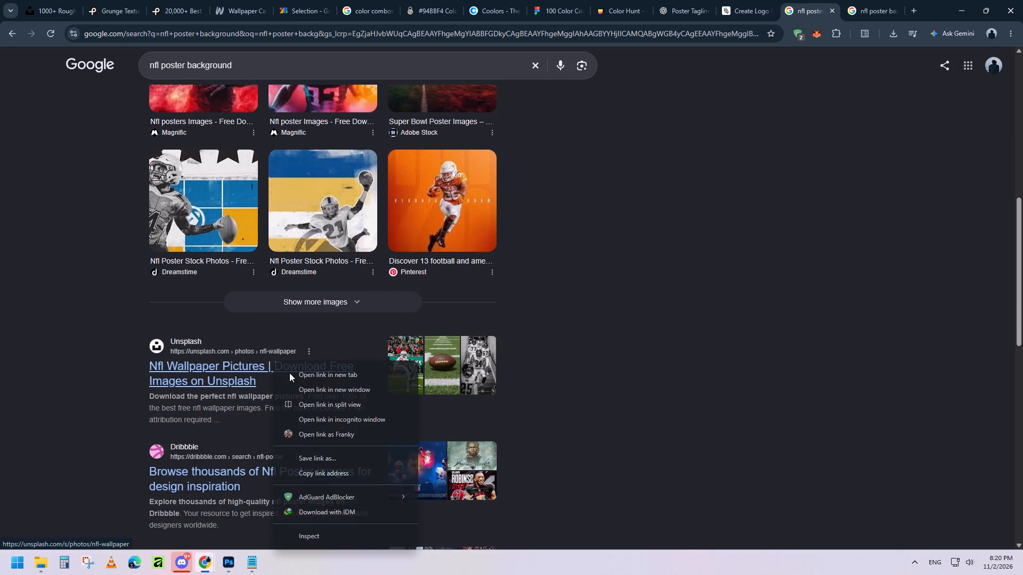
pyautogui.click(289, 373)
pyautogui.scroll(-2, 639, 361)
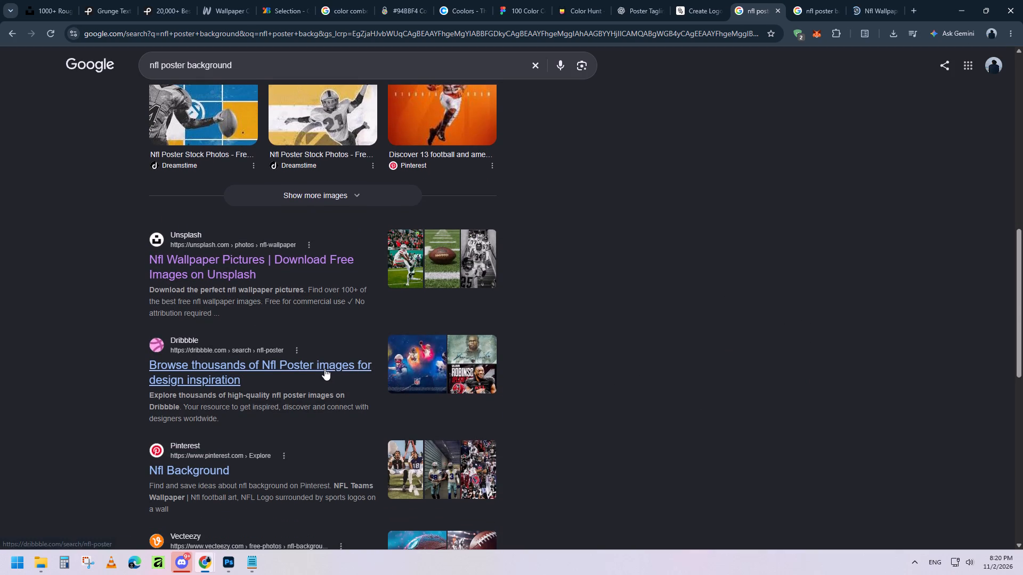
pyautogui.rightClick(324, 368)
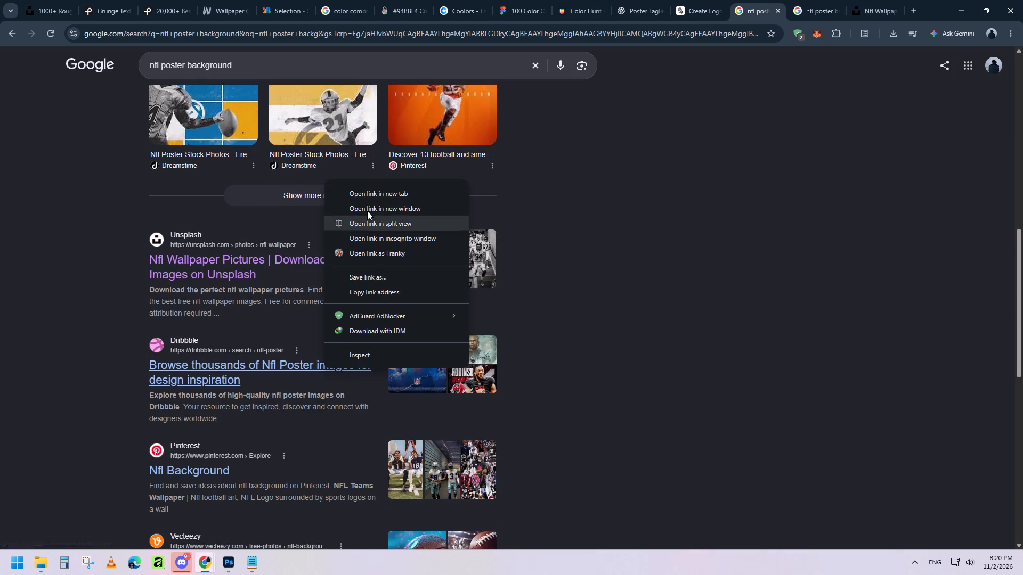
pyautogui.click(368, 199)
pyautogui.scroll(-2, 632, 334)
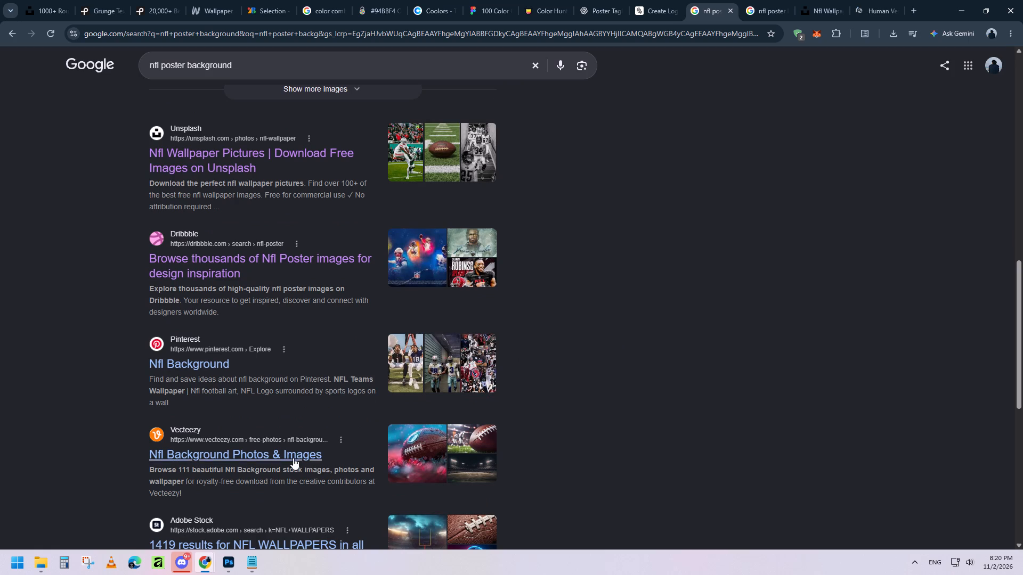
pyautogui.scroll(8, 247, 351)
pyautogui.scroll(2, 296, 335)
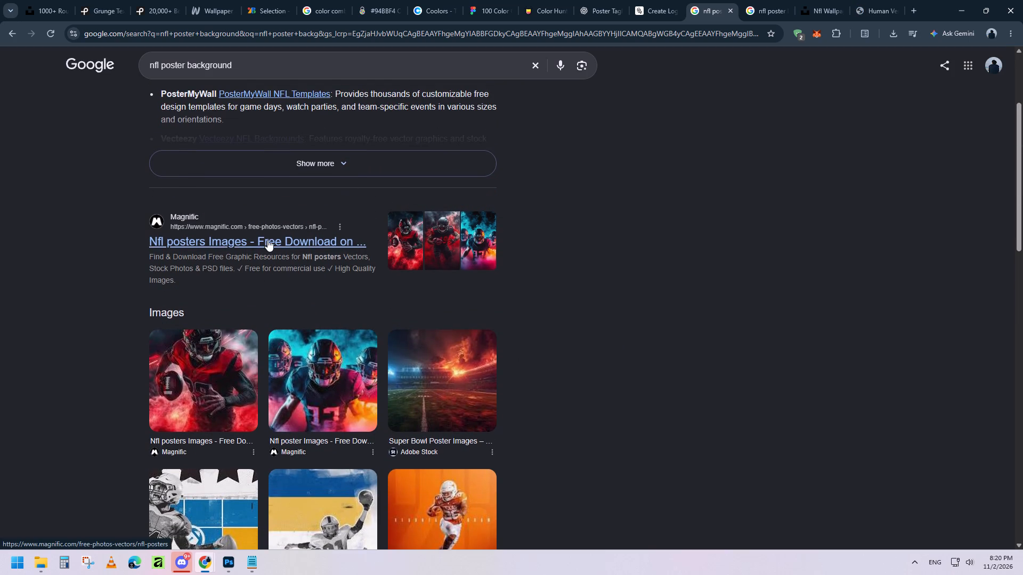
pyautogui.scroll(5, 719, 311)
pyautogui.scroll(4, 728, 237)
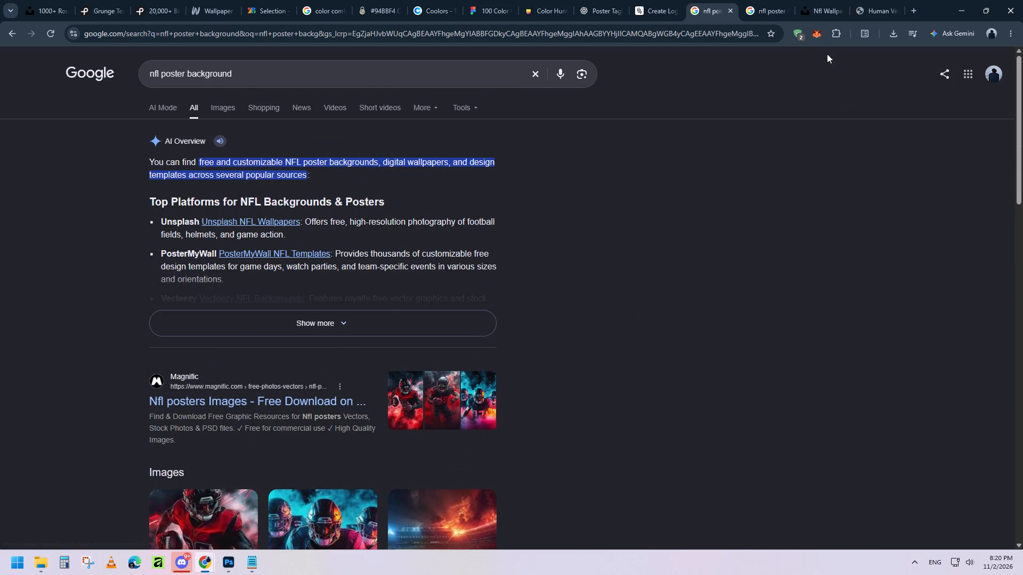
# Examine the Google image results for NFL poster backgrounds for a photo or layout idea that suits the poster.
pyautogui.click(780, 0)
pyautogui.scroll(-6, 1002, 369)
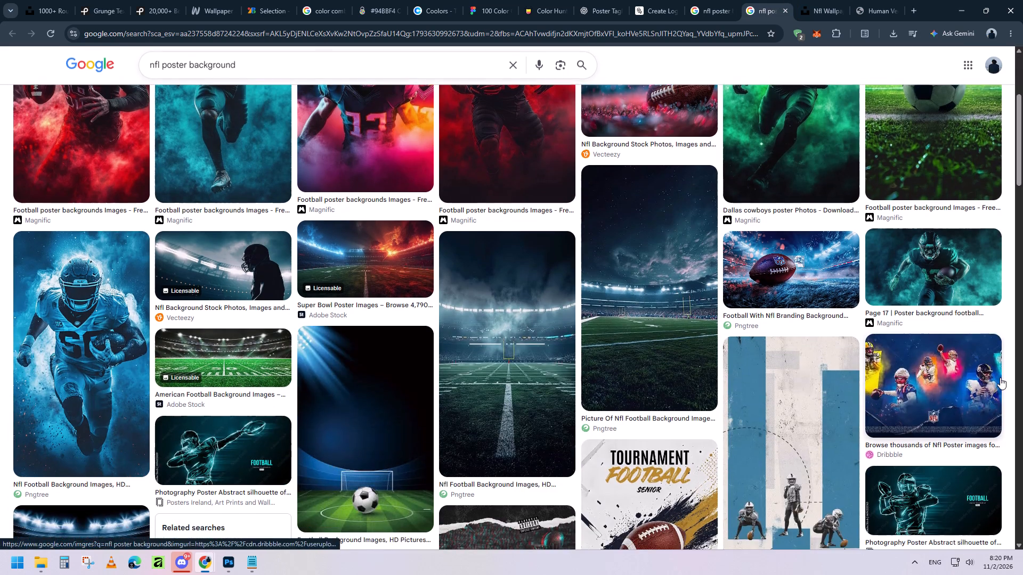
pyautogui.scroll(-6, 1000, 377)
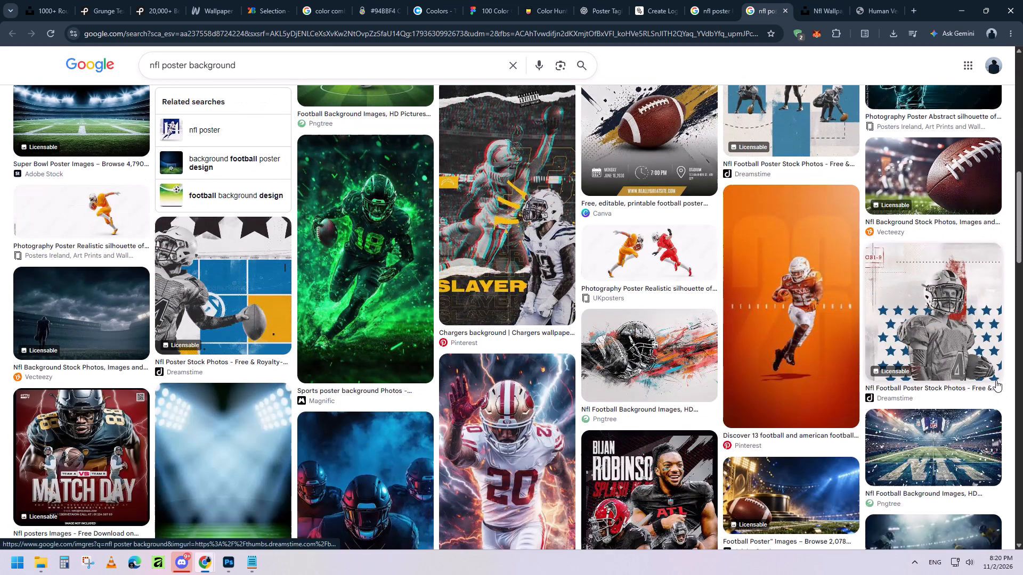
pyautogui.scroll(-10, 996, 380)
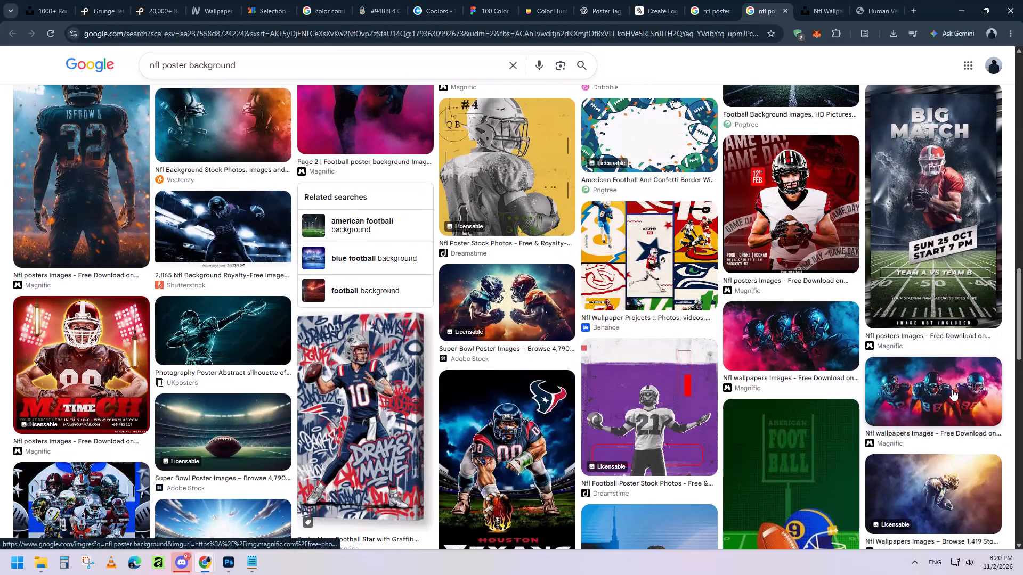
pyautogui.scroll(-7, 952, 389)
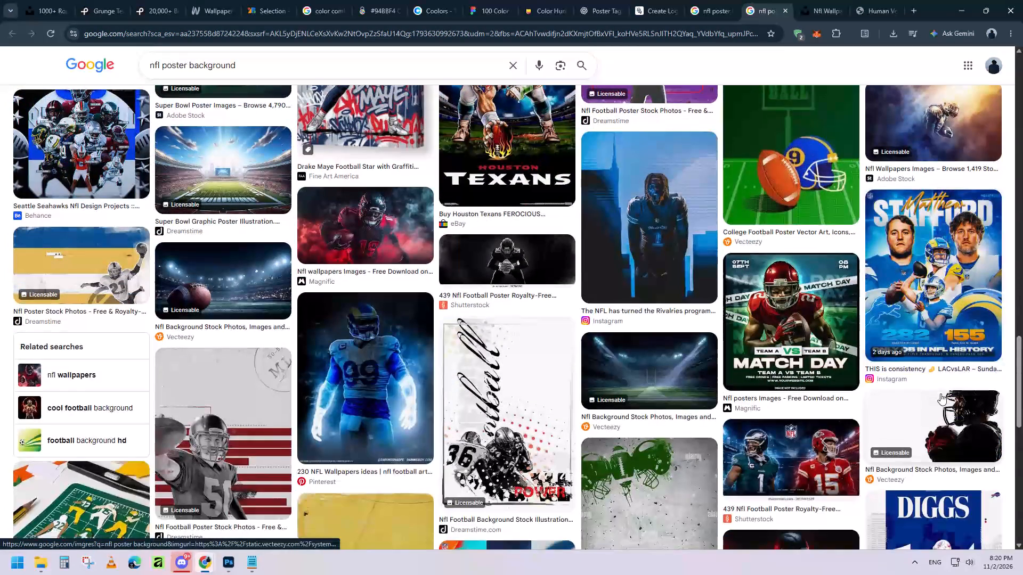
pyautogui.scroll(-2, 940, 393)
pyautogui.scroll(-4, 837, 357)
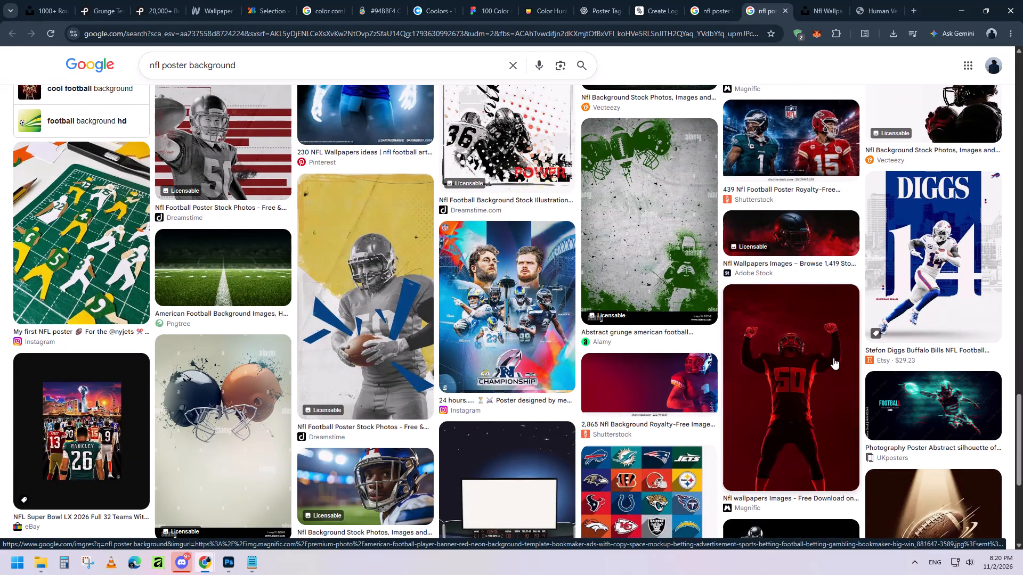
pyautogui.scroll(-5, 833, 358)
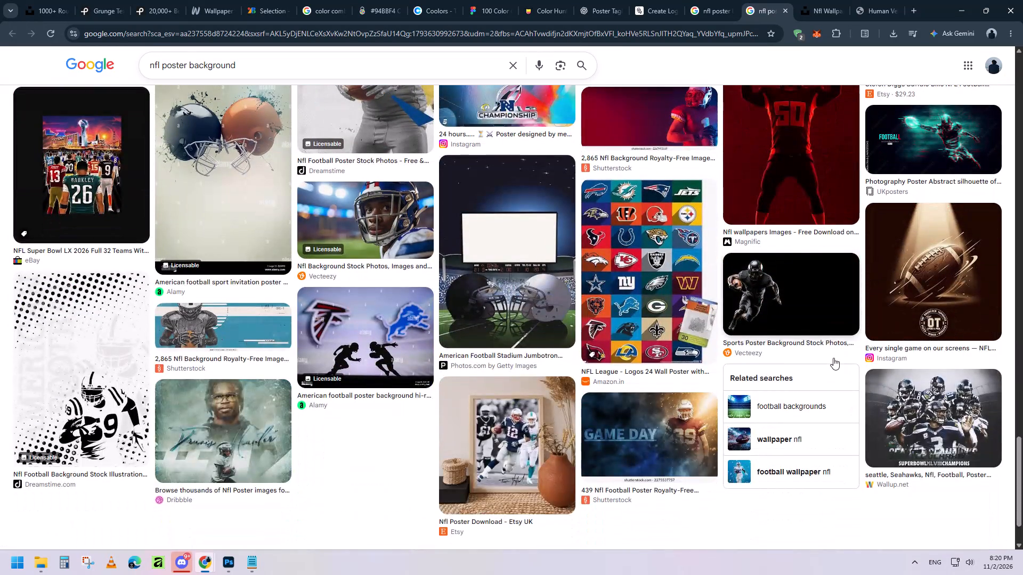
pyautogui.scroll(7, 833, 358)
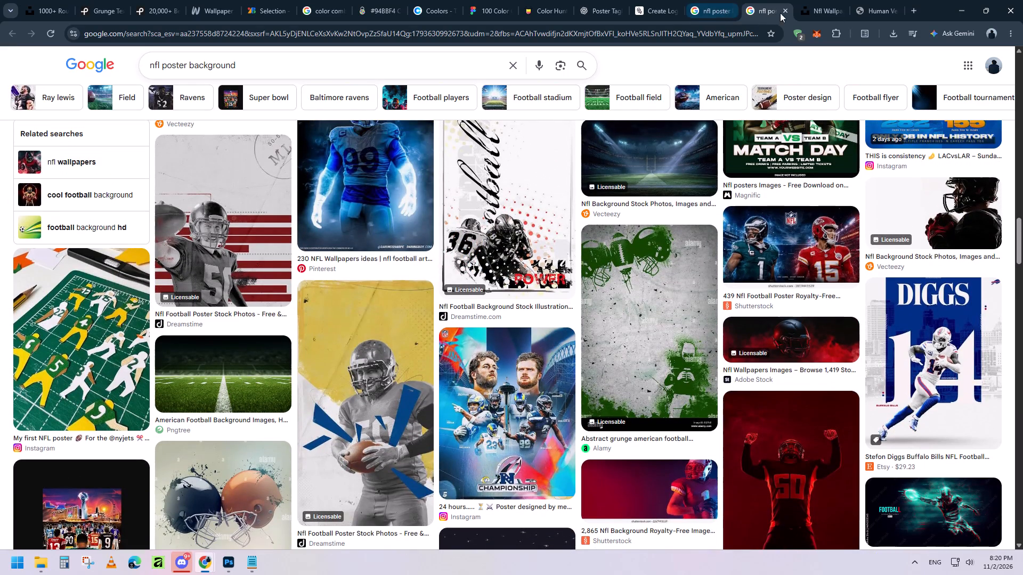
# Close the Google image results and examine the Unsplash NFL wallpaper photos for a suitable poster background.
pyautogui.click(784, 11)
pyautogui.scroll(-7, 755, 275)
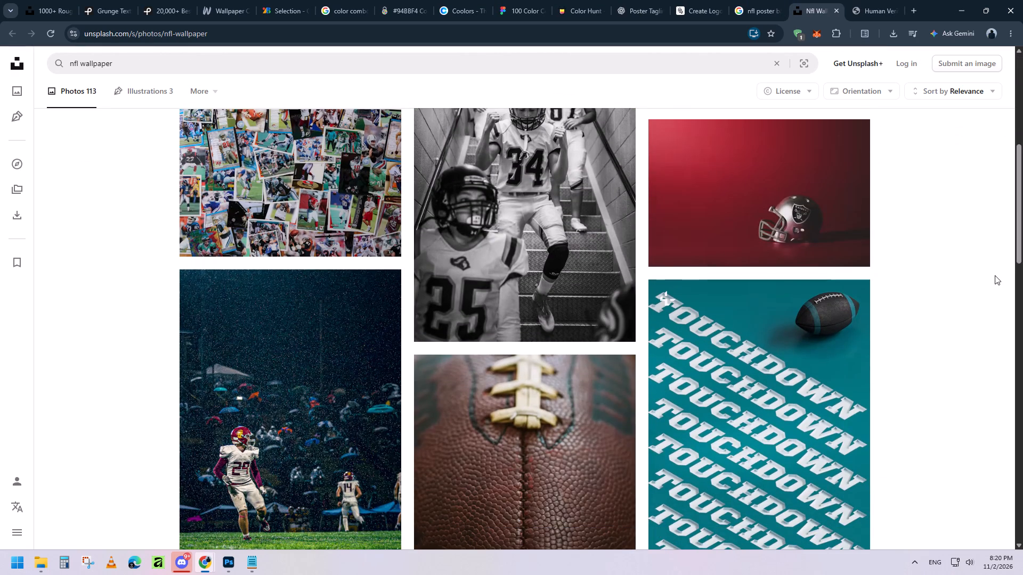
pyautogui.scroll(7, 995, 275)
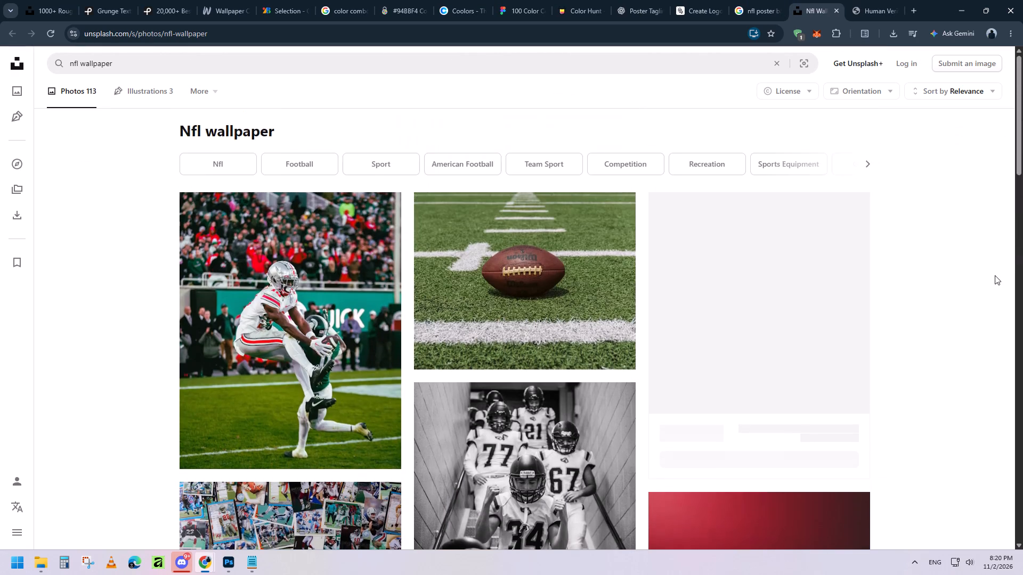
pyautogui.scroll(-6, 995, 275)
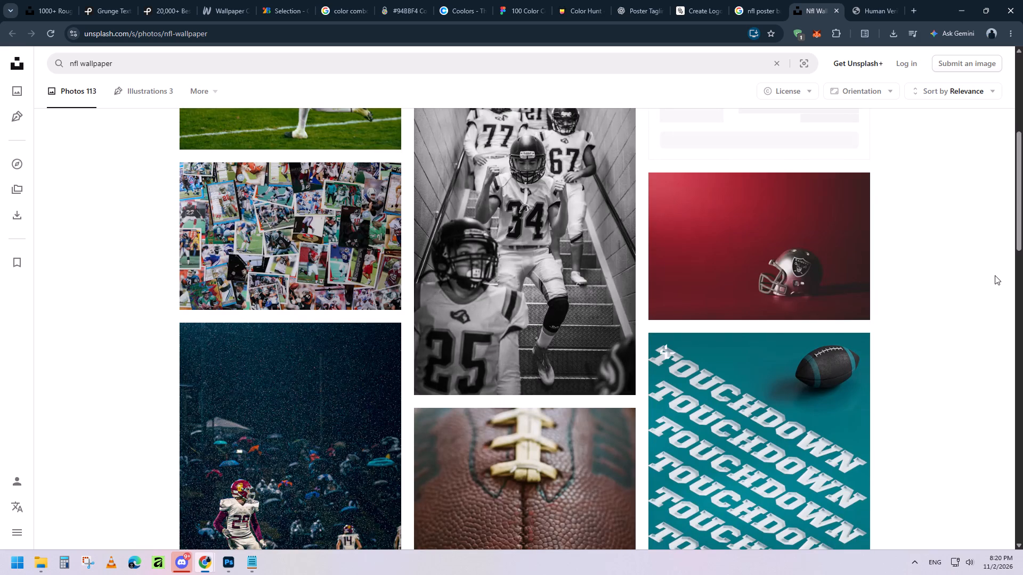
pyautogui.scroll(-13, 995, 275)
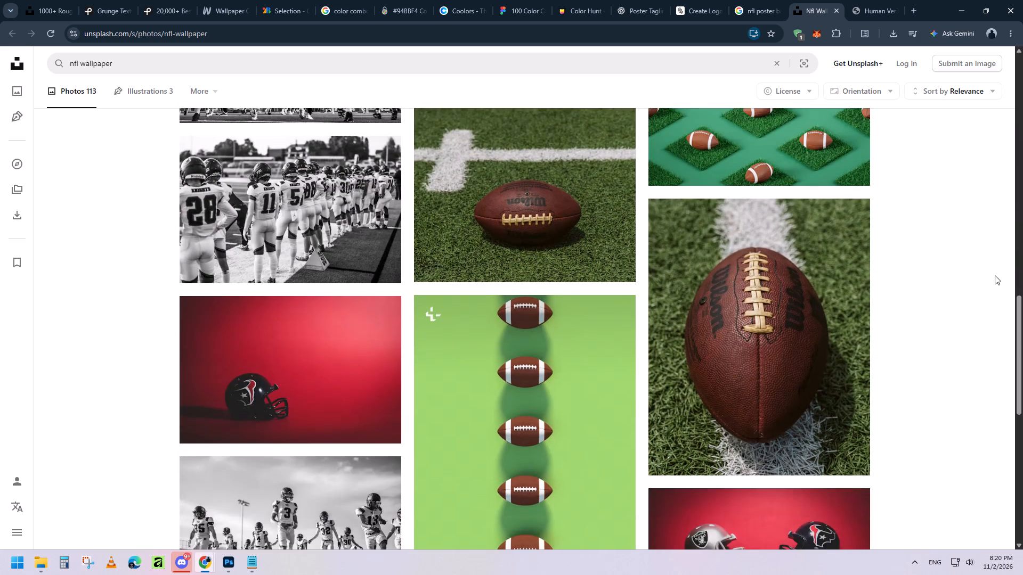
pyautogui.scroll(-7, 995, 275)
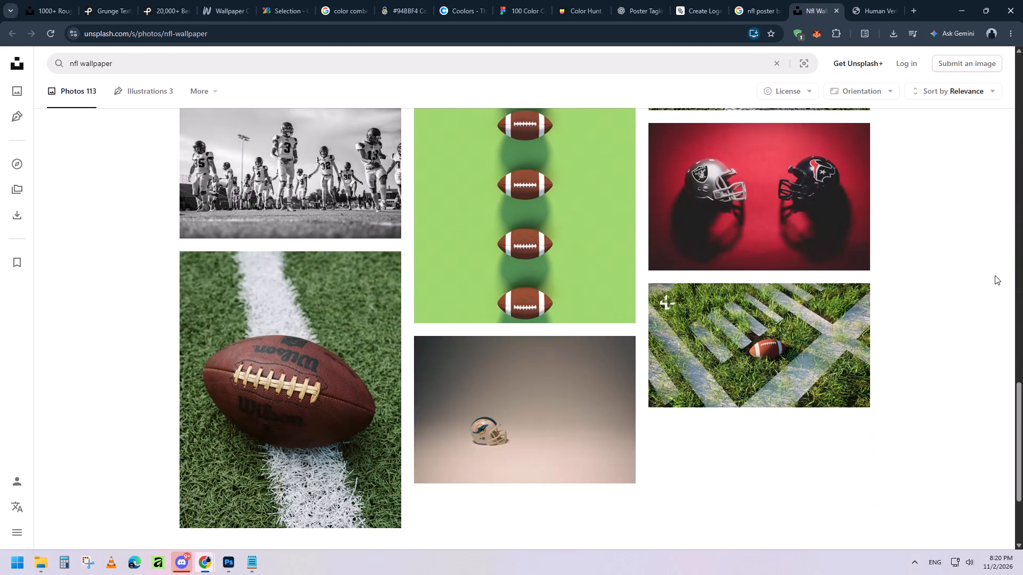
pyautogui.scroll(-5, 995, 275)
# Load more Unsplash NFL wallpaper photos and examine the extended results for a usable background.
pyautogui.click(615, 403)
pyautogui.scroll(6, 972, 316)
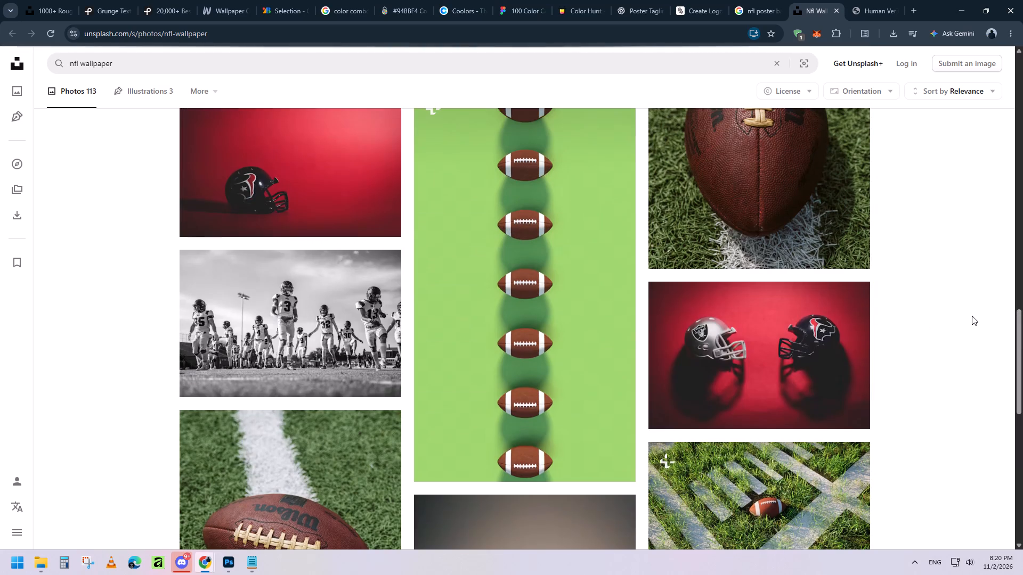
pyautogui.scroll(12, 971, 316)
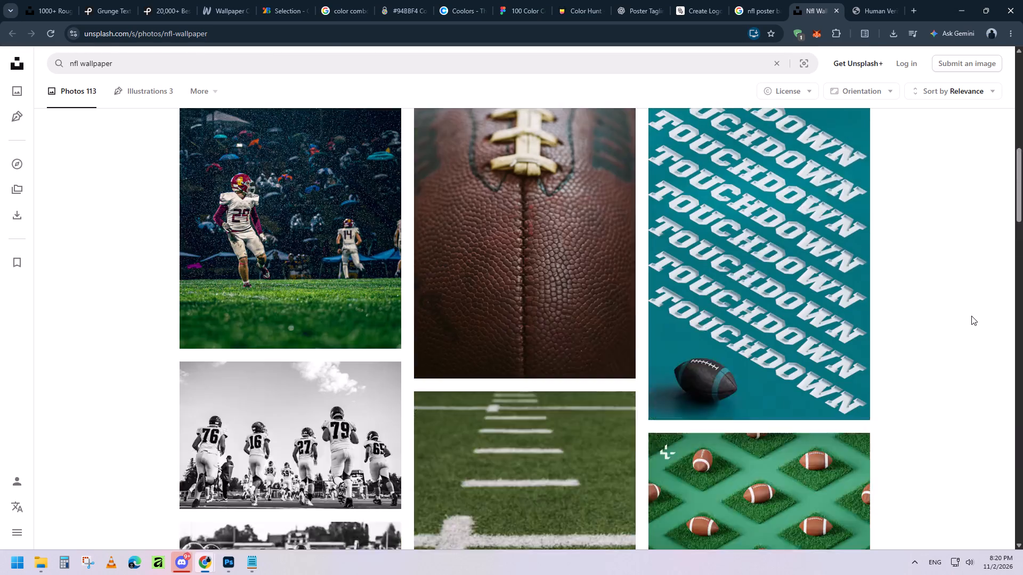
pyautogui.scroll(6, 971, 316)
pyautogui.scroll(-17, 971, 316)
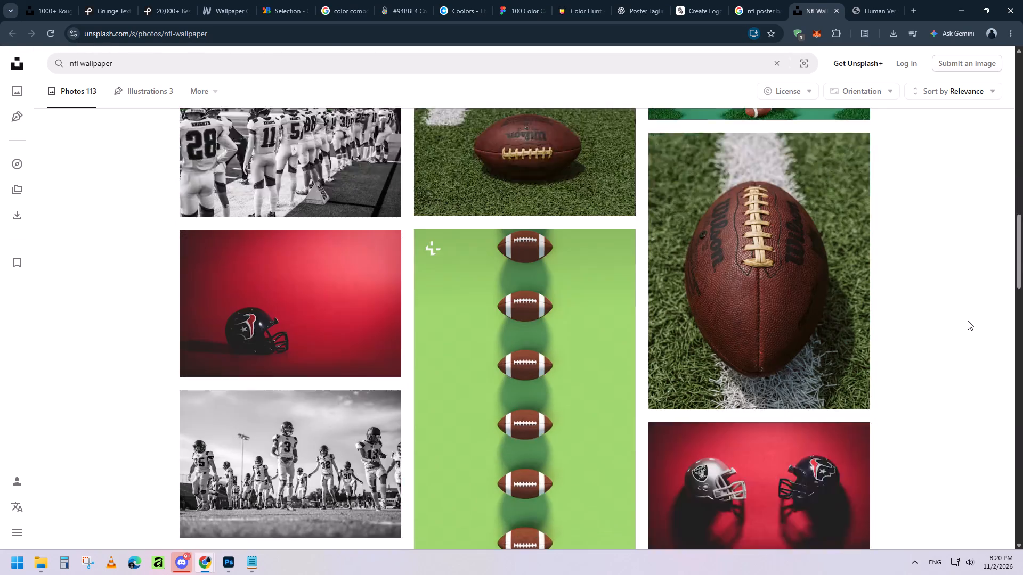
pyautogui.scroll(-6, 968, 321)
pyautogui.scroll(6, 964, 324)
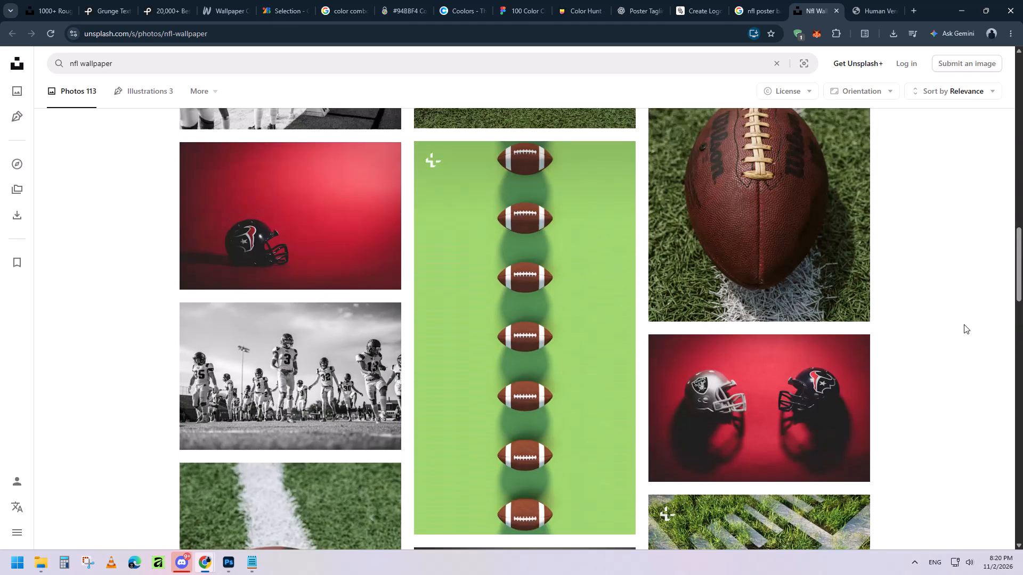
pyautogui.scroll(-12, 964, 324)
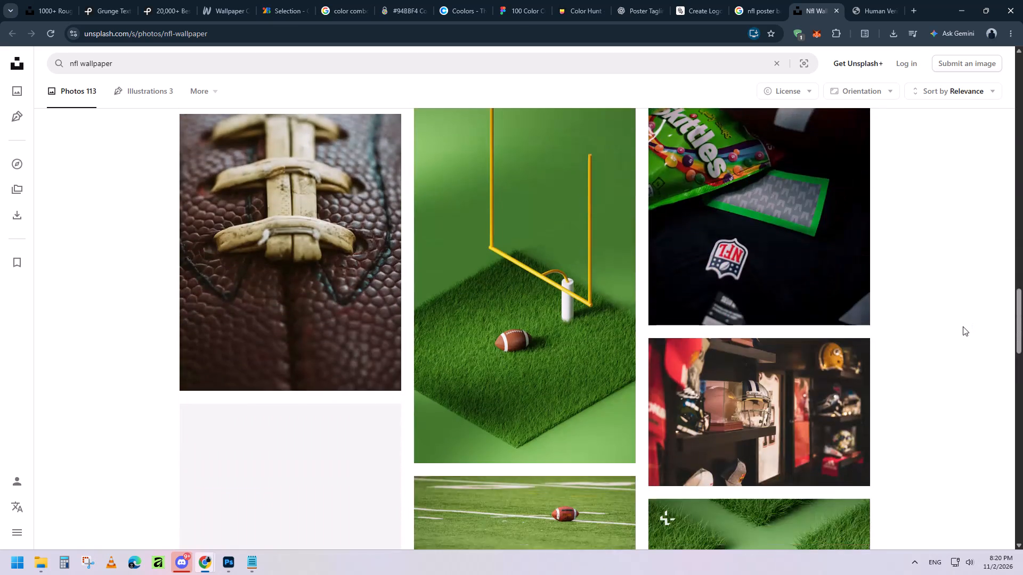
pyautogui.scroll(-15, 963, 326)
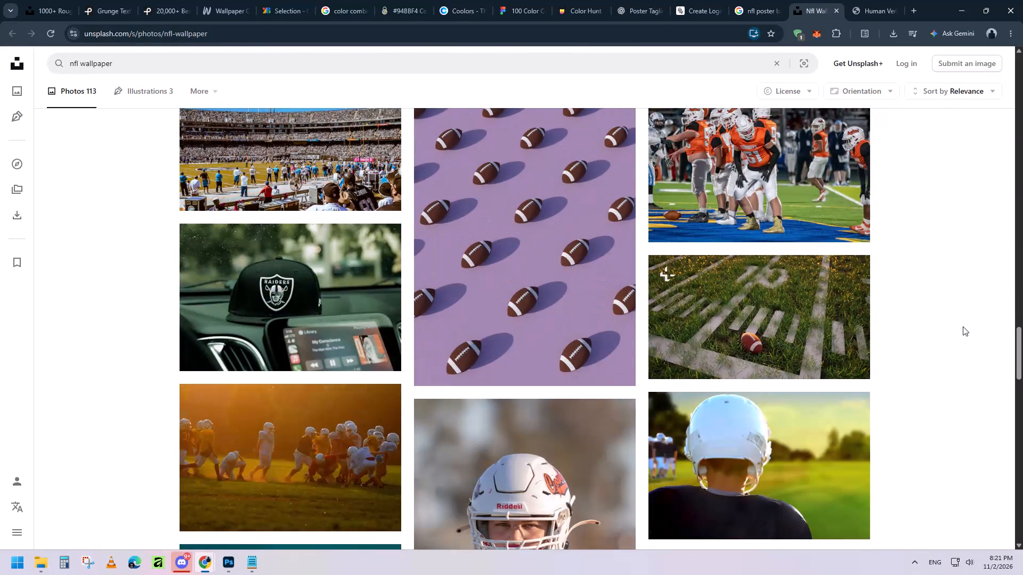
pyautogui.scroll(-11, 963, 326)
# Go to the open Dribbble NFL poster page and complete its human check by choosing all the curtain images.
pyautogui.click(869, 0)
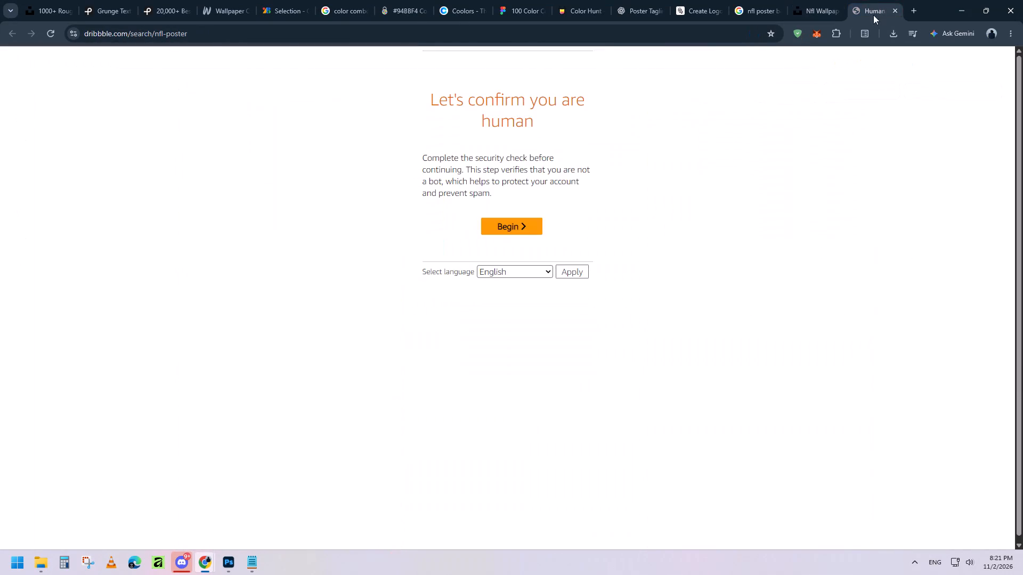
pyautogui.click(526, 225)
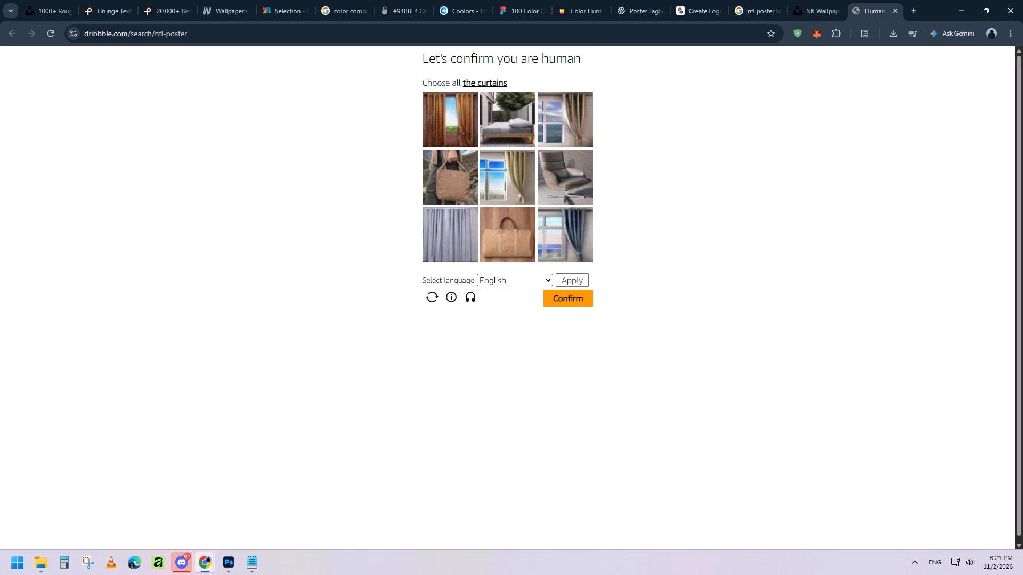
pyautogui.scroll(2, 489, 200)
pyautogui.click(466, 127)
pyautogui.click(512, 169)
pyautogui.click(460, 235)
pyautogui.click(570, 250)
pyautogui.click(567, 116)
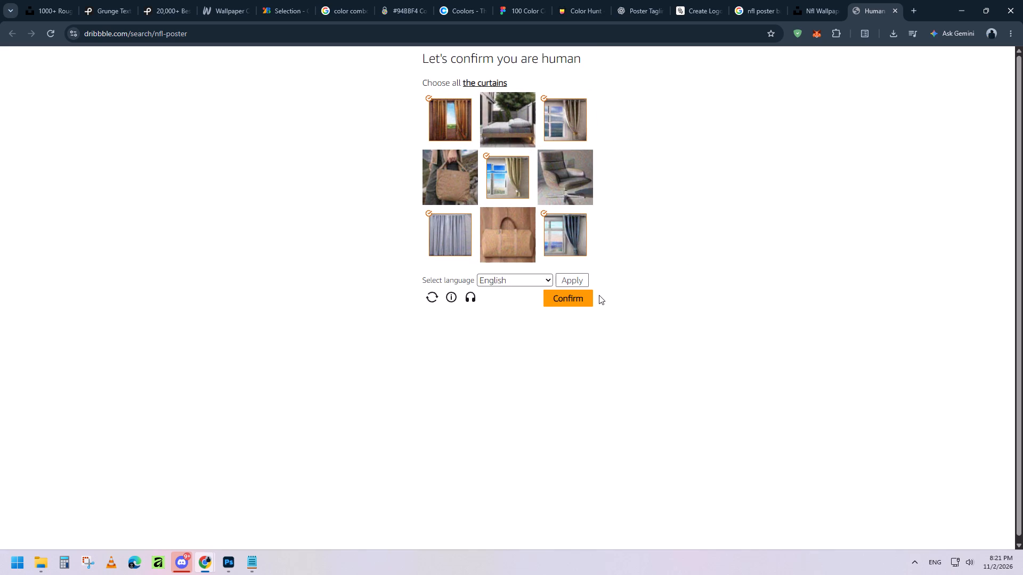
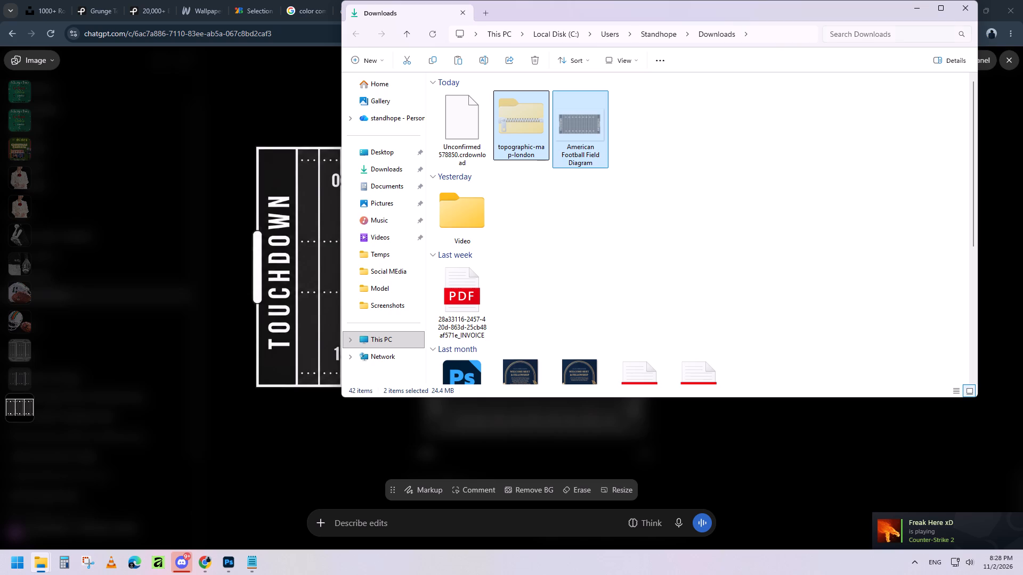
pyautogui.click(910, 7)
pyautogui.click(957, 0)
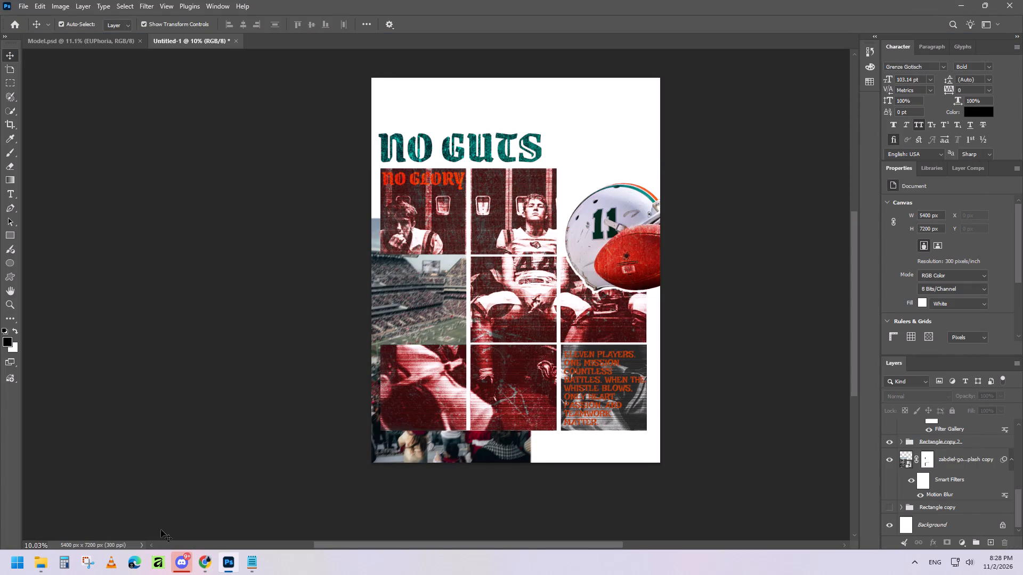
pyautogui.click(41, 564)
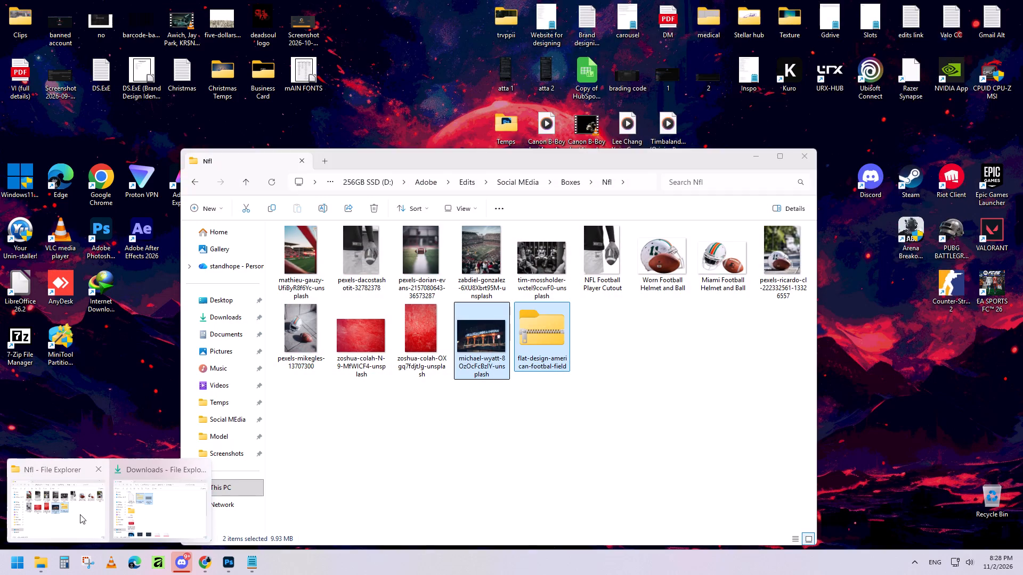
pyautogui.click(80, 514)
pyautogui.click(535, 472)
pyautogui.hotkey('ctrl', 'v')
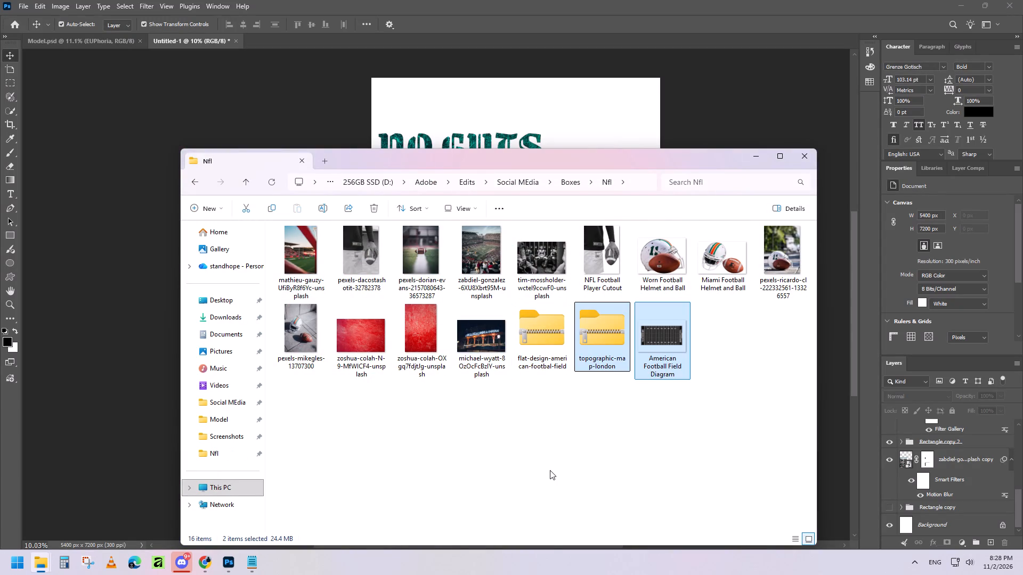
# Permanently delete the flat-design-american-footbal-field archive from the Nfl folder.
pyautogui.click(557, 344)
pyautogui.hotkey('shift', 'Delete')
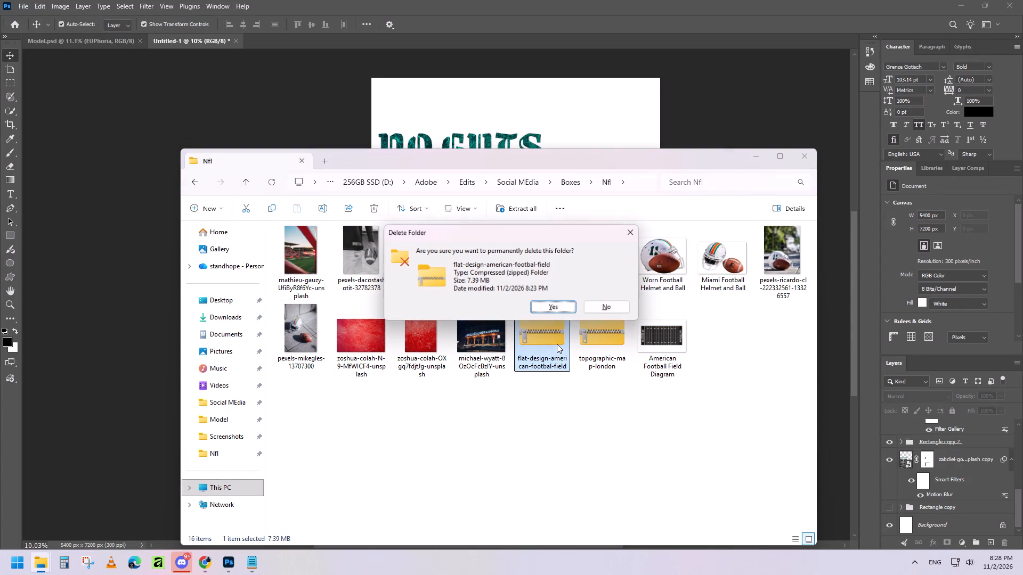
pyautogui.press('Return')
# Extract the topographic-map-london archive into its own folder inside Nfl and permanently delete the zipped original.
pyautogui.rightClick(551, 335)
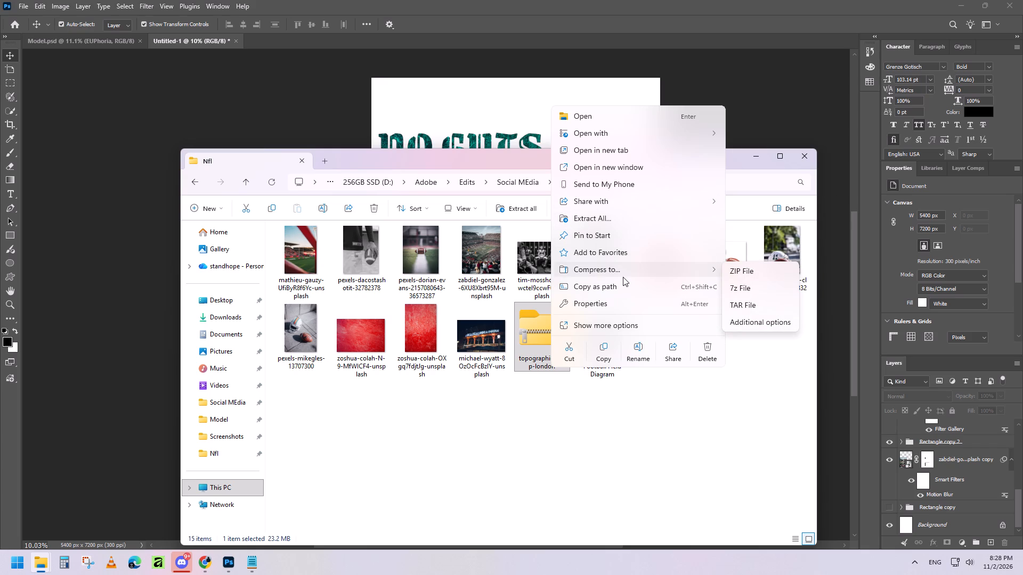
pyautogui.click(623, 225)
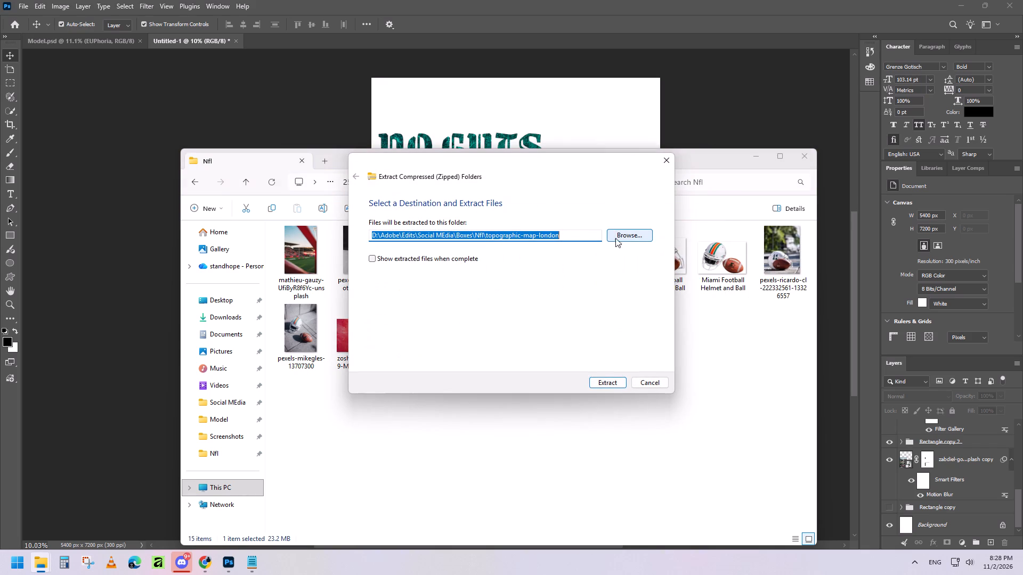
pyautogui.click(604, 380)
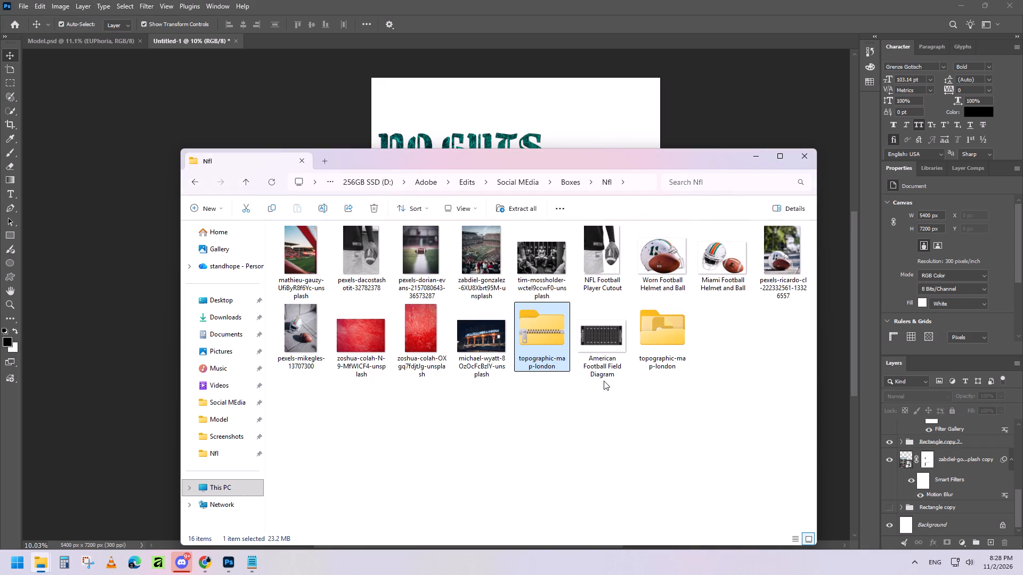
pyautogui.hotkey('shift', 'Delete')
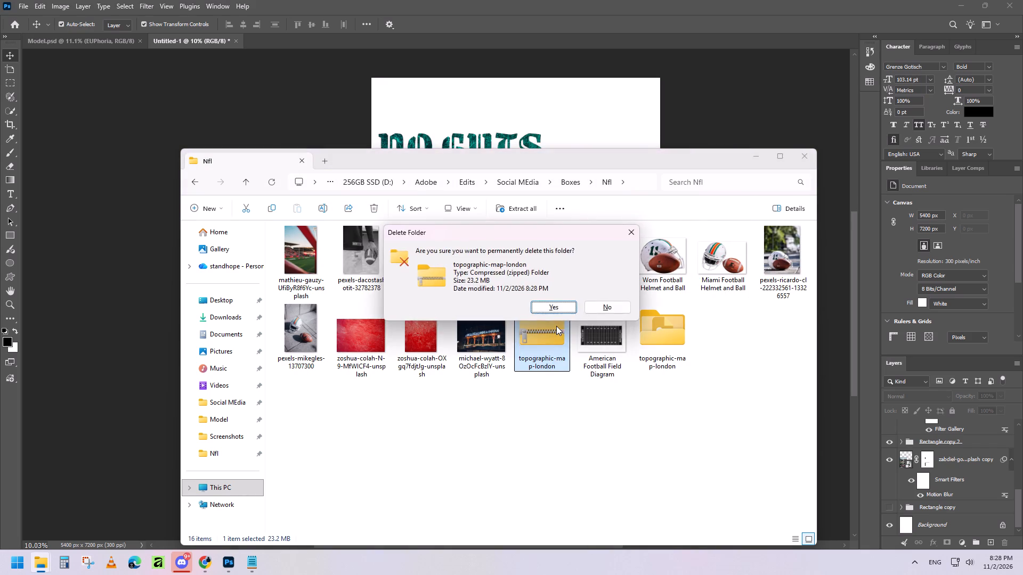
pyautogui.press('Return')
# Move the 1731 map image out of the extracted topographic-map-london folder into the Nfl folder.
pyautogui.doubleClick(610, 331)
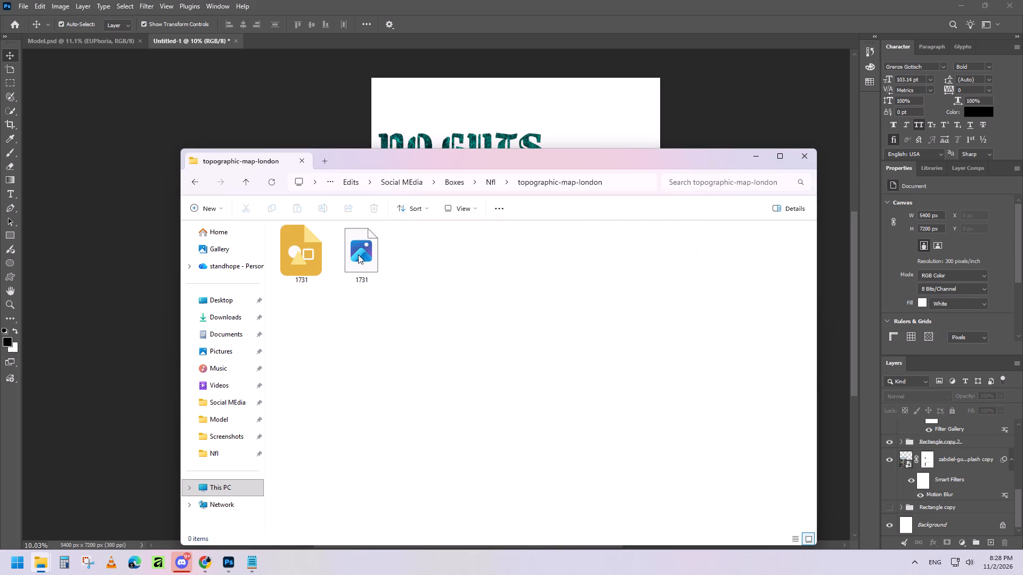
pyautogui.click(364, 259)
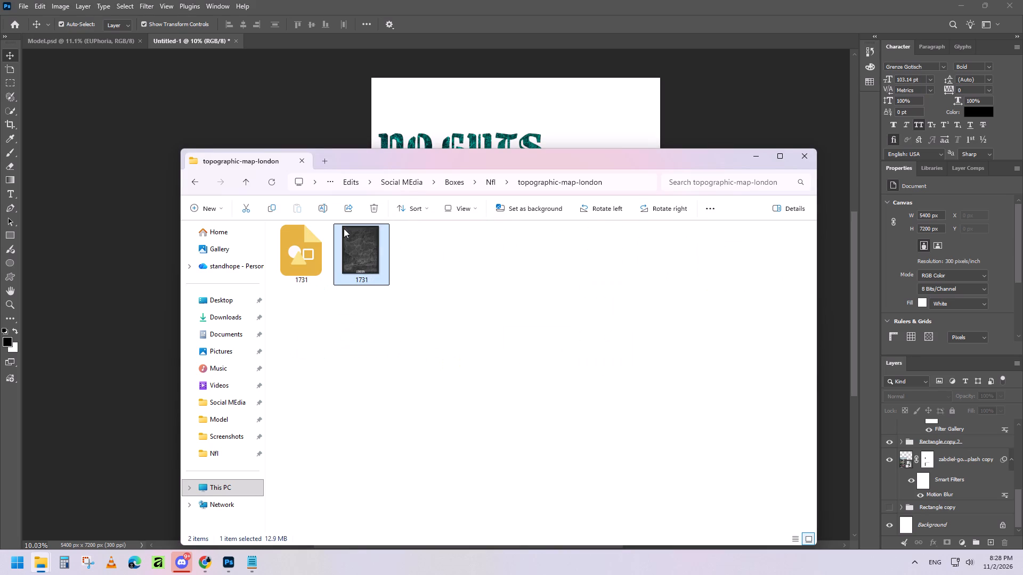
pyautogui.hotkey('ctrl', 'x')
pyautogui.click(196, 183)
pyautogui.click(684, 442)
pyautogui.hotkey('ctrl', 'v')
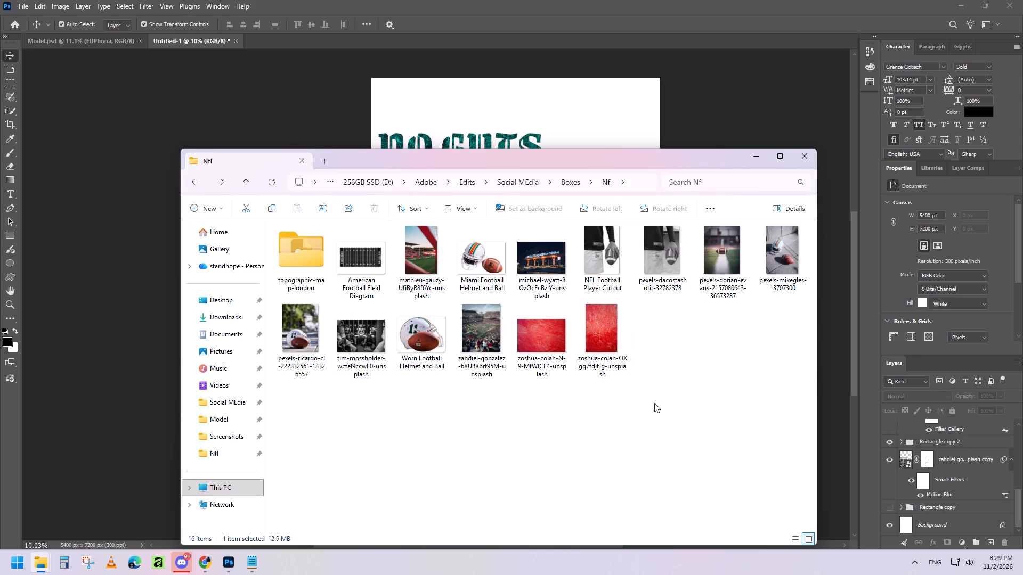
# Check the file left in the topographic-map-london folder and permanently delete that folder from Nfl.
pyautogui.doubleClick(306, 237)
pyautogui.doubleClick(306, 244)
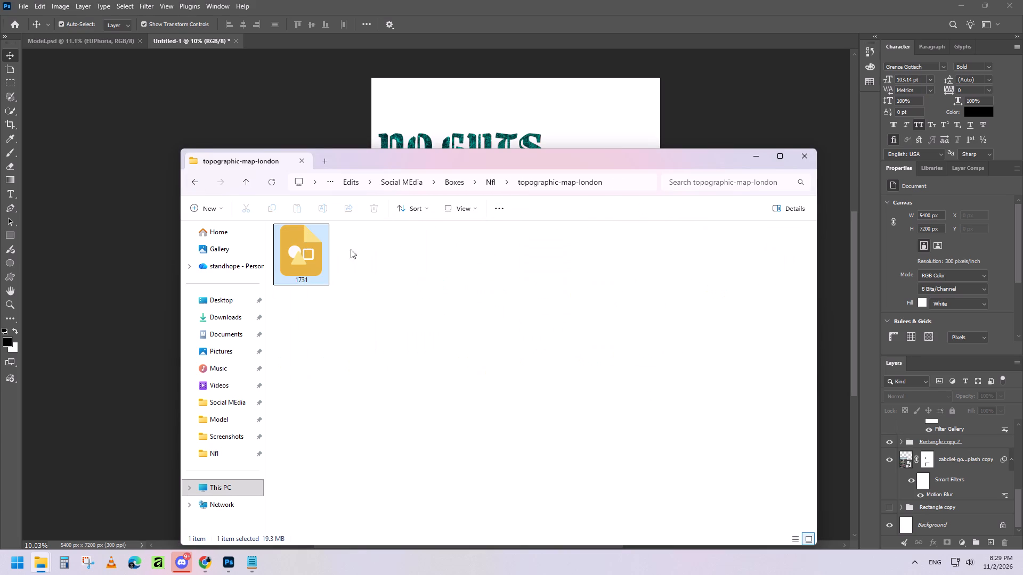
pyautogui.click(729, 319)
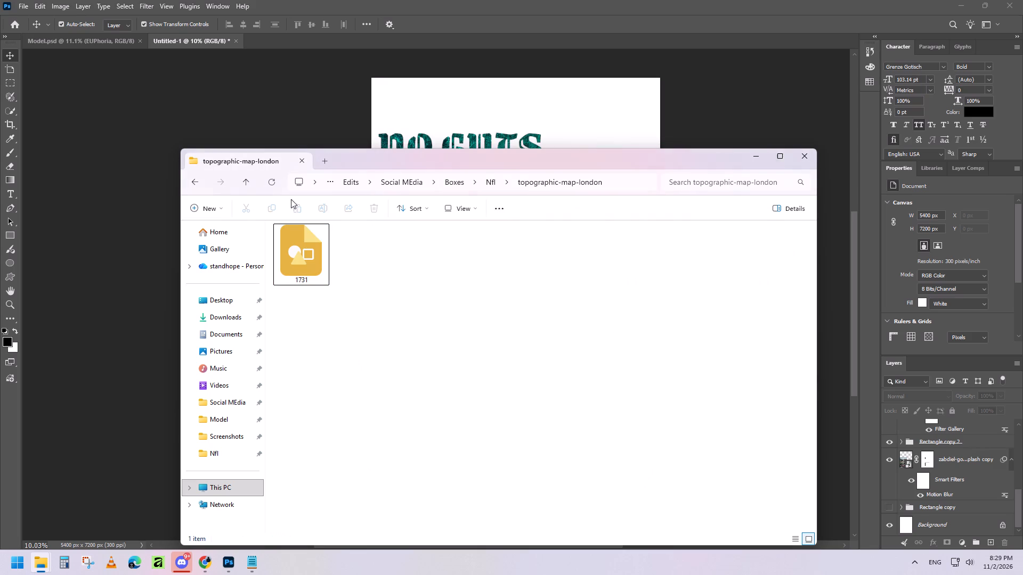
pyautogui.click(198, 179)
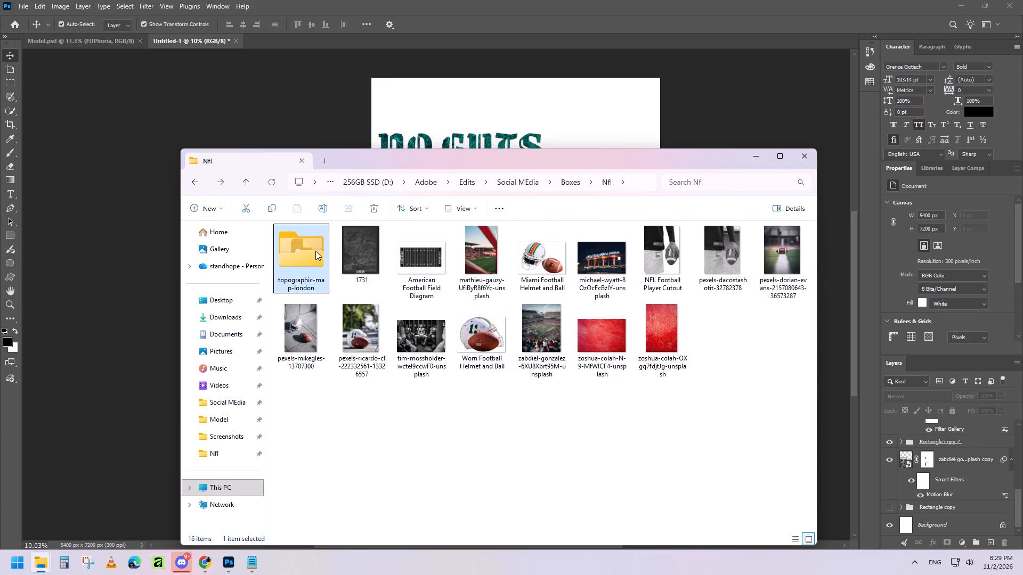
pyautogui.hotkey('shift', 'Delete')
pyautogui.press('Return')
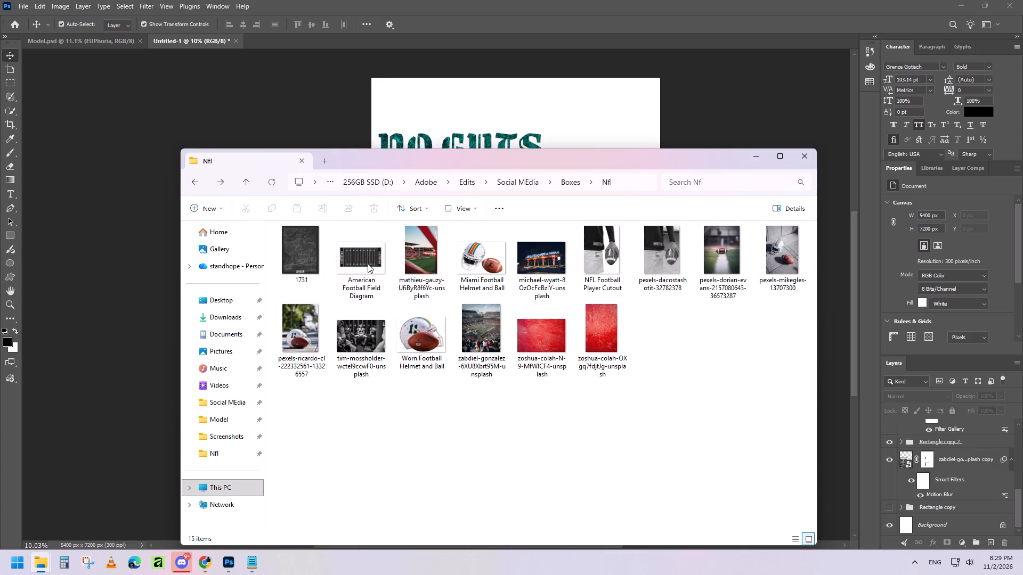
# Place the American Football Field Diagram image from the Nfl folder into the Photoshop poster document at its default size.
pyautogui.moveTo(367, 264); pyautogui.dragTo(547, 119)
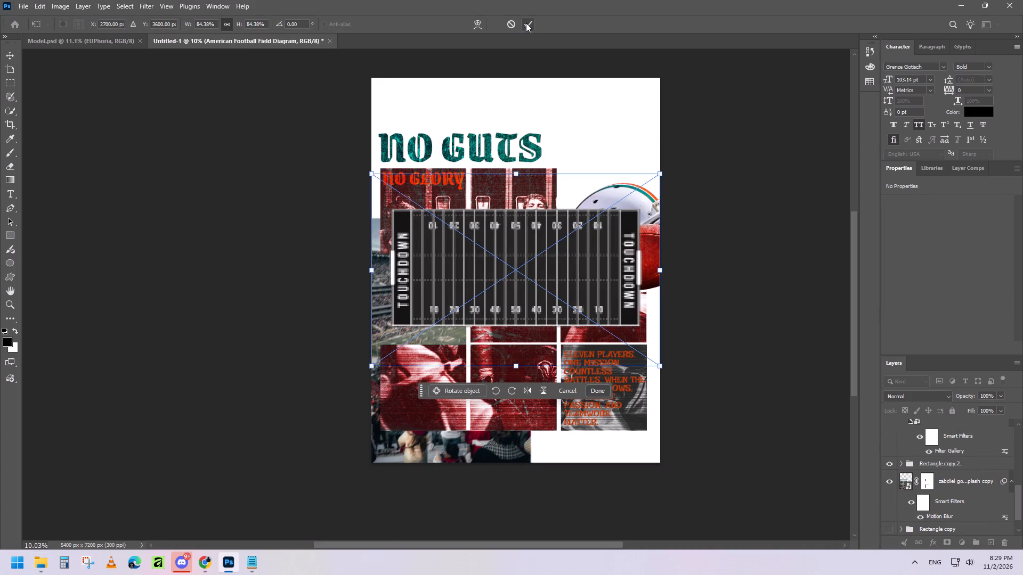
pyautogui.click(526, 22)
# Place the 1731 London map image from the Nfl folder into the Photoshop poster document.
pyautogui.click(39, 560)
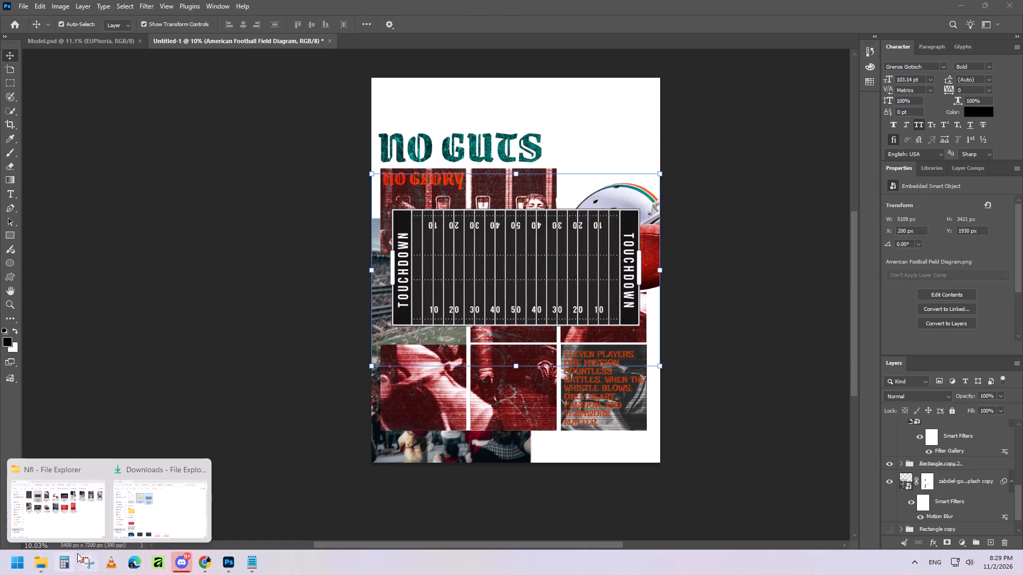
pyautogui.click(142, 510)
pyautogui.click(971, 3)
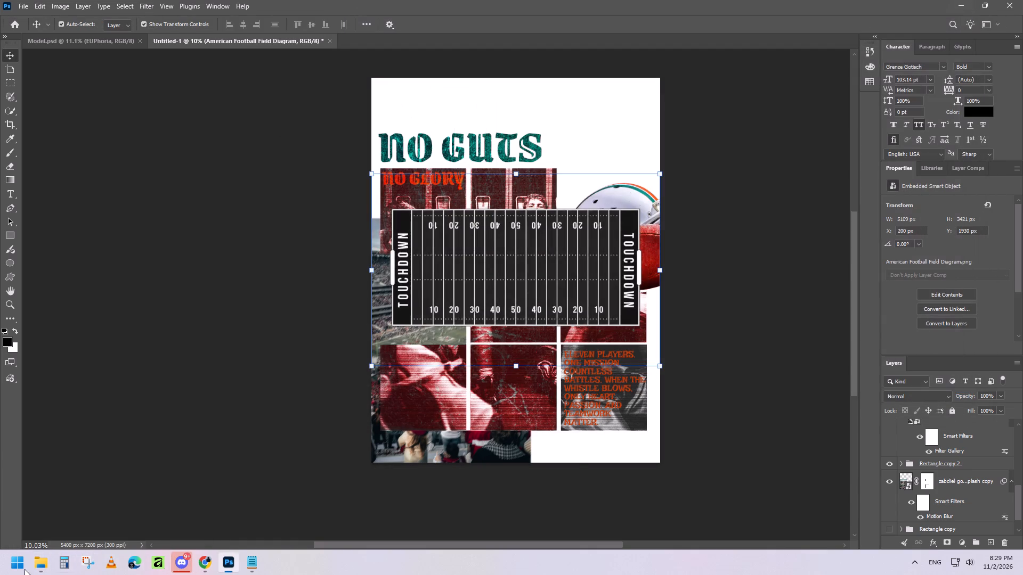
pyautogui.click(38, 563)
pyautogui.moveTo(308, 265); pyautogui.dragTo(521, 125)
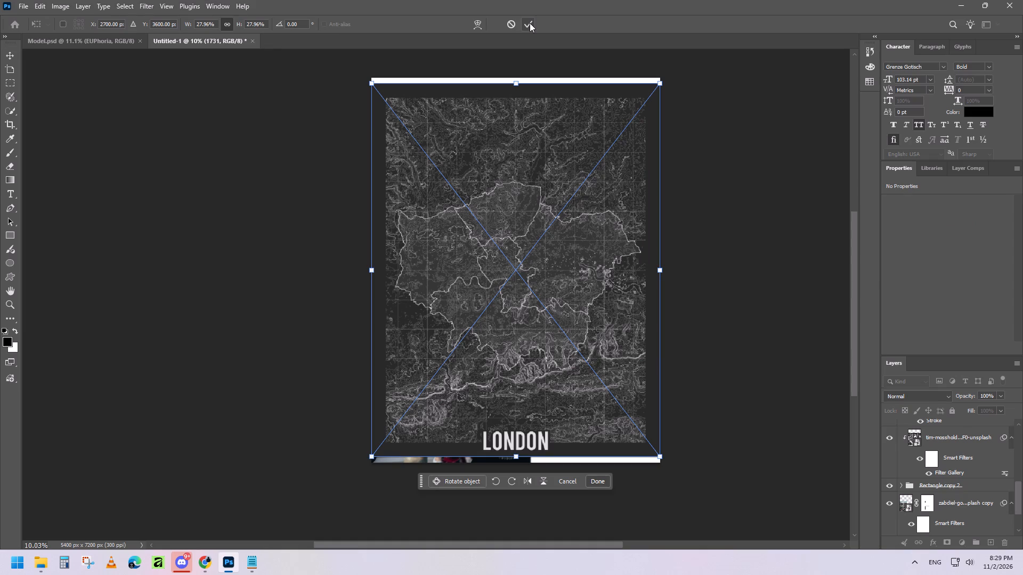
pyautogui.click(530, 23)
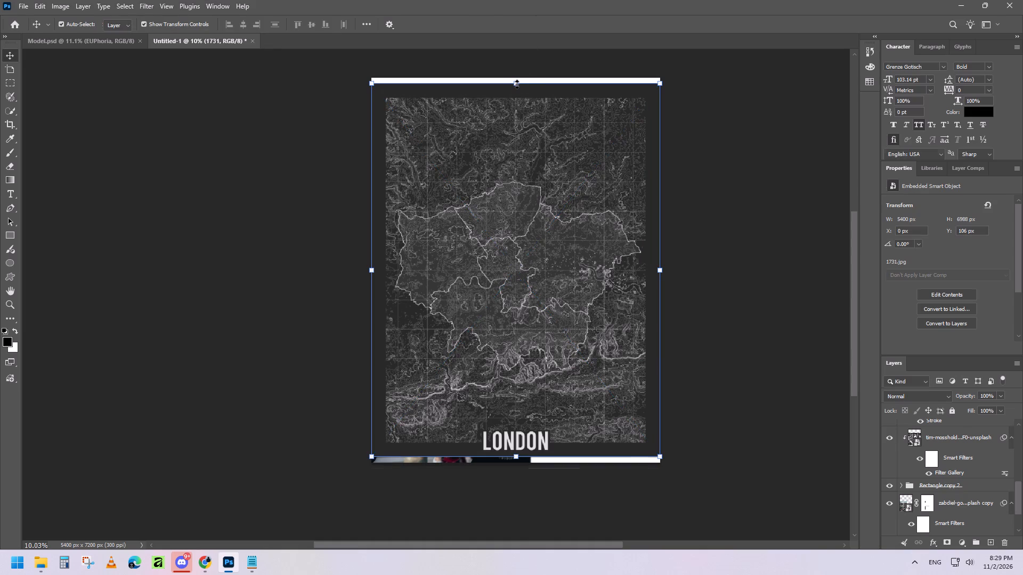
# Scale the London map up to about 7370 × 9538 px so it covers the canvas and its border and title fall outside.
pyautogui.moveTo(517, 84); pyautogui.dragTo(517, 67)
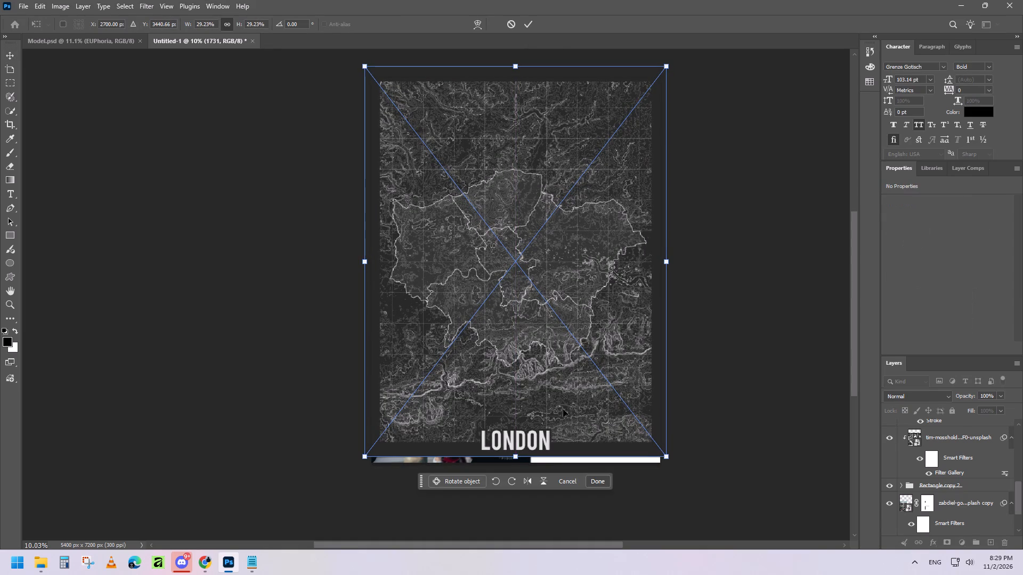
pyautogui.moveTo(517, 454); pyautogui.dragTo(517, 497)
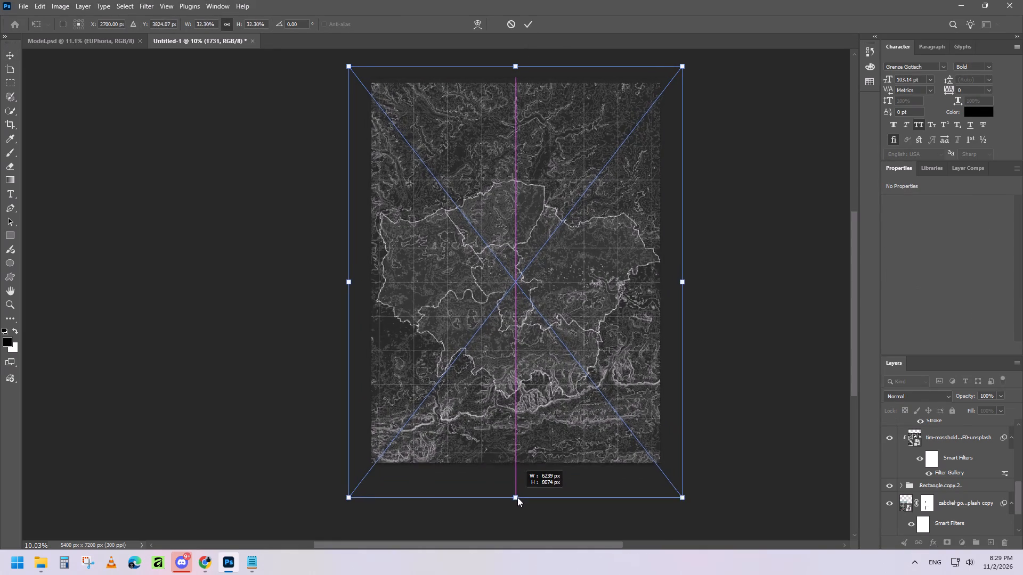
pyautogui.moveTo(517, 497); pyautogui.dragTo(517, 524)
pyautogui.moveTo(516, 67); pyautogui.dragTo(516, 53)
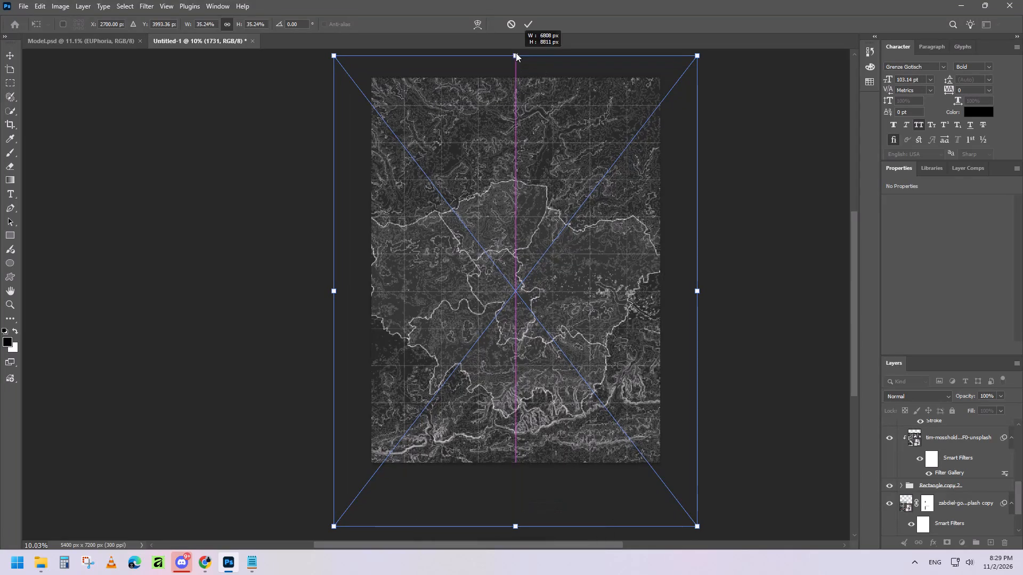
pyautogui.moveTo(516, 53); pyautogui.dragTo(517, 42)
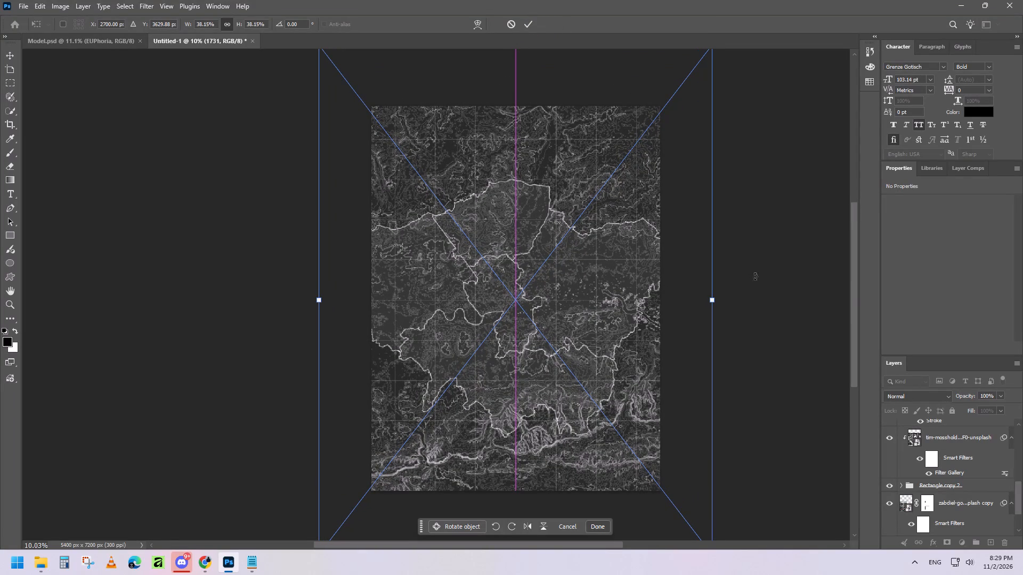
pyautogui.click(526, 25)
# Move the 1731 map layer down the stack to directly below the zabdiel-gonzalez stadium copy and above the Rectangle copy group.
pyautogui.scroll(4, 972, 502)
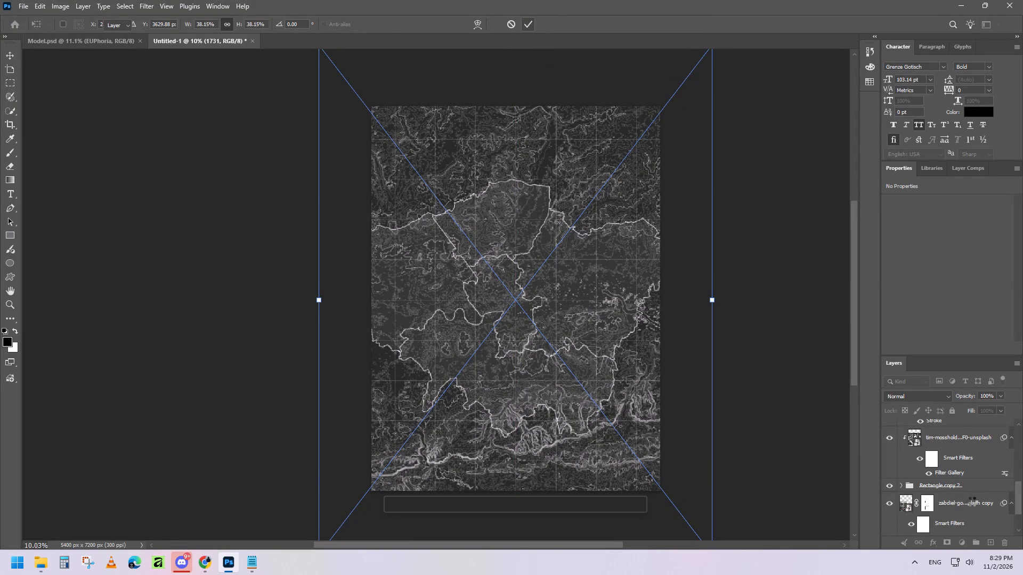
pyautogui.scroll(8, 972, 502)
pyautogui.moveTo(963, 430); pyautogui.dragTo(963, 476)
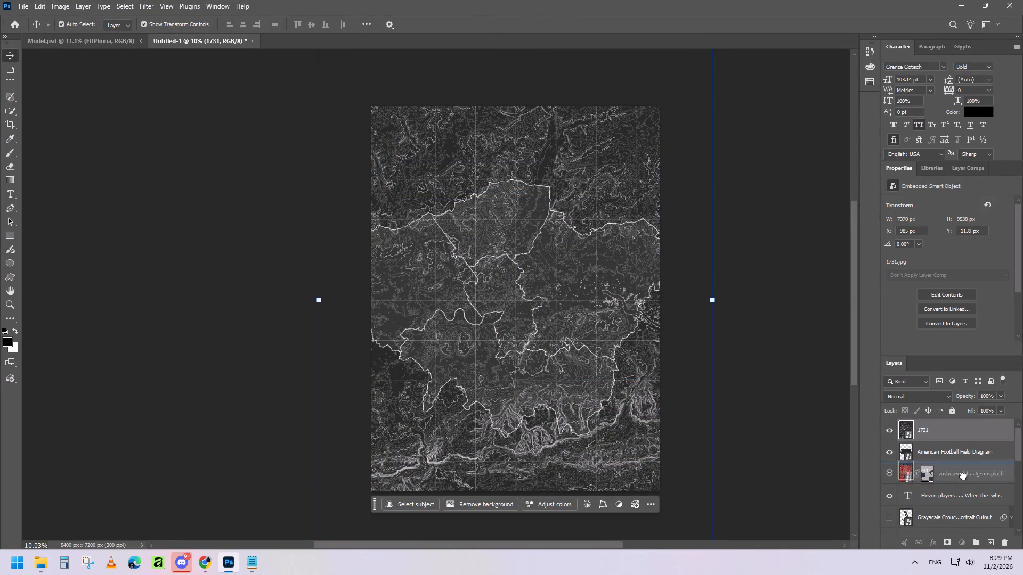
pyautogui.moveTo(963, 476); pyautogui.dragTo(963, 559)
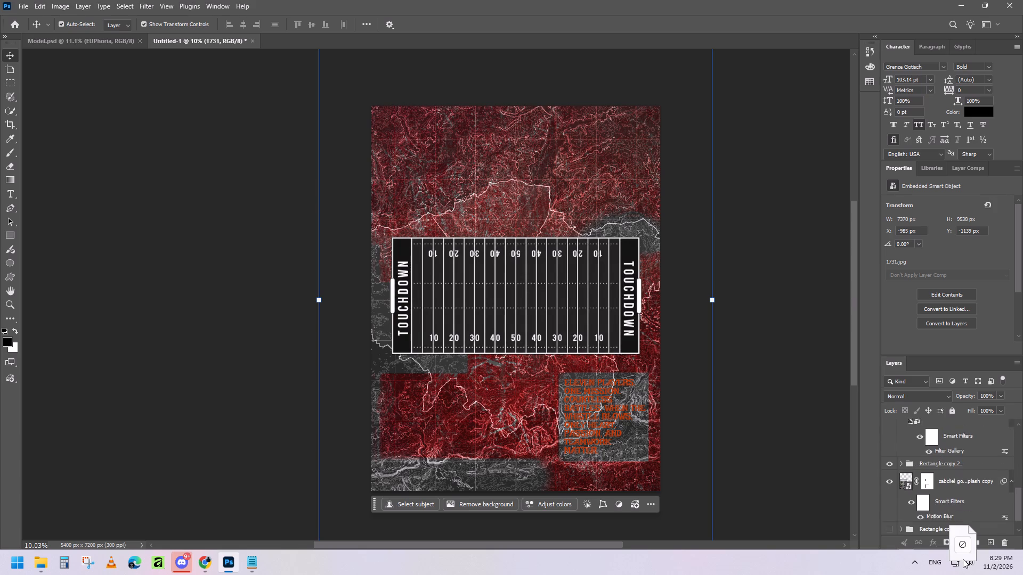
pyautogui.moveTo(963, 559); pyautogui.dragTo(963, 502)
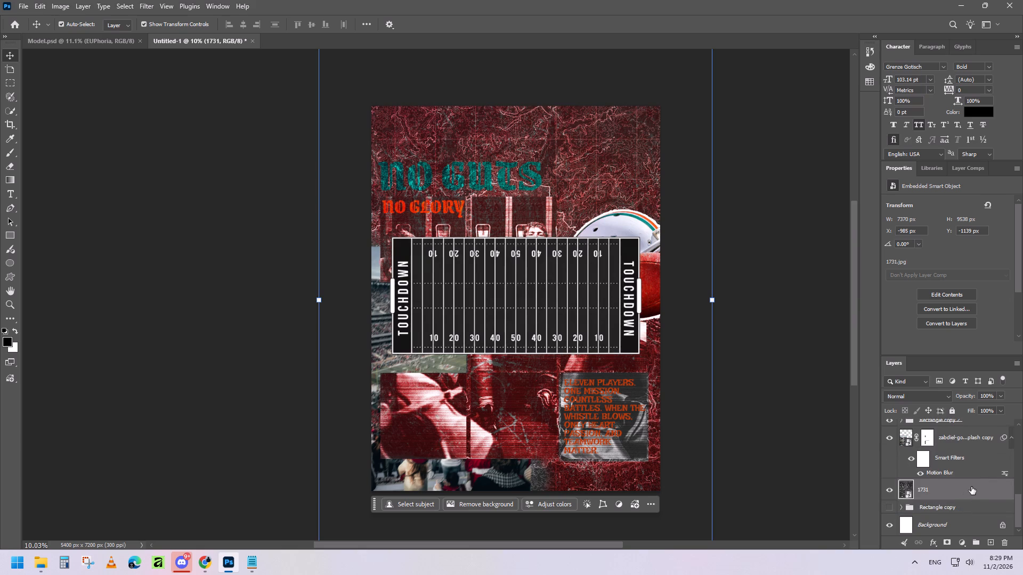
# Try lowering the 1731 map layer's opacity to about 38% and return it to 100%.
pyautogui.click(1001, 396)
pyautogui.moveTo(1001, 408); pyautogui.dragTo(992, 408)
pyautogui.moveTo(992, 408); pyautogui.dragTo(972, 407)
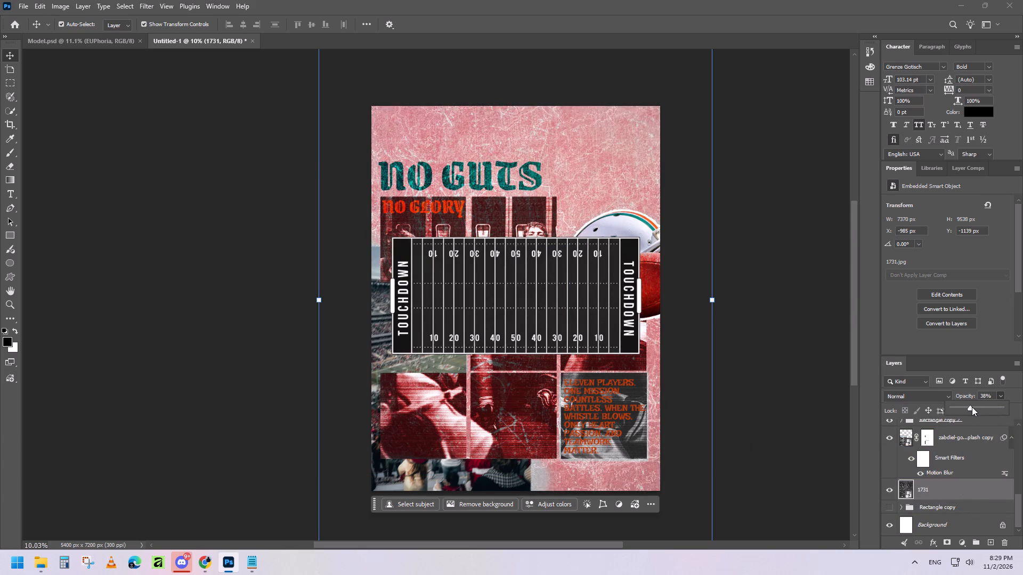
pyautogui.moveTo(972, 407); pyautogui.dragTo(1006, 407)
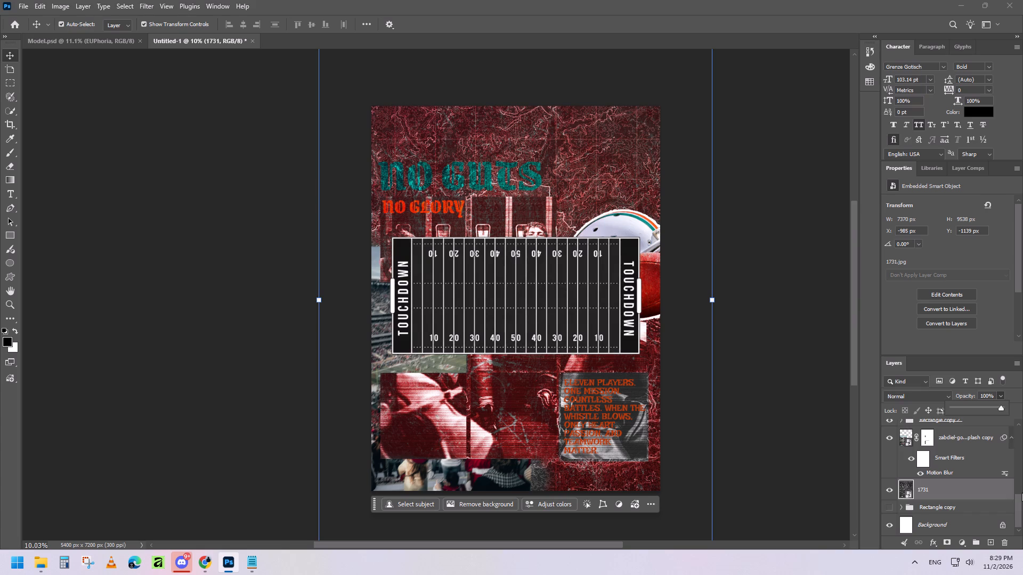
# Add a black (000000) Solid Color fill layer and place it directly beneath the 1731 map layer.
pyautogui.click(992, 544)
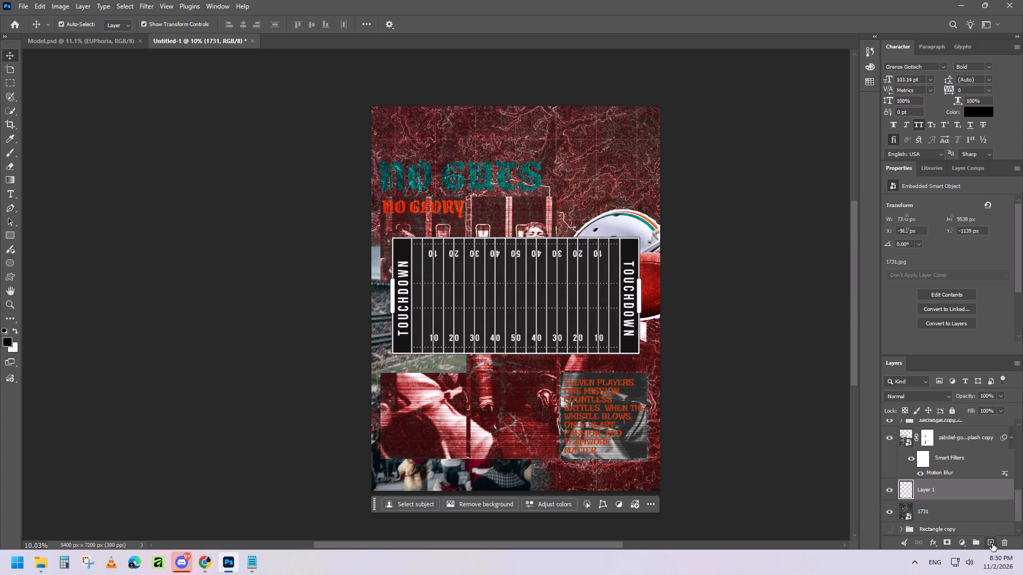
pyautogui.click(963, 542)
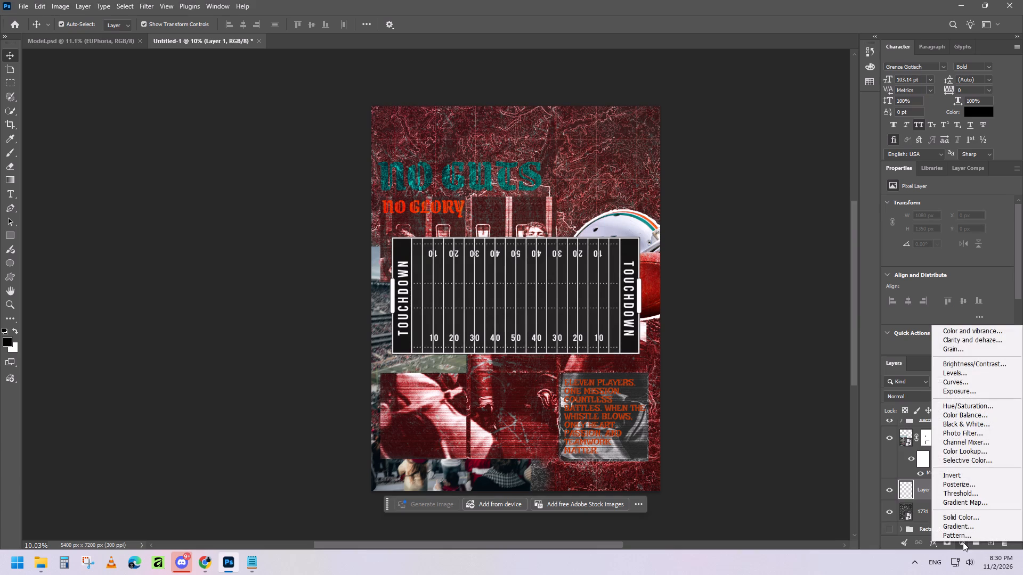
pyautogui.click(970, 518)
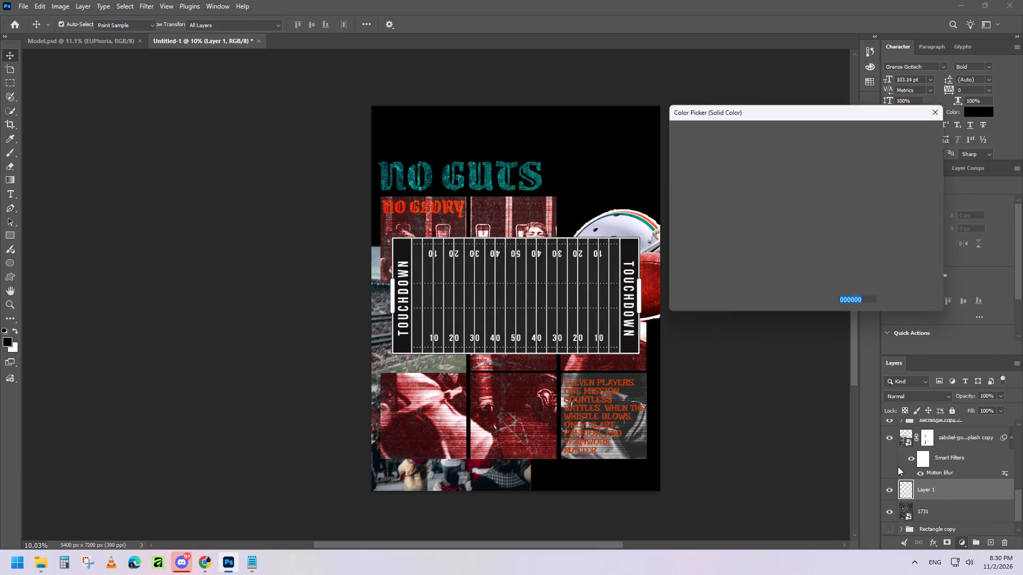
pyautogui.click(904, 131)
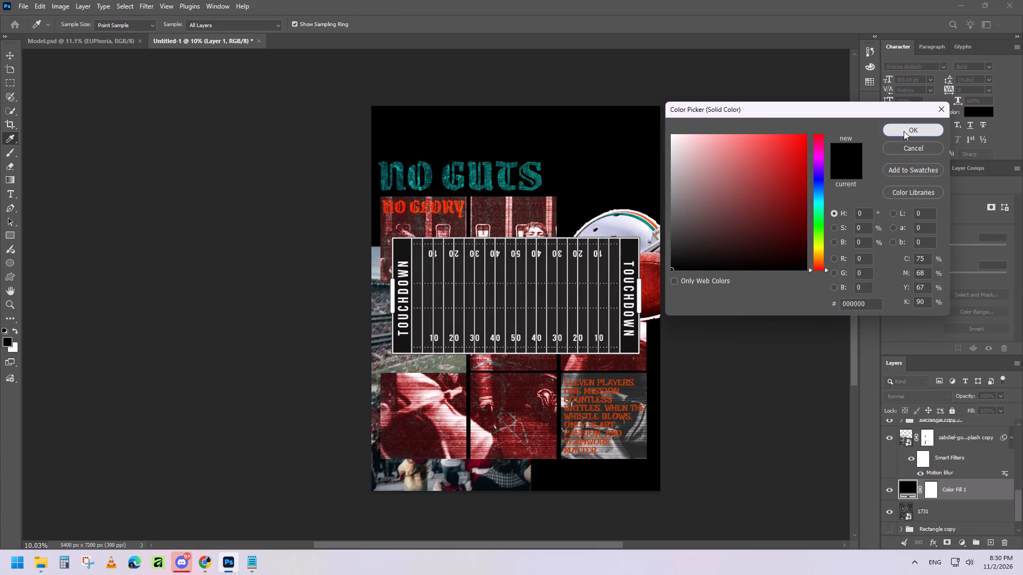
pyautogui.moveTo(975, 484); pyautogui.dragTo(975, 520)
# Lower the 1731 map layer's opacity to about 36% over the black fill.
pyautogui.click(975, 491)
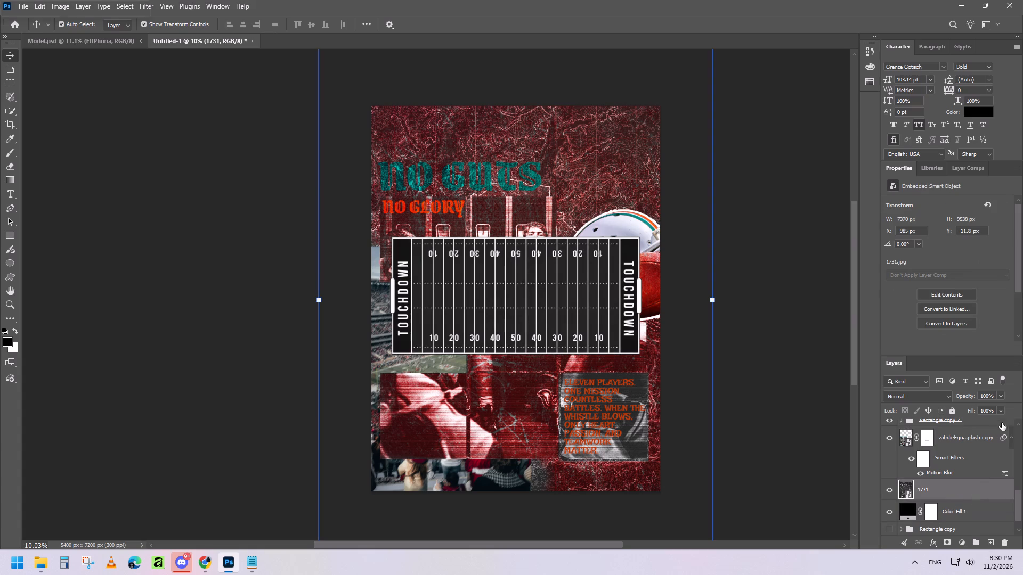
pyautogui.click(1002, 393)
pyautogui.moveTo(1000, 409); pyautogui.dragTo(976, 409)
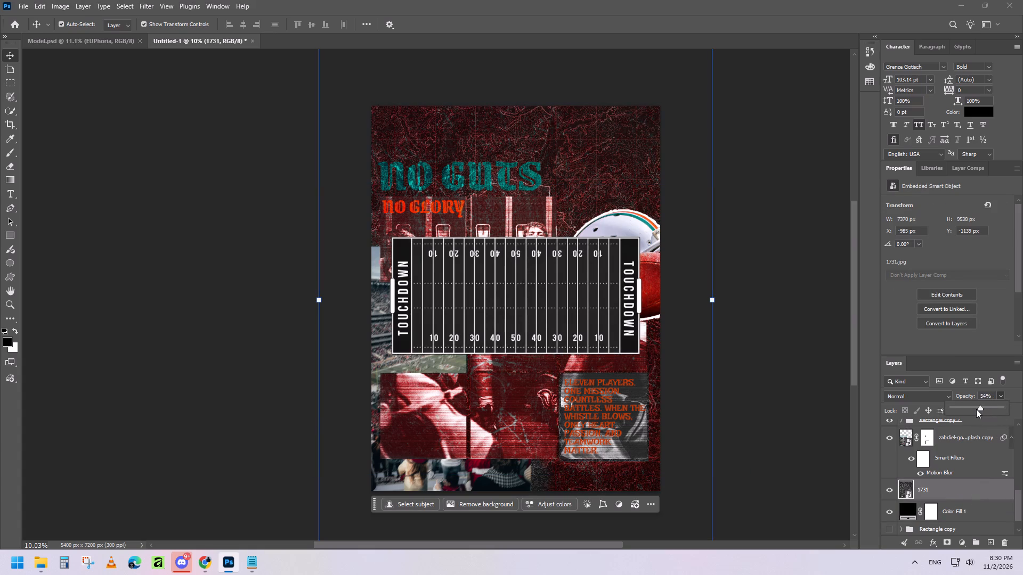
pyautogui.moveTo(976, 409); pyautogui.dragTo(970, 410)
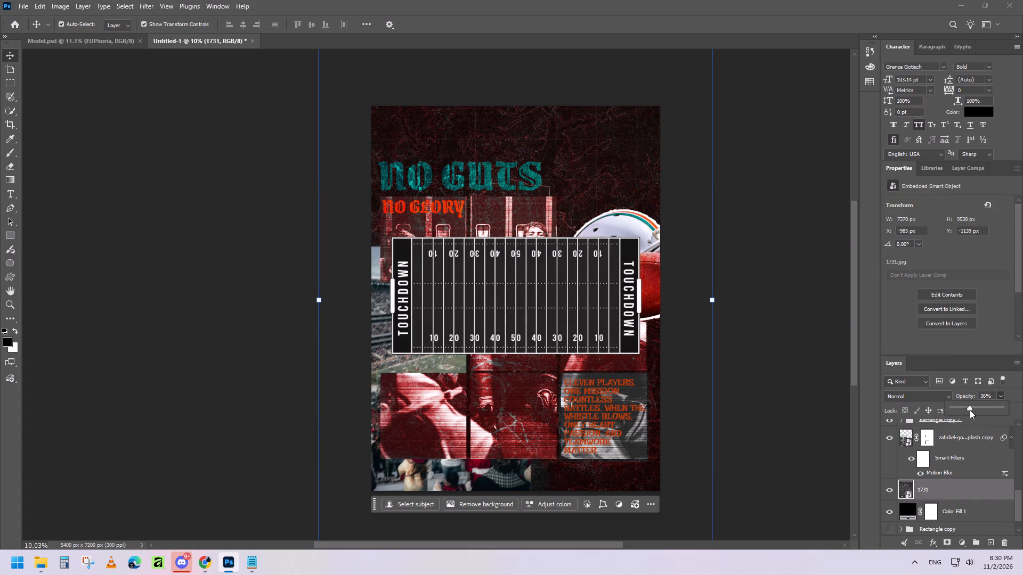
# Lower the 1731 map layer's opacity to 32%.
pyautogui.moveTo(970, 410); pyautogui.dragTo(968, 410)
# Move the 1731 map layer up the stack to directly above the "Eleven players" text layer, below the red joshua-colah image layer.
pyautogui.scroll(5, 959, 519)
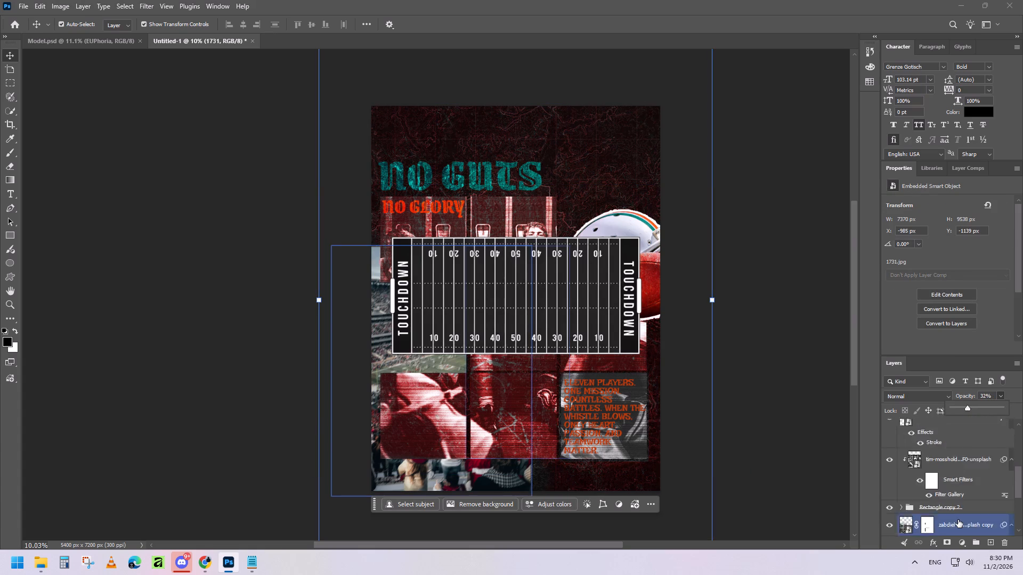
pyautogui.scroll(5, 958, 520)
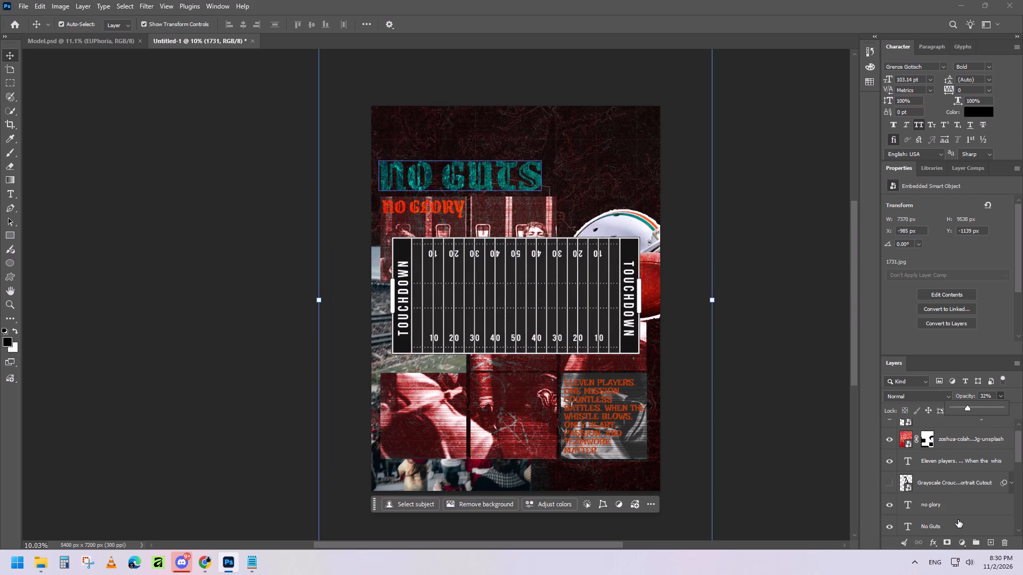
pyautogui.scroll(2, 958, 520)
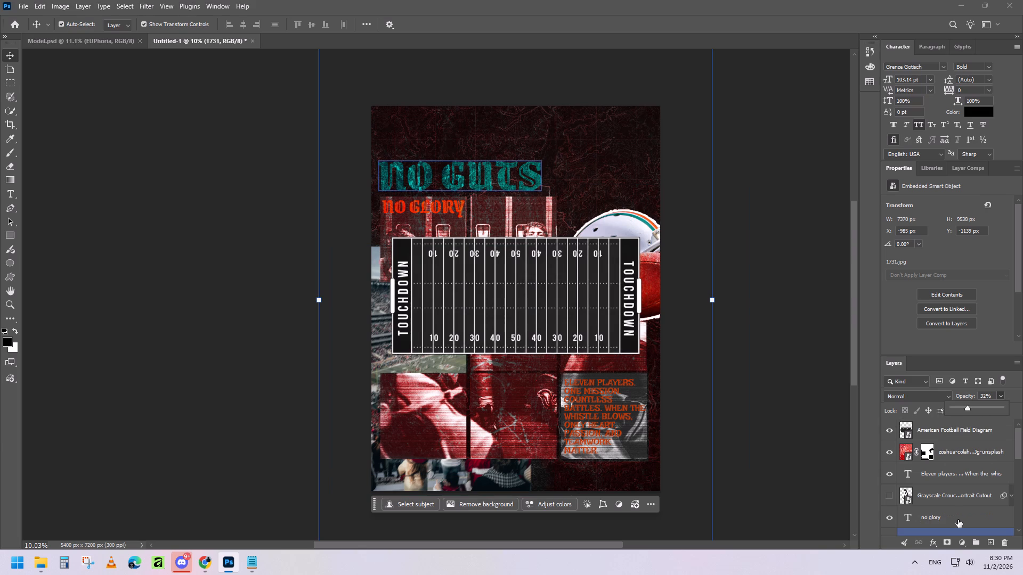
pyautogui.scroll(-8, 958, 520)
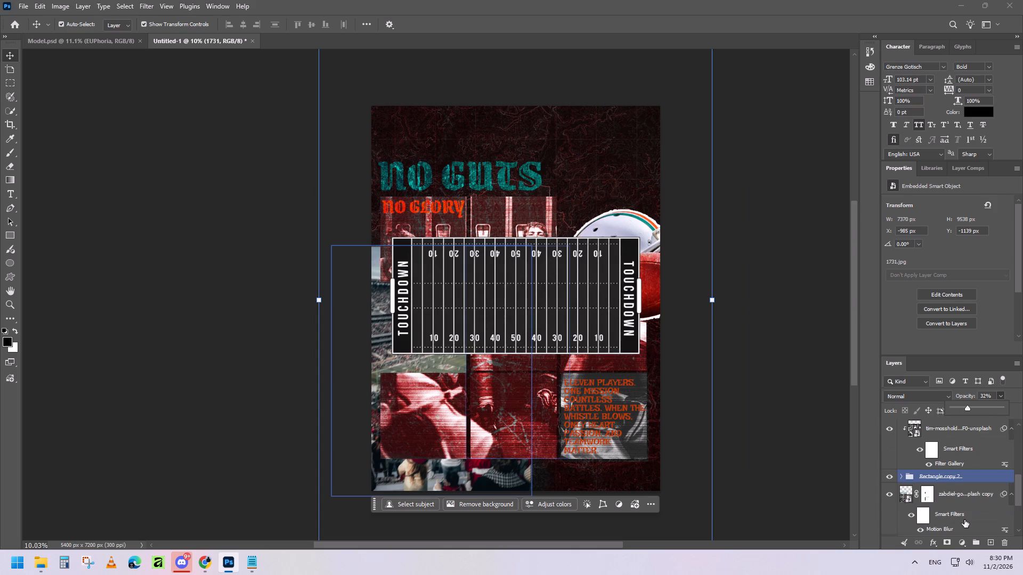
pyautogui.scroll(-3, 965, 520)
pyautogui.scroll(1, 965, 520)
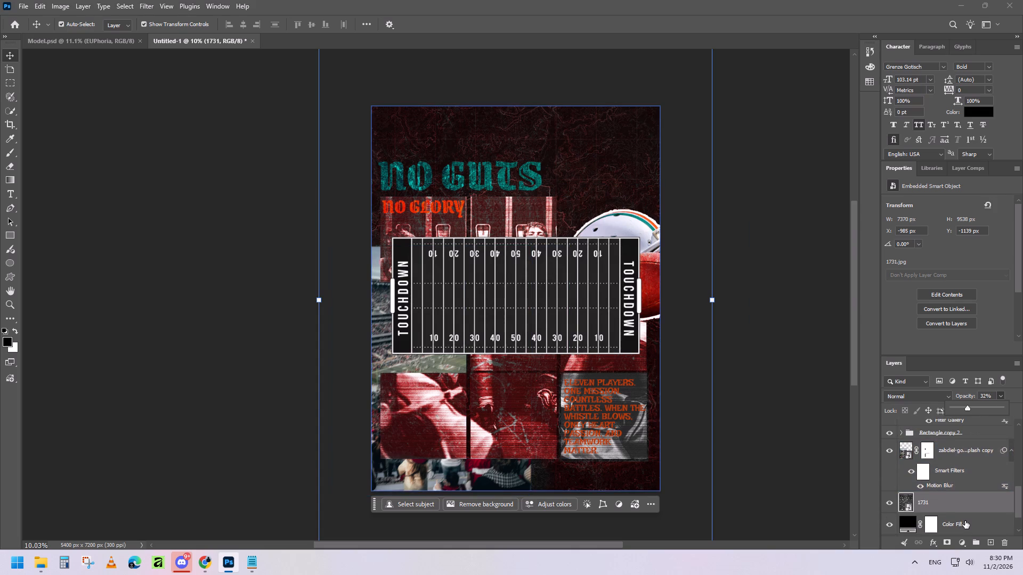
pyautogui.moveTo(971, 503); pyautogui.dragTo(973, 445)
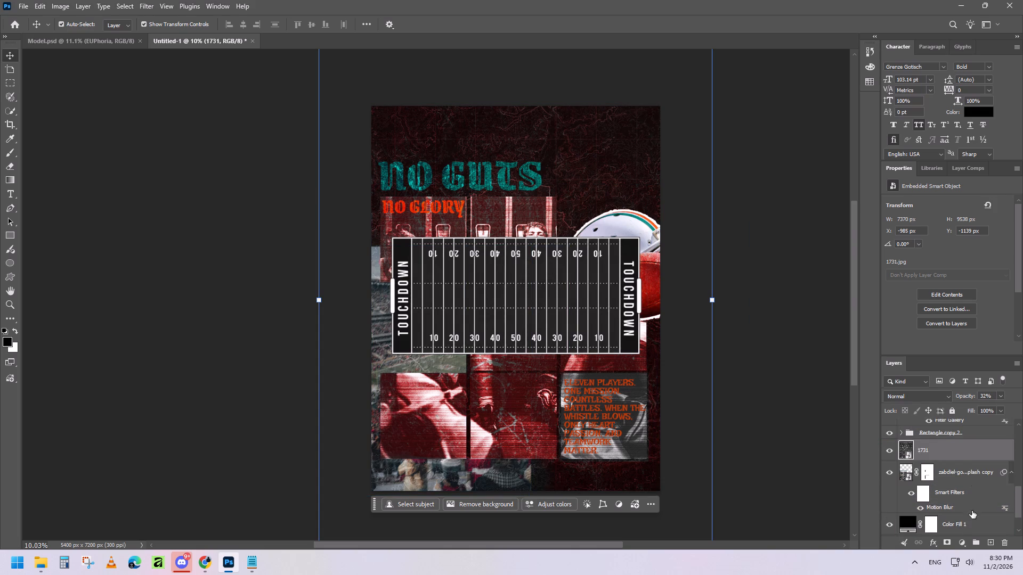
pyautogui.scroll(3, 969, 520)
pyautogui.moveTo(962, 514); pyautogui.dragTo(962, 443)
pyautogui.scroll(4, 959, 512)
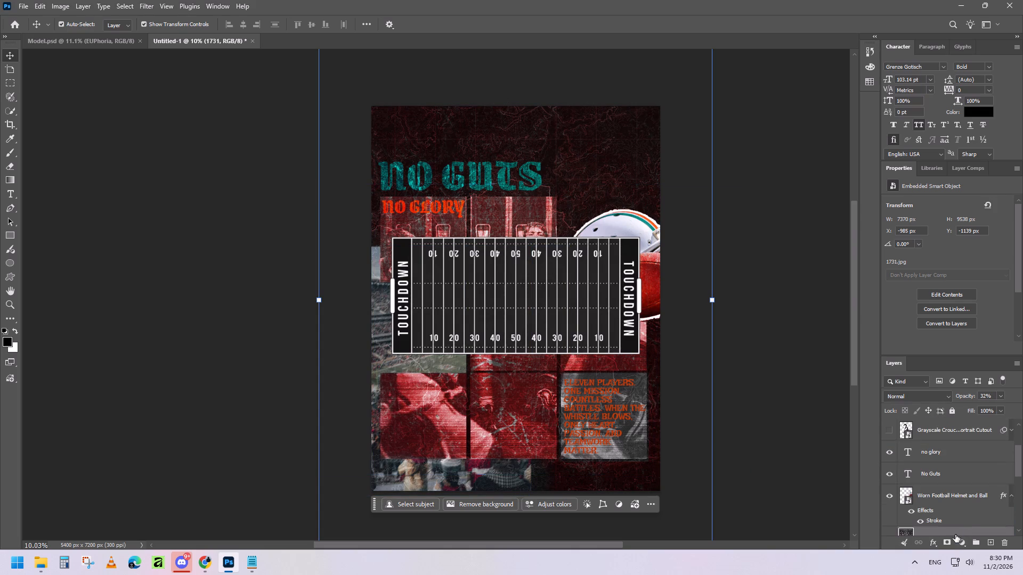
pyautogui.moveTo(954, 530); pyautogui.dragTo(955, 446)
pyautogui.scroll(2, 953, 479)
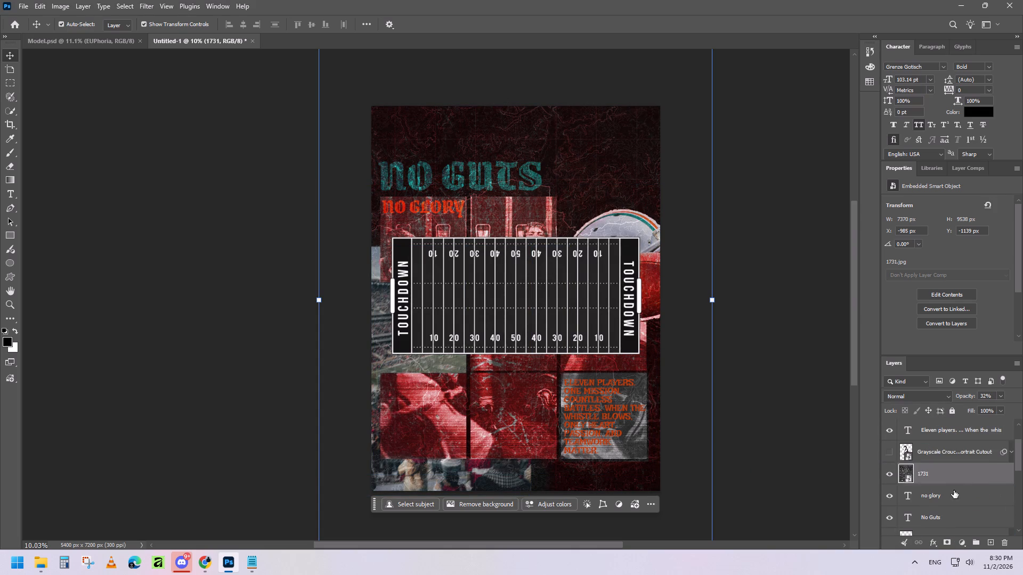
pyautogui.moveTo(956, 498); pyautogui.dragTo(954, 446)
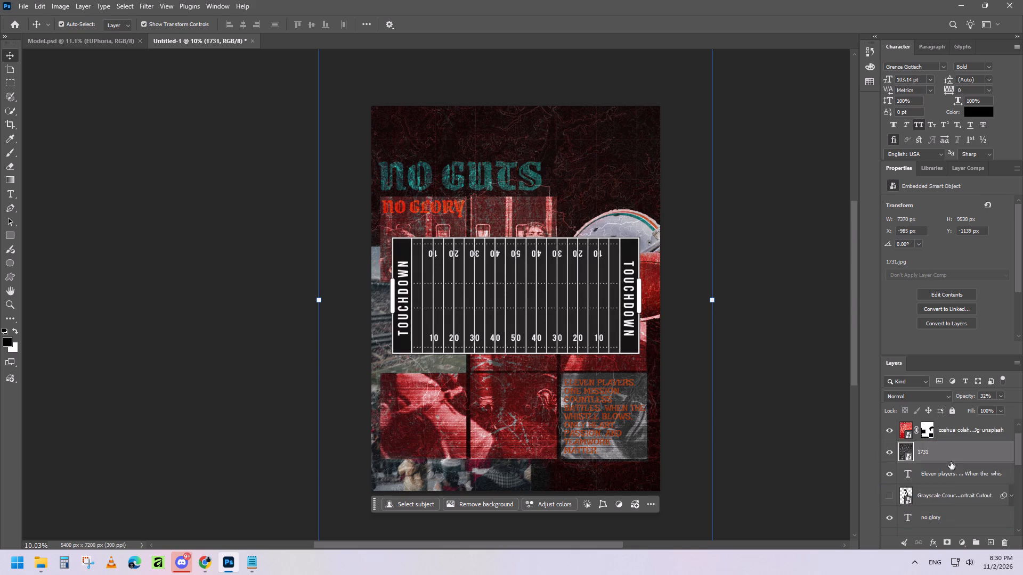
# Delete the hidden Grayscale Crouching Portrait Cutout layer.
pyautogui.click(948, 492)
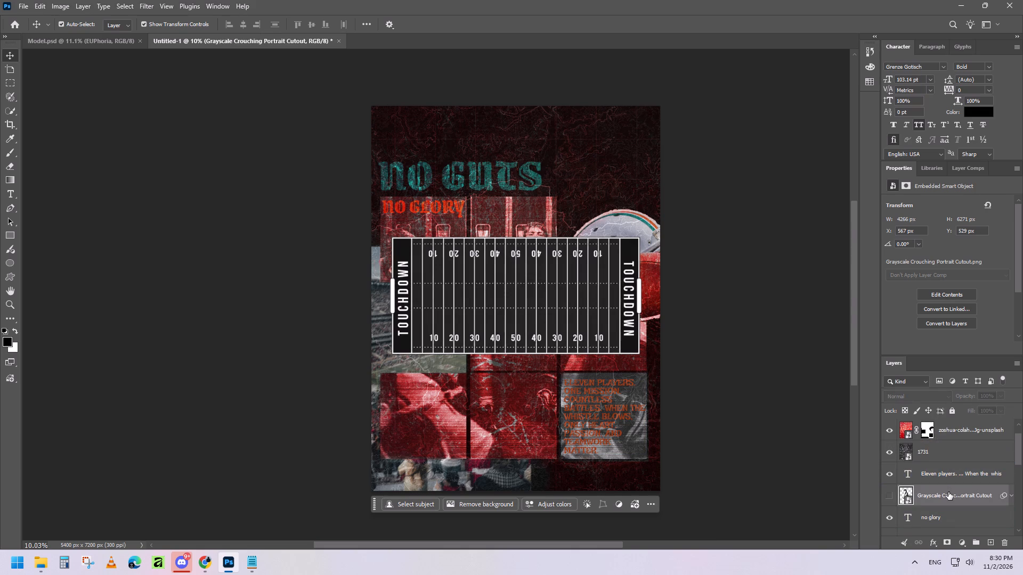
pyautogui.press('Delete')
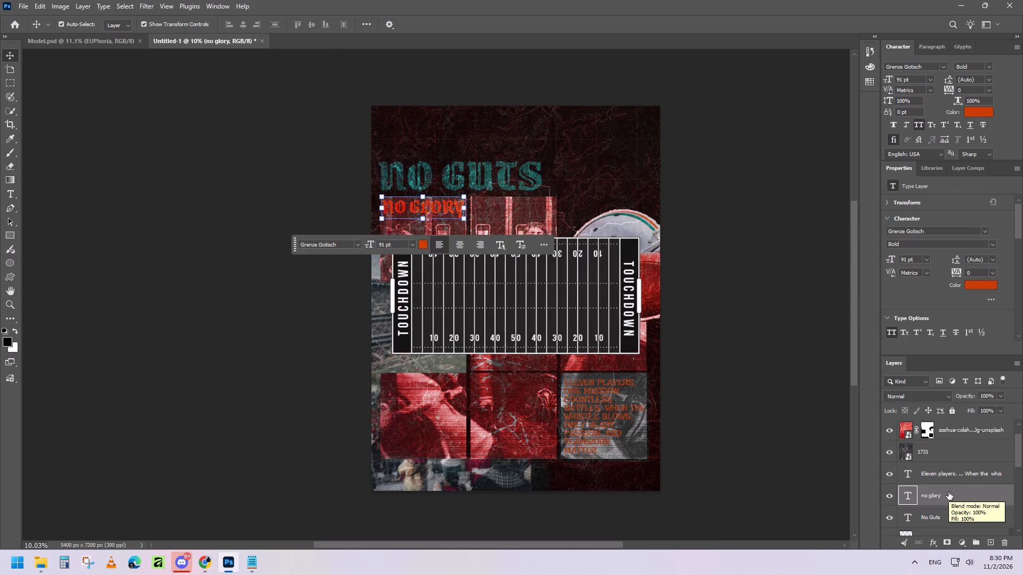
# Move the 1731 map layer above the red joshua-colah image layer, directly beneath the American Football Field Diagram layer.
pyautogui.scroll(2, 941, 495)
pyautogui.moveTo(949, 473); pyautogui.dragTo(950, 441)
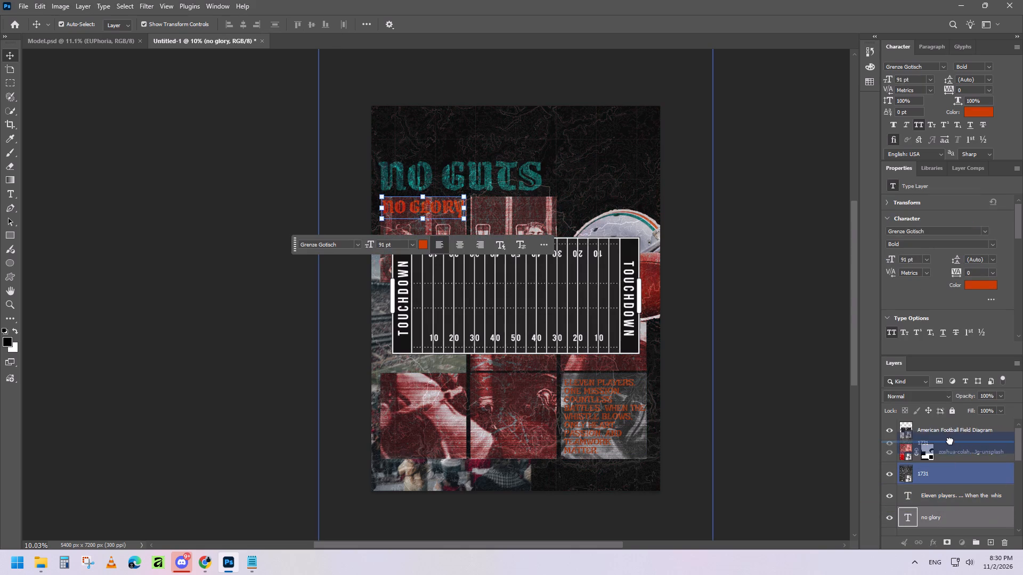
pyautogui.moveTo(950, 441); pyautogui.dragTo(949, 439)
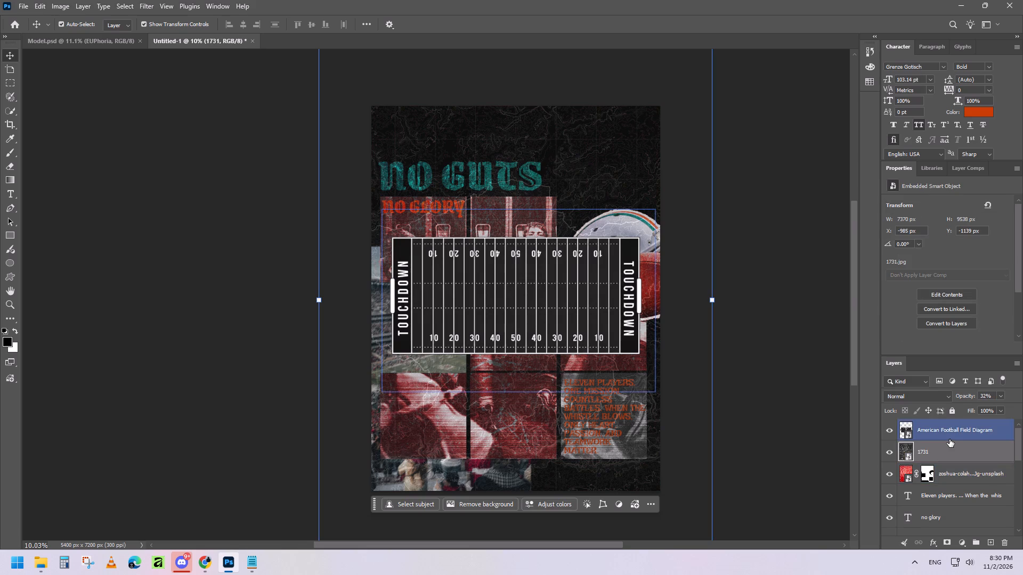
# Lower the 1731 map layer's opacity to 24%.
pyautogui.click(1000, 395)
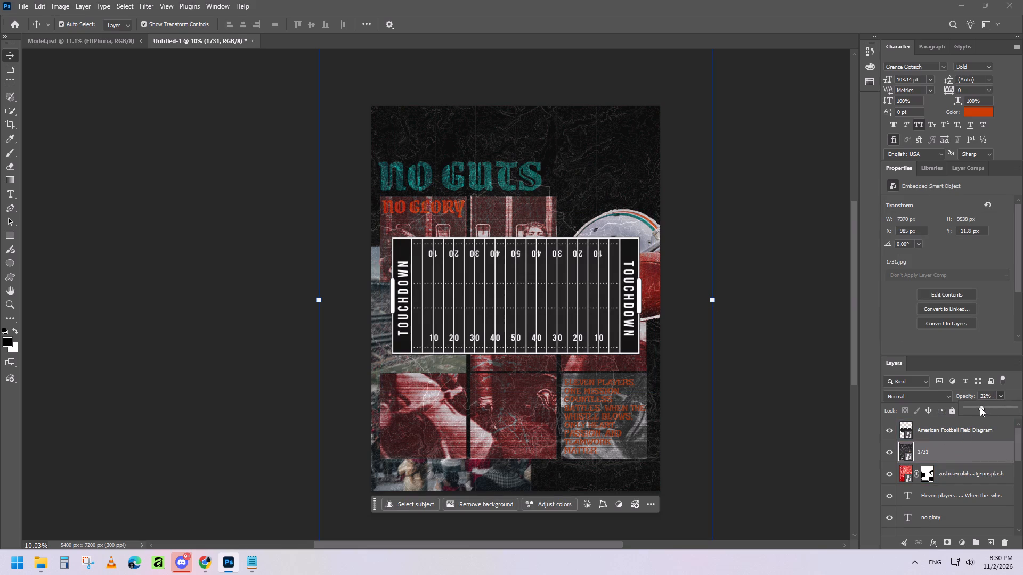
pyautogui.click(980, 408)
pyautogui.click(1013, 380)
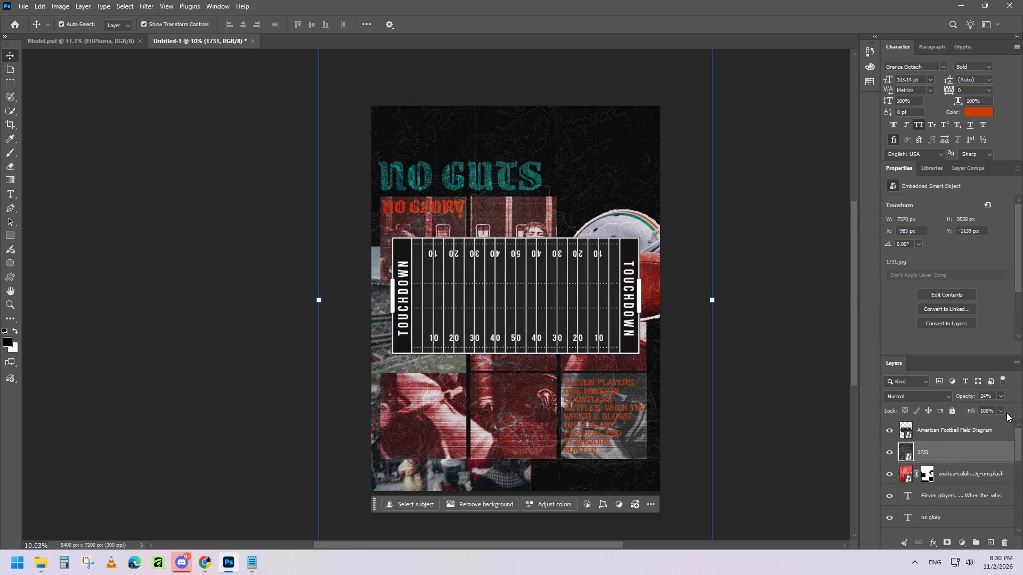
# Reduce the 1731 map layer's fill to 89% and deselect all layers.
pyautogui.click(1000, 409)
pyautogui.click(999, 424)
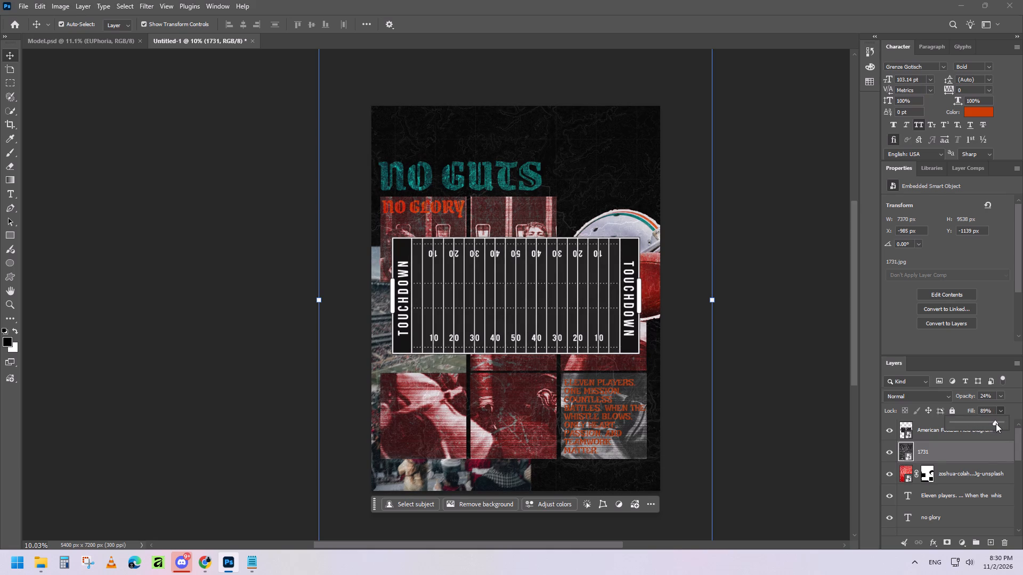
pyautogui.click(1016, 390)
pyautogui.click(791, 366)
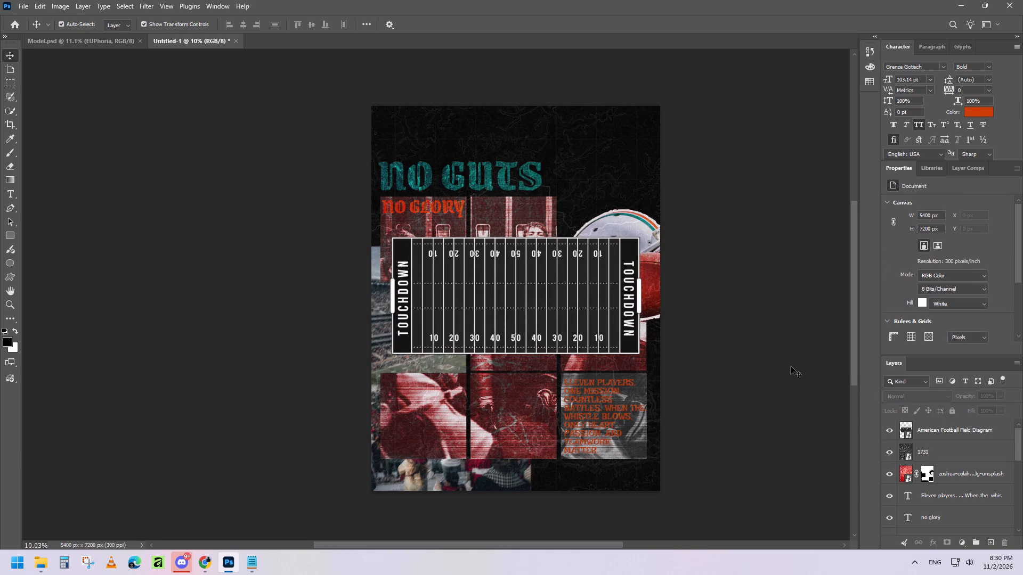
pyautogui.click(785, 330)
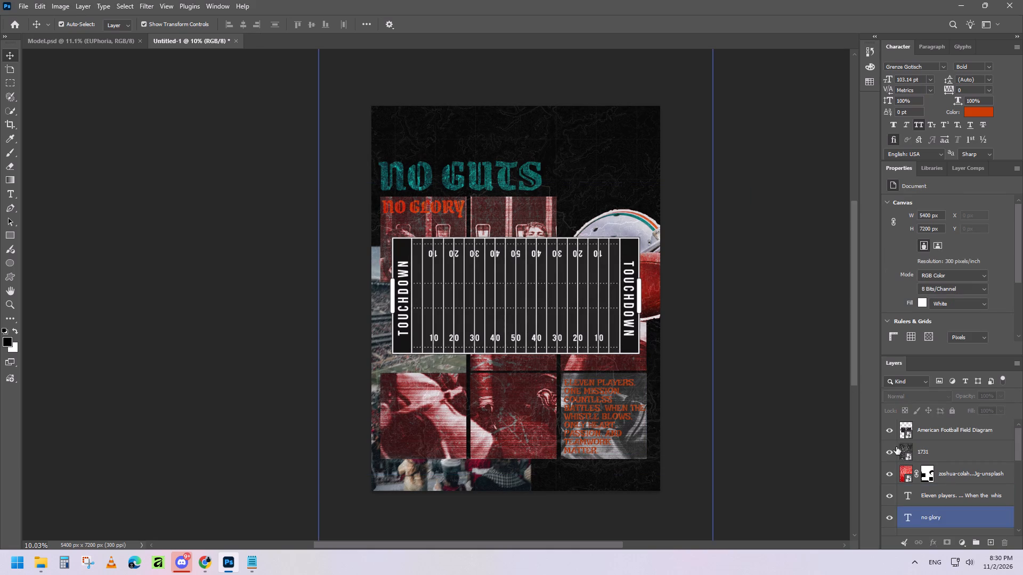
# Hide the American Football Field Diagram layer.
pyautogui.click(889, 431)
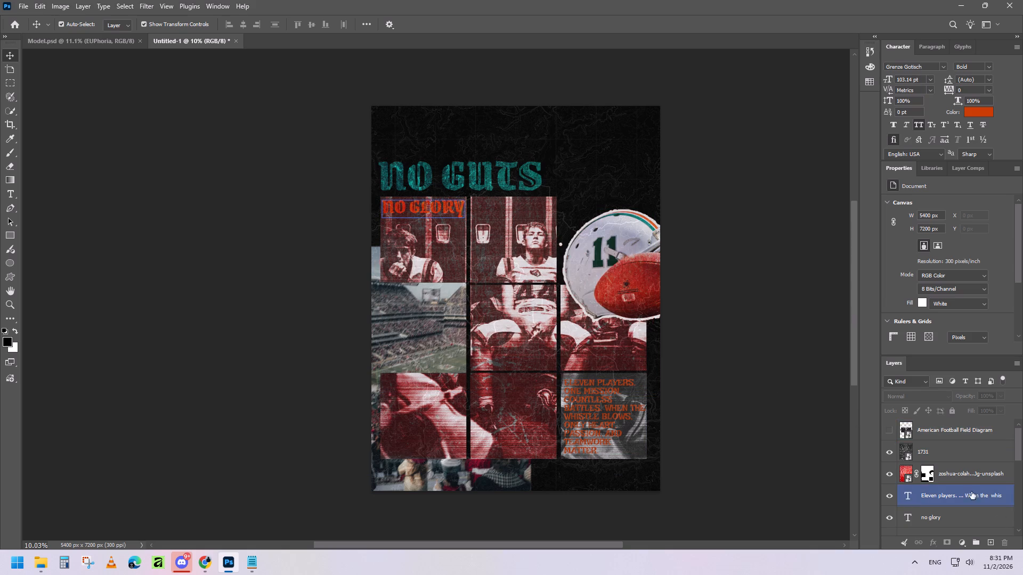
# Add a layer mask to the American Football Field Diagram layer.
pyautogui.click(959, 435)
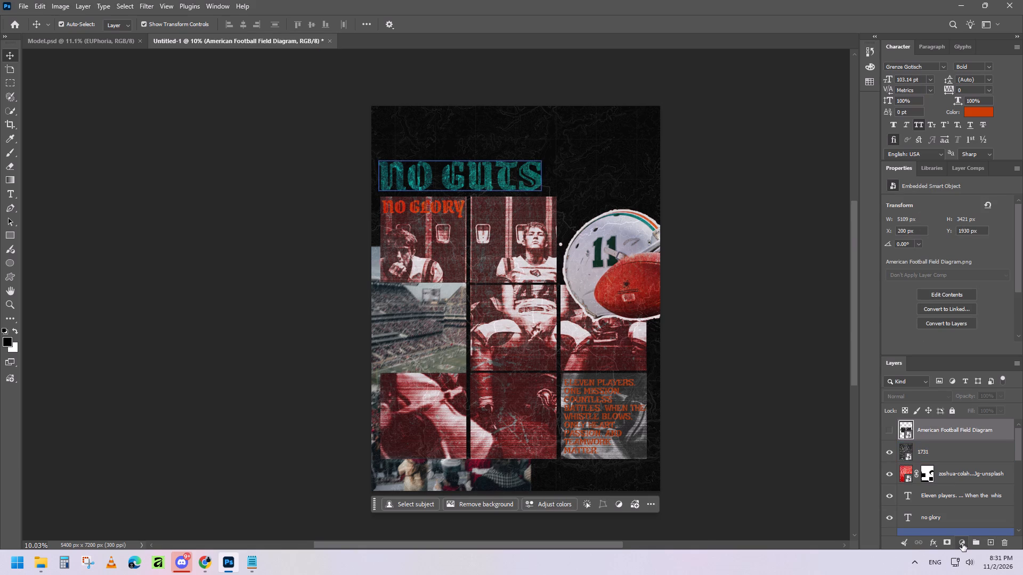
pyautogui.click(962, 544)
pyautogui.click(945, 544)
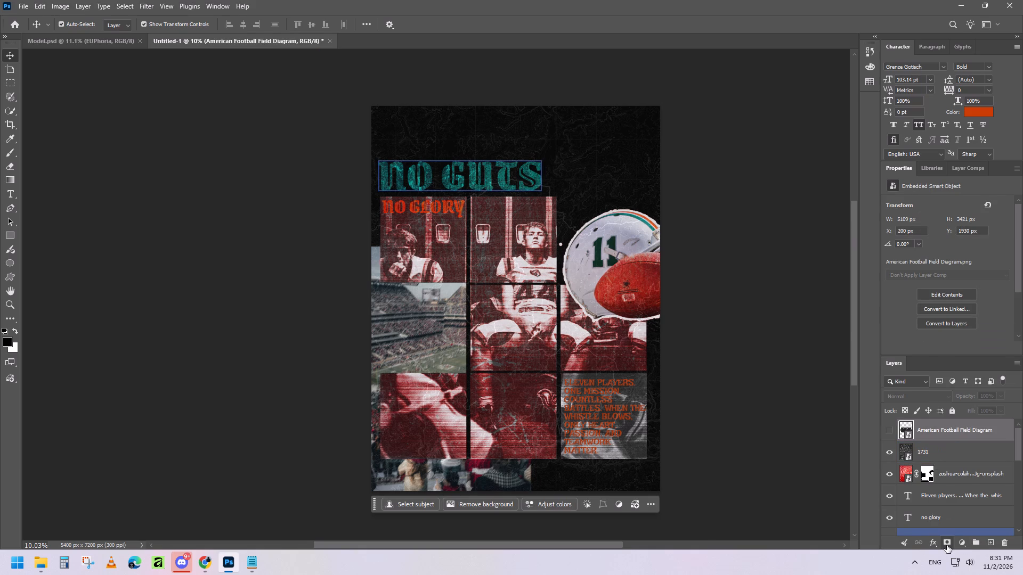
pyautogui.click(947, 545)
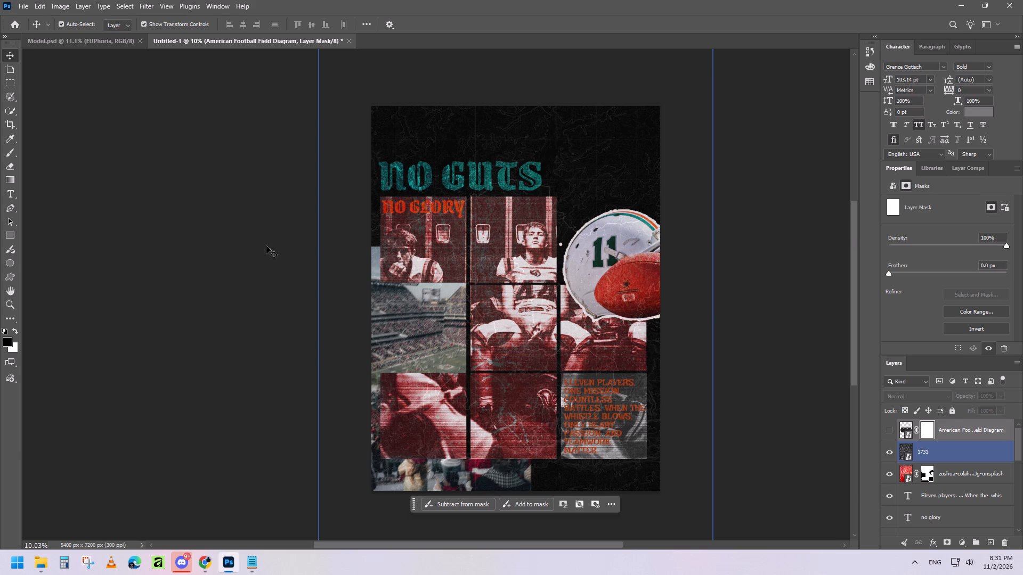
# Enlarge the Brush to 800 px and try to paint white on the American Football Field Diagram layer's mask.
pyautogui.click(15, 193)
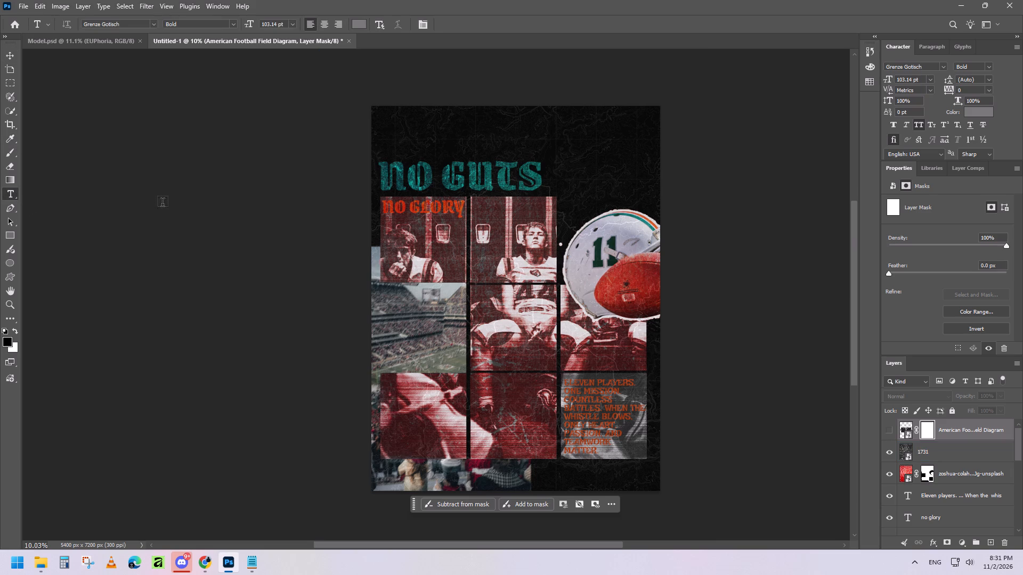
pyautogui.click(7, 151)
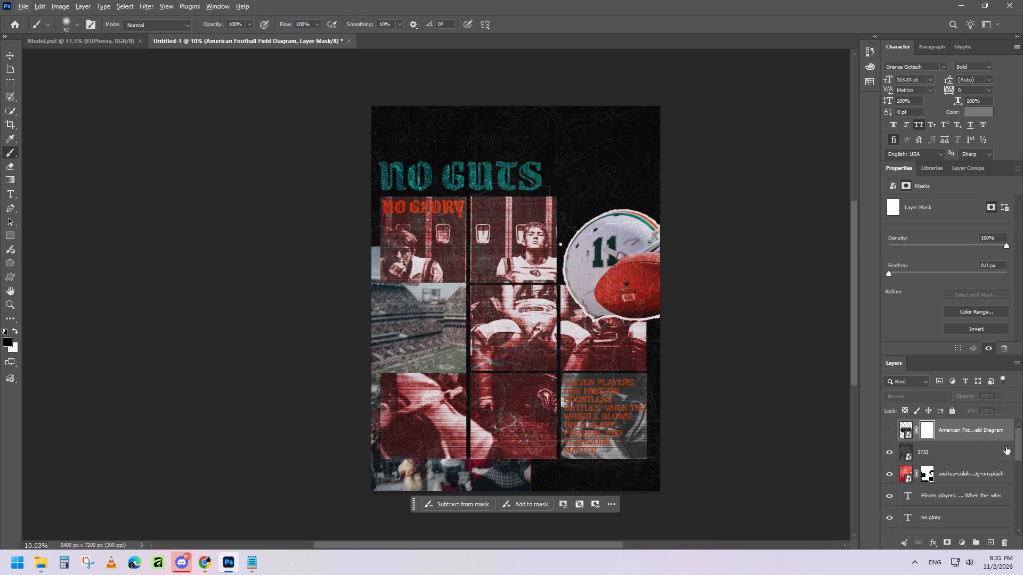
pyautogui.click(928, 426)
pyautogui.keyDown('alt'); pyautogui.moveTo(436, 236); pyautogui.dragTo(457, 241, button='right'); pyautogui.keyUp('alt')
pyautogui.click(16, 330)
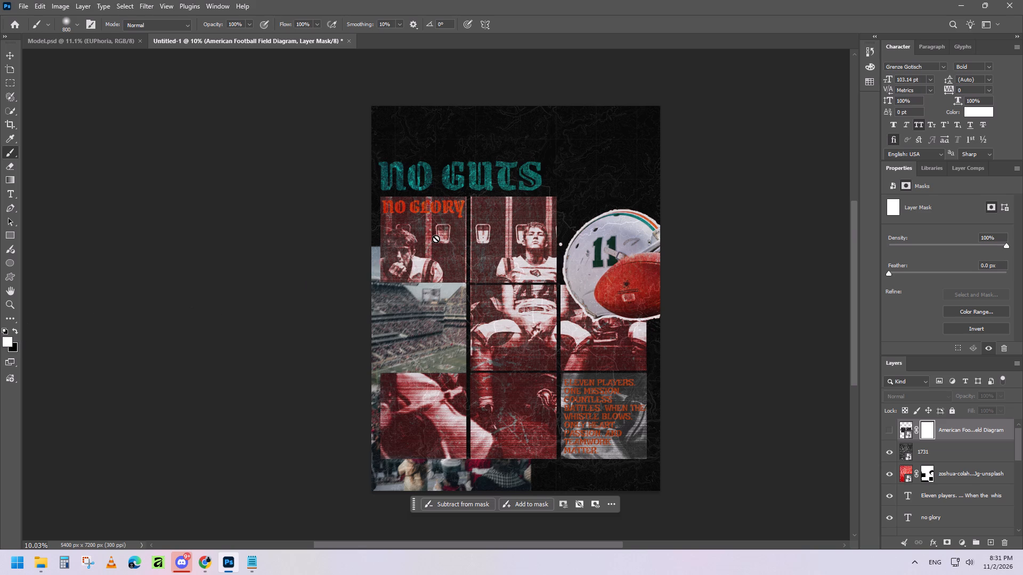
pyautogui.click(436, 239)
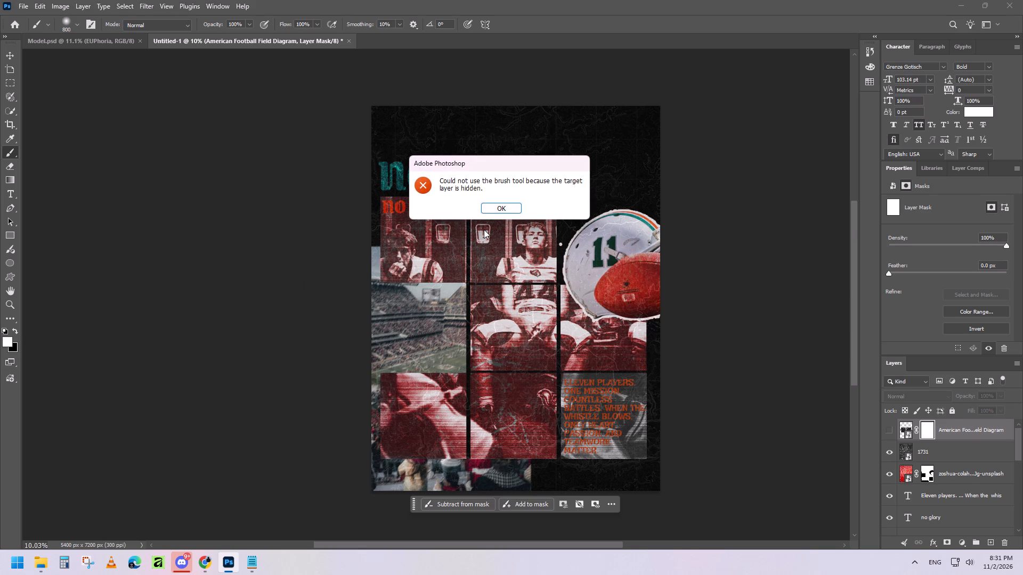
pyautogui.click(517, 210)
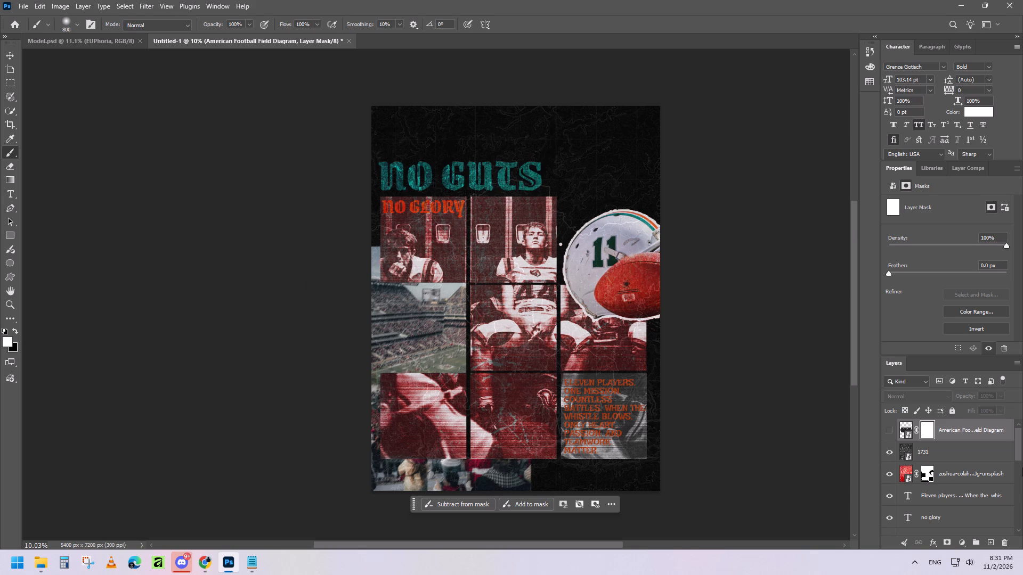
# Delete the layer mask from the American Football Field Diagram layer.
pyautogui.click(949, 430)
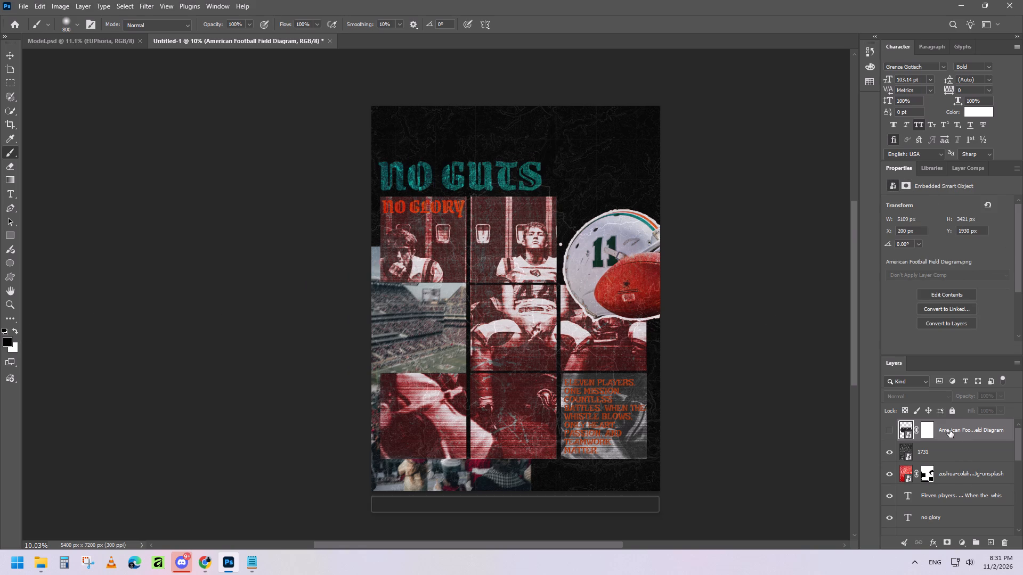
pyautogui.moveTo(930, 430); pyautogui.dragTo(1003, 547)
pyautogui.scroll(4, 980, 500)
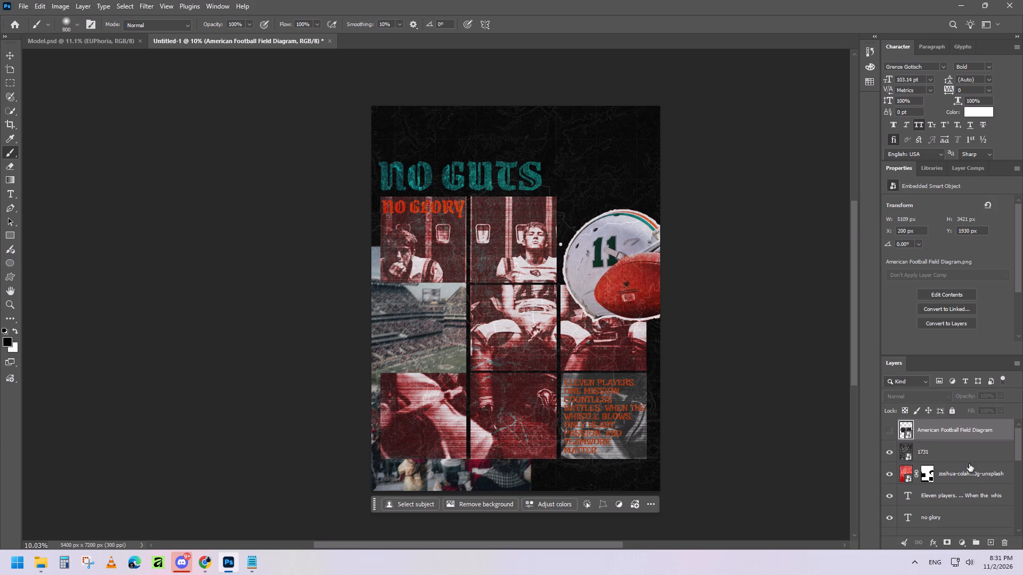
# Add a layer mask to the 1731 map layer.
pyautogui.click(969, 454)
pyautogui.click(951, 543)
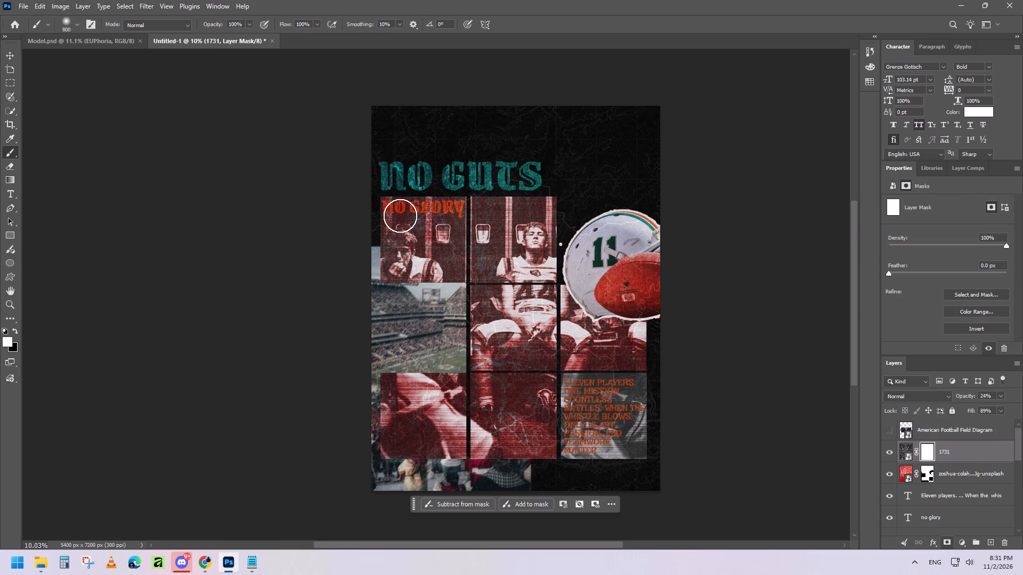
# Brush black on the 1731 layer's mask at 800 px to hide the map texture over the red player photos and the stadium photo.
pyautogui.moveTo(435, 229); pyautogui.dragTo(441, 229)
pyautogui.moveTo(441, 229); pyautogui.dragTo(436, 258)
pyautogui.click(17, 331)
pyautogui.moveTo(413, 242); pyautogui.dragTo(431, 223)
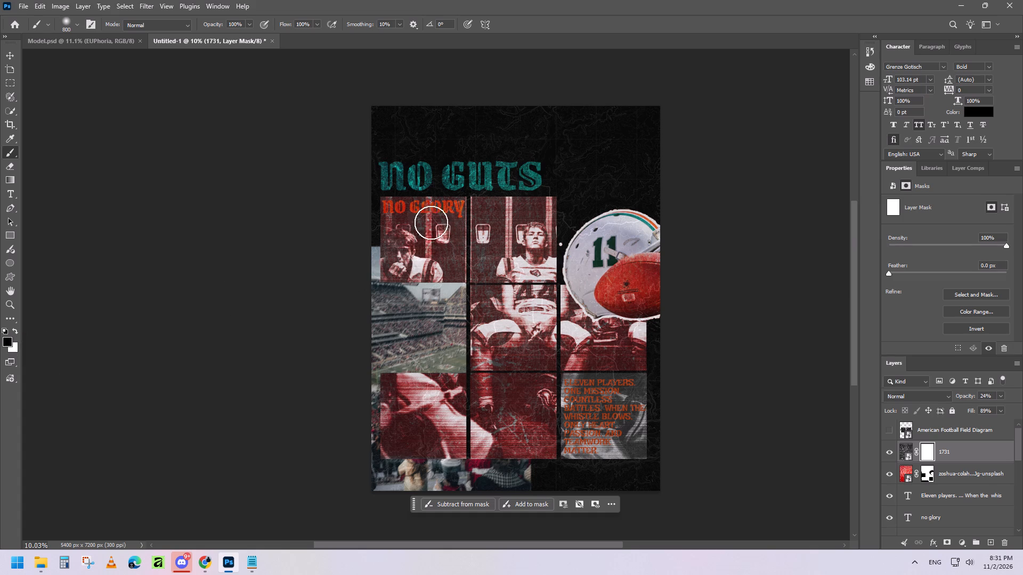
pyautogui.moveTo(431, 223); pyautogui.dragTo(404, 264)
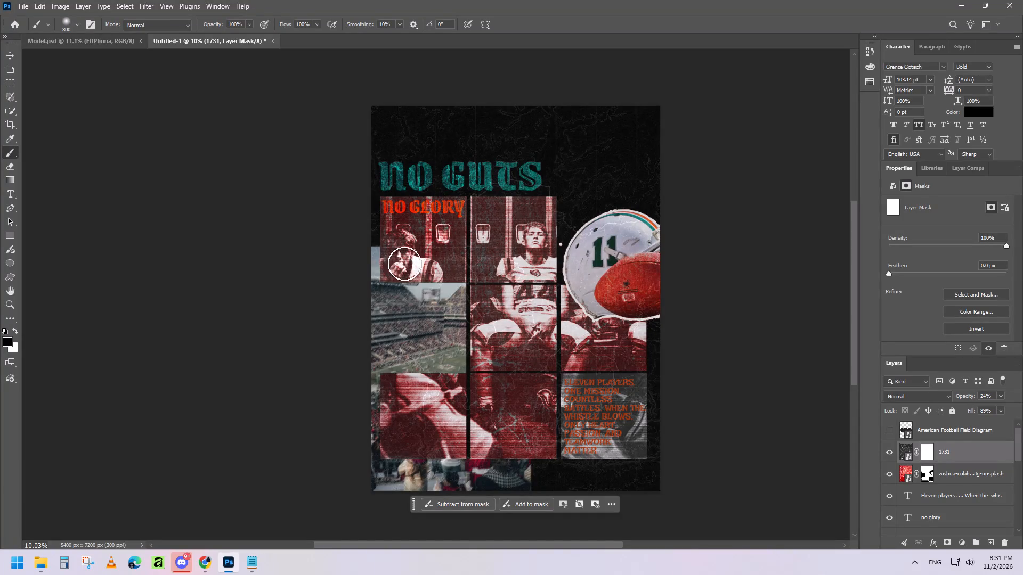
pyautogui.moveTo(404, 264); pyautogui.dragTo(392, 439)
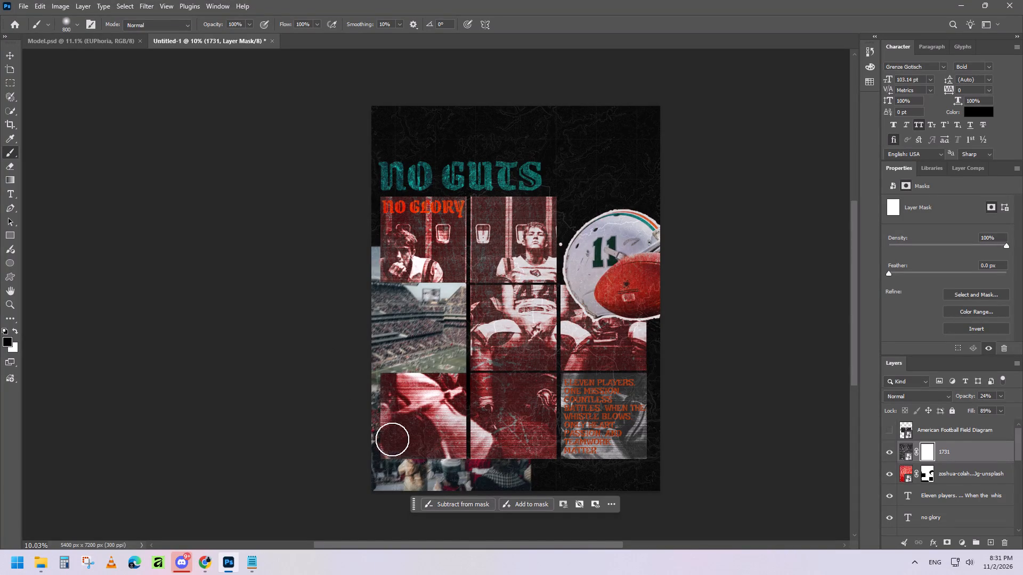
pyautogui.moveTo(392, 439); pyautogui.dragTo(614, 424)
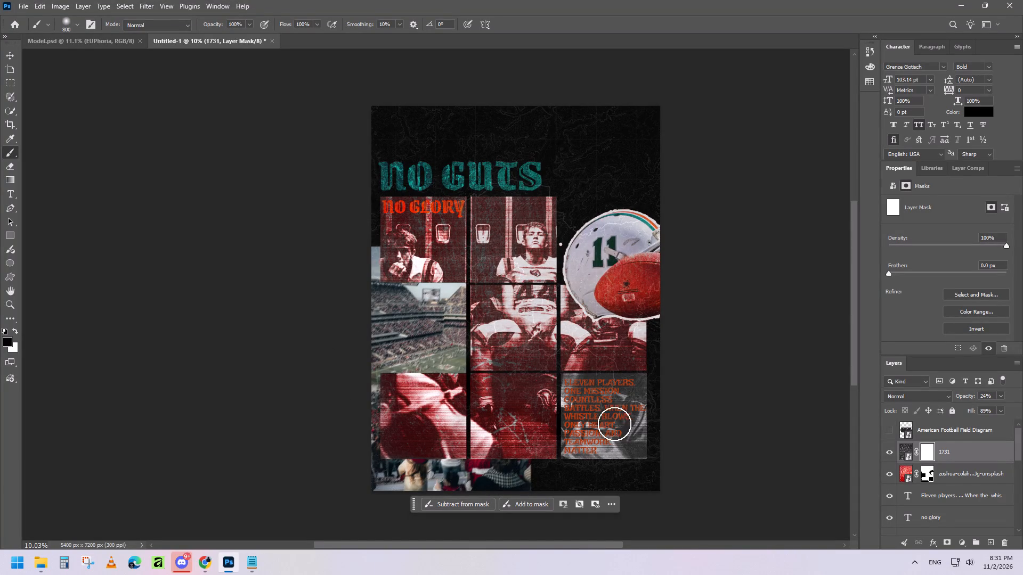
pyautogui.moveTo(614, 424); pyautogui.dragTo(506, 233)
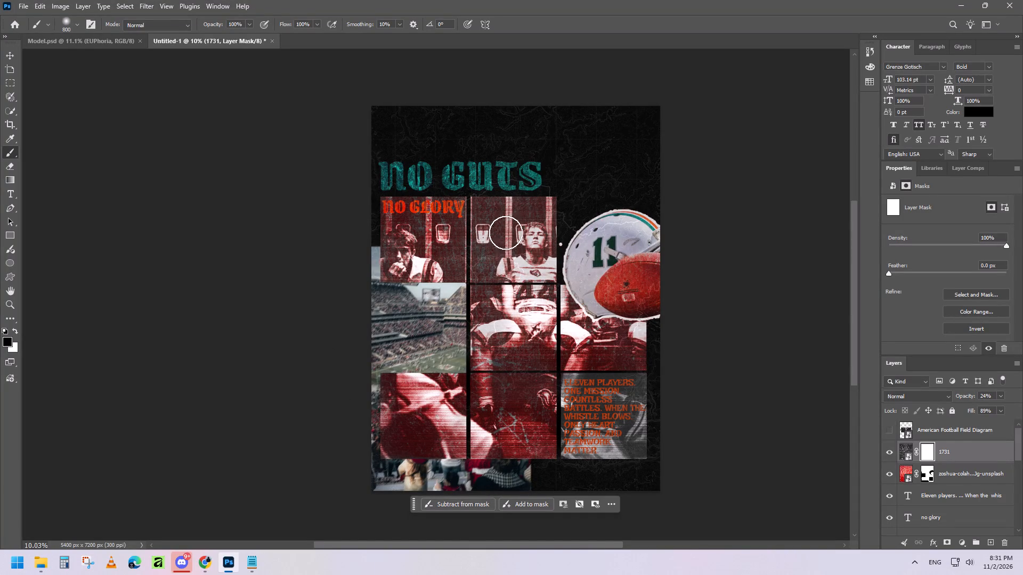
# Mask the map texture off the helmet and the red football by painting black on the 1731 layer's mask.
pyautogui.moveTo(506, 233); pyautogui.dragTo(592, 257)
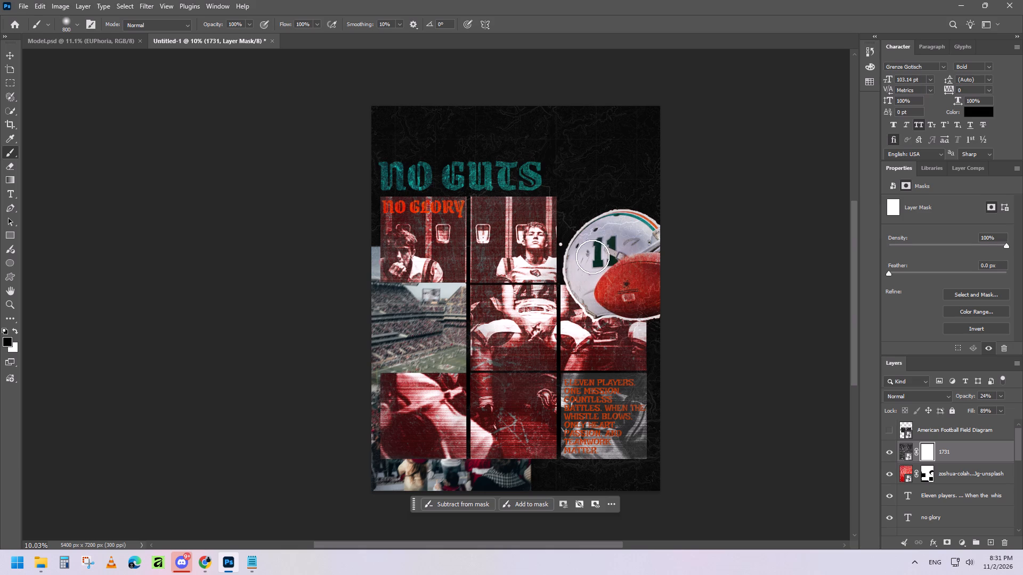
pyautogui.moveTo(592, 257); pyautogui.dragTo(594, 288)
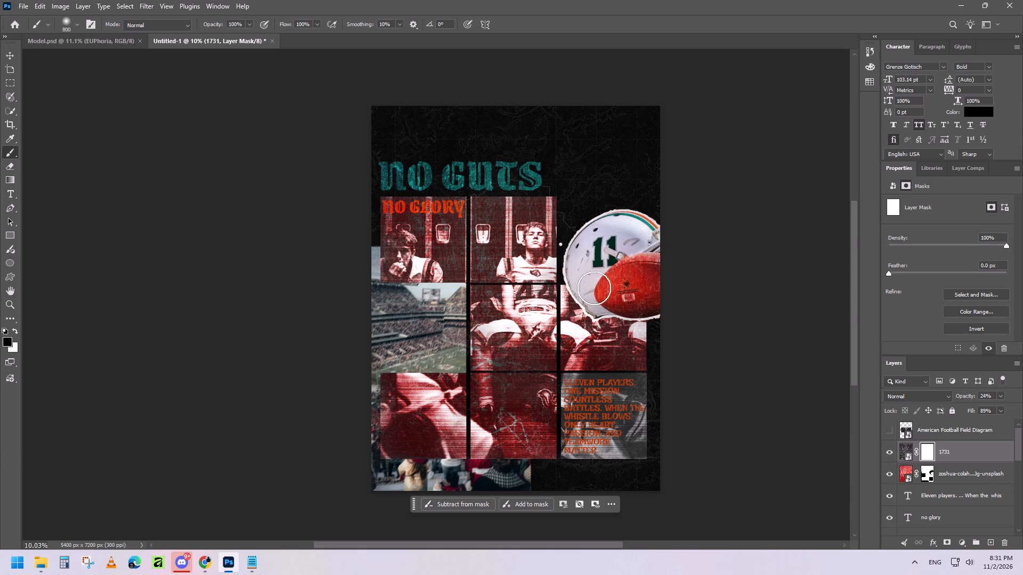
pyautogui.moveTo(594, 288); pyautogui.dragTo(581, 268)
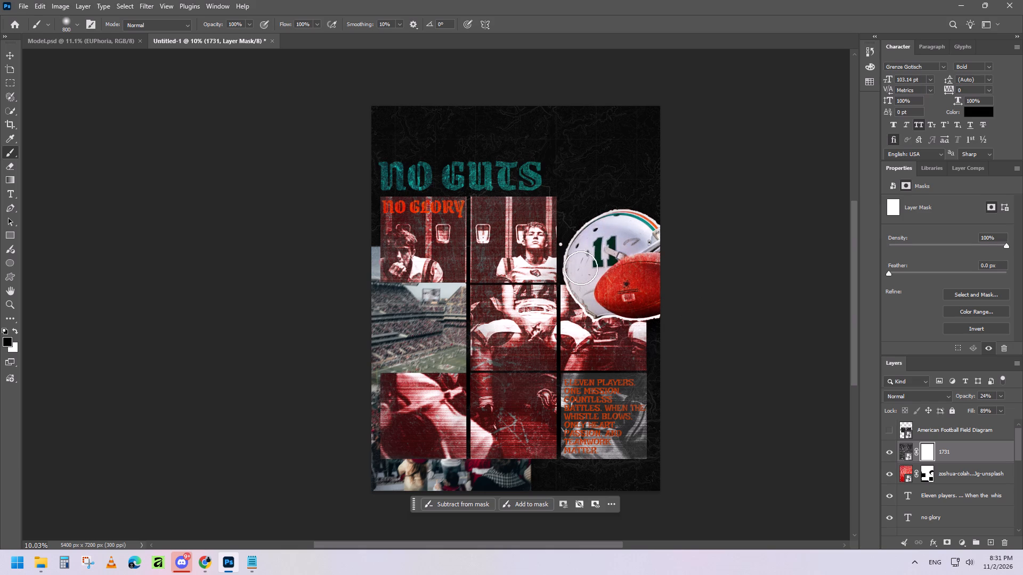
pyautogui.moveTo(581, 268); pyautogui.dragTo(513, 224)
# Paint black on the 1731 layer's mask over the remaining texture on the photo grid and the "Eleven players" text tile.
pyautogui.moveTo(513, 224); pyautogui.dragTo(342, 359)
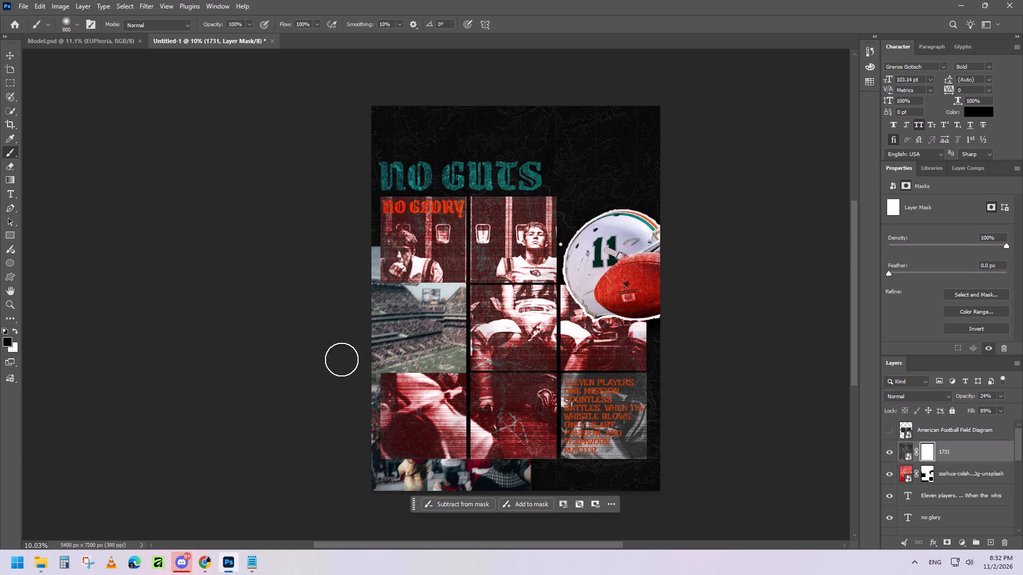
pyautogui.moveTo(342, 359); pyautogui.dragTo(606, 396)
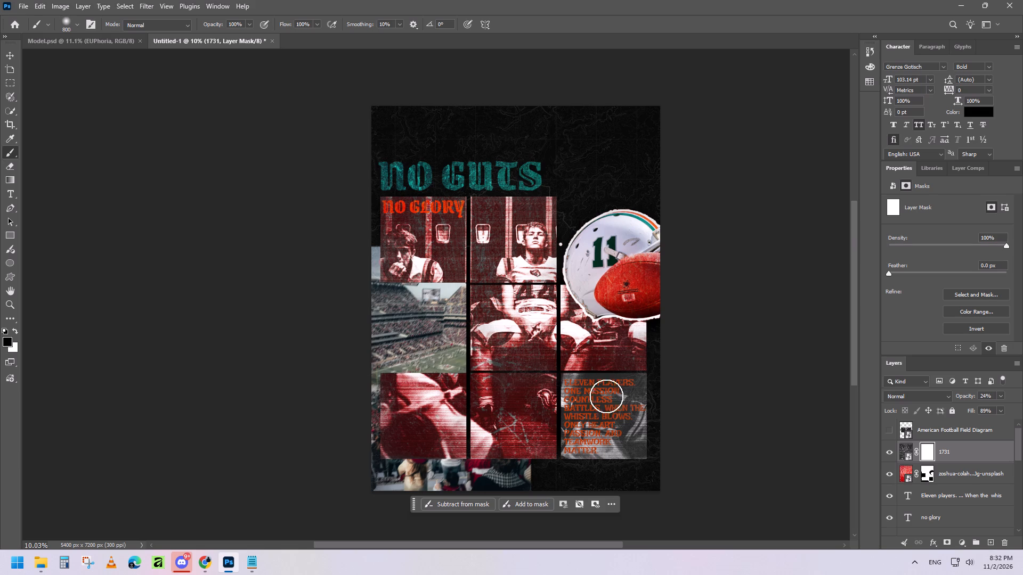
pyautogui.moveTo(606, 396); pyautogui.dragTo(575, 446)
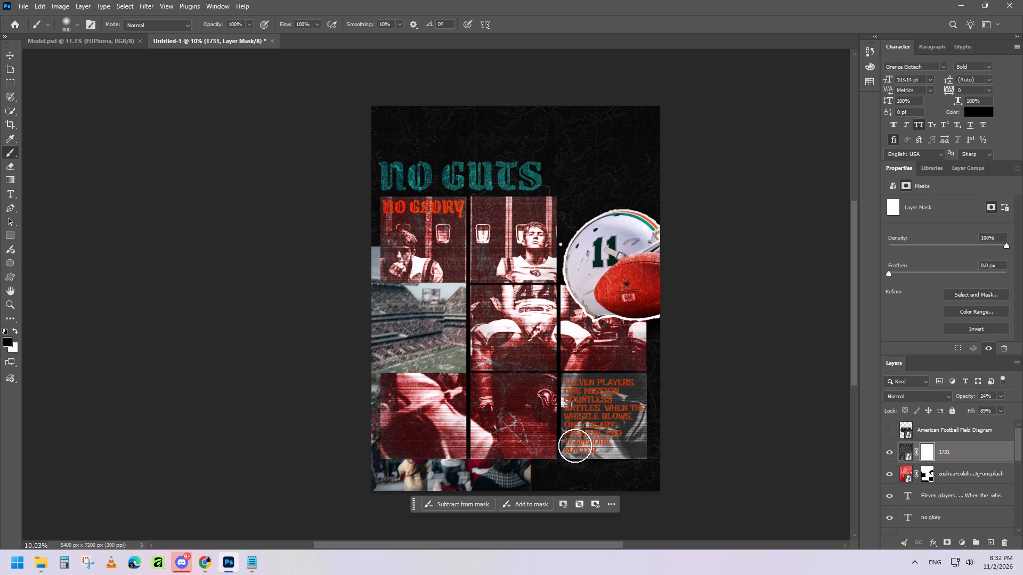
pyautogui.moveTo(575, 446); pyautogui.dragTo(416, 217)
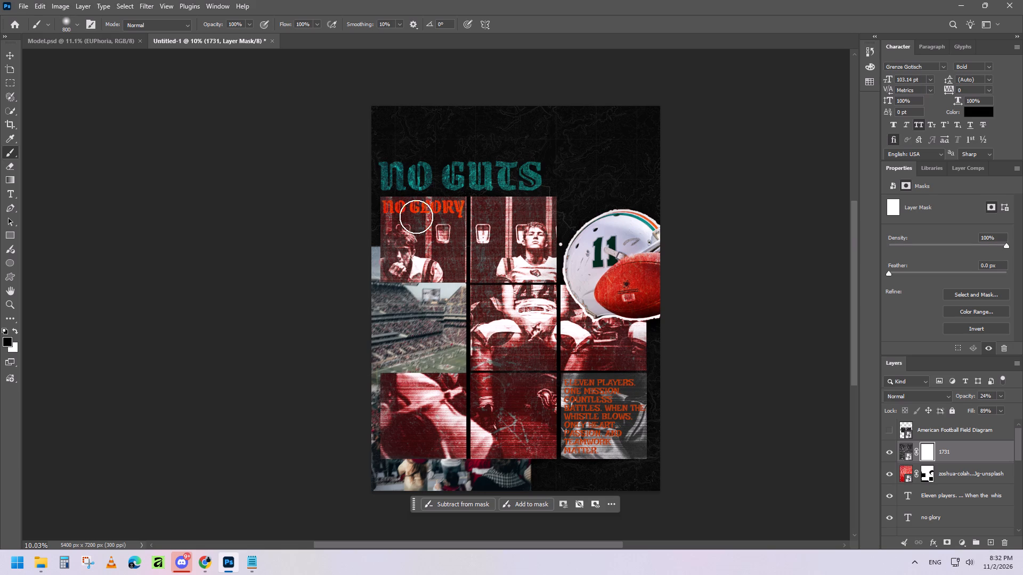
pyautogui.moveTo(416, 217); pyautogui.dragTo(427, 228)
# Paint black on the 1731 layer's mask across the NO GUTS title to clear the map texture from its letters.
pyautogui.moveTo(395, 175); pyautogui.dragTo(403, 178)
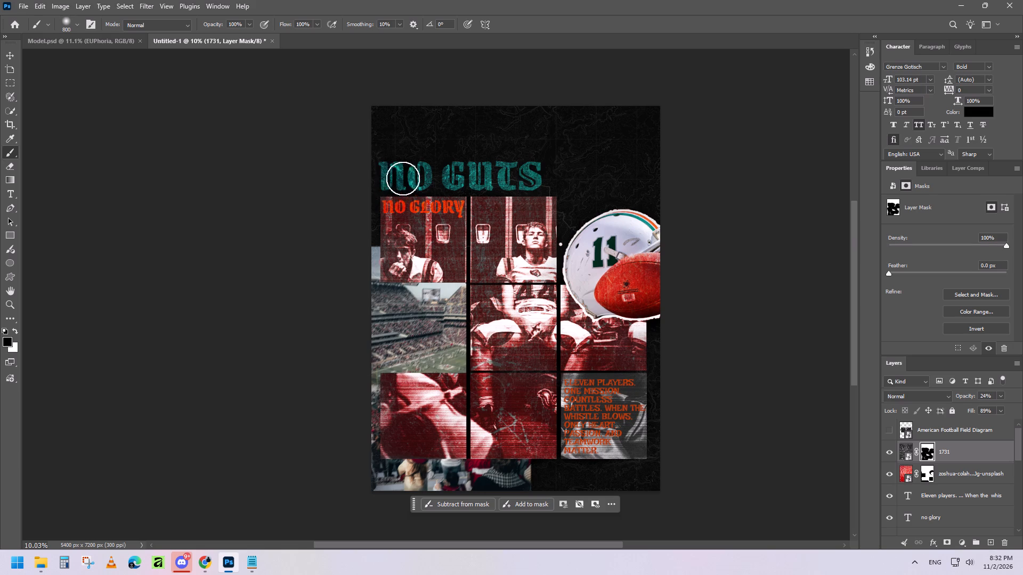
pyautogui.moveTo(403, 178); pyautogui.dragTo(478, 183)
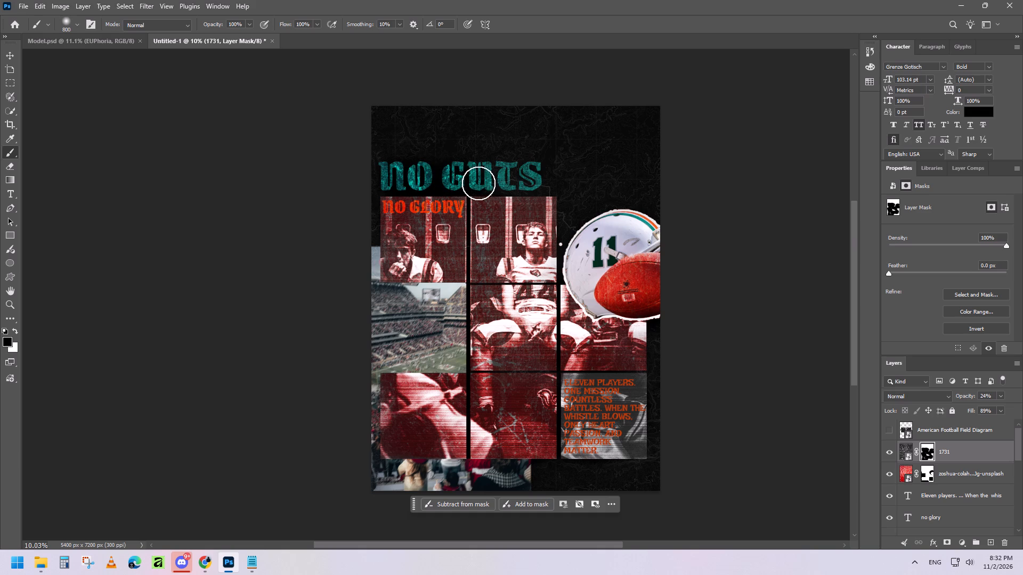
pyautogui.moveTo(478, 183); pyautogui.dragTo(522, 177)
pyautogui.moveTo(522, 177); pyautogui.dragTo(397, 178)
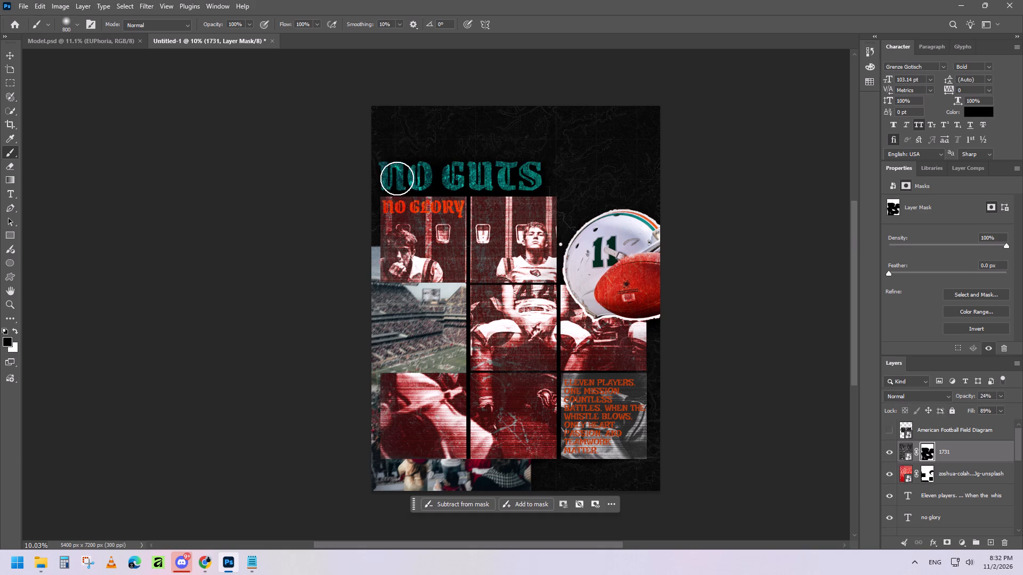
pyautogui.moveTo(397, 178); pyautogui.dragTo(473, 187)
pyautogui.moveTo(473, 187); pyautogui.dragTo(526, 181)
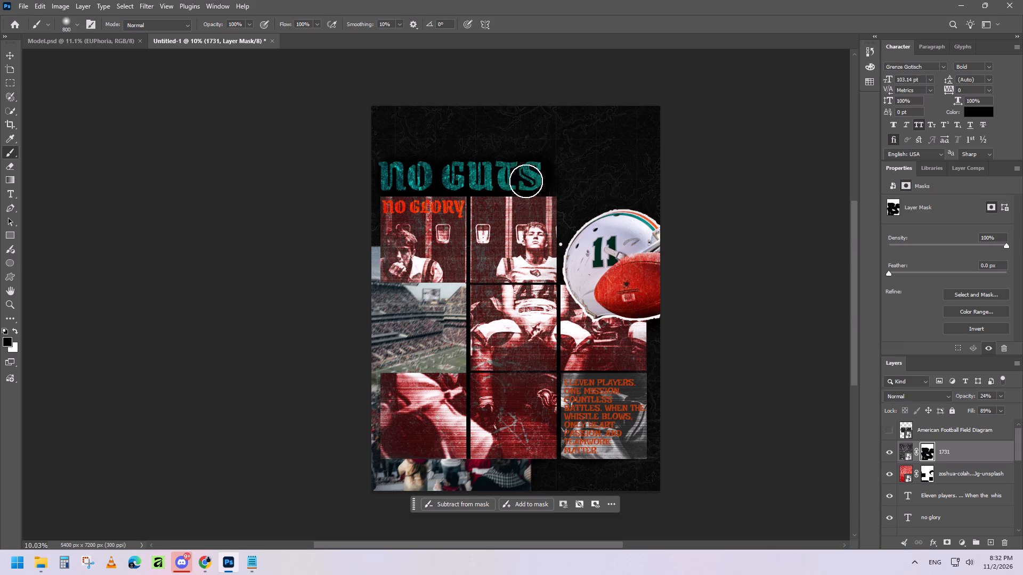
pyautogui.moveTo(526, 181); pyautogui.dragTo(432, 207)
# Touch up the 1731 layer's mask with black over NO GLORY, the lower photos and the helmet.
pyautogui.moveTo(432, 207); pyautogui.dragTo(429, 434)
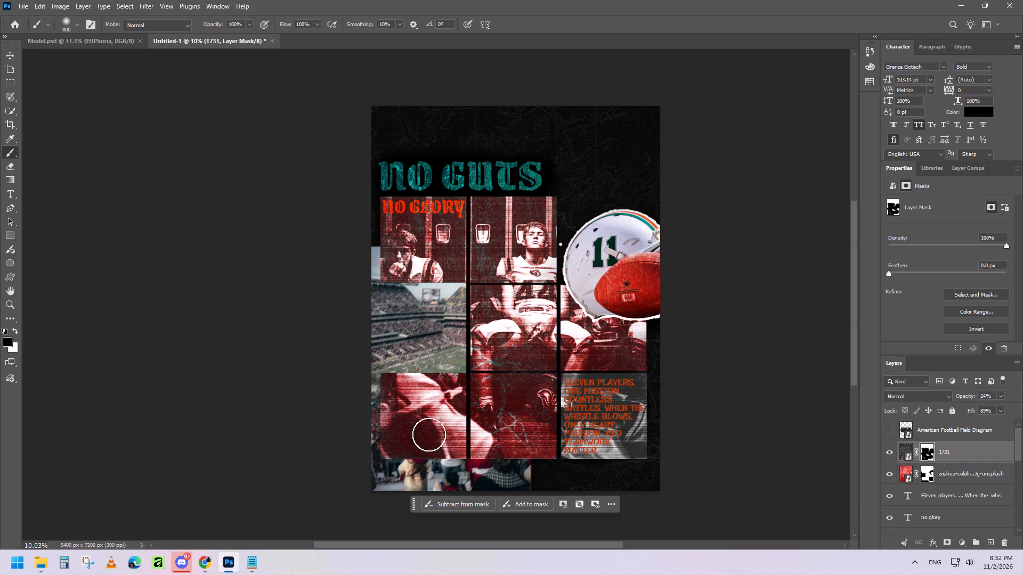
pyautogui.moveTo(429, 434); pyautogui.dragTo(644, 236)
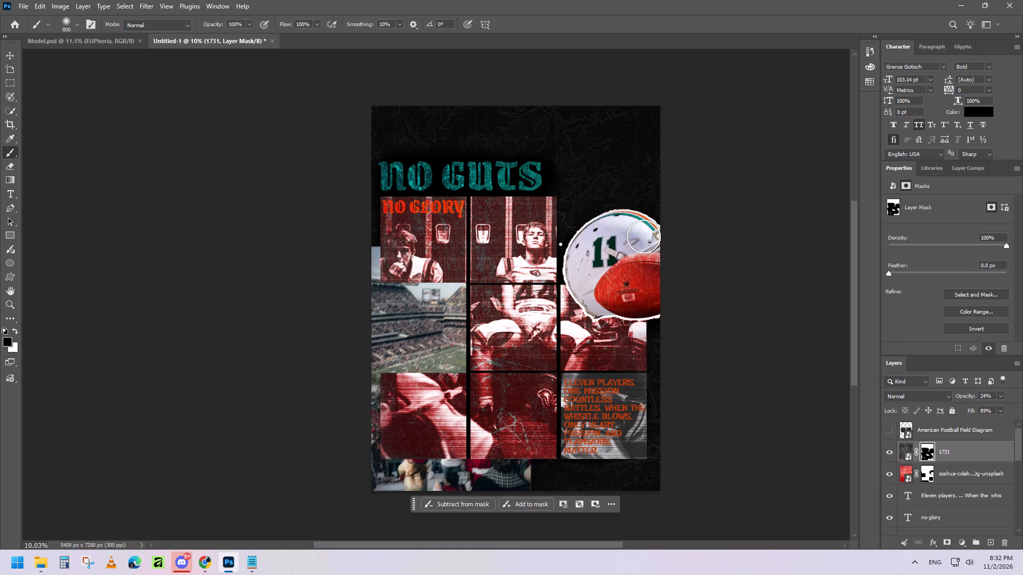
pyautogui.moveTo(644, 236); pyautogui.dragTo(570, 374)
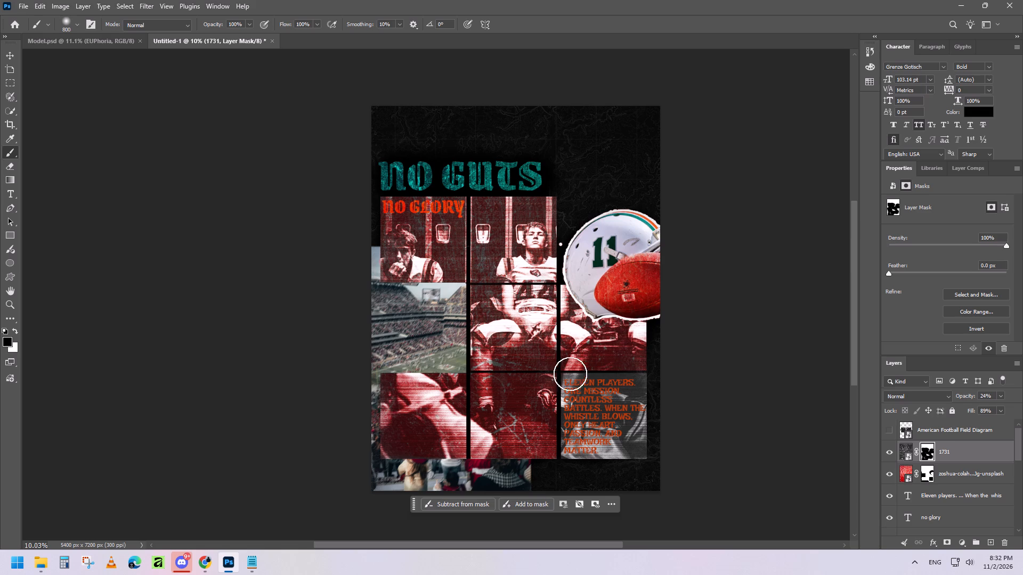
pyautogui.moveTo(570, 374); pyautogui.dragTo(589, 357)
# Reduce the Brush to 262 px and paint white on the 1731 layer's mask to restore texture along the poster's right margin.
pyautogui.click(15, 330)
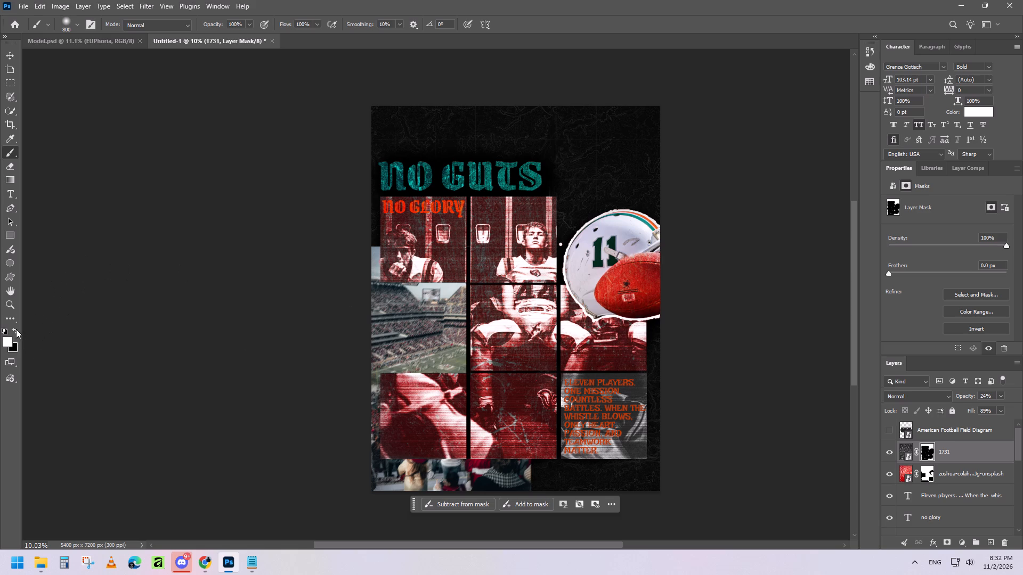
pyautogui.moveTo(665, 372); pyautogui.dragTo(654, 371, button='right')
pyautogui.keyDown('alt'); pyautogui.moveTo(550, 365); pyautogui.dragTo(557, 368, button='right'); pyautogui.keyUp('alt')
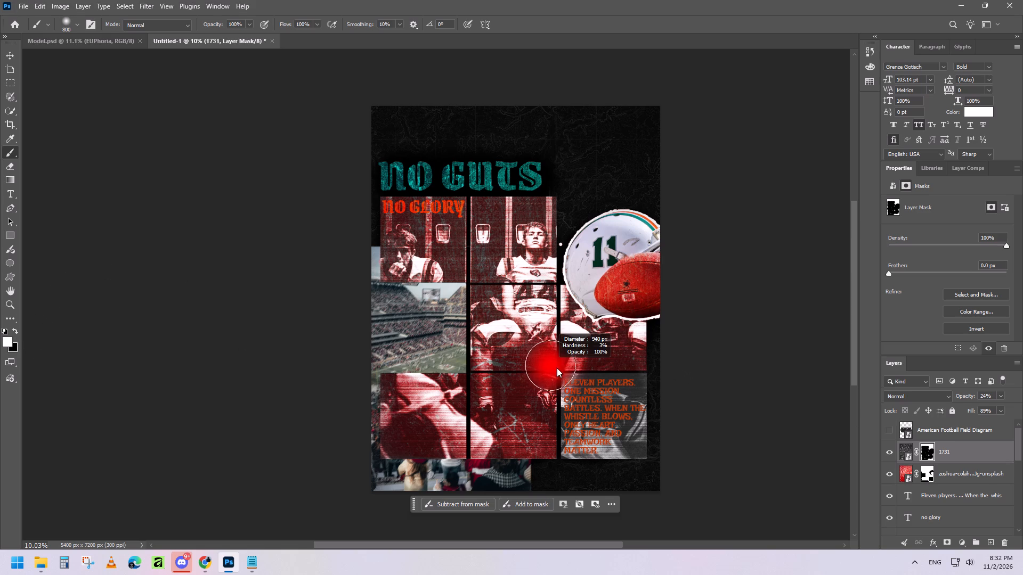
pyautogui.keyDown('alt'); pyautogui.moveTo(557, 368); pyautogui.dragTo(537, 365, button='right'); pyautogui.keyUp('alt')
pyautogui.moveTo(658, 329); pyautogui.dragTo(657, 330)
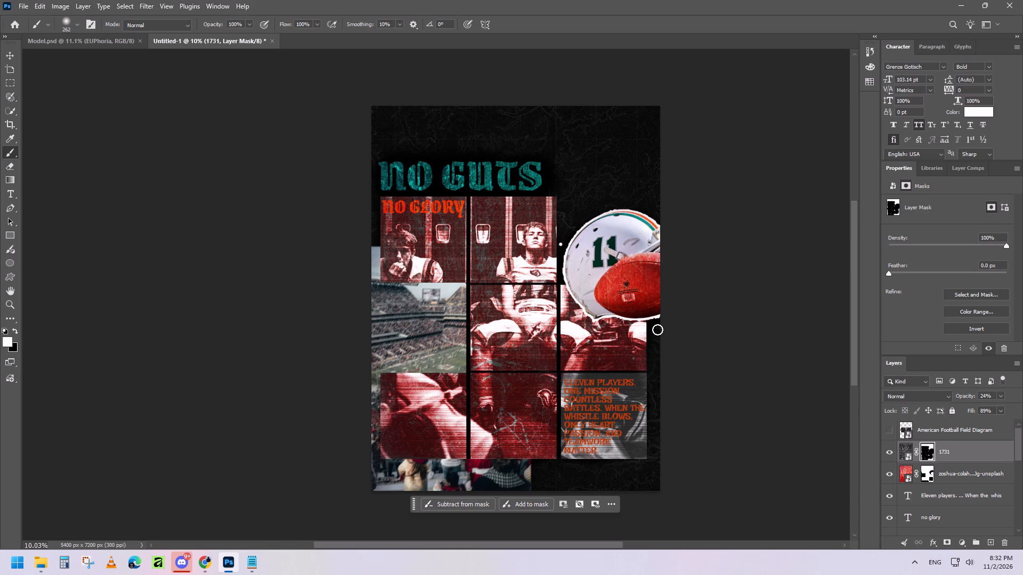
pyautogui.moveTo(657, 330); pyautogui.dragTo(656, 336)
pyautogui.moveTo(656, 336); pyautogui.dragTo(670, 492)
# Paint white on the 1731 layer's mask to restore map texture on the black area between NO GUTS and the helmet.
pyautogui.moveTo(609, 169); pyautogui.dragTo(575, 212)
pyautogui.moveTo(575, 212); pyautogui.dragTo(574, 131)
pyautogui.moveTo(574, 131); pyautogui.dragTo(554, 164)
pyautogui.moveTo(554, 164); pyautogui.dragTo(549, 161)
pyautogui.moveTo(549, 161); pyautogui.dragTo(525, 154)
# Paint white on the 1731 layer's mask along the black background above NO GUTS to bring the map texture back.
pyautogui.moveTo(525, 154); pyautogui.dragTo(378, 110)
pyautogui.moveTo(378, 110); pyautogui.dragTo(437, 152)
pyautogui.moveTo(437, 152); pyautogui.dragTo(435, 159)
pyautogui.moveTo(435, 159); pyautogui.dragTo(441, 138)
pyautogui.click(441, 145)
pyautogui.moveTo(441, 152); pyautogui.dragTo(446, 153)
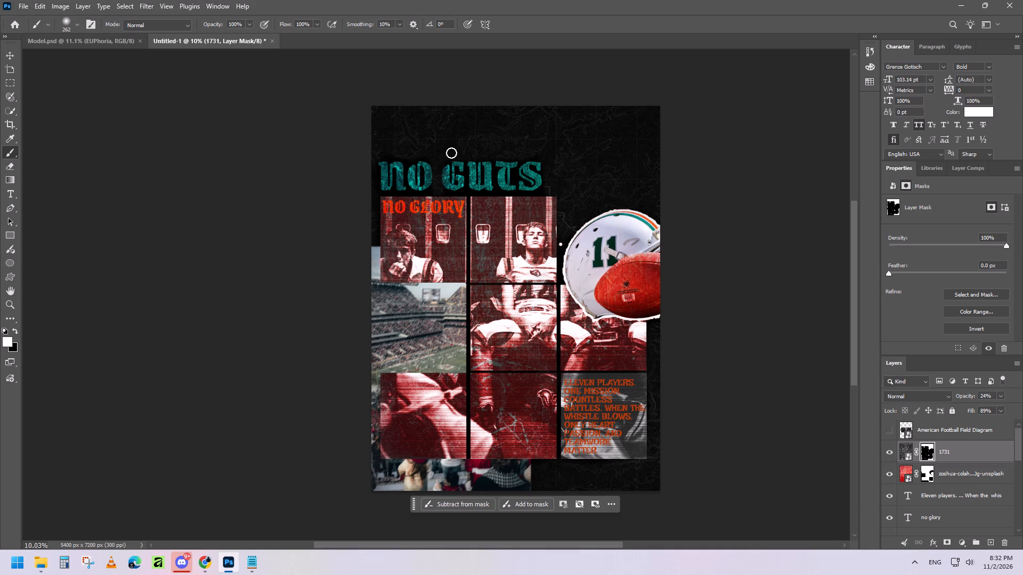
pyautogui.click(451, 153)
pyautogui.click(443, 151)
pyautogui.moveTo(451, 137); pyautogui.dragTo(437, 139)
pyautogui.moveTo(460, 145); pyautogui.dragTo(443, 146)
pyautogui.moveTo(451, 150); pyautogui.dragTo(482, 150)
pyautogui.moveTo(486, 150); pyautogui.dragTo(506, 153)
pyautogui.moveTo(506, 153); pyautogui.dragTo(549, 154)
# Restore the map texture beside the final S of NO GUTS by painting white on the 1731 layer's mask.
pyautogui.moveTo(554, 162); pyautogui.dragTo(555, 167)
pyautogui.moveTo(555, 167); pyautogui.dragTo(554, 179)
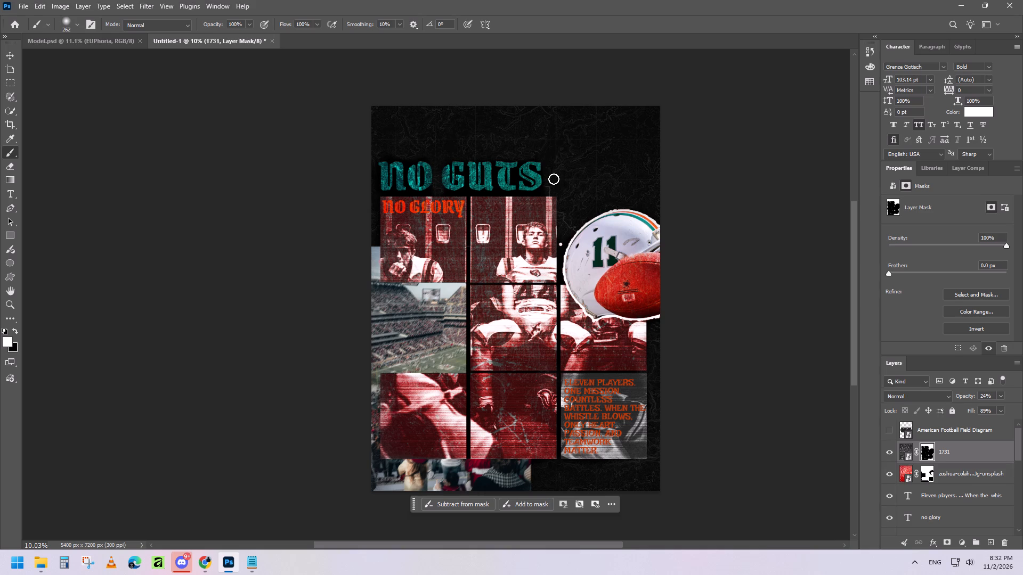
pyautogui.moveTo(554, 180); pyautogui.dragTo(551, 185)
pyautogui.click(550, 186)
pyautogui.click(550, 176)
pyautogui.moveTo(549, 169); pyautogui.dragTo(549, 162)
pyautogui.moveTo(549, 146); pyautogui.dragTo(549, 153)
pyautogui.moveTo(549, 171); pyautogui.dragTo(549, 178)
pyautogui.click(549, 184)
pyautogui.moveTo(551, 163); pyautogui.dragTo(551, 152)
pyautogui.click(551, 149)
pyautogui.moveTo(551, 170); pyautogui.dragTo(550, 181)
pyautogui.moveTo(550, 184); pyautogui.dragTo(550, 189)
pyautogui.moveTo(553, 176); pyautogui.dragTo(551, 153)
# Paint white again on the 1731 layer's mask along the top edge of NO GUTS, from the S back to the N.
pyautogui.moveTo(547, 143); pyautogui.dragTo(522, 145)
pyautogui.moveTo(506, 150); pyautogui.dragTo(475, 149)
pyautogui.moveTo(448, 149); pyautogui.dragTo(443, 154)
pyautogui.moveTo(434, 154); pyautogui.dragTo(420, 153)
pyautogui.click(397, 150)
pyautogui.click(407, 157)
pyautogui.moveTo(409, 158); pyautogui.dragTo(409, 157)
pyautogui.moveTo(409, 157); pyautogui.dragTo(400, 154)
pyautogui.moveTo(394, 151); pyautogui.dragTo(385, 151)
pyautogui.moveTo(379, 152); pyautogui.dragTo(374, 154)
# Paint white on the 1731 layer's mask down the poster's left margin beside NO GUTS and NO GLORY.
pyautogui.moveTo(373, 157); pyautogui.dragTo(369, 176)
pyautogui.click(369, 176)
pyautogui.moveTo(372, 172); pyautogui.dragTo(376, 213)
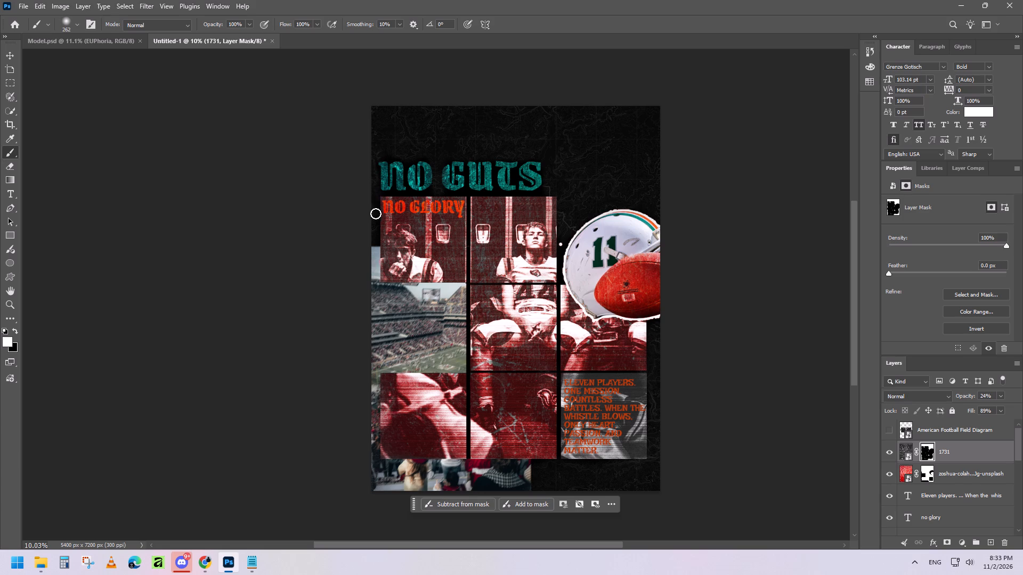
pyautogui.moveTo(376, 213); pyautogui.dragTo(376, 207)
pyautogui.moveTo(376, 205); pyautogui.dragTo(374, 226)
pyautogui.moveTo(374, 212); pyautogui.dragTo(374, 227)
pyautogui.moveTo(374, 217); pyautogui.dragTo(374, 230)
pyautogui.moveTo(374, 223); pyautogui.dragTo(374, 229)
pyautogui.moveTo(374, 227); pyautogui.dragTo(375, 232)
pyautogui.click(375, 228)
pyautogui.click(375, 225)
pyautogui.click(374, 211)
pyautogui.moveTo(374, 195); pyautogui.dragTo(374, 195)
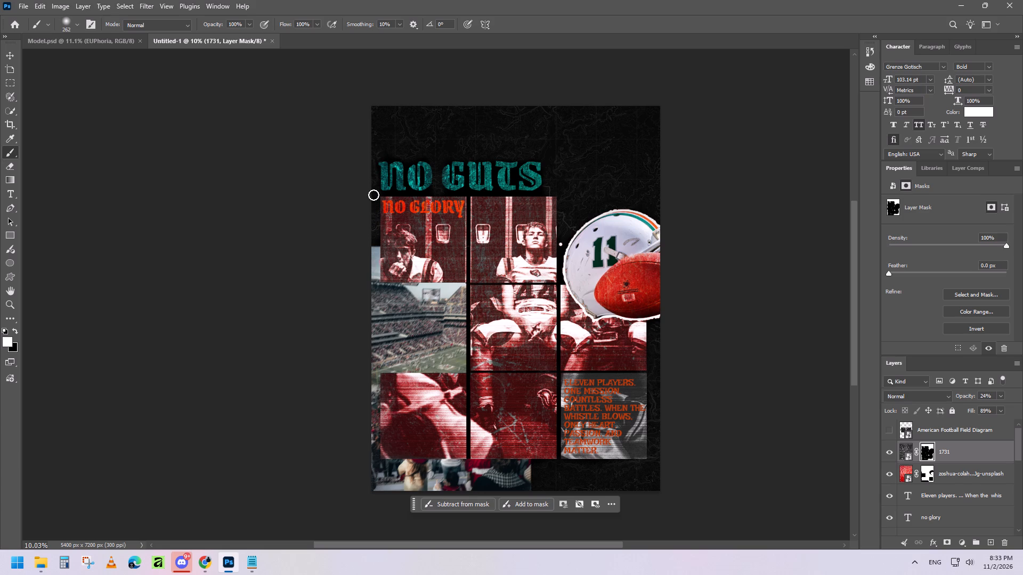
pyautogui.moveTo(374, 195); pyautogui.dragTo(371, 202)
pyautogui.click(371, 193)
pyautogui.doubleClick(371, 190)
# Paint white on the 1731 layer's mask in the gap between NO GUTS and the photo grid, touching up above the title.
pyautogui.tripleClick(435, 191)
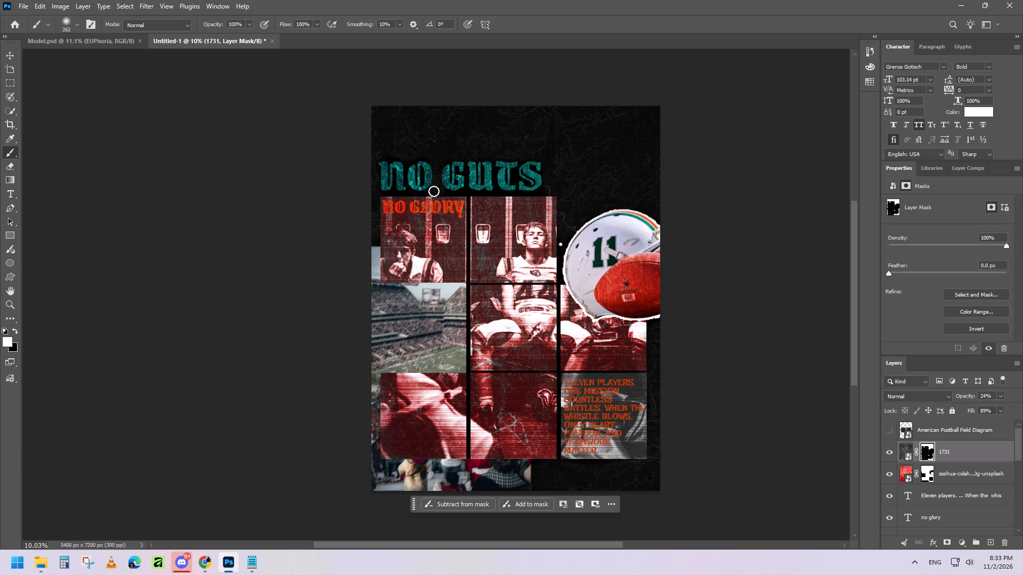
pyautogui.tripleClick(433, 191)
pyautogui.tripleClick(432, 192)
pyautogui.doubleClick(411, 192)
pyautogui.tripleClick(394, 192)
pyautogui.moveTo(387, 193); pyautogui.dragTo(462, 193)
pyautogui.moveTo(462, 193); pyautogui.dragTo(556, 174)
pyautogui.moveTo(556, 174); pyautogui.dragTo(556, 175)
pyautogui.moveTo(442, 195); pyautogui.dragTo(438, 151)
pyautogui.moveTo(438, 151); pyautogui.dragTo(440, 149)
pyautogui.moveTo(451, 146); pyautogui.dragTo(465, 145)
# Reduce the Brush to 65 px and paint white on the 1731 layer's mask inside and around the N of NO GUTS.
pyautogui.keyDown('alt'); pyautogui.moveTo(504, 185); pyautogui.dragTo(509, 179, button='right'); pyautogui.keyUp('alt')
pyautogui.keyDown('alt'); pyautogui.scroll(13, 496, 182); pyautogui.keyUp('alt')
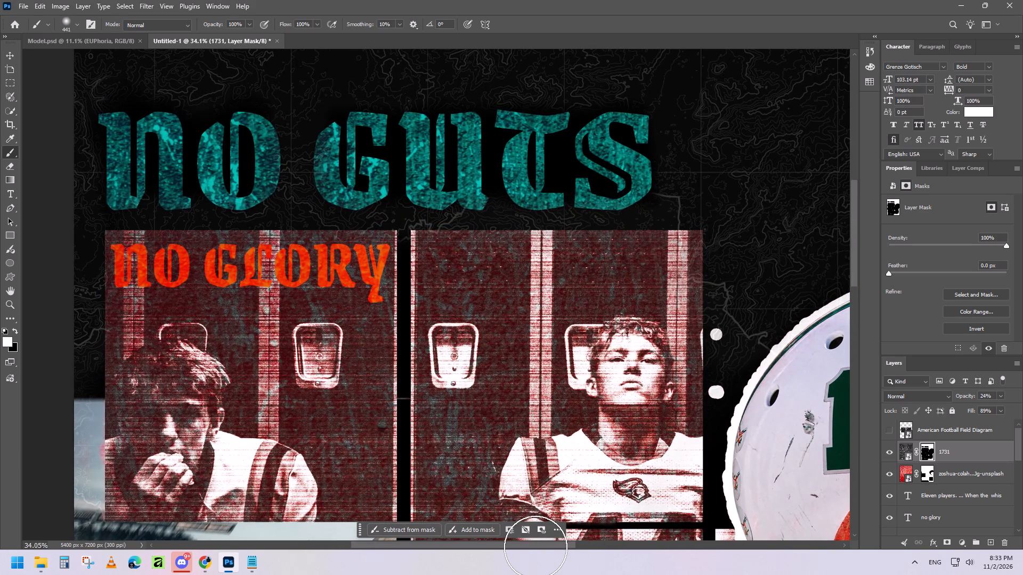
pyautogui.moveTo(522, 545); pyautogui.dragTo(487, 545)
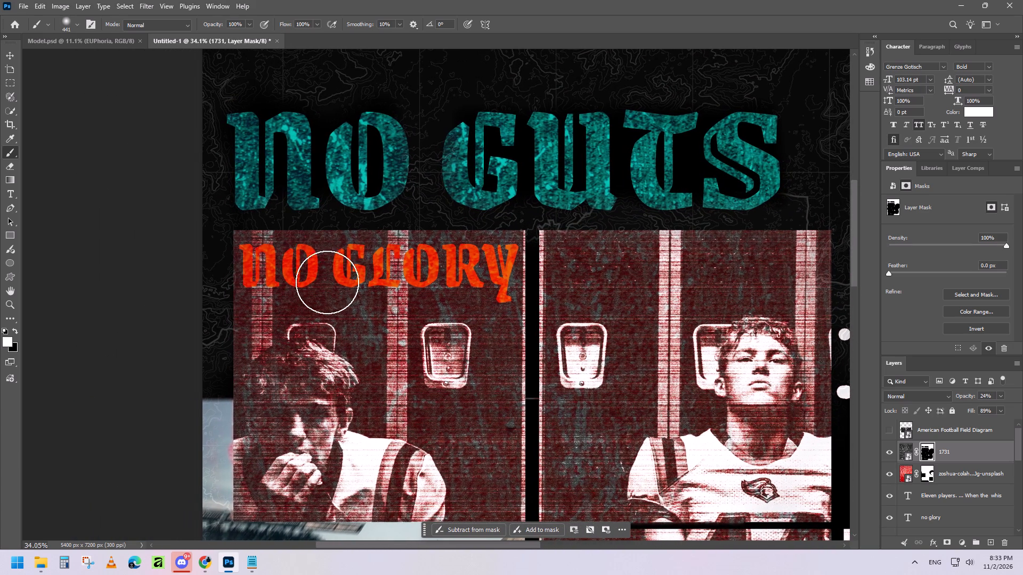
pyautogui.keyDown('alt'); pyautogui.moveTo(281, 226); pyautogui.dragTo(247, 224, button='right'); pyautogui.keyUp('alt')
pyautogui.moveTo(280, 142); pyautogui.dragTo(281, 153)
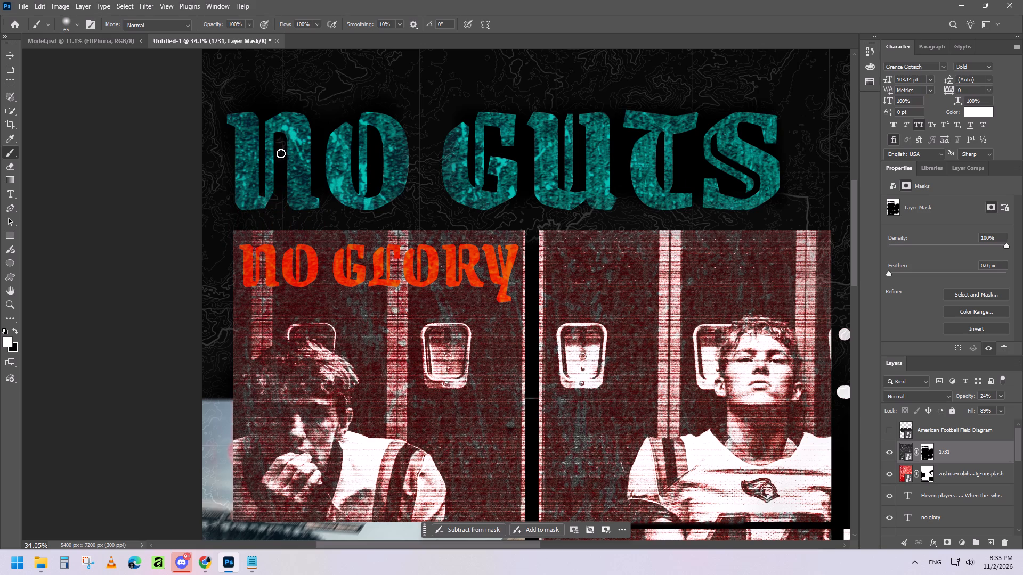
pyautogui.moveTo(281, 153); pyautogui.dragTo(326, 225)
pyautogui.moveTo(326, 225); pyautogui.dragTo(329, 122)
pyautogui.moveTo(329, 122); pyautogui.dragTo(271, 104)
pyautogui.moveTo(271, 104); pyautogui.dragTo(220, 105)
pyautogui.moveTo(220, 105); pyautogui.dragTo(228, 156)
pyautogui.moveTo(228, 156); pyautogui.dragTo(226, 158)
# Paint white on the 1731 layer's mask above the N and O of NO GUTS, beside the G, and inside the O.
pyautogui.moveTo(269, 110); pyautogui.dragTo(346, 114)
pyautogui.moveTo(346, 114); pyautogui.dragTo(451, 113)
pyautogui.moveTo(451, 113); pyautogui.dragTo(449, 105)
pyautogui.moveTo(474, 96); pyautogui.dragTo(441, 127)
pyautogui.moveTo(441, 127); pyautogui.dragTo(437, 130)
pyautogui.moveTo(374, 138); pyautogui.dragTo(375, 153)
pyautogui.moveTo(375, 153); pyautogui.dragTo(375, 186)
# Paint white on the 1731 layer's mask around and inside the G and U of NO GUTS, continuing down between U and T.
pyautogui.moveTo(490, 224); pyautogui.dragTo(524, 169)
pyautogui.moveTo(524, 169); pyautogui.dragTo(491, 134)
pyautogui.moveTo(491, 134); pyautogui.dragTo(490, 144)
pyautogui.moveTo(579, 134); pyautogui.dragTo(580, 143)
pyautogui.moveTo(580, 143); pyautogui.dragTo(581, 139)
pyautogui.moveTo(562, 101); pyautogui.dragTo(582, 105)
pyautogui.moveTo(582, 105); pyautogui.dragTo(623, 139)
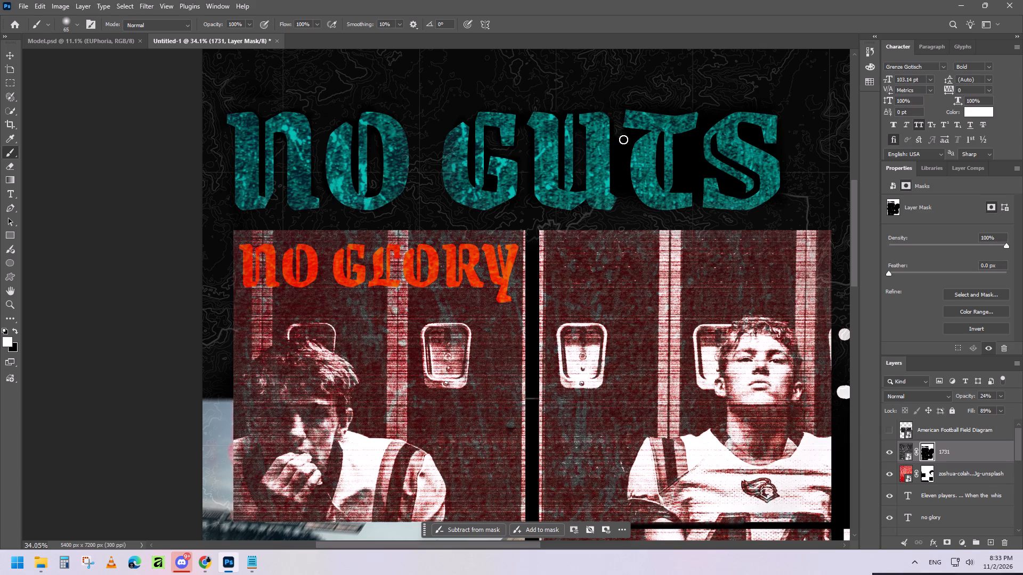
pyautogui.moveTo(623, 139); pyautogui.dragTo(637, 215)
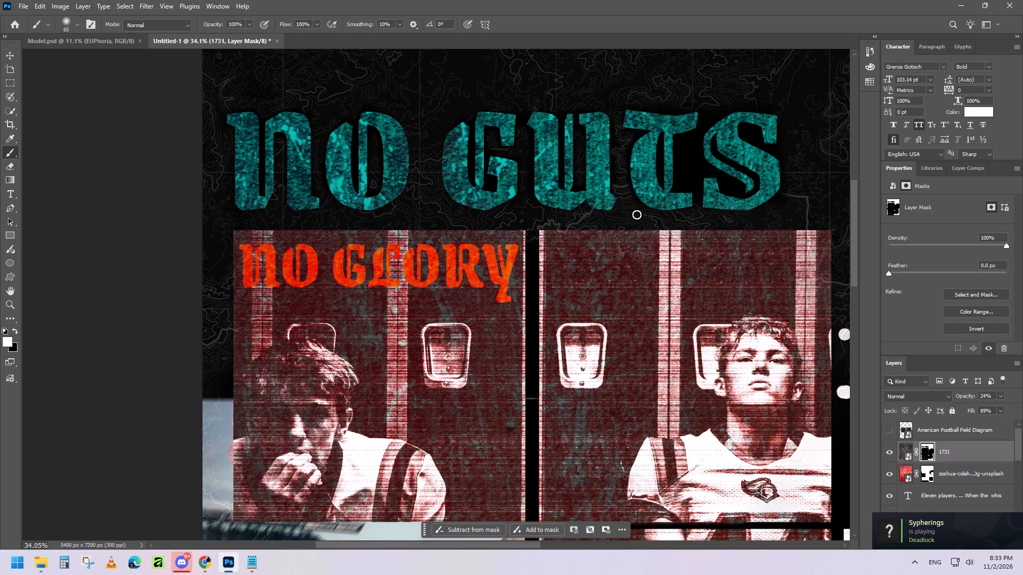
# Paint white on the 1731 layer's mask around the T and S of NO GUTS, inside the S, and out to the area above the title.
pyautogui.moveTo(637, 215); pyautogui.dragTo(685, 147)
pyautogui.moveTo(685, 147); pyautogui.dragTo(713, 107)
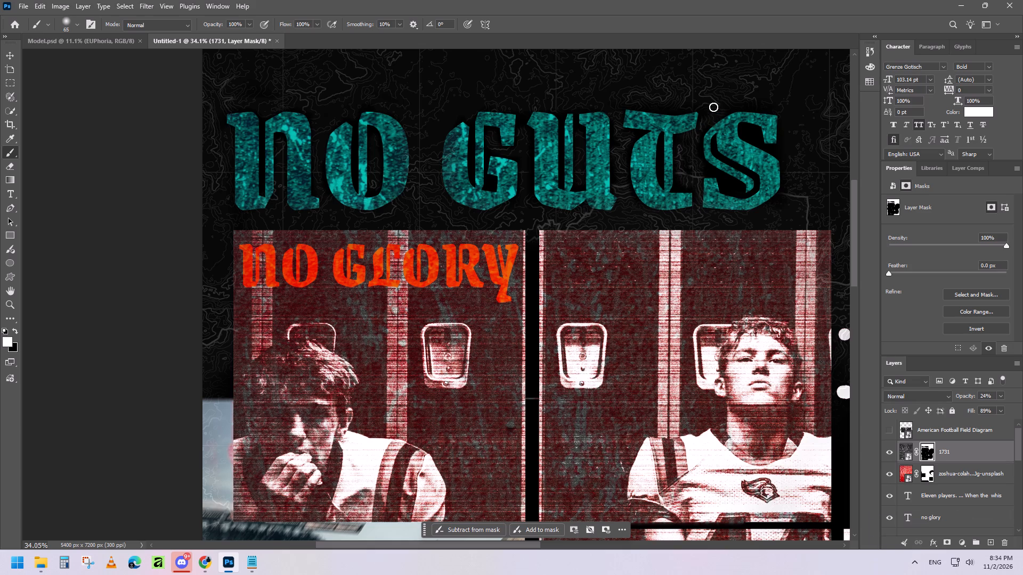
pyautogui.moveTo(713, 107); pyautogui.dragTo(794, 137)
pyautogui.moveTo(794, 137); pyautogui.dragTo(755, 133)
pyautogui.moveTo(745, 129); pyautogui.dragTo(757, 138)
pyautogui.moveTo(757, 138); pyautogui.dragTo(780, 201)
pyautogui.moveTo(780, 201); pyautogui.dragTo(749, 232)
pyautogui.moveTo(722, 183); pyautogui.dragTo(717, 172)
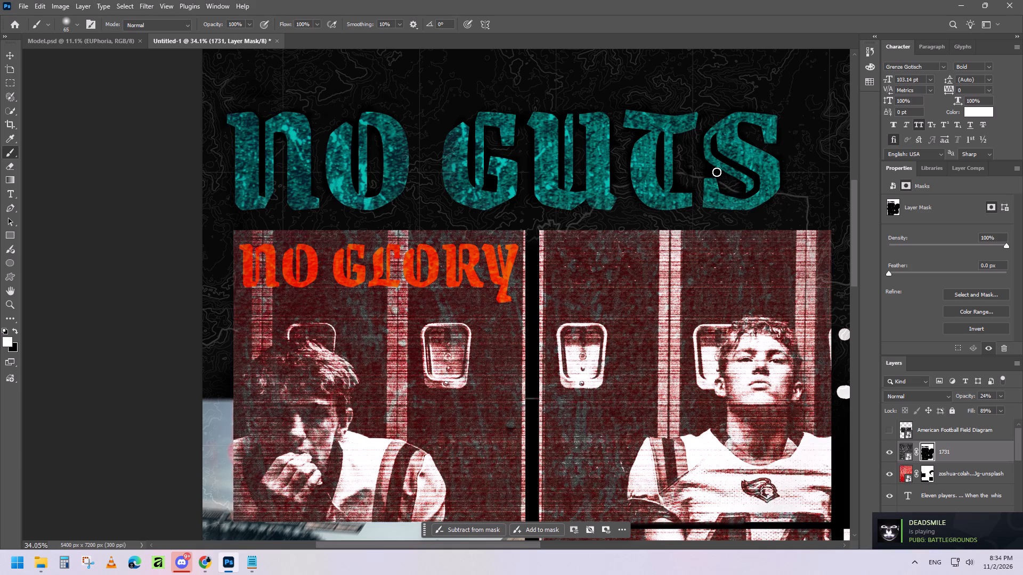
pyautogui.moveTo(717, 172); pyautogui.dragTo(733, 188)
pyautogui.moveTo(733, 188); pyautogui.dragTo(735, 190)
pyautogui.moveTo(735, 225); pyautogui.dragTo(823, 131)
pyautogui.moveTo(823, 131); pyautogui.dragTo(450, 78)
# Reduce the Brush to 29 px and paint white on the 1731 layer's mask in the narrow gaps within the NO GUTS letters.
pyautogui.keyDown('alt'); pyautogui.moveTo(462, 125); pyautogui.dragTo(456, 126, button='right'); pyautogui.keyUp('alt')
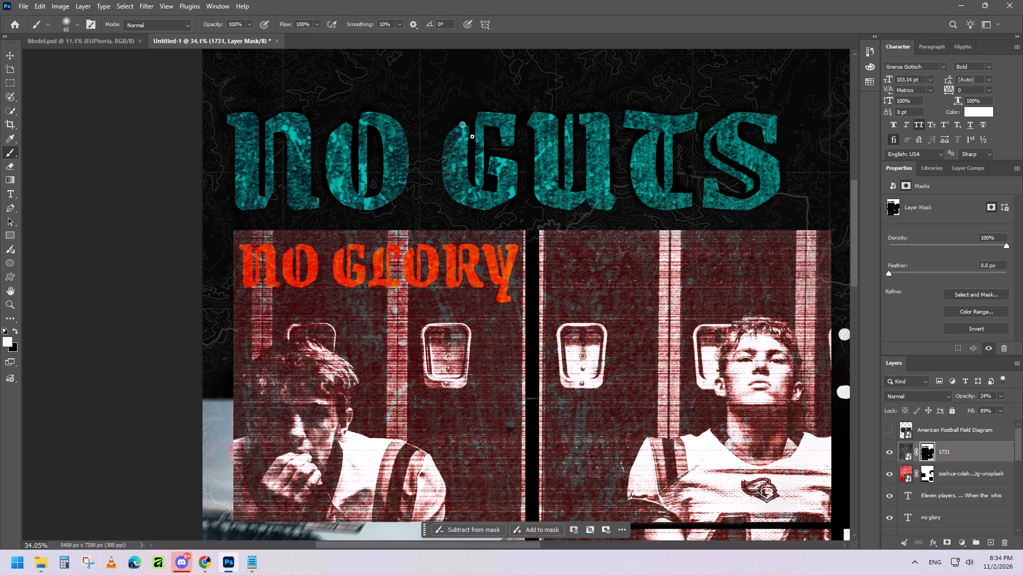
pyautogui.moveTo(472, 136); pyautogui.dragTo(472, 126)
pyautogui.moveTo(472, 126); pyautogui.dragTo(354, 158)
pyautogui.moveTo(354, 158); pyautogui.dragTo(356, 99)
pyautogui.moveTo(373, 131); pyautogui.dragTo(375, 153)
pyautogui.moveTo(262, 125); pyautogui.dragTo(262, 132)
pyautogui.moveTo(262, 132); pyautogui.dragTo(263, 125)
pyautogui.moveTo(263, 125); pyautogui.dragTo(522, 95)
pyautogui.moveTo(559, 110); pyautogui.dragTo(561, 179)
pyautogui.moveTo(561, 179); pyautogui.dragTo(561, 138)
pyautogui.click(661, 139)
pyautogui.click(715, 140)
pyautogui.keyDown('alt'); pyautogui.scroll(-4, 660, 148); pyautogui.keyUp('alt')
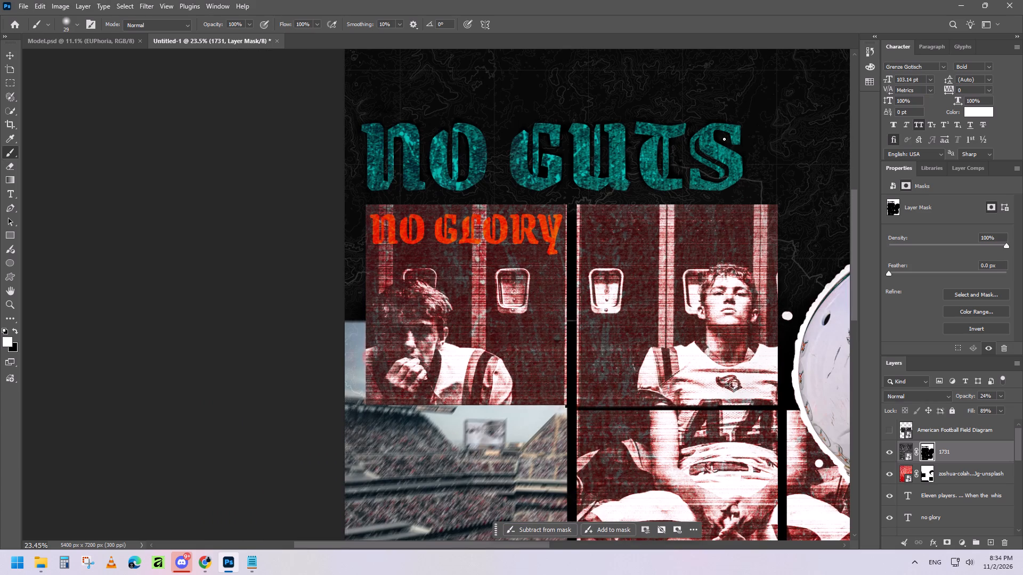
pyautogui.click(722, 135)
# Switch the Brush to black and paint on the 1731 layer's mask over the first stem of the N in NO GUTS.
pyautogui.keyDown('alt'); pyautogui.scroll(-8, 760, 207); pyautogui.keyUp('alt')
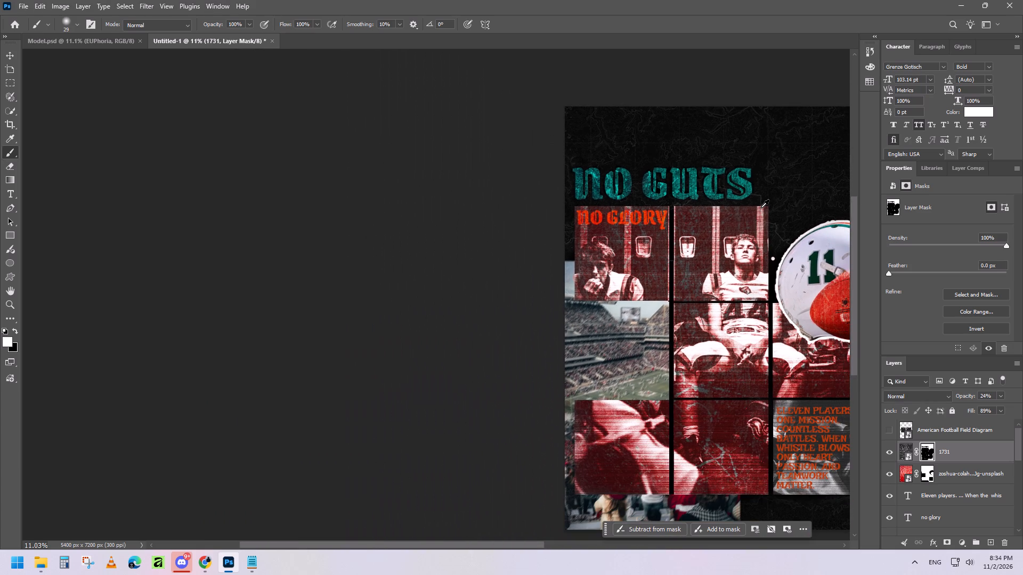
pyautogui.keyDown('alt'); pyautogui.scroll(10, 747, 207); pyautogui.keyUp('alt')
pyautogui.keyDown('alt'); pyautogui.scroll(8, 369, 172); pyautogui.keyUp('alt')
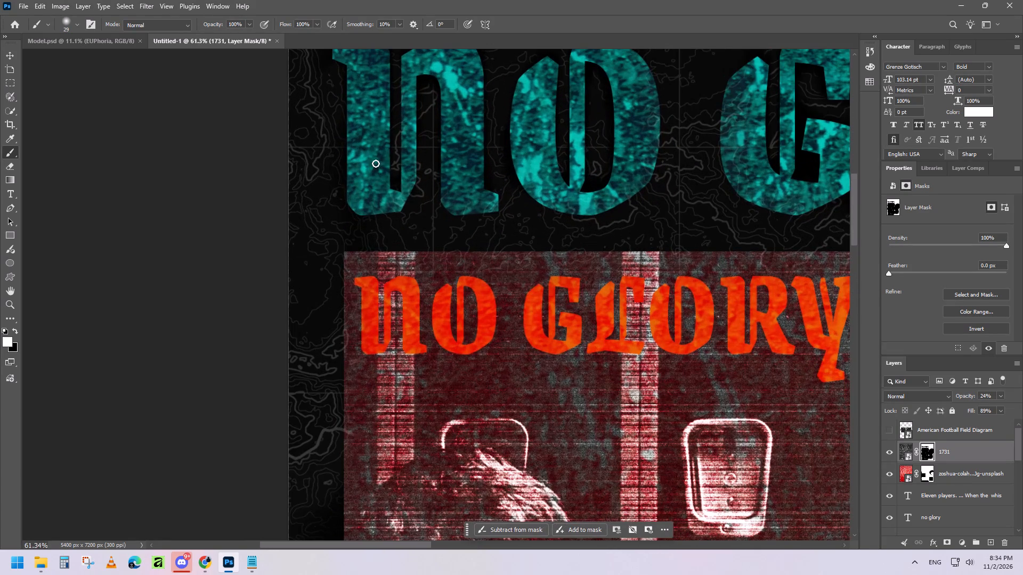
pyautogui.click(18, 330)
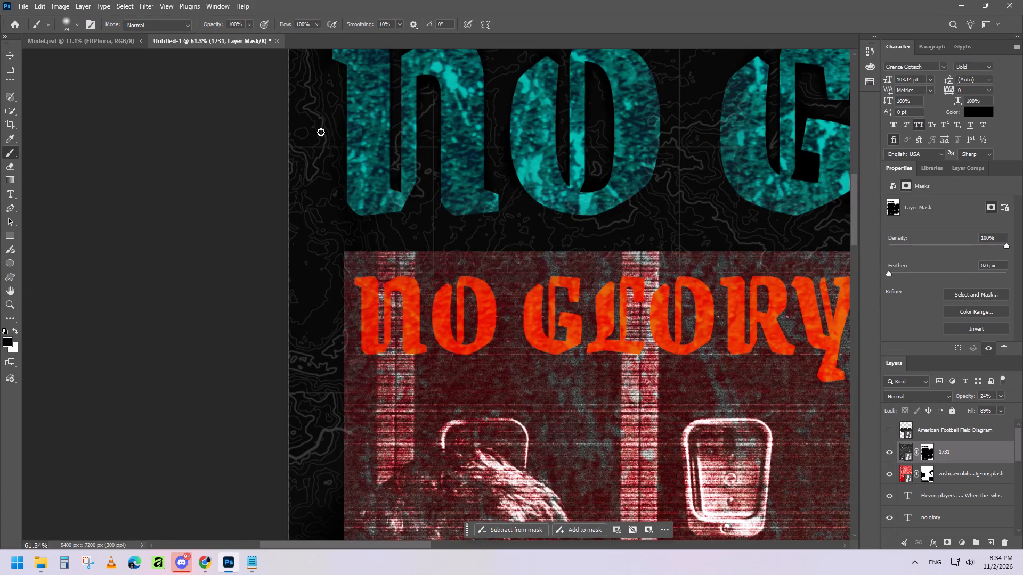
pyautogui.moveTo(370, 103); pyautogui.dragTo(372, 129)
pyautogui.keyDown('alt'); pyautogui.scroll(-13, 371, 136); pyautogui.keyUp('alt')
pyautogui.keyDown('alt'); pyautogui.scroll(-4, 441, 162); pyautogui.keyUp('alt')
pyautogui.keyDown('alt'); pyautogui.scroll(-3, 637, 213); pyautogui.keyUp('alt')
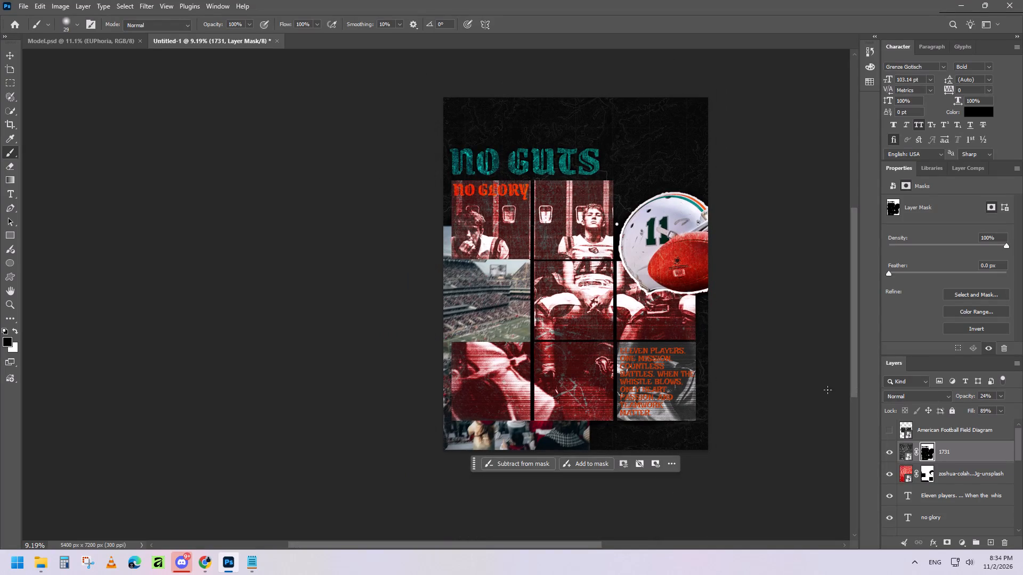
# Hide the 1731 texture layer and show the American Football Field Diagram layer.
pyautogui.click(889, 453)
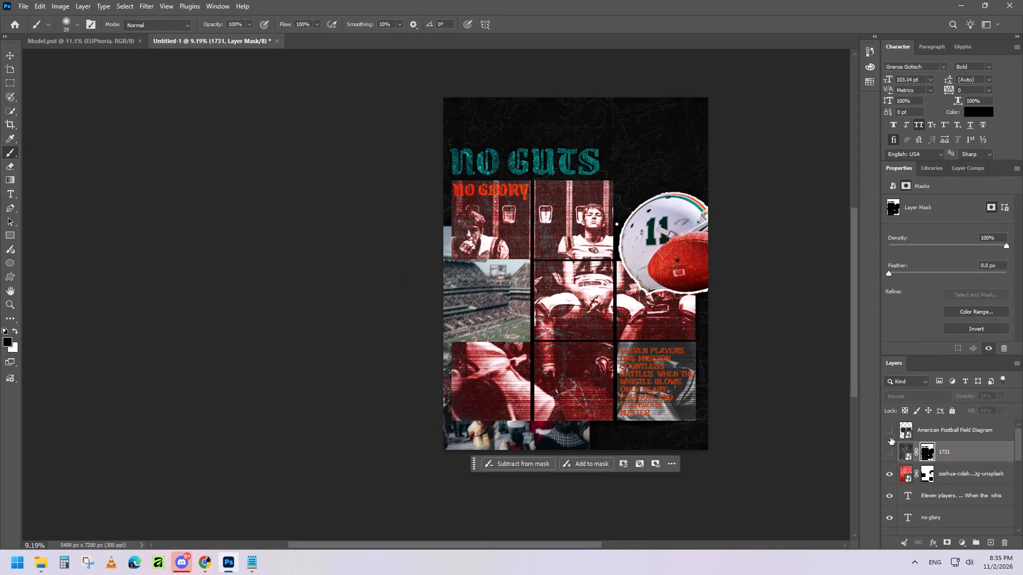
pyautogui.click(888, 430)
pyautogui.hotkey('ctrl', 't')
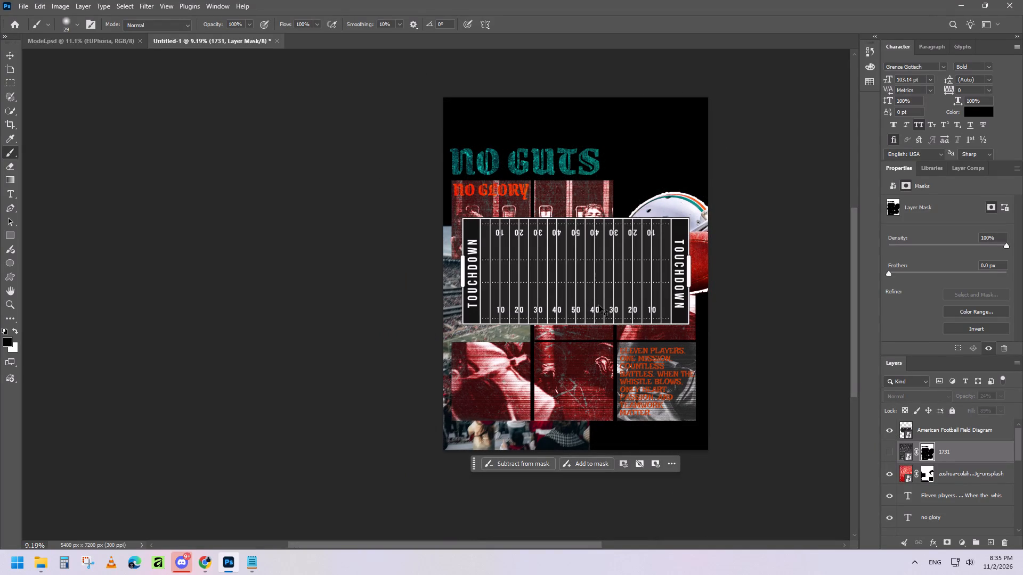
pyautogui.click(602, 283)
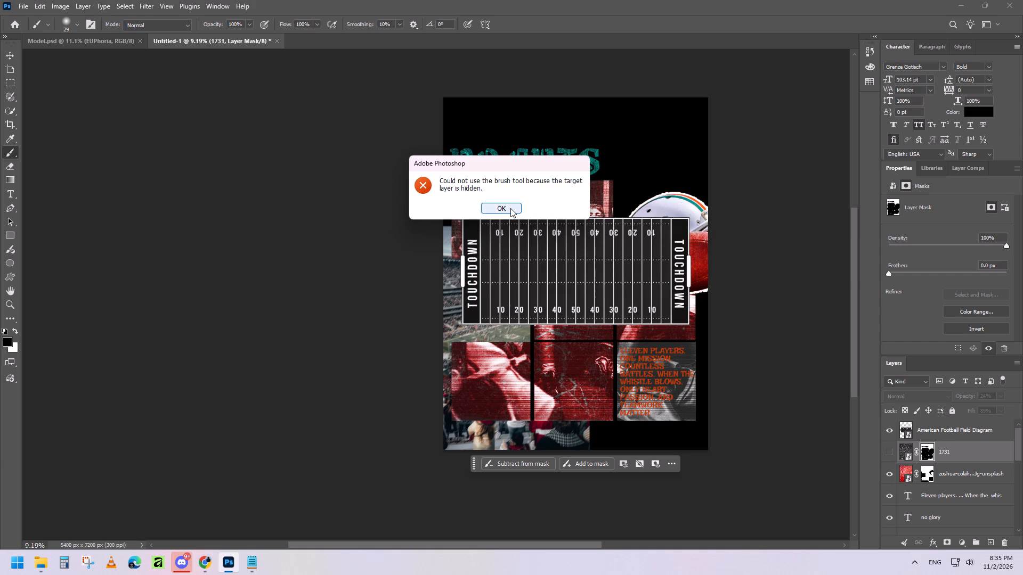
pyautogui.click(510, 208)
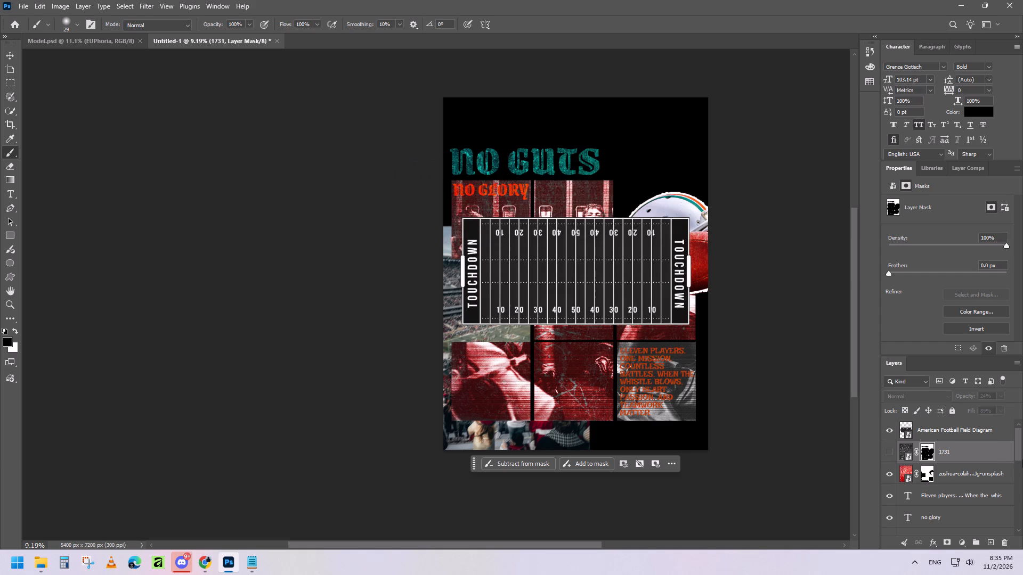
# Free Transform the American Football Field Diagram layer and rotate it 90° clockwise.
pyautogui.click(960, 429)
pyautogui.hotkey('ctrl', 't')
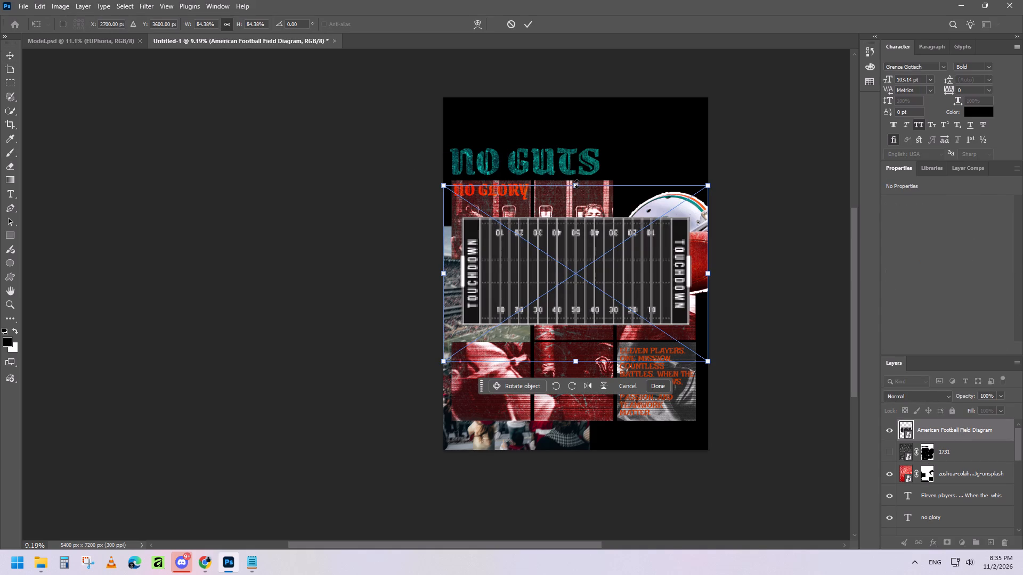
pyautogui.rightClick(583, 250)
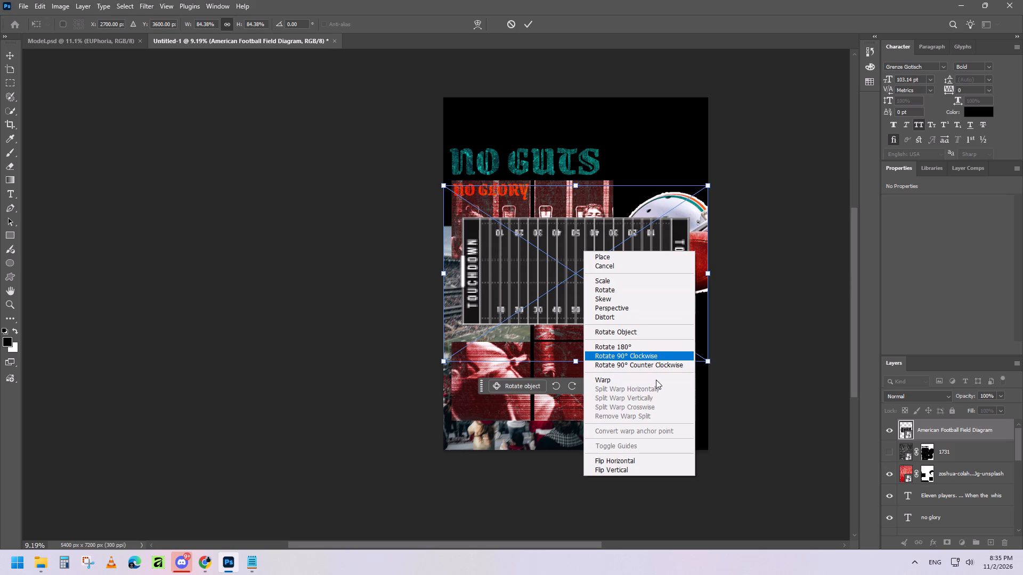
pyautogui.click(657, 359)
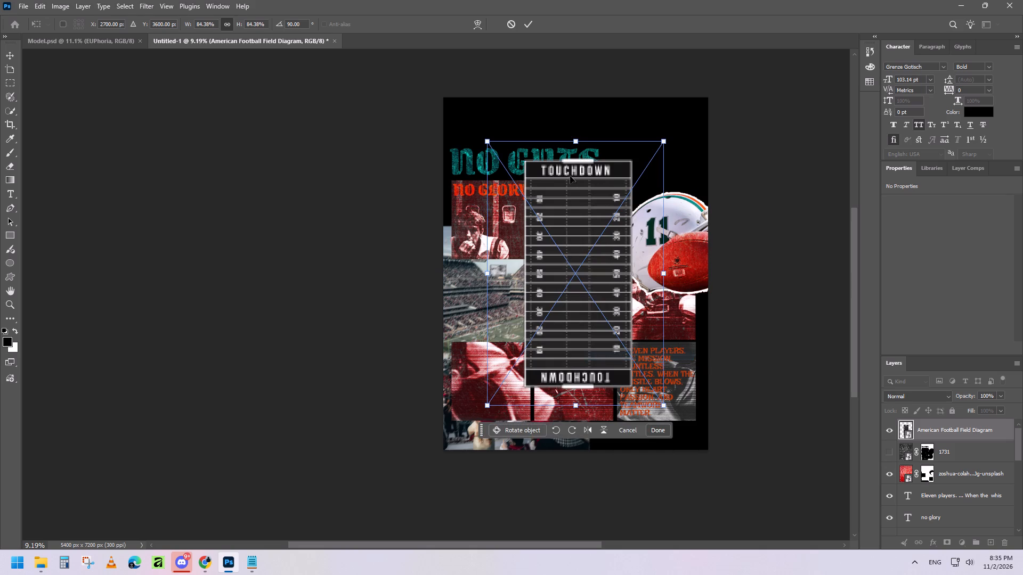
# Scale the rotated field diagram proportionally to about 117%, with its end line reaching the poster's top edge.
pyautogui.moveTo(665, 275); pyautogui.dragTo(742, 271)
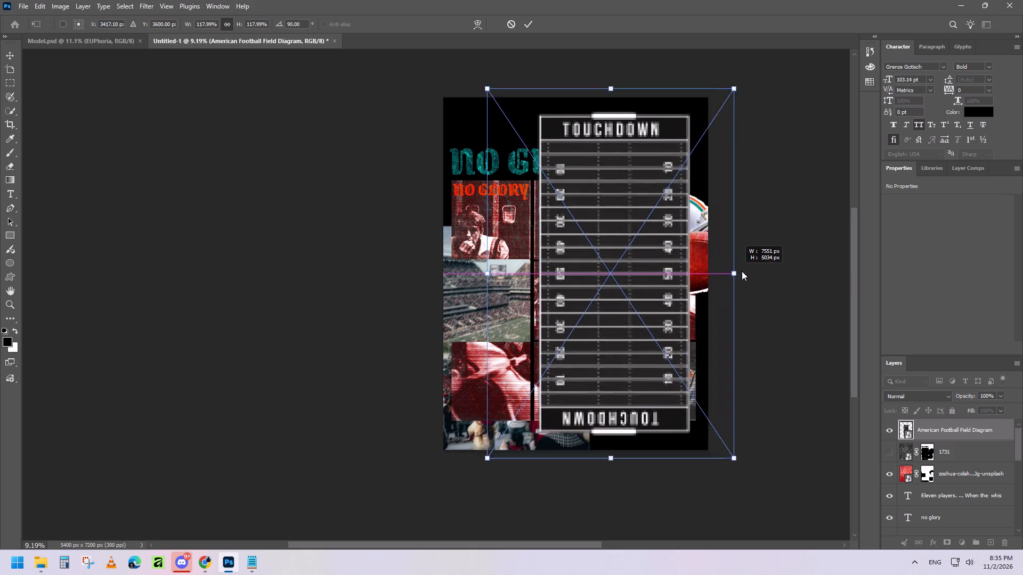
pyautogui.moveTo(742, 271); pyautogui.dragTo(761, 271)
pyautogui.moveTo(486, 274); pyautogui.dragTo(416, 274)
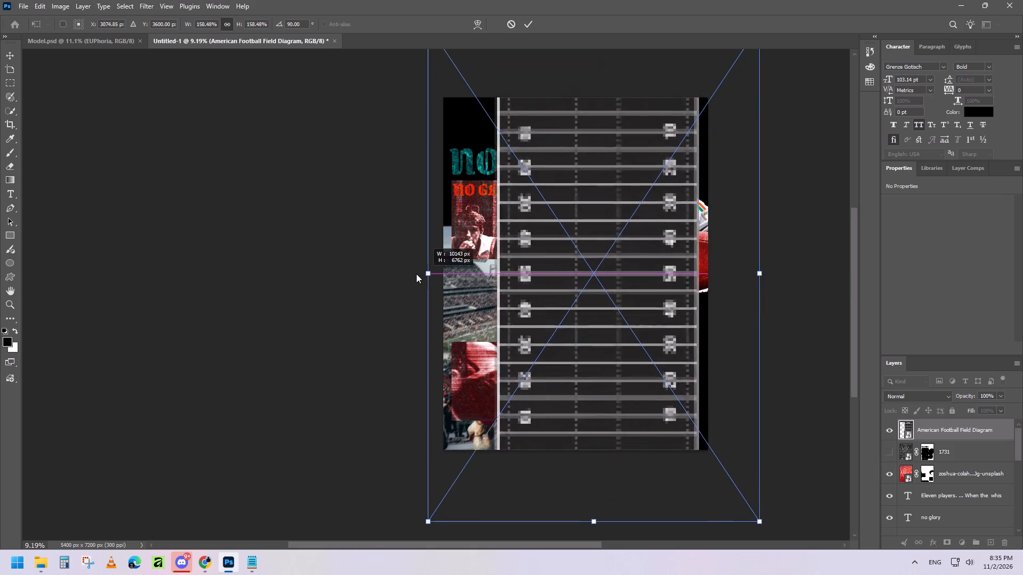
pyautogui.moveTo(416, 274); pyautogui.dragTo(355, 274)
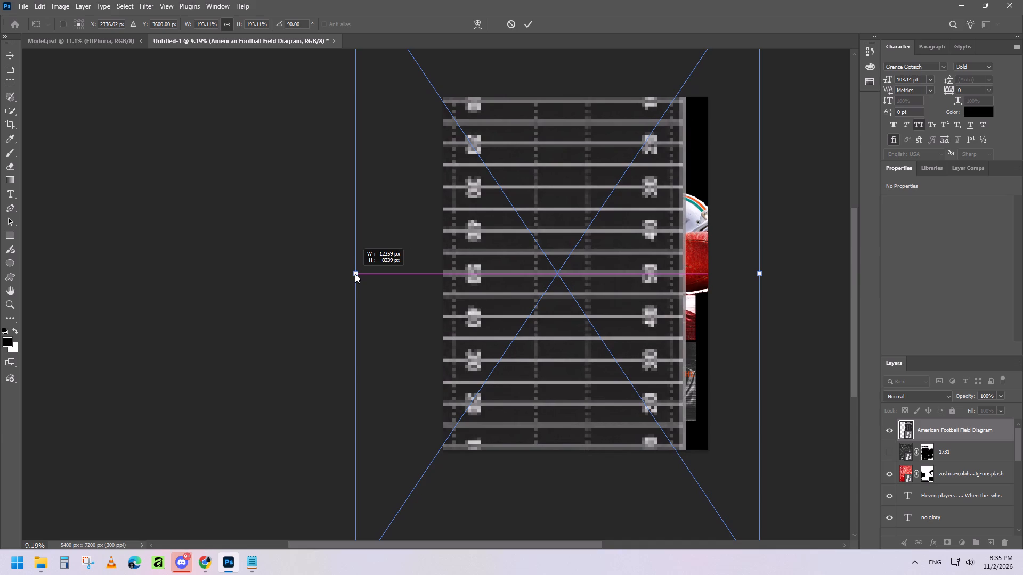
pyautogui.moveTo(355, 274); pyautogui.dragTo(539, 298)
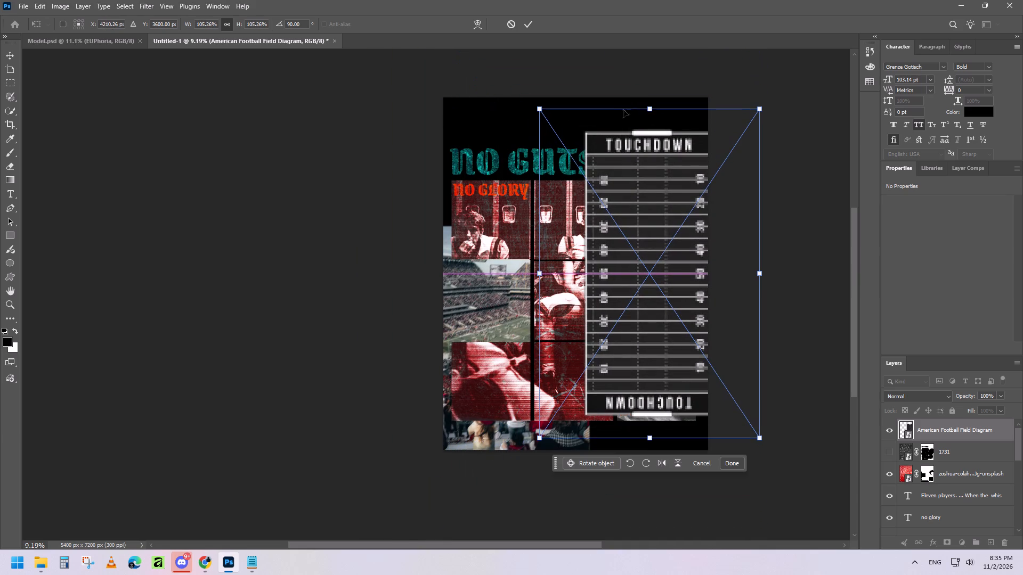
pyautogui.moveTo(649, 111); pyautogui.dragTo(653, 75)
pyautogui.keyDown('shift'); pyautogui.moveTo(527, 256); pyautogui.dragTo(525, 255); pyautogui.keyUp('shift')
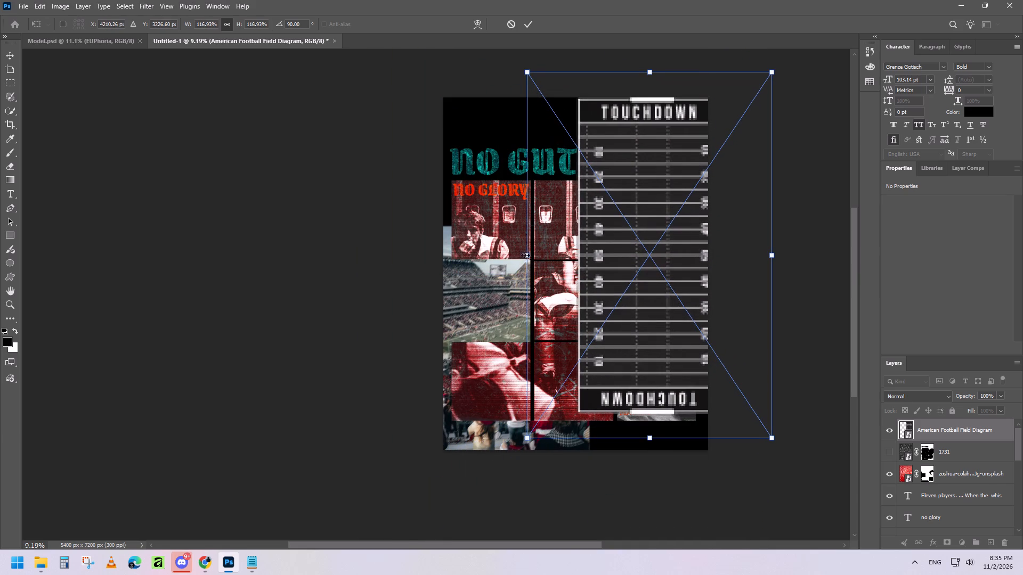
# Stretch the field diagram non-proportionally in width and height so its border lines fill the whole poster, and apply the transform.
pyautogui.keyDown('shift'); pyautogui.moveTo(525, 255); pyautogui.dragTo(358, 256); pyautogui.keyUp('shift')
pyautogui.keyDown('shift'); pyautogui.moveTo(773, 256); pyautogui.dragTo(786, 256); pyautogui.keyUp('shift')
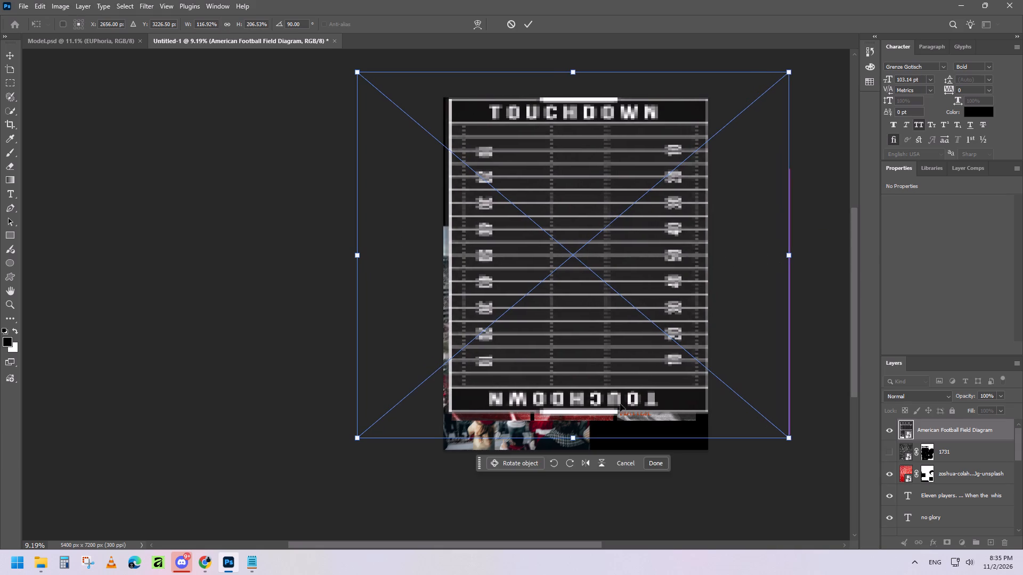
pyautogui.keyDown('shift'); pyautogui.moveTo(572, 440); pyautogui.dragTo(572, 474); pyautogui.keyUp('shift')
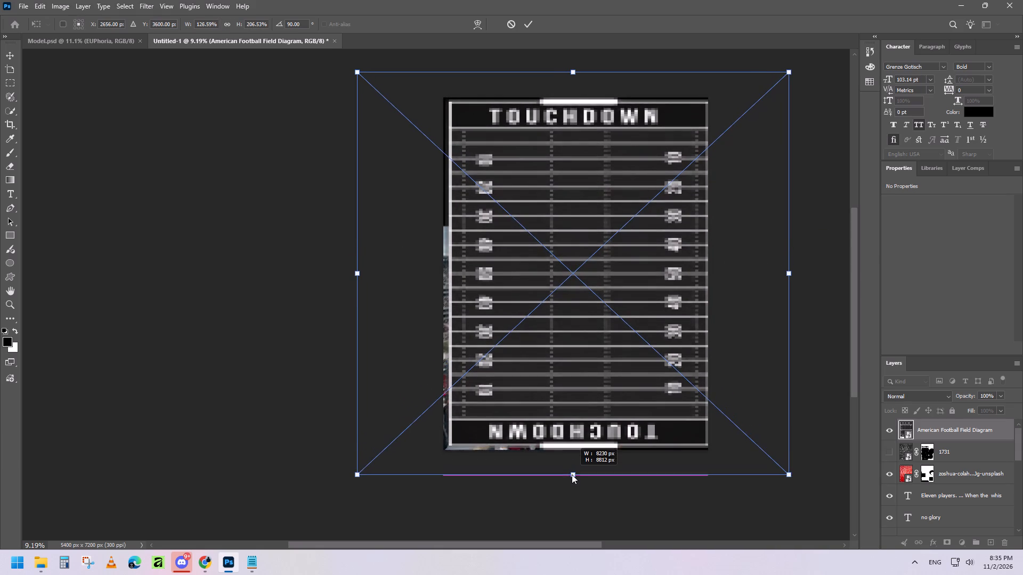
pyautogui.keyDown('shift'); pyautogui.moveTo(572, 474); pyautogui.dragTo(571, 481); pyautogui.keyUp('shift')
pyautogui.keyDown('shift'); pyautogui.moveTo(358, 278); pyautogui.dragTo(350, 277); pyautogui.keyUp('shift')
pyautogui.keyDown('shift'); pyautogui.moveTo(570, 73); pyautogui.dragTo(570, 65); pyautogui.keyUp('shift')
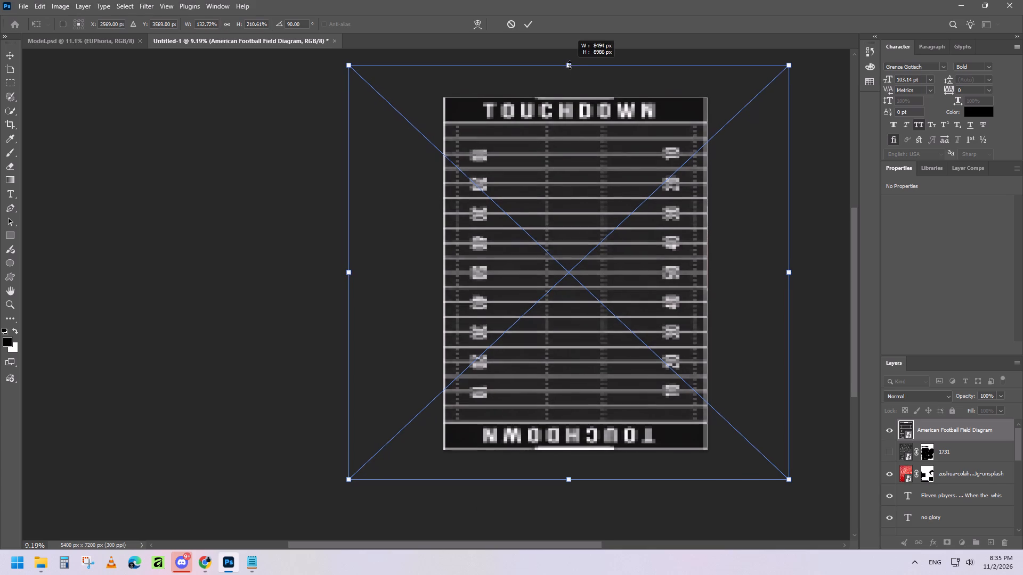
pyautogui.keyDown('shift'); pyautogui.moveTo(570, 65); pyautogui.dragTo(572, 67); pyautogui.keyUp('shift')
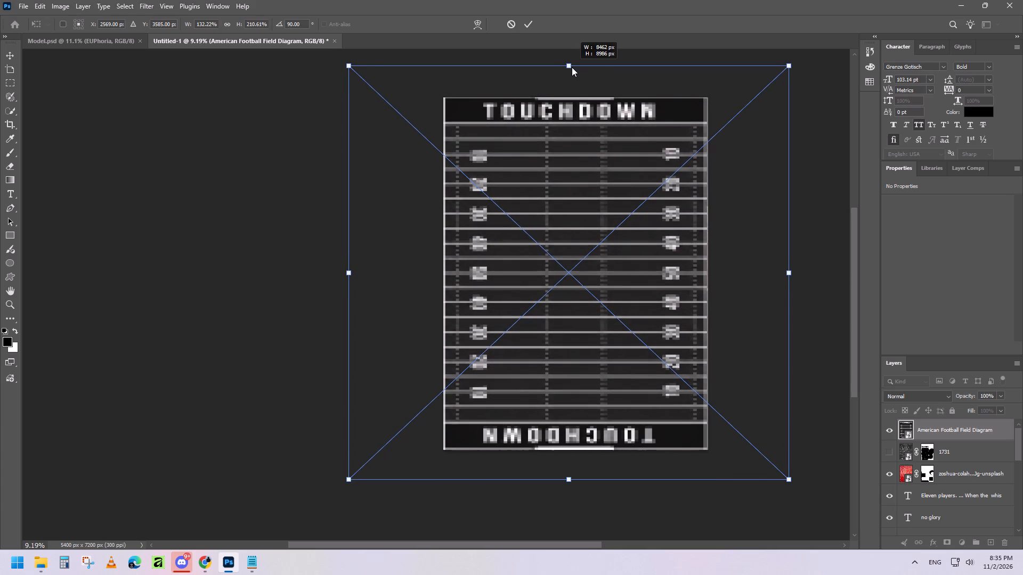
pyautogui.keyDown('shift'); pyautogui.moveTo(572, 67); pyautogui.dragTo(572, 64); pyautogui.keyUp('shift')
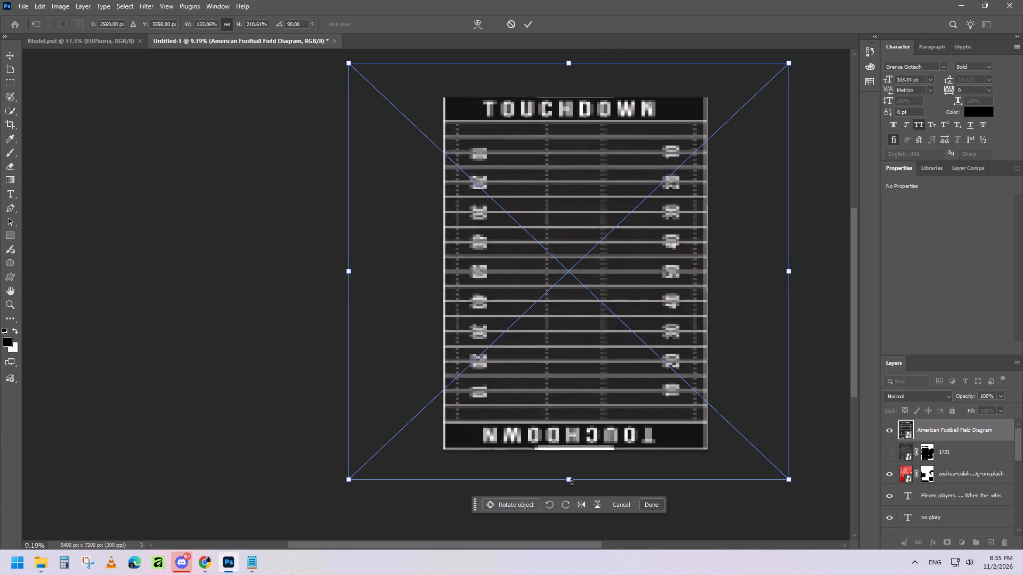
pyautogui.keyDown('shift'); pyautogui.moveTo(569, 481); pyautogui.dragTo(569, 487); pyautogui.keyUp('shift')
pyautogui.click(526, 22)
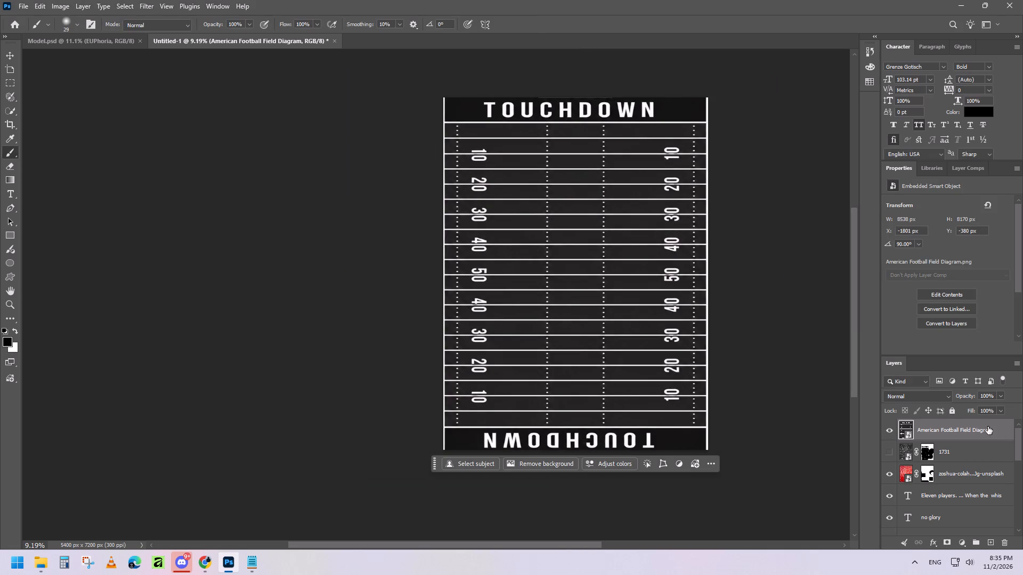
# Preview blend modes for the American Football Field Diagram layer and set its opacity to 32%.
pyautogui.click(999, 396)
pyautogui.moveTo(1001, 408); pyautogui.dragTo(985, 408)
pyautogui.moveTo(985, 408); pyautogui.dragTo(967, 408)
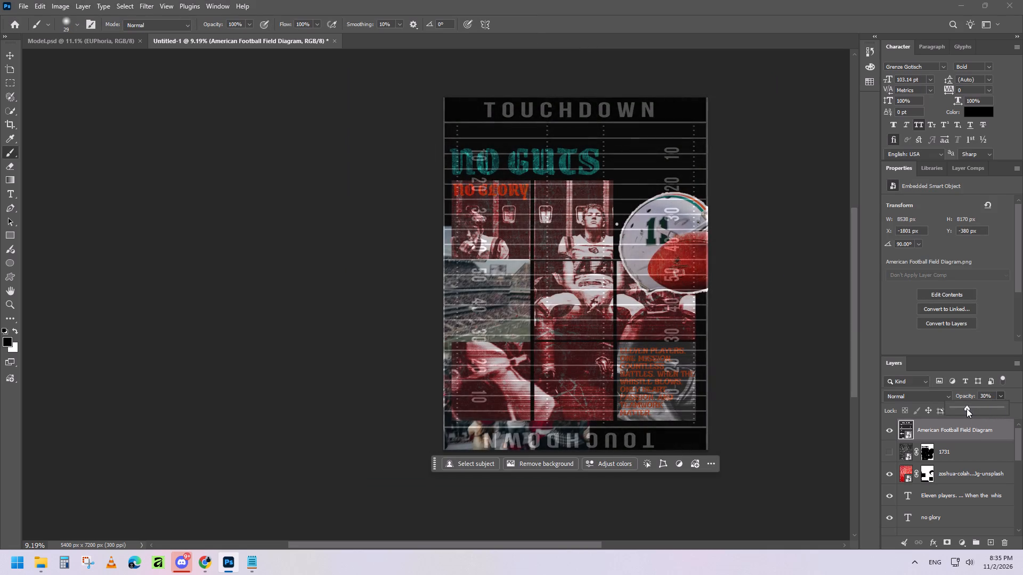
pyautogui.moveTo(967, 408); pyautogui.dragTo(961, 407)
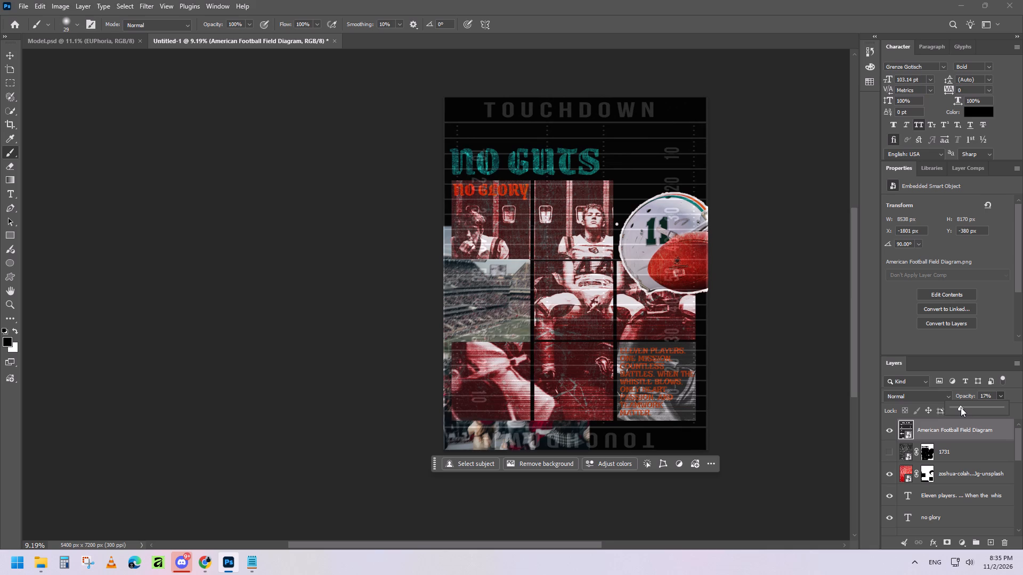
pyautogui.moveTo(961, 407); pyautogui.dragTo(959, 408)
pyautogui.moveTo(959, 408); pyautogui.dragTo(960, 408)
pyautogui.moveTo(960, 408); pyautogui.dragTo(964, 410)
pyautogui.click(938, 397)
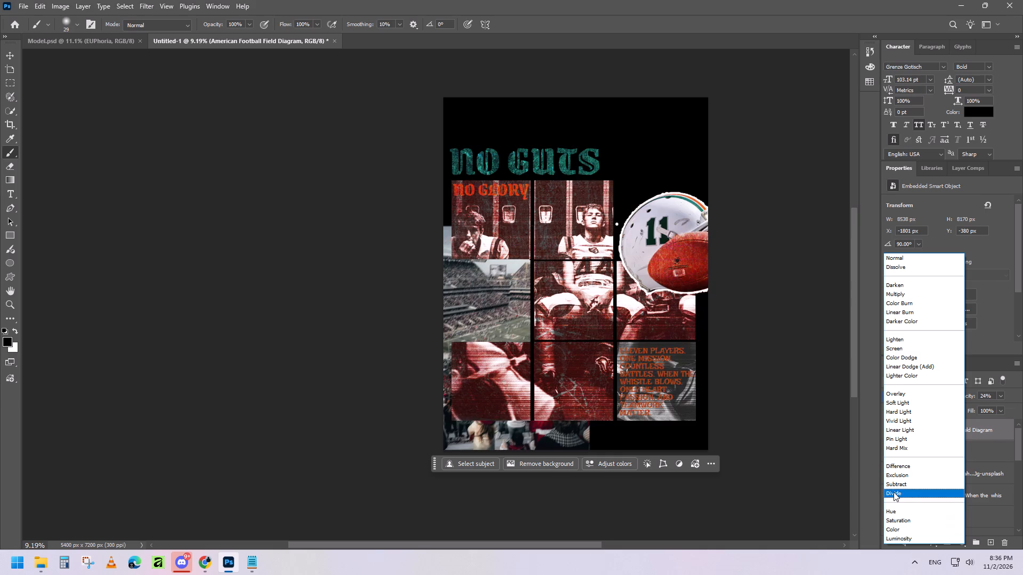
pyautogui.click(791, 389)
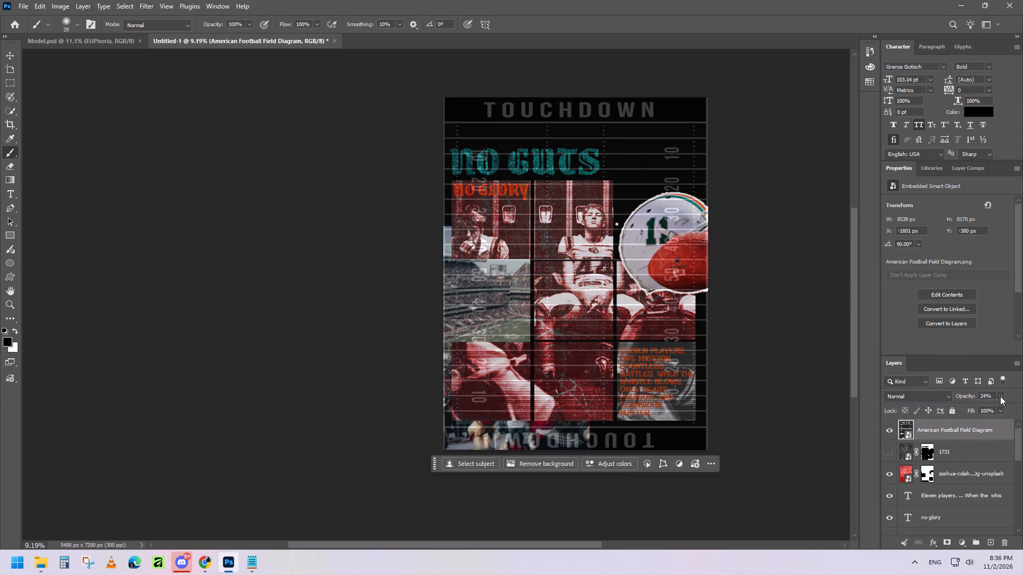
pyautogui.click(1000, 396)
pyautogui.click(979, 408)
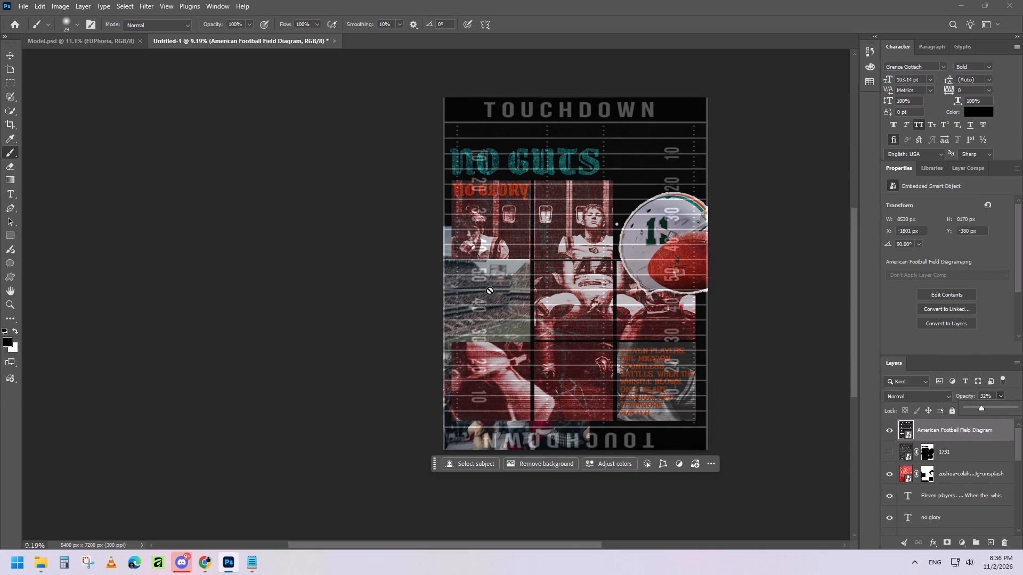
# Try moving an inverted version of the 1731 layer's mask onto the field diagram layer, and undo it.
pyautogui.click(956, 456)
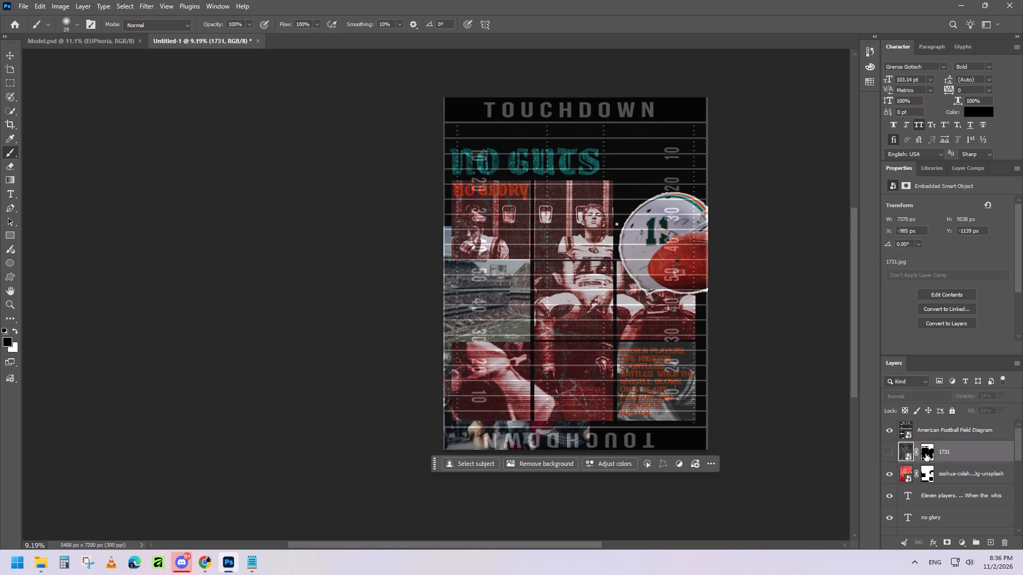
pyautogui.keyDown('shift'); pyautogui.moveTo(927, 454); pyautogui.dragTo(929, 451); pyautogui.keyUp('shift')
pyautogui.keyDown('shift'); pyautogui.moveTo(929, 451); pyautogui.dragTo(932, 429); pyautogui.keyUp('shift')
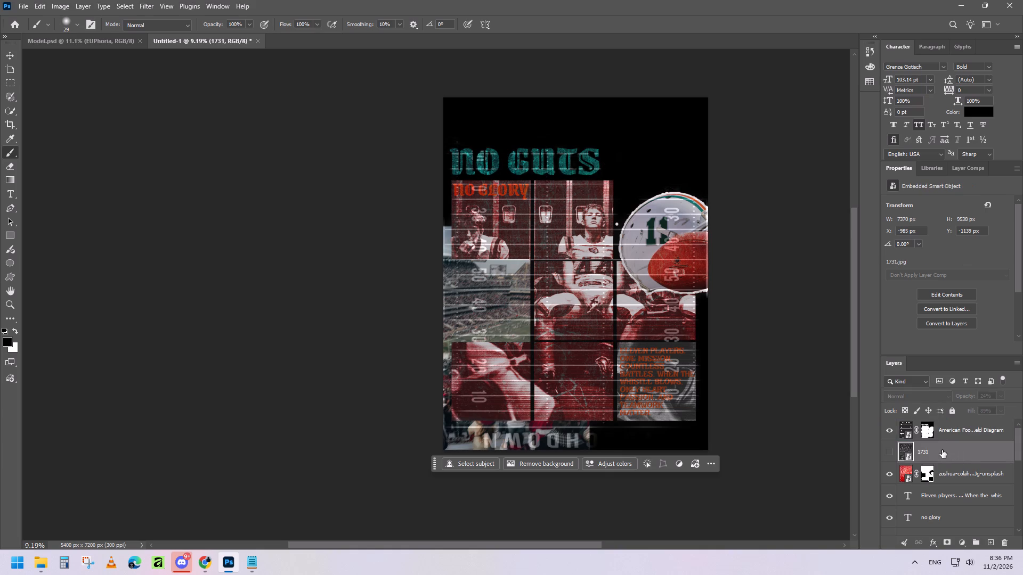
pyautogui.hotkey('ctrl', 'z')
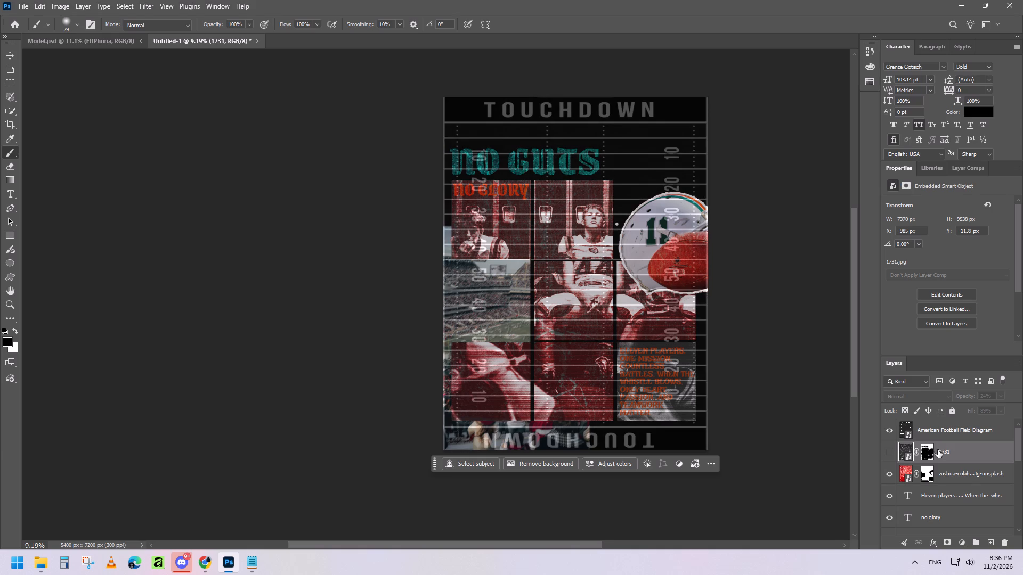
# Copy the 1731 layer's mask onto the American Football Field Diagram layer, and preview the result with the 1731 texture shown.
pyautogui.keyDown('alt'); pyautogui.moveTo(928, 453); pyautogui.dragTo(929, 439); pyautogui.keyUp('alt')
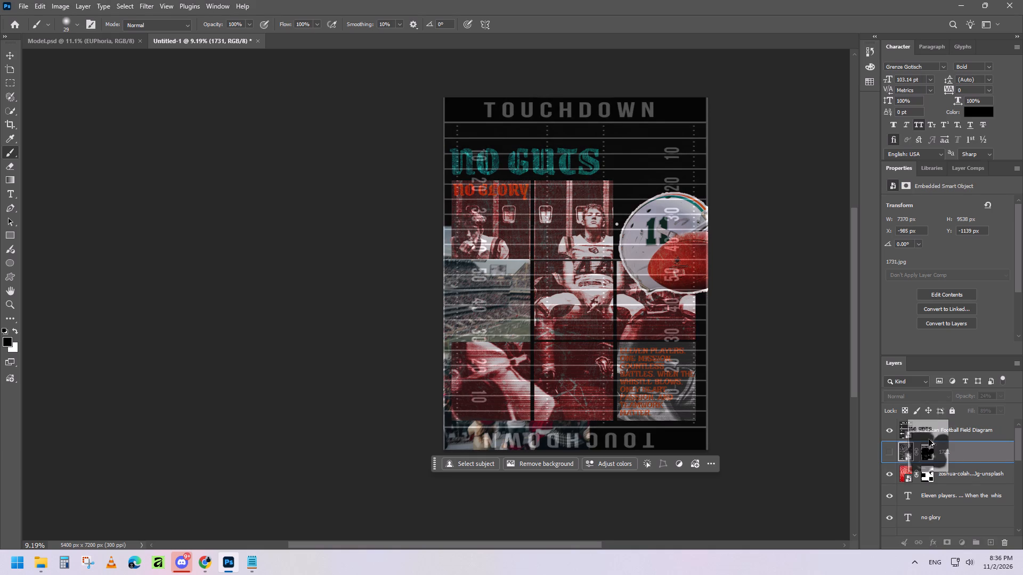
pyautogui.keyDown('alt'); pyautogui.moveTo(929, 439); pyautogui.dragTo(929, 431); pyautogui.keyUp('alt')
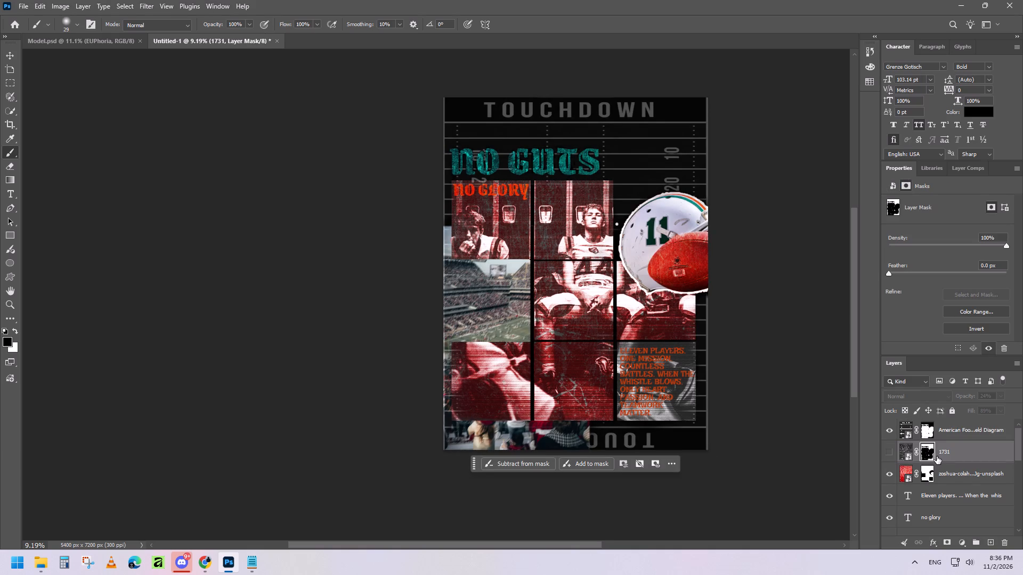
pyautogui.click(889, 450)
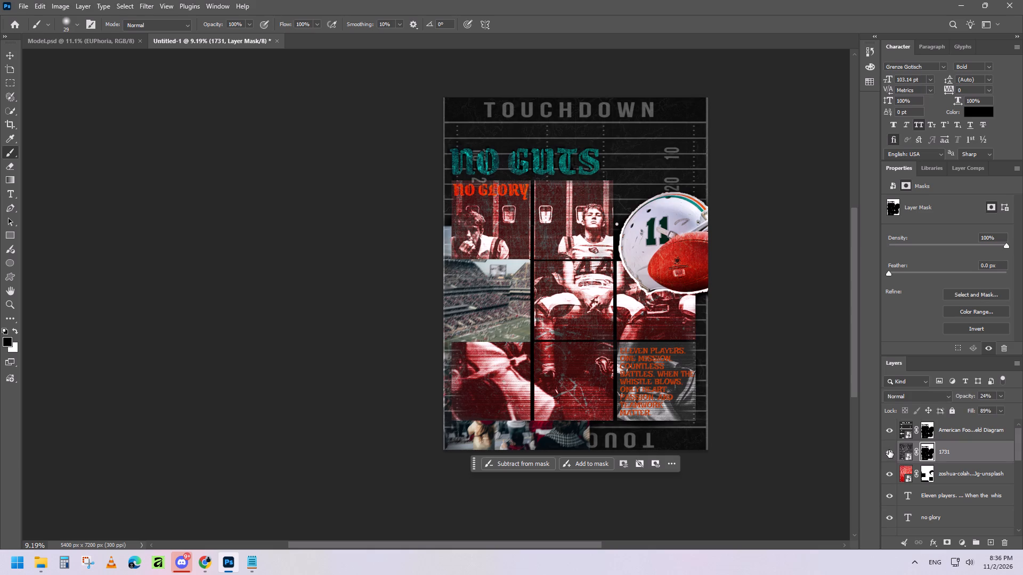
pyautogui.click(889, 450)
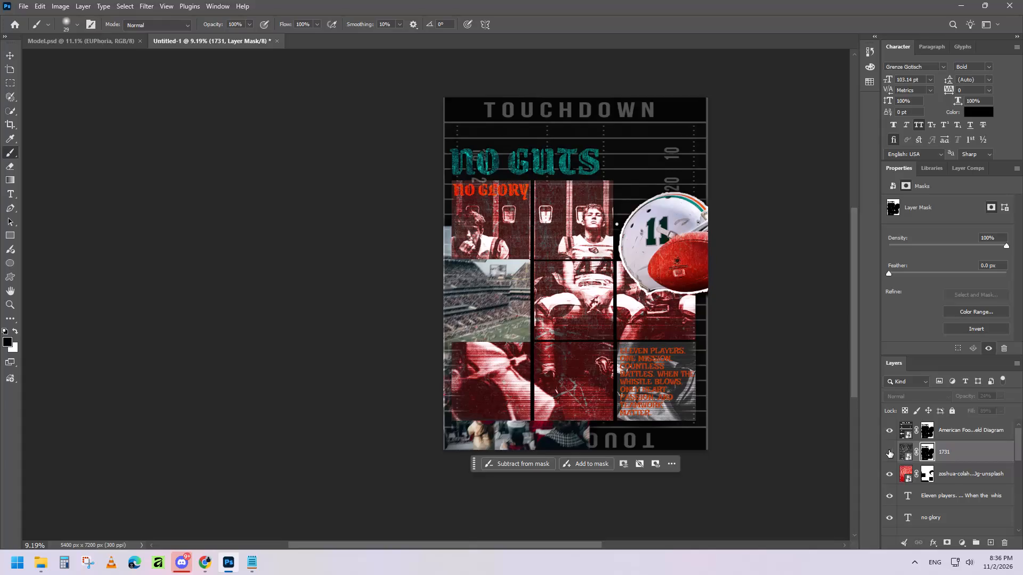
# Paint black on the American Football Field Diagram mask with a 300 px brush over the photo below the helmet and the body-text panel.
pyautogui.click(928, 428)
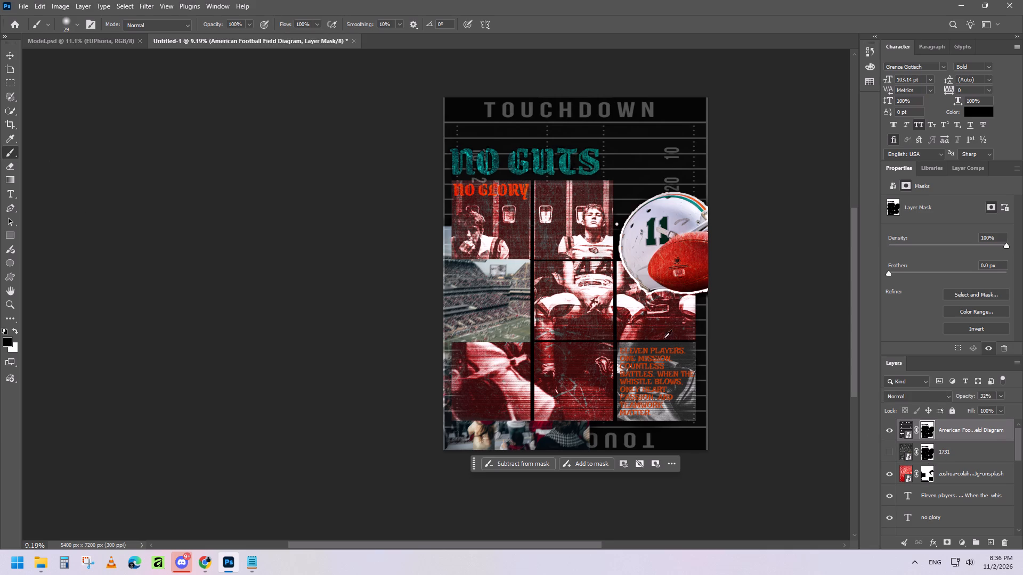
pyautogui.keyDown('alt'); pyautogui.scroll(6, 653, 336); pyautogui.keyUp('alt')
pyautogui.moveTo(663, 317); pyautogui.dragTo(632, 318, button='right')
pyautogui.keyDown('alt'); pyautogui.moveTo(602, 317); pyautogui.dragTo(614, 319, button='right'); pyautogui.keyUp('alt')
pyautogui.moveTo(702, 308); pyautogui.dragTo(712, 309)
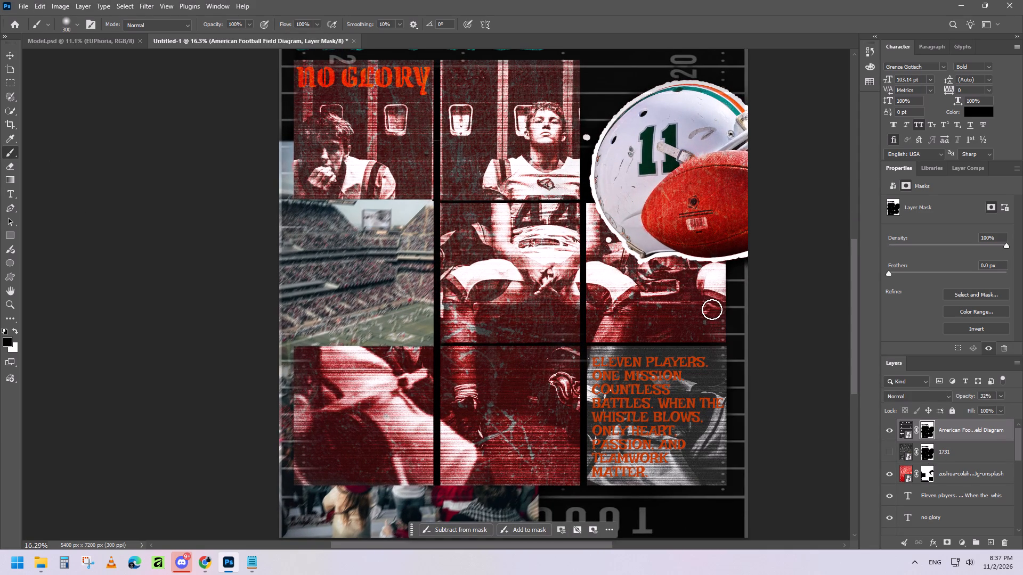
pyautogui.moveTo(712, 309); pyautogui.dragTo(718, 309)
pyautogui.hotkey('ctrl', 'z')
pyautogui.moveTo(707, 308); pyautogui.dragTo(712, 314)
pyautogui.moveTo(712, 314); pyautogui.dragTo(712, 277)
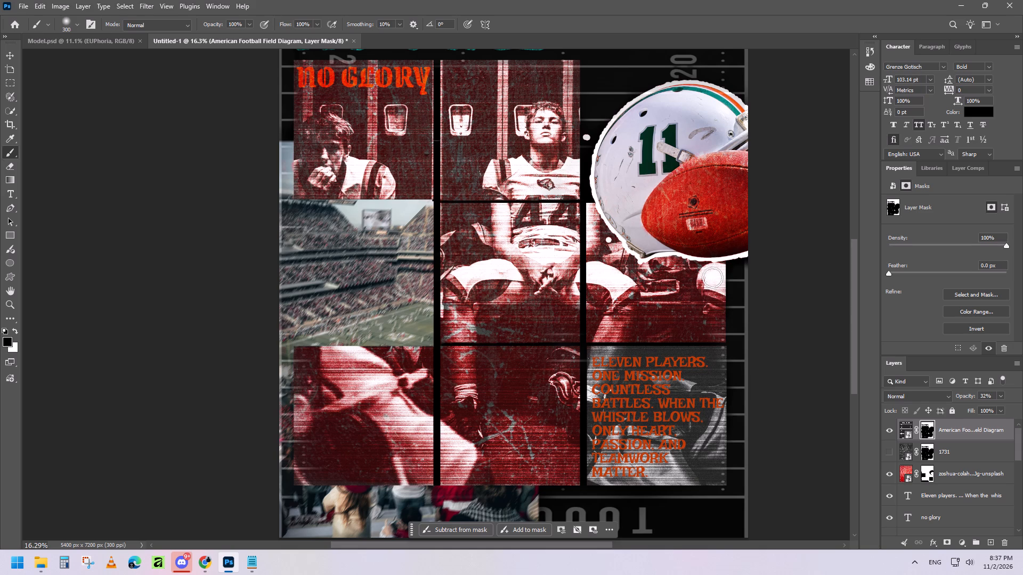
pyautogui.moveTo(712, 277); pyautogui.dragTo(712, 359)
pyautogui.moveTo(712, 359); pyautogui.dragTo(715, 358)
pyautogui.moveTo(715, 358); pyautogui.dragTo(715, 459)
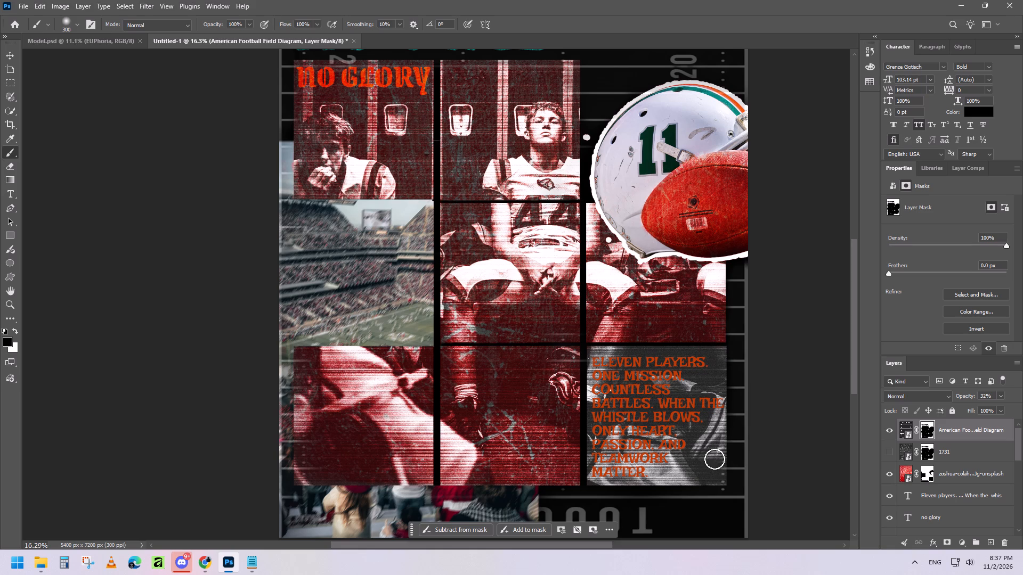
pyautogui.moveTo(715, 459); pyautogui.dragTo(606, 474)
pyautogui.moveTo(606, 474); pyautogui.dragTo(569, 472)
# Paint black on the field diagram's mask over the crowd strip at the poster's bottom and up along its left edge.
pyautogui.scroll(-8, 531, 467)
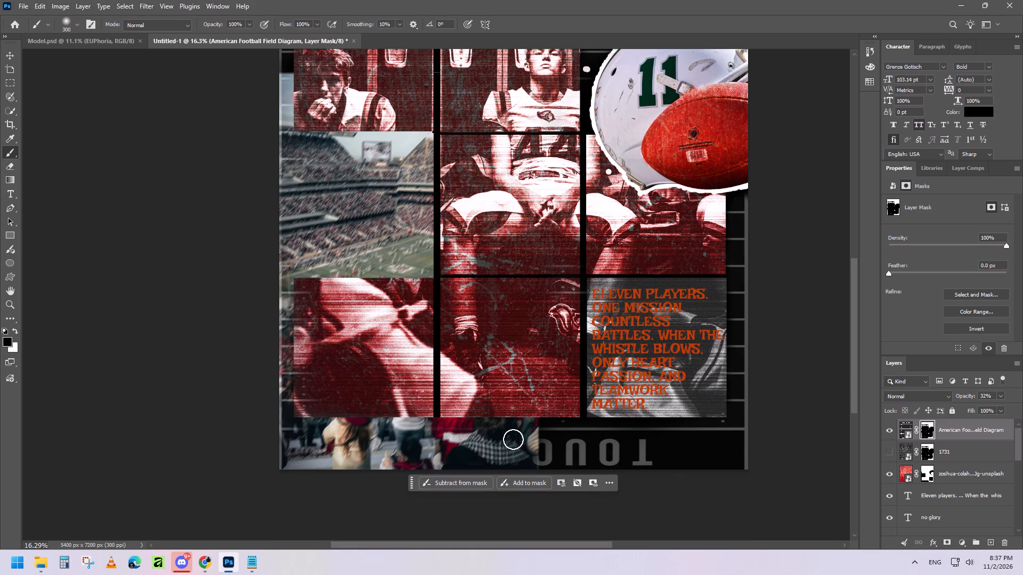
pyautogui.moveTo(517, 432); pyautogui.dragTo(527, 466)
pyautogui.moveTo(527, 466); pyautogui.dragTo(527, 458)
pyautogui.moveTo(527, 458); pyautogui.dragTo(259, 388)
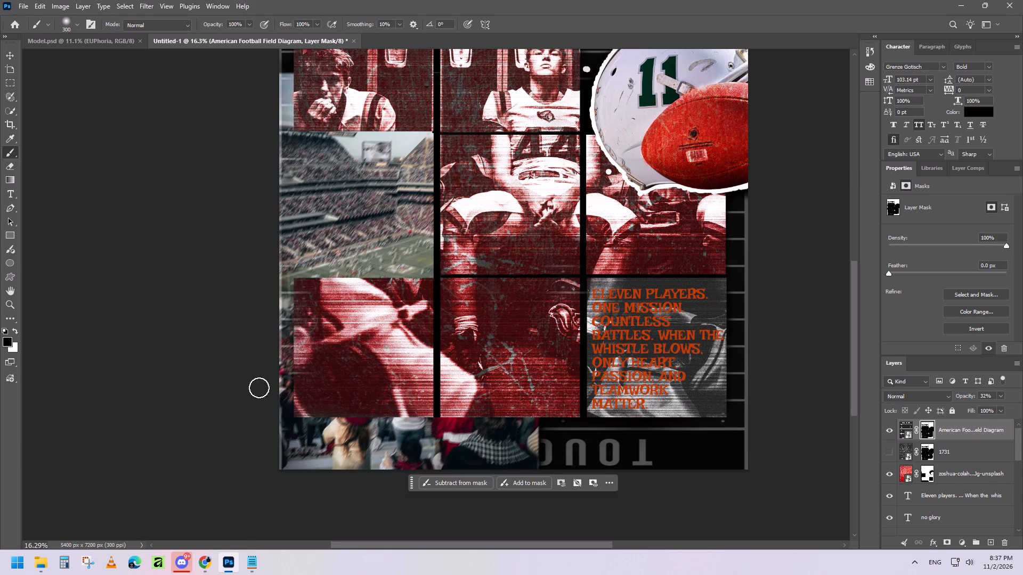
pyautogui.moveTo(259, 388); pyautogui.dragTo(283, 348)
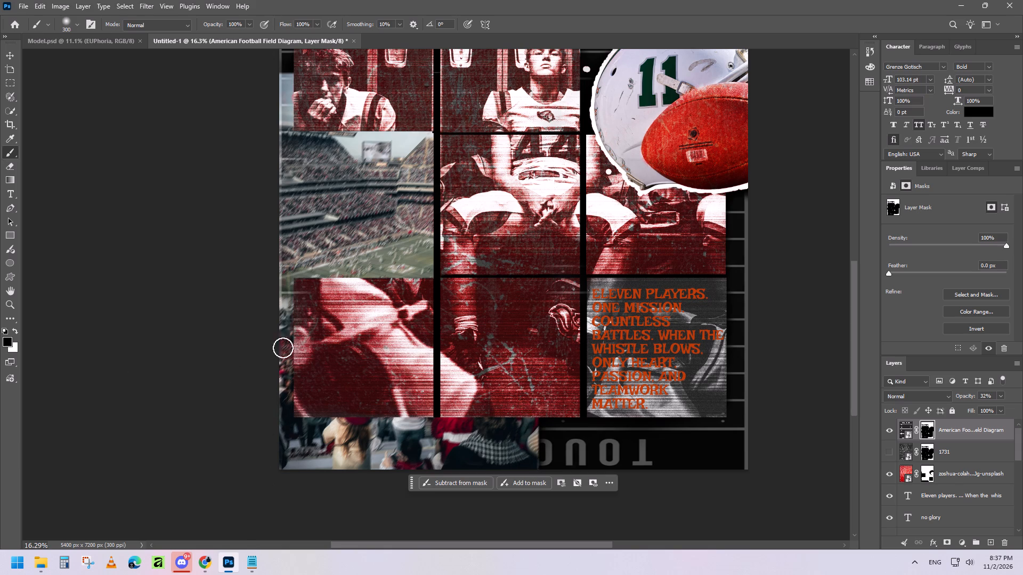
pyautogui.moveTo(283, 348); pyautogui.dragTo(318, 244)
# Paint black on the field diagram's mask over the stadium photo, the poster's left edge and the central player photo.
pyautogui.scroll(5, 290, 335)
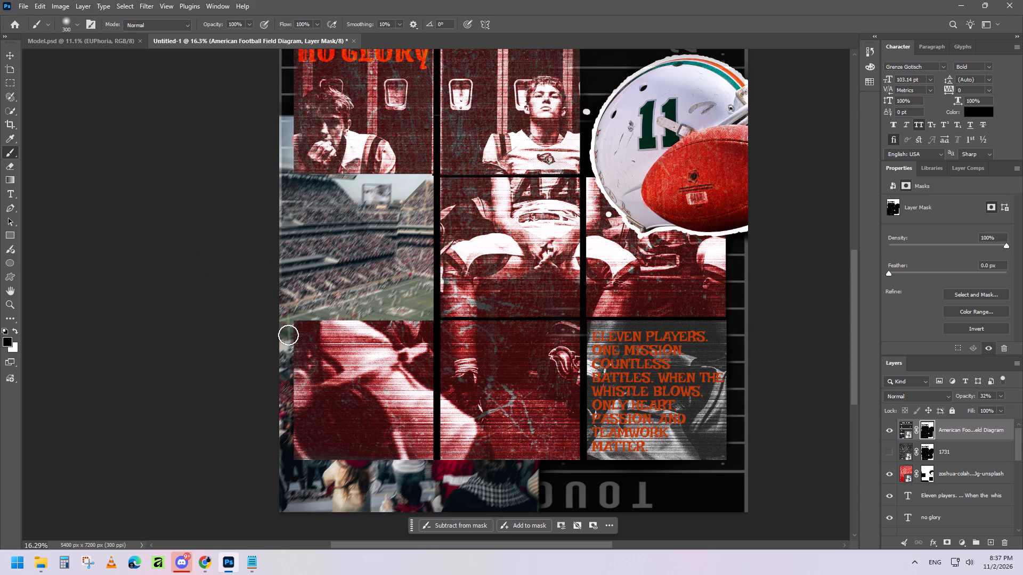
pyautogui.moveTo(290, 345); pyautogui.dragTo(355, 183)
pyautogui.scroll(15, 290, 354)
pyautogui.moveTo(281, 300); pyautogui.dragTo(270, 253)
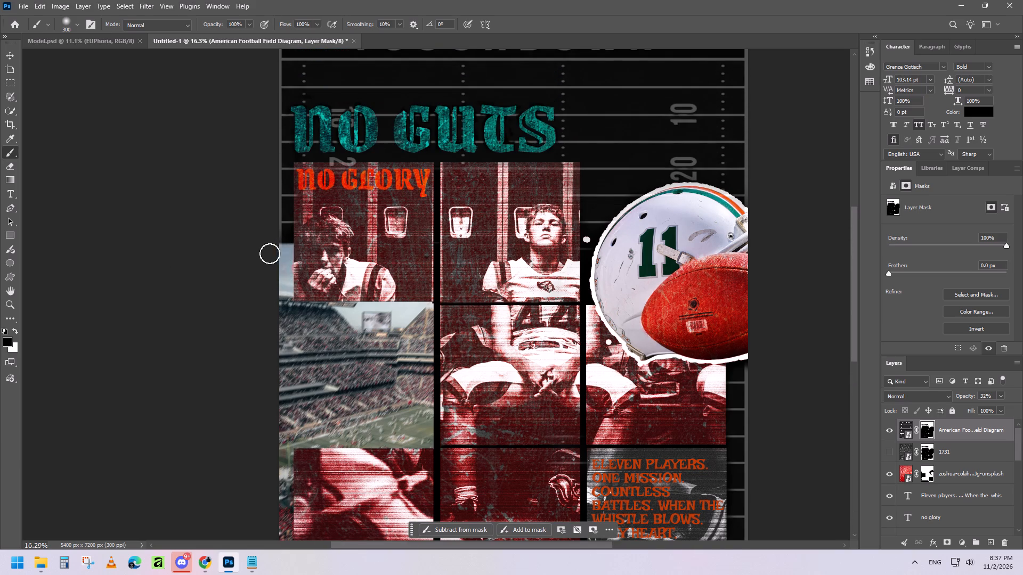
pyautogui.moveTo(270, 253); pyautogui.dragTo(469, 299)
pyautogui.moveTo(469, 299); pyautogui.dragTo(539, 336)
pyautogui.moveTo(539, 336); pyautogui.dragTo(531, 336)
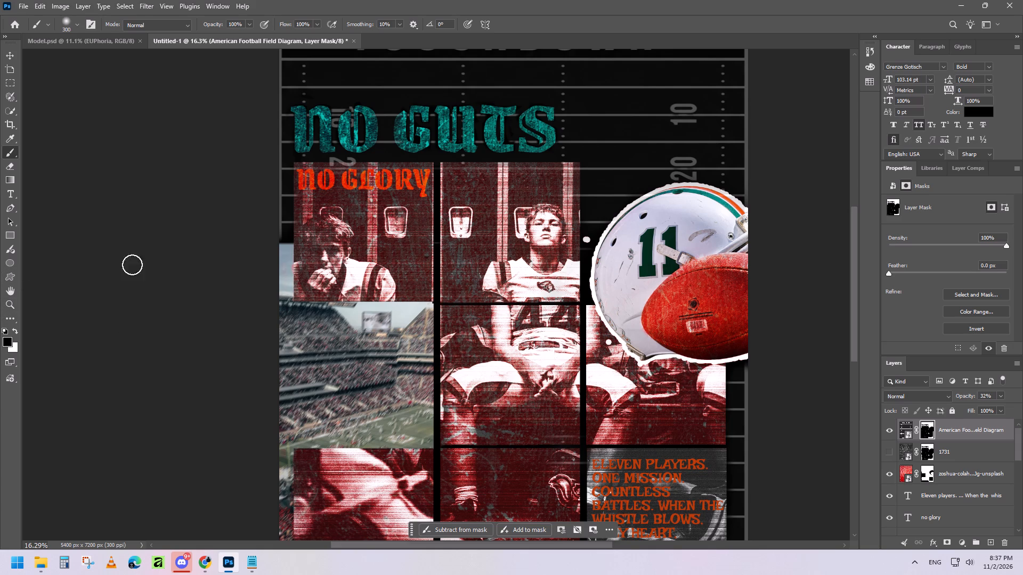
# Paint white on the field diagram's mask to restore the yard lines in the black gap between the player photo and helmet.
pyautogui.click(17, 330)
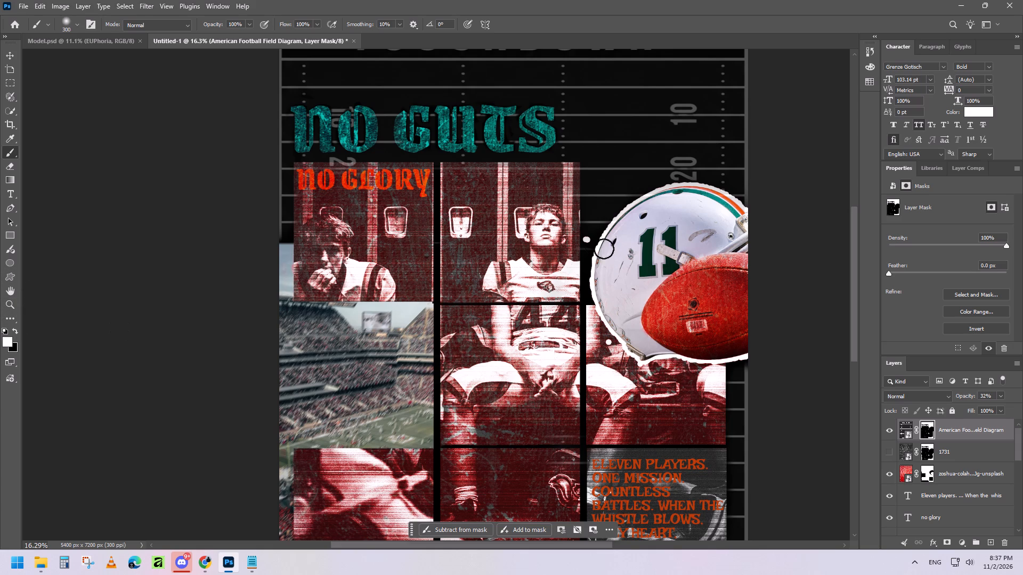
pyautogui.moveTo(589, 236); pyautogui.dragTo(589, 247)
pyautogui.moveTo(589, 247); pyautogui.dragTo(618, 192)
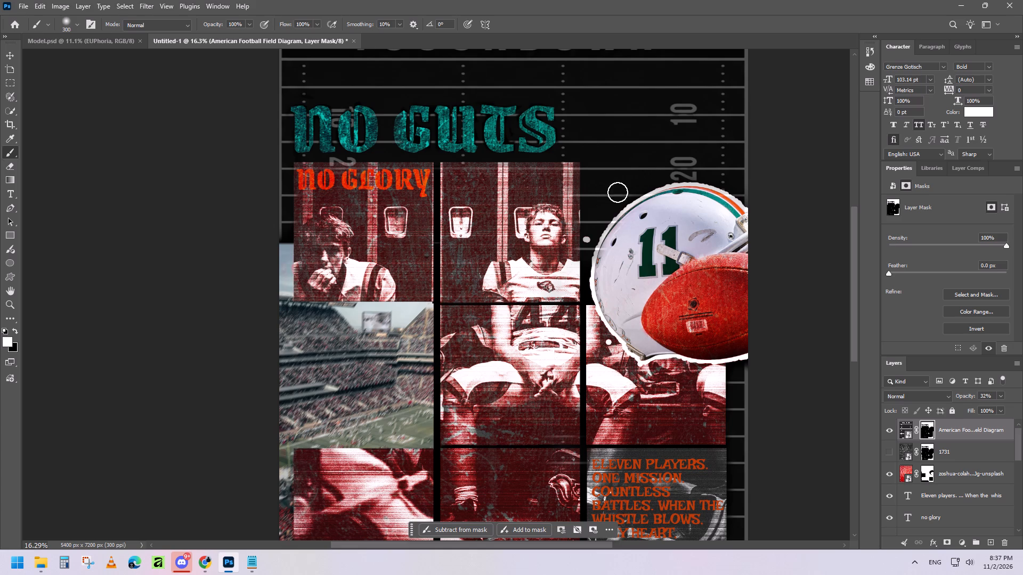
pyautogui.moveTo(618, 192); pyautogui.dragTo(643, 146)
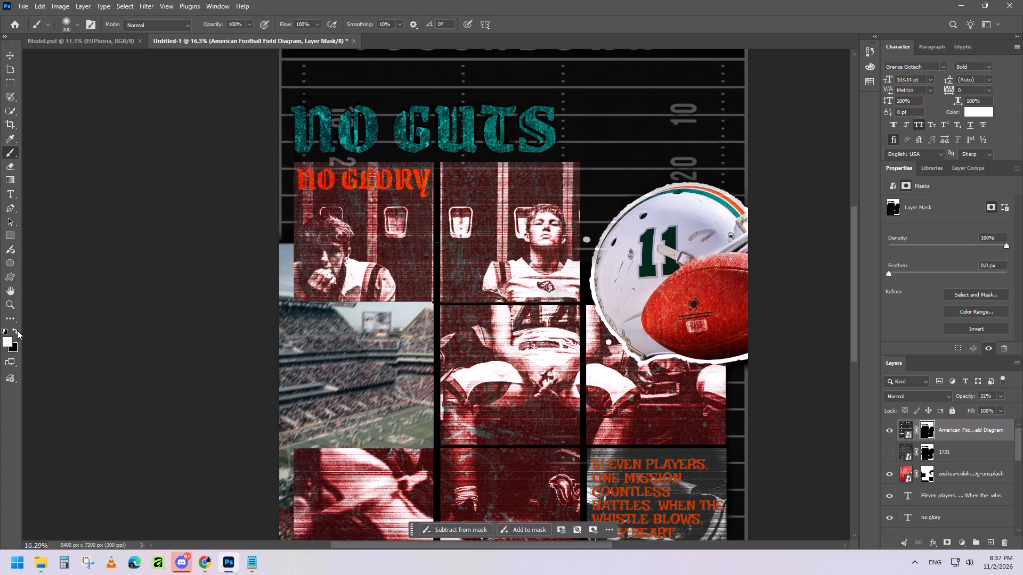
# Paint black on the field diagram's mask over the helmet to keep the yard lines off it.
pyautogui.click(13, 330)
pyautogui.moveTo(618, 247); pyautogui.dragTo(608, 257)
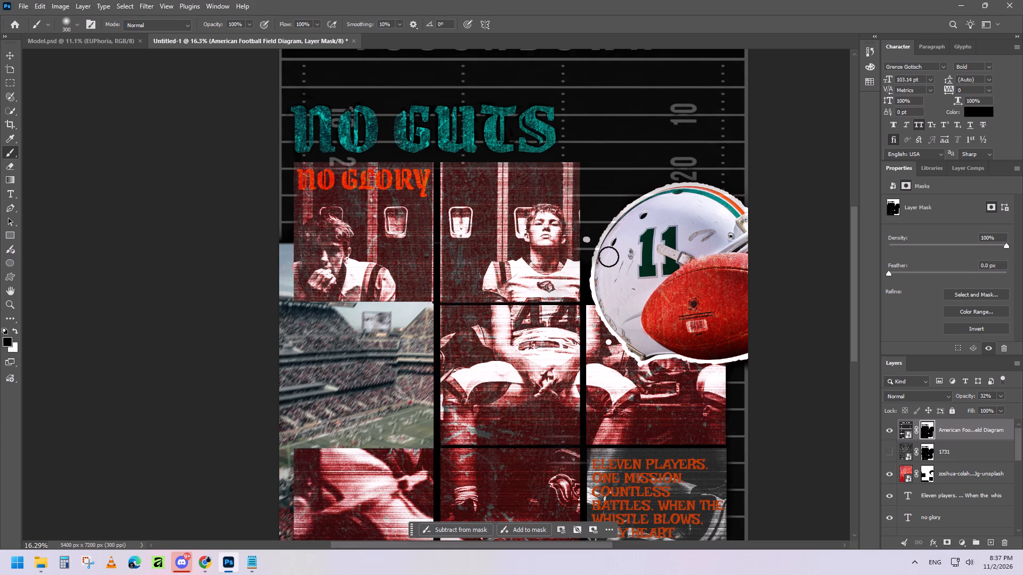
pyautogui.moveTo(608, 257); pyautogui.dragTo(621, 227)
pyautogui.moveTo(621, 227); pyautogui.dragTo(634, 216)
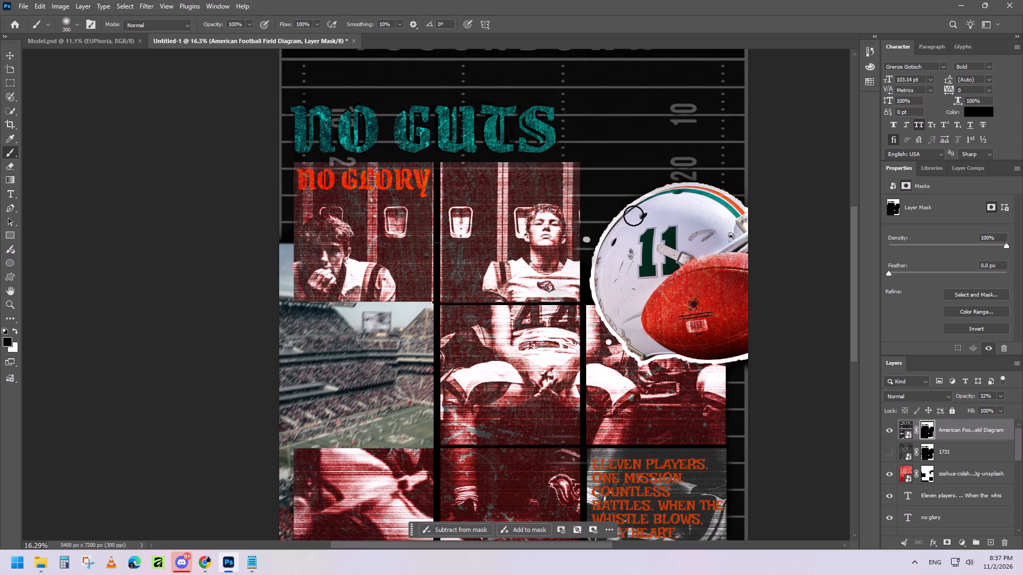
pyautogui.moveTo(634, 216); pyautogui.dragTo(740, 225)
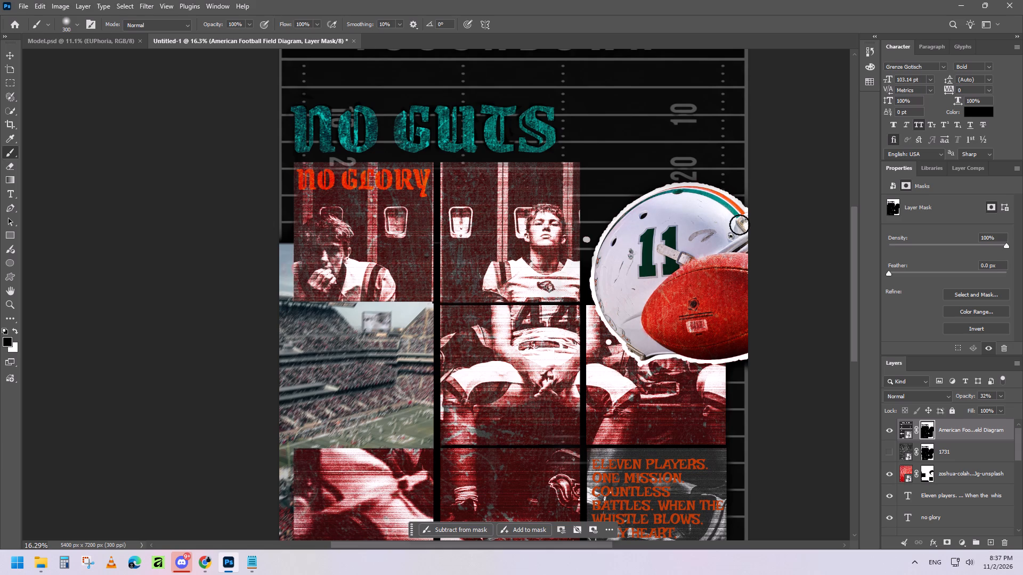
pyautogui.moveTo(740, 225); pyautogui.dragTo(653, 279)
# Paint black on the field diagram's mask over the top-row player photos and the NO GLORY title.
pyautogui.moveTo(570, 243); pyautogui.dragTo(570, 244)
pyautogui.moveTo(570, 244); pyautogui.dragTo(569, 174)
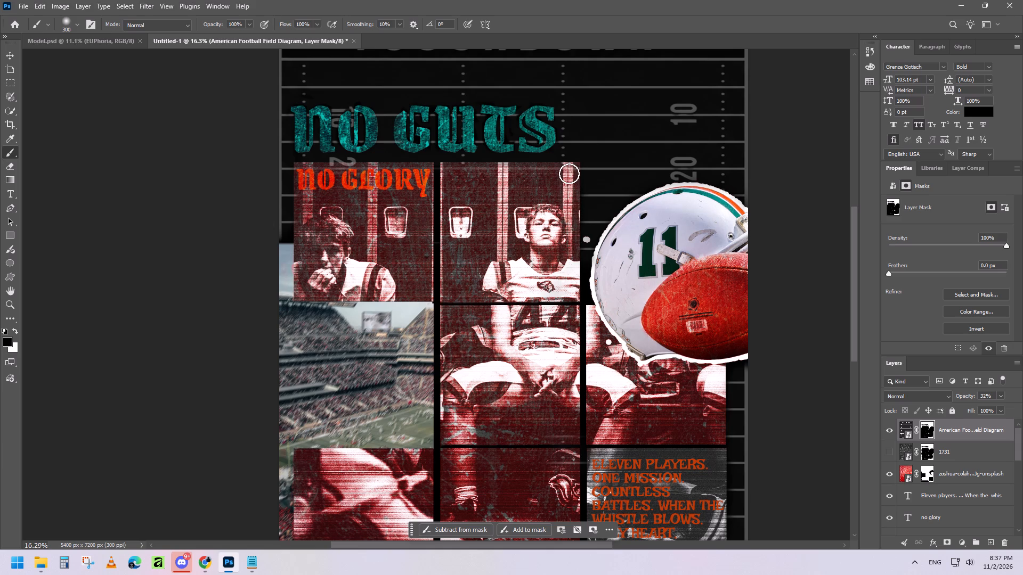
pyautogui.moveTo(569, 174); pyautogui.dragTo(327, 174)
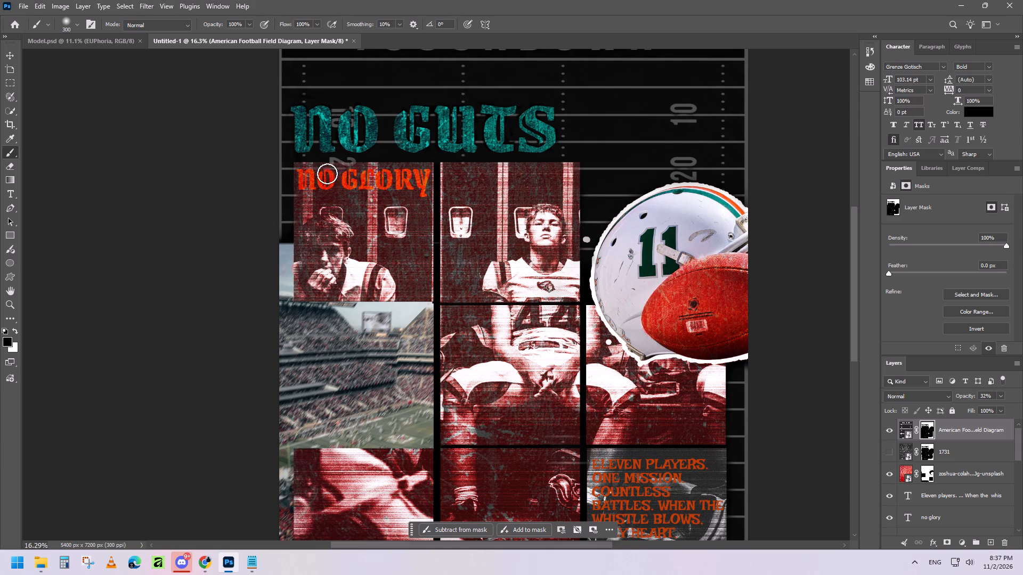
pyautogui.moveTo(327, 174); pyautogui.dragTo(306, 221)
pyautogui.moveTo(306, 221); pyautogui.dragTo(327, 176)
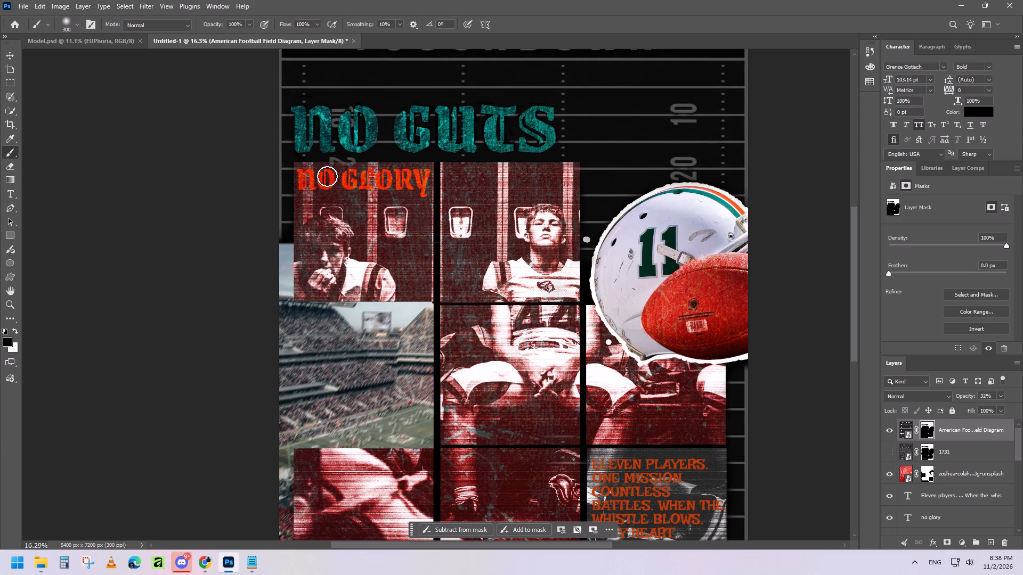
pyautogui.moveTo(327, 176); pyautogui.dragTo(335, 175)
pyautogui.moveTo(335, 175); pyautogui.dragTo(351, 178)
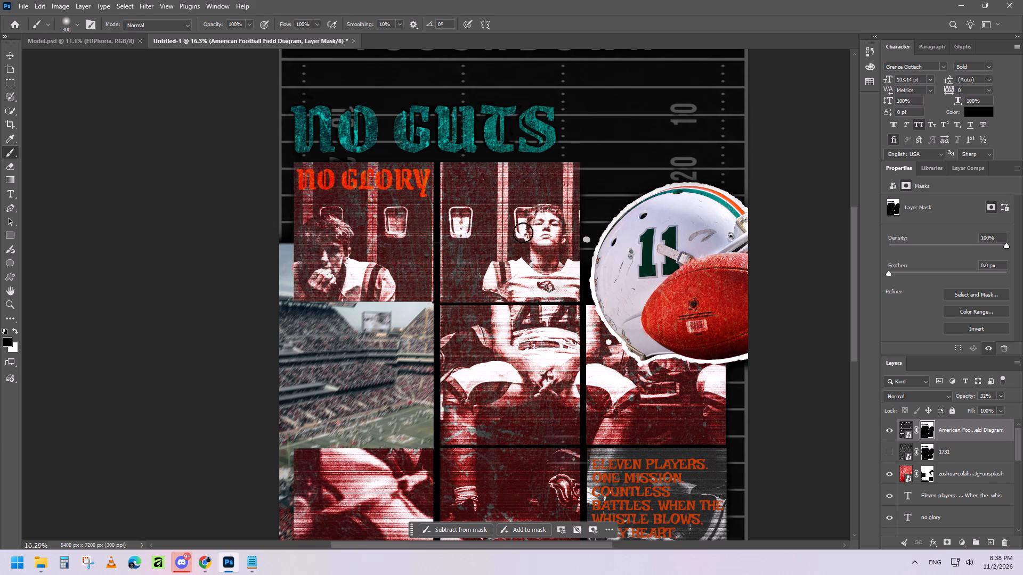
# Paint white on the field diagram's mask along the poster's left margin, across the top yard lines and around the helmet's outer edge.
pyautogui.keyDown('alt'); pyautogui.scroll(-4, 523, 236); pyautogui.keyUp('alt')
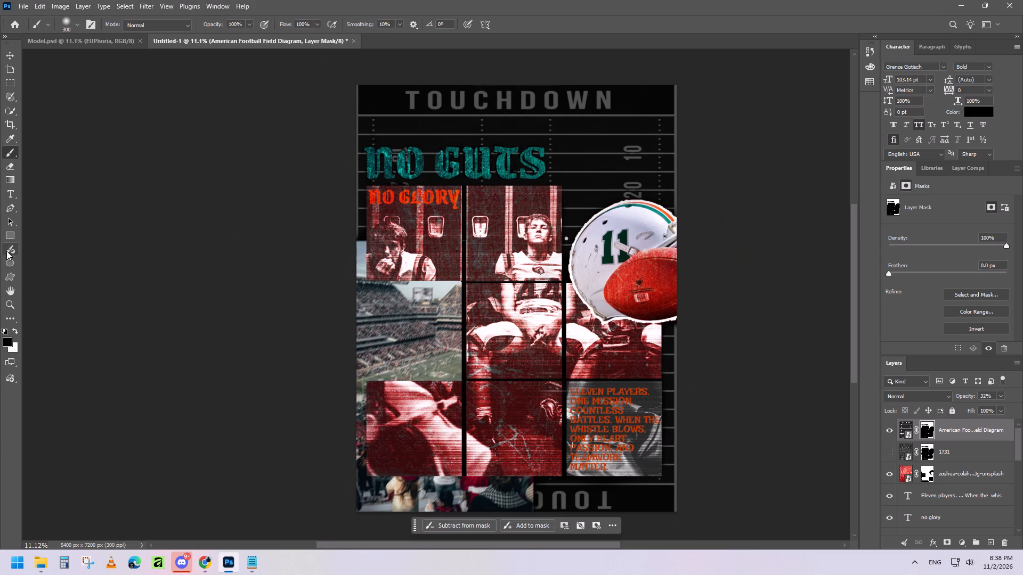
pyautogui.click(15, 330)
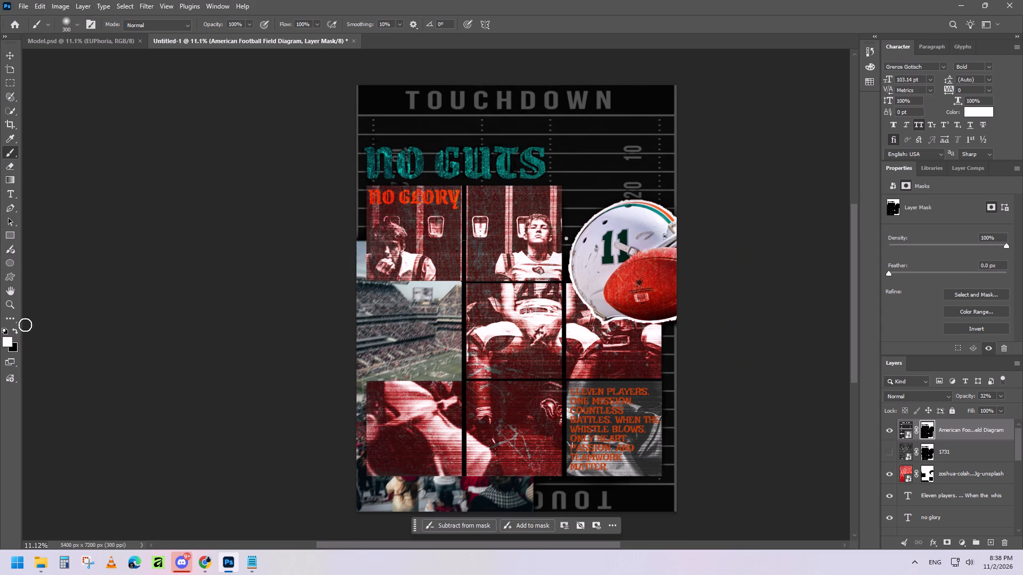
pyautogui.moveTo(358, 232); pyautogui.dragTo(358, 233)
pyautogui.moveTo(358, 233); pyautogui.dragTo(348, 233)
pyautogui.moveTo(348, 233); pyautogui.dragTo(359, 182)
pyautogui.moveTo(359, 182); pyautogui.dragTo(440, 114)
pyautogui.moveTo(440, 114); pyautogui.dragTo(670, 204)
pyautogui.moveTo(670, 204); pyautogui.dragTo(597, 205)
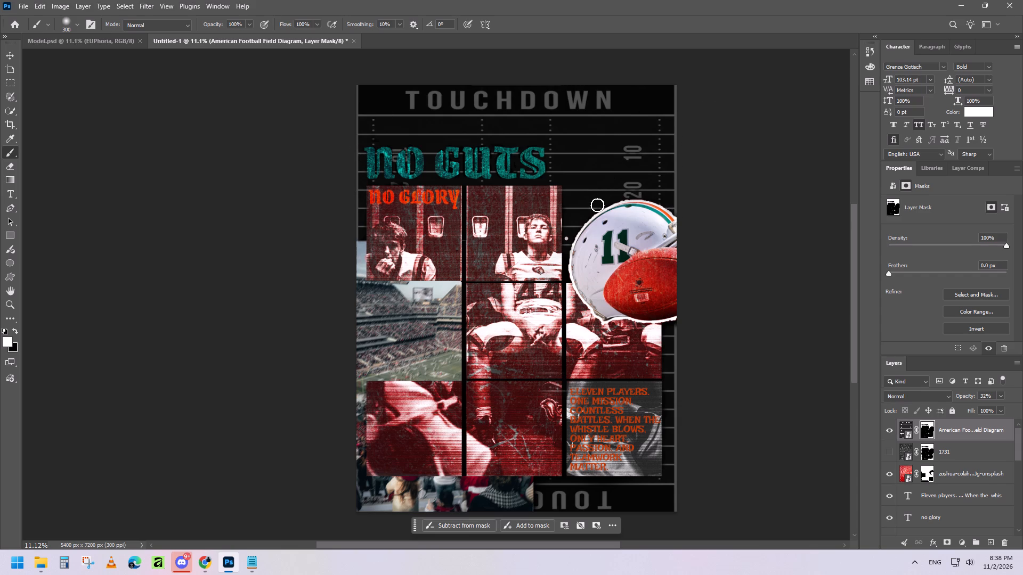
pyautogui.moveTo(597, 205); pyautogui.dragTo(567, 203)
pyautogui.moveTo(567, 203); pyautogui.dragTo(630, 170)
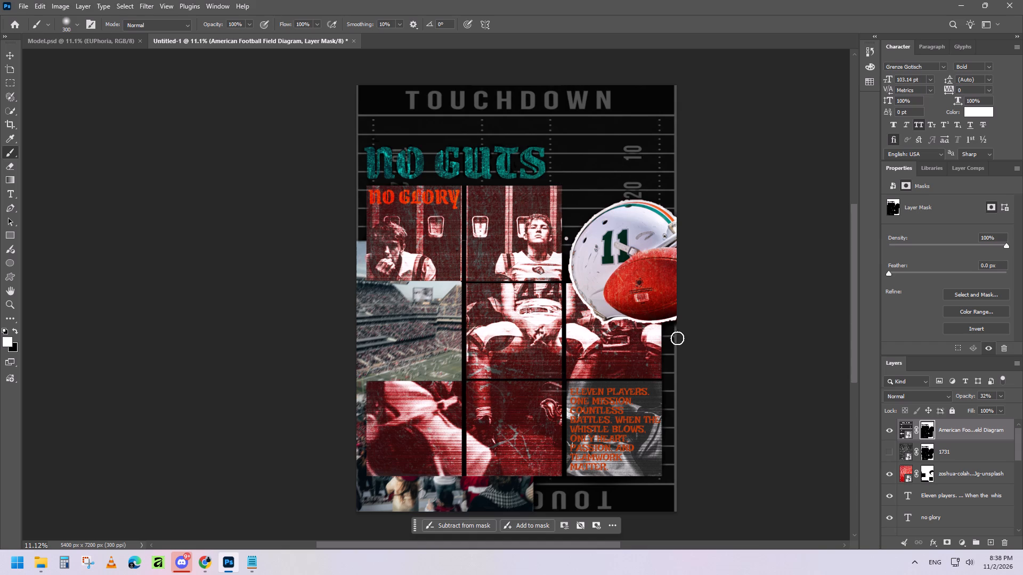
pyautogui.click(671, 333)
# Paint black with a 143 px brush on the field diagram's mask along the right edges of the body-text block and the photo above it.
pyautogui.click(17, 329)
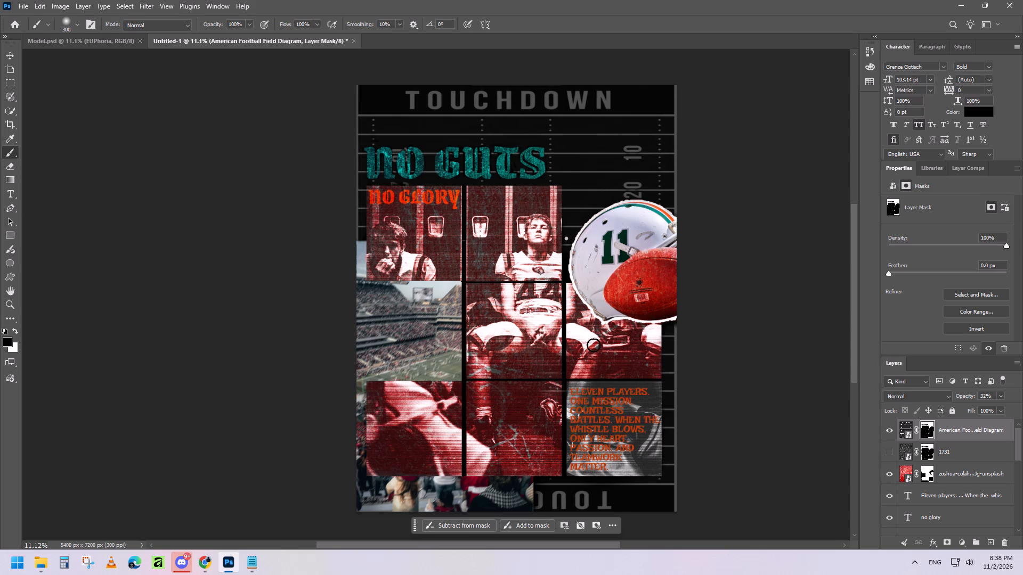
pyautogui.keyDown('alt'); pyautogui.scroll(5, 623, 410); pyautogui.keyUp('alt')
pyautogui.keyDown('alt'); pyautogui.moveTo(651, 385); pyautogui.dragTo(642, 382, button='right'); pyautogui.keyUp('alt')
pyautogui.moveTo(678, 376); pyautogui.dragTo(679, 410)
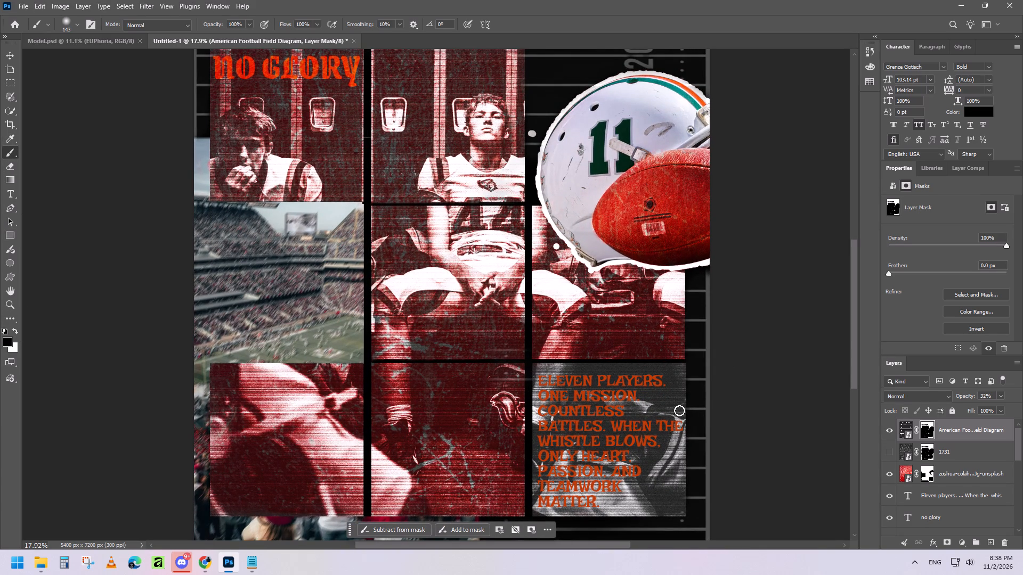
pyautogui.moveTo(679, 410); pyautogui.dragTo(679, 379)
pyautogui.moveTo(679, 379); pyautogui.dragTo(679, 313)
pyautogui.moveTo(679, 313); pyautogui.dragTo(679, 327)
# Paint white on the field diagram's mask in the poster's right margin below the helmet and the gap between the central player and helmet.
pyautogui.click(17, 328)
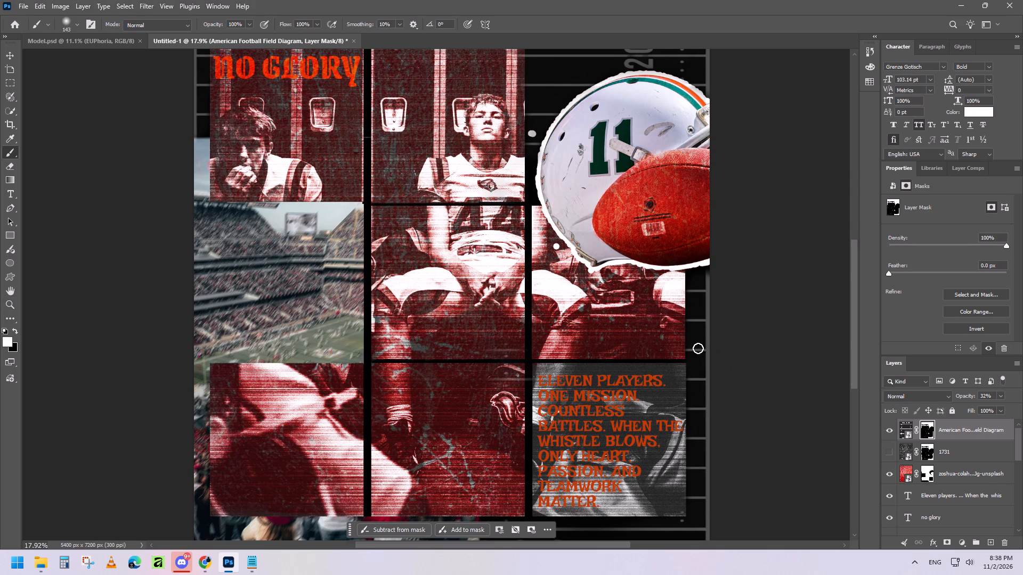
pyautogui.moveTo(693, 349); pyautogui.dragTo(691, 320)
pyautogui.moveTo(691, 320); pyautogui.dragTo(694, 297)
pyautogui.scroll(4, 551, 209)
pyautogui.scroll(4, 501, 237)
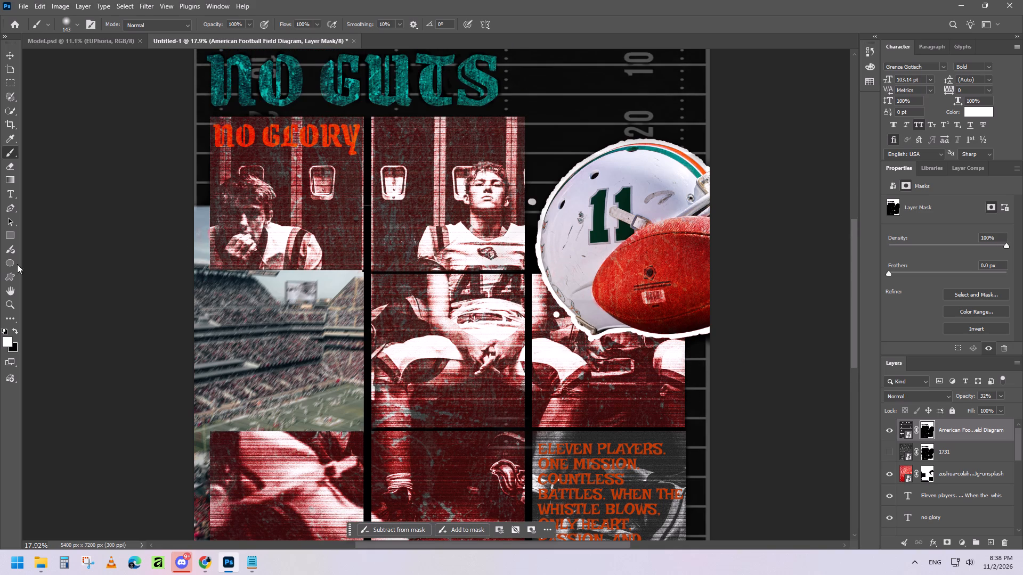
pyautogui.moveTo(555, 176); pyautogui.dragTo(554, 179)
pyautogui.moveTo(554, 179); pyautogui.dragTo(535, 211)
pyautogui.moveTo(535, 211); pyautogui.dragTo(532, 169)
pyautogui.moveTo(532, 169); pyautogui.dragTo(532, 162)
# Paint black on the field diagram's mask along the outer edges of the two top-row player photos, including beside the NO GLORY title.
pyautogui.click(14, 331)
pyautogui.moveTo(516, 183); pyautogui.dragTo(519, 147)
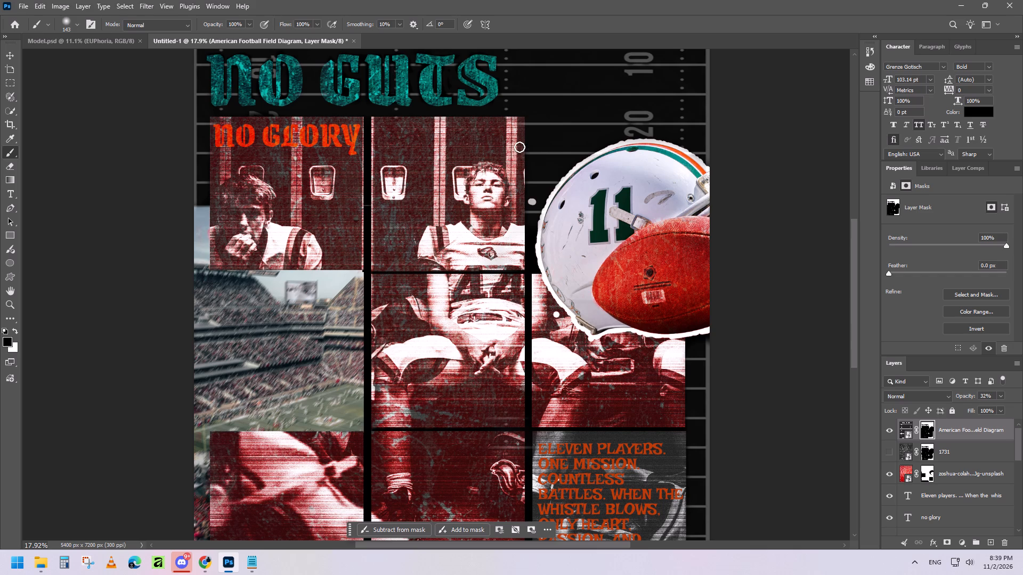
pyautogui.moveTo(519, 147); pyautogui.dragTo(513, 124)
pyautogui.moveTo(513, 124); pyautogui.dragTo(518, 124)
pyautogui.moveTo(218, 124); pyautogui.dragTo(215, 123)
pyautogui.moveTo(215, 123); pyautogui.dragTo(218, 128)
pyautogui.moveTo(218, 128); pyautogui.dragTo(217, 188)
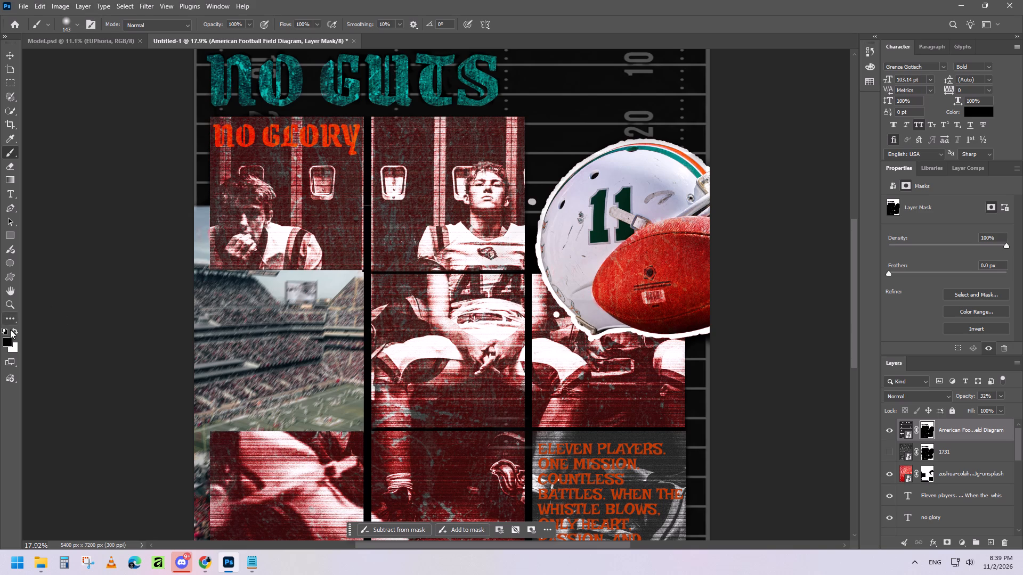
# Paint white on the field diagram's mask down the margin beside the NO GLORY photo and along the strip between NO GUTS and the photos.
pyautogui.click(13, 332)
pyautogui.moveTo(199, 179); pyautogui.dragTo(203, 182)
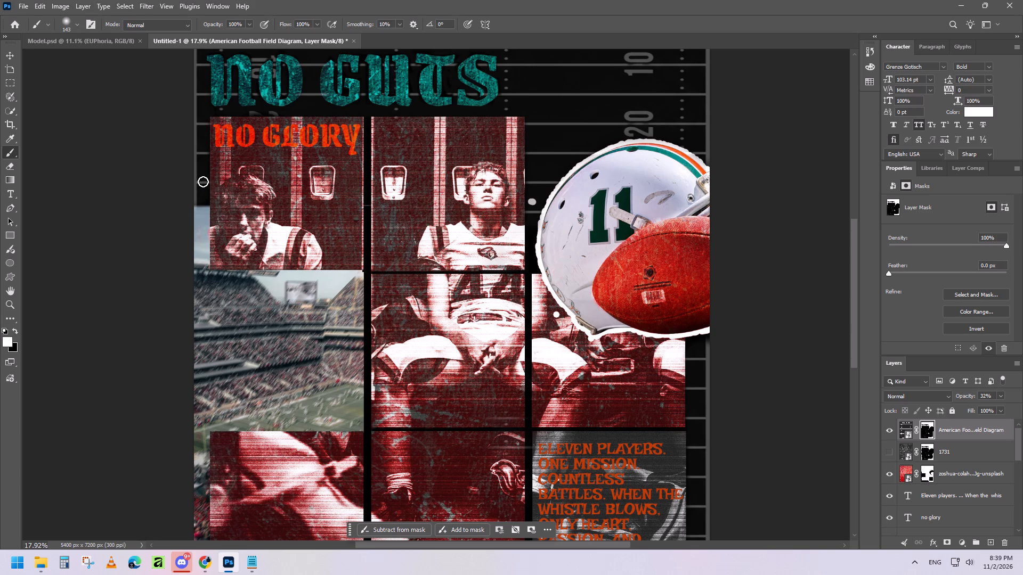
pyautogui.moveTo(203, 182); pyautogui.dragTo(204, 147)
pyautogui.moveTo(204, 147); pyautogui.dragTo(205, 120)
pyautogui.moveTo(243, 109); pyautogui.dragTo(247, 109)
pyautogui.moveTo(247, 109); pyautogui.dragTo(320, 110)
pyautogui.moveTo(320, 110); pyautogui.dragTo(516, 110)
# With a 39 px brush, paint white on the field diagram's mask along the lower yard line between and inside the letters of NO.
pyautogui.scroll(10, 531, 114)
pyautogui.scroll(2, 505, 178)
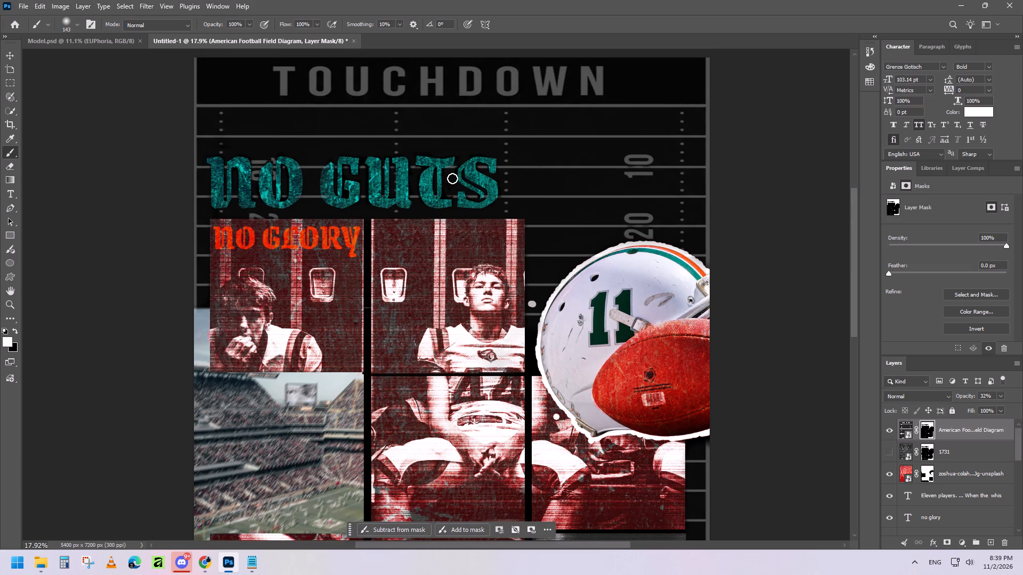
pyautogui.keyDown('alt'); pyautogui.scroll(9, 440, 195); pyautogui.keyUp('alt')
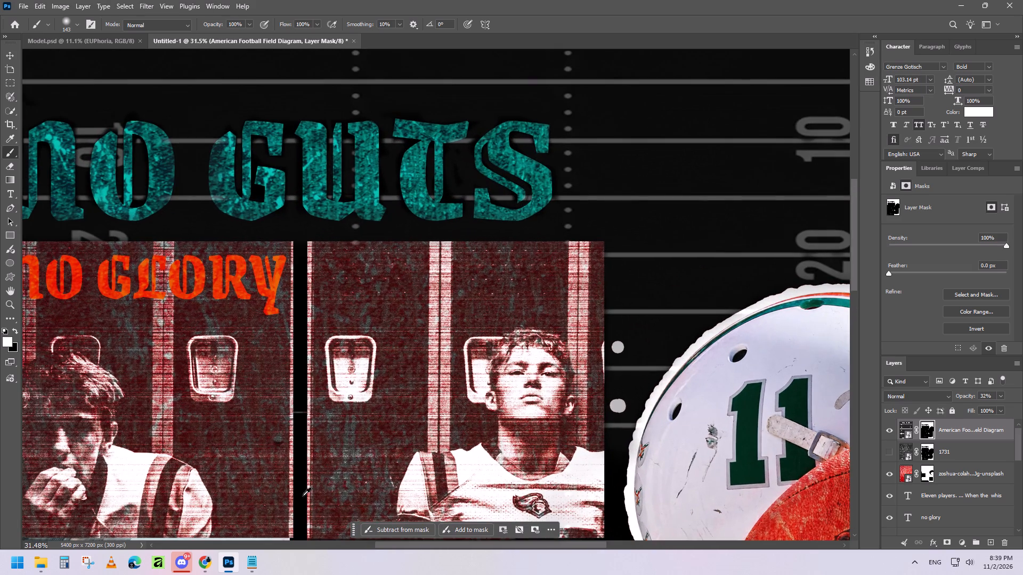
pyautogui.moveTo(441, 545); pyautogui.dragTo(380, 546)
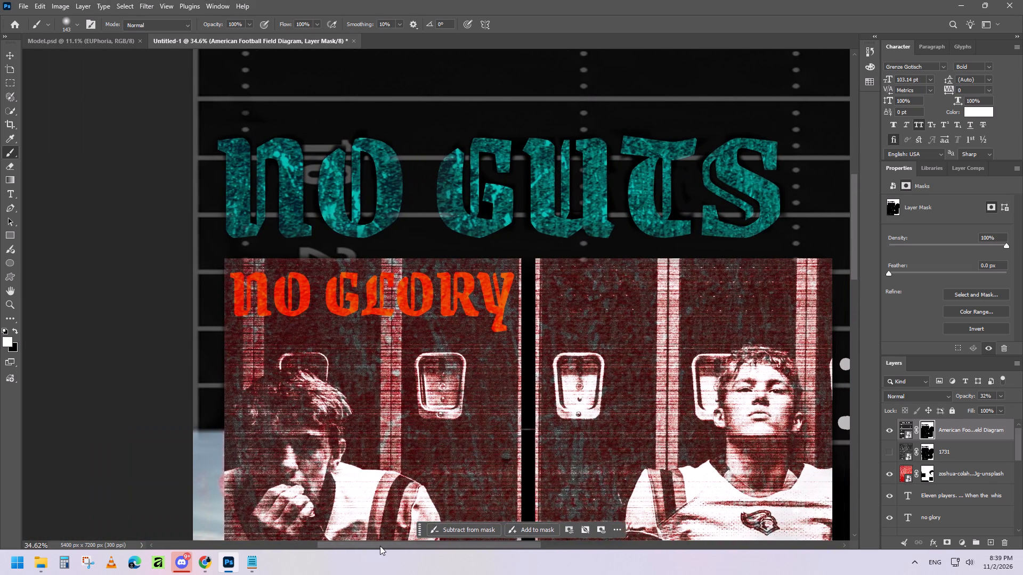
pyautogui.moveTo(380, 546); pyautogui.dragTo(387, 546)
pyautogui.keyDown('alt'); pyautogui.moveTo(242, 229); pyautogui.dragTo(234, 228, button='right'); pyautogui.keyUp('alt')
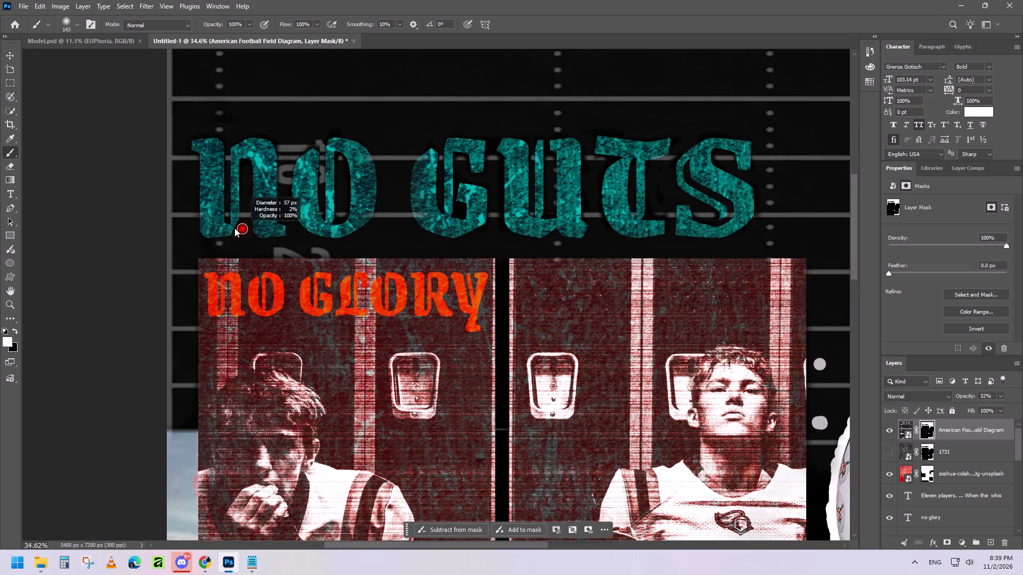
pyautogui.keyDown('alt'); pyautogui.moveTo(234, 228); pyautogui.dragTo(233, 228, button='right'); pyautogui.keyUp('alt')
pyautogui.moveTo(281, 209); pyautogui.dragTo(281, 212)
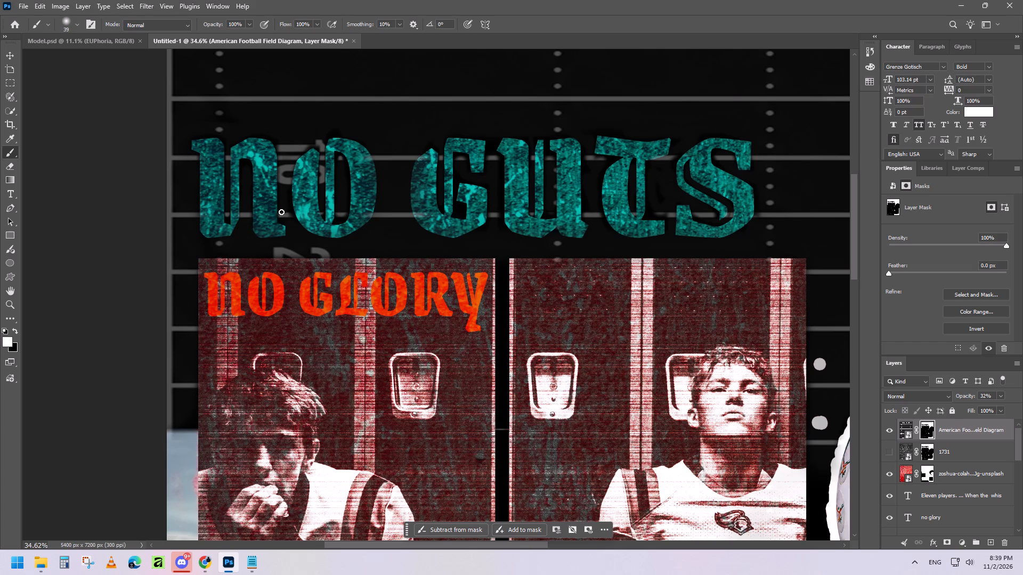
pyautogui.moveTo(281, 212); pyautogui.dragTo(293, 218)
pyautogui.moveTo(293, 218); pyautogui.dragTo(284, 217)
pyautogui.moveTo(321, 210); pyautogui.dragTo(323, 215)
pyautogui.moveTo(323, 215); pyautogui.dragTo(323, 216)
pyautogui.moveTo(337, 210); pyautogui.dragTo(343, 212)
pyautogui.moveTo(343, 212); pyautogui.dragTo(340, 219)
pyautogui.moveTo(377, 211); pyautogui.dragTo(378, 226)
# Paint white on the mask along the lower yard line in the gaps between G, U and T and inside the U of GUTS.
pyautogui.moveTo(491, 210); pyautogui.dragTo(500, 215)
pyautogui.moveTo(500, 215); pyautogui.dragTo(491, 217)
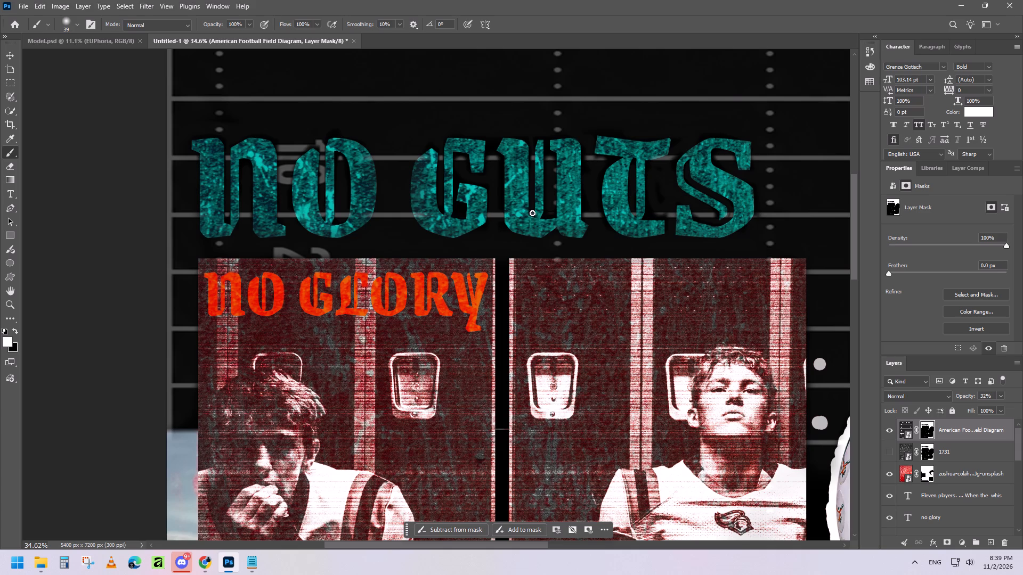
pyautogui.click(532, 212)
pyautogui.click(543, 215)
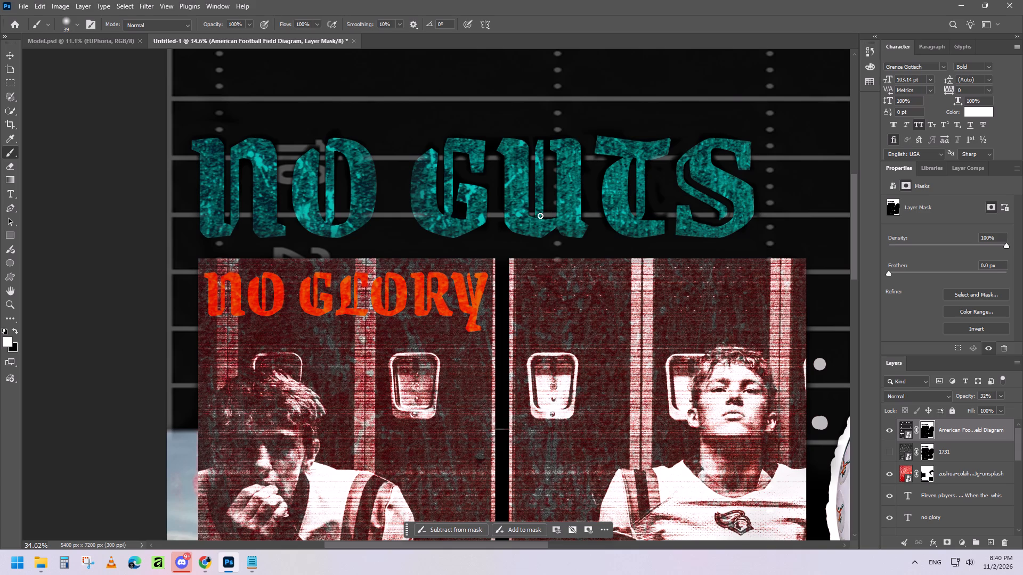
pyautogui.click(532, 213)
pyautogui.moveTo(583, 209); pyautogui.dragTo(583, 213)
pyautogui.moveTo(583, 213); pyautogui.dragTo(606, 224)
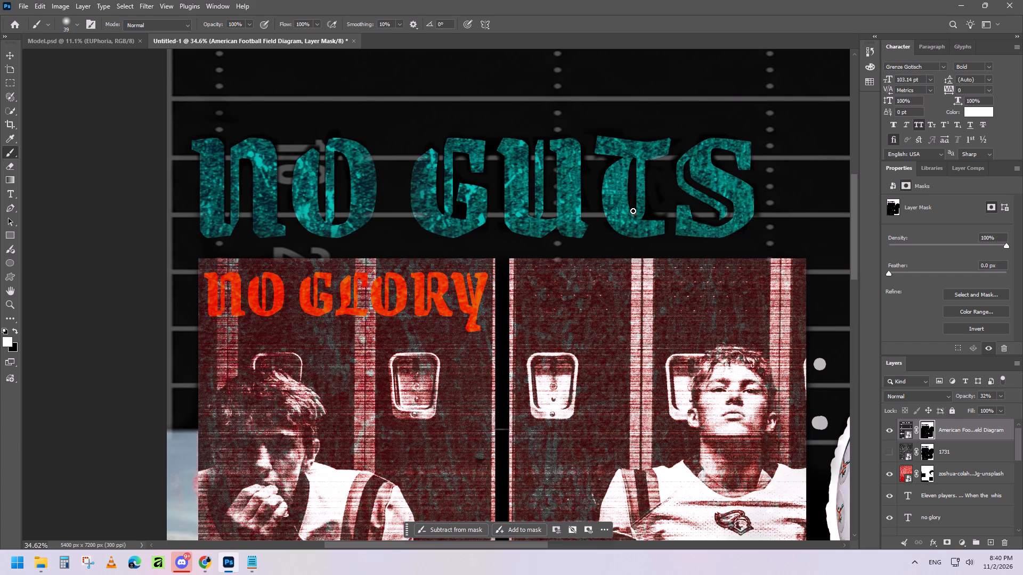
# Paint white on the mask along the lower yard line inside the T, between T and S, and around the S of GUTS.
pyautogui.click(635, 212)
pyautogui.moveTo(645, 216); pyautogui.dragTo(652, 215)
pyautogui.moveTo(652, 215); pyautogui.dragTo(646, 216)
pyautogui.moveTo(646, 216); pyautogui.dragTo(659, 212)
pyautogui.moveTo(695, 212); pyautogui.dragTo(693, 211)
pyautogui.moveTo(693, 211); pyautogui.dragTo(717, 213)
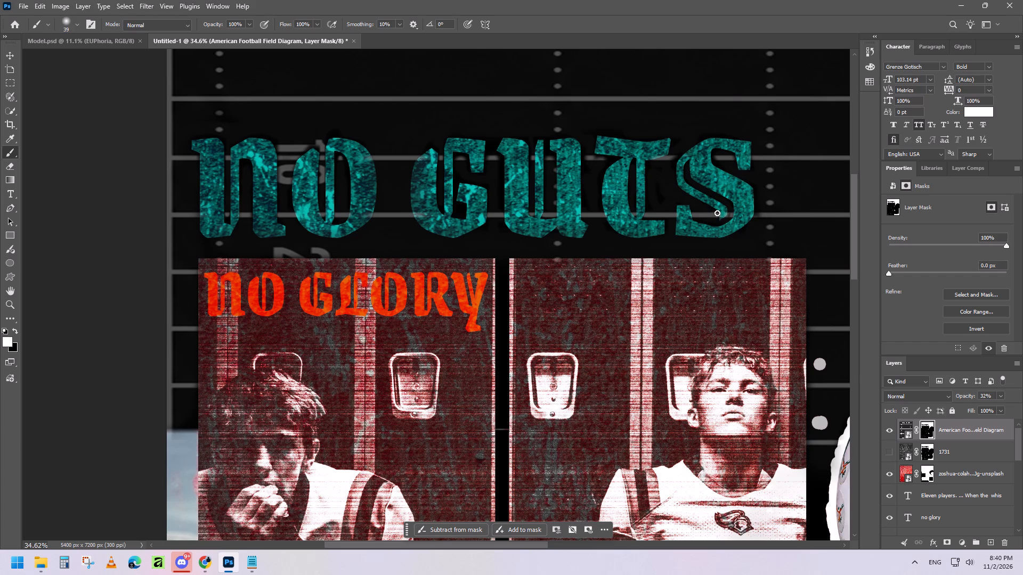
pyautogui.moveTo(717, 213); pyautogui.dragTo(717, 217)
pyautogui.click(730, 213)
pyautogui.click(761, 209)
# Paint white on the field diagram's mask along the upper yard line around the S, between T and S, and between U and T of GUTS.
pyautogui.moveTo(733, 157); pyautogui.dragTo(733, 163)
pyautogui.moveTo(754, 154); pyautogui.dragTo(758, 169)
pyautogui.click(718, 155)
pyautogui.moveTo(673, 162); pyautogui.dragTo(681, 152)
pyautogui.moveTo(681, 152); pyautogui.dragTo(660, 171)
pyautogui.moveTo(591, 158); pyautogui.dragTo(605, 159)
pyautogui.moveTo(605, 159); pyautogui.dragTo(587, 158)
pyautogui.moveTo(587, 158); pyautogui.dragTo(587, 168)
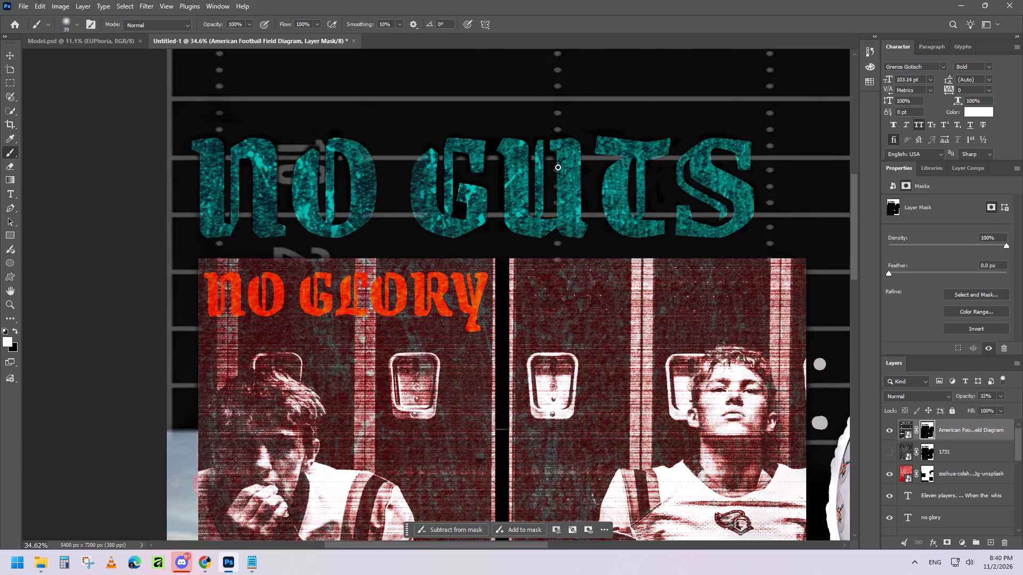
# Paint white on the mask along the upper yard line inside the U and G, between them, and in the gap between NO and GUTS.
pyautogui.moveTo(549, 157); pyautogui.dragTo(549, 197)
pyautogui.click(554, 170)
pyautogui.moveTo(532, 154); pyautogui.dragTo(532, 173)
pyautogui.moveTo(497, 158); pyautogui.dragTo(490, 157)
pyautogui.moveTo(490, 157); pyautogui.dragTo(489, 170)
pyautogui.moveTo(467, 160); pyautogui.dragTo(467, 161)
pyautogui.moveTo(467, 161); pyautogui.dragTo(461, 160)
pyautogui.moveTo(461, 160); pyautogui.dragTo(457, 165)
pyautogui.click(441, 161)
pyautogui.moveTo(458, 161); pyautogui.dragTo(458, 156)
pyautogui.moveTo(389, 165); pyautogui.dragTo(380, 156)
pyautogui.moveTo(380, 156); pyautogui.dragTo(379, 154)
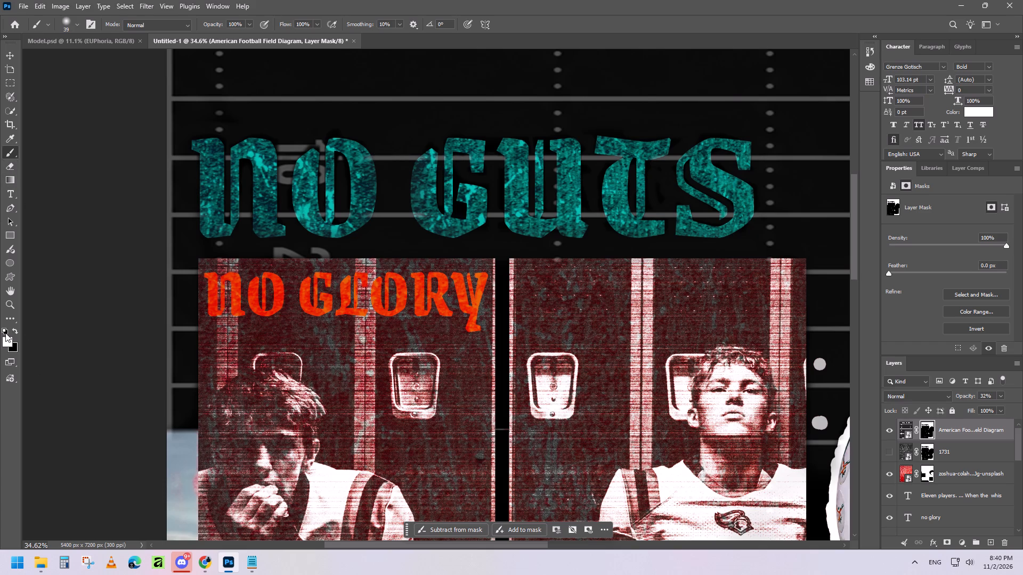
# Paint black on the field diagram's mask over the outer stroke of the O in NO, at the upper yard line.
pyautogui.click(14, 331)
pyautogui.moveTo(364, 156); pyautogui.dragTo(366, 157)
pyautogui.moveTo(366, 157); pyautogui.dragTo(370, 163)
pyautogui.moveTo(356, 151); pyautogui.dragTo(364, 169)
# Switch back to white and paint the mask inside the O and between N and O, along the upper yard line and the yard number.
pyautogui.click(15, 329)
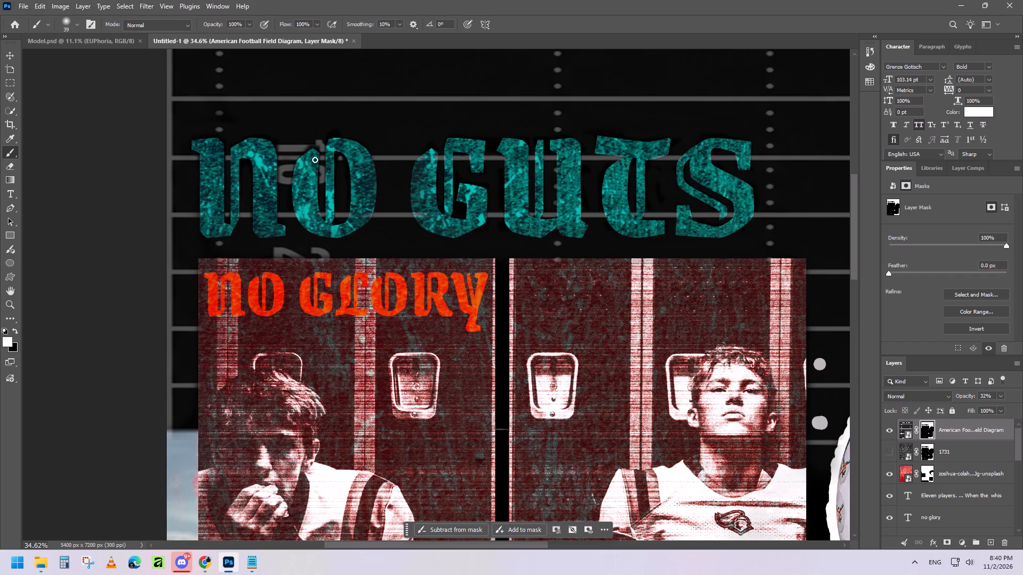
pyautogui.moveTo(337, 158); pyautogui.dragTo(344, 165)
pyautogui.moveTo(344, 165); pyautogui.dragTo(343, 159)
pyautogui.moveTo(322, 167); pyautogui.dragTo(322, 174)
pyautogui.moveTo(322, 174); pyautogui.dragTo(321, 145)
pyautogui.moveTo(321, 145); pyautogui.dragTo(306, 151)
pyautogui.moveTo(306, 151); pyautogui.dragTo(287, 181)
pyautogui.moveTo(287, 181); pyautogui.dragTo(281, 150)
pyautogui.moveTo(281, 150); pyautogui.dragTo(285, 153)
pyautogui.moveTo(285, 153); pyautogui.dragTo(230, 130)
# Paint white on the mask inside the N of NO and beside its foot, along the upper and lower yard lines.
pyautogui.moveTo(230, 130); pyautogui.dragTo(228, 221)
pyautogui.moveTo(228, 221); pyautogui.dragTo(228, 221)
pyautogui.moveTo(248, 210); pyautogui.dragTo(248, 215)
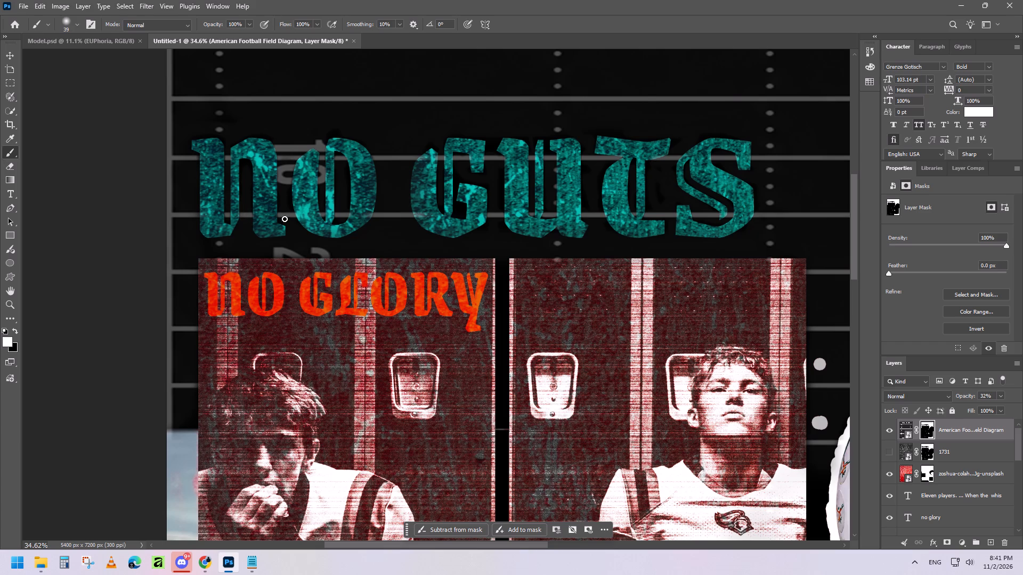
pyautogui.click(279, 212)
pyautogui.moveTo(248, 210); pyautogui.dragTo(249, 212)
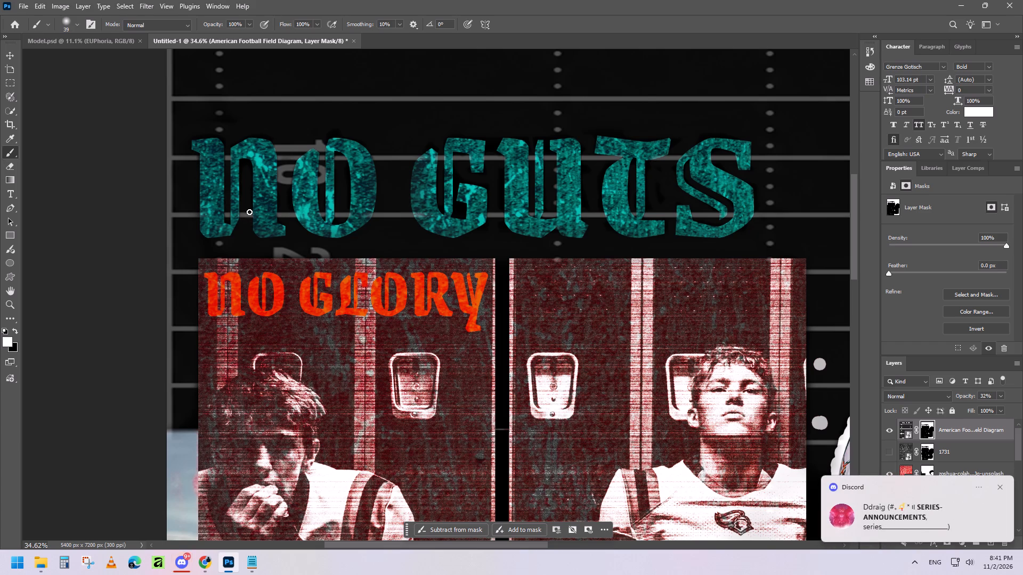
pyautogui.moveTo(249, 212); pyautogui.dragTo(248, 224)
pyautogui.moveTo(227, 211); pyautogui.dragTo(228, 211)
pyautogui.moveTo(228, 211); pyautogui.dragTo(227, 217)
pyautogui.moveTo(226, 154); pyautogui.dragTo(226, 163)
# Paint white on the field diagram's mask along the outer edge of the N and up the adjoining poster margin.
pyautogui.moveTo(194, 155); pyautogui.dragTo(197, 165)
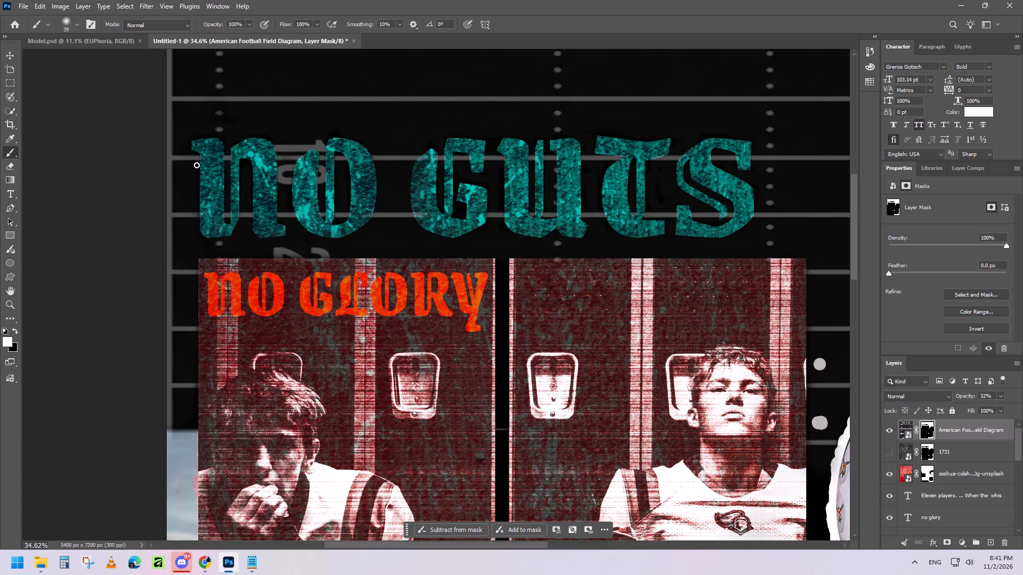
pyautogui.moveTo(197, 165); pyautogui.dragTo(198, 220)
pyautogui.moveTo(198, 220); pyautogui.dragTo(170, 92)
pyautogui.keyDown('alt'); pyautogui.scroll(-3, 174, 106); pyautogui.keyUp('alt')
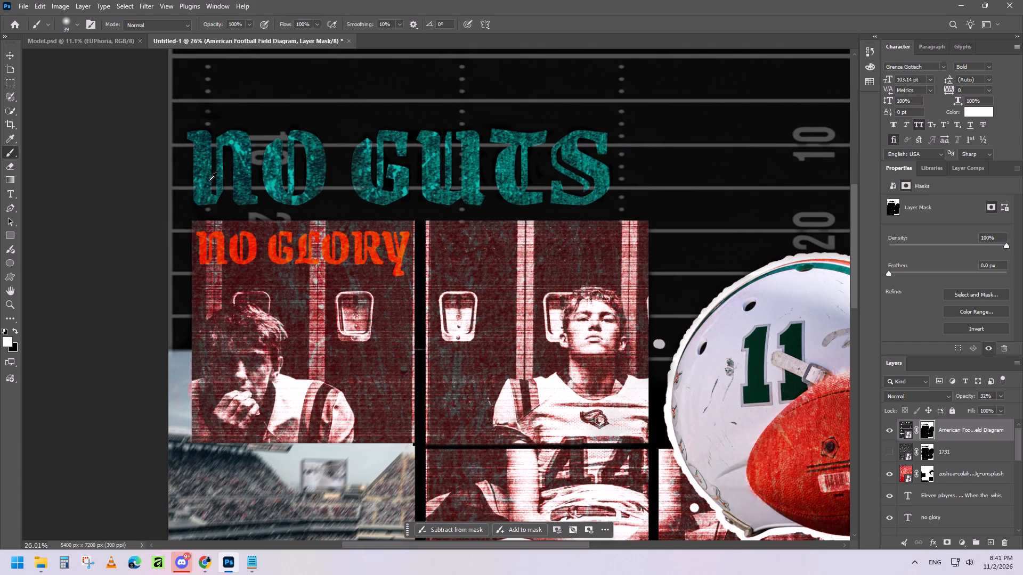
# Paint white on the field diagram's mask along the outer edge of the red player photo below the helmet, restoring the yard-line ends.
pyautogui.scroll(-20, 640, 438)
pyautogui.scroll(-3, 640, 438)
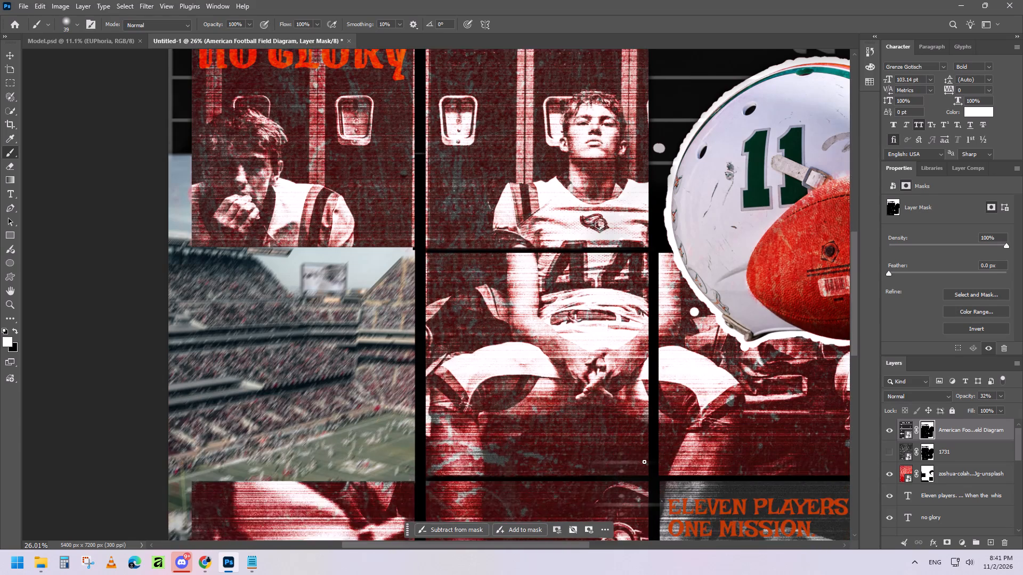
pyautogui.scroll(-10, 644, 462)
pyautogui.keyDown('alt'); pyautogui.scroll(11, 784, 465); pyautogui.keyUp('alt')
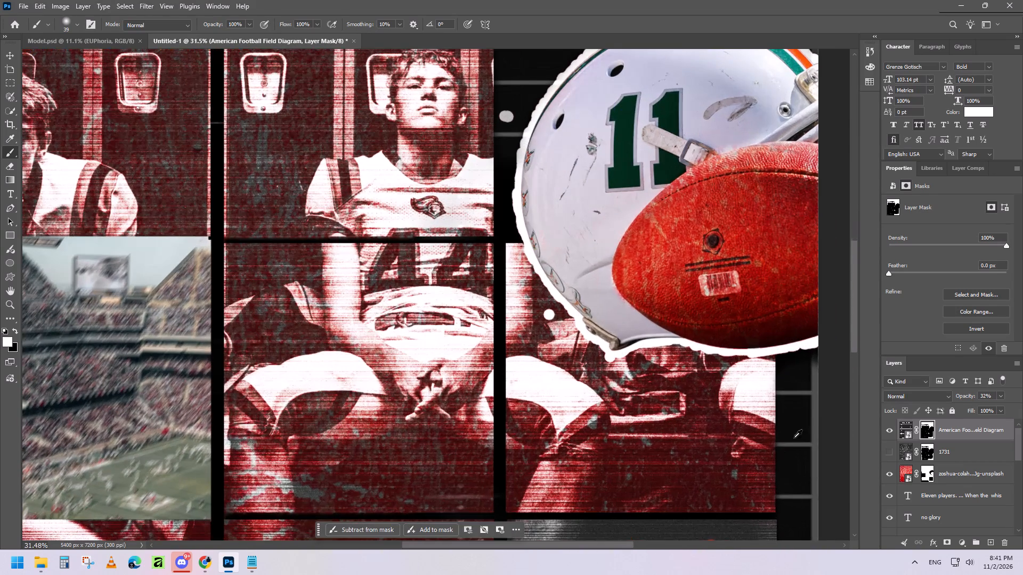
pyautogui.moveTo(780, 387); pyautogui.dragTo(779, 395)
pyautogui.moveTo(779, 395); pyautogui.dragTo(778, 448)
pyautogui.moveTo(778, 448); pyautogui.dragTo(781, 486)
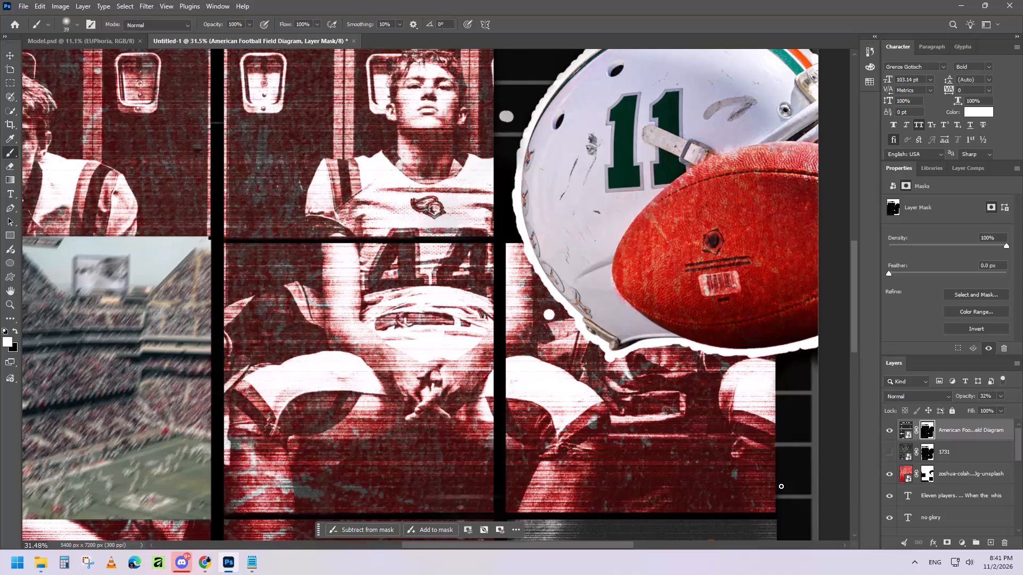
pyautogui.moveTo(781, 486); pyautogui.dragTo(780, 507)
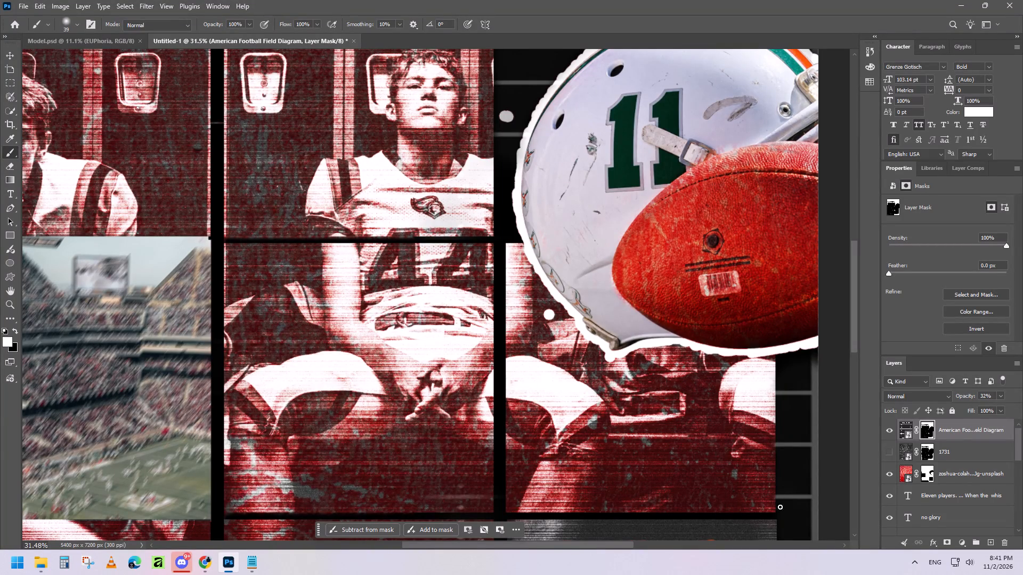
pyautogui.moveTo(780, 507); pyautogui.dragTo(794, 502)
# Paint white on the field diagram's mask down the poster margin beside the ELEVEN PLAYERS text photo.
pyautogui.scroll(-11, 815, 491)
pyautogui.moveTo(783, 444); pyautogui.dragTo(783, 461)
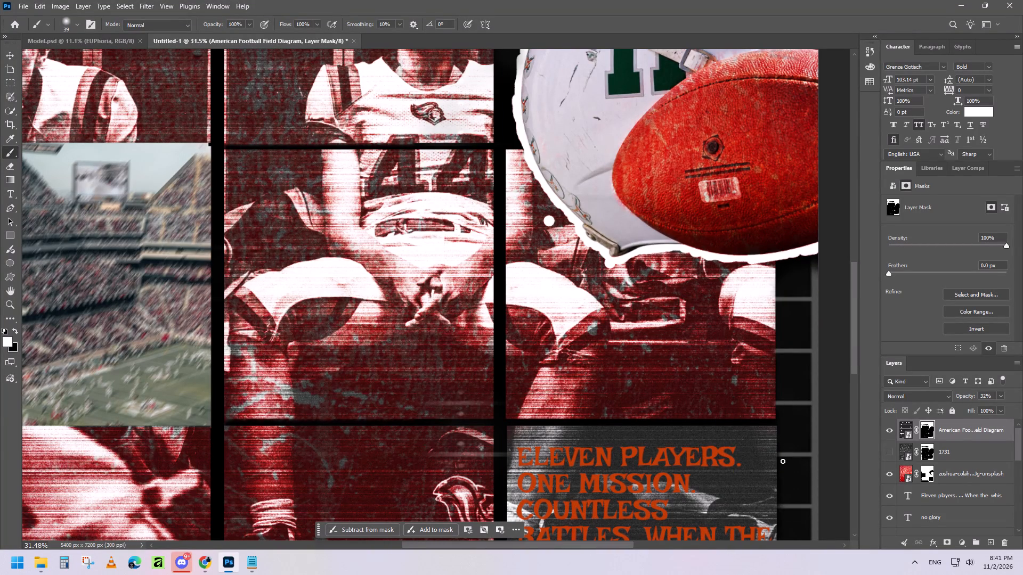
pyautogui.moveTo(783, 461); pyautogui.dragTo(784, 496)
pyautogui.moveTo(784, 496); pyautogui.dragTo(785, 519)
pyautogui.scroll(-9, 786, 504)
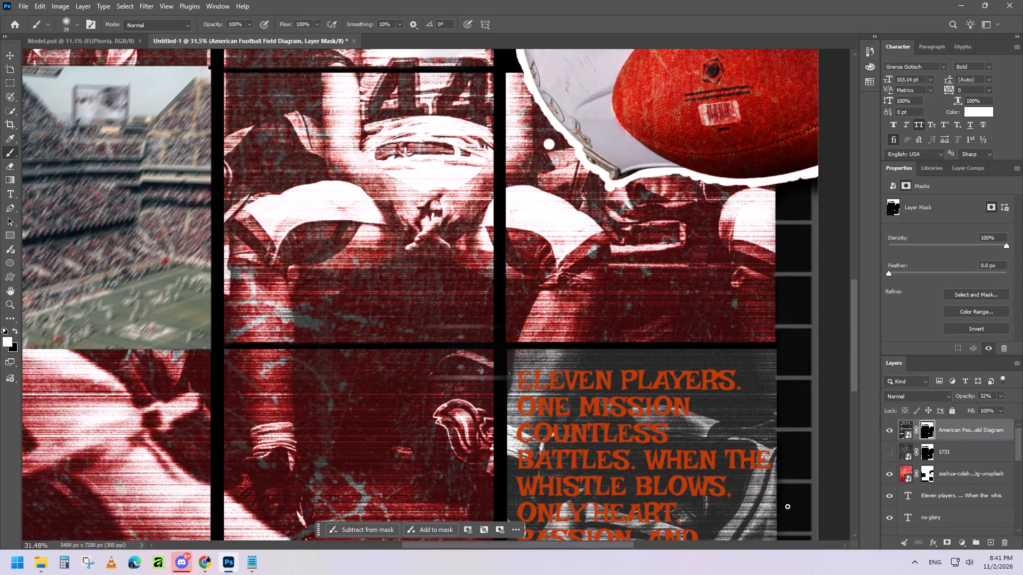
pyautogui.moveTo(782, 474); pyautogui.dragTo(781, 496)
pyautogui.scroll(-7, 794, 488)
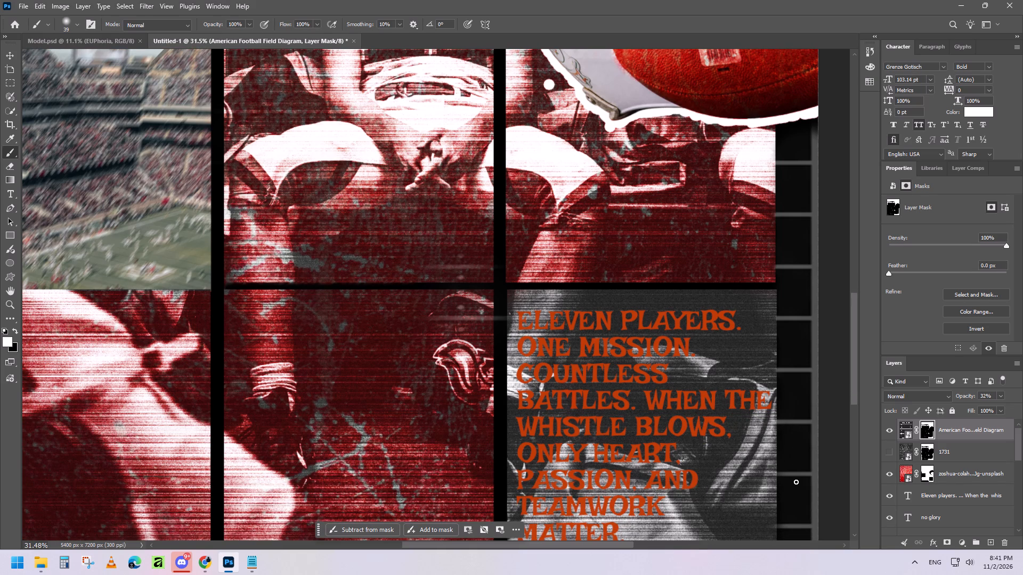
pyautogui.moveTo(782, 466); pyautogui.dragTo(782, 522)
pyautogui.moveTo(782, 522); pyautogui.dragTo(782, 537)
# Switch to black and paint the field diagram's mask along the inside edge of the ELEVEN PLAYERS photo, down to its lower corner.
pyautogui.click(16, 330)
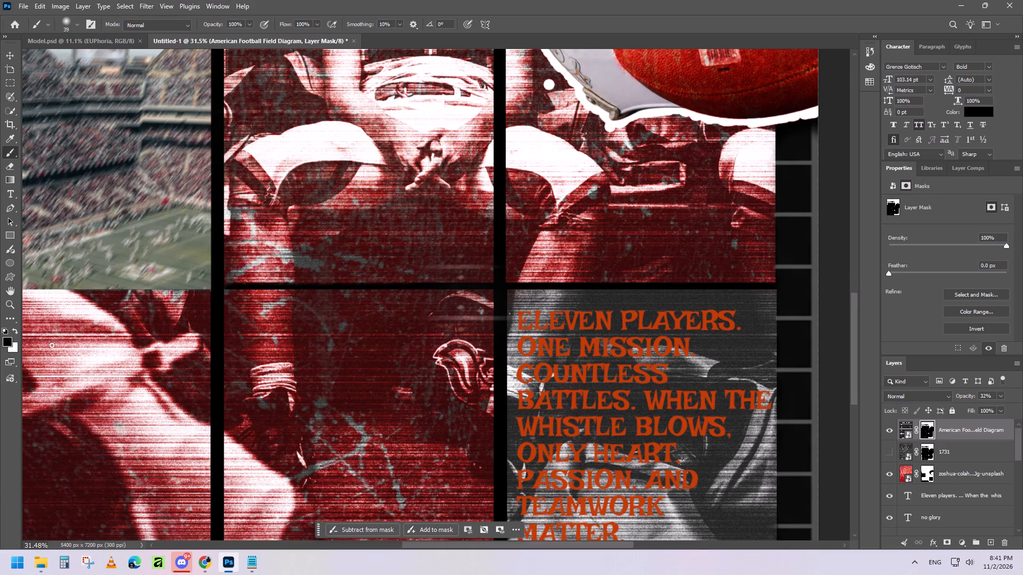
pyautogui.moveTo(771, 368); pyautogui.dragTo(772, 412)
pyautogui.moveTo(772, 412); pyautogui.dragTo(771, 474)
pyautogui.moveTo(771, 474); pyautogui.dragTo(772, 477)
pyautogui.scroll(-4, 765, 508)
pyautogui.click(772, 495)
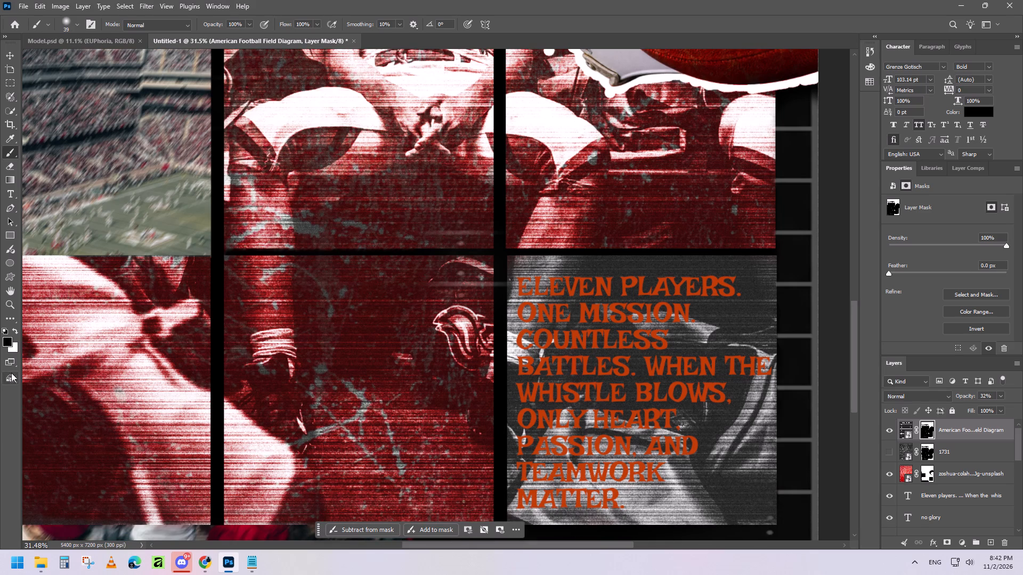
# Switch back to white and paint the field diagram's mask along the margin beside the lower part of the ELEVEN PLAYERS photo.
pyautogui.click(17, 330)
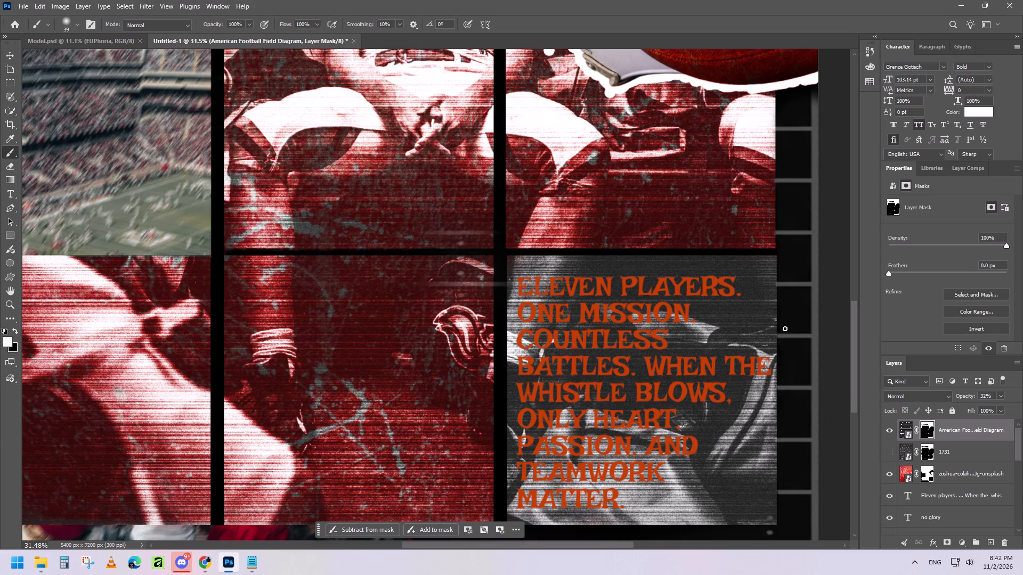
pyautogui.moveTo(785, 336); pyautogui.dragTo(782, 394)
pyautogui.moveTo(780, 382); pyautogui.dragTo(785, 406)
pyautogui.scroll(-9, 789, 429)
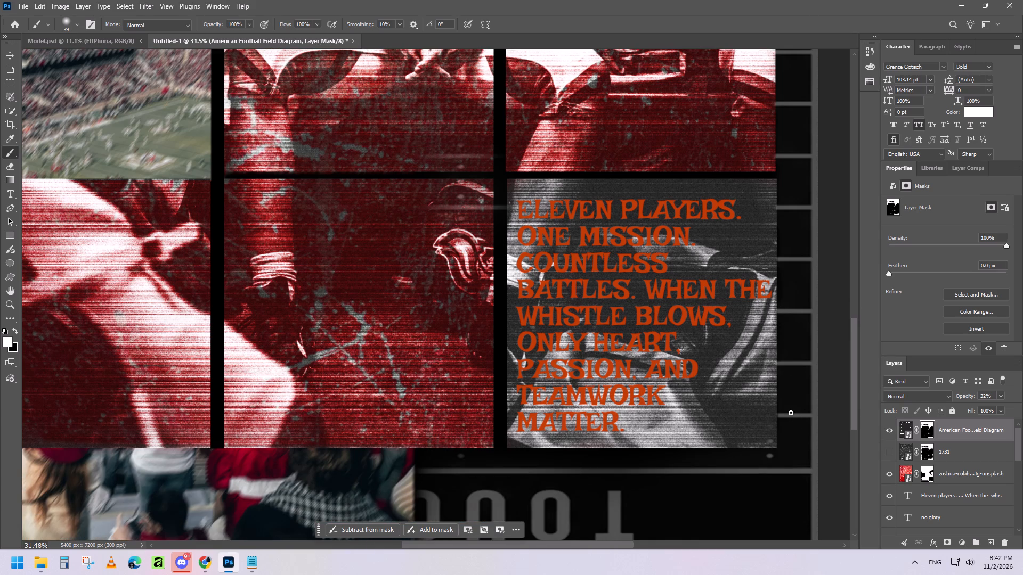
pyautogui.moveTo(782, 406); pyautogui.dragTo(781, 416)
# Compare the whole poster with the field diagram, red texture and 1731 layers each shown and hidden.
pyautogui.scroll(-3, 792, 466)
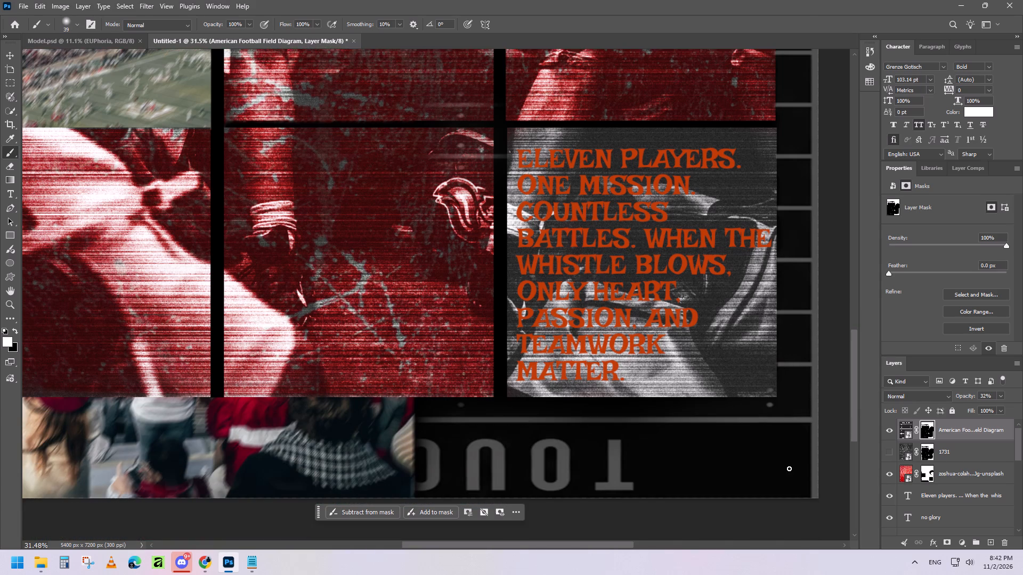
pyautogui.scroll(-17, 789, 469)
pyautogui.keyDown('alt'); pyautogui.scroll(-3, 758, 456); pyautogui.keyUp('alt')
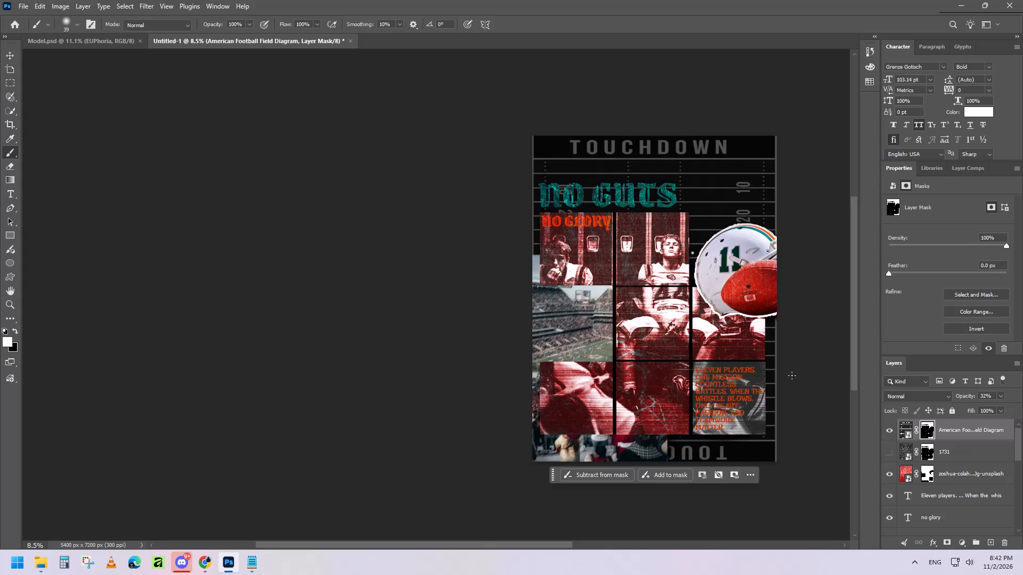
pyautogui.click(889, 430)
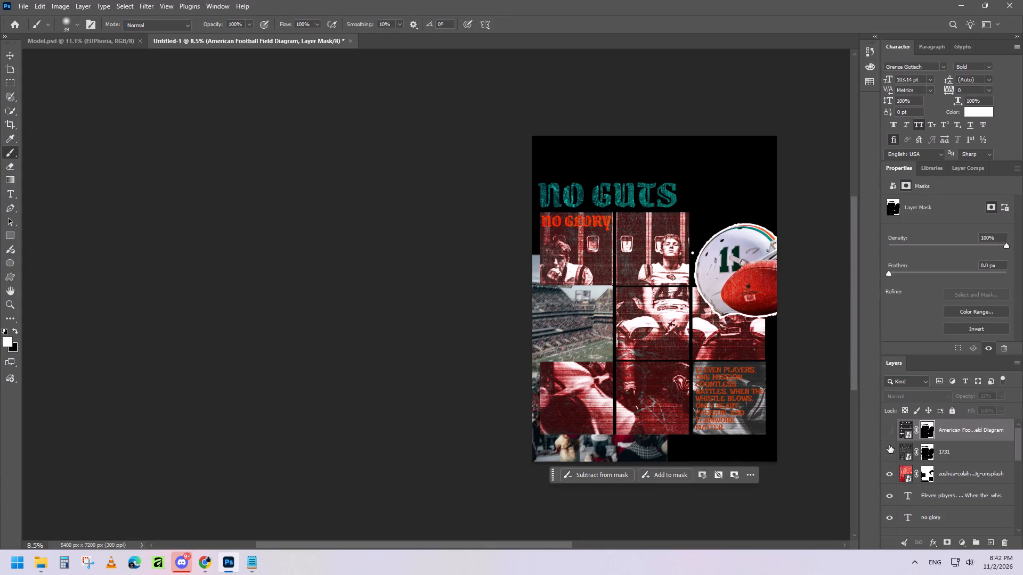
pyautogui.click(889, 474)
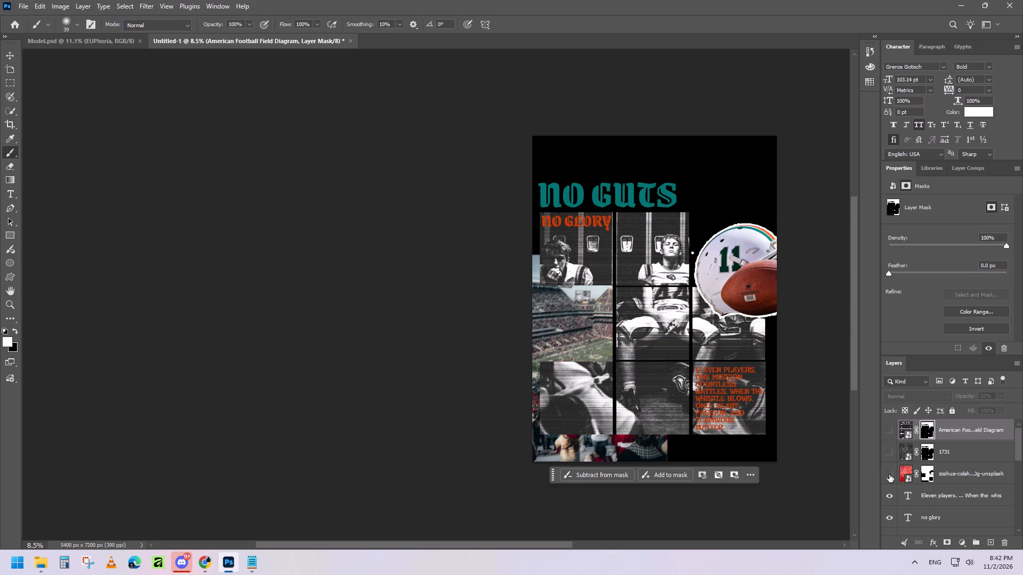
pyautogui.click(889, 474)
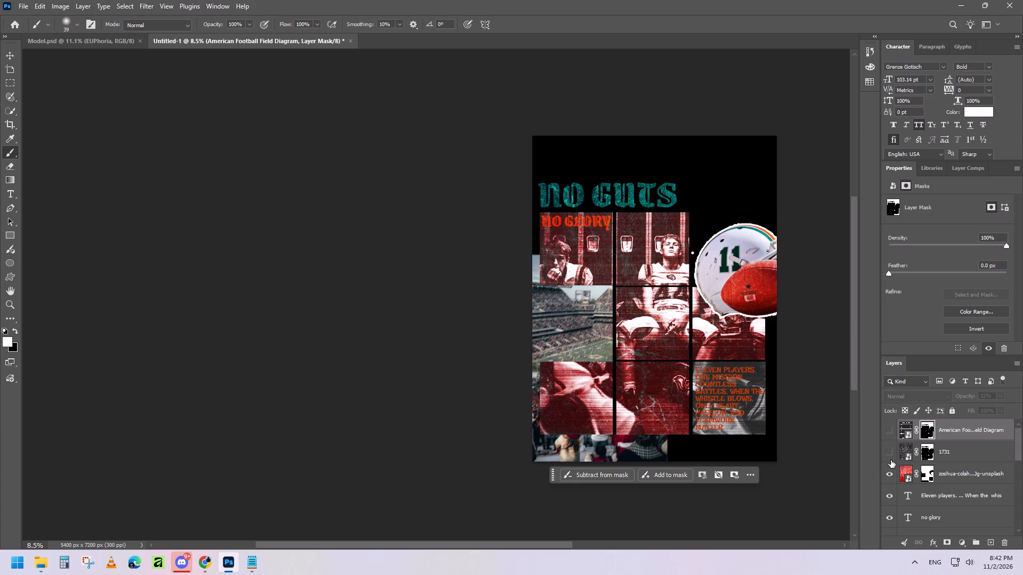
pyautogui.click(890, 451)
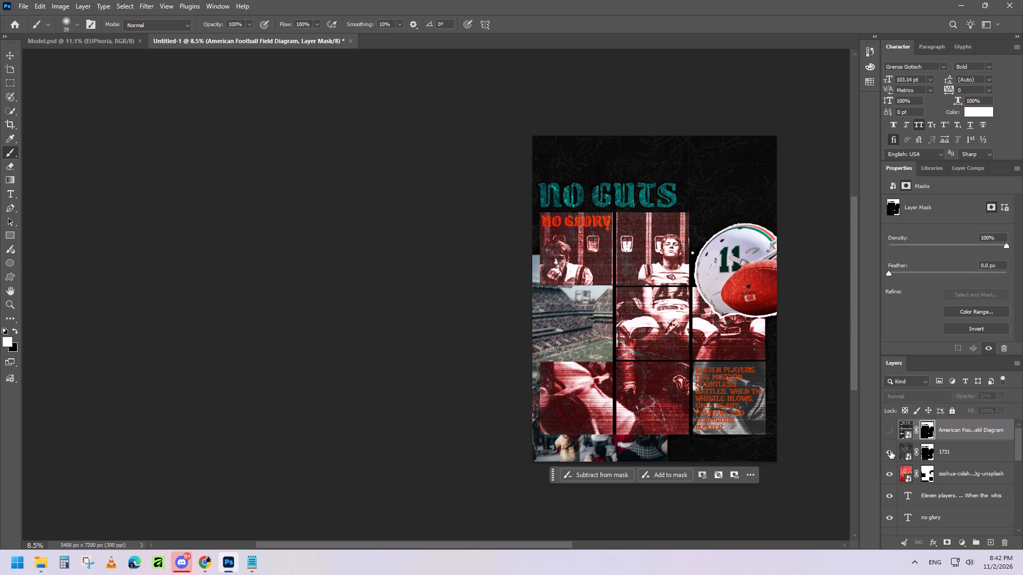
pyautogui.click(890, 451)
pyautogui.click(890, 451)
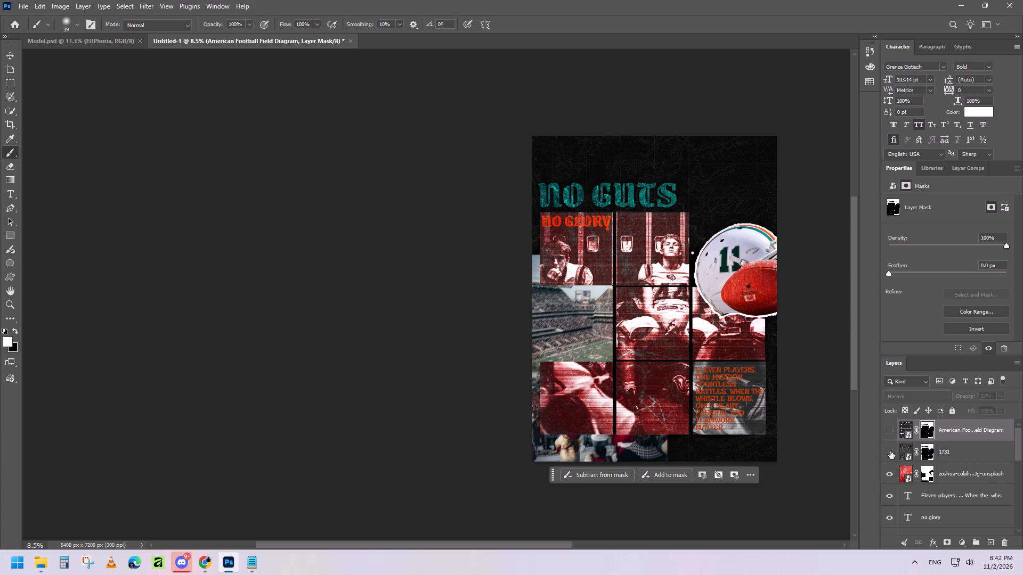
pyautogui.click(890, 451)
pyautogui.click(888, 429)
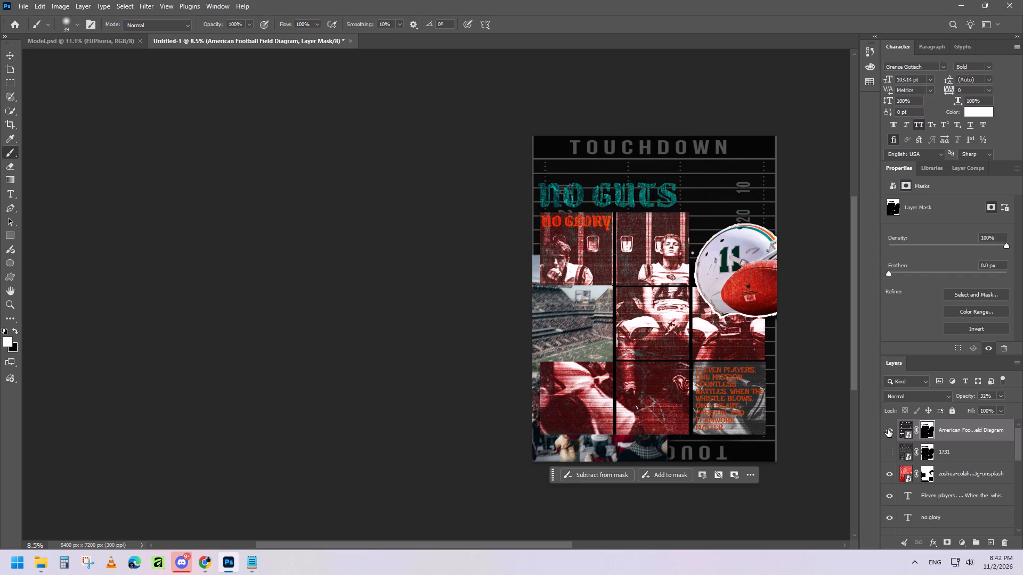
# Try lower opacities on the red Overlay texture layer and settle on 77% opacity.
pyautogui.click(965, 475)
pyautogui.click(1000, 396)
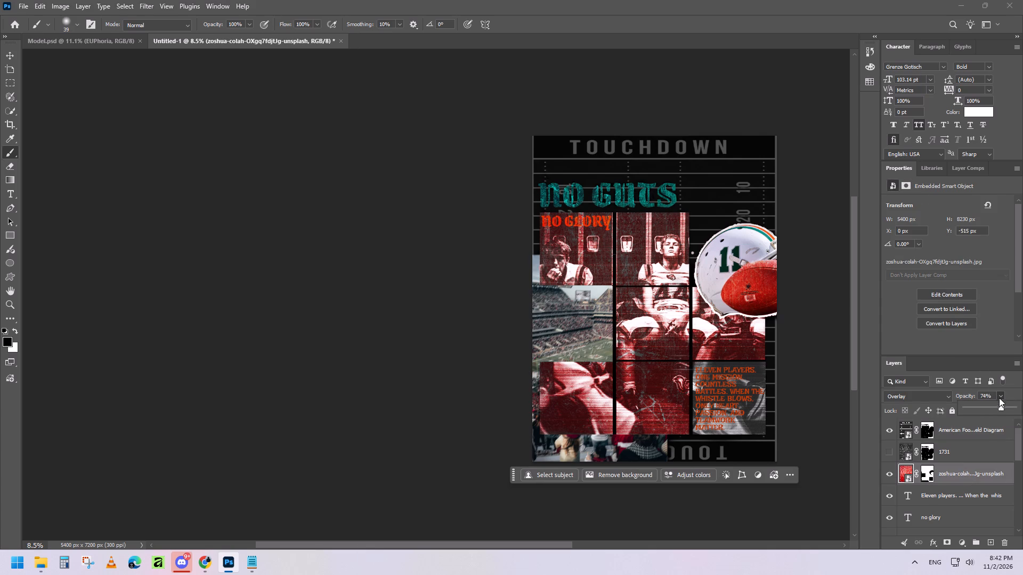
pyautogui.click(996, 407)
pyautogui.click(994, 406)
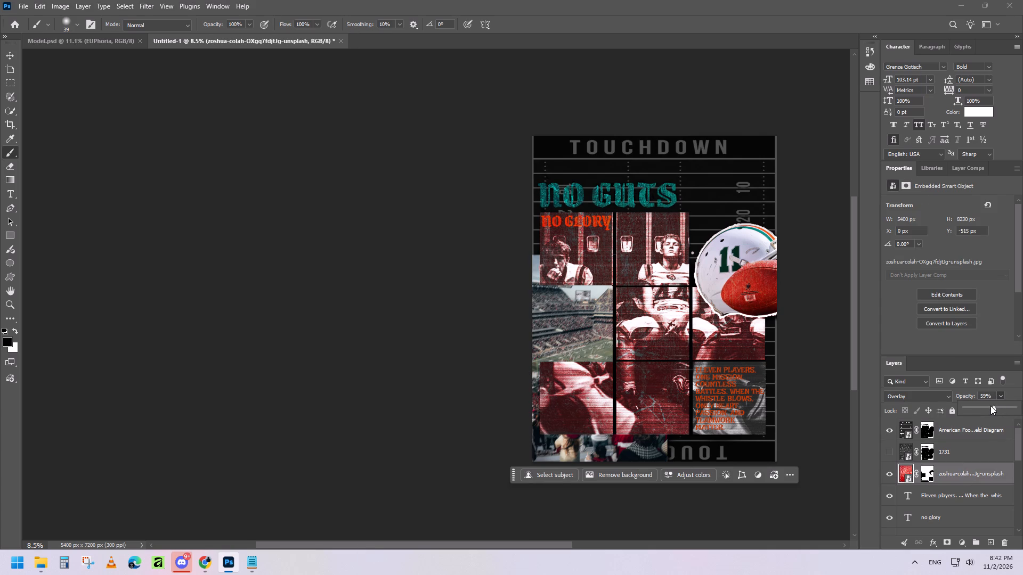
pyautogui.click(990, 406)
pyautogui.click(987, 406)
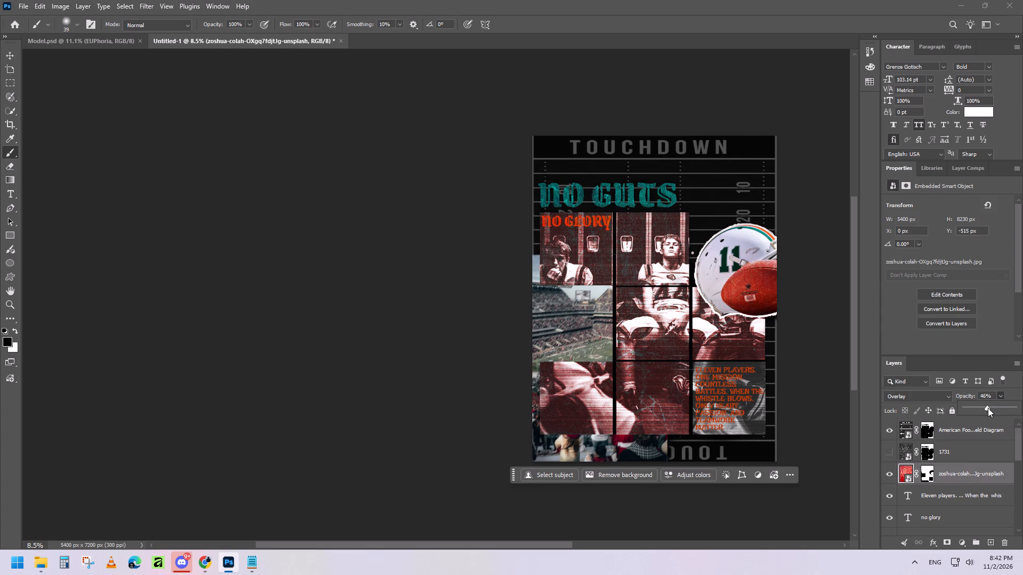
pyautogui.click(987, 408)
pyautogui.click(983, 408)
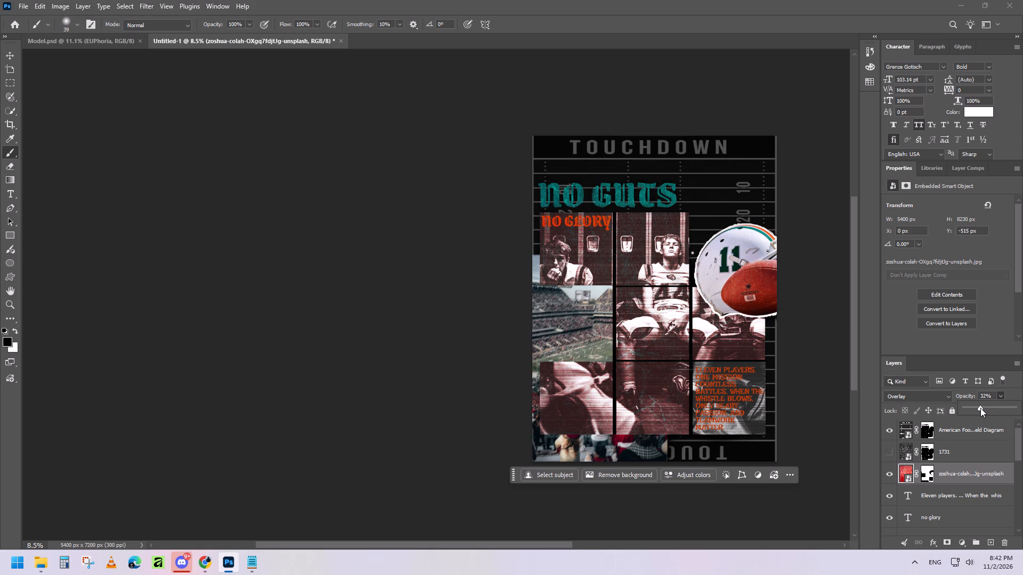
pyautogui.click(983, 408)
pyautogui.moveTo(987, 409); pyautogui.dragTo(992, 410)
pyautogui.click(992, 410)
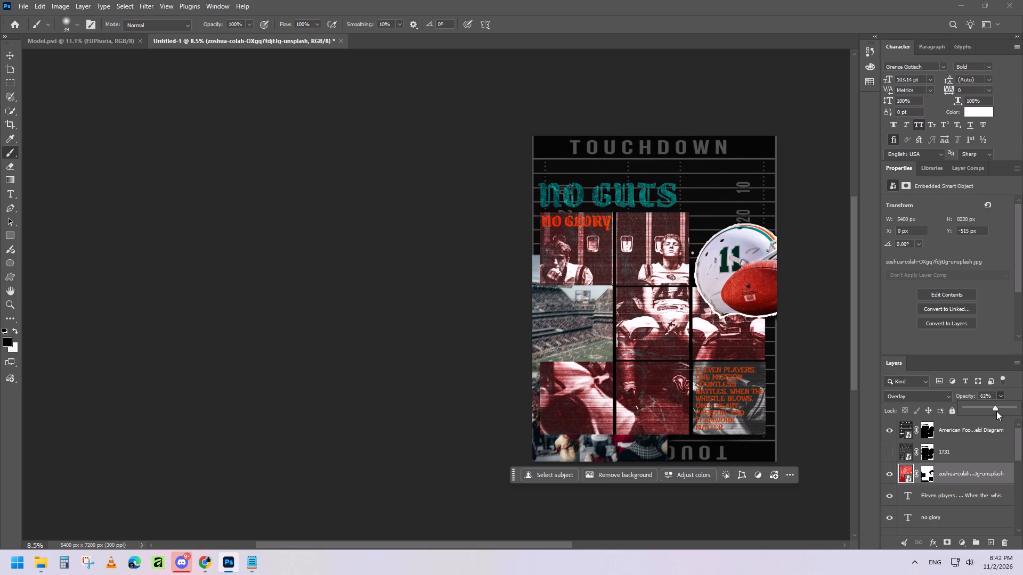
pyautogui.click(1001, 406)
pyautogui.click(1003, 406)
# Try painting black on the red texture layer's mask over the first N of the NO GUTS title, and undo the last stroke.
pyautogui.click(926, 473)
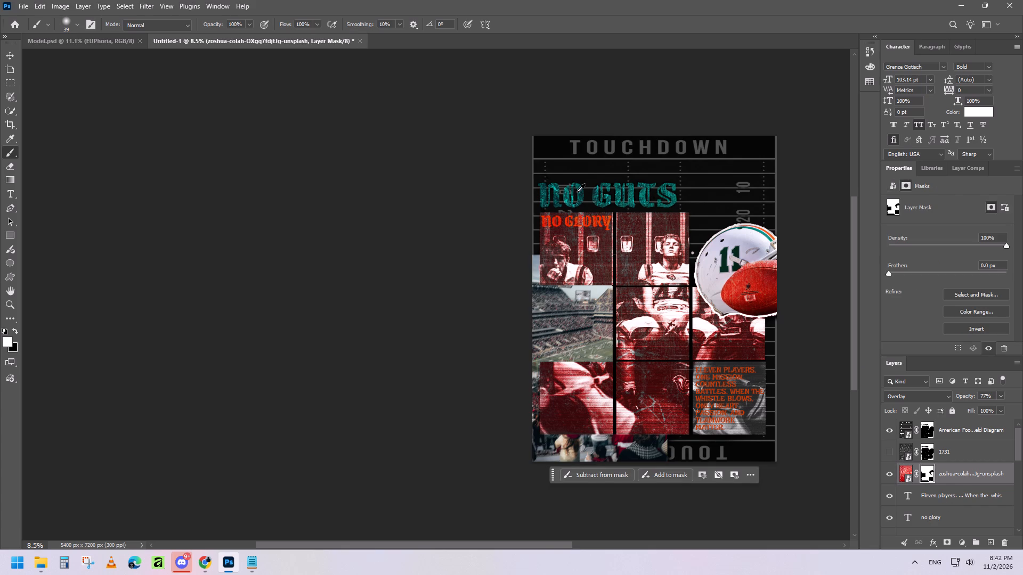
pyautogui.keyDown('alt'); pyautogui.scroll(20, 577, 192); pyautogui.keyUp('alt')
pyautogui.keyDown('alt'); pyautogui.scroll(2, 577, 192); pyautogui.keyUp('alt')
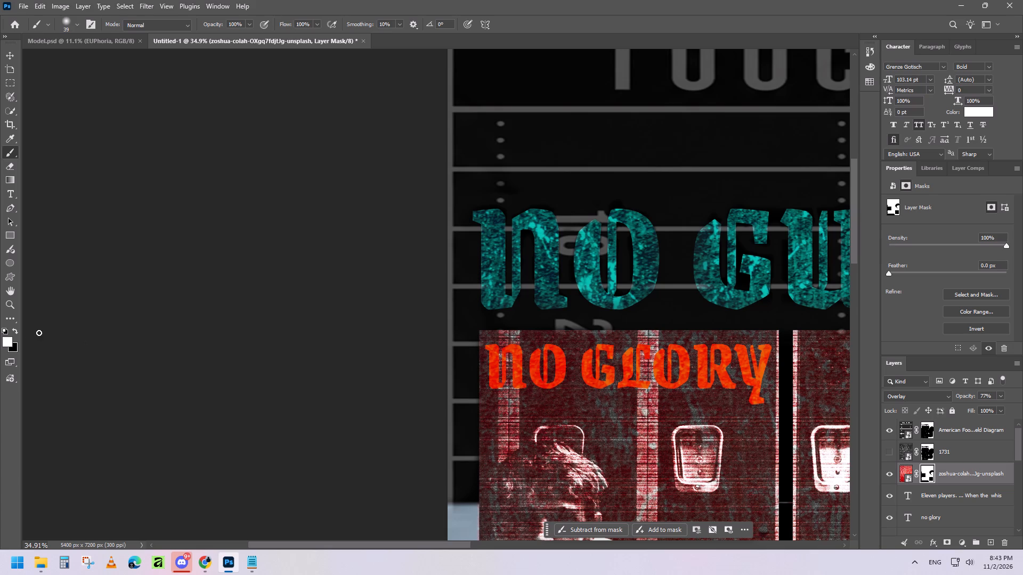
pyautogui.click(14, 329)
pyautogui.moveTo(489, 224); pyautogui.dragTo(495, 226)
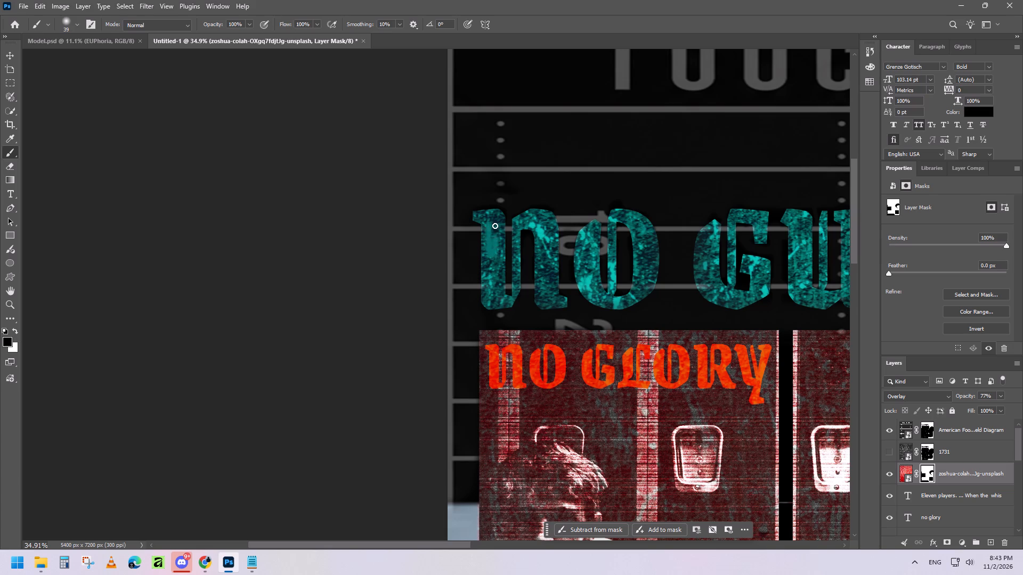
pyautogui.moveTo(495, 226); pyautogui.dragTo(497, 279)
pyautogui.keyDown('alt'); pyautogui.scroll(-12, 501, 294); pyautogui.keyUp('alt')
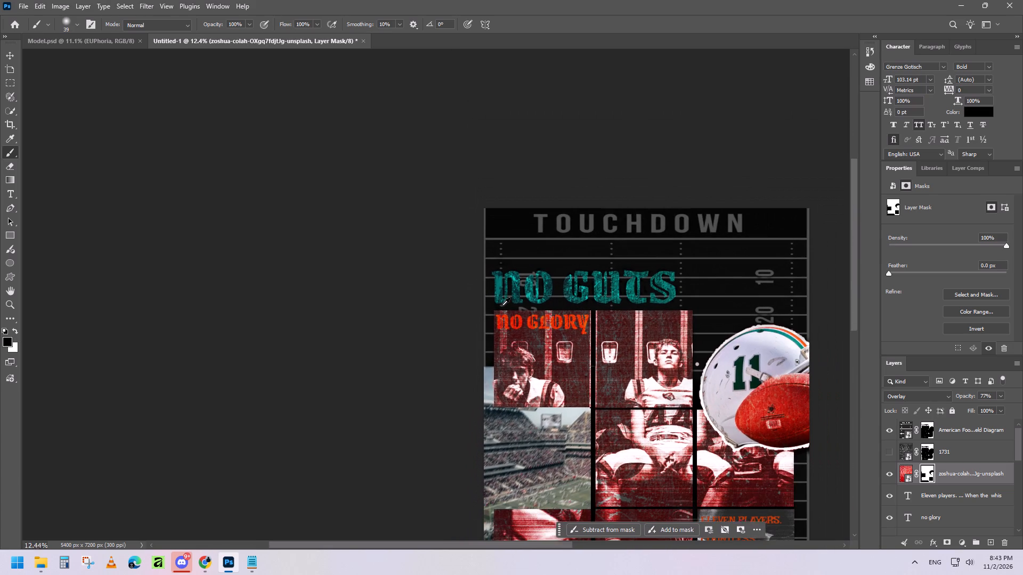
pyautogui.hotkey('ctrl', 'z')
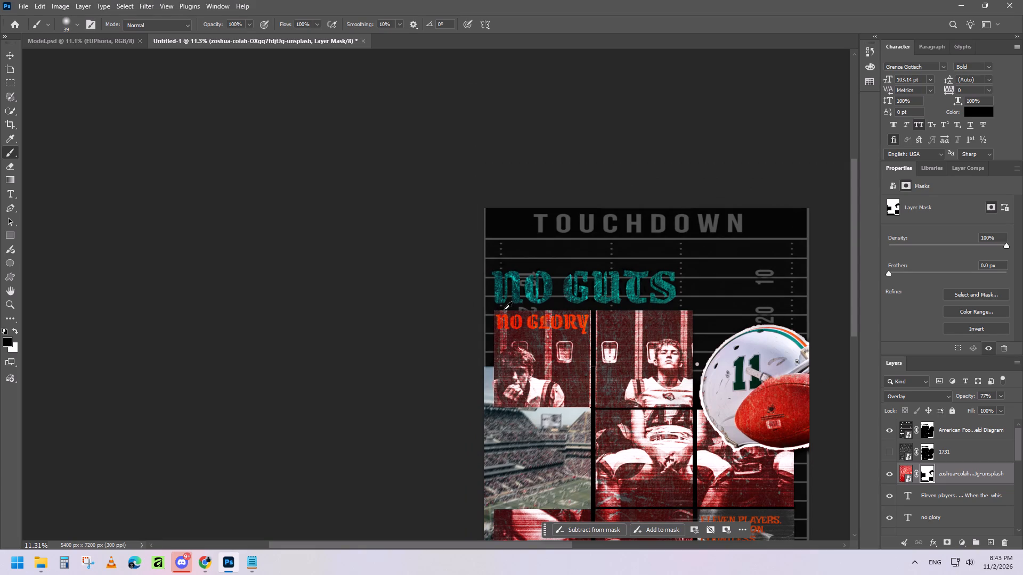
# Save the poster as a Photoshop file named NFL in the Social MEdia > Boxes > Nfl folder.
pyautogui.keyDown('alt'); pyautogui.scroll(-6, 567, 320); pyautogui.keyUp('alt')
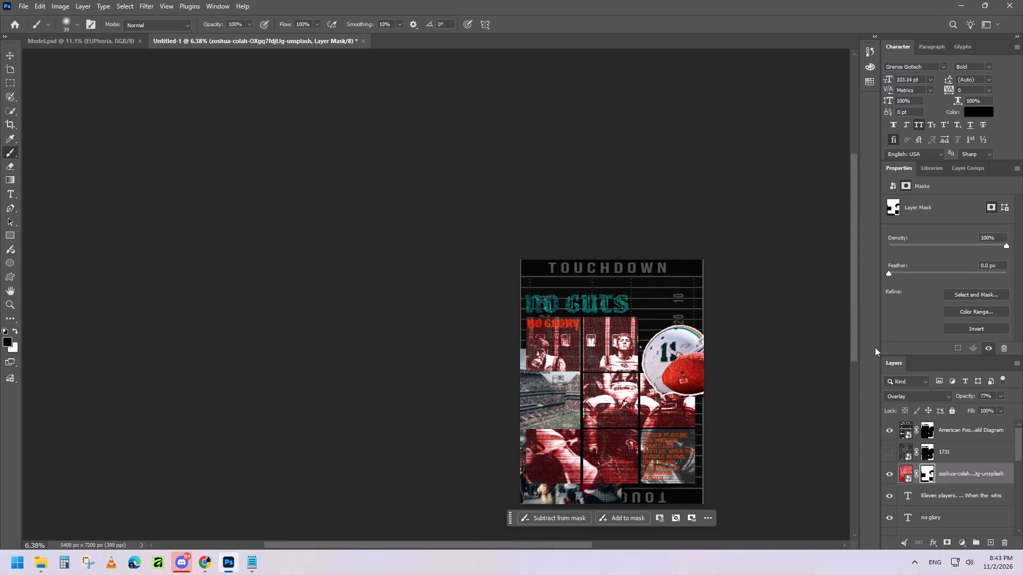
pyautogui.moveTo(527, 545); pyautogui.dragTo(575, 545)
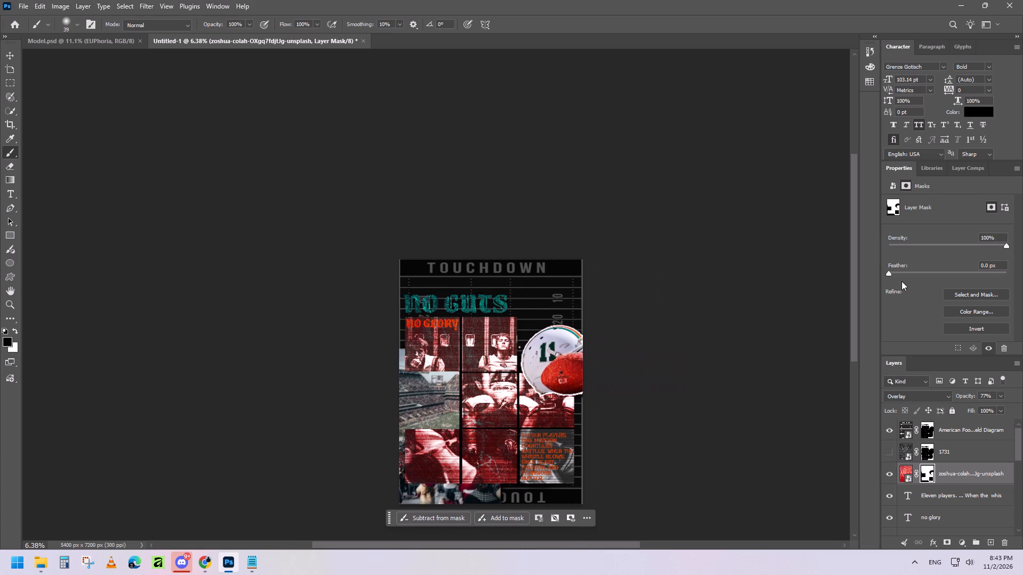
pyautogui.moveTo(850, 286); pyautogui.dragTo(861, 331)
pyautogui.keyDown('alt'); pyautogui.scroll(5, 676, 331); pyautogui.keyUp('alt')
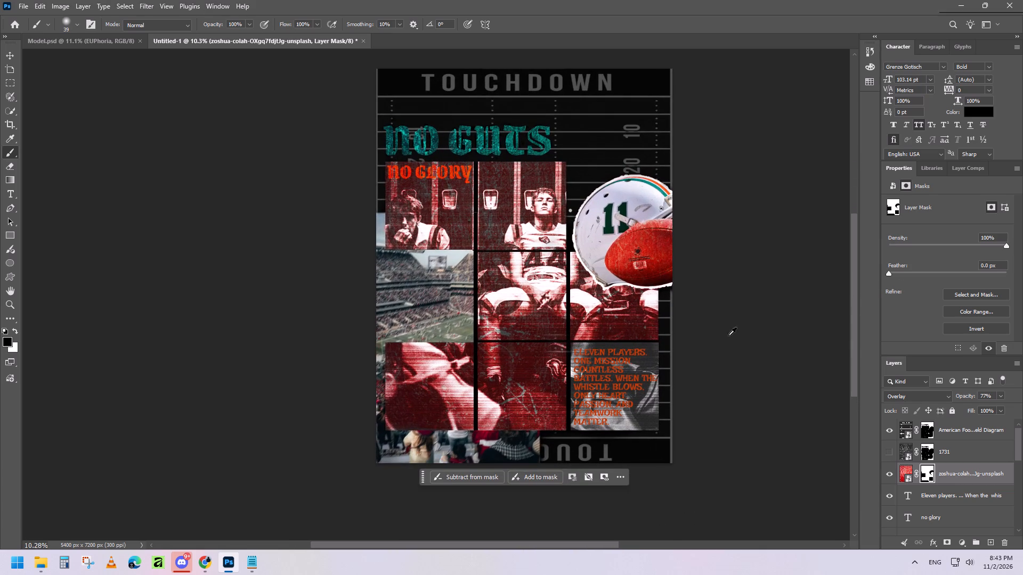
pyautogui.moveTo(851, 313); pyautogui.dragTo(851, 303)
pyautogui.moveTo(591, 543); pyautogui.dragTo(604, 544)
pyautogui.click(19, 9)
pyautogui.click(50, 136)
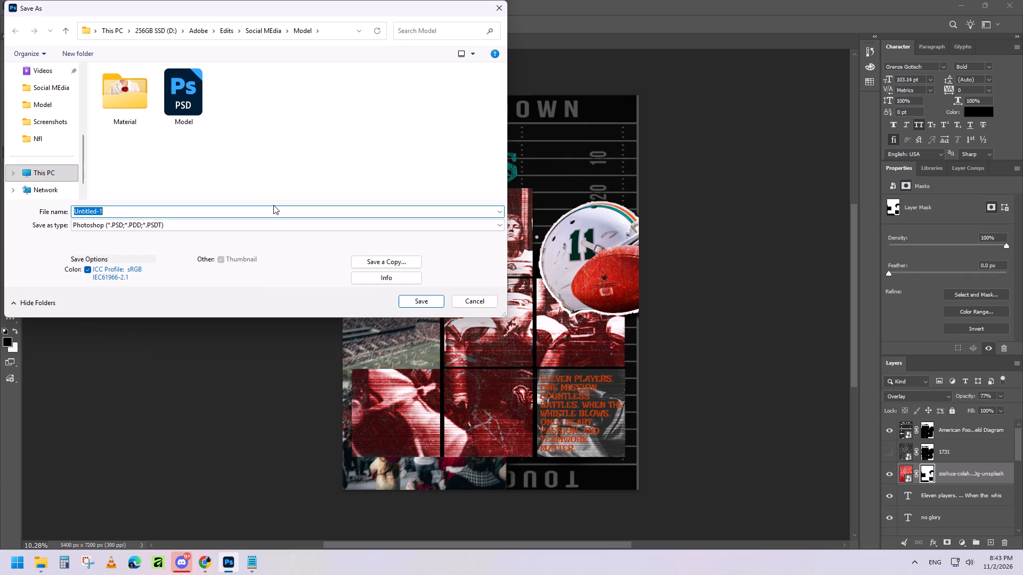
pyautogui.write('NFL')
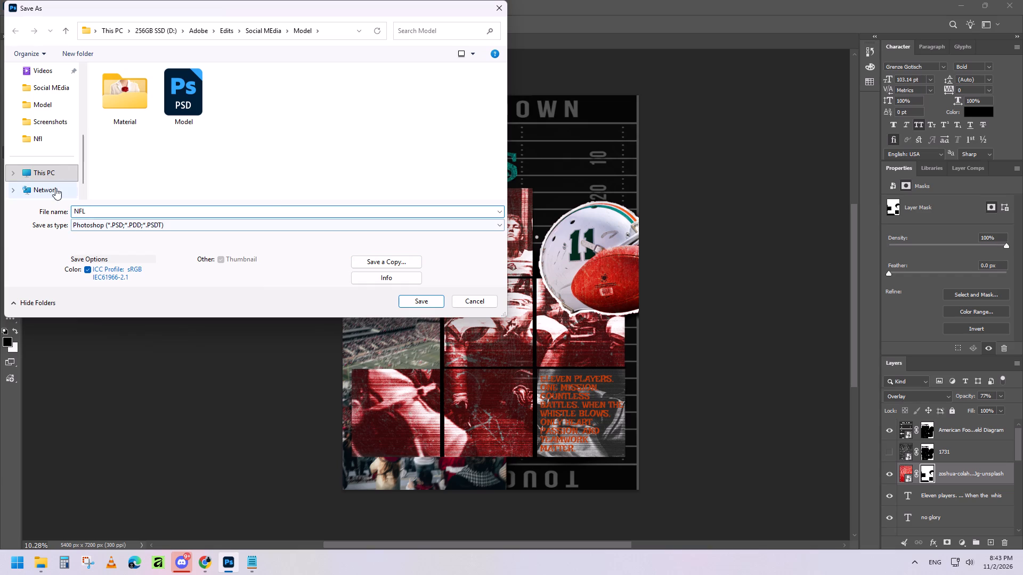
pyautogui.click(260, 30)
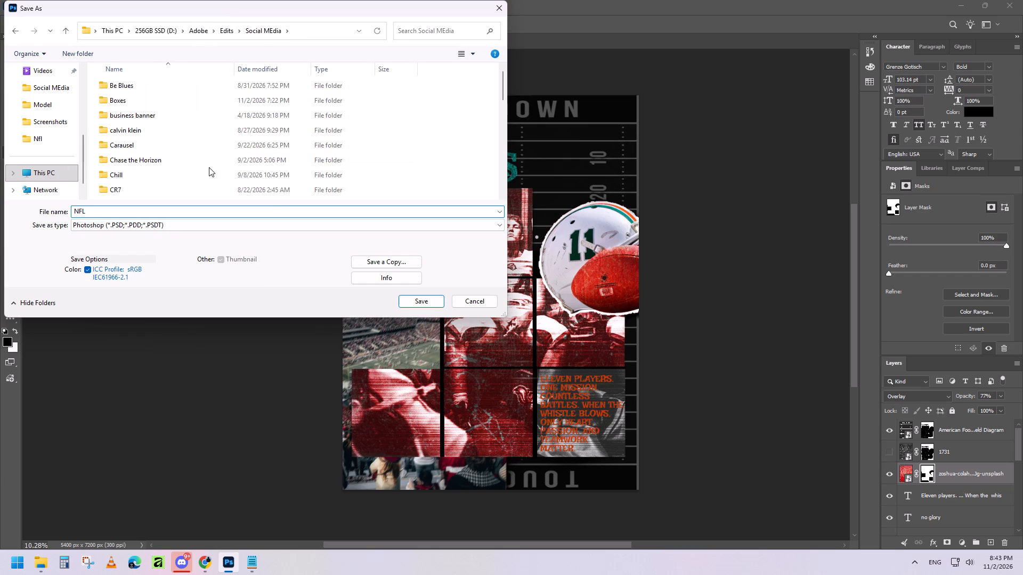
pyautogui.click(187, 171)
pyautogui.press('b')
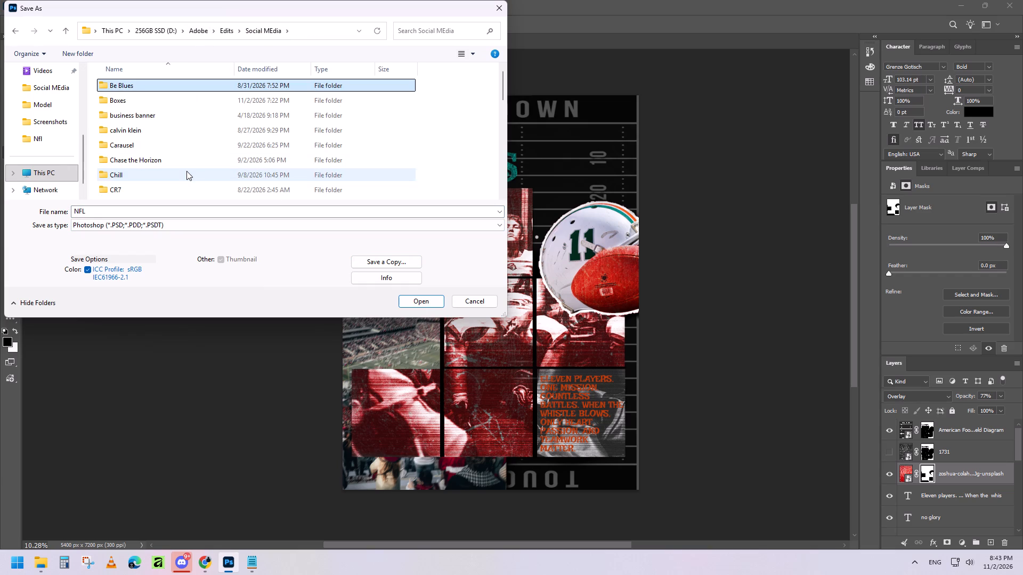
pyautogui.doubleClick(161, 104)
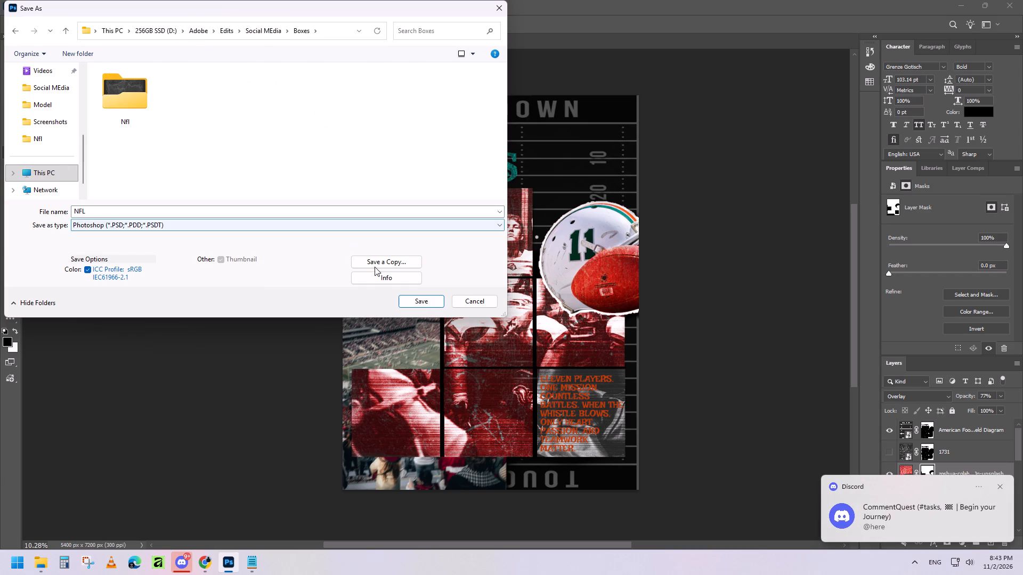
pyautogui.doubleClick(111, 98)
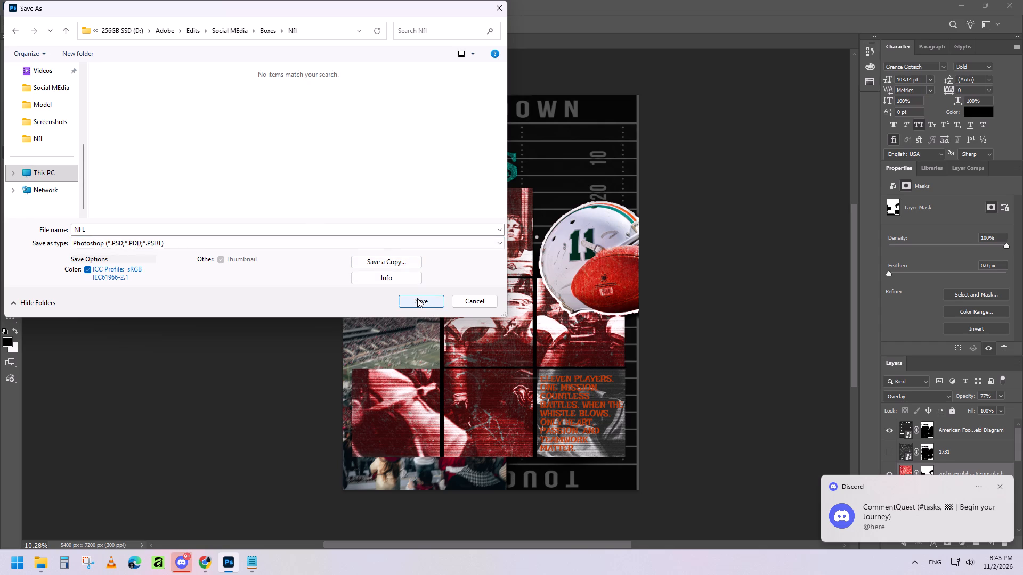
pyautogui.click(417, 298)
pyautogui.click(618, 156)
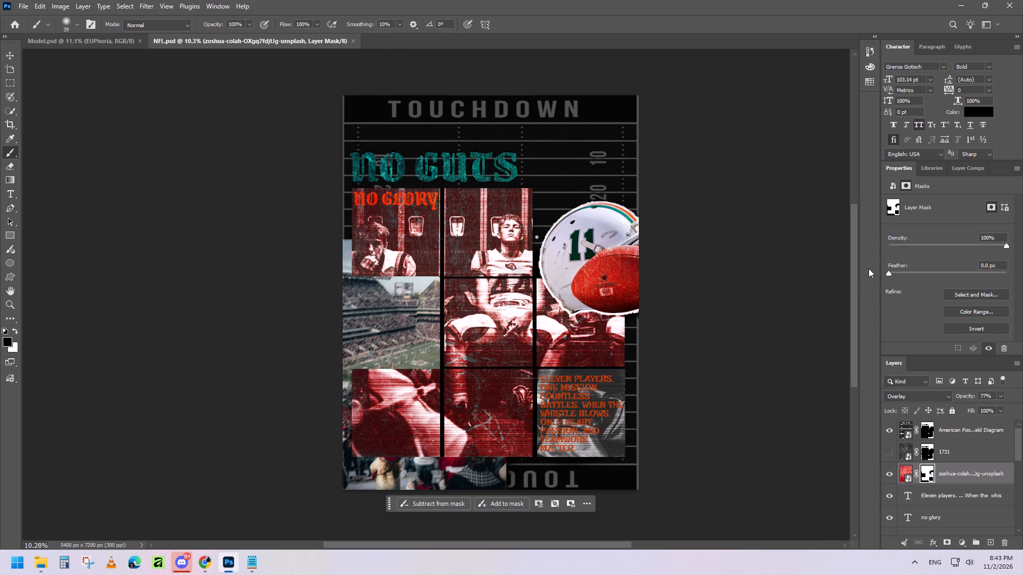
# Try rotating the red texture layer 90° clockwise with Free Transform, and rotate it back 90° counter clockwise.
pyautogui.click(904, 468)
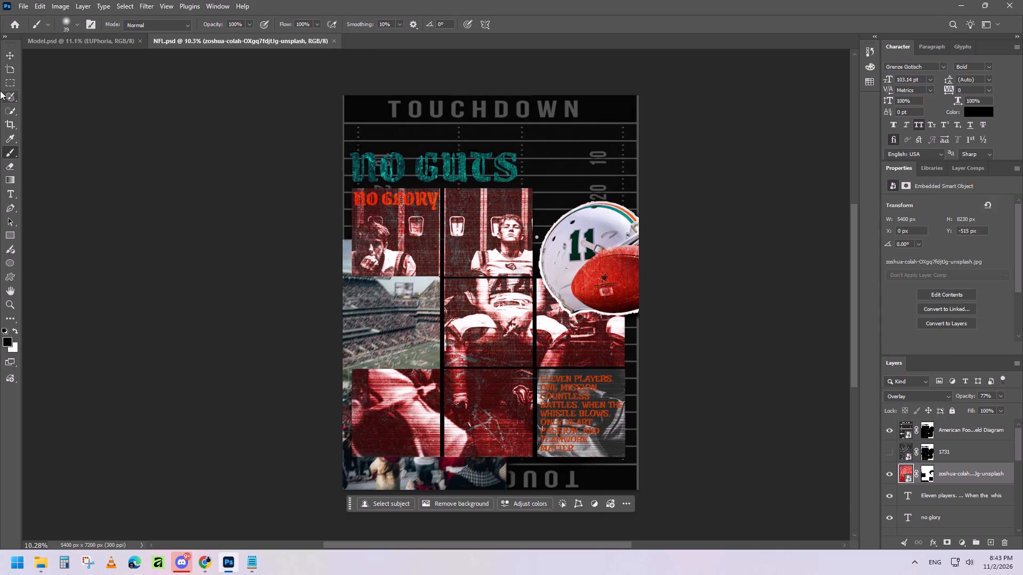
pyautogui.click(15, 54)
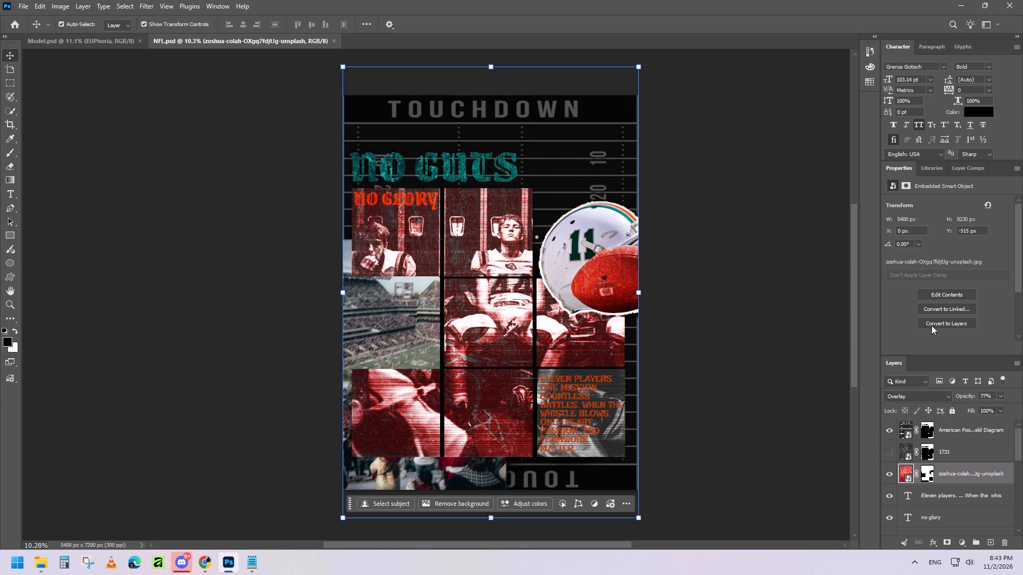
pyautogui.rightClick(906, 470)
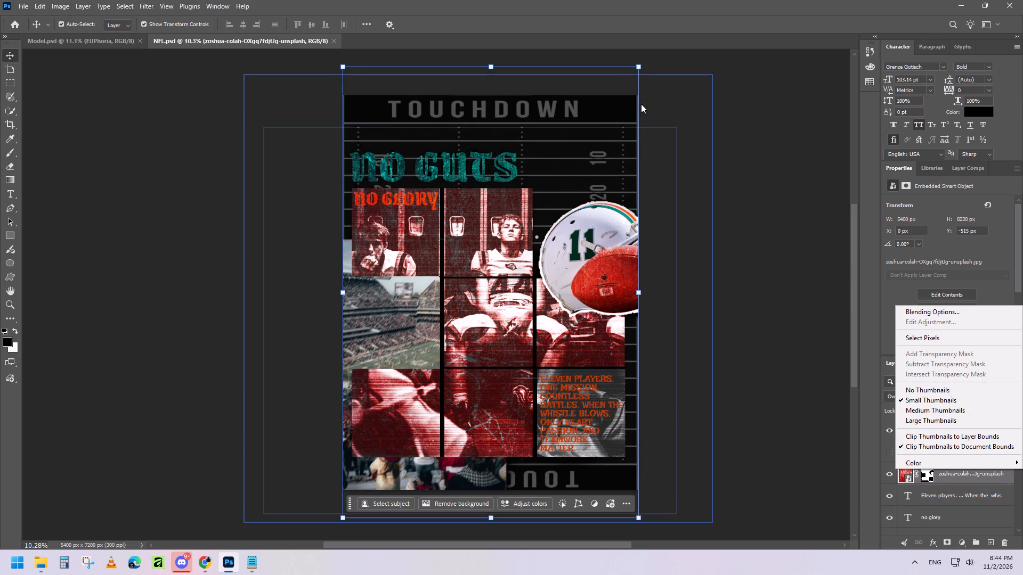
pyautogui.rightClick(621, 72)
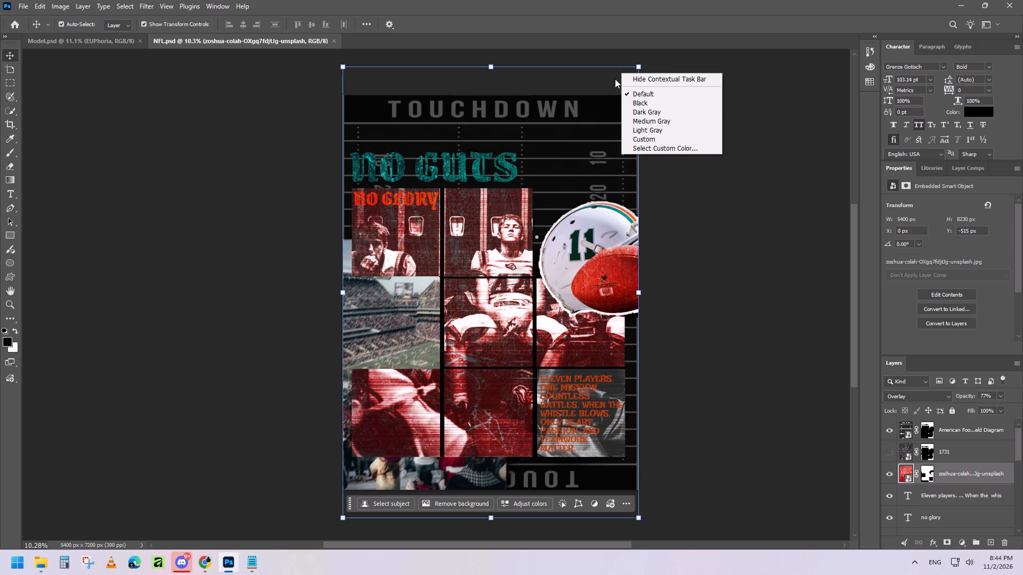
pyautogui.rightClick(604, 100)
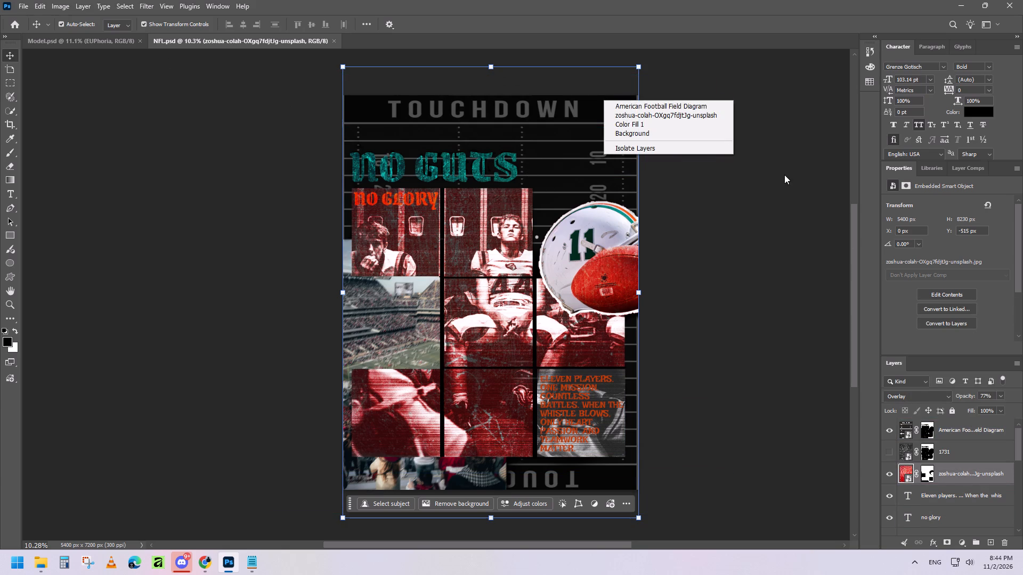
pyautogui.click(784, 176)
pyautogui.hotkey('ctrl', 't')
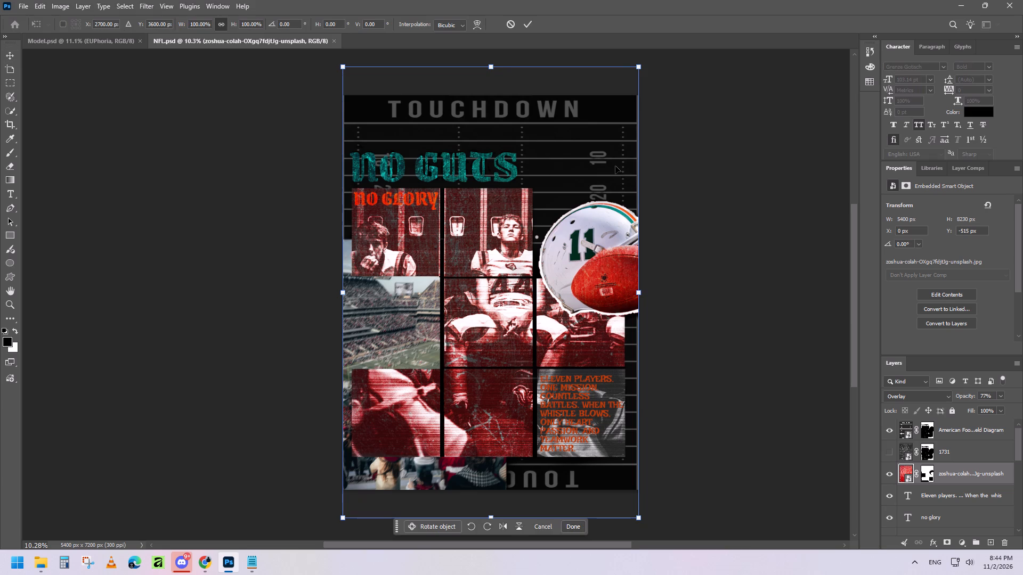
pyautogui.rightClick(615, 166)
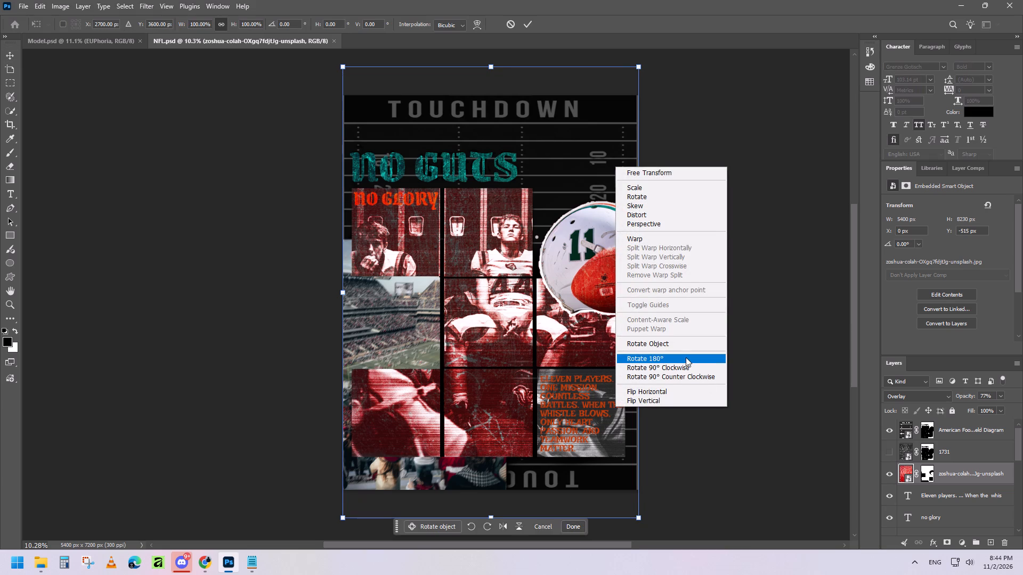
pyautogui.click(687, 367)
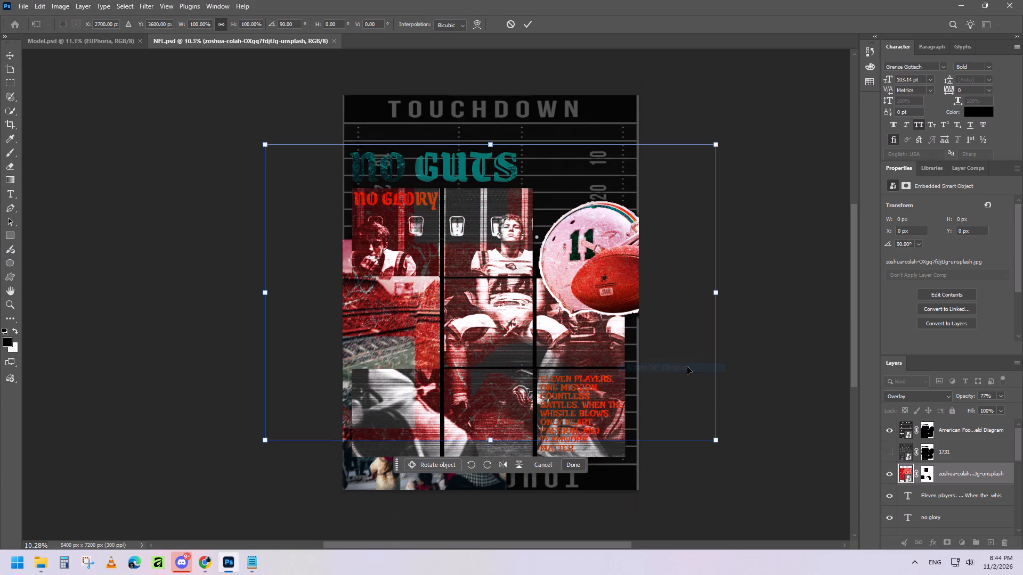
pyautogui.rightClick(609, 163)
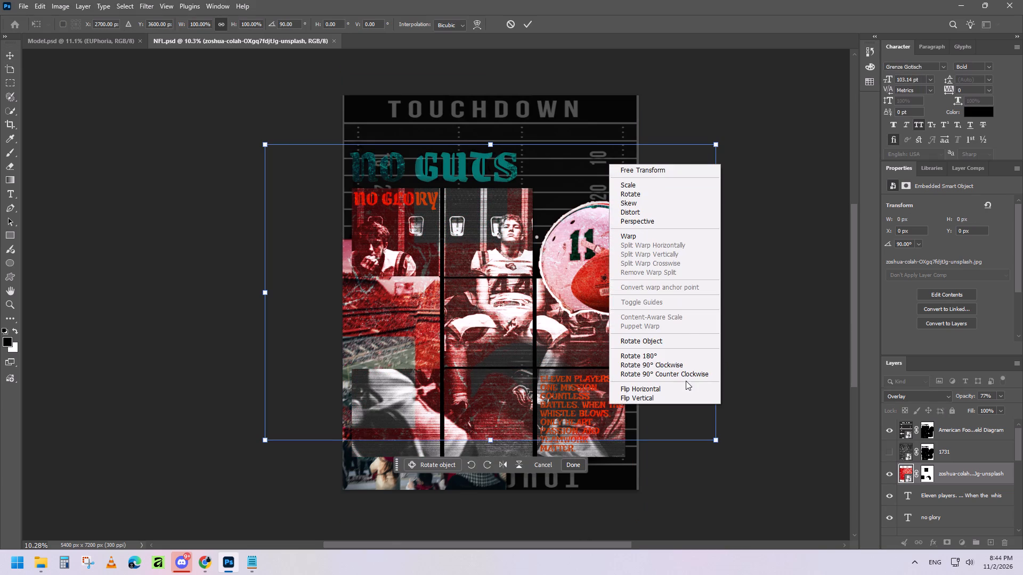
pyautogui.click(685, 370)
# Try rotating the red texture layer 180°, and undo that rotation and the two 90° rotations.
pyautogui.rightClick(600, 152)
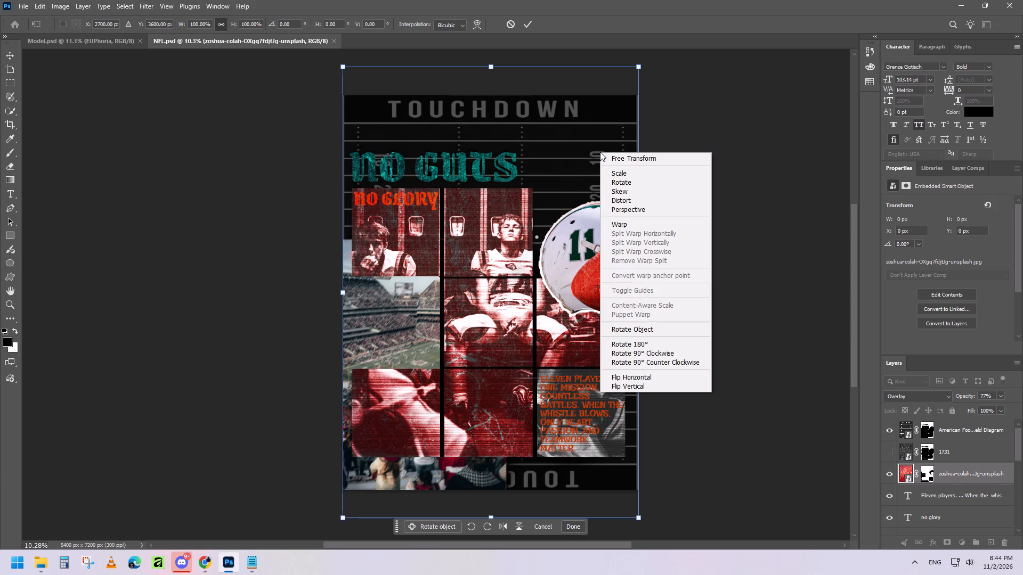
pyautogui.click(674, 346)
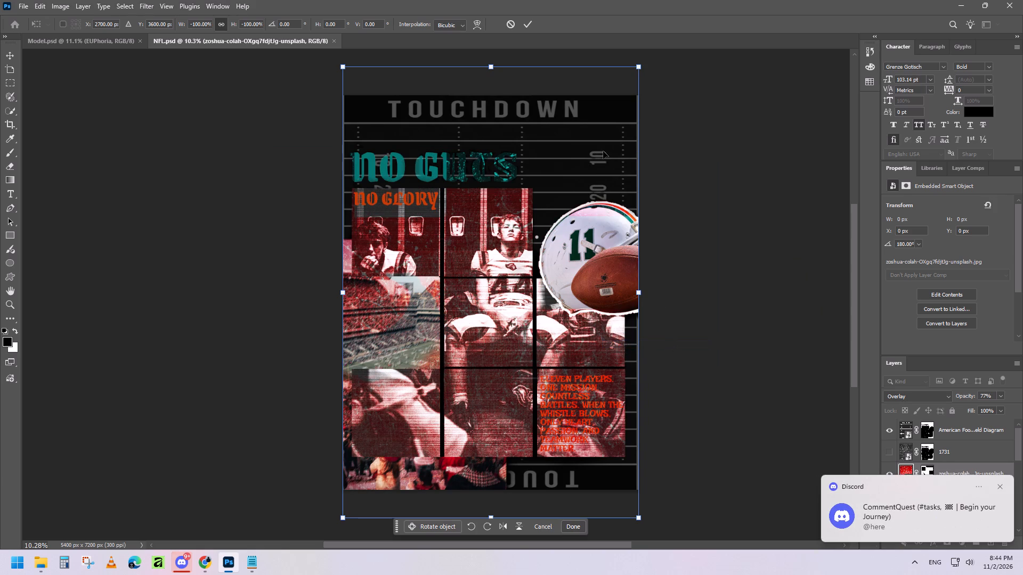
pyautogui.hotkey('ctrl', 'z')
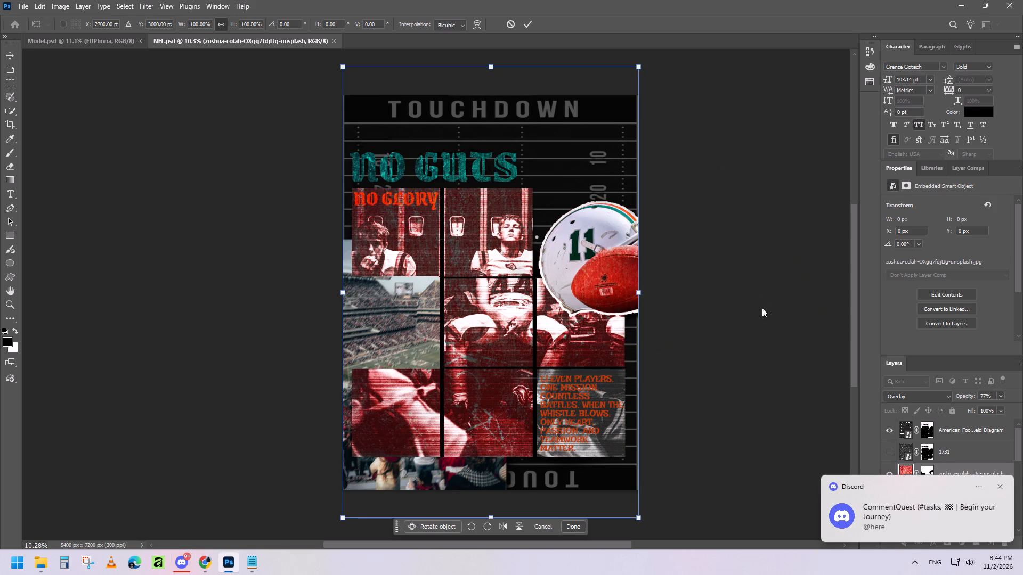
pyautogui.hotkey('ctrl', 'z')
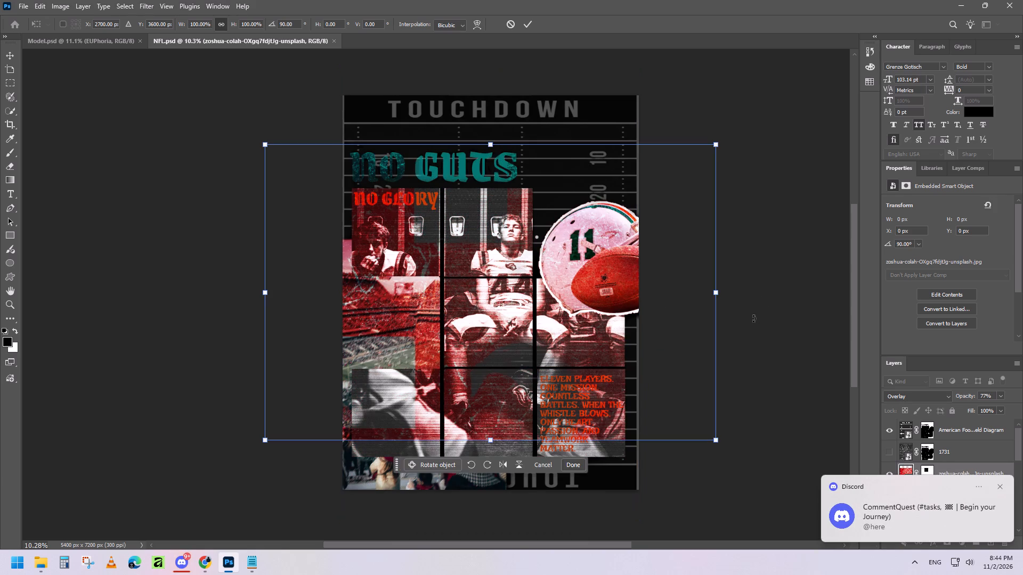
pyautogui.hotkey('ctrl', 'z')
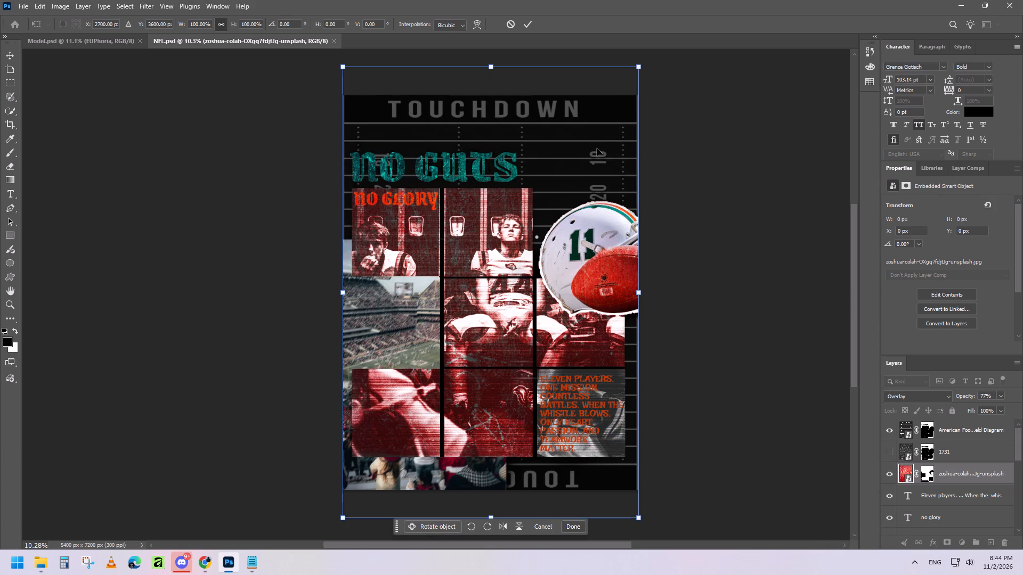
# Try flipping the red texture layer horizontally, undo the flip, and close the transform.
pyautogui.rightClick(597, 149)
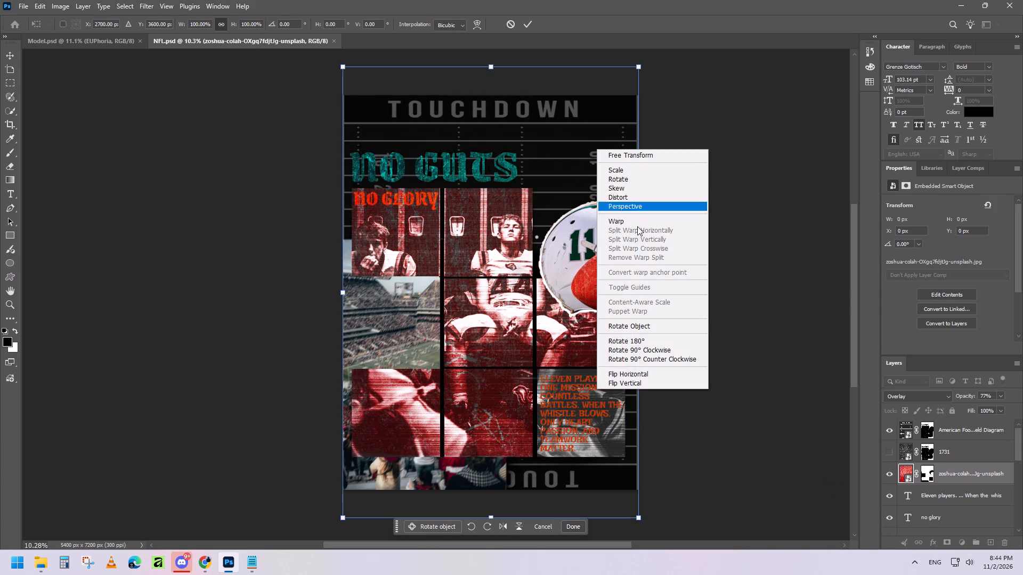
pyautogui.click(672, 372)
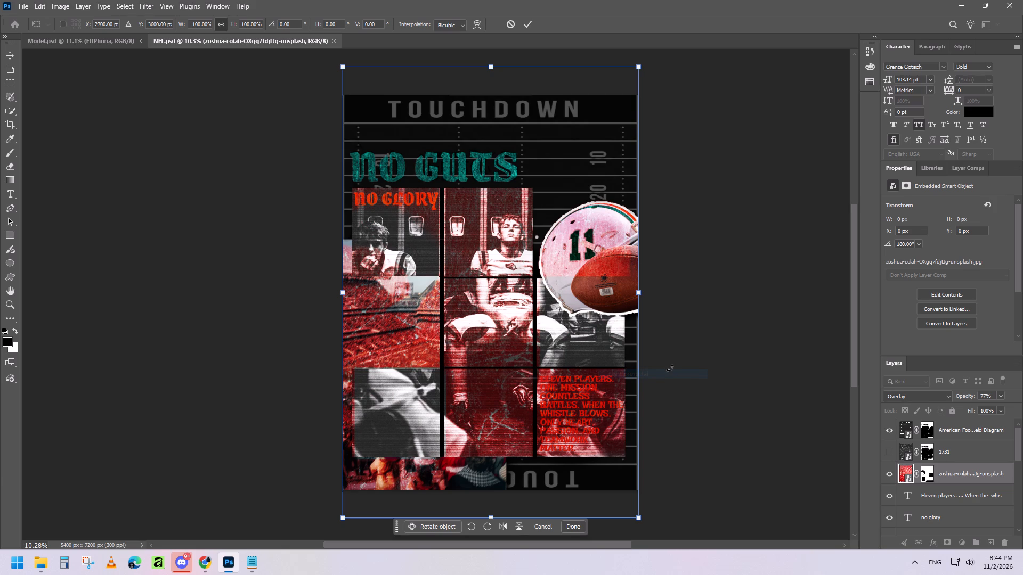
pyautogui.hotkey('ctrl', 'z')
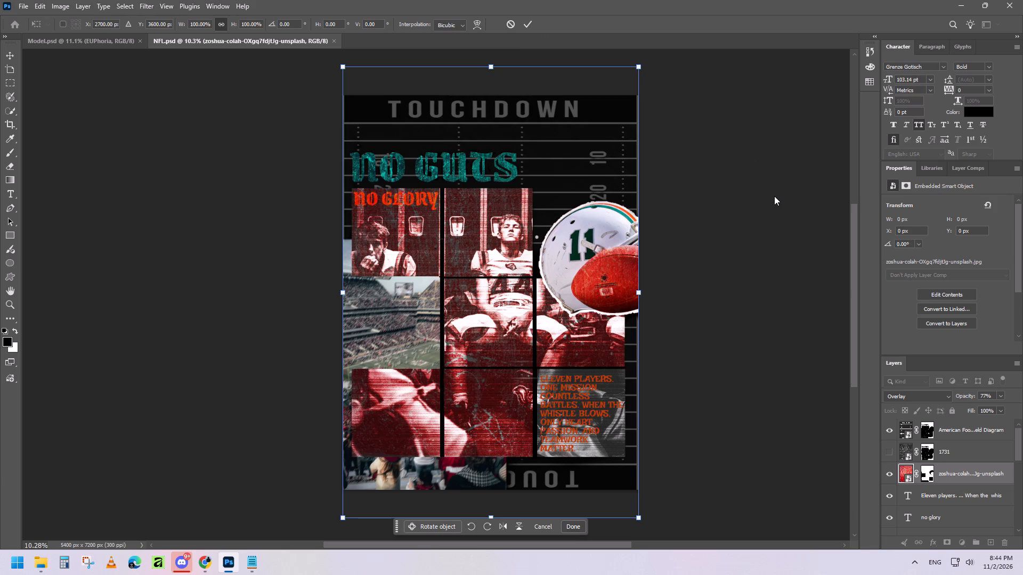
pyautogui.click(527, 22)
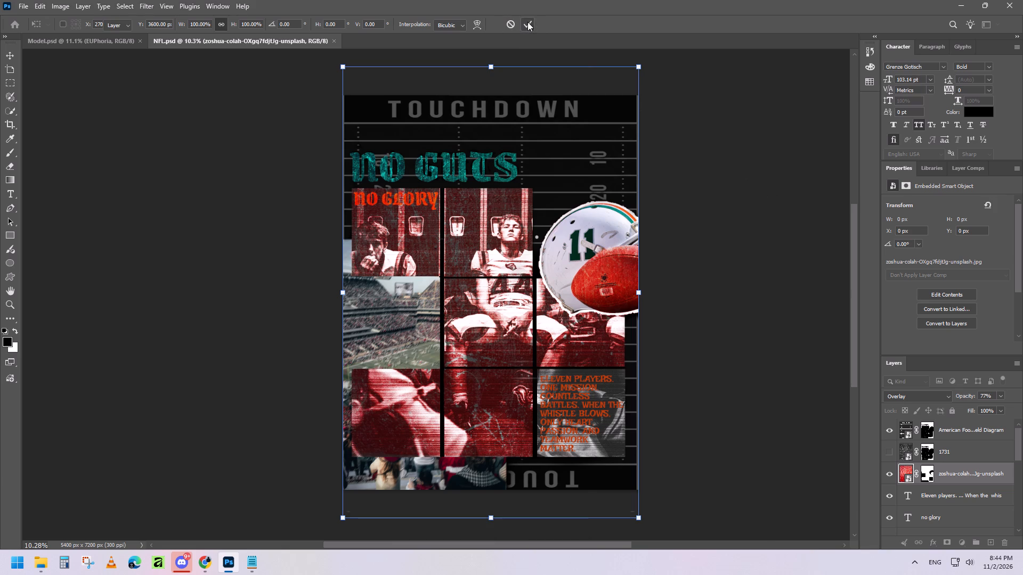
# Mask the red texture off the NO GUTS title by painting black on its layer mask with a 910 px soft brush.
pyautogui.click(929, 474)
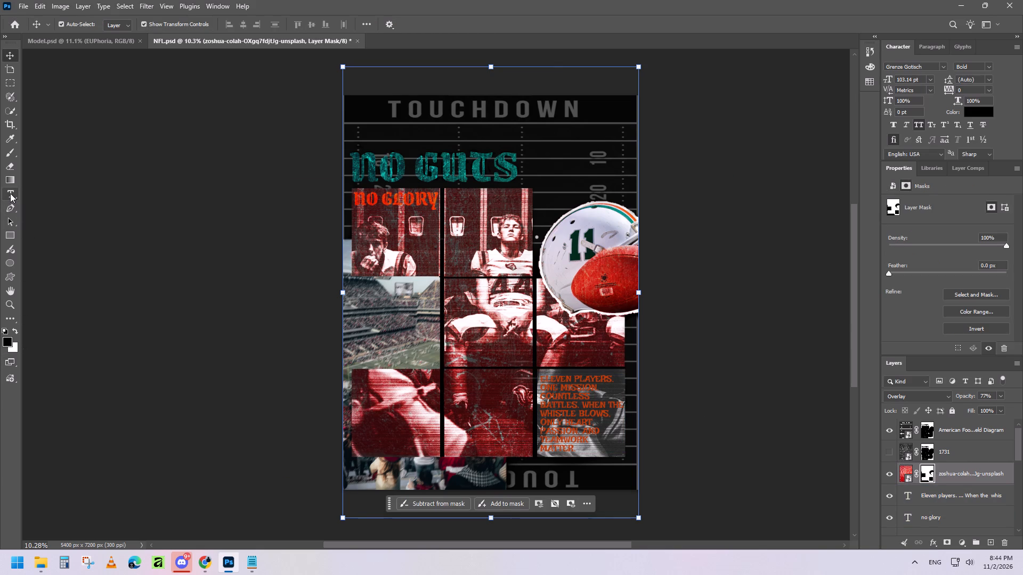
pyautogui.click(11, 153)
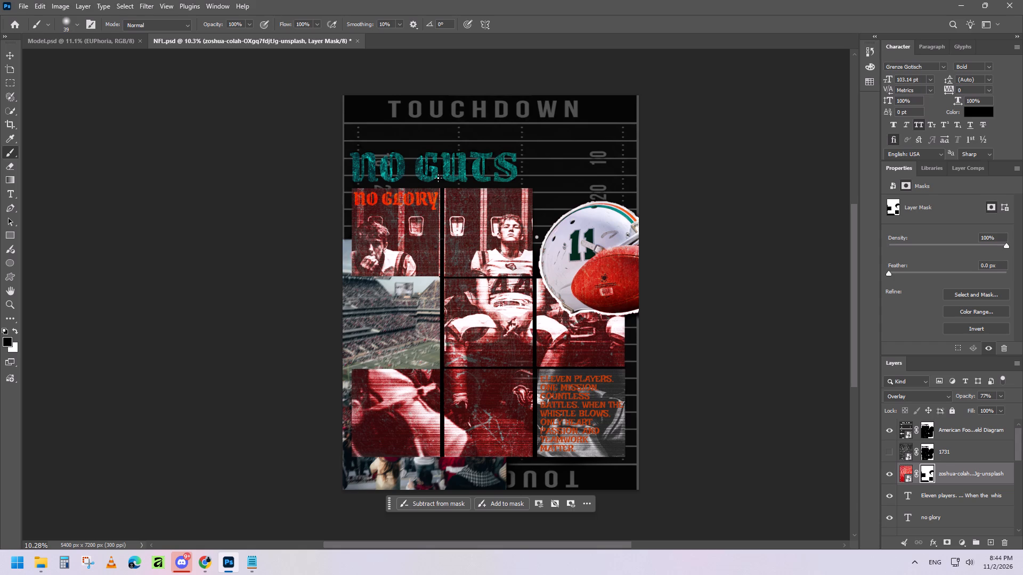
pyautogui.keyDown('alt'); pyautogui.scroll(8, 439, 169); pyautogui.keyUp('alt')
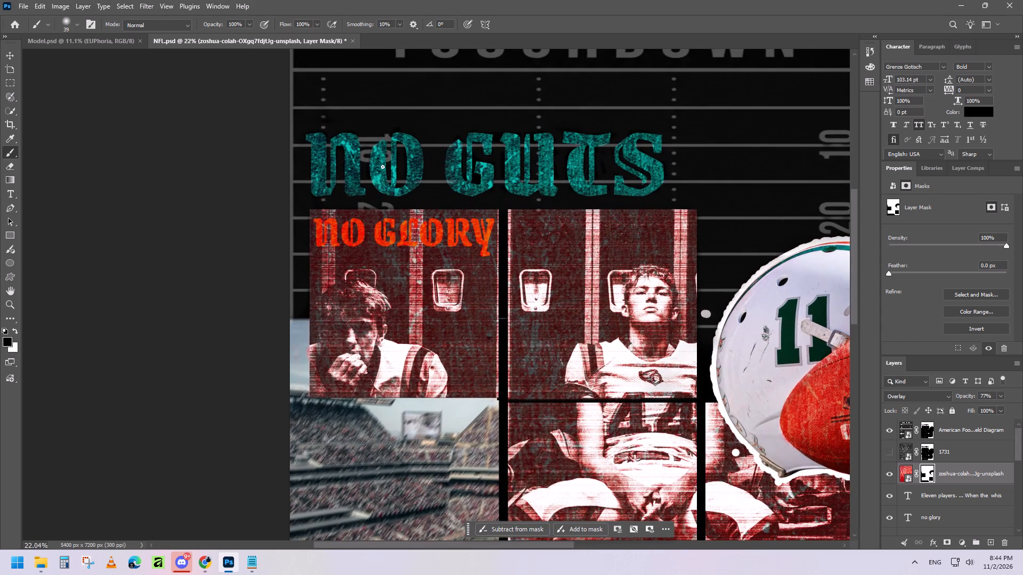
pyautogui.keyDown('alt'); pyautogui.moveTo(383, 174); pyautogui.dragTo(436, 176, button='right'); pyautogui.keyUp('alt')
pyautogui.scroll(-3, 423, 224)
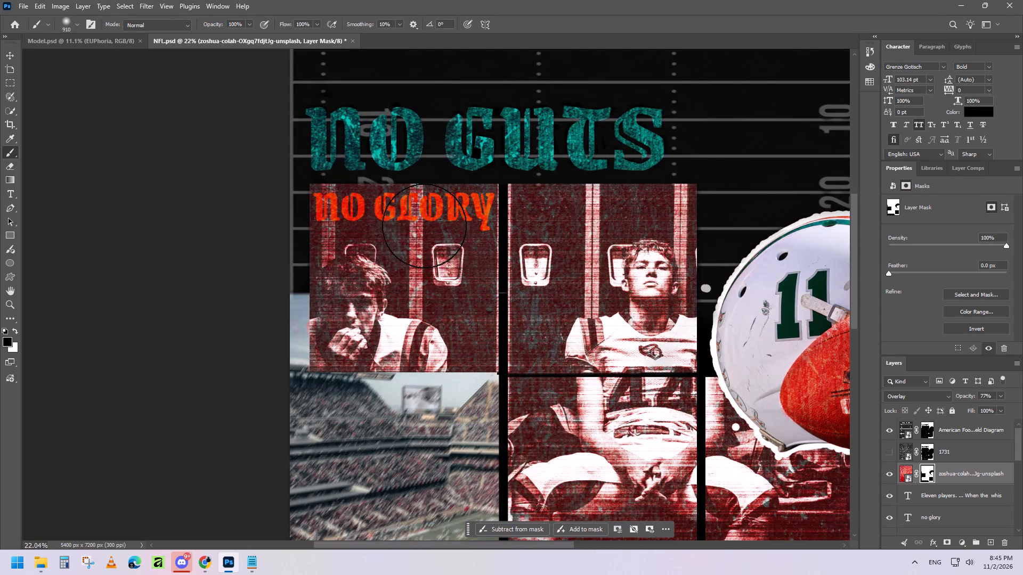
pyautogui.keyDown('alt'); pyautogui.scroll(-3, 421, 219); pyautogui.keyUp('alt')
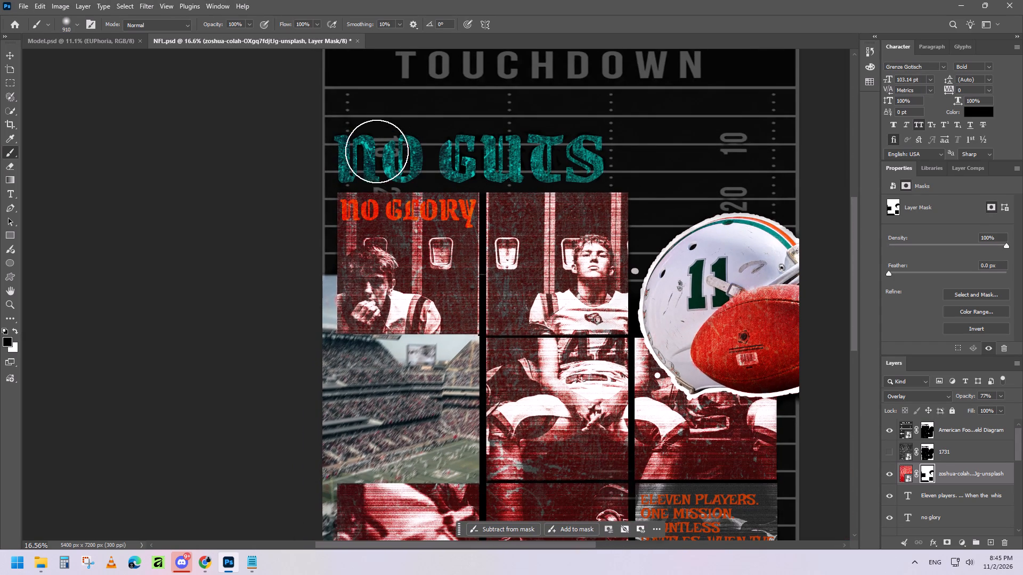
pyautogui.moveTo(355, 140); pyautogui.dragTo(614, 140)
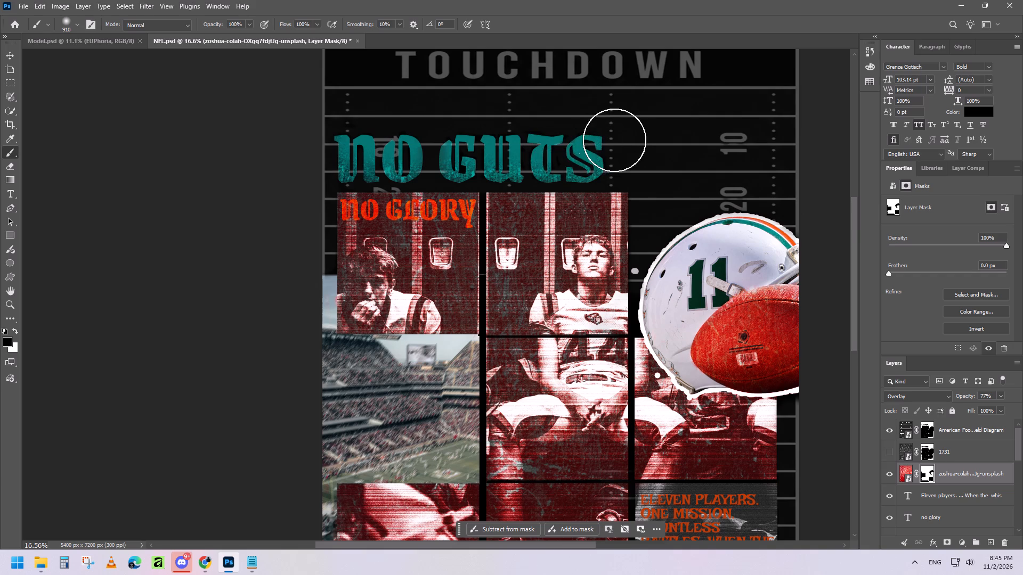
pyautogui.moveTo(614, 140); pyautogui.dragTo(343, 136)
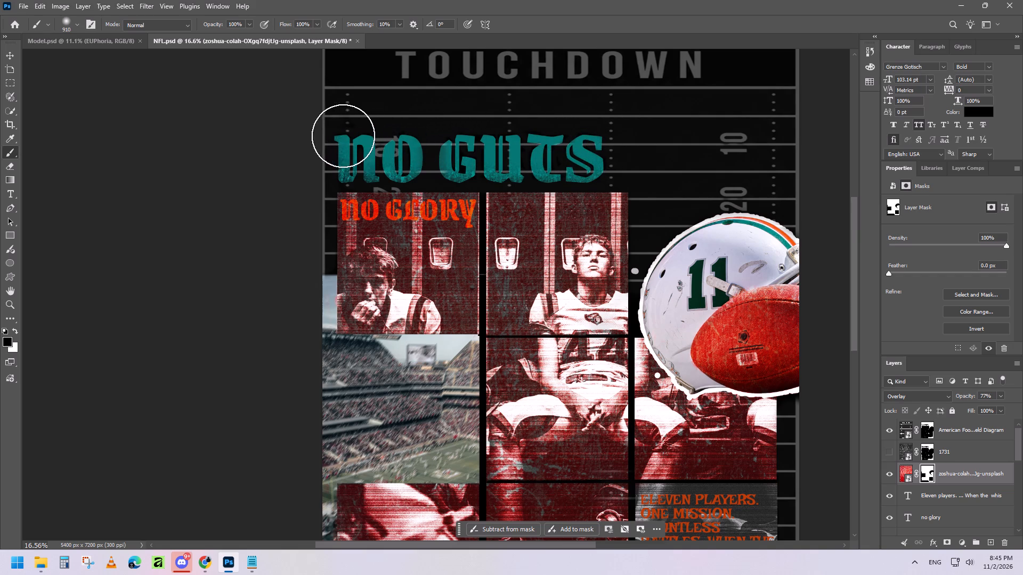
pyautogui.moveTo(343, 136); pyautogui.dragTo(571, 135)
pyautogui.keyDown('alt'); pyautogui.scroll(-4, 612, 177); pyautogui.keyUp('alt')
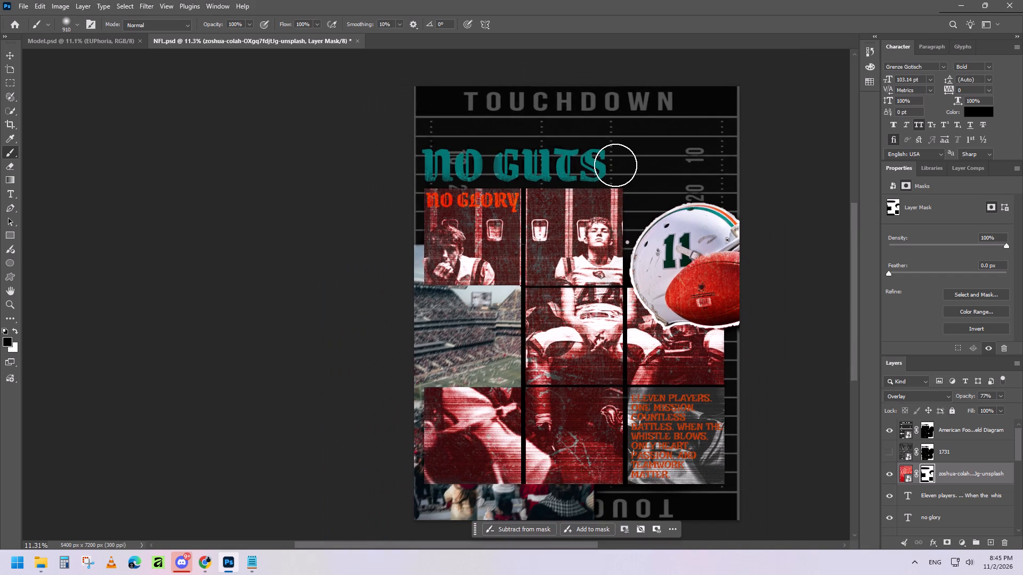
pyautogui.moveTo(599, 164); pyautogui.dragTo(423, 160)
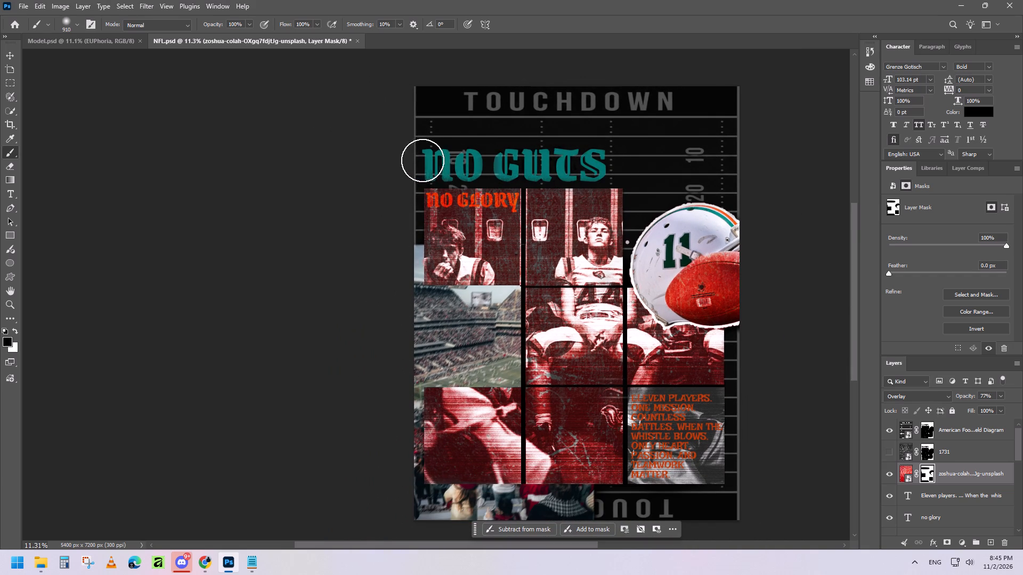
pyautogui.moveTo(423, 160); pyautogui.dragTo(439, 161)
pyautogui.moveTo(439, 161); pyautogui.dragTo(427, 160)
pyautogui.moveTo(428, 159); pyautogui.dragTo(538, 159)
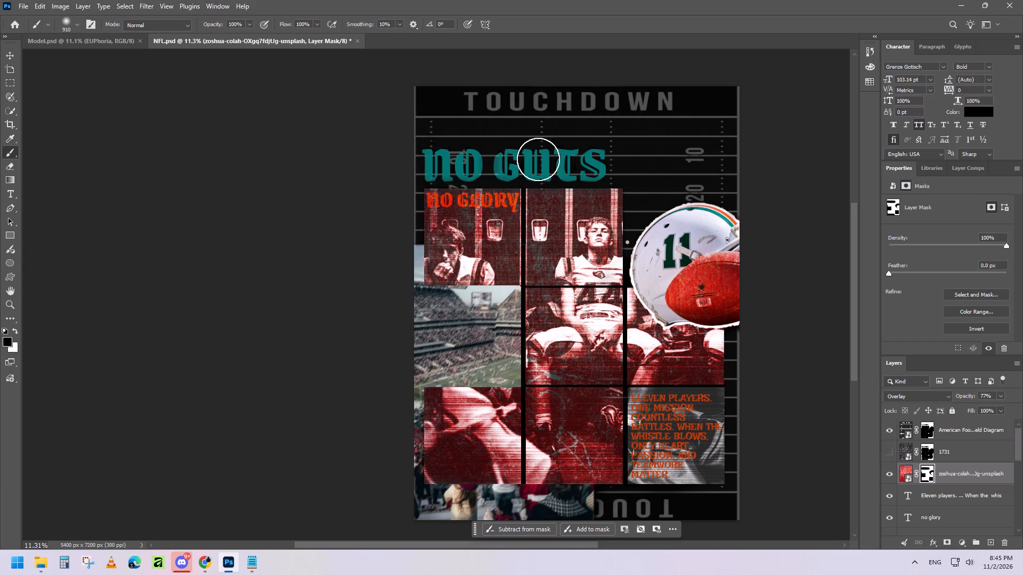
pyautogui.moveTo(538, 159); pyautogui.dragTo(421, 160)
pyautogui.moveTo(421, 160); pyautogui.dragTo(425, 163)
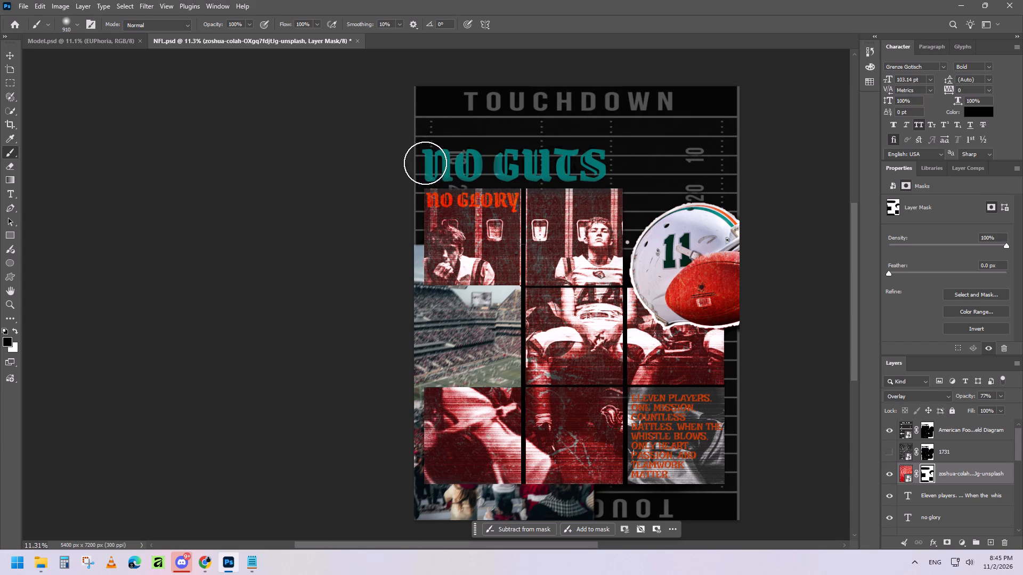
pyautogui.moveTo(425, 163); pyautogui.dragTo(624, 163)
pyautogui.keyDown('alt'); pyautogui.scroll(-5, 610, 163); pyautogui.keyUp('alt')
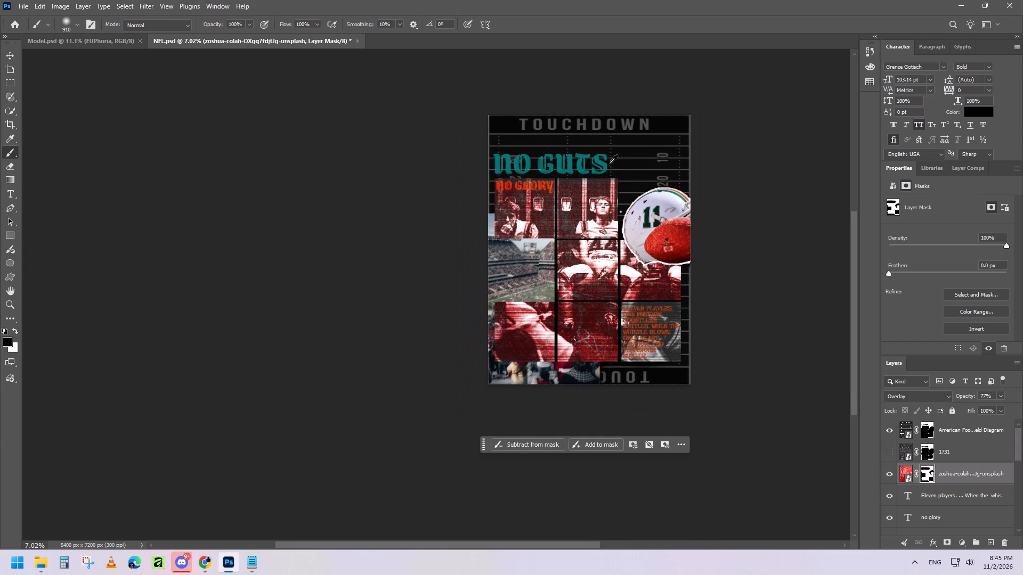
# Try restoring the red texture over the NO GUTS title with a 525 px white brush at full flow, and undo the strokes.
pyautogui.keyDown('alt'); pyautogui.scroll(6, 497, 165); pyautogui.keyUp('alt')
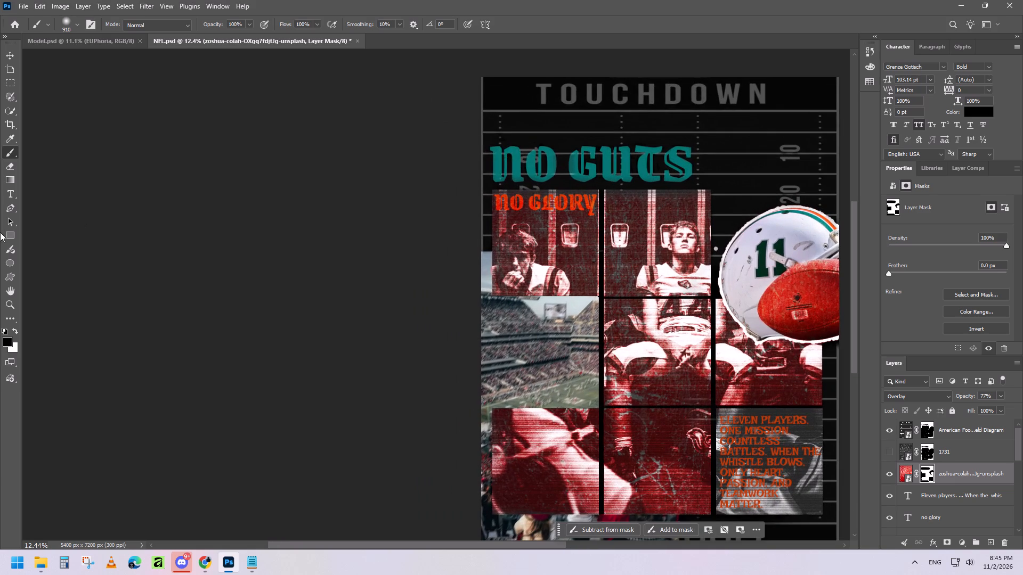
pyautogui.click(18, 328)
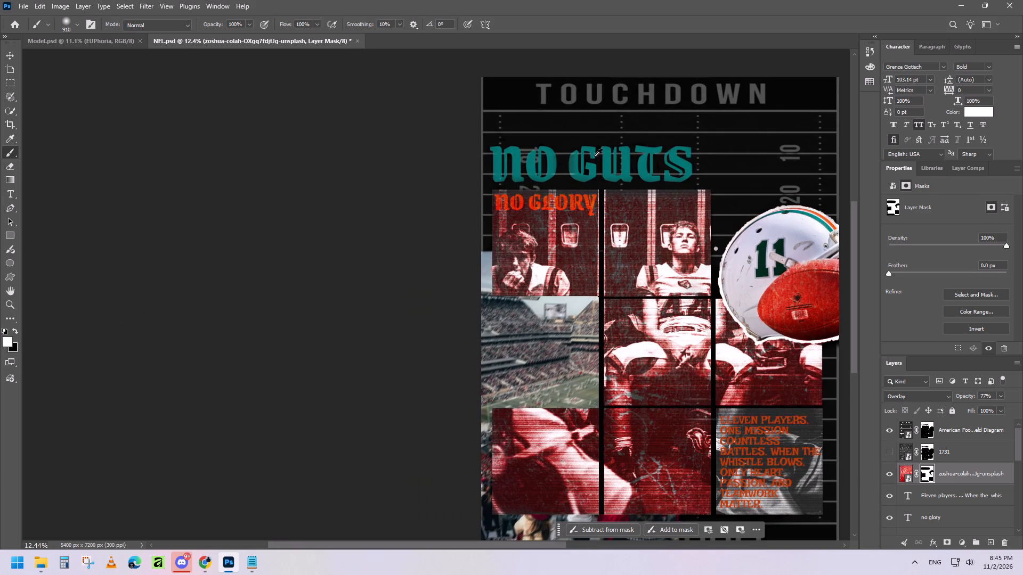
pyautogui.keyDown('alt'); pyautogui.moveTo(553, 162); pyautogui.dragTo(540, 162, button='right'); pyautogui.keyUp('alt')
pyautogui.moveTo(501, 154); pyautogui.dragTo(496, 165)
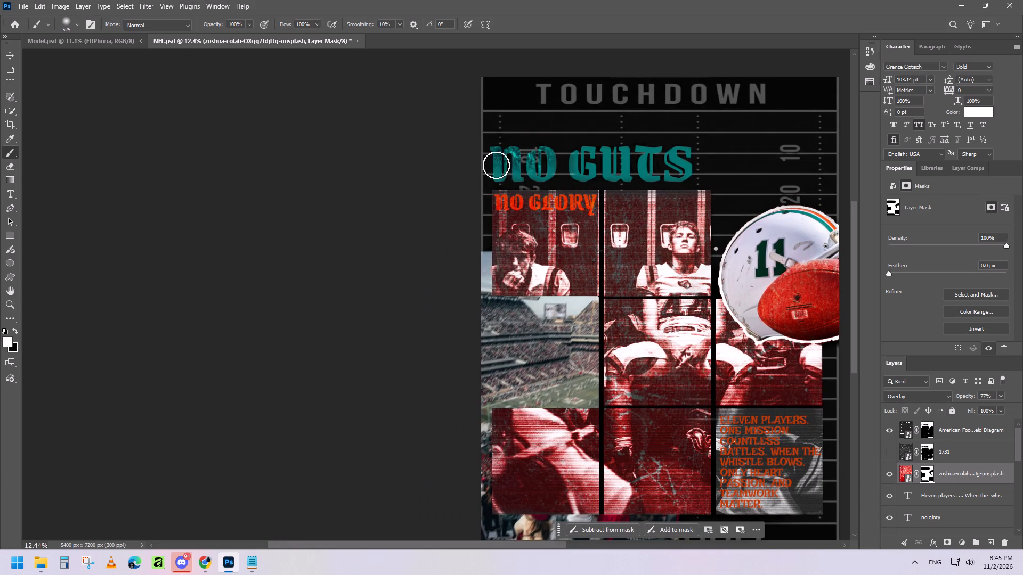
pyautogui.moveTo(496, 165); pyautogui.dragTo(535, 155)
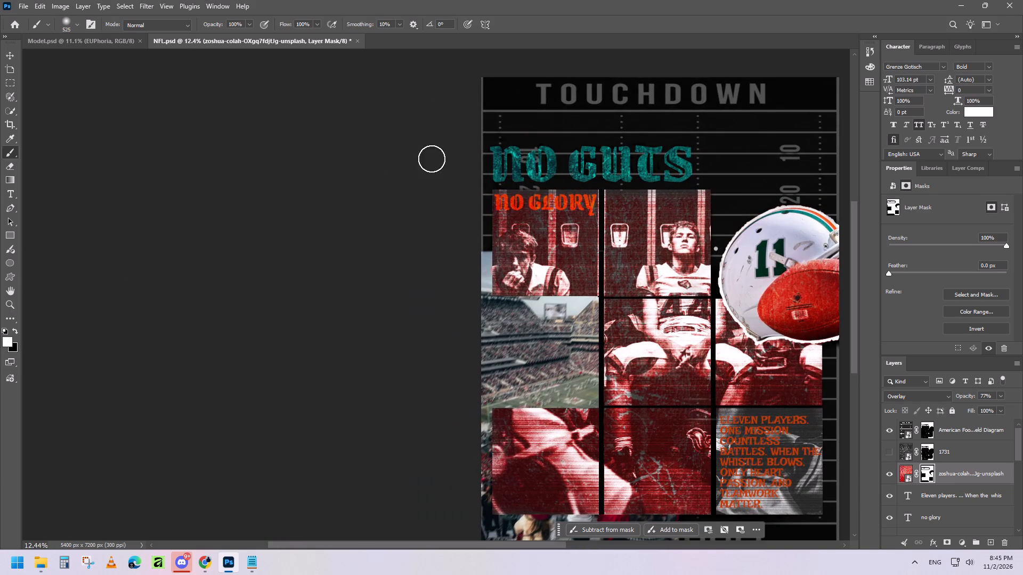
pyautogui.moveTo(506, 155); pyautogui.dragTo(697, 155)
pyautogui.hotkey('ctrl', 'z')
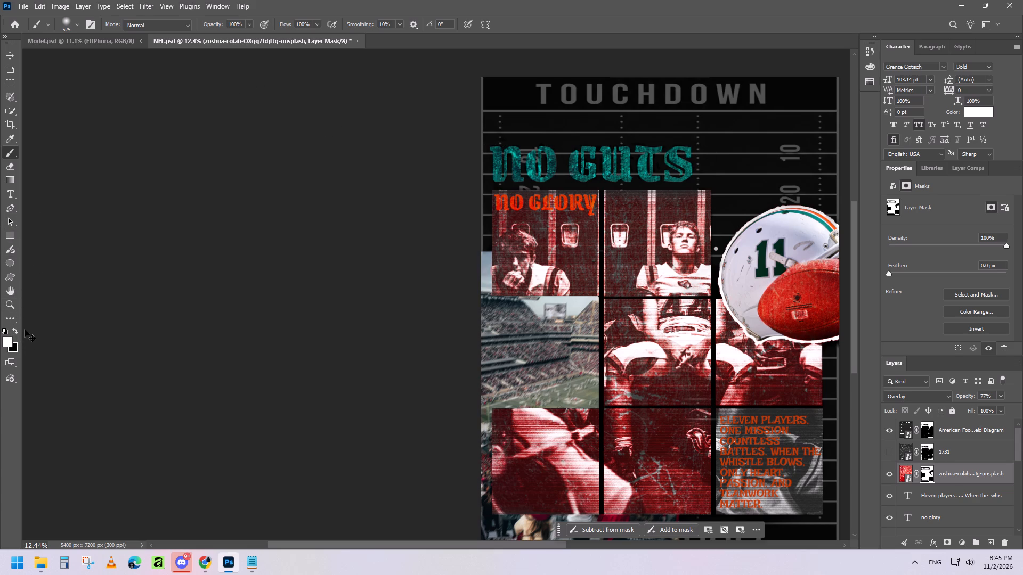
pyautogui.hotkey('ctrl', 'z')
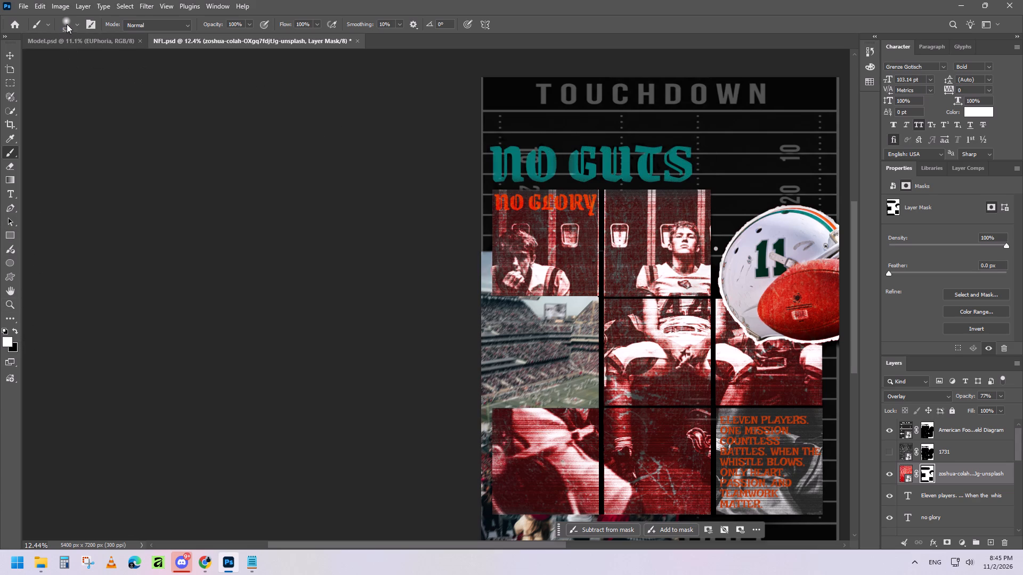
# Lower the brush flow to 17% and paint white on the mask to bring the texture back faintly over NO GUTS.
pyautogui.click(67, 23)
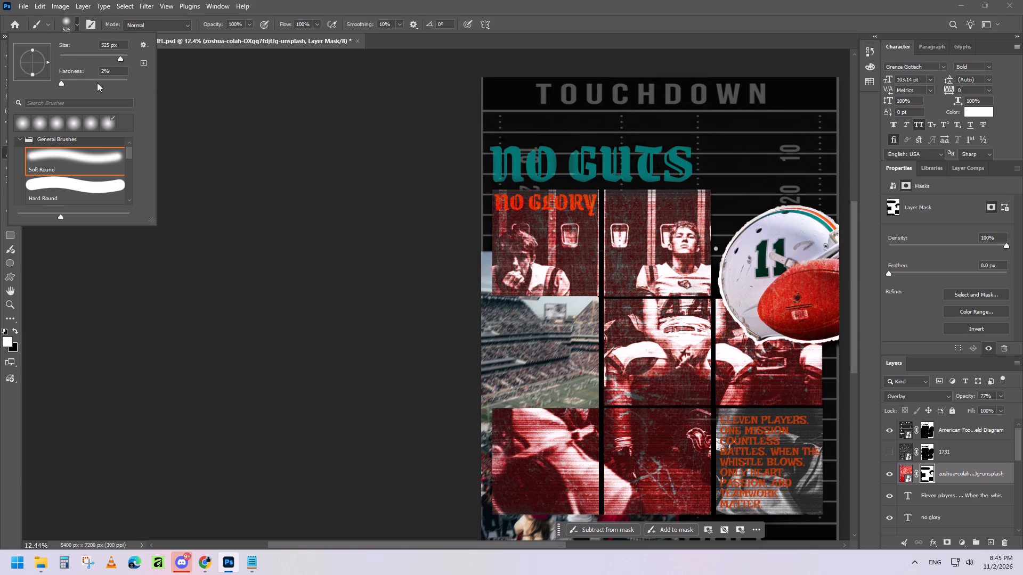
pyautogui.click(318, 21)
pyautogui.moveTo(318, 38); pyautogui.dragTo(287, 38)
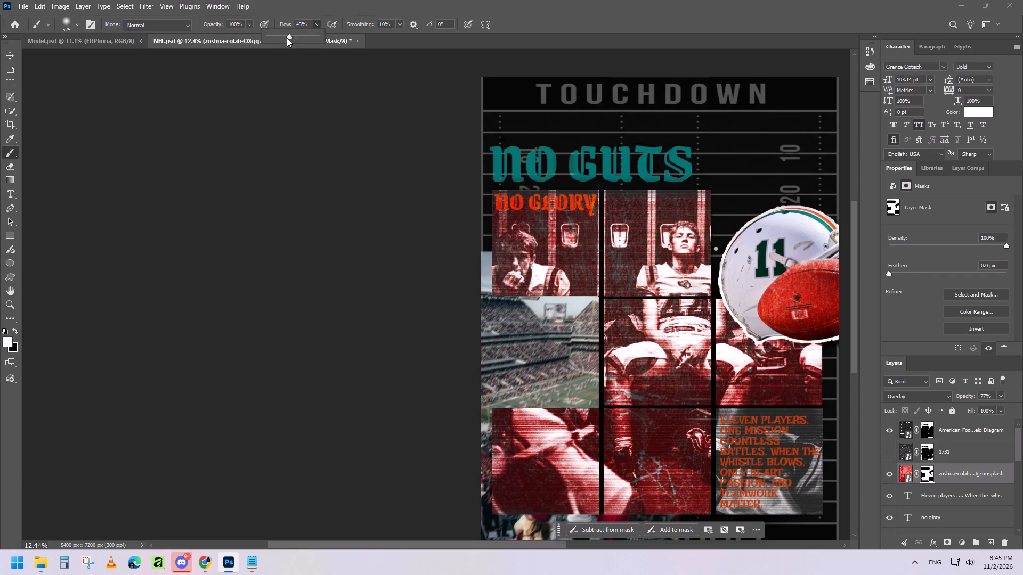
pyautogui.moveTo(287, 38); pyautogui.dragTo(277, 38)
pyautogui.moveTo(495, 151); pyautogui.dragTo(693, 160)
pyautogui.moveTo(693, 160); pyautogui.dragTo(689, 155)
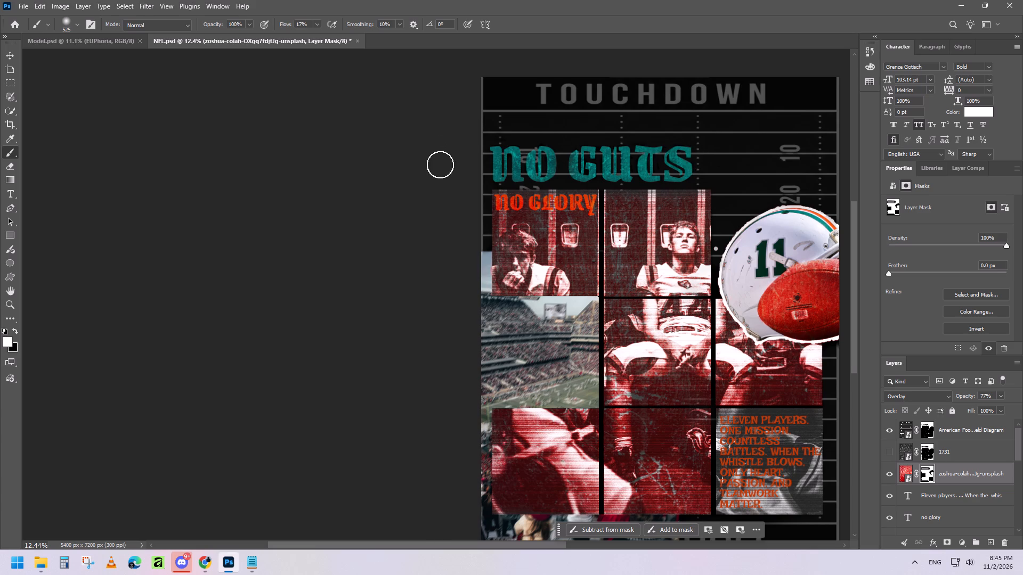
pyautogui.moveTo(490, 147); pyautogui.dragTo(533, 147)
pyautogui.moveTo(533, 147); pyautogui.dragTo(732, 147)
# Soften the texture over the NO GUTS title by painting black on the red texture's mask at 17% flow.
pyautogui.keyDown('alt'); pyautogui.scroll(-3, 558, 163); pyautogui.keyUp('alt')
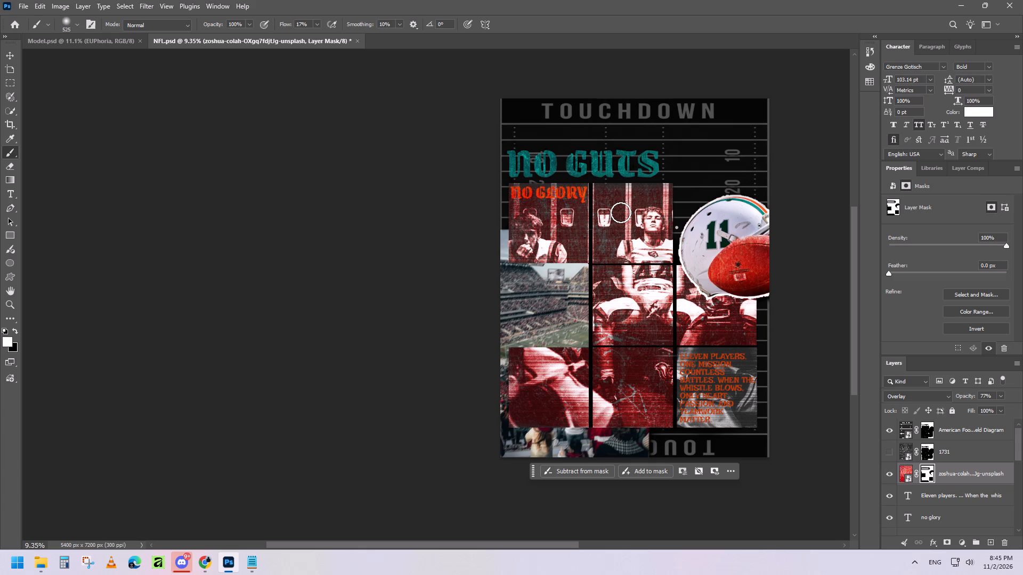
pyautogui.click(13, 330)
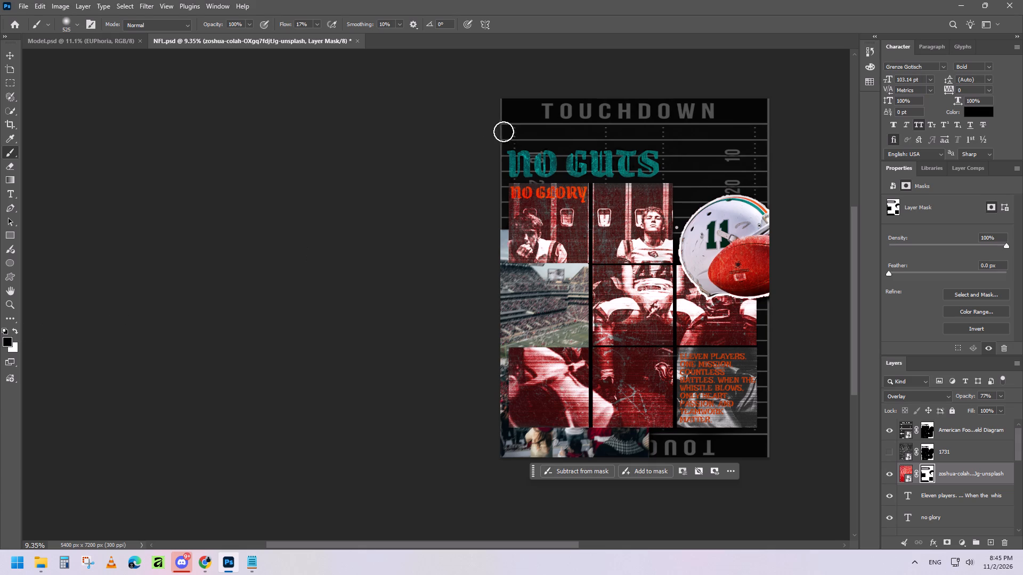
pyautogui.moveTo(510, 161); pyautogui.dragTo(665, 161)
pyautogui.moveTo(563, 156); pyautogui.dragTo(573, 175)
pyautogui.moveTo(530, 168); pyautogui.dragTo(659, 163)
pyautogui.moveTo(669, 160); pyautogui.dragTo(522, 160)
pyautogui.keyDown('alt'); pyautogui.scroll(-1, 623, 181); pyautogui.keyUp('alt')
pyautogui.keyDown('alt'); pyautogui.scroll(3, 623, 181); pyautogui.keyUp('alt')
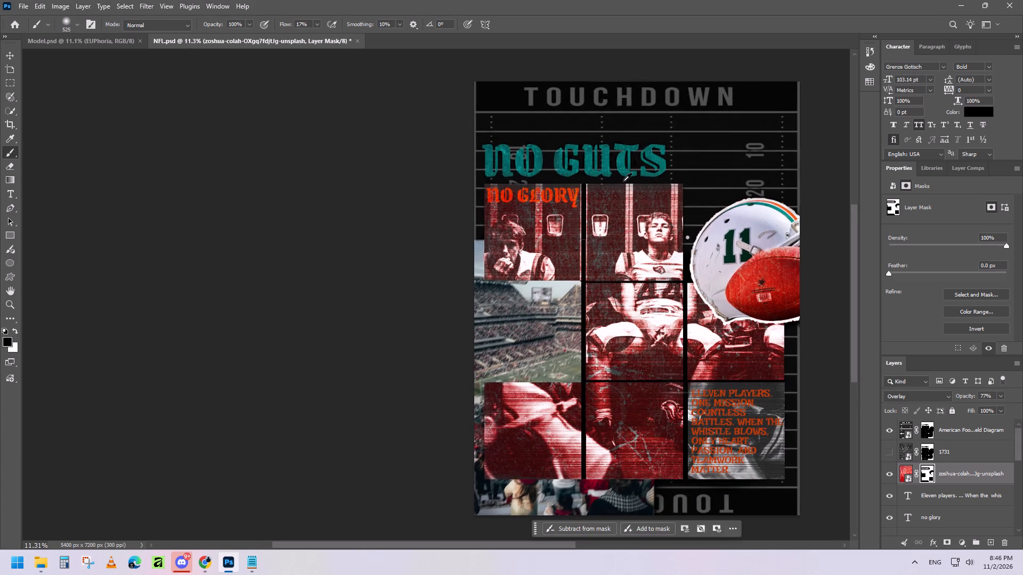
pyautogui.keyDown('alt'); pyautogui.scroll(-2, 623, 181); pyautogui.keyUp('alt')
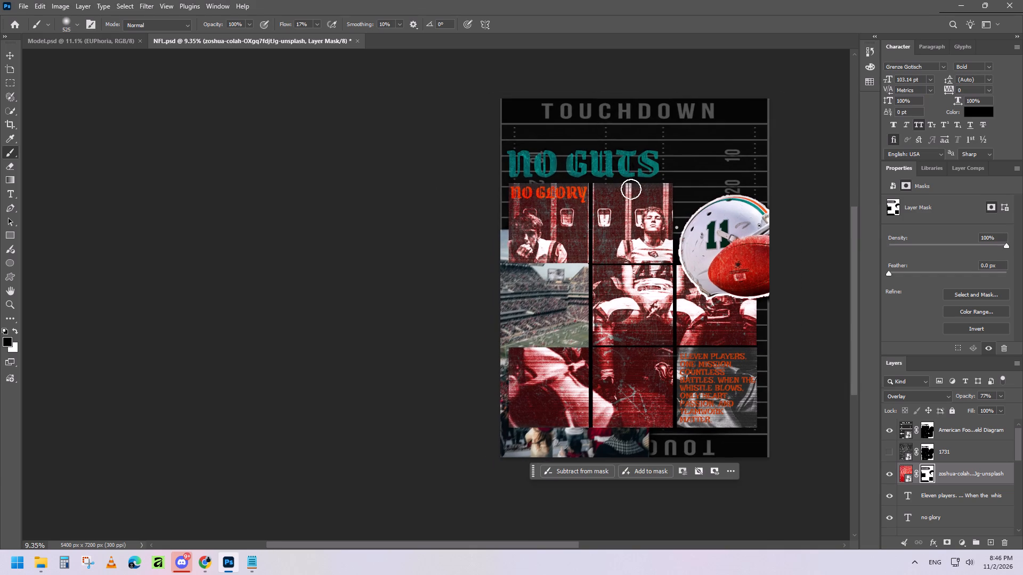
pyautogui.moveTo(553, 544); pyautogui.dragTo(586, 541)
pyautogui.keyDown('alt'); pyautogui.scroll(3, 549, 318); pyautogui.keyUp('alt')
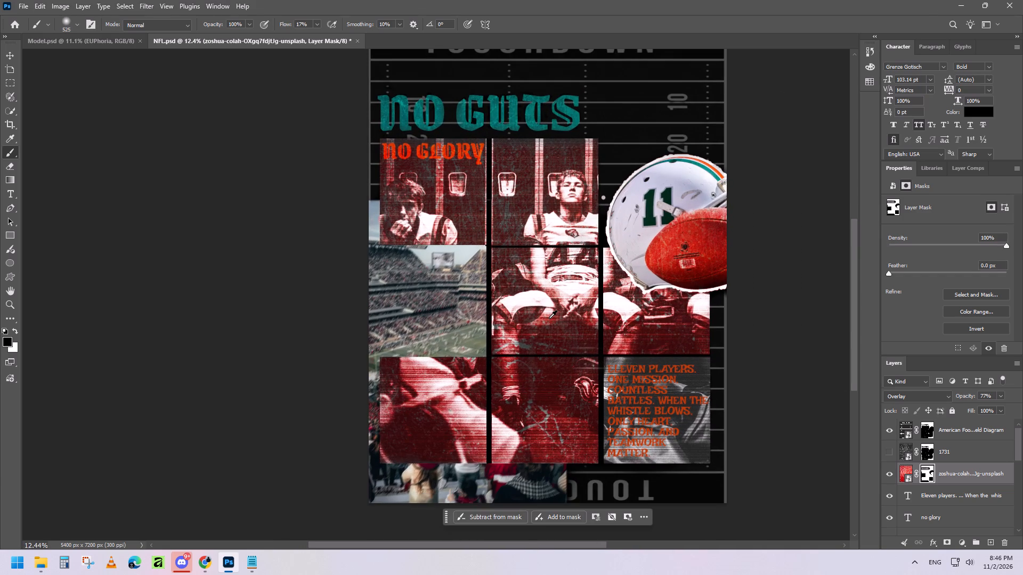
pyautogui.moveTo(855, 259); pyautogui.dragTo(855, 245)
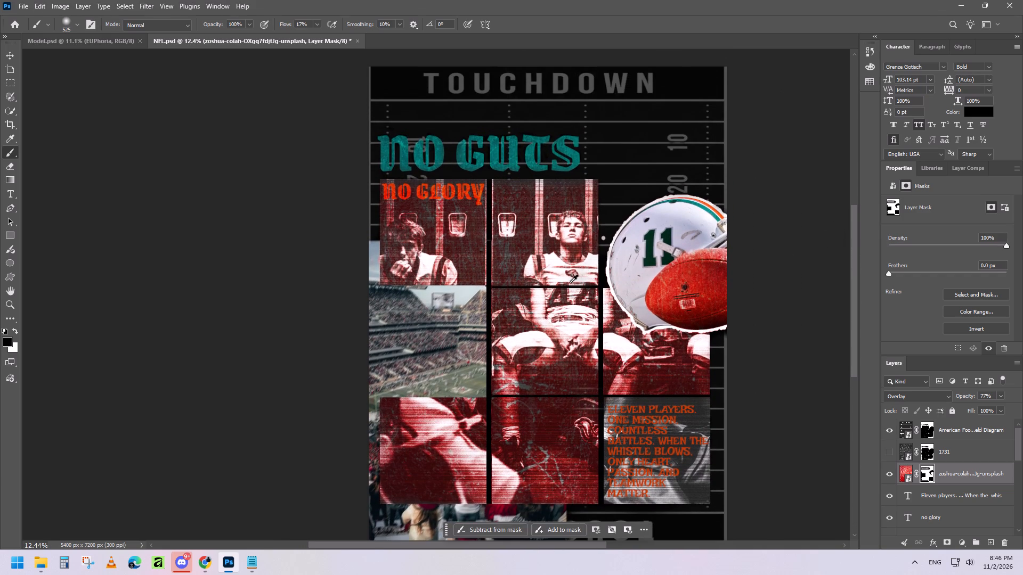
# Raise the brush flow back to its maximum.
pyautogui.keyDown('alt'); pyautogui.scroll(-3, 548, 290); pyautogui.keyUp('alt')
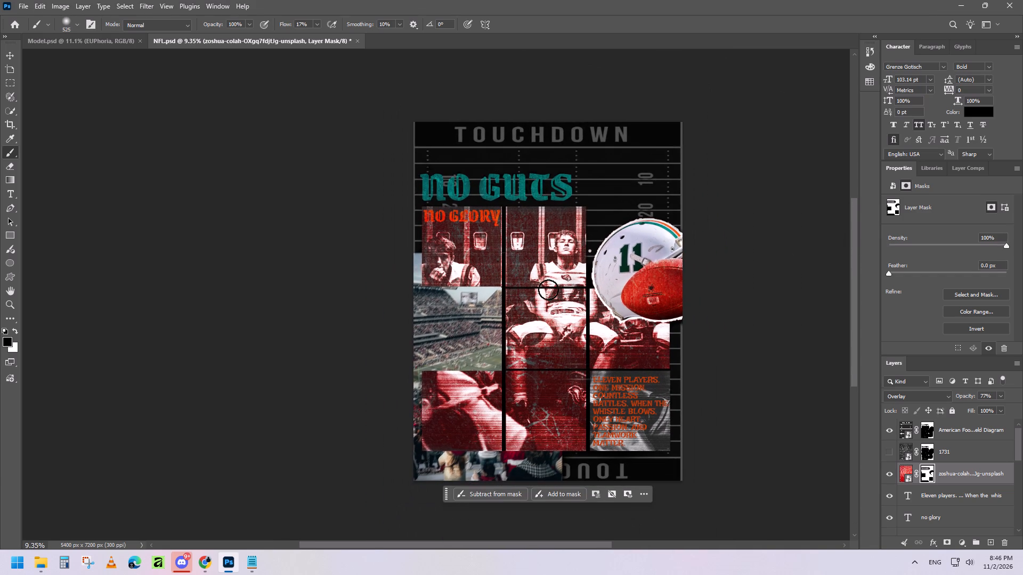
pyautogui.click(316, 23)
pyautogui.moveTo(316, 38); pyautogui.dragTo(404, 38)
# Switch to the Move tool and save the NFL poster document.
pyautogui.click(11, 55)
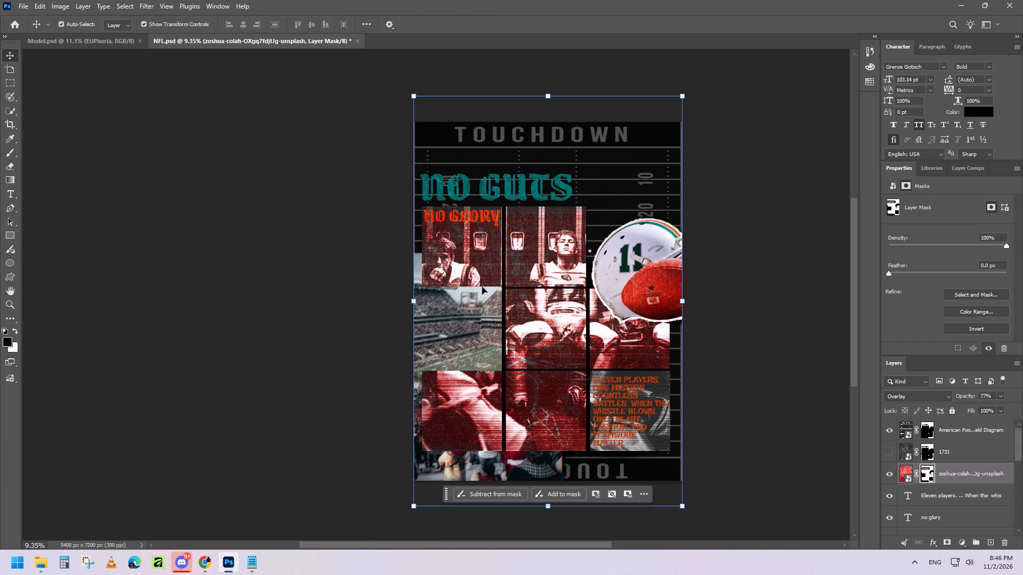
pyautogui.click(21, 4)
pyautogui.click(66, 125)
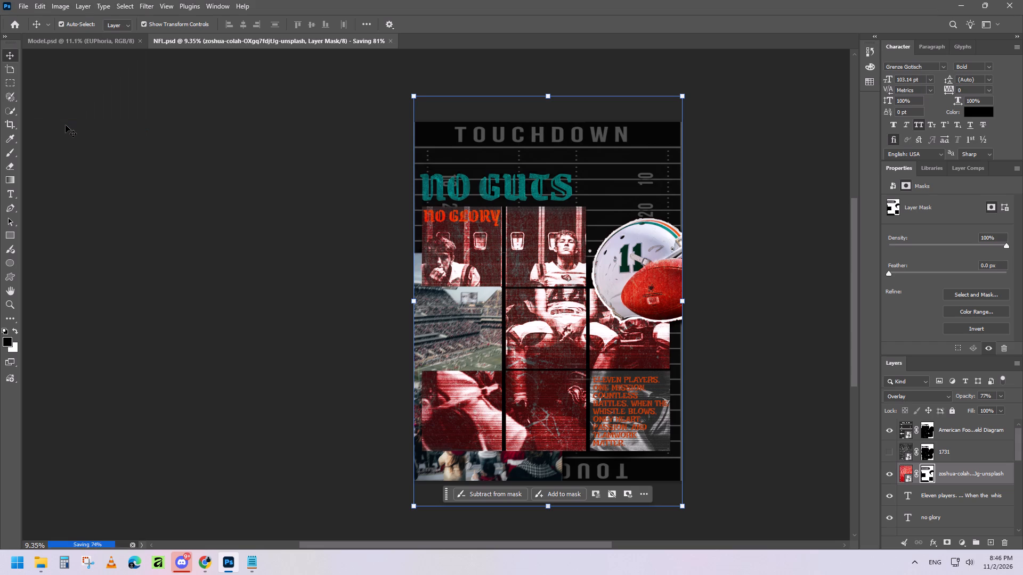
pyautogui.click(22, 1)
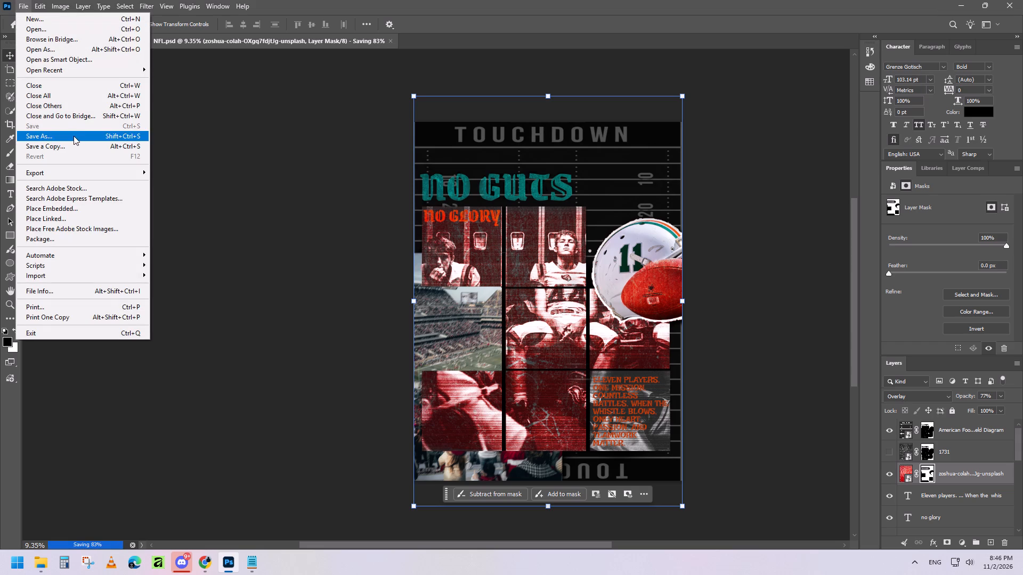
pyautogui.click(74, 175)
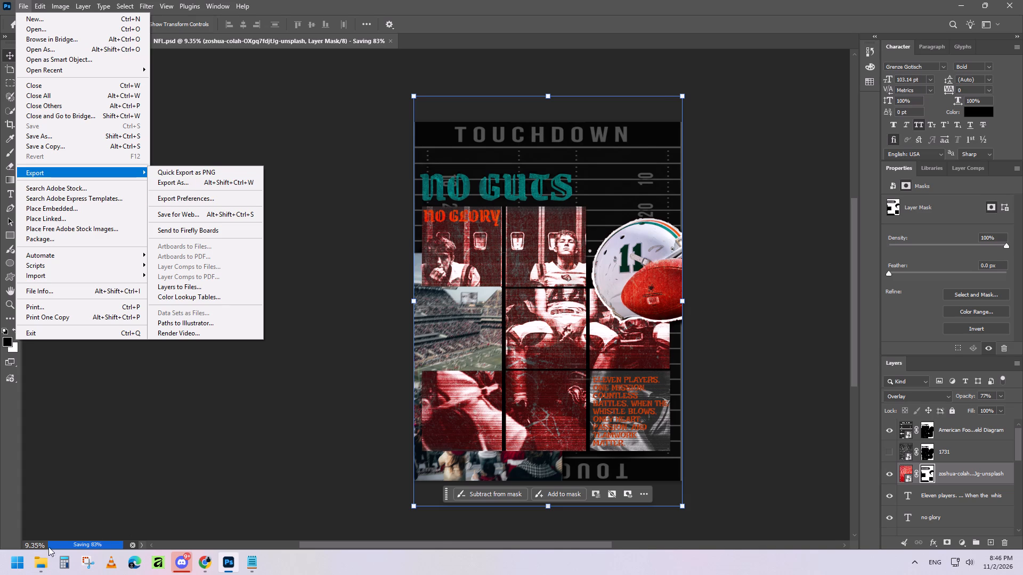
# Browse in File Explorer to the Model folder in Social MEdia and view the Model (Blur BG) image for reference.
pyautogui.click(41, 558)
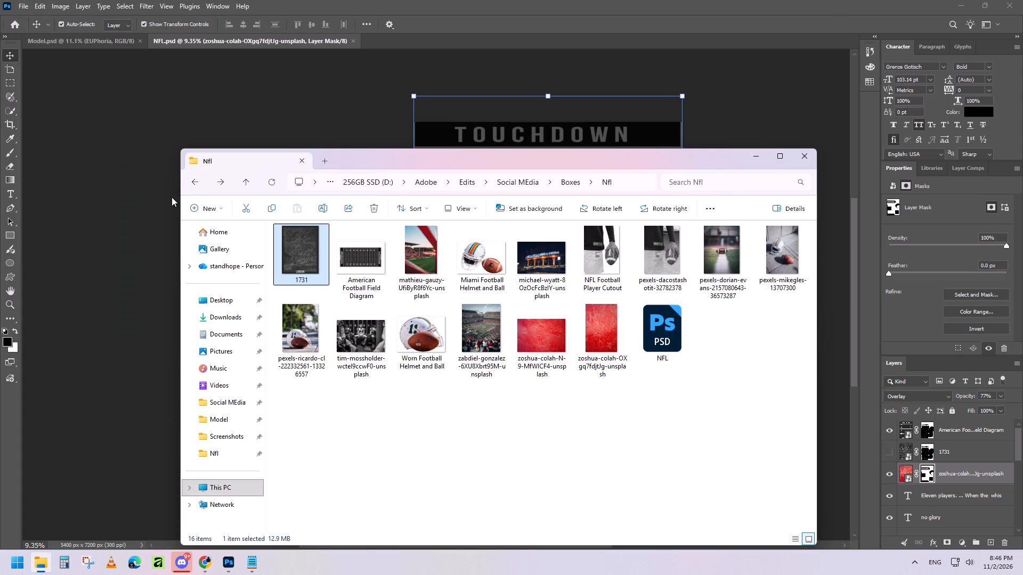
pyautogui.click(190, 182)
pyautogui.click(190, 182)
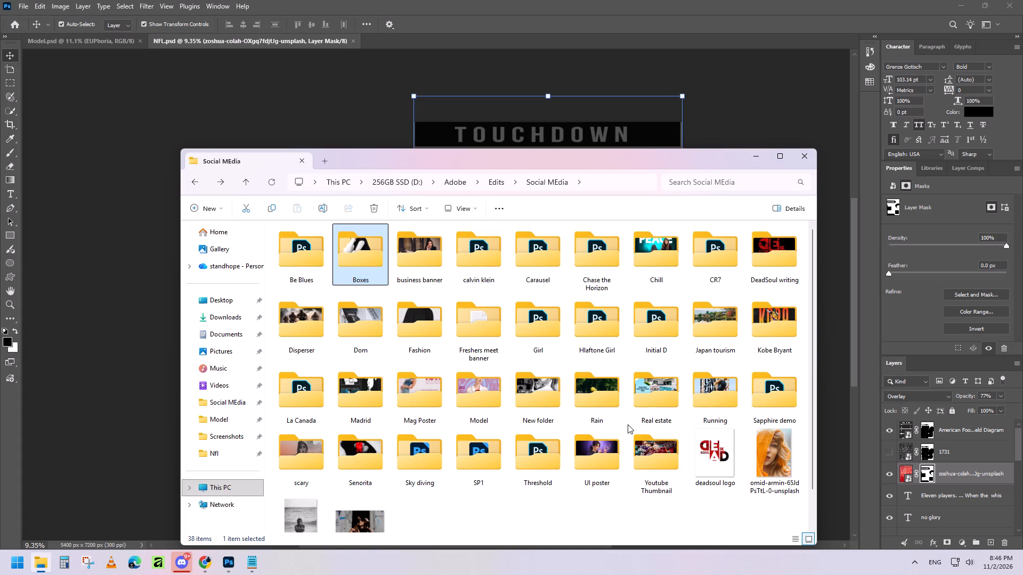
pyautogui.press('m')
pyautogui.click(368, 406)
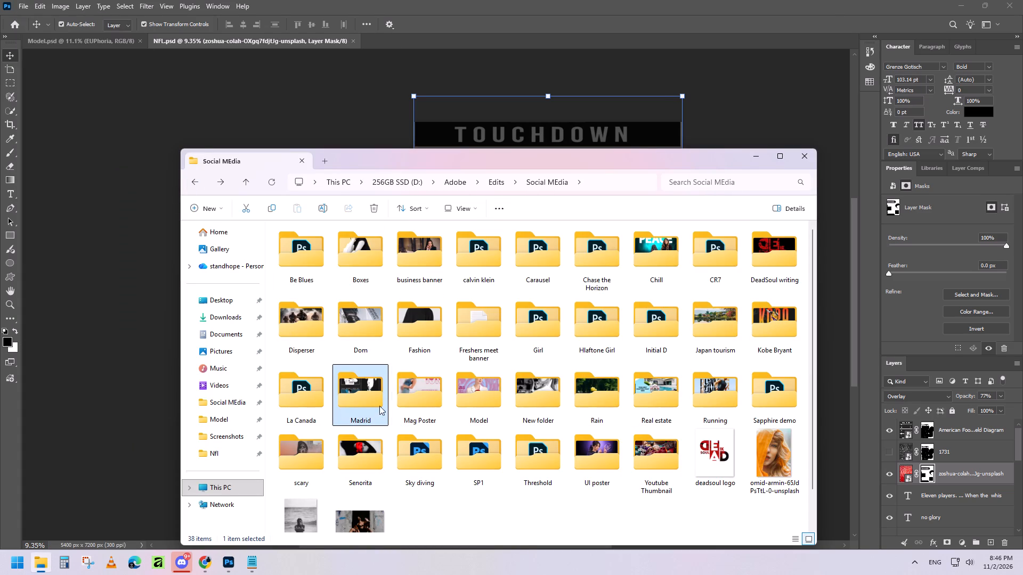
pyautogui.doubleClick(476, 396)
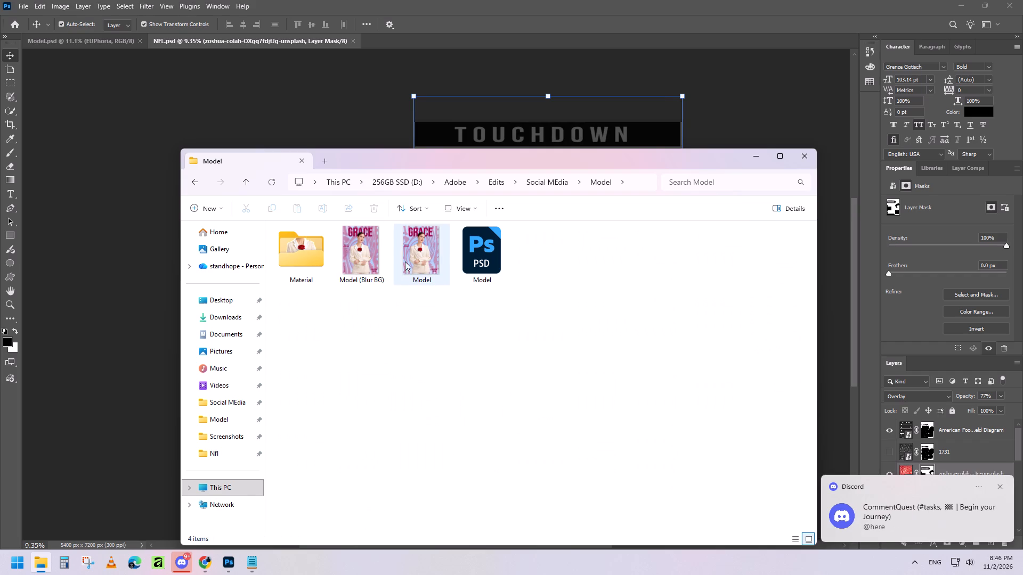
pyautogui.doubleClick(379, 249)
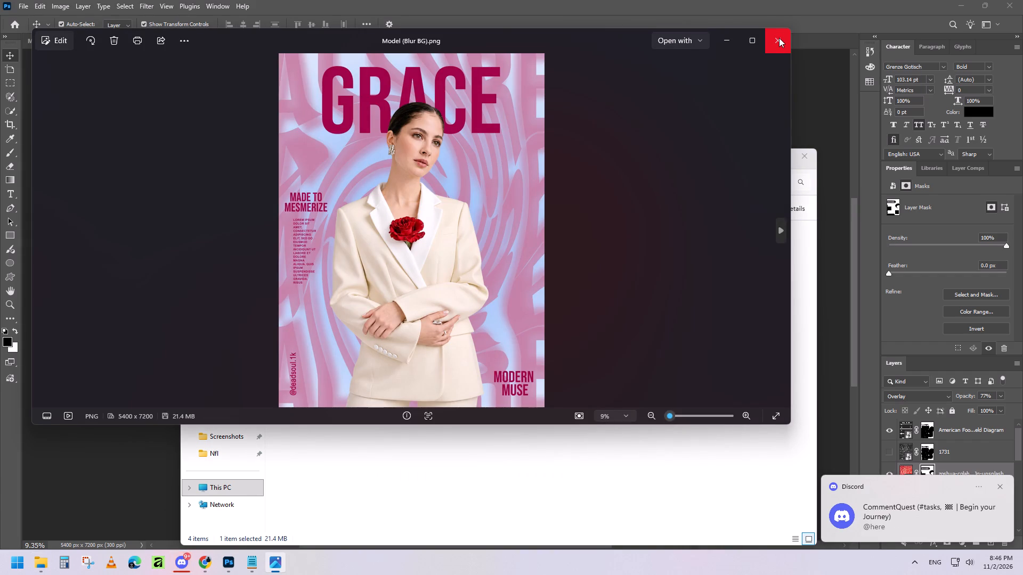
pyautogui.click(779, 38)
pyautogui.click(808, 161)
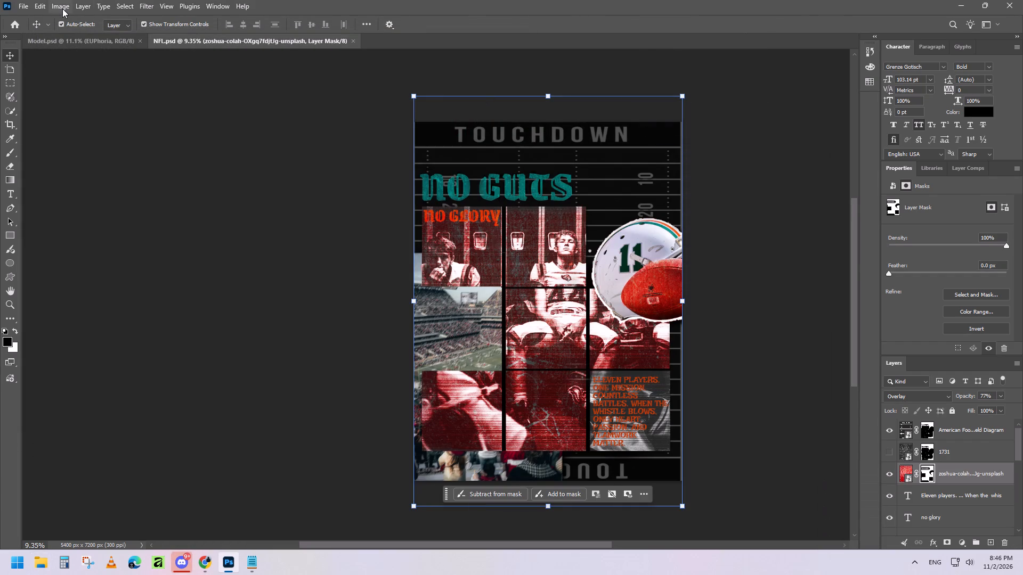
# Apply an Add Noise filter to the American Football Field Diagram layer at 73.64%, with uniform distribution and monochromatic noise.
pyautogui.click(819, 92)
pyautogui.click(623, 128)
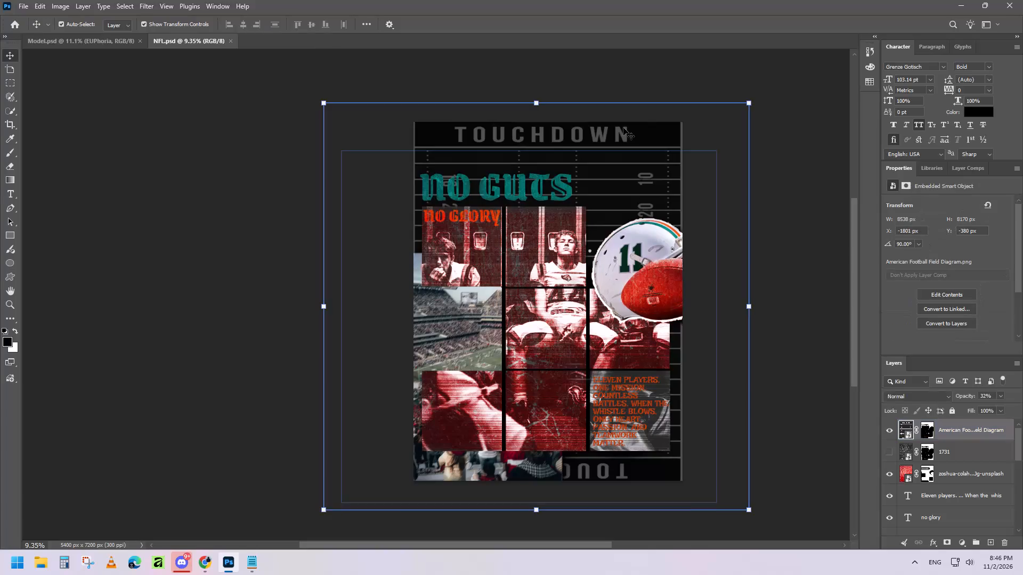
pyautogui.click(129, 6)
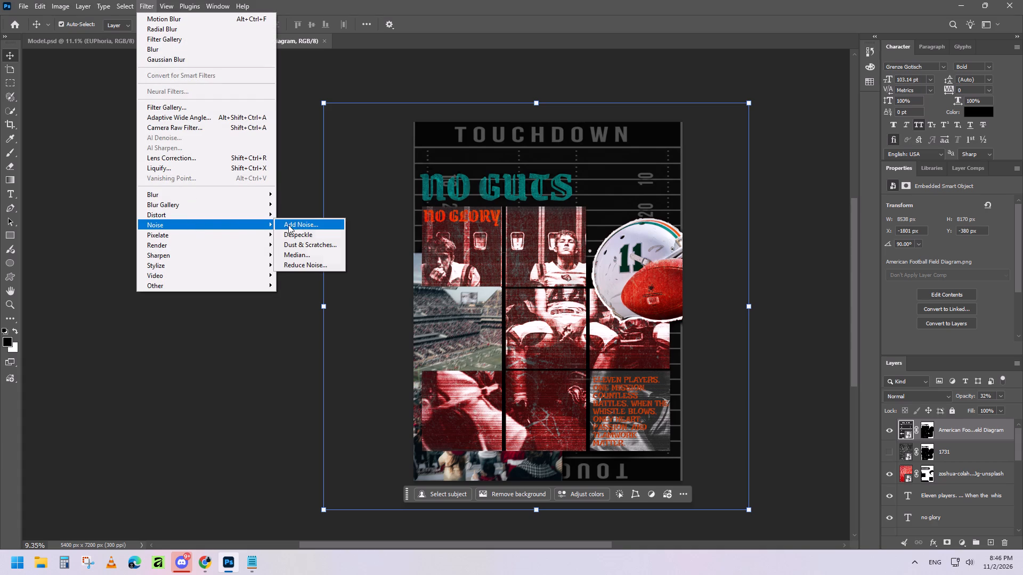
pyautogui.click(313, 225)
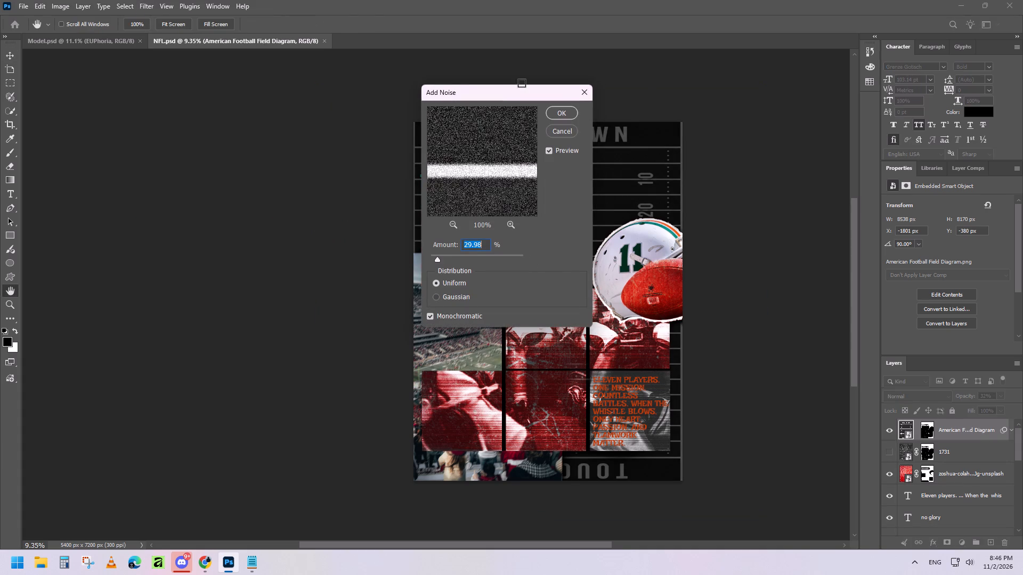
pyautogui.moveTo(499, 100); pyautogui.dragTo(784, 76)
pyautogui.click(737, 229)
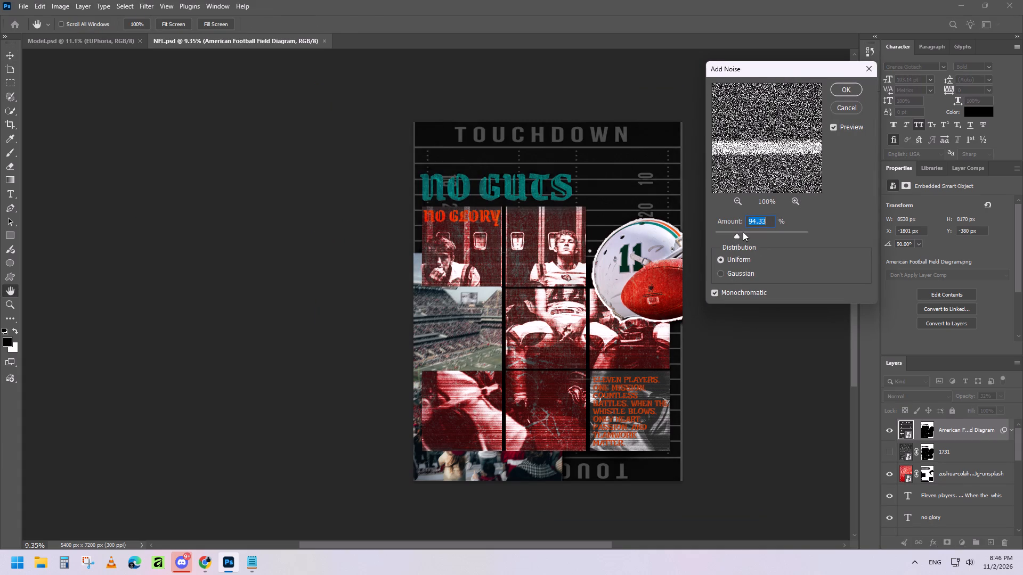
pyautogui.click(743, 232)
pyautogui.click(752, 232)
pyautogui.click(772, 233)
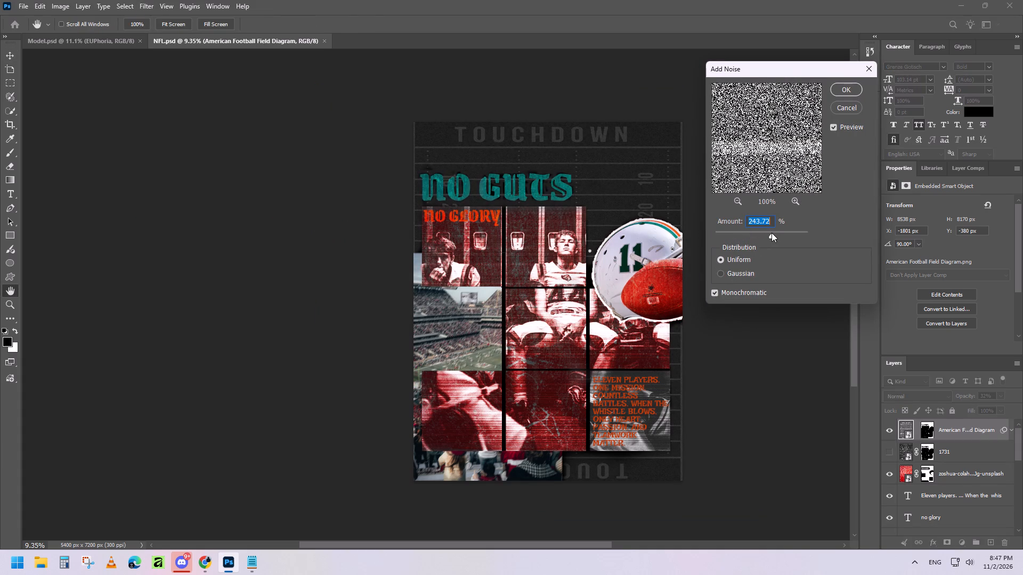
pyautogui.click(755, 234)
pyautogui.click(743, 234)
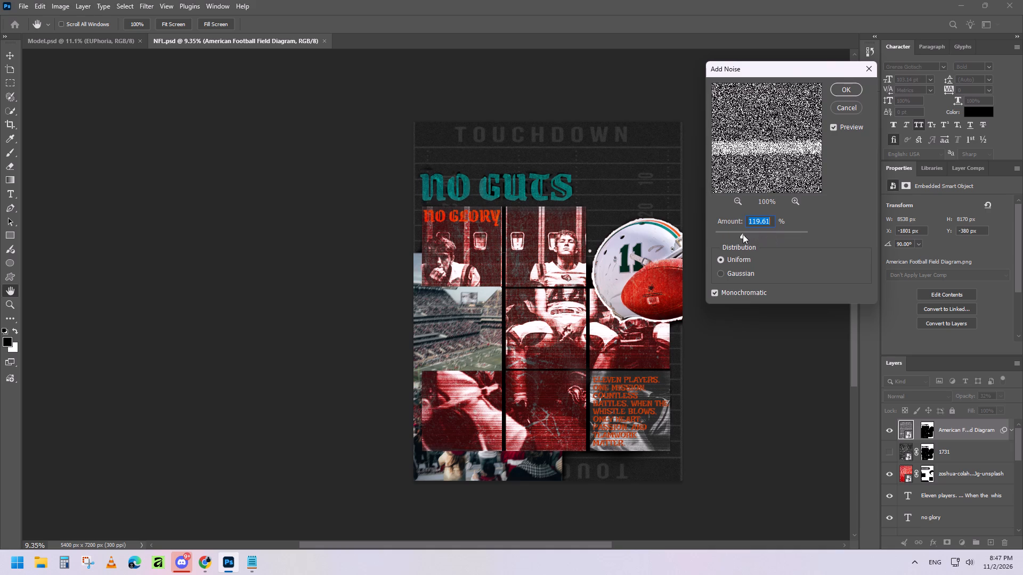
pyautogui.click(754, 234)
pyautogui.click(775, 233)
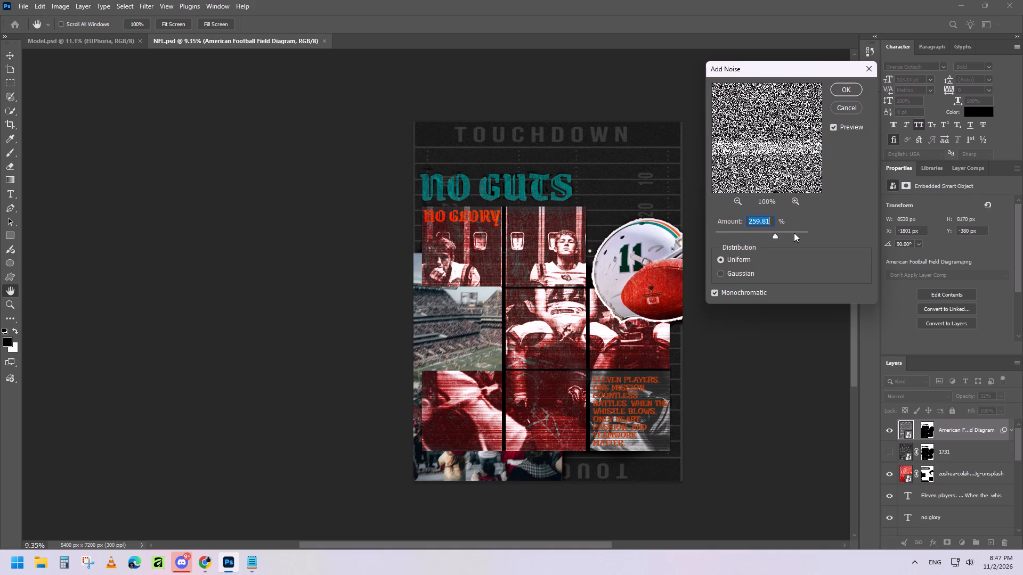
pyautogui.click(797, 232)
pyautogui.click(766, 232)
pyautogui.click(746, 233)
pyautogui.click(734, 233)
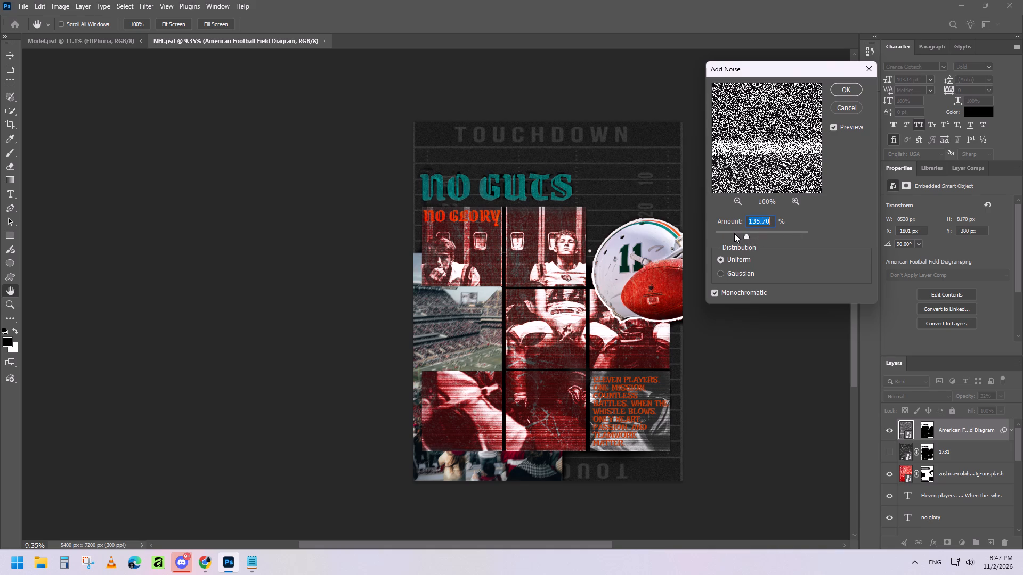
pyautogui.click(742, 233)
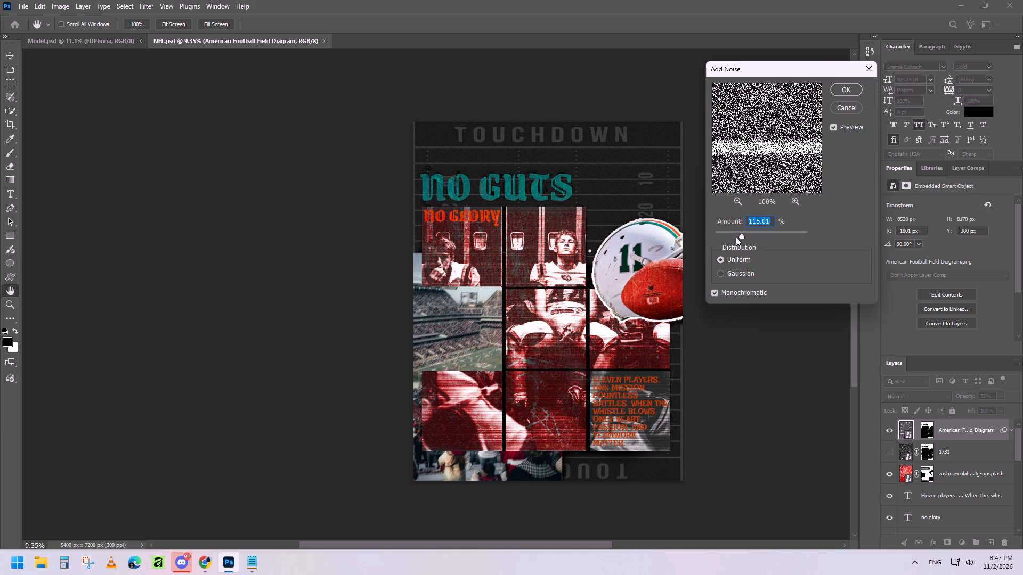
pyautogui.moveTo(740, 237); pyautogui.dragTo(710, 237)
pyautogui.moveTo(715, 236); pyautogui.dragTo(738, 236)
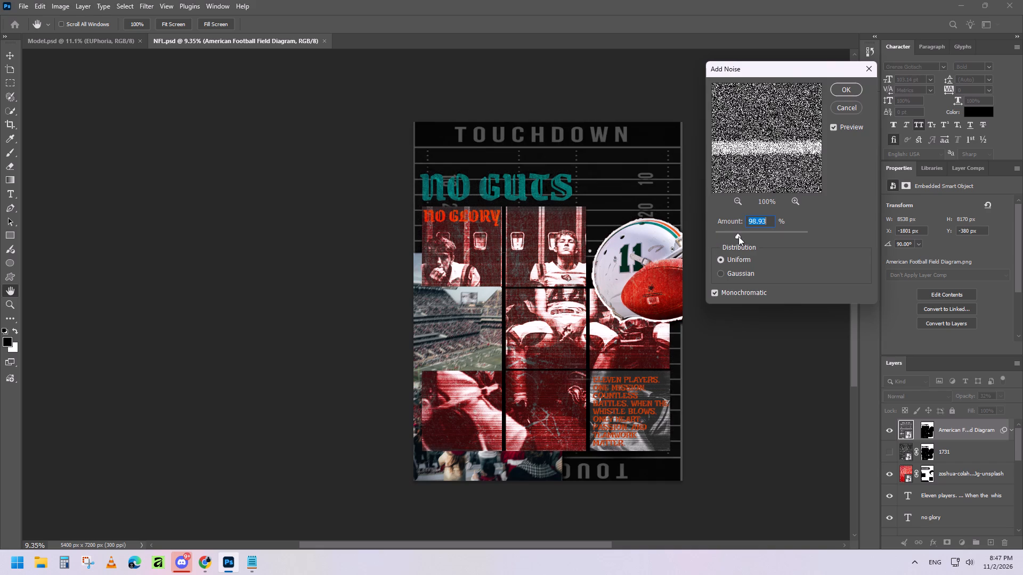
pyautogui.moveTo(738, 236); pyautogui.dragTo(732, 236)
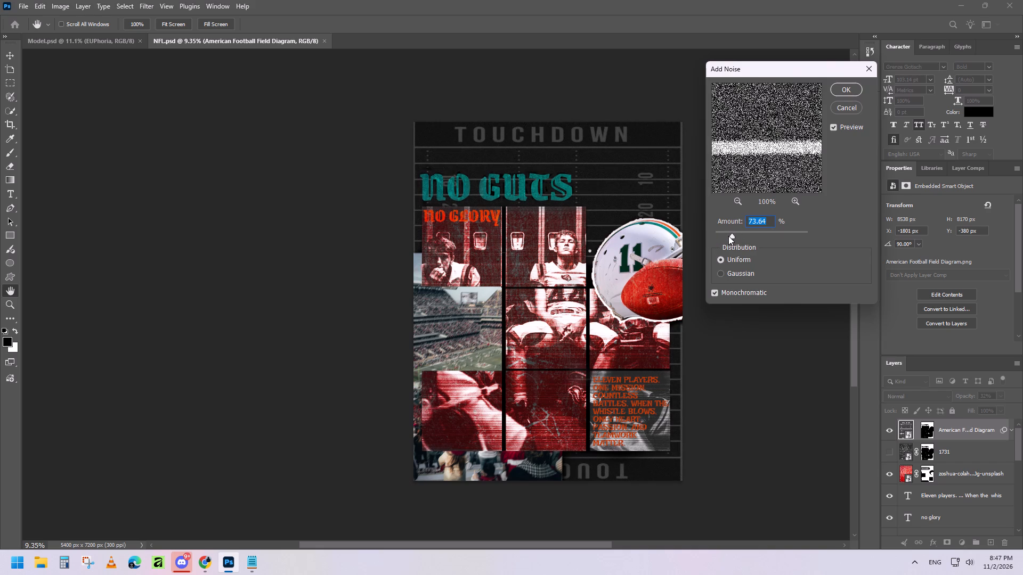
pyautogui.click(721, 271)
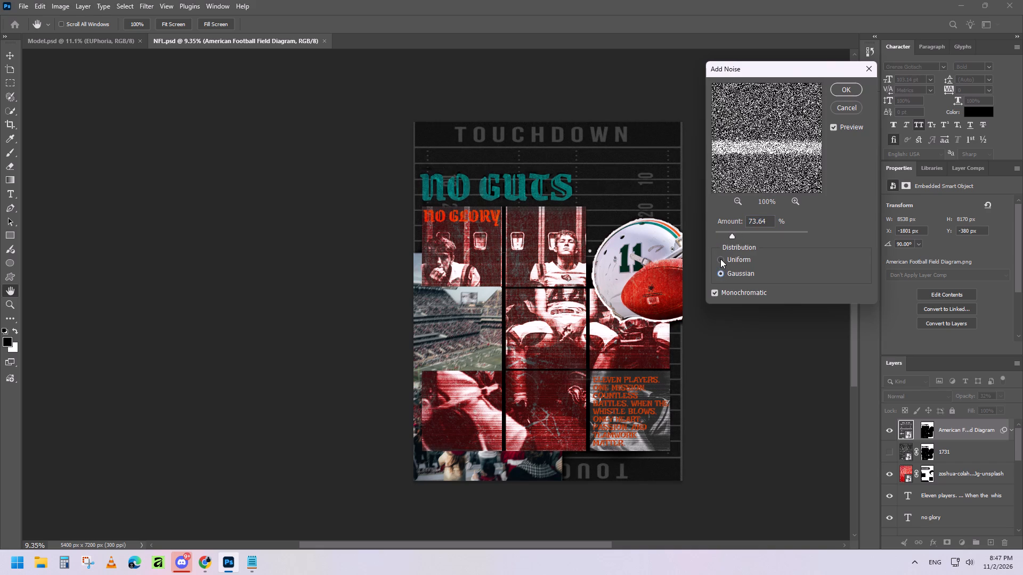
pyautogui.click(720, 257)
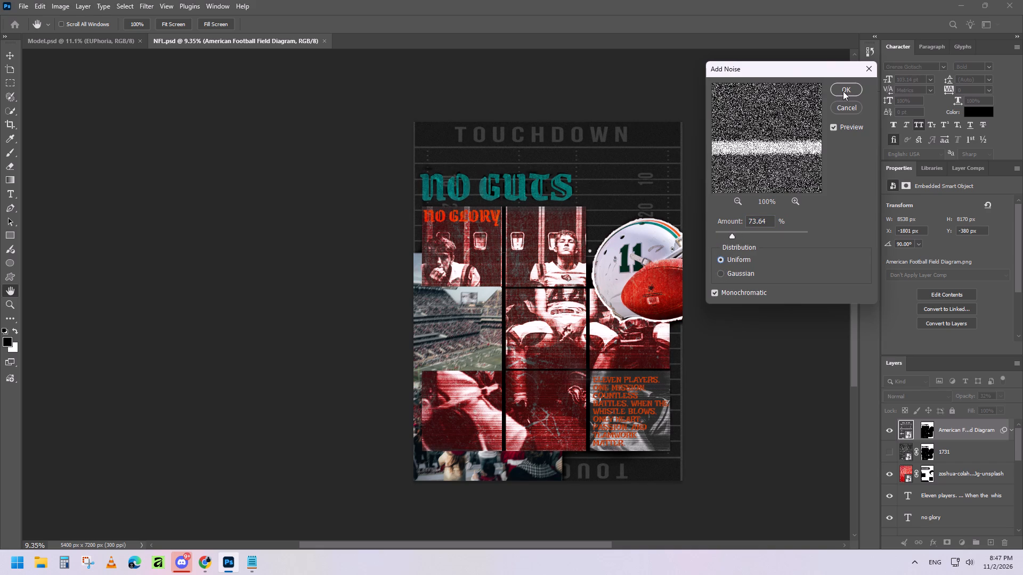
pyautogui.click(843, 91)
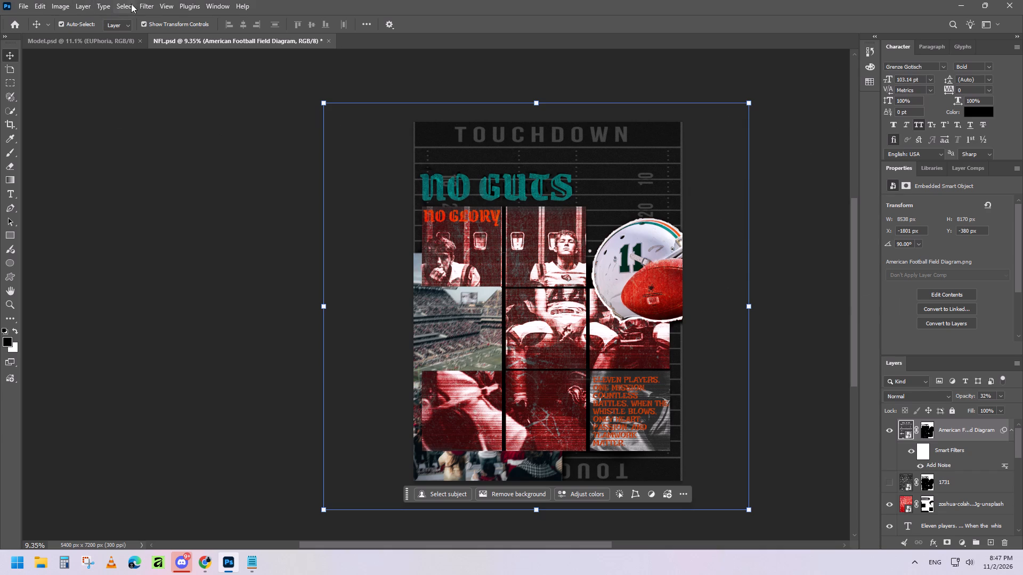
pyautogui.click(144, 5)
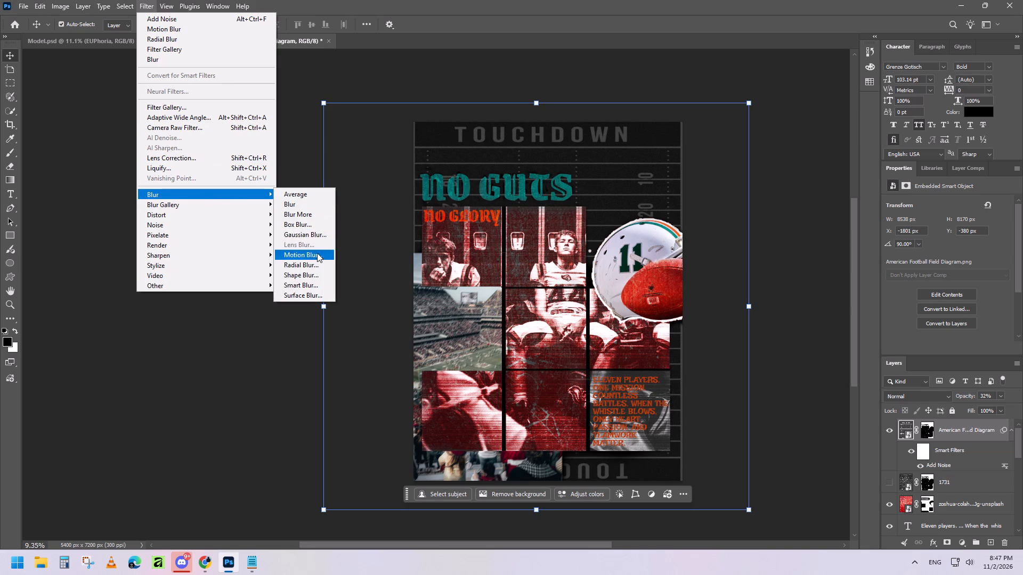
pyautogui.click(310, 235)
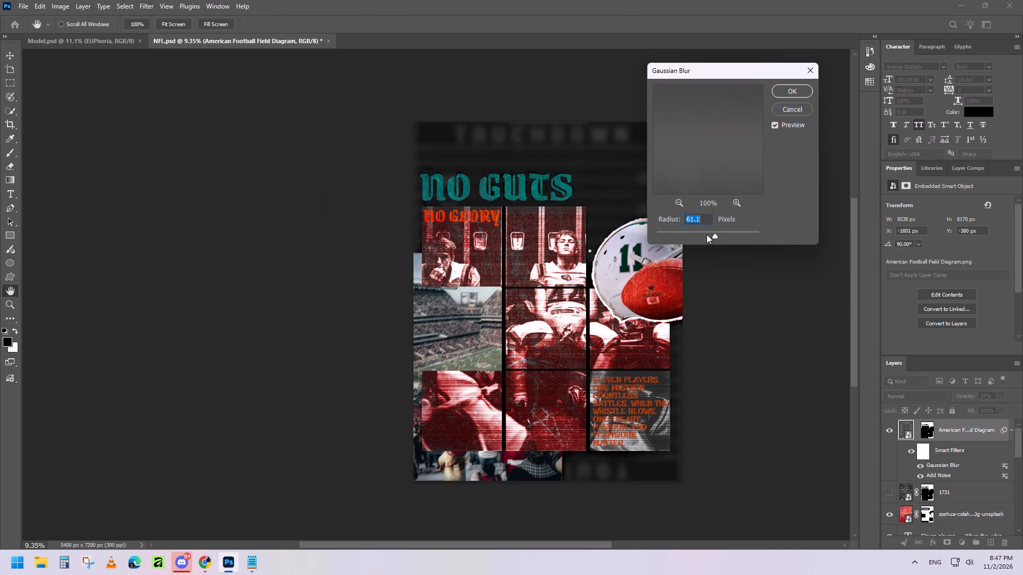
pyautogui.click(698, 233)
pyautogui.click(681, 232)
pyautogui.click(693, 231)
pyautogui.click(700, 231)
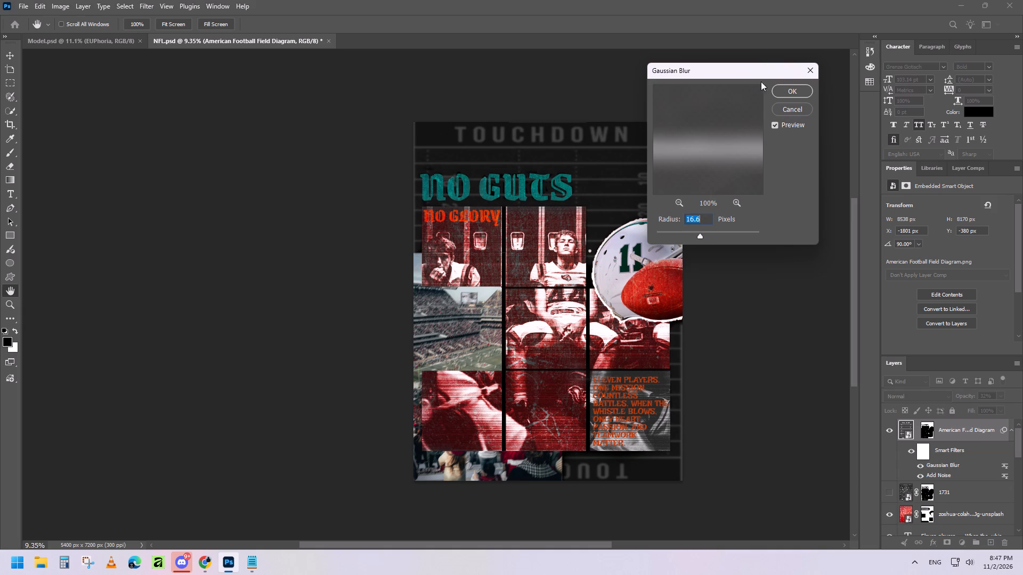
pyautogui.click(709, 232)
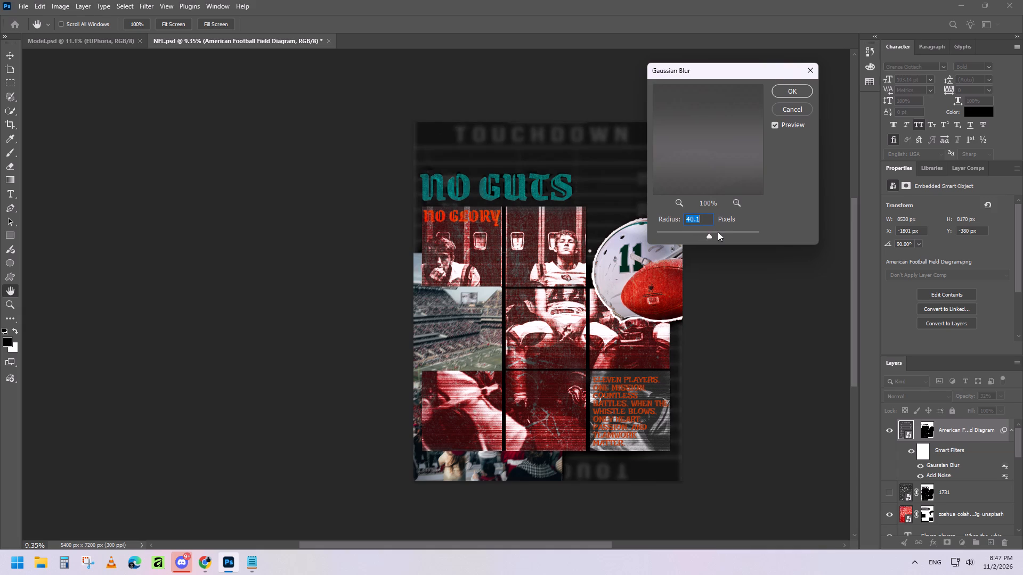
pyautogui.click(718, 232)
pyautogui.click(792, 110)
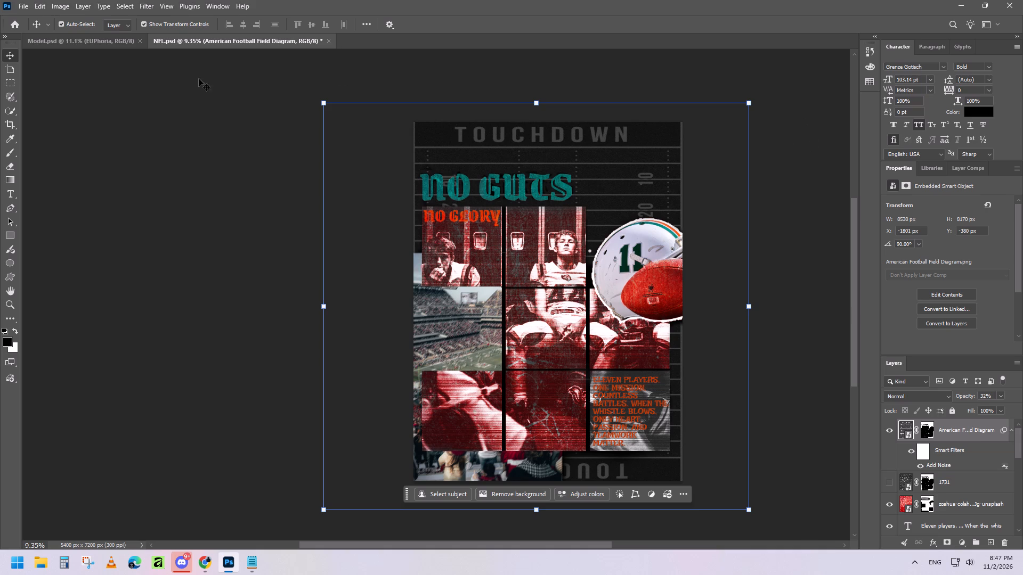
# Apply a Filter Gallery smart filter combining Film Grain and horizontal Grain to the American Football Field Diagram layer.
pyautogui.click(149, 7)
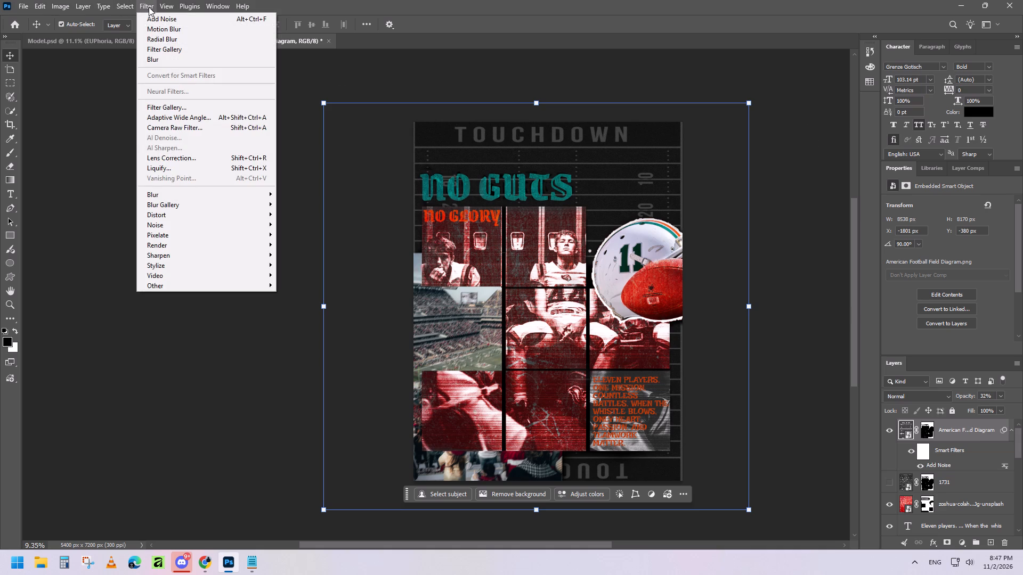
pyautogui.click(213, 108)
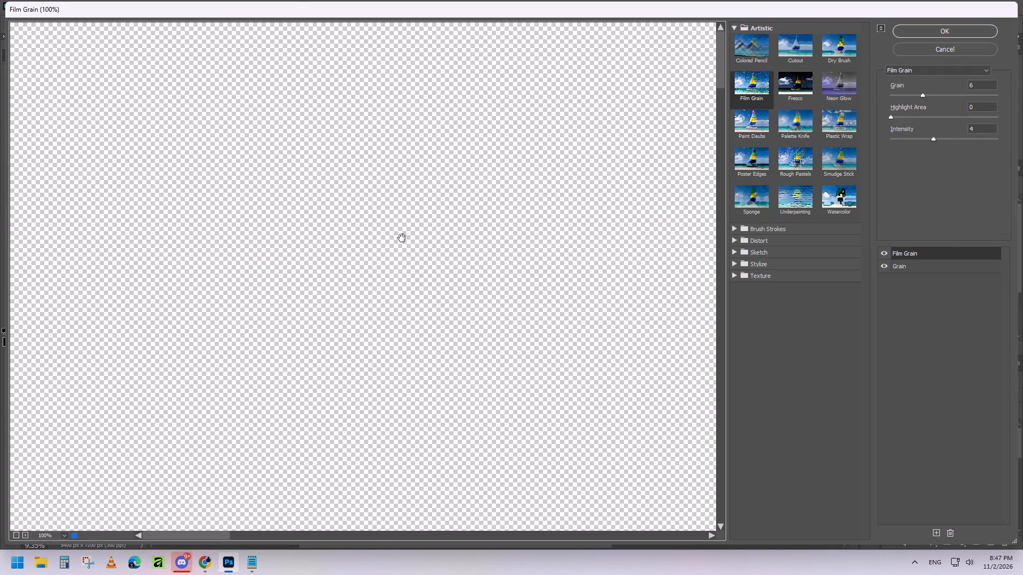
pyautogui.keyDown('alt'); pyautogui.scroll(-20, 358, 236); pyautogui.keyUp('alt')
pyautogui.keyDown('alt'); pyautogui.scroll(-12, 358, 236); pyautogui.keyUp('alt')
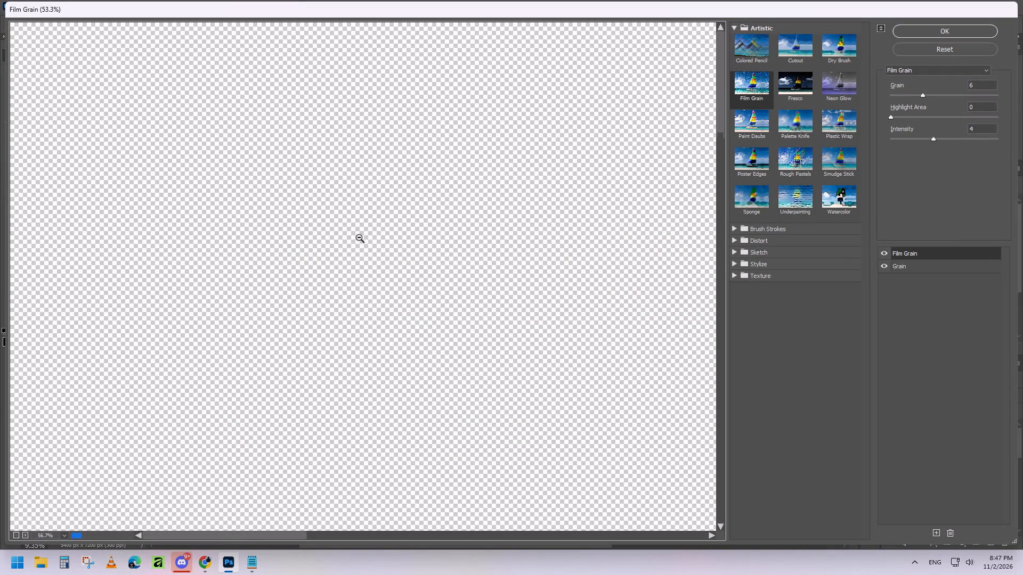
pyautogui.keyDown('alt'); pyautogui.scroll(-20, 359, 237); pyautogui.keyUp('alt')
pyautogui.keyDown('alt'); pyautogui.scroll(-18, 359, 237); pyautogui.keyUp('alt')
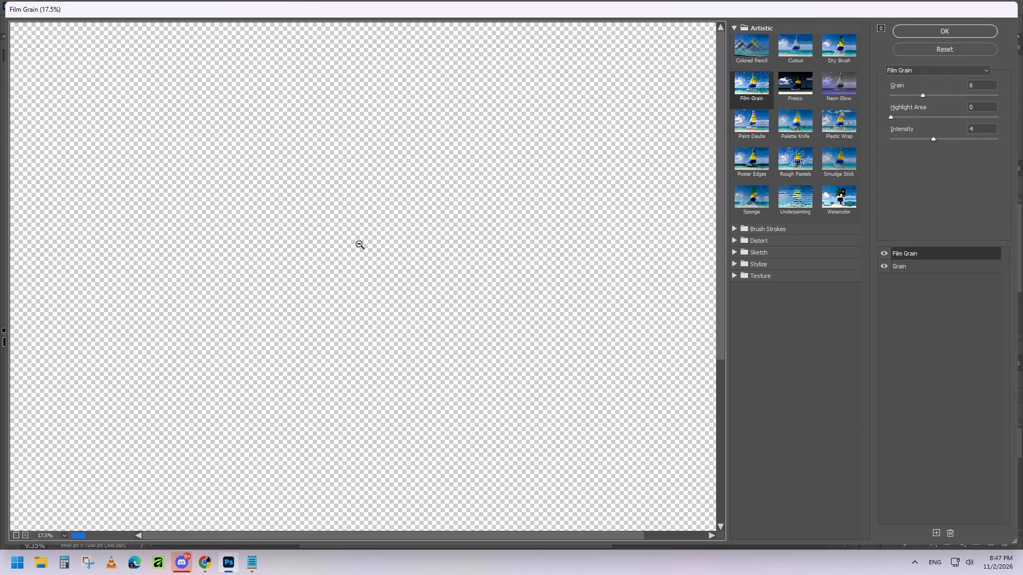
pyautogui.keyDown('alt'); pyautogui.scroll(-18, 359, 244); pyautogui.keyUp('alt')
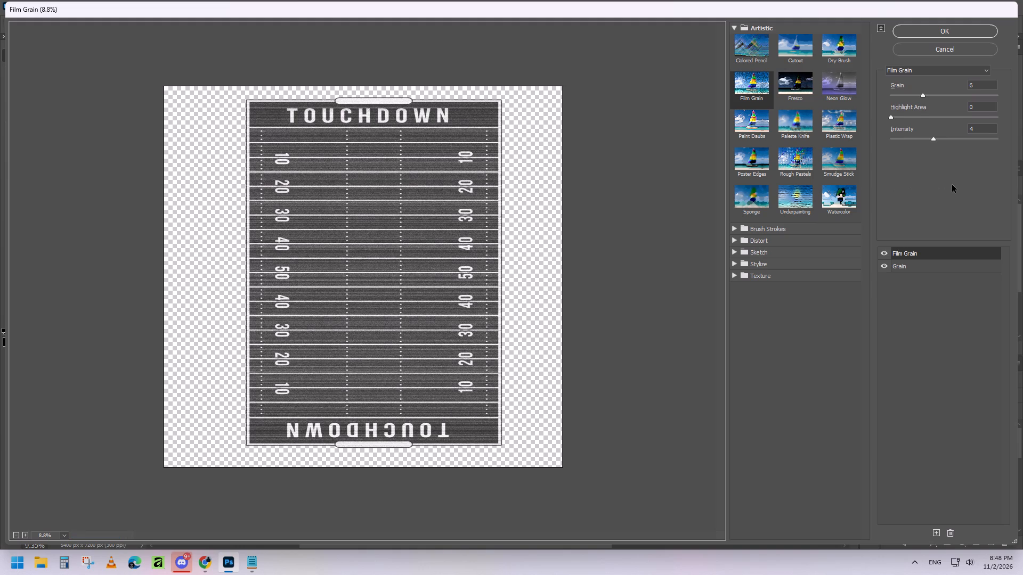
pyautogui.click(918, 267)
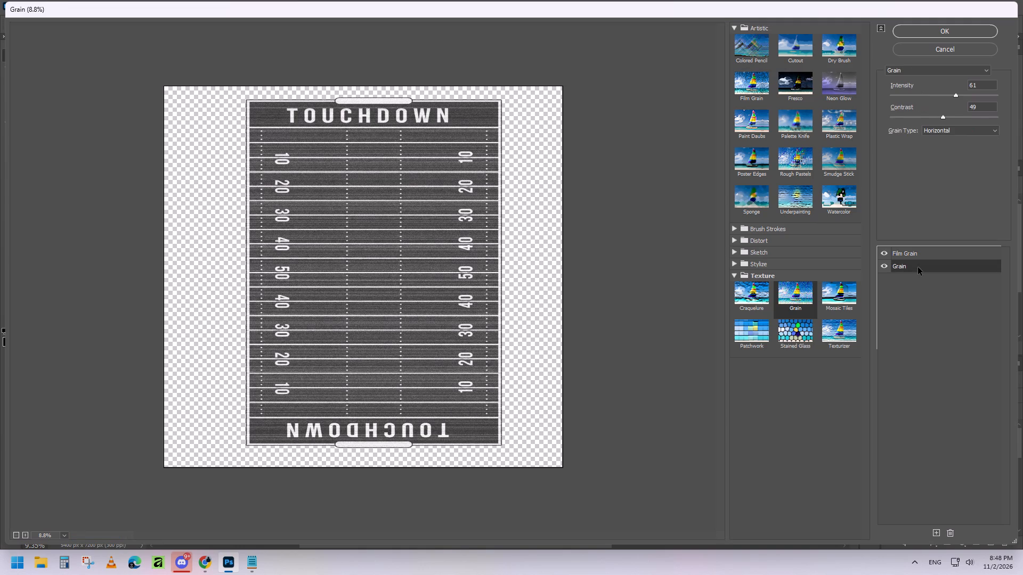
pyautogui.click(883, 267)
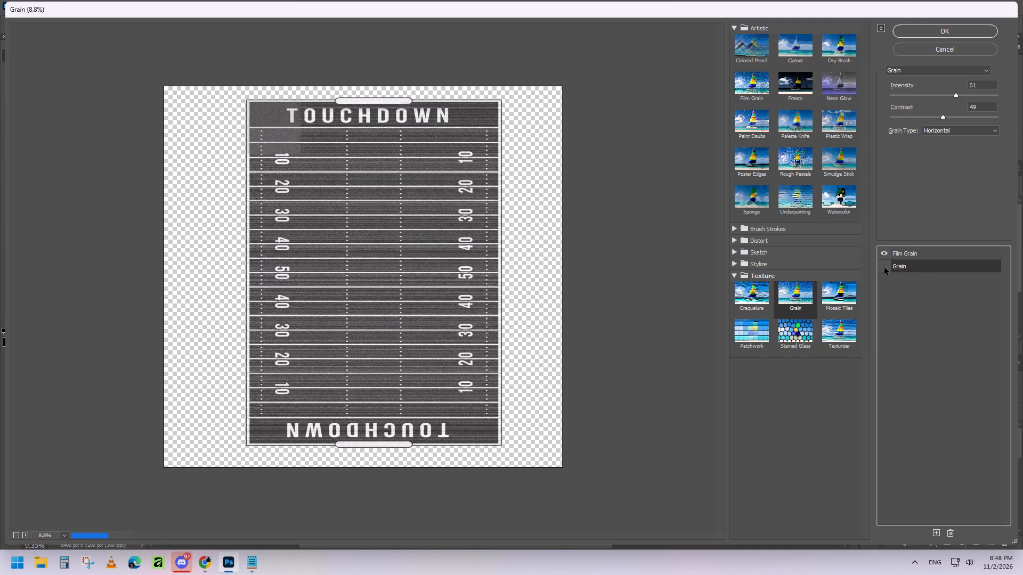
pyautogui.click(887, 267)
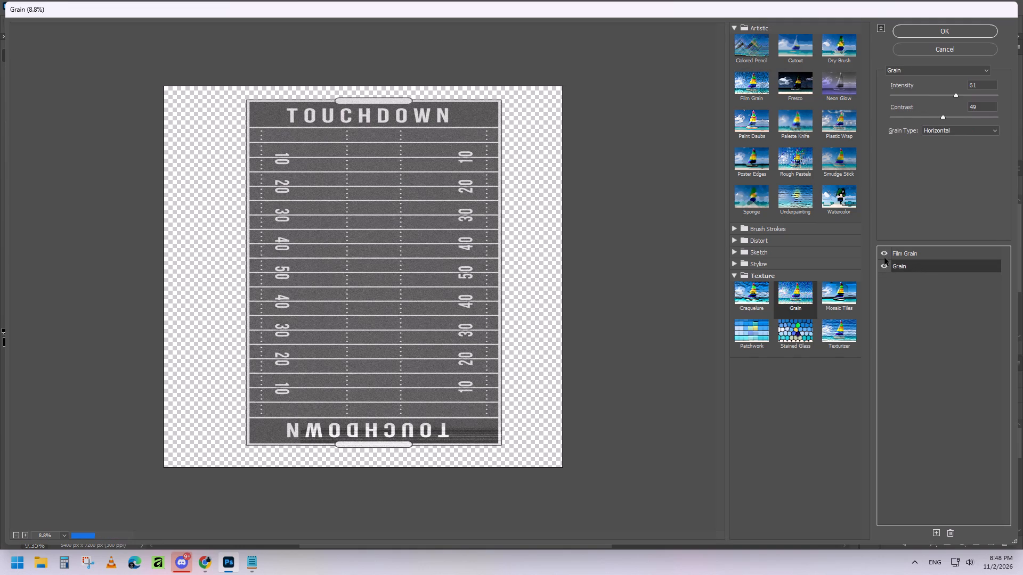
pyautogui.click(968, 29)
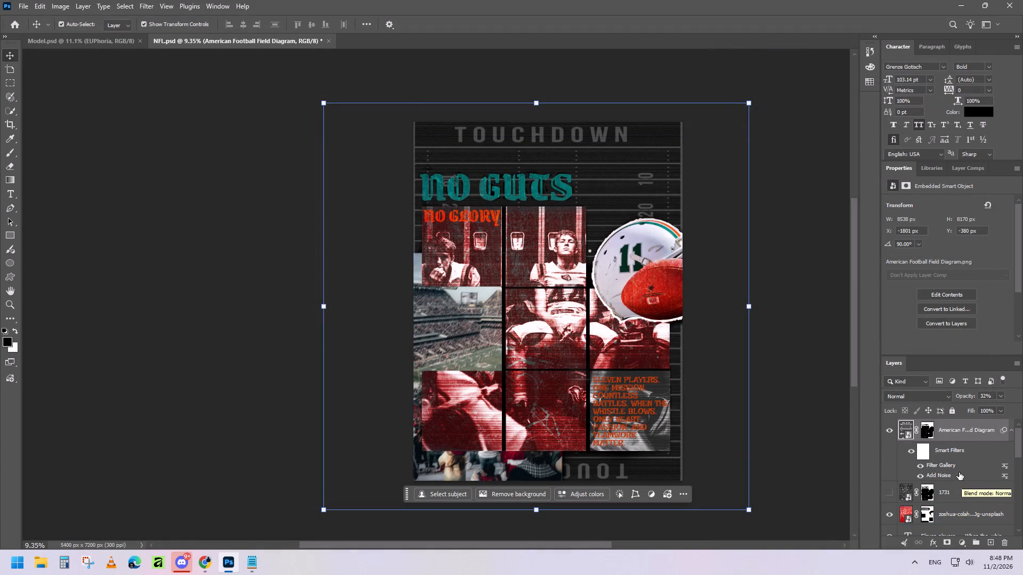
# Compare the poster with the field diagram and the 1731 texture overlays shown and hidden, leaving only the field diagram visible of the two.
pyautogui.click(889, 492)
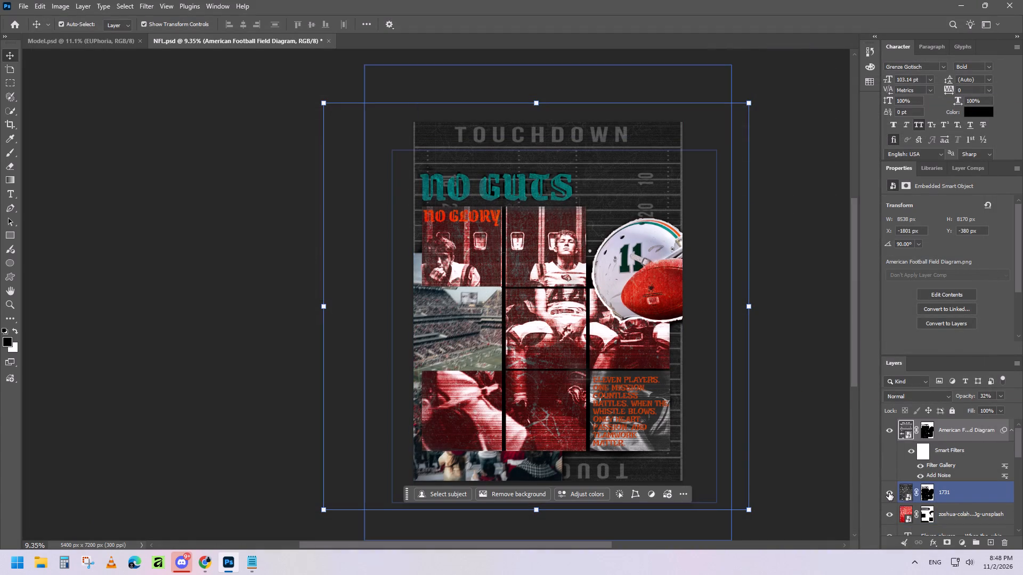
pyautogui.click(889, 492)
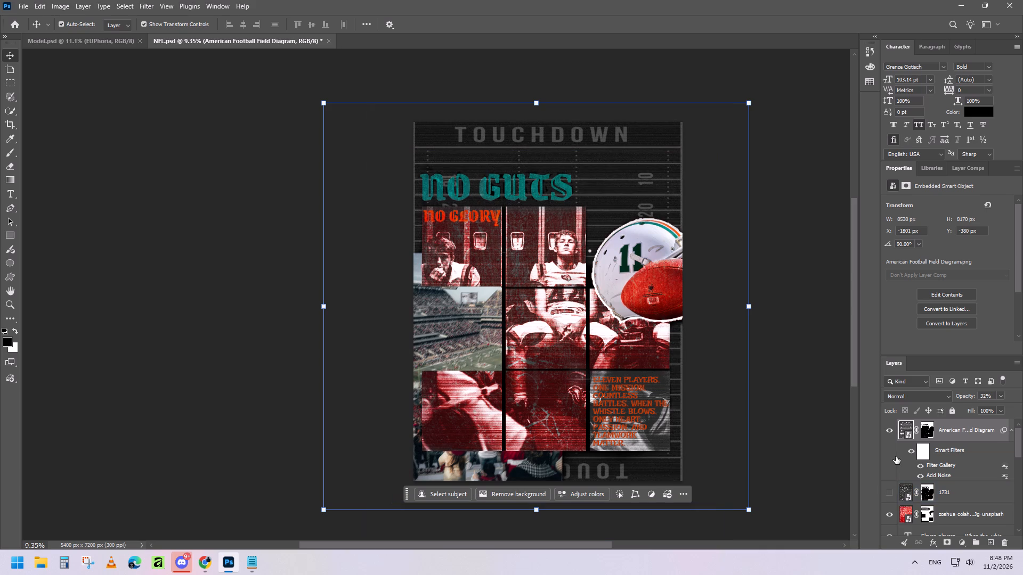
pyautogui.click(893, 430)
pyautogui.click(887, 491)
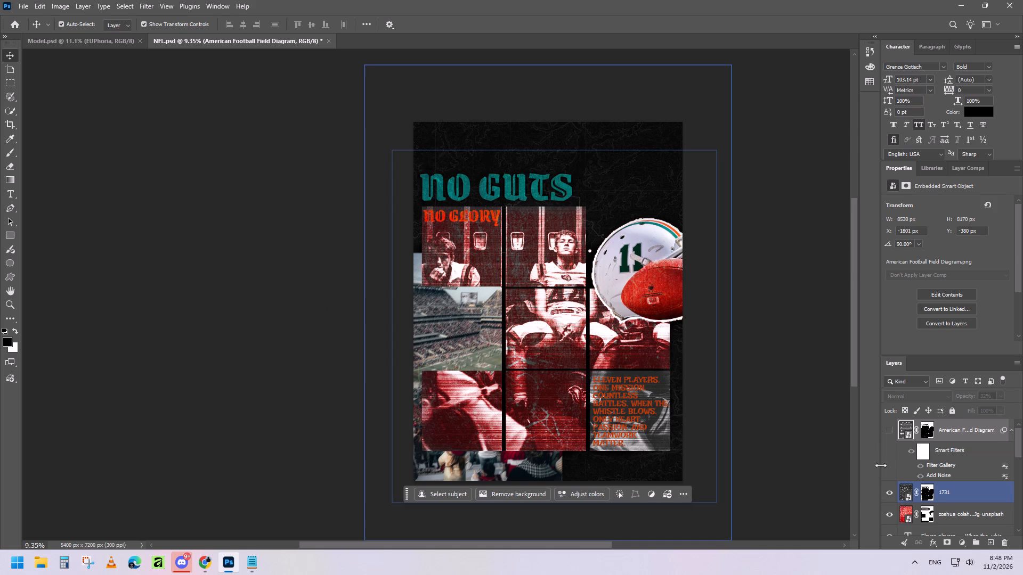
pyautogui.click(799, 415)
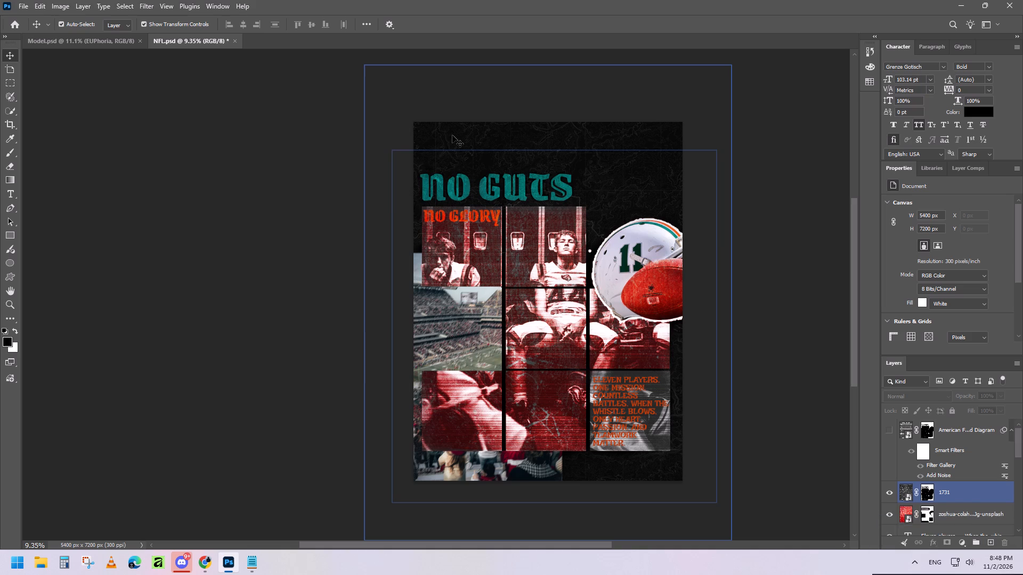
pyautogui.click(887, 432)
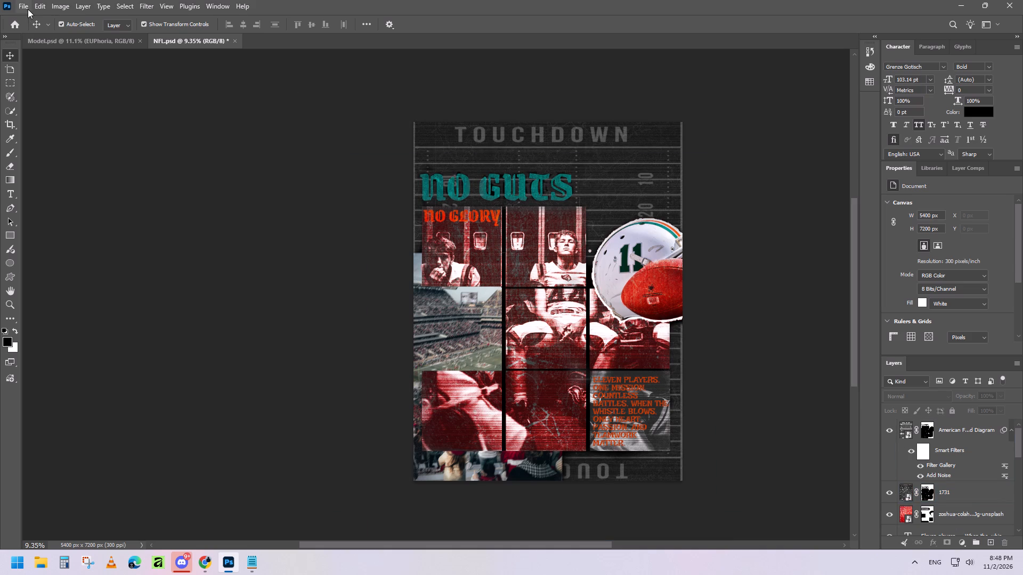
pyautogui.click(889, 494)
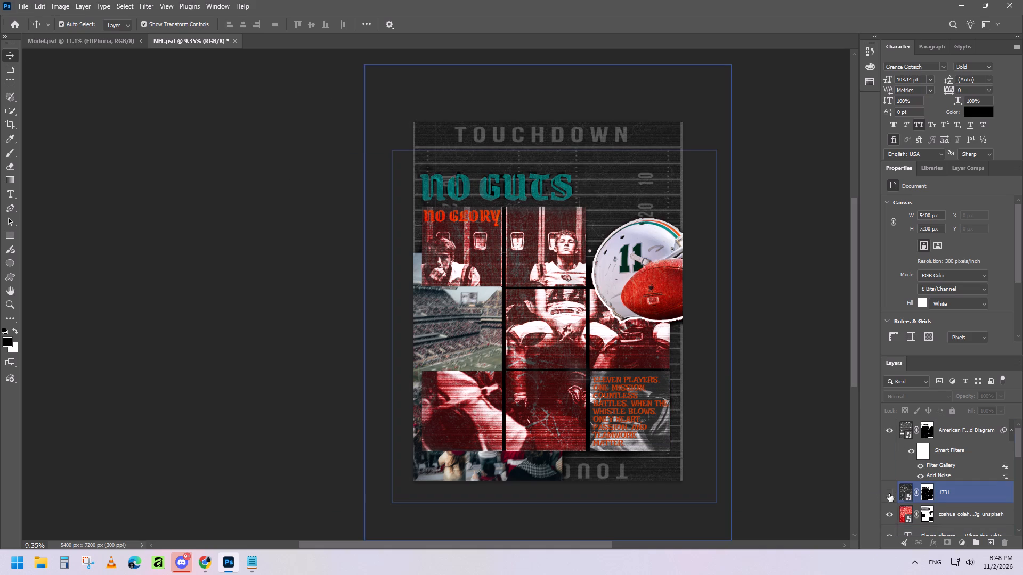
# Quick-export the poster as a PNG named NFL touchdown into the Nfl folder inside Social MEdia > Boxes.
pyautogui.click(19, 3)
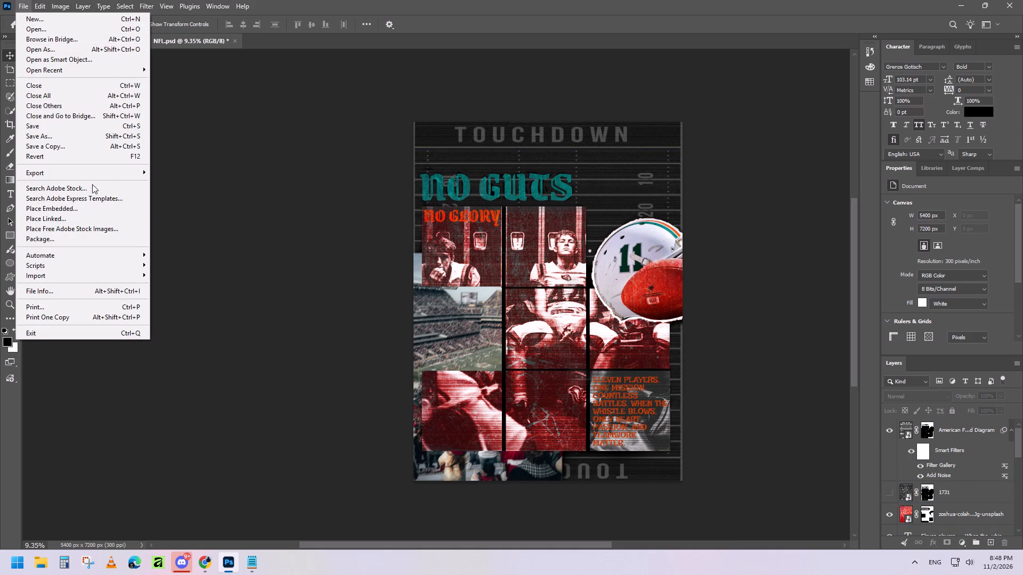
pyautogui.click(85, 176)
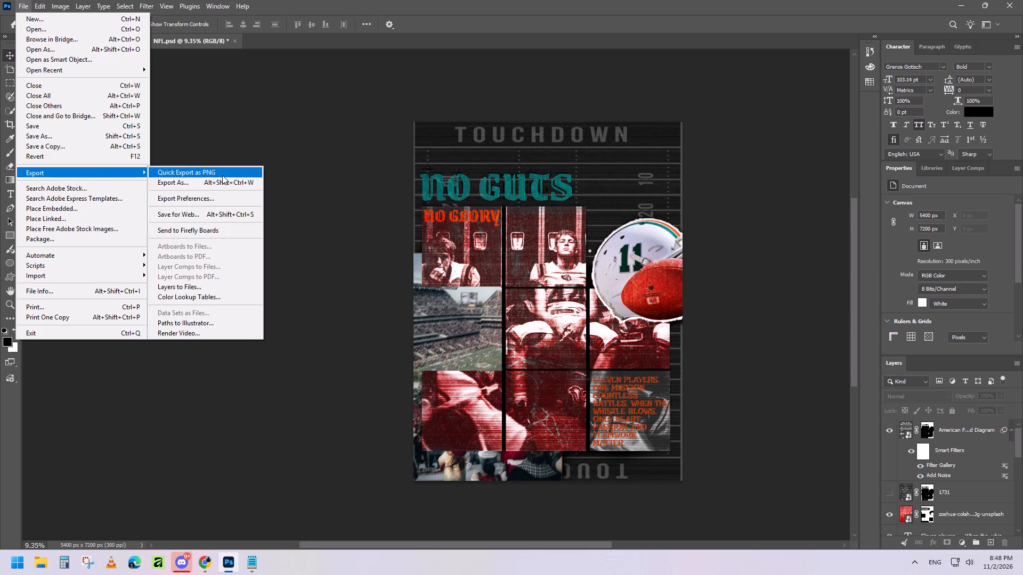
pyautogui.click(222, 175)
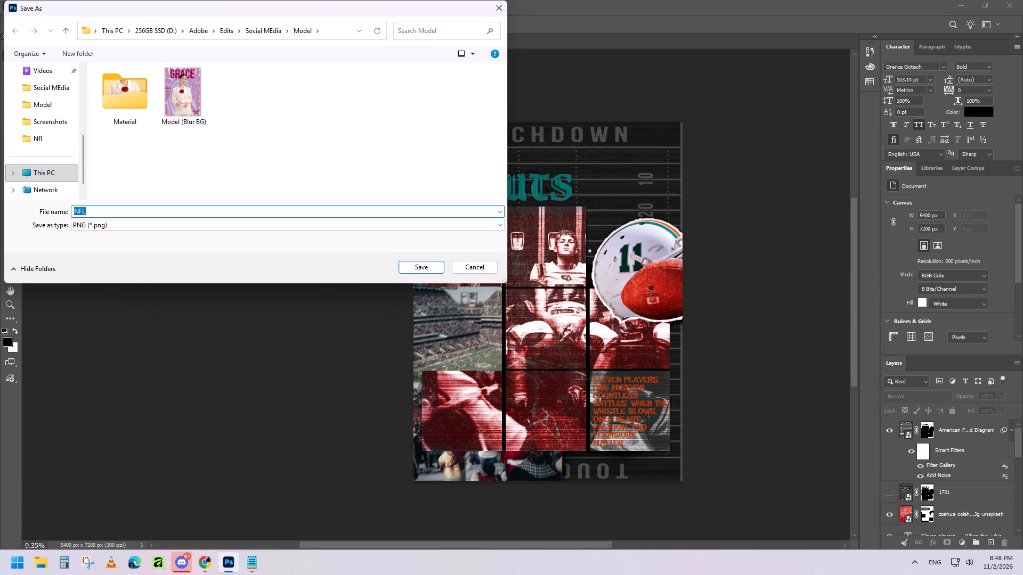
pyautogui.press('Right')
pyautogui.press('space')
pyautogui.write('touchdown')
pyautogui.doubleClick(56, 87)
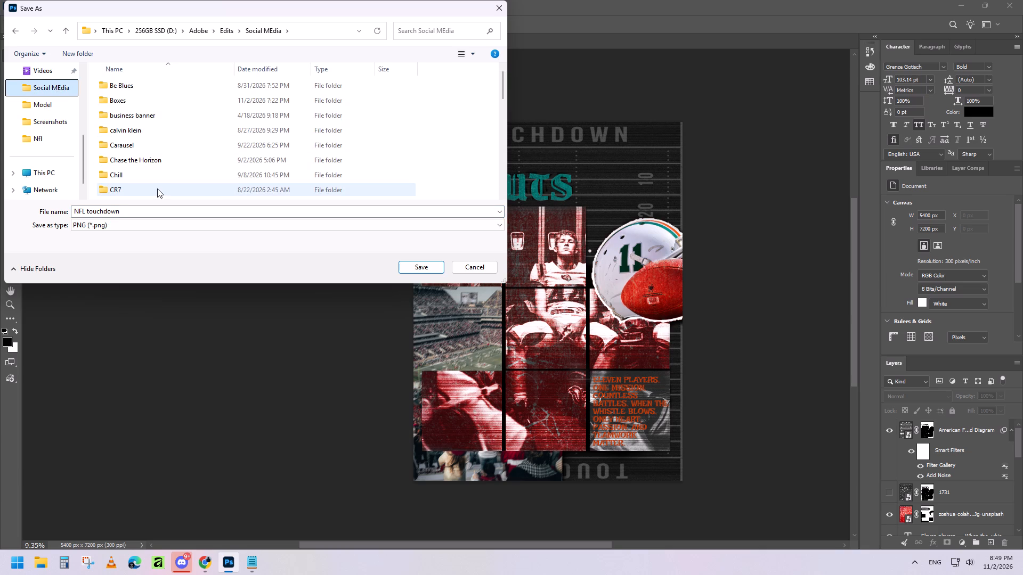
pyautogui.press('b')
pyautogui.doubleClick(135, 101)
pyautogui.doubleClick(135, 101)
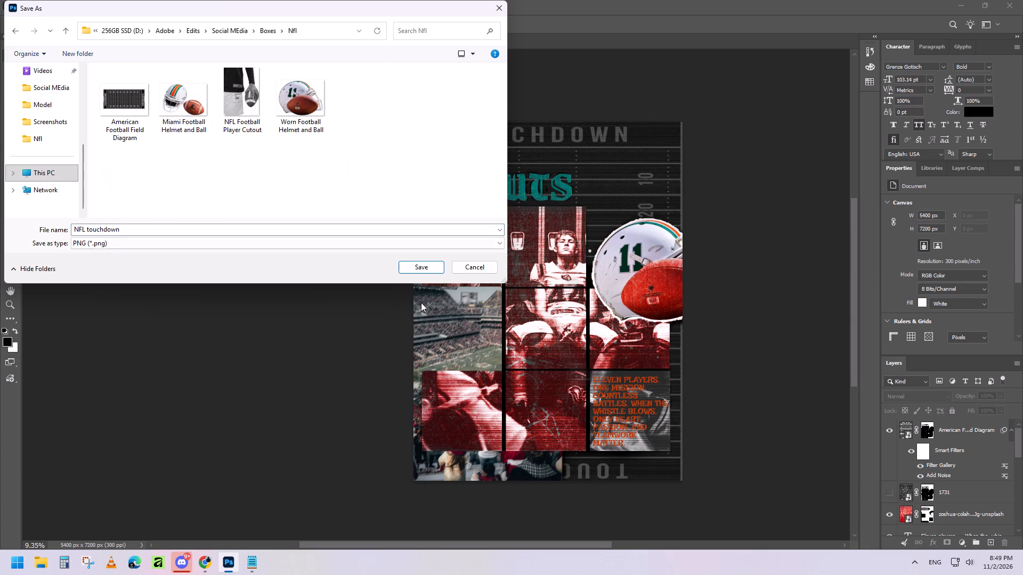
pyautogui.click(433, 265)
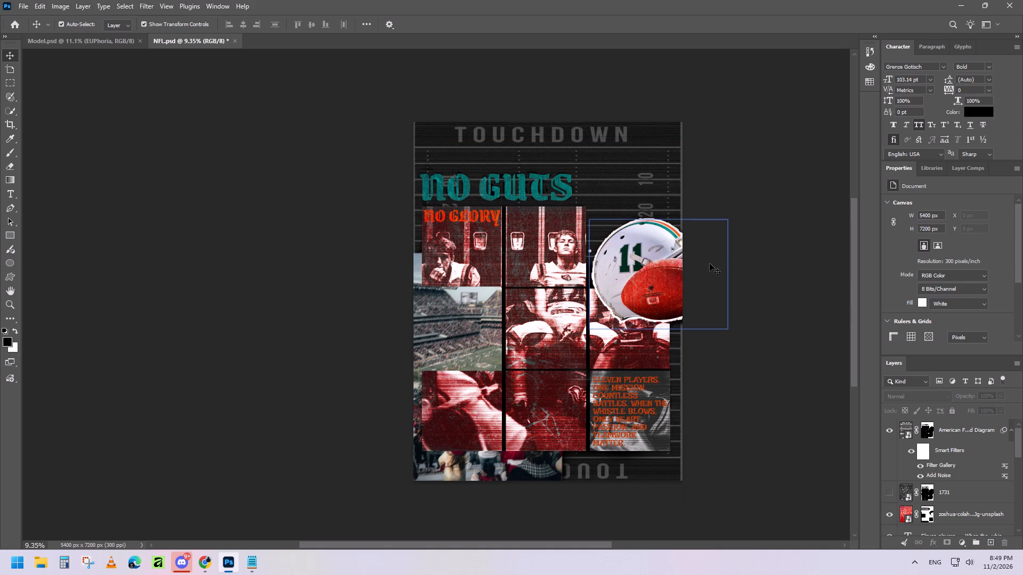
# Hide the American Football Field Diagram layer and show the 1731 texture layer instead.
pyautogui.click(889, 431)
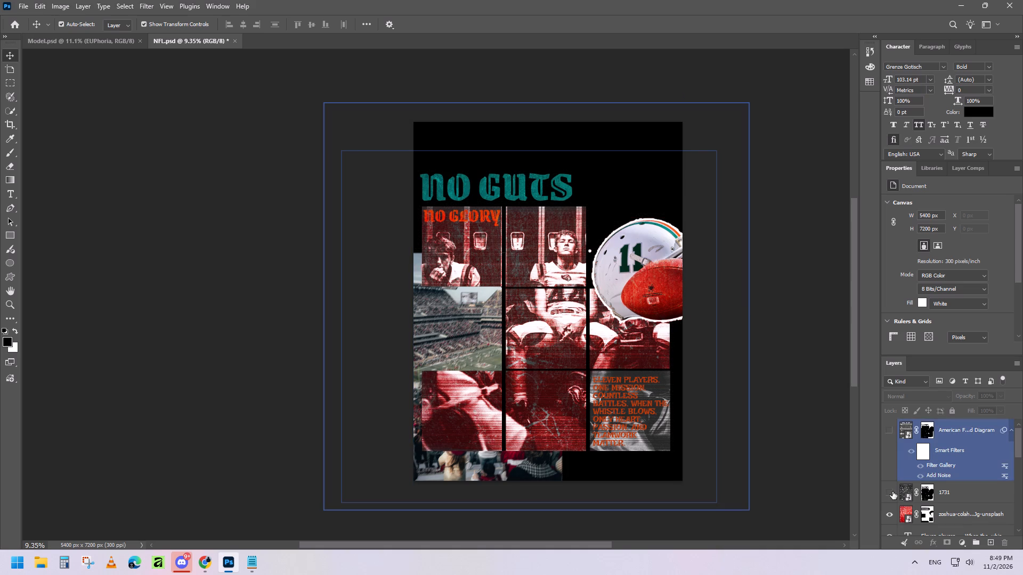
pyautogui.click(892, 494)
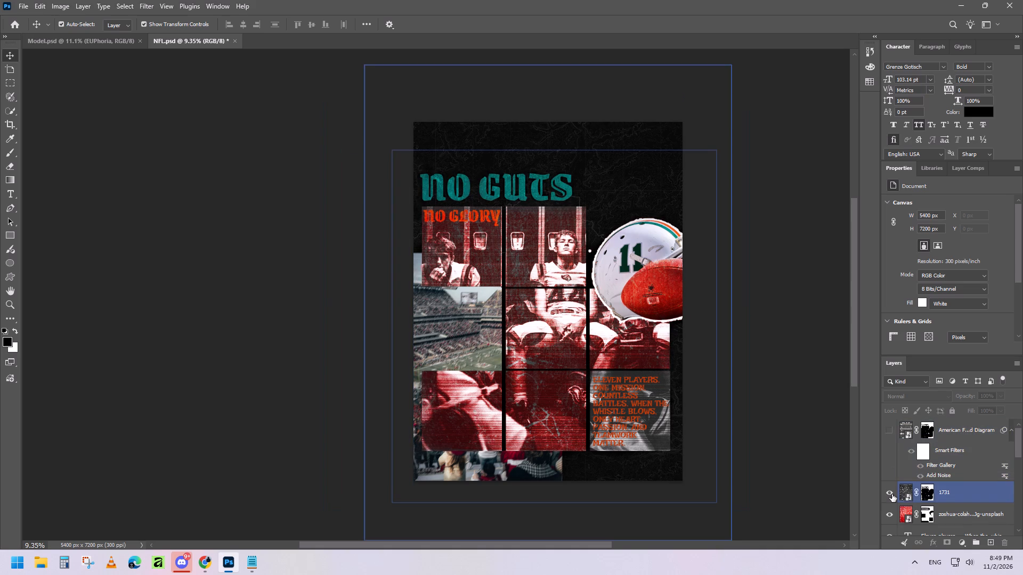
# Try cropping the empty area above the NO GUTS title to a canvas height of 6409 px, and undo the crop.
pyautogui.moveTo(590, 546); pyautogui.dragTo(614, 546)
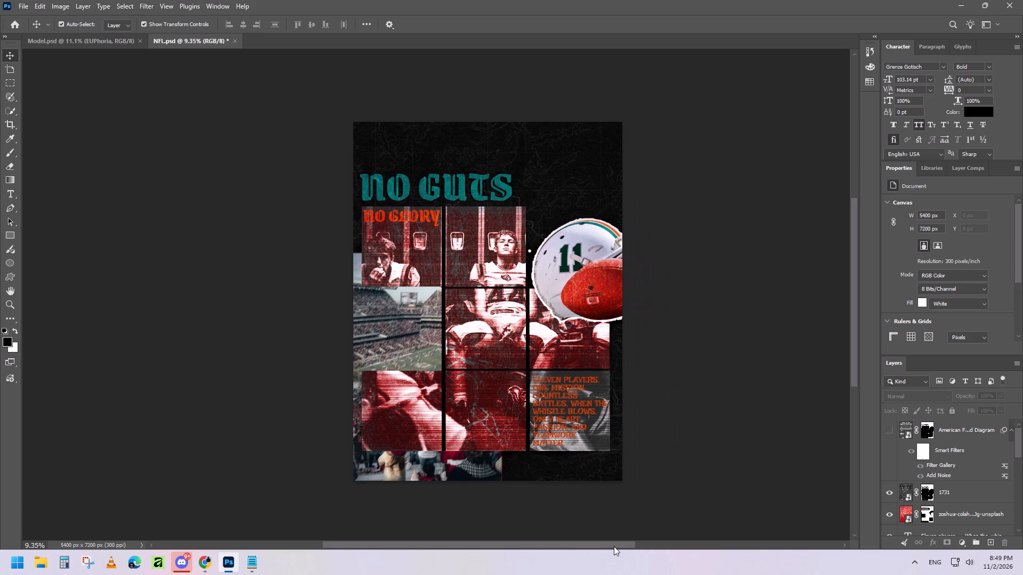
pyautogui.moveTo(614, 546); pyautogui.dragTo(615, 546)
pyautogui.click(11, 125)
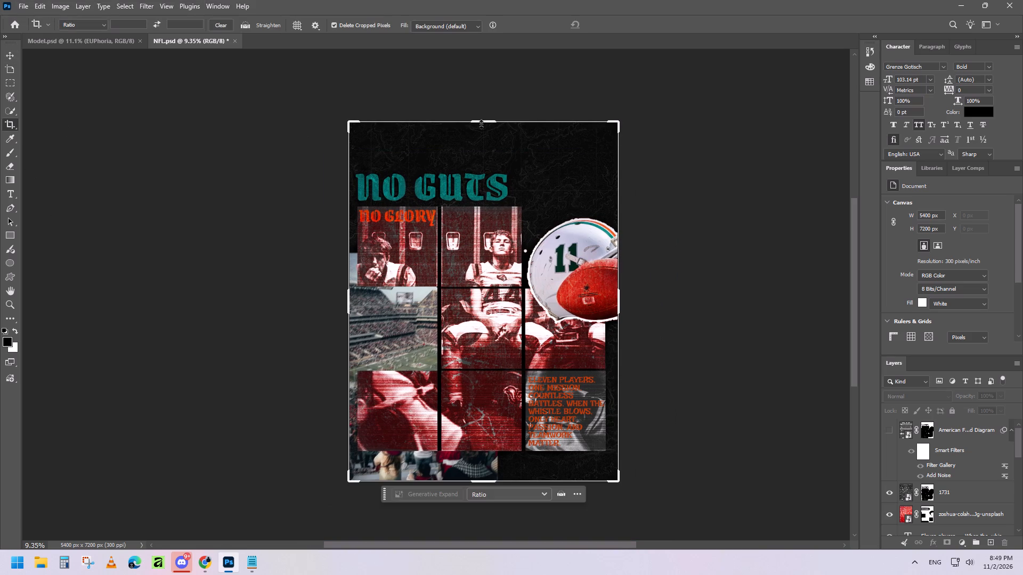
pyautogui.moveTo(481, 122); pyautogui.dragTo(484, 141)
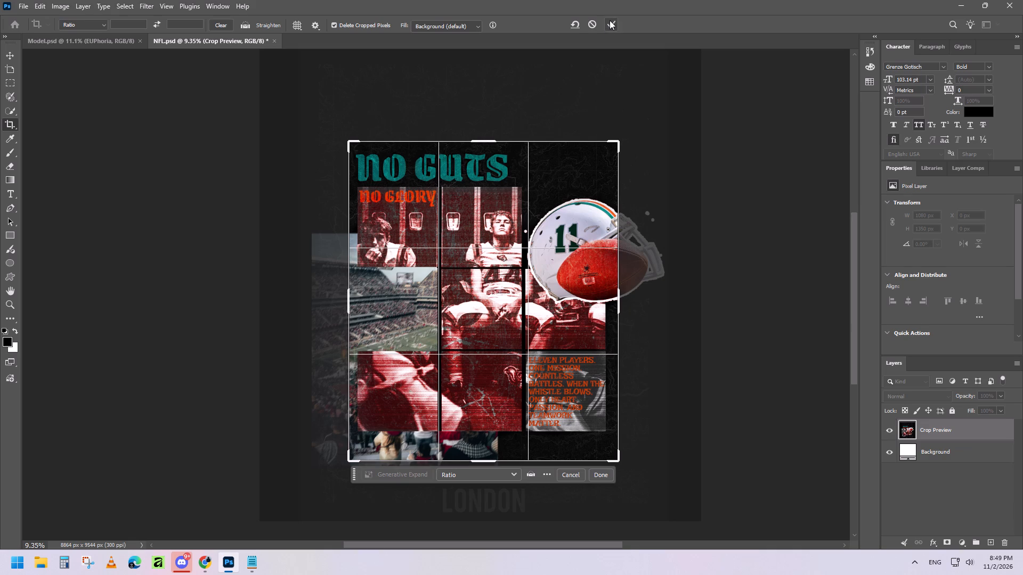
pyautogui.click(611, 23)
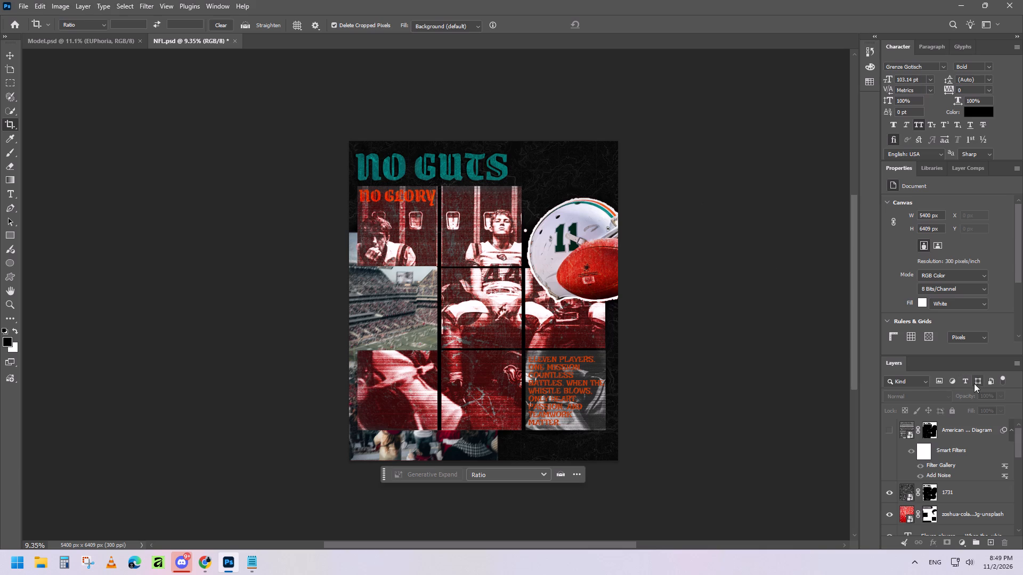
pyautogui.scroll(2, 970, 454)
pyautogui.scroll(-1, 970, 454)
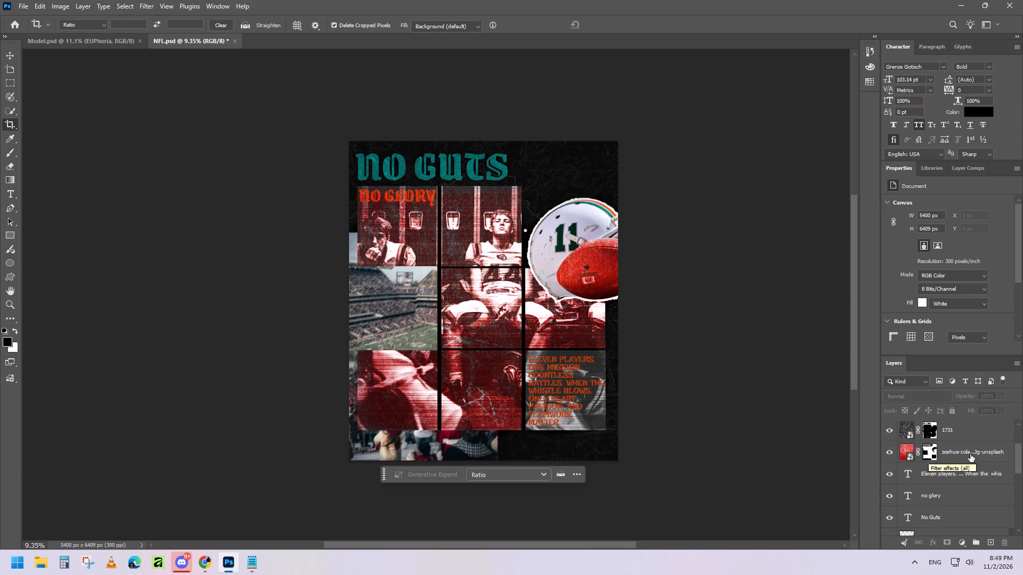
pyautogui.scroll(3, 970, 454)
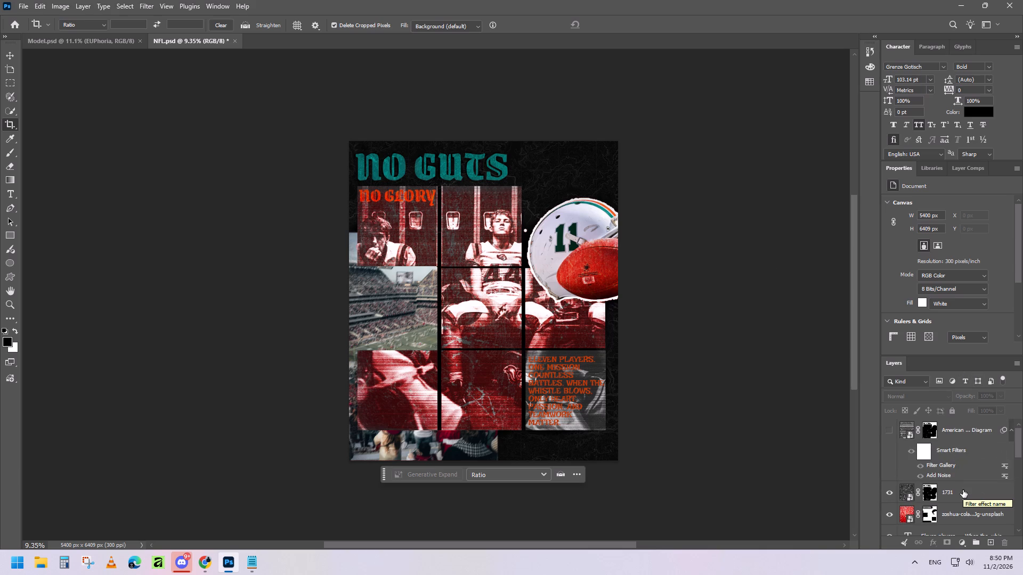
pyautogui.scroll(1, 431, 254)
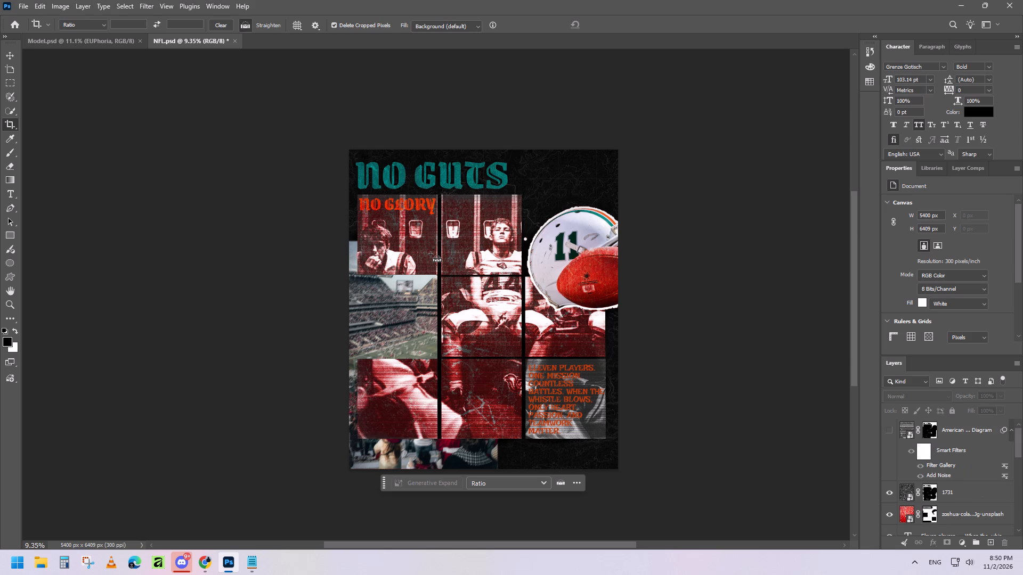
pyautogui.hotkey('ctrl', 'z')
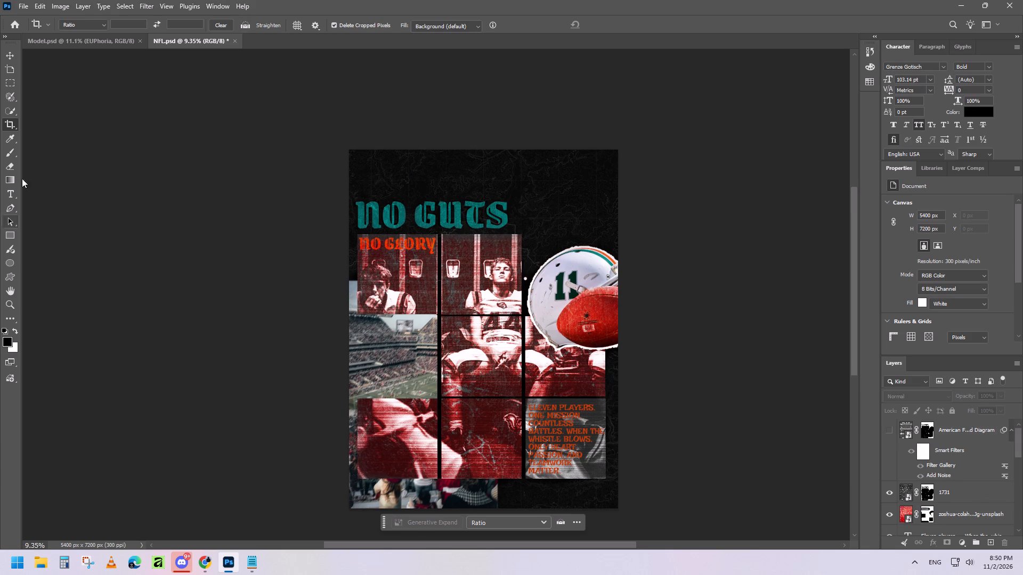
# Crop the empty area above the NO GUTS title, bringing the canvas height to 6764 px.
pyautogui.click(7, 121)
pyautogui.moveTo(488, 149); pyautogui.dragTo(488, 149)
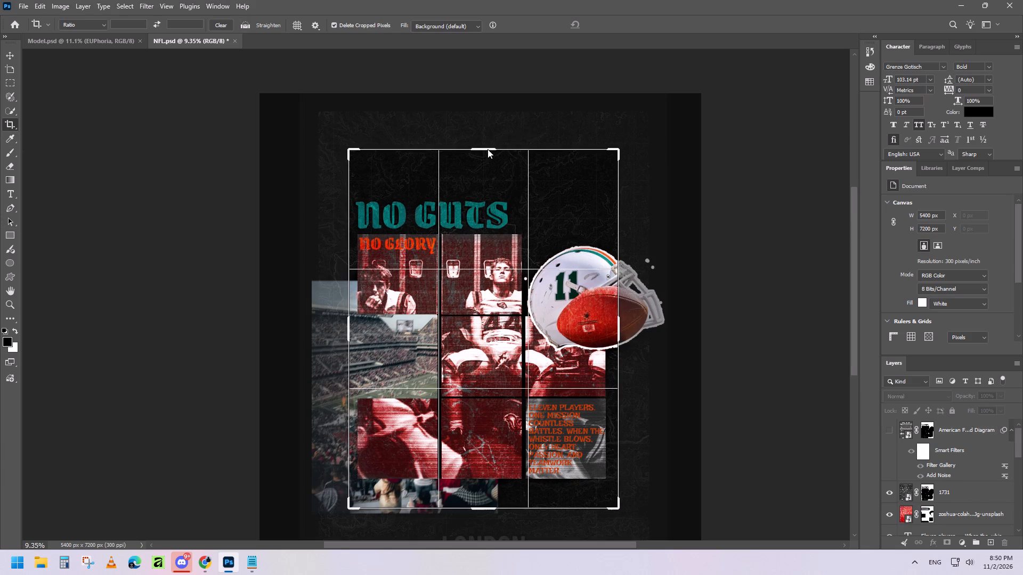
pyautogui.moveTo(488, 149); pyautogui.dragTo(489, 158)
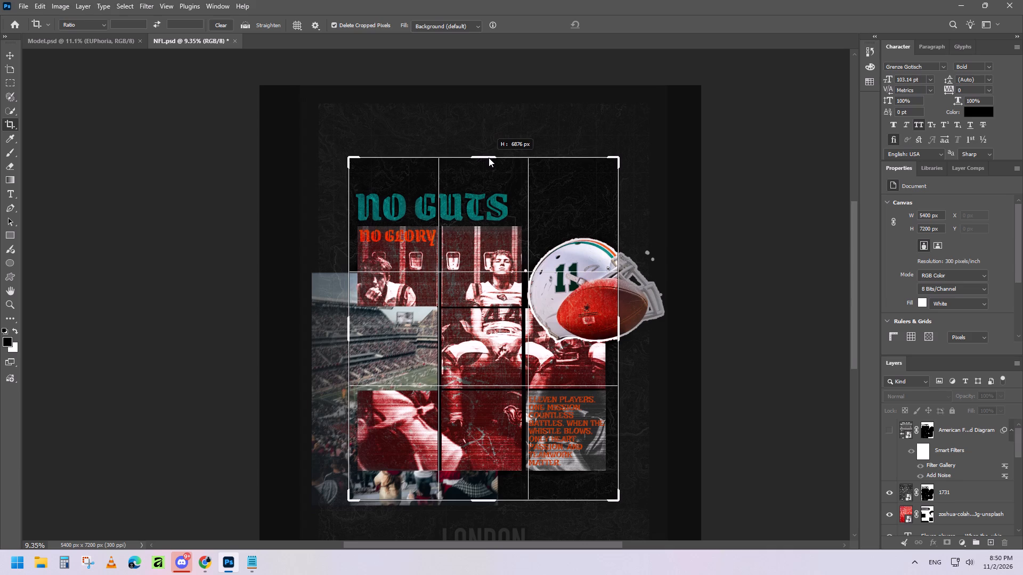
pyautogui.moveTo(489, 158); pyautogui.dragTo(489, 158)
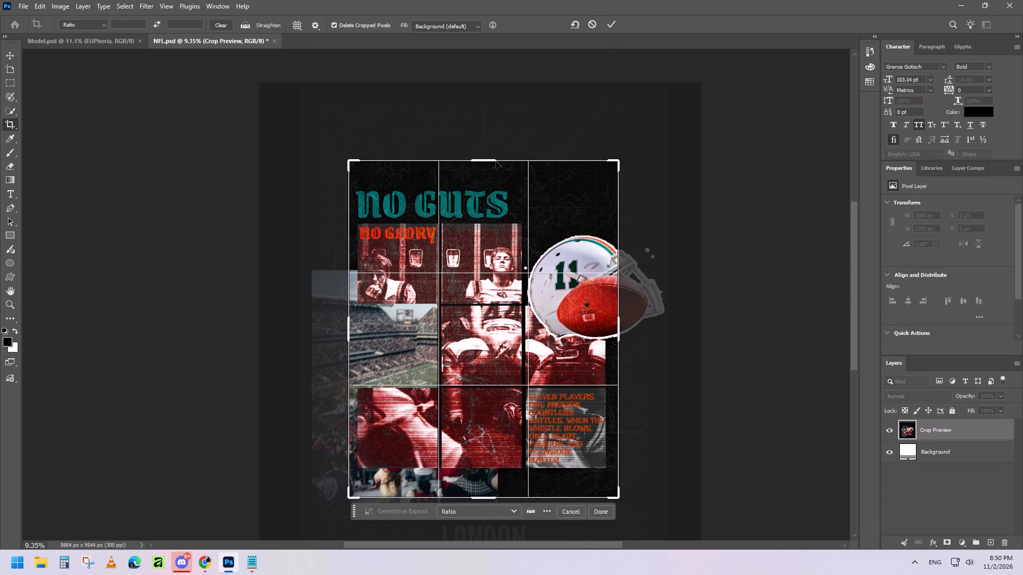
pyautogui.click(616, 22)
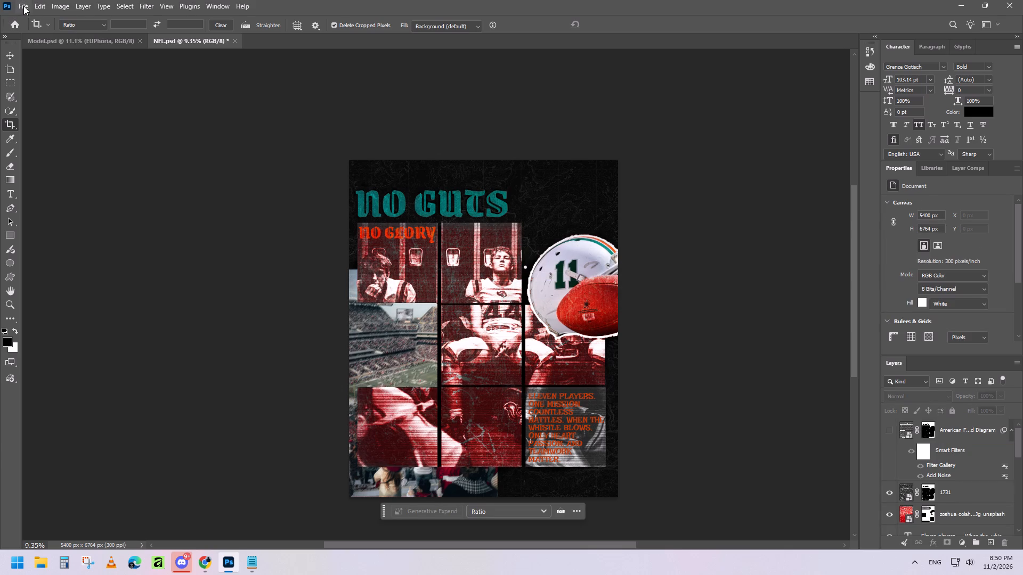
# Quick-export the cropped poster as a PNG named NFL (city grid) into the Nfl folder.
pyautogui.click(23, 6)
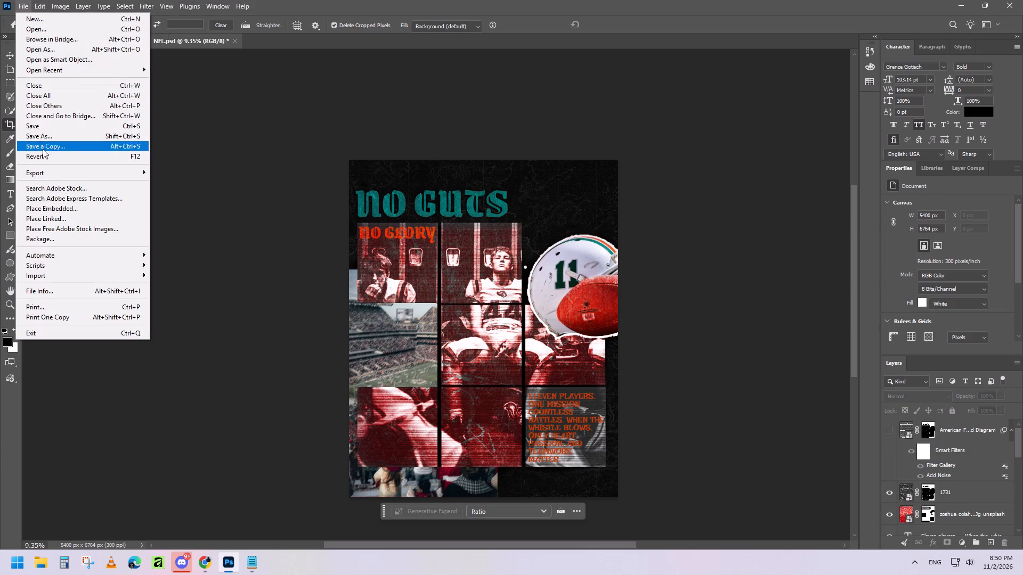
pyautogui.click(200, 170)
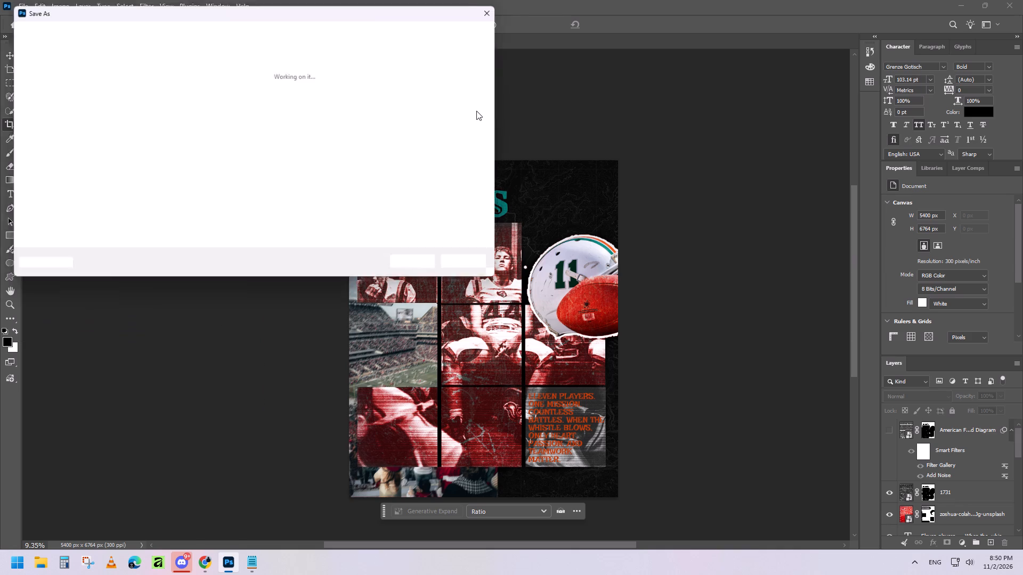
pyautogui.press('Right')
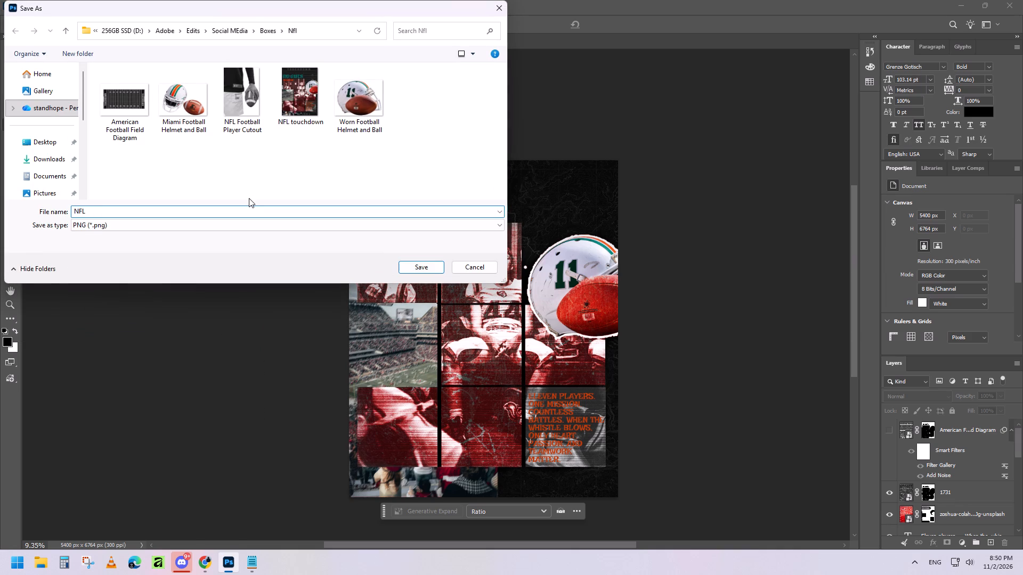
pyautogui.press('space')
pyautogui.write('(city griud)')
pyautogui.press('BackSpace')
pyautogui.press('BackSpace')
pyautogui.press('BackSpace')
pyautogui.write('d)')
pyautogui.press('Return')
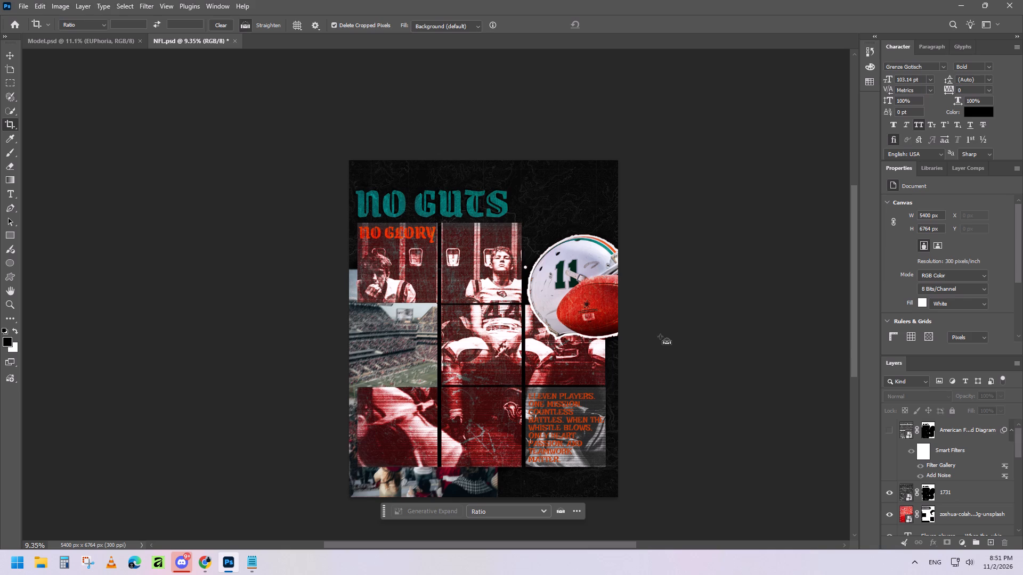
# Undo the crop on the poster.
pyautogui.hotkey('ctrl', 'z')
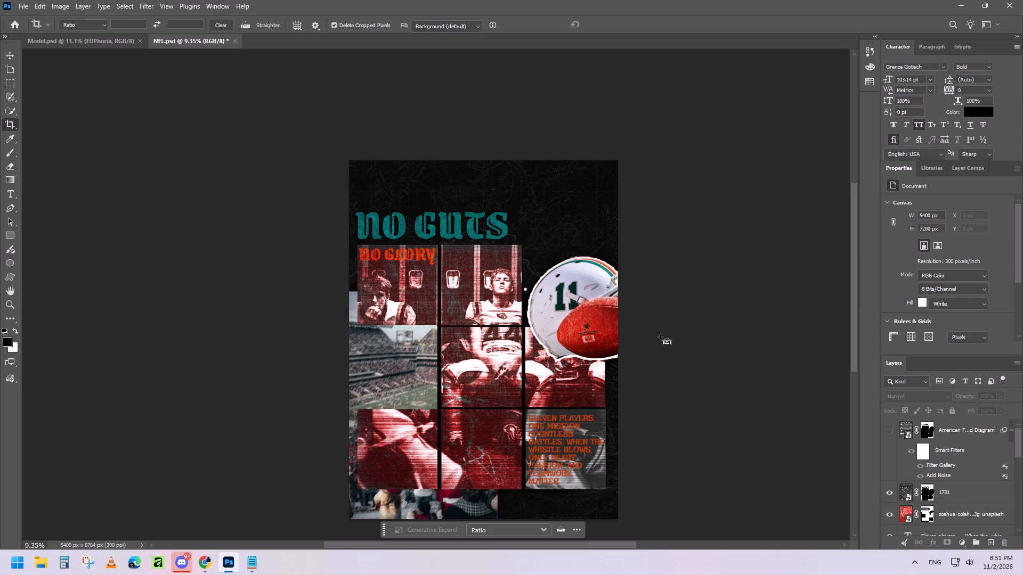
# Show the American Football Field Diagram layer again and hide the 1731 texture layer.
pyautogui.scroll(-5, 744, 352)
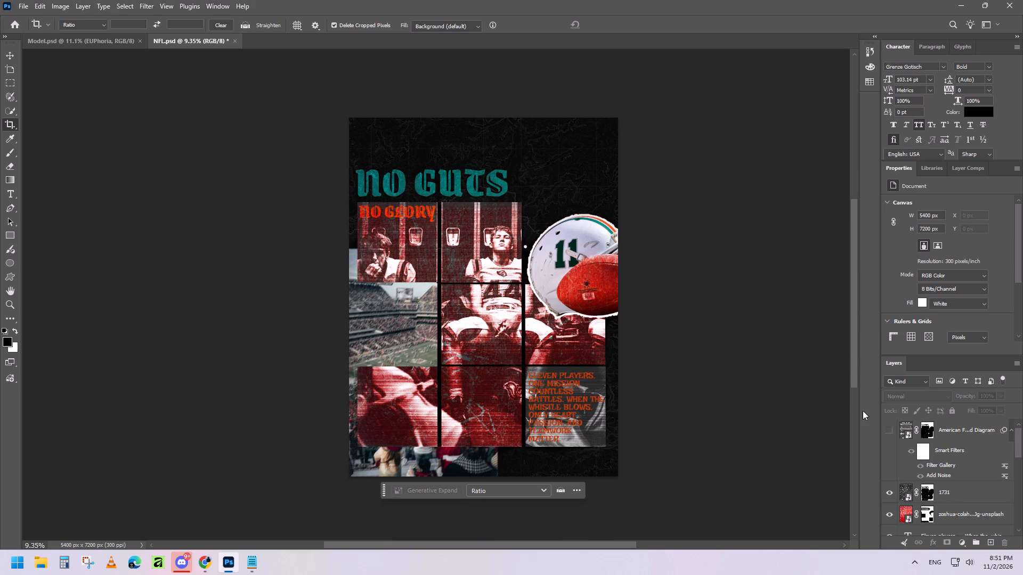
pyautogui.click(891, 428)
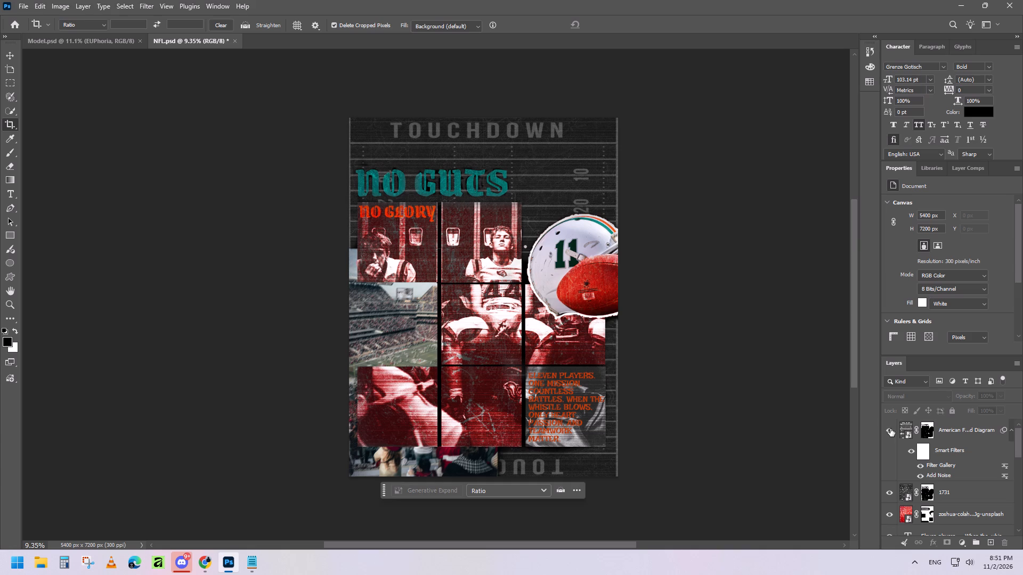